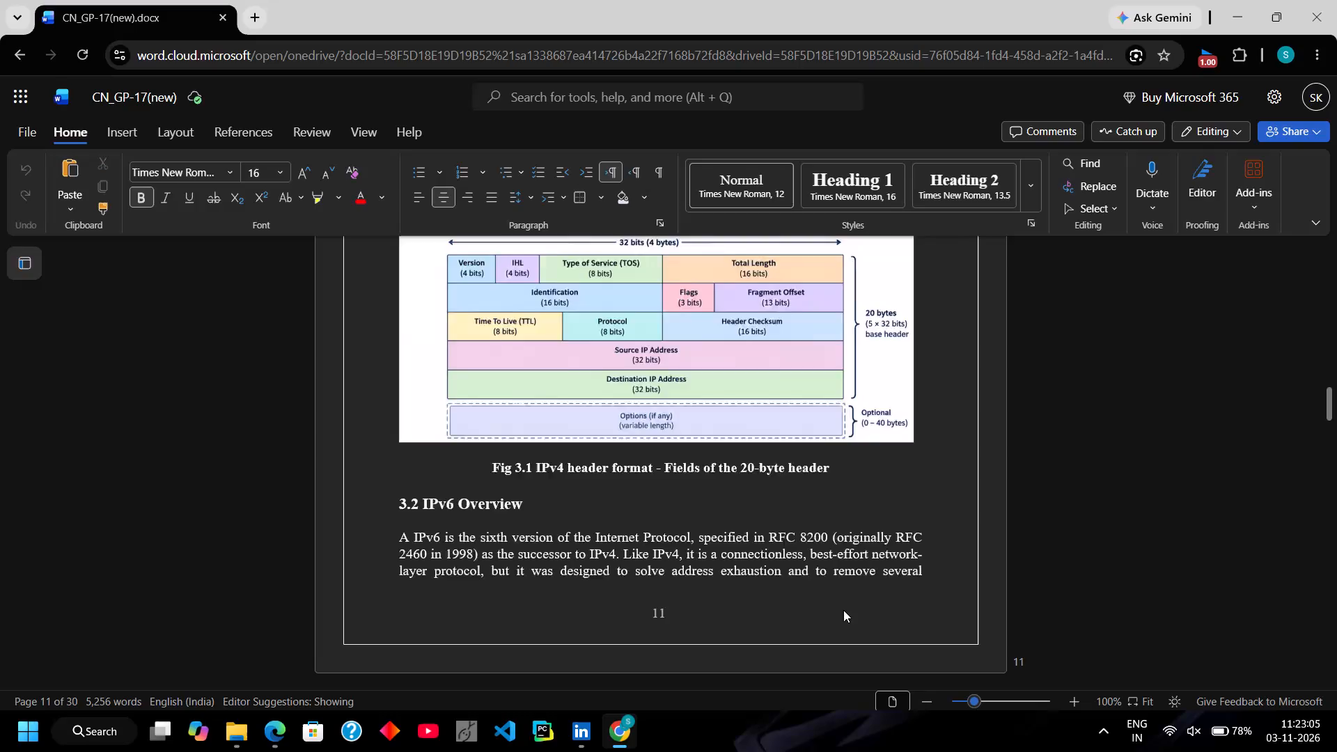
Centre the caption "Table 3.1 Key Differences IPv4 and IPv6" above its table in section 3.3.
scroll(843, 610, "down", 5)
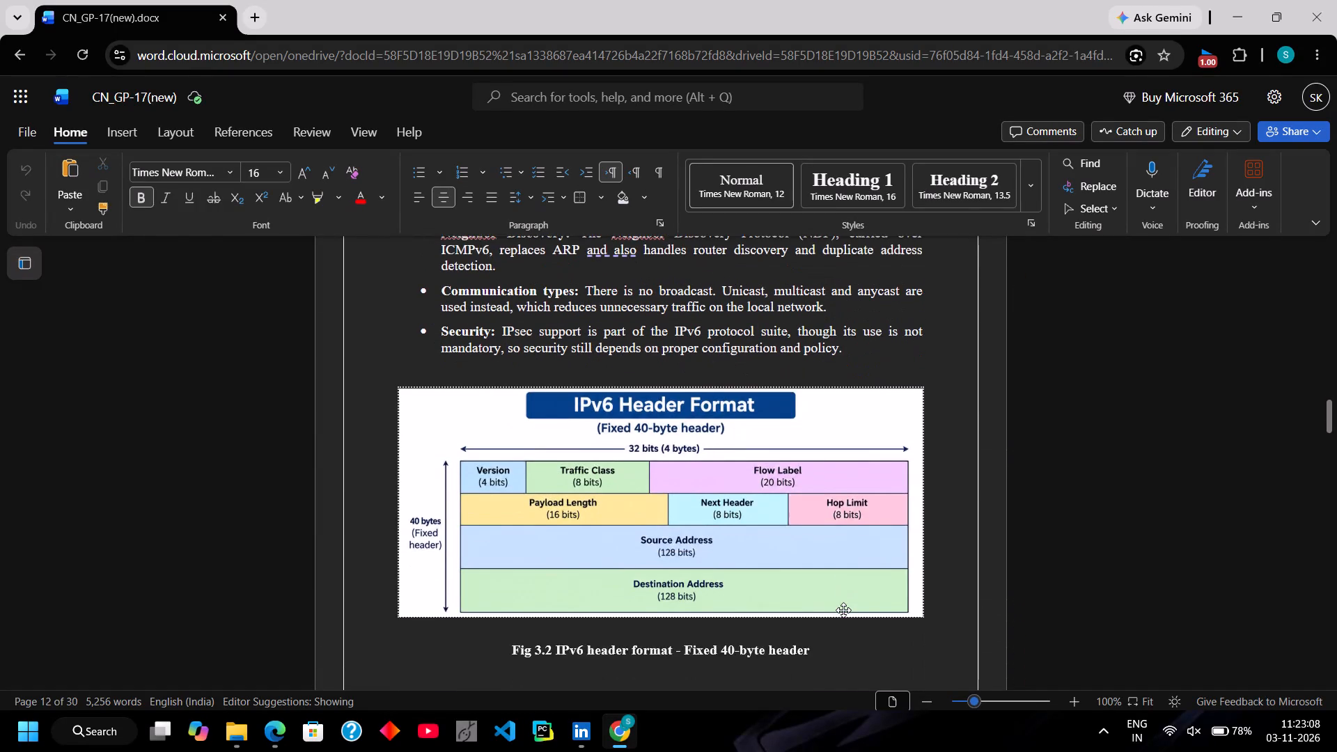
scroll(843, 610, "down", 6)
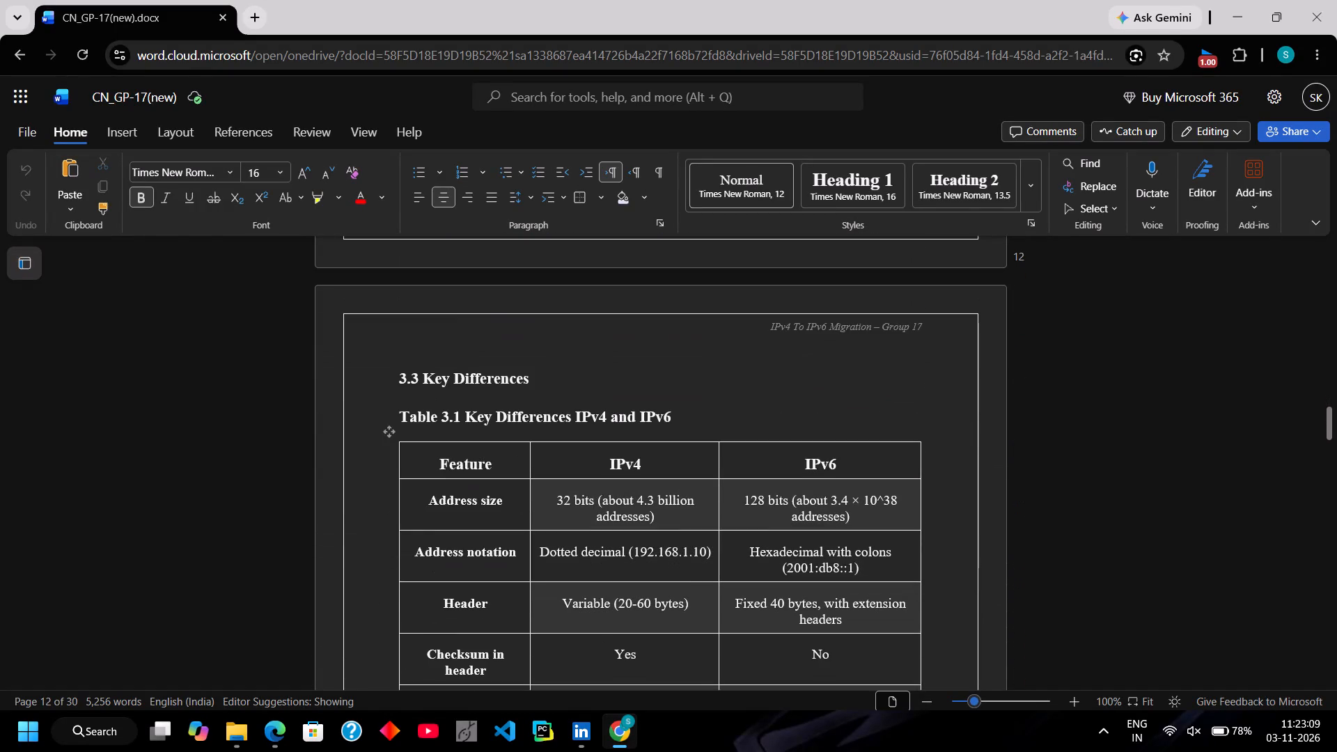
left_click_drag(398, 412, 405, 412)
left_click_drag(405, 412, 668, 412)
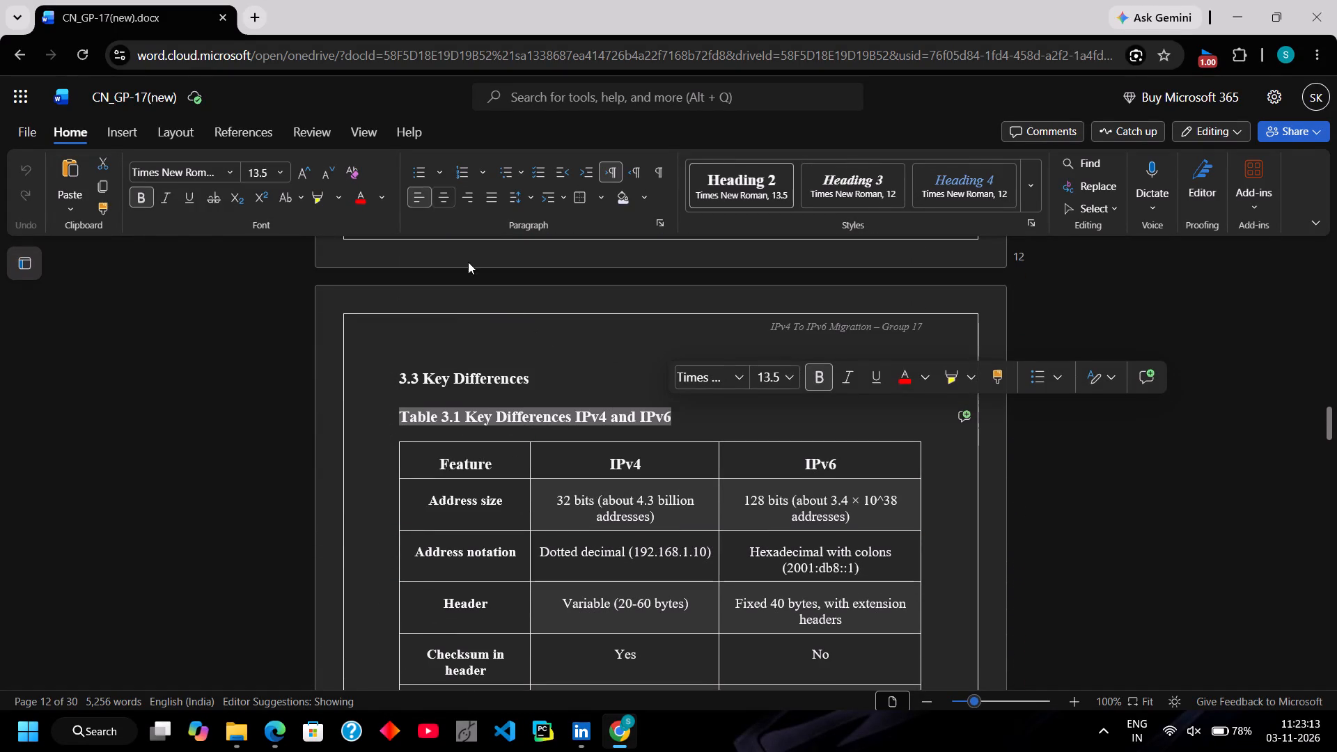
left_click(445, 195)
left_click(522, 386)
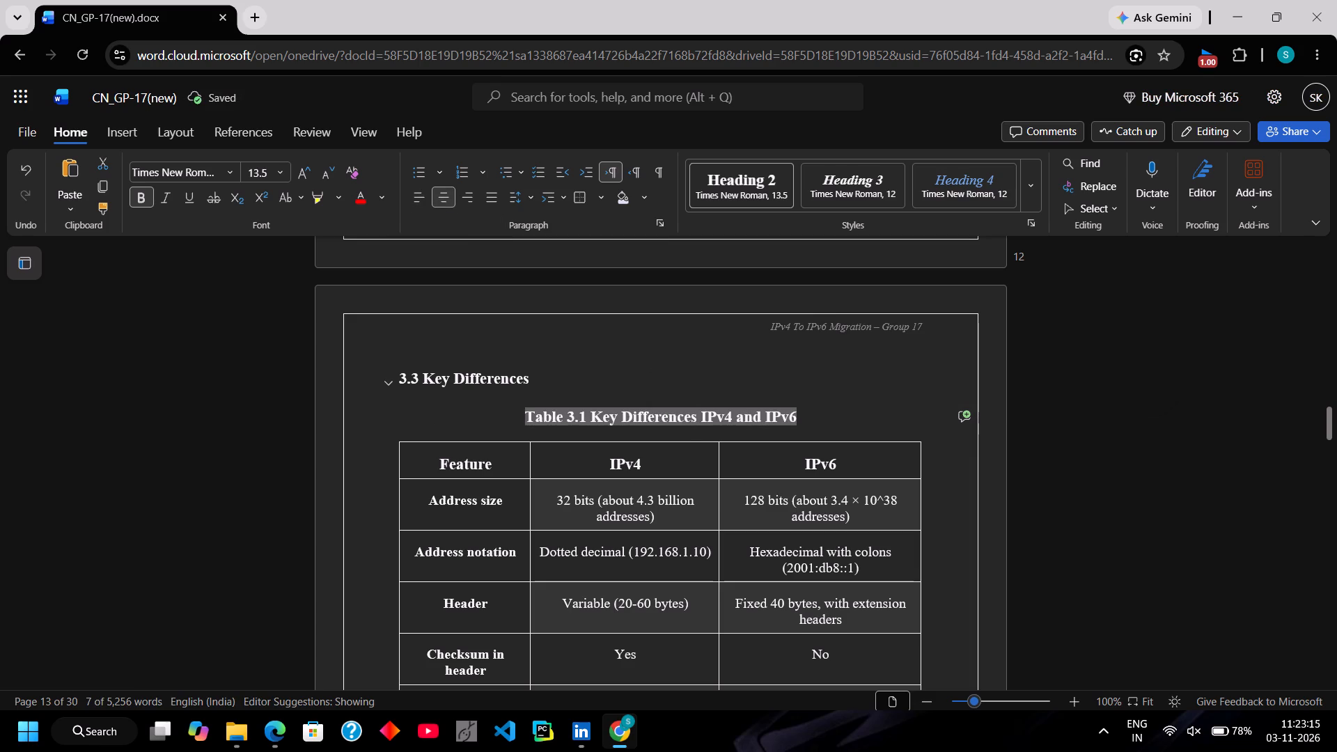
Centre the caption "Table 4.1 Approaches of Migrations" above the transition approaches table in chapter 4.
scroll(522, 386, "down", 11)
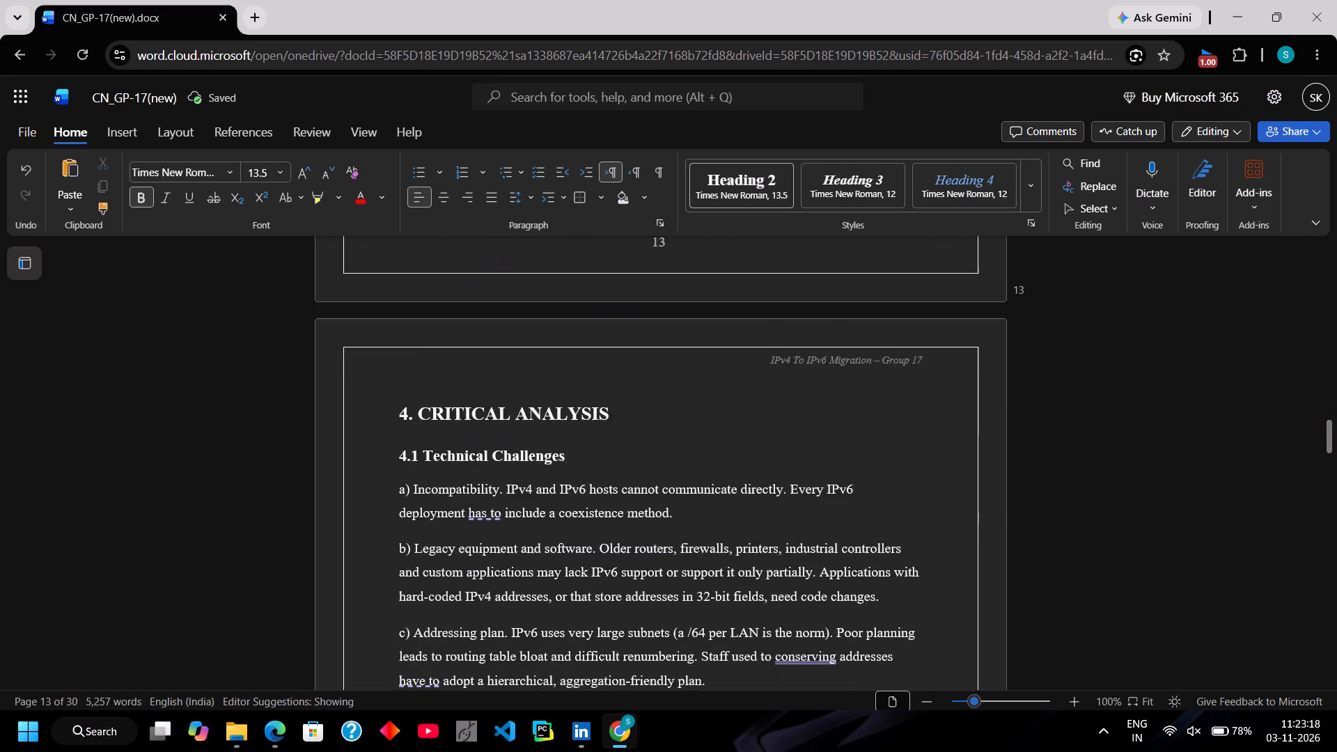
scroll(522, 386, "down", 8)
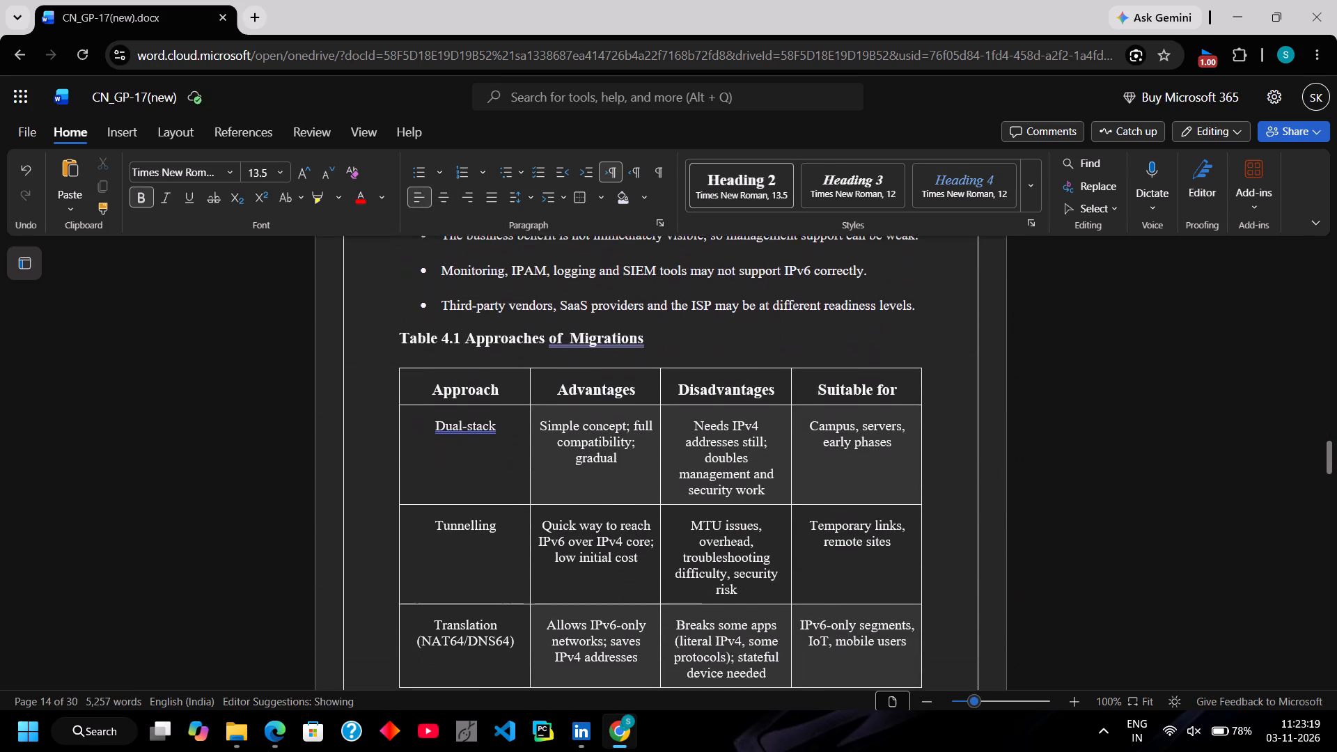
scroll(522, 386, "down", 6)
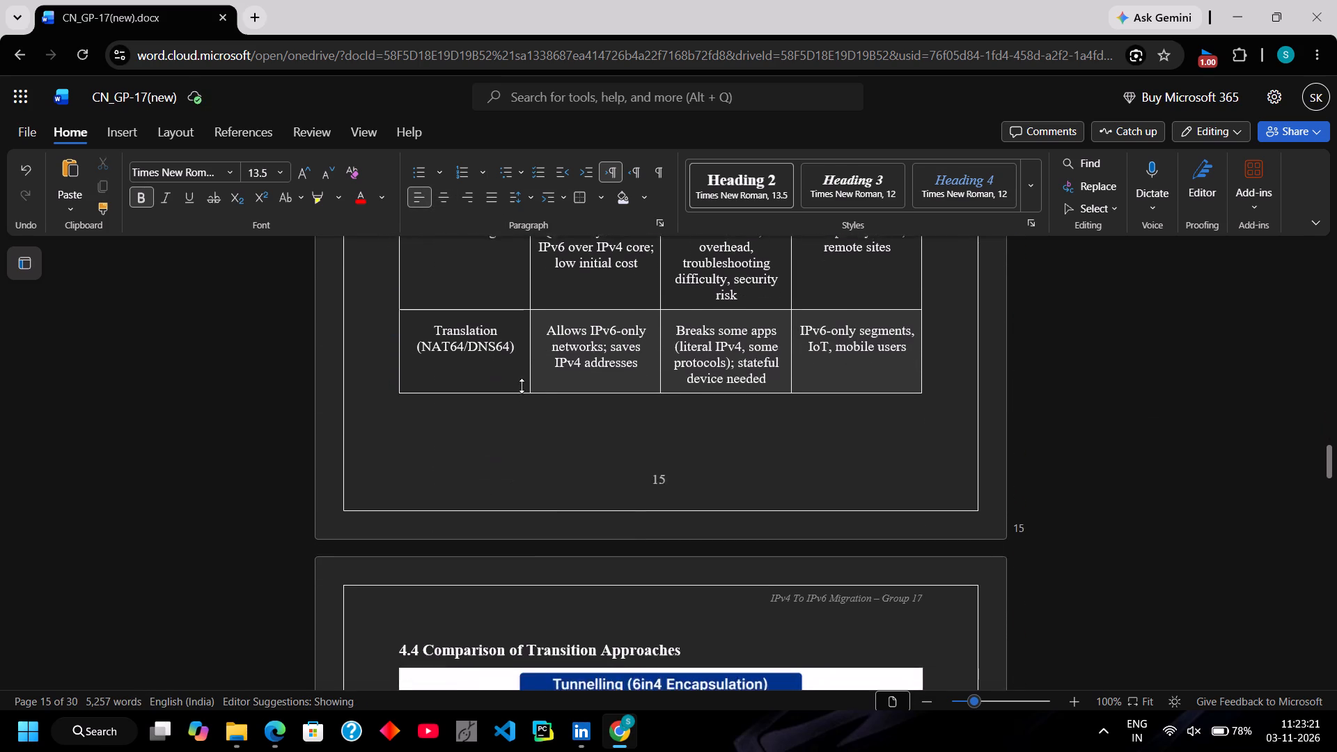
scroll(522, 386, "up", 1)
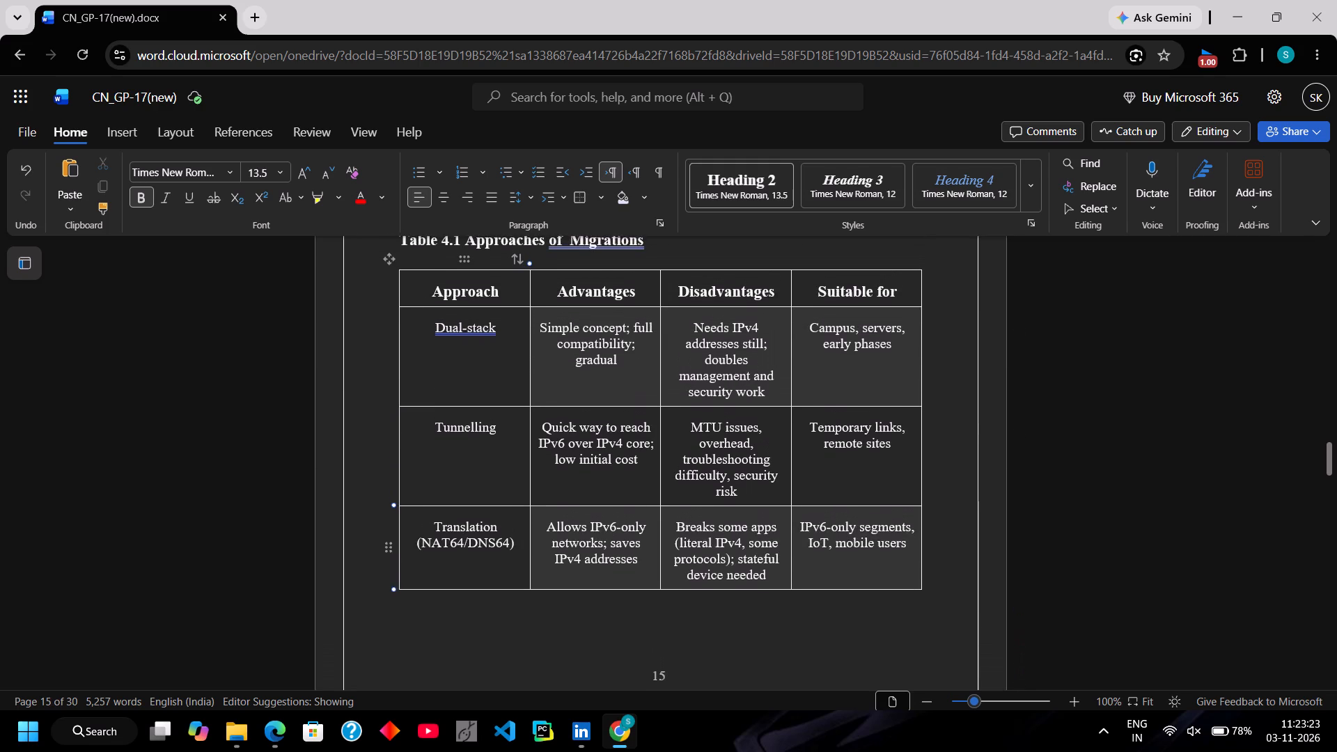
scroll(522, 386, "up", 1)
left_click_drag(402, 283, 484, 281)
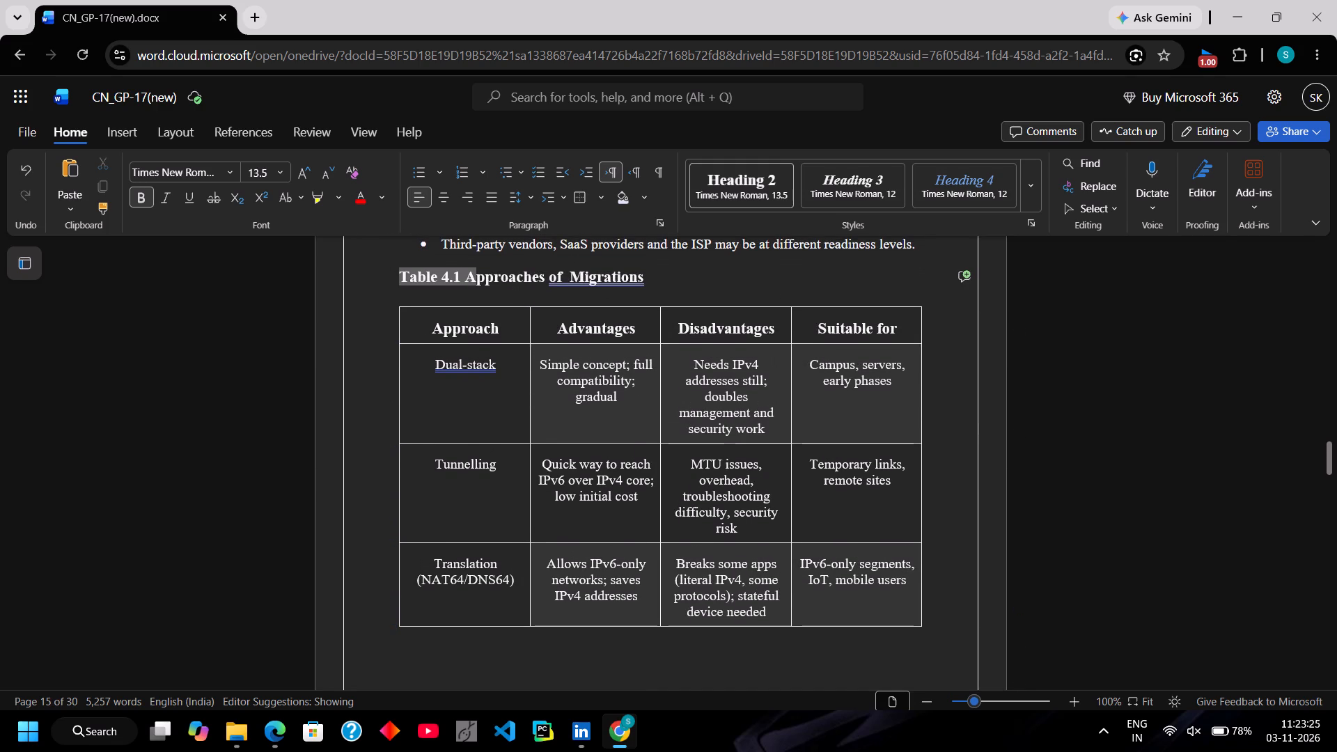
left_click_drag(484, 281, 650, 273)
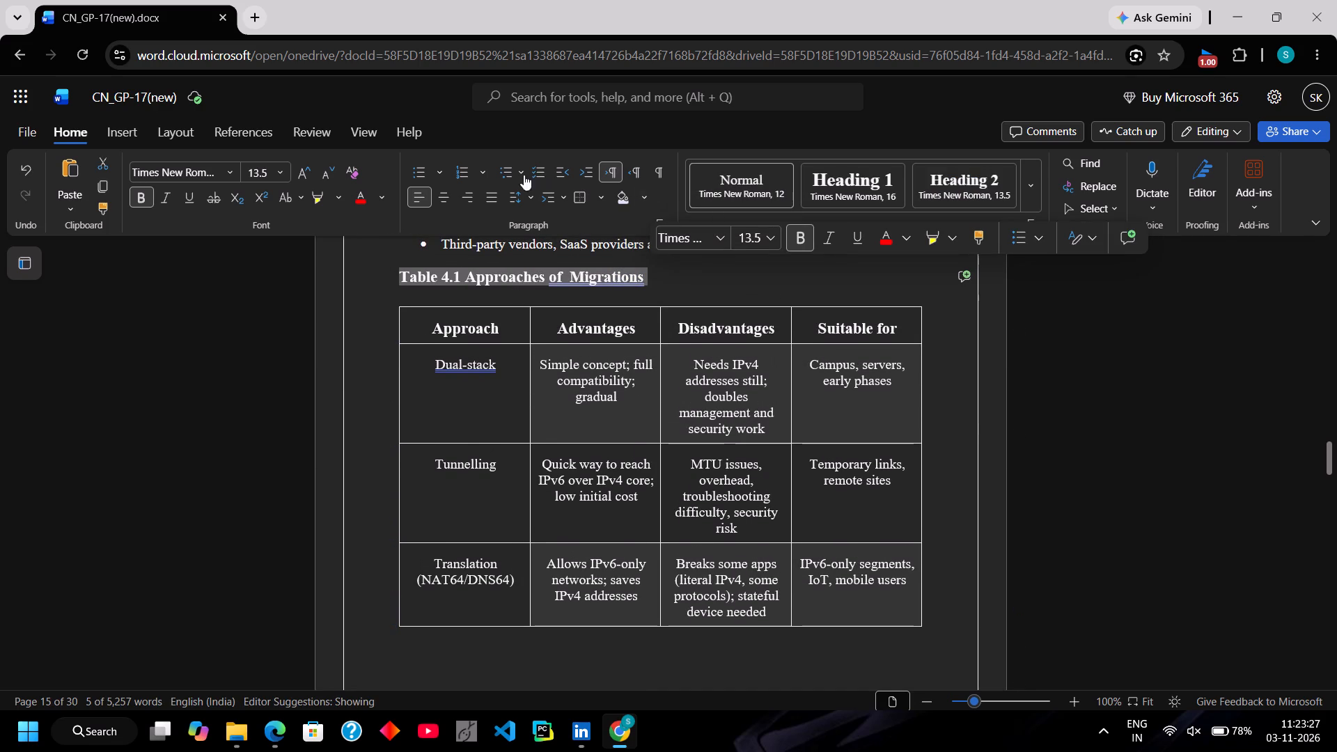
left_click(444, 191)
left_click(526, 385)
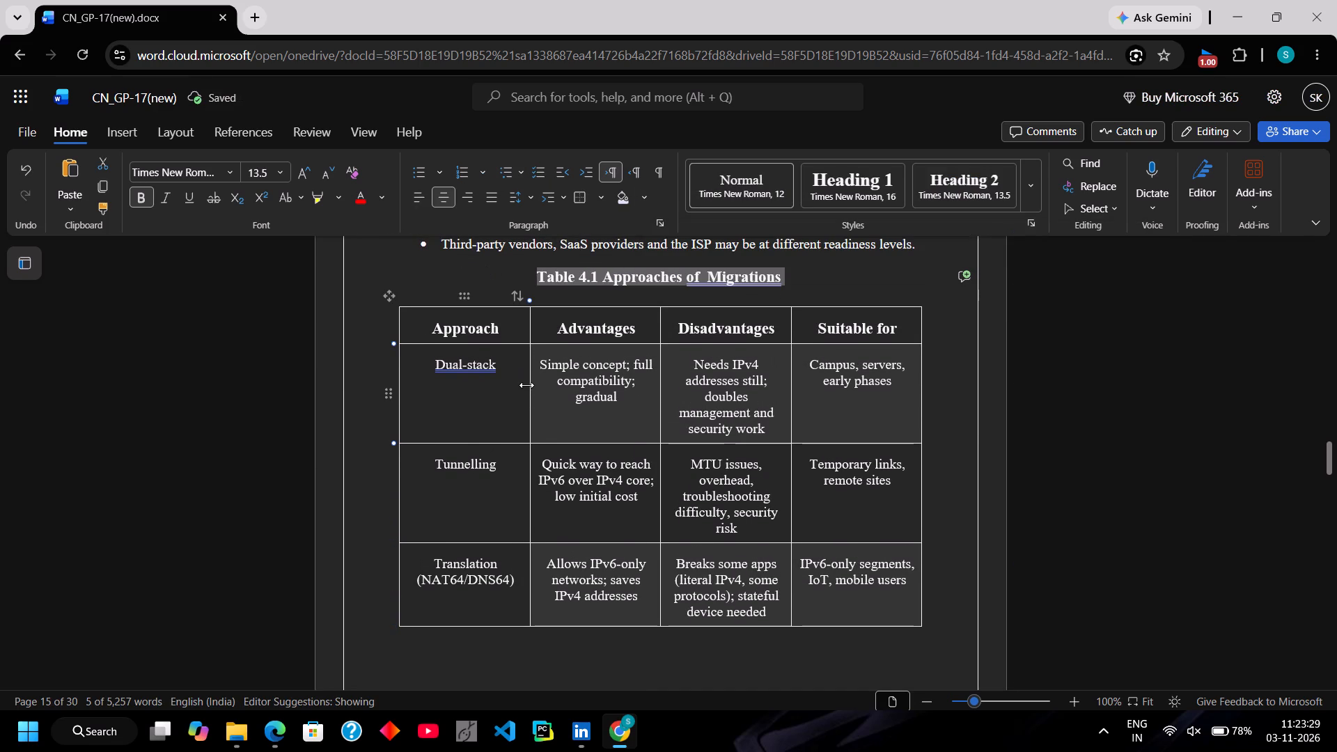
Centre the caption "Table 5.1 Addressing Plan (Illustrative)" above its table in section 5.2.
scroll(526, 385, "down", 2)
left_click(494, 683)
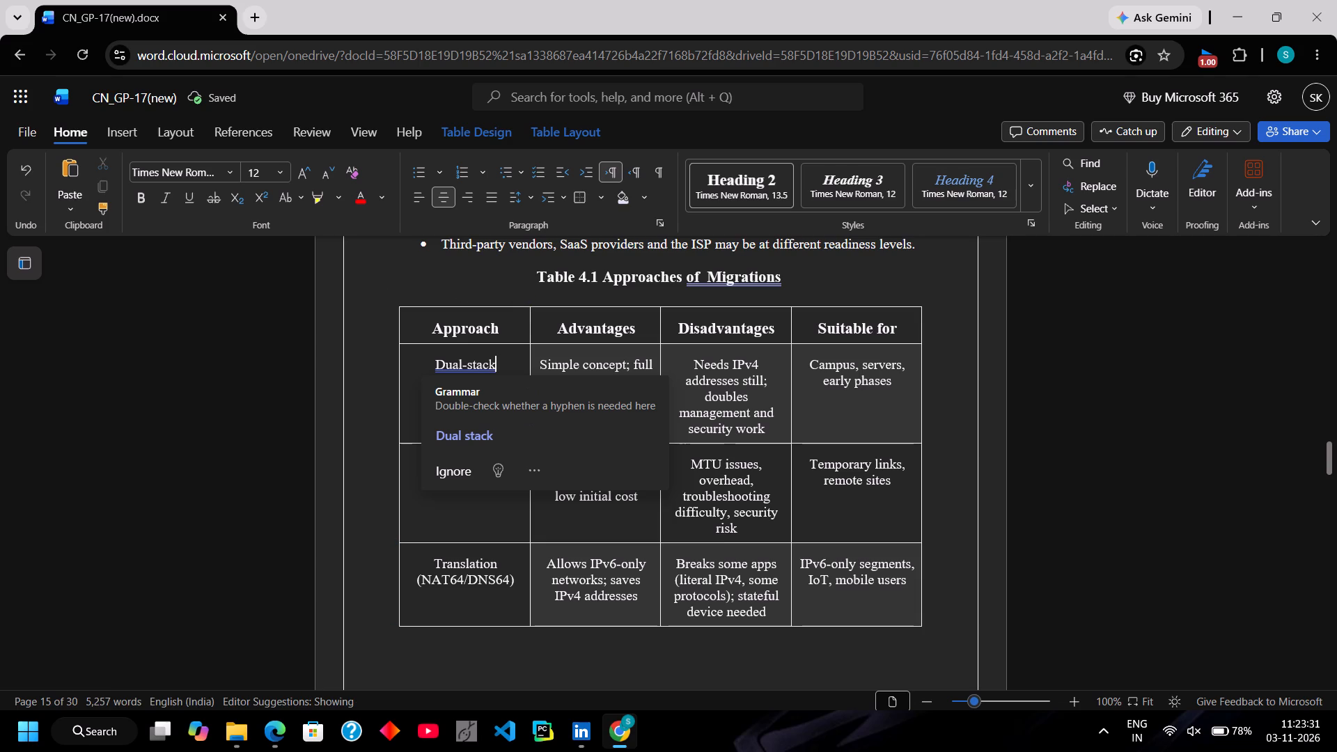
scroll(497, 625, "down", 4)
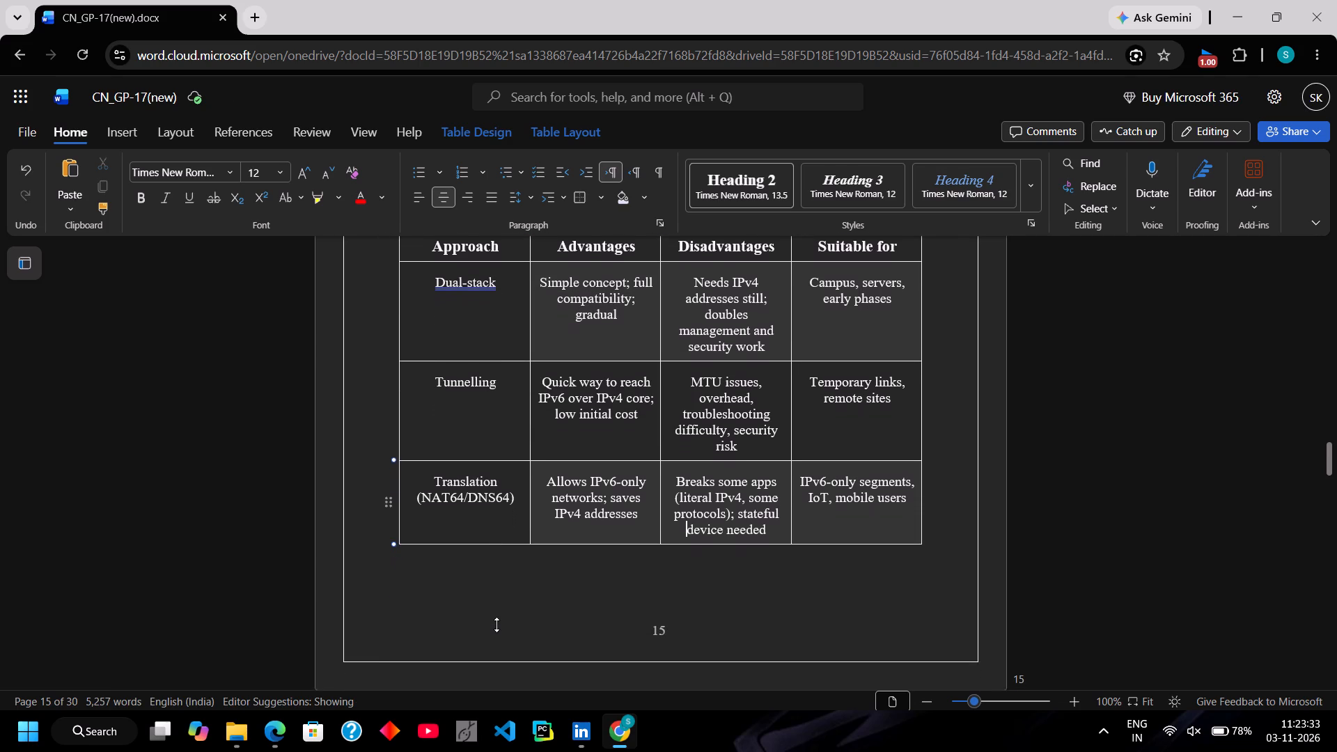
scroll(497, 625, "down", 5)
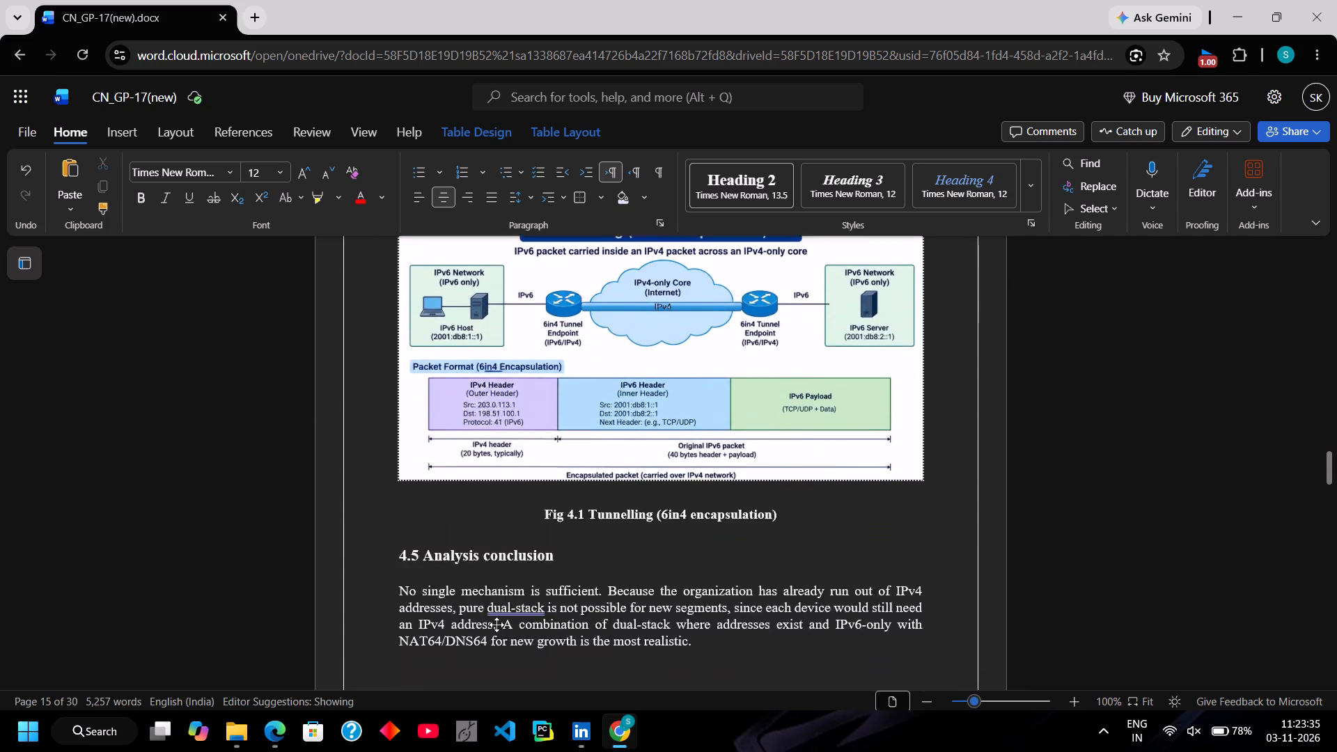
scroll(497, 625, "down", 1)
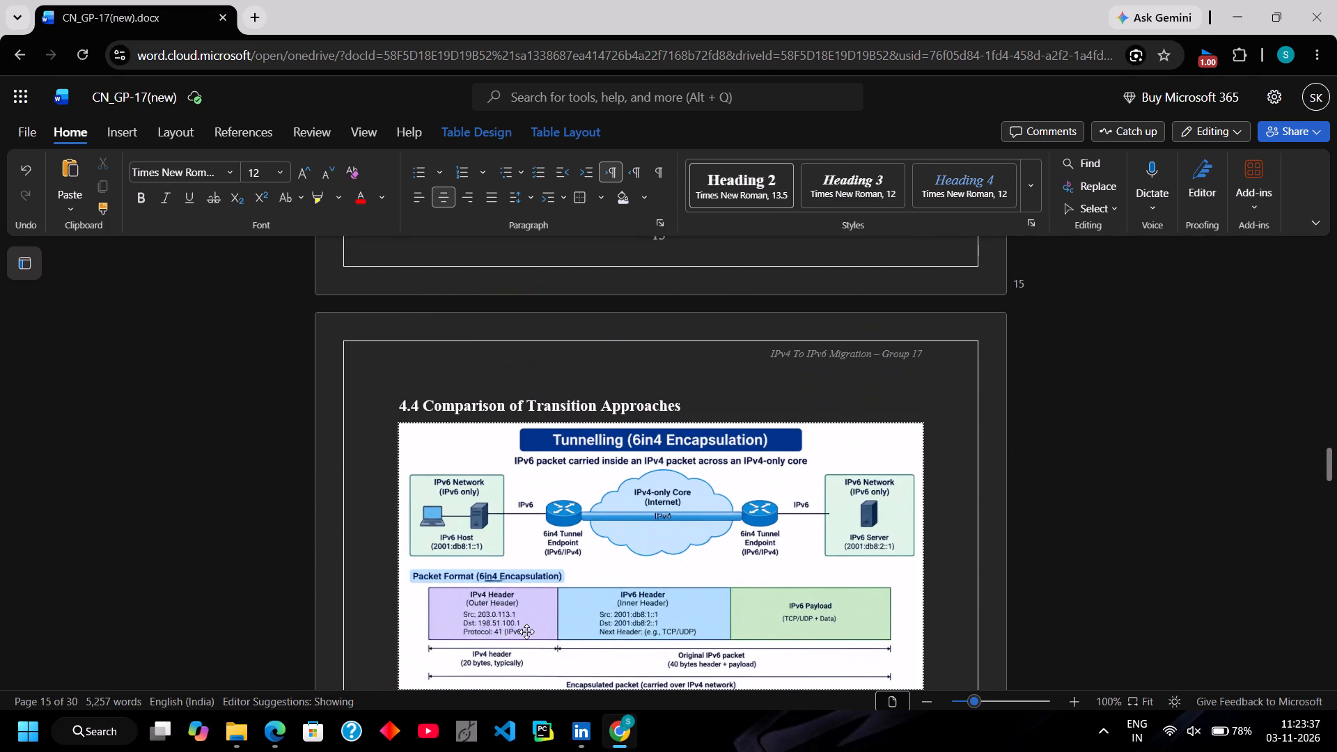
scroll(526, 632, "down", 6)
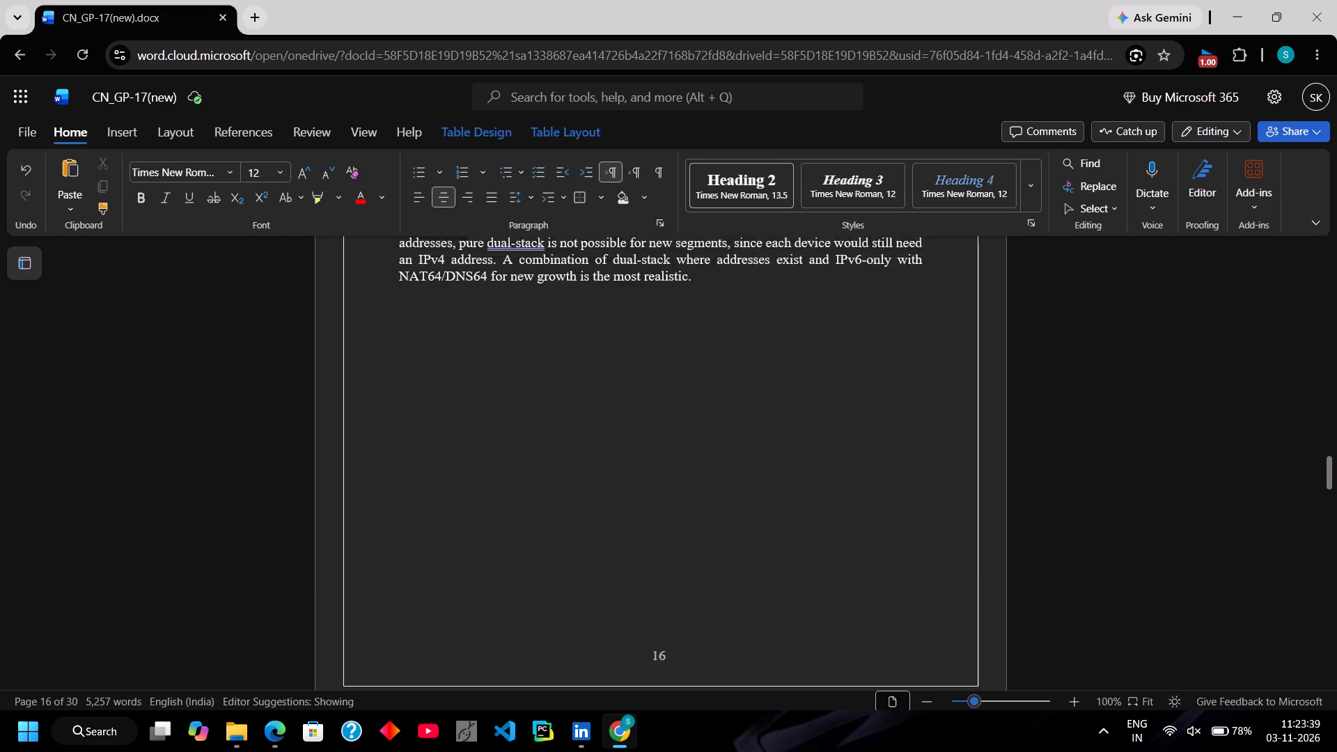
scroll(526, 632, "down", 7)
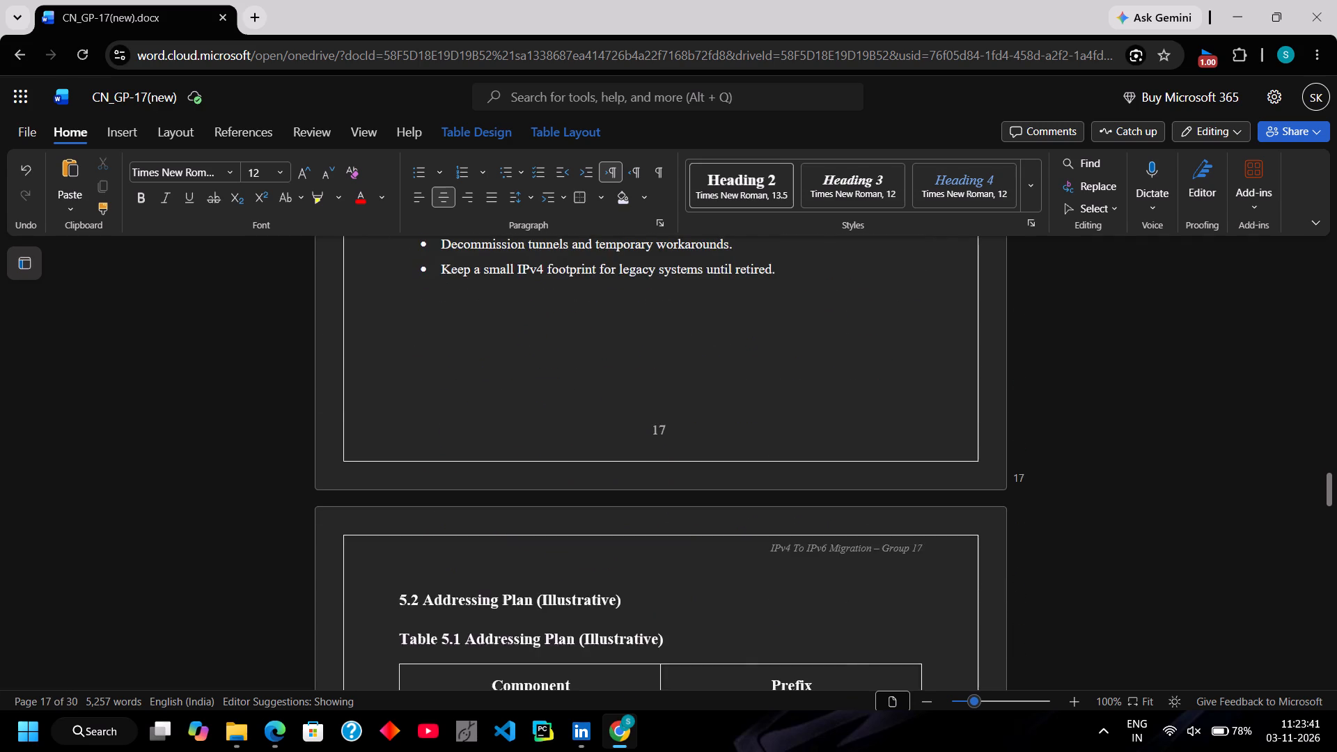
scroll(526, 632, "down", 3)
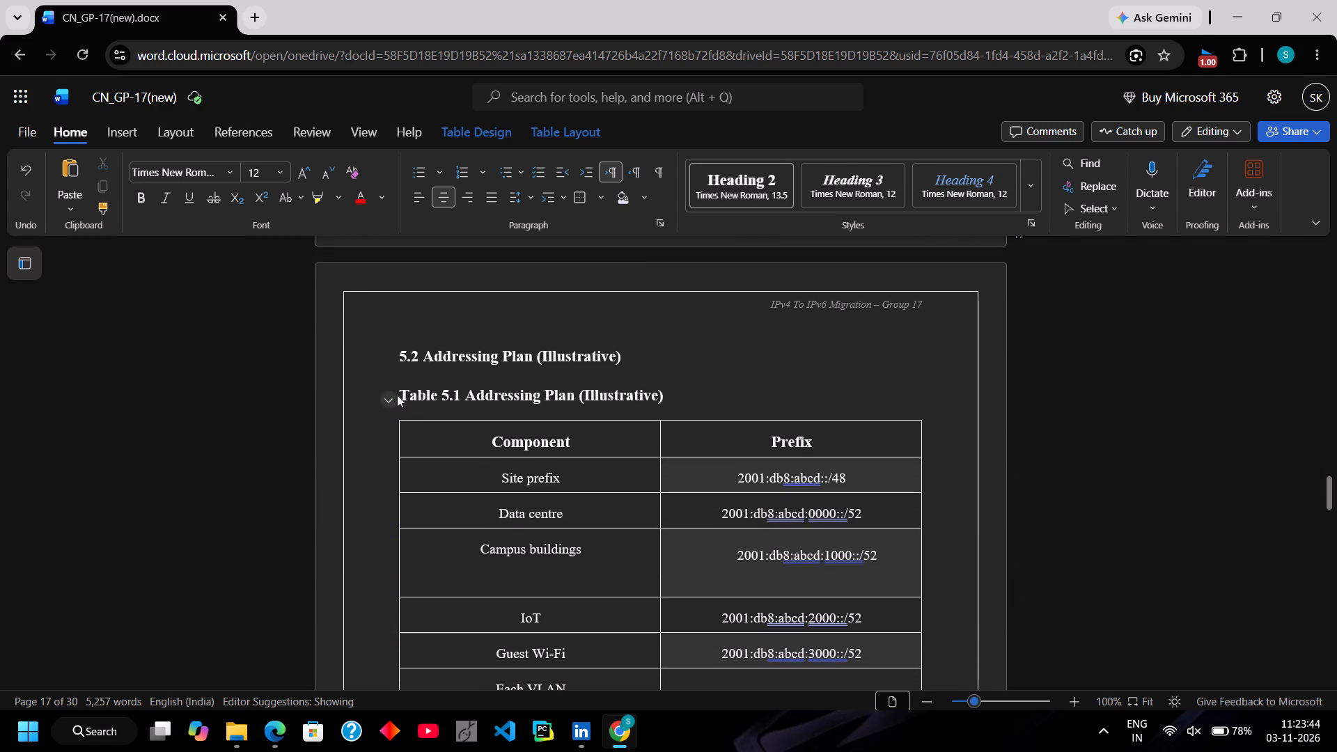
left_click_drag(400, 393, 689, 398)
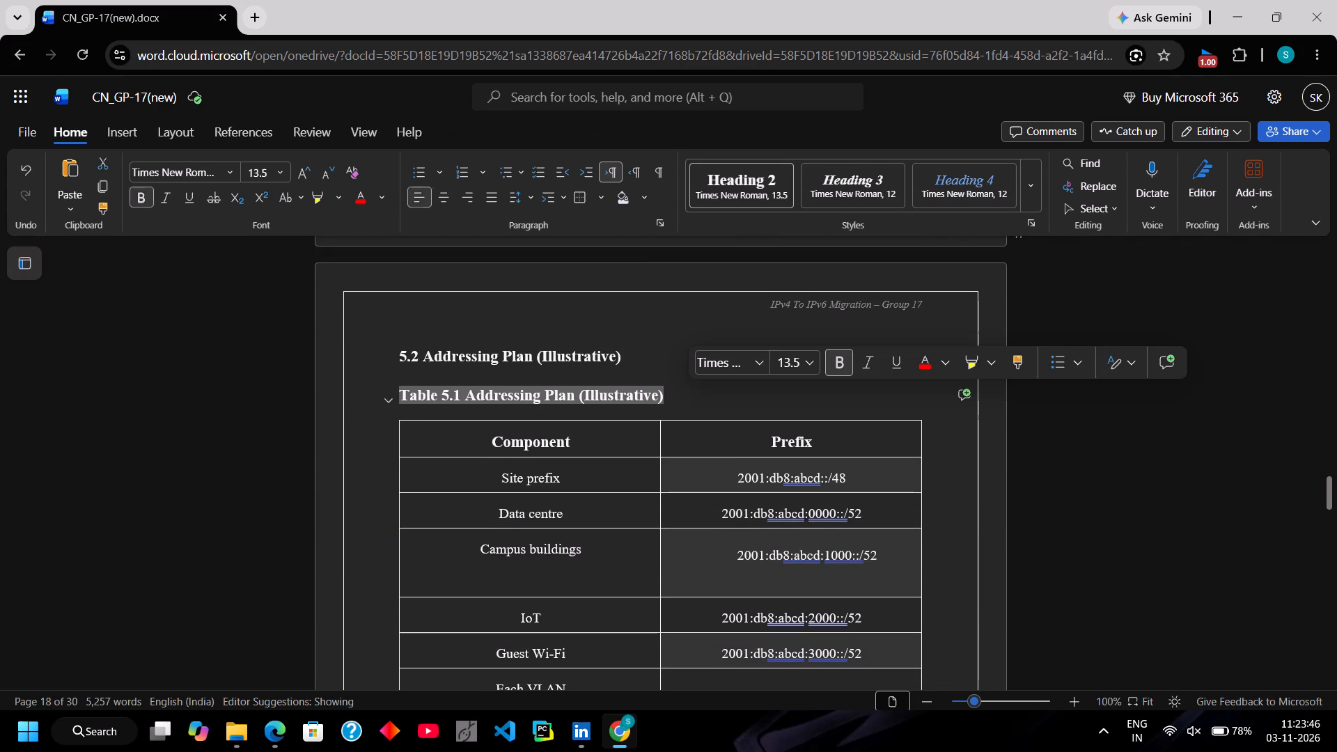
left_click_drag(455, 197, 446, 197)
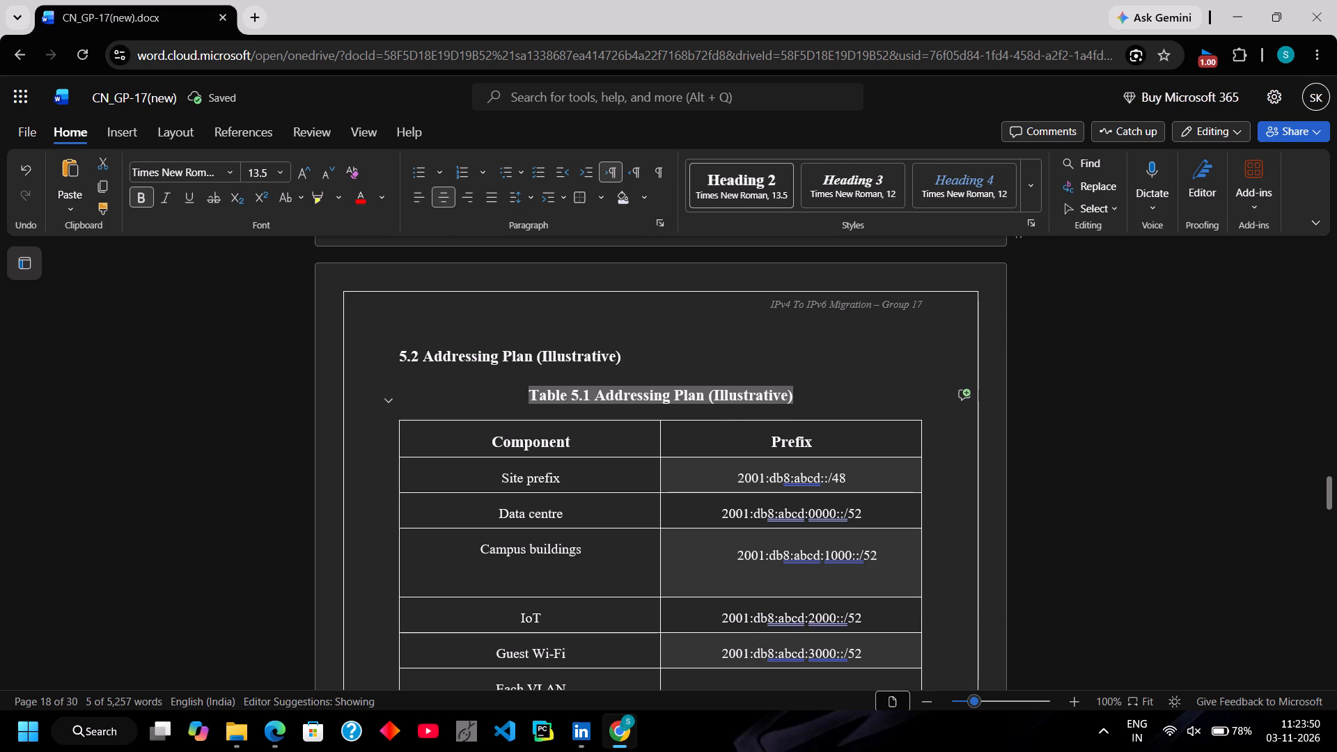
left_click(433, 392)
Insert two blank lines before the heading "5.6.4 End-Device and Server Configuration" to move it onto the page with its text.
scroll(433, 392, "down", 9)
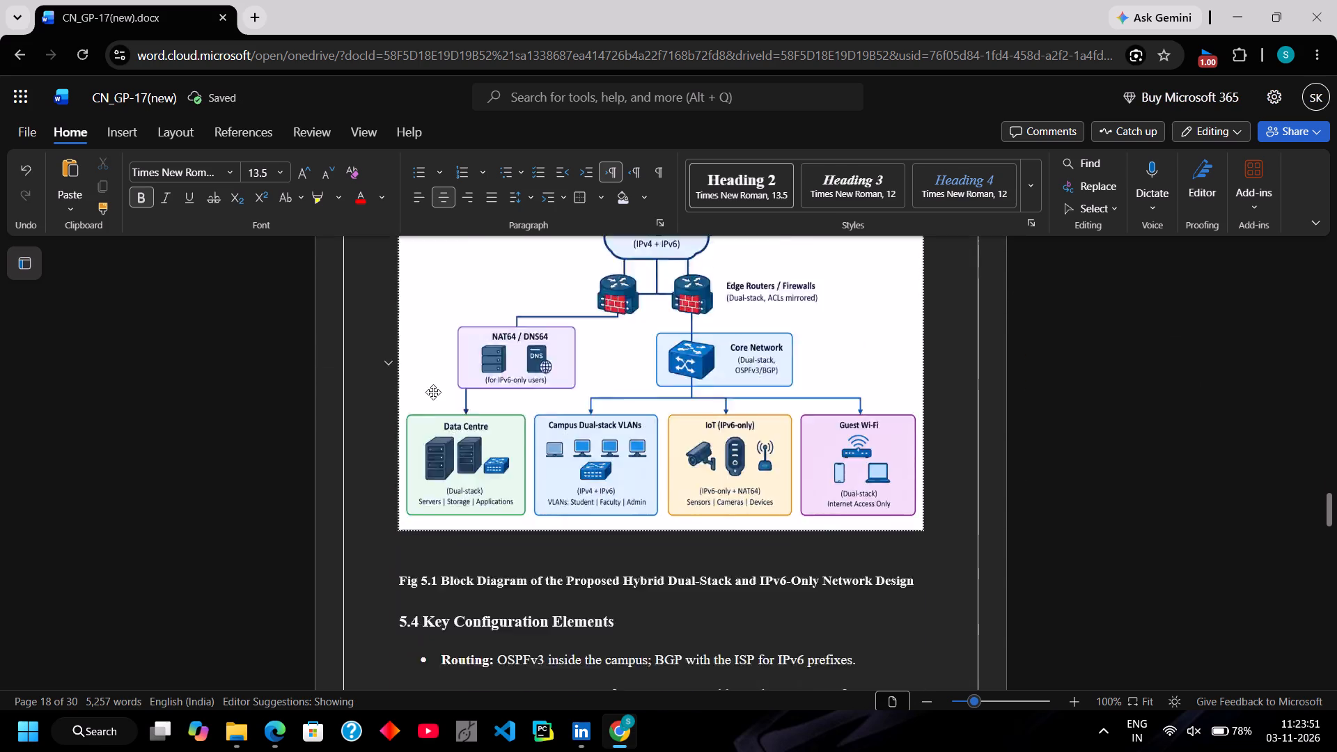
scroll(433, 392, "down", 18)
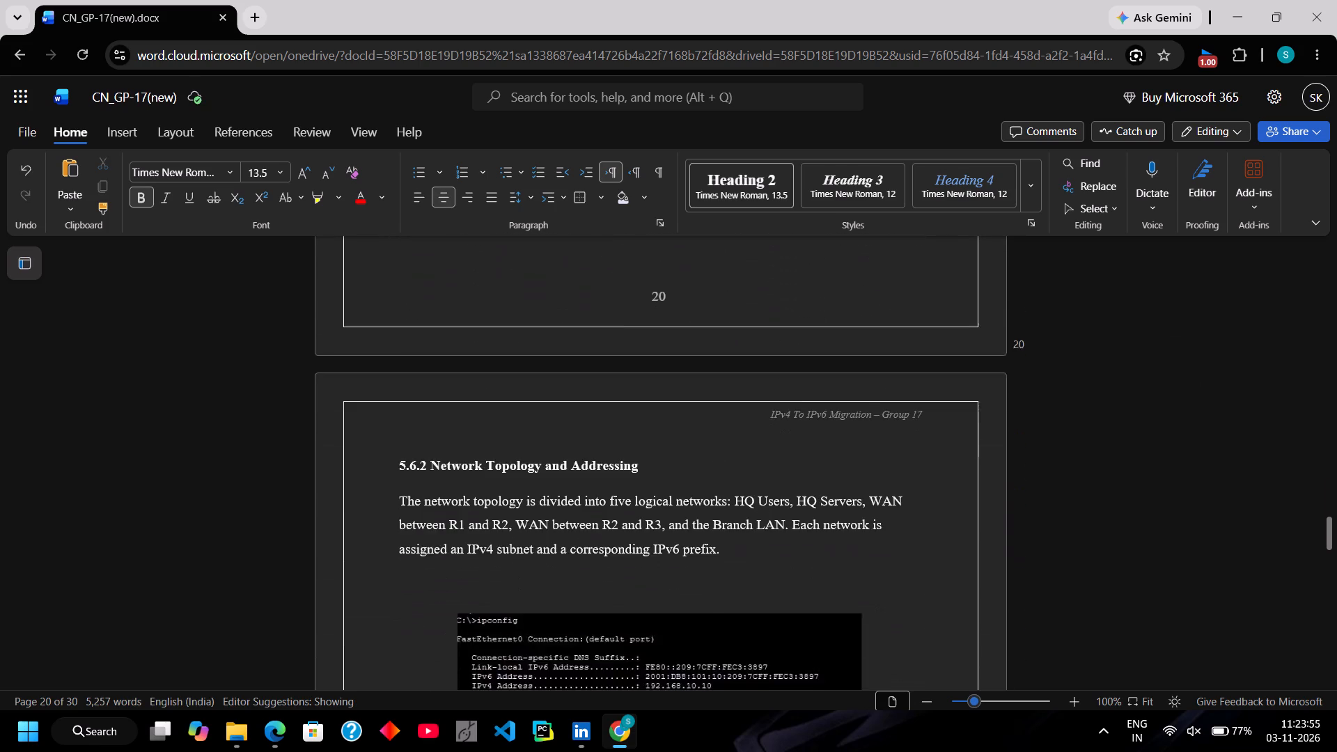
scroll(433, 392, "down", 5)
scroll(433, 392, "right", 1)
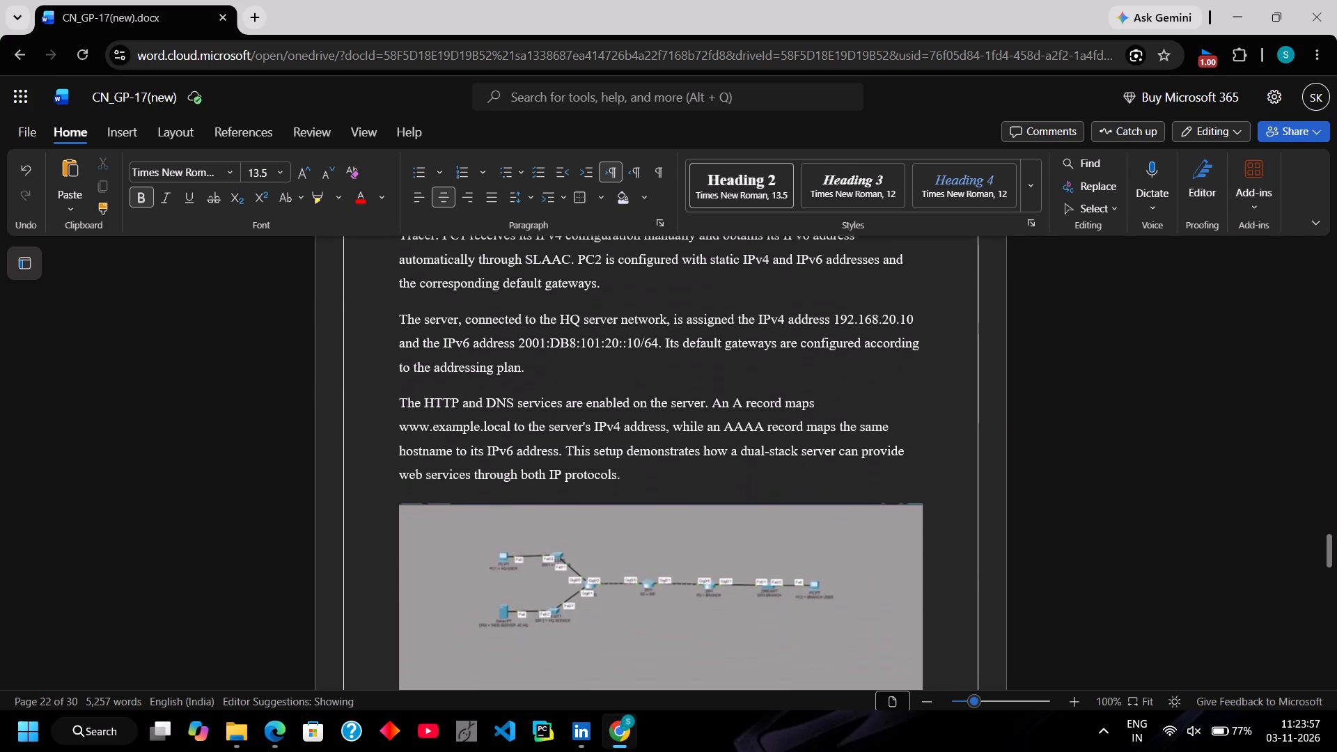
scroll(433, 392, "right", 1)
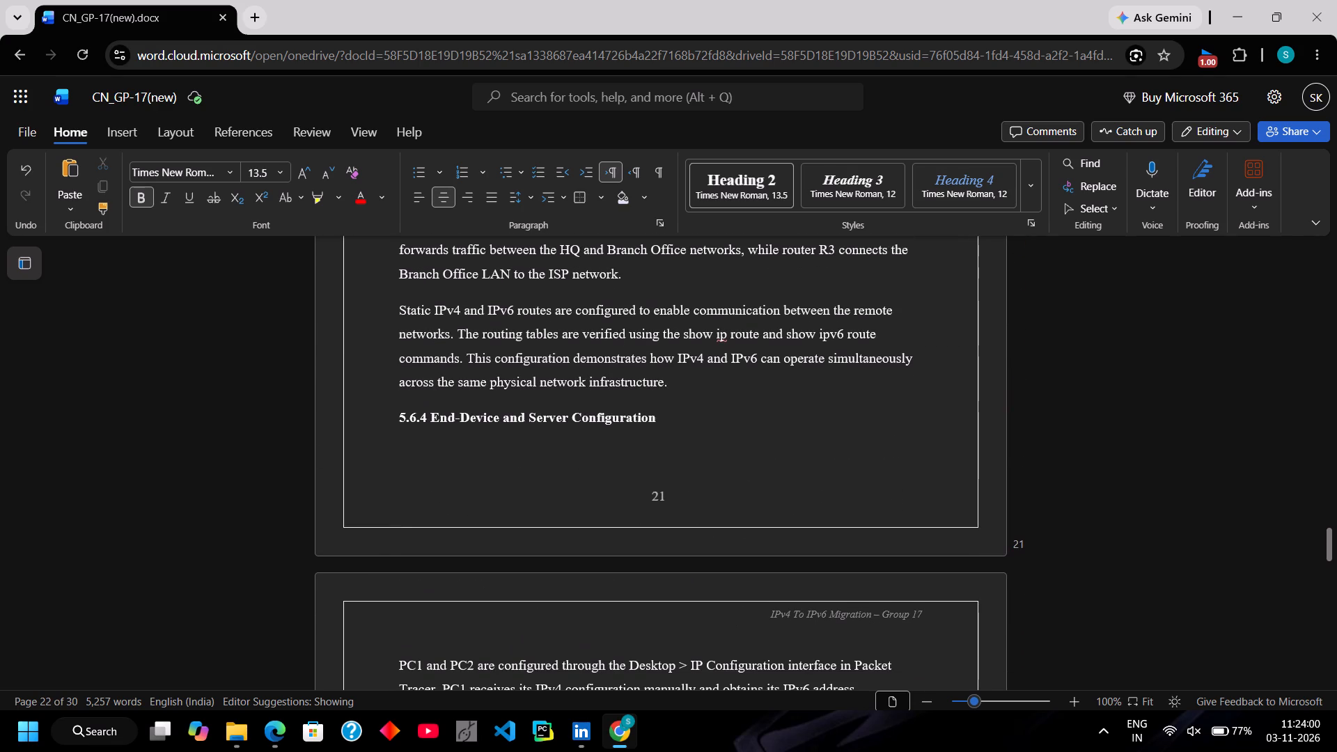
left_click(393, 418)
key("Return")
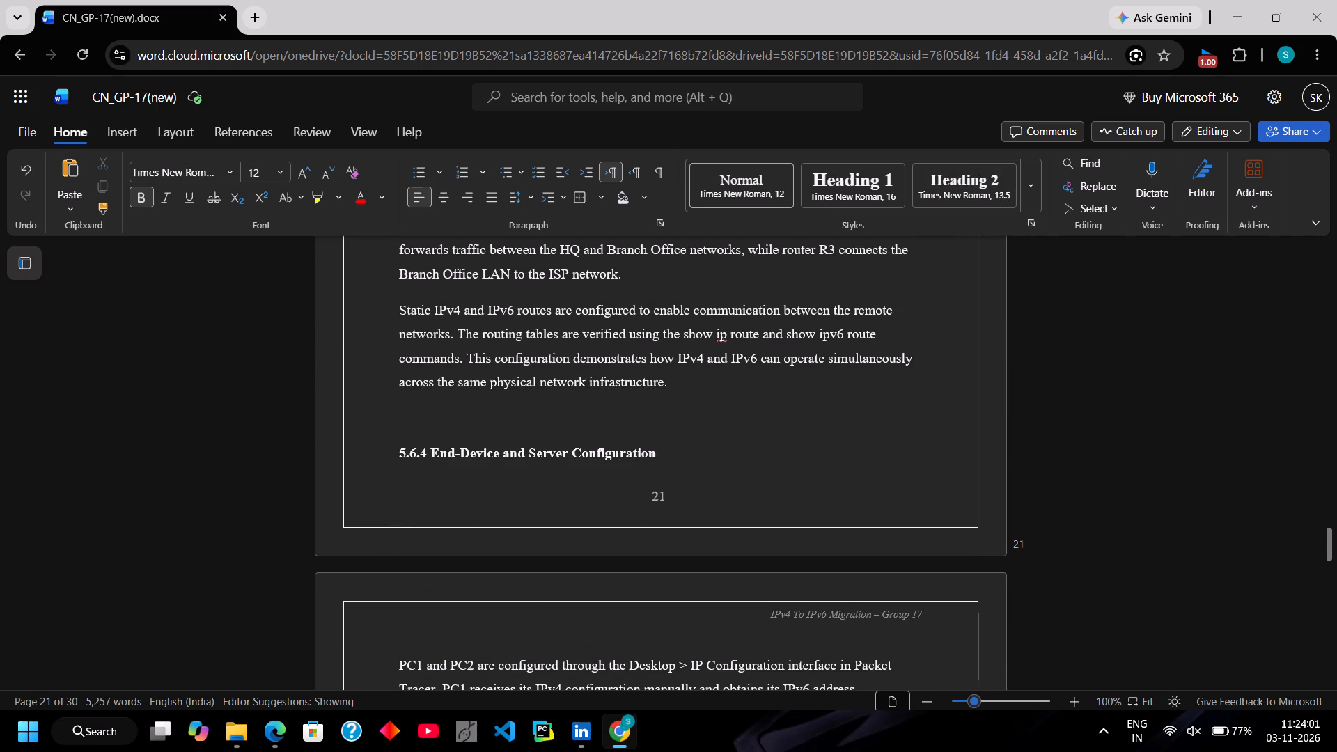
key("Return")
Set the caption "Table 6.1 Outcomes of Migration" in section 6.1 to 12 pt and centre it above its table.
scroll(393, 418, "down", 3)
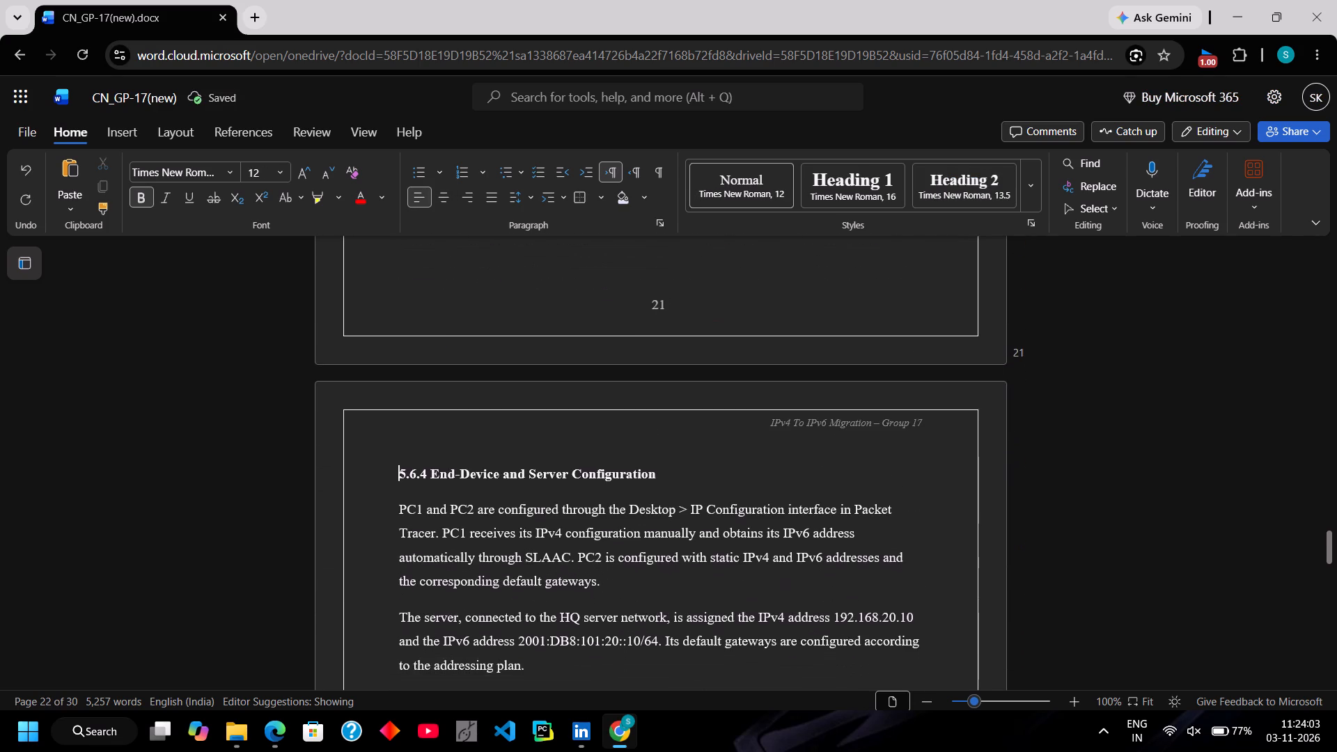
scroll(393, 418, "down", 9)
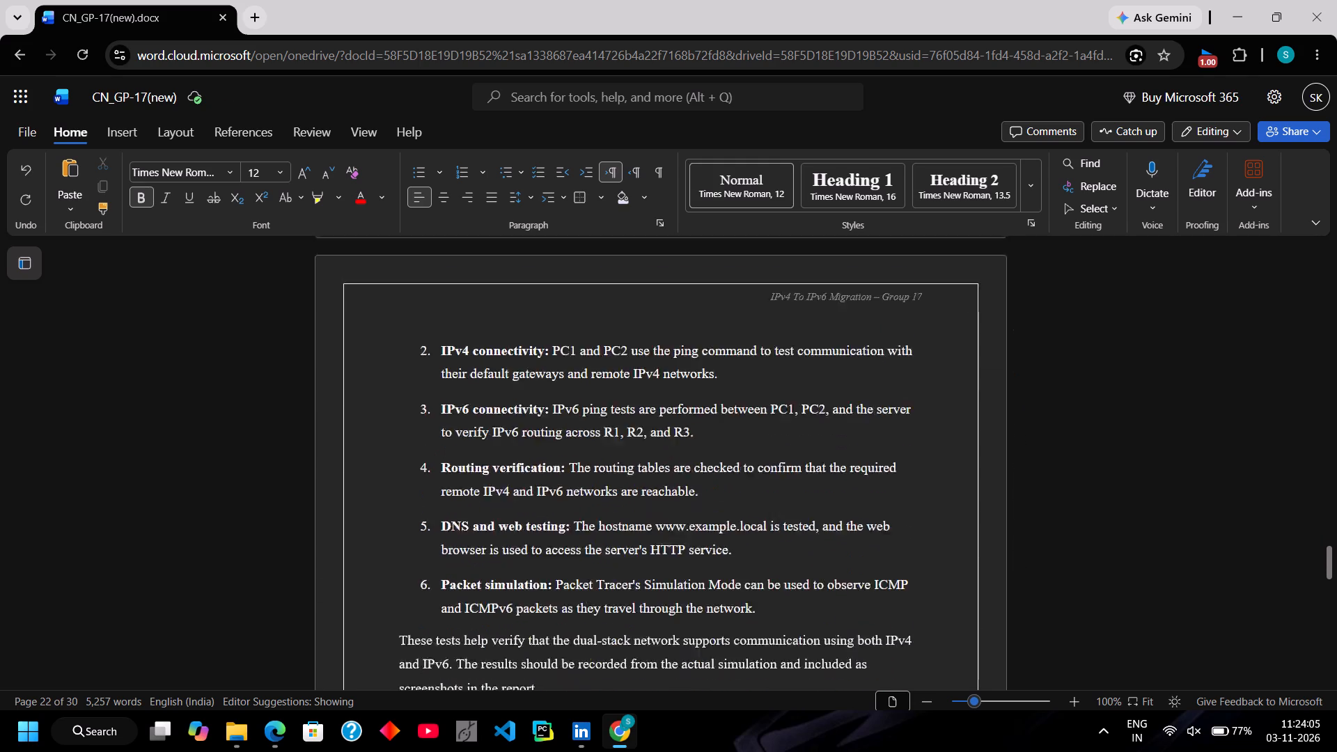
scroll(393, 418, "down", 2)
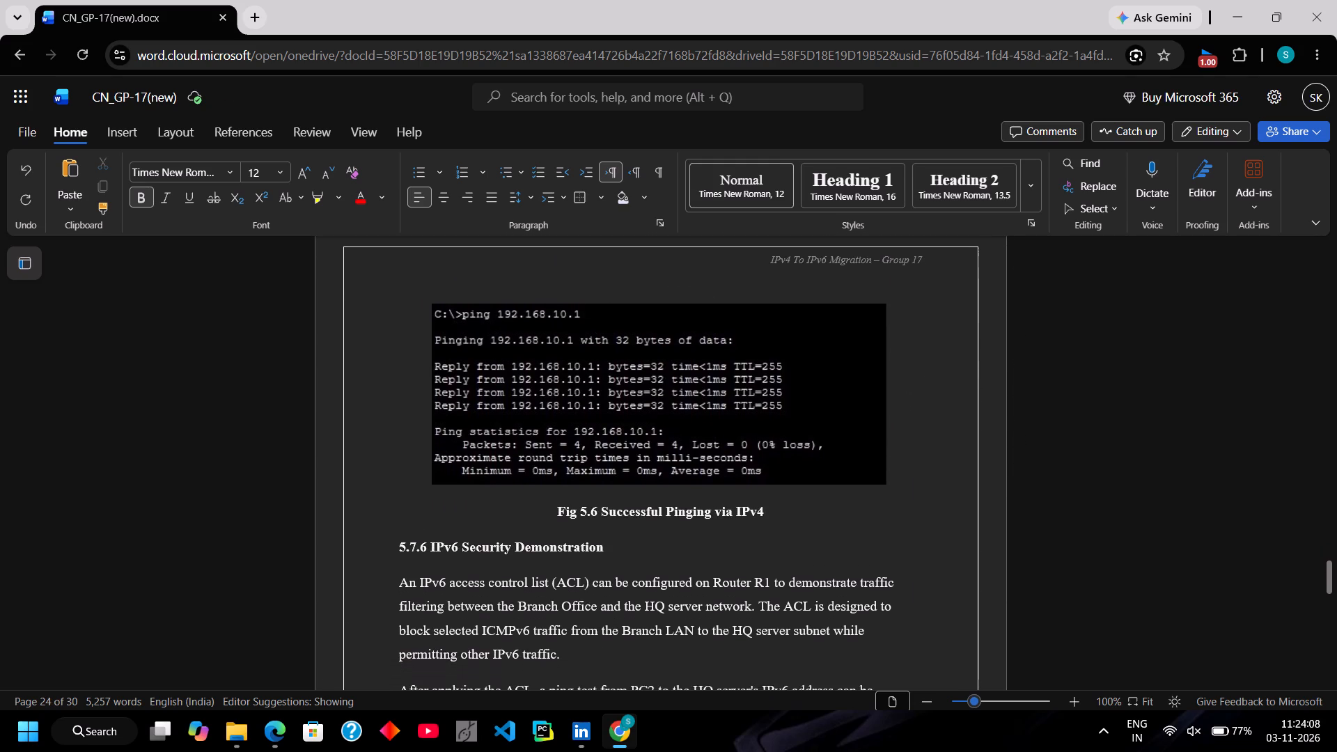
scroll(393, 418, "down", 5)
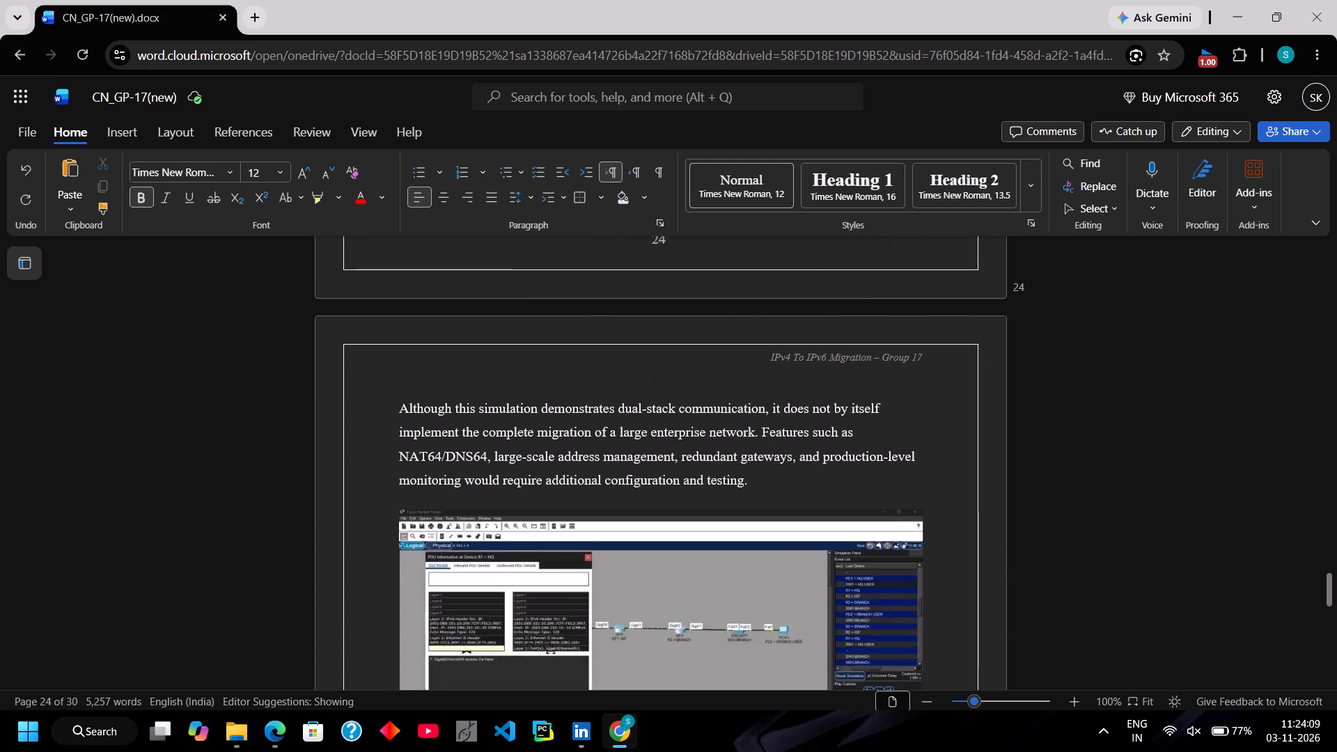
scroll(393, 418, "down", 5)
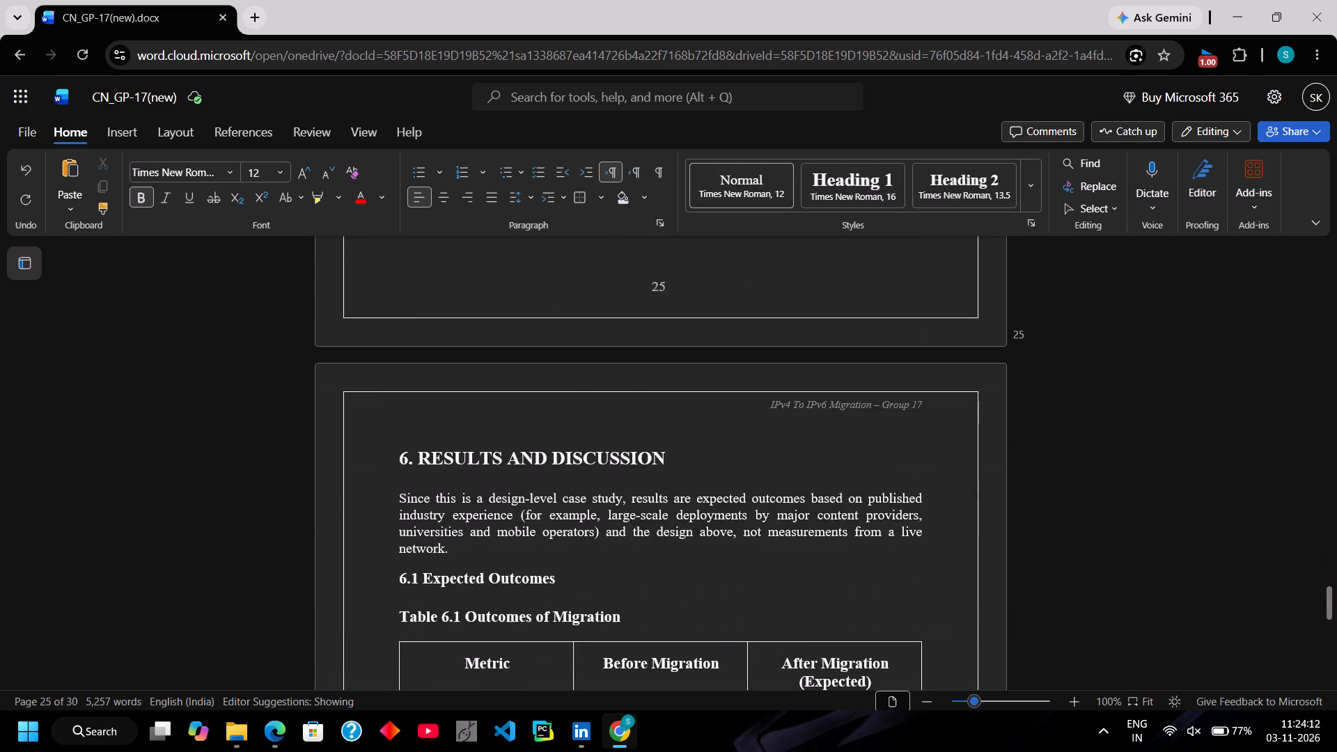
scroll(393, 418, "down", 2)
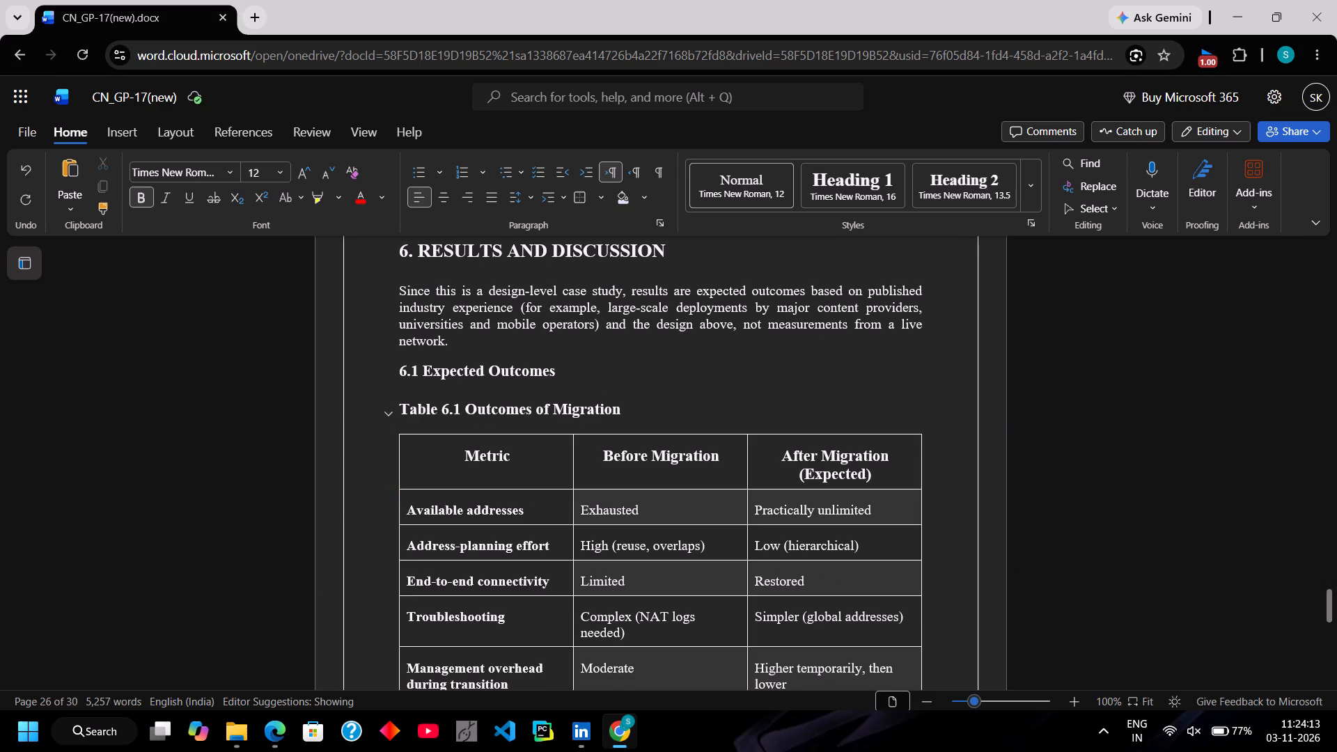
left_click_drag(397, 402, 630, 414)
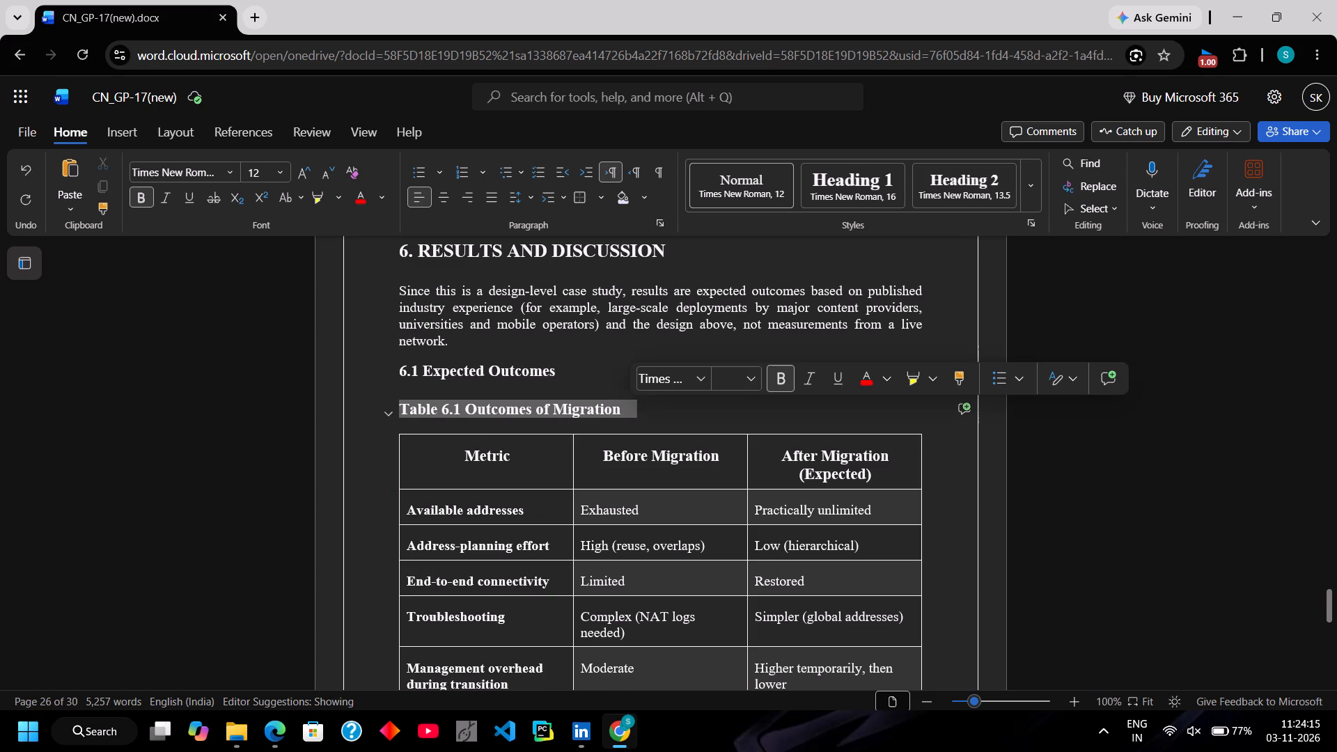
left_click(735, 376)
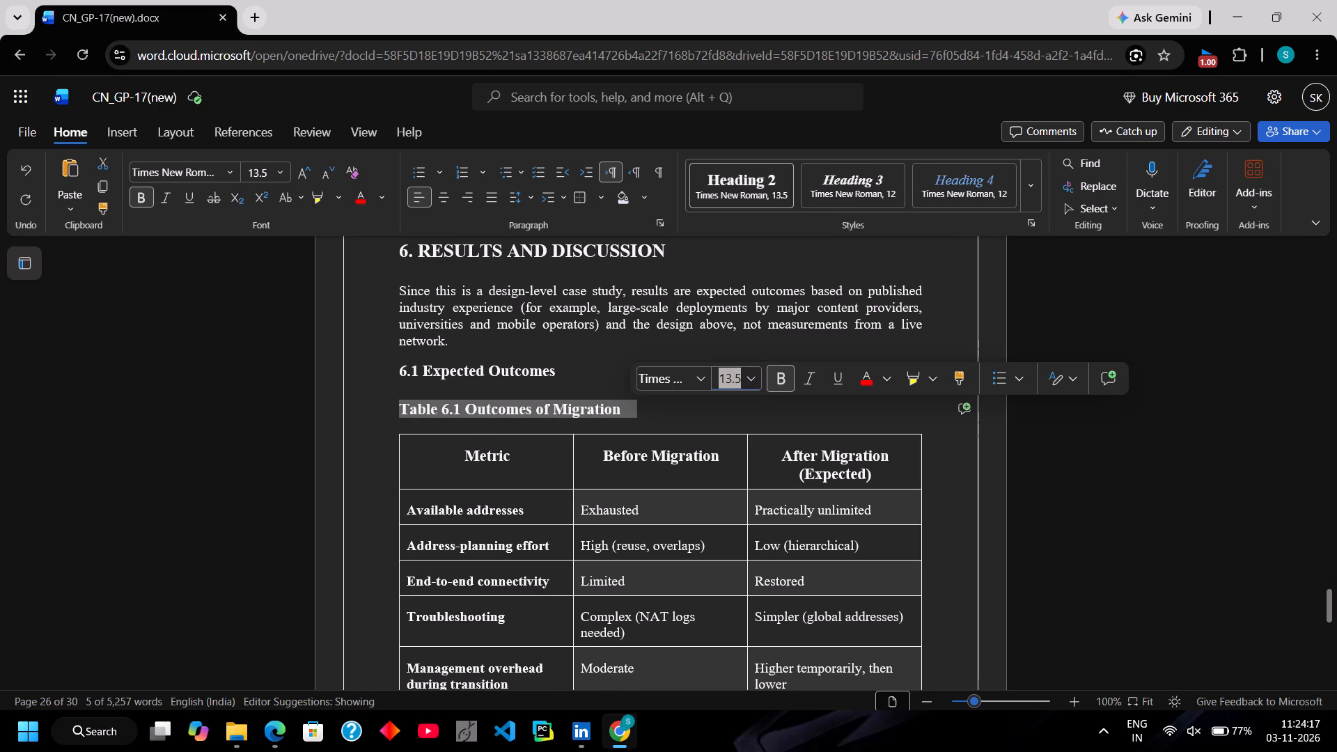
type("12")
left_click(448, 200)
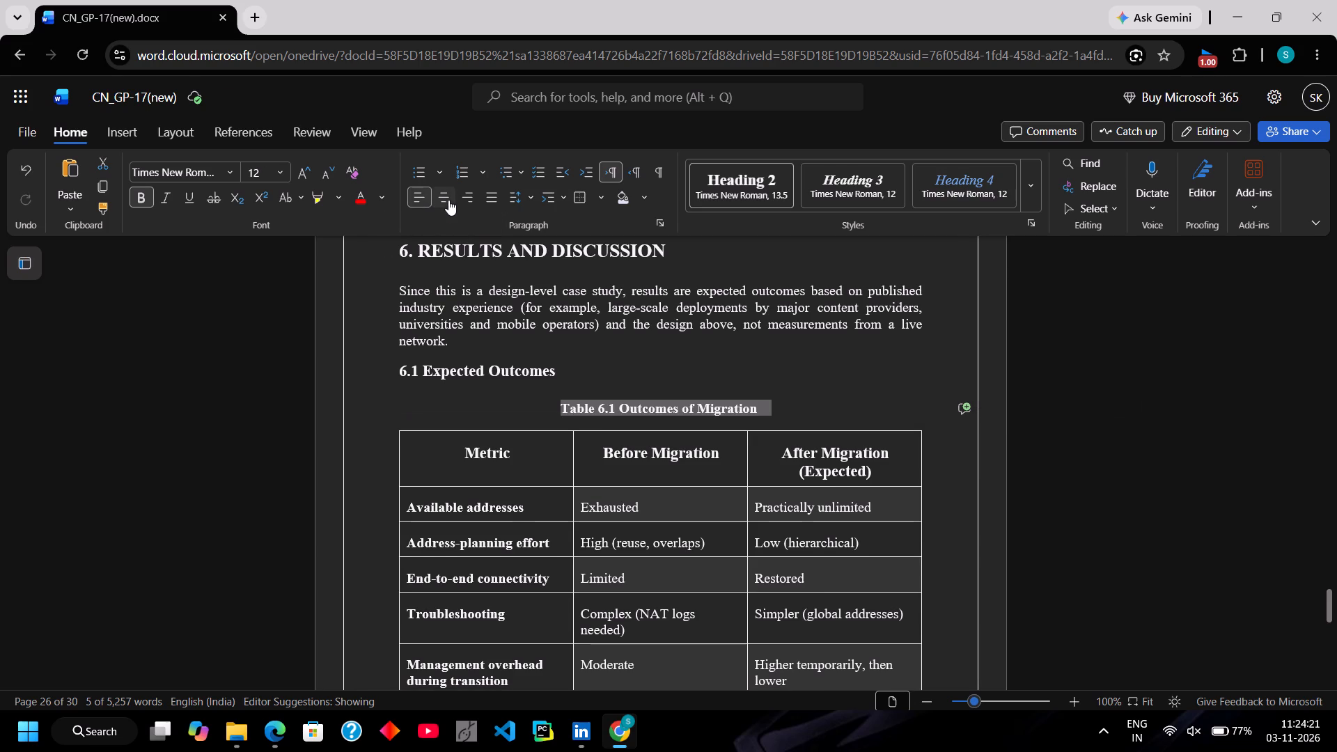
left_click(432, 420)
Review the remaining pages from Table 6.1 through the recommendations to the end of the references for layout problems.
scroll(432, 420, "down", 1)
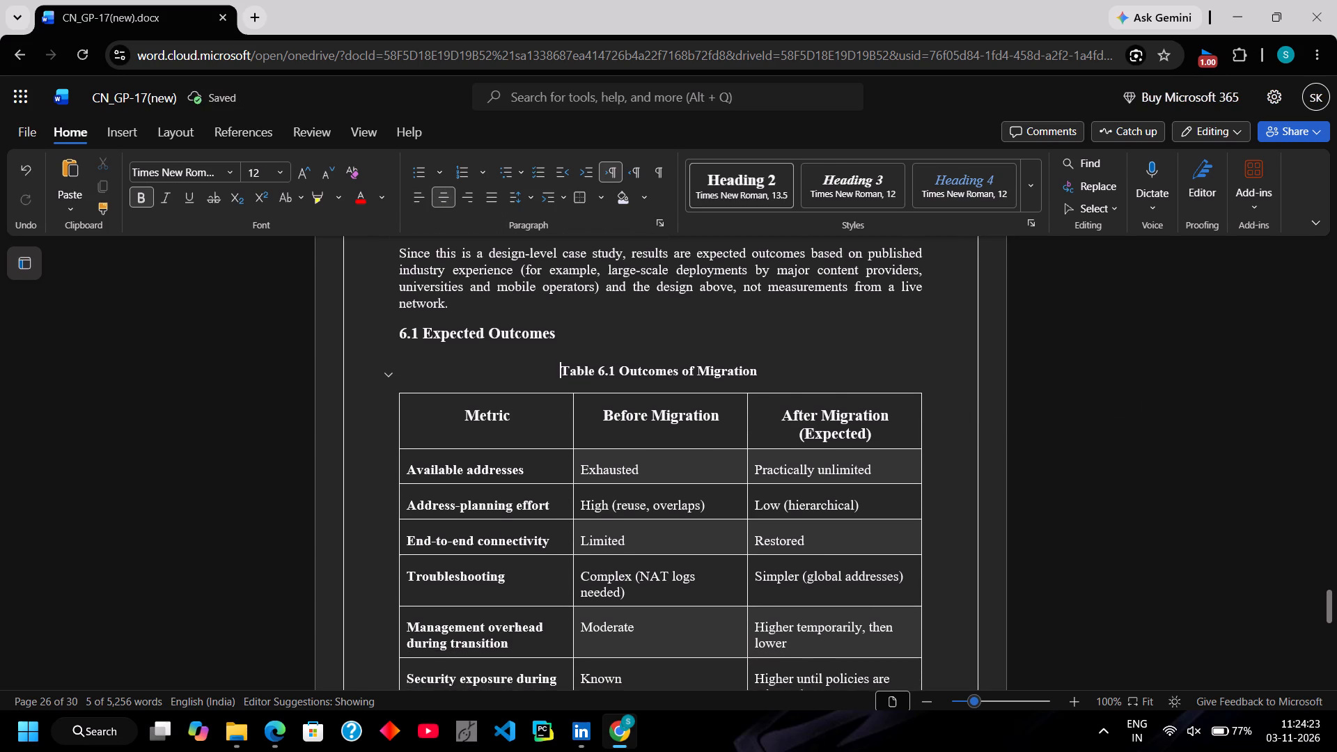
scroll(432, 420, "down", 2)
scroll(432, 420, "up", 1)
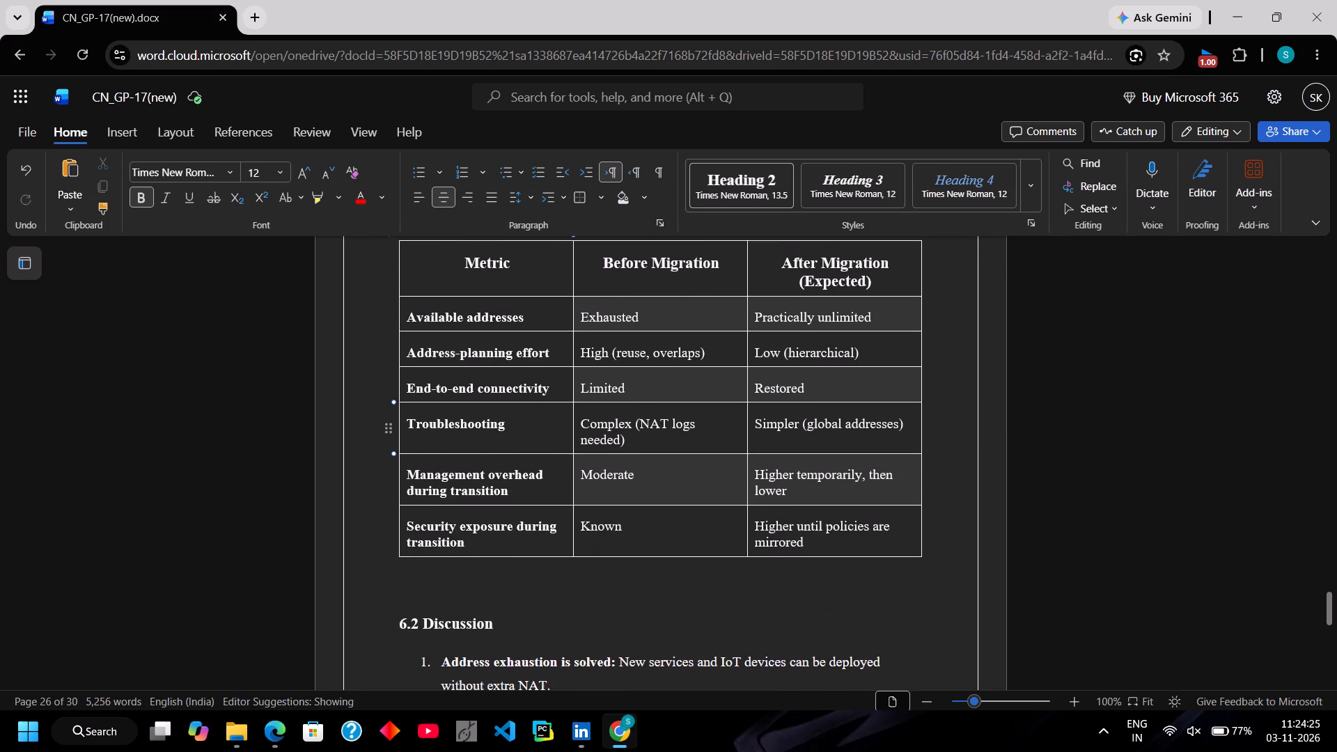
scroll(432, 420, "up", 1)
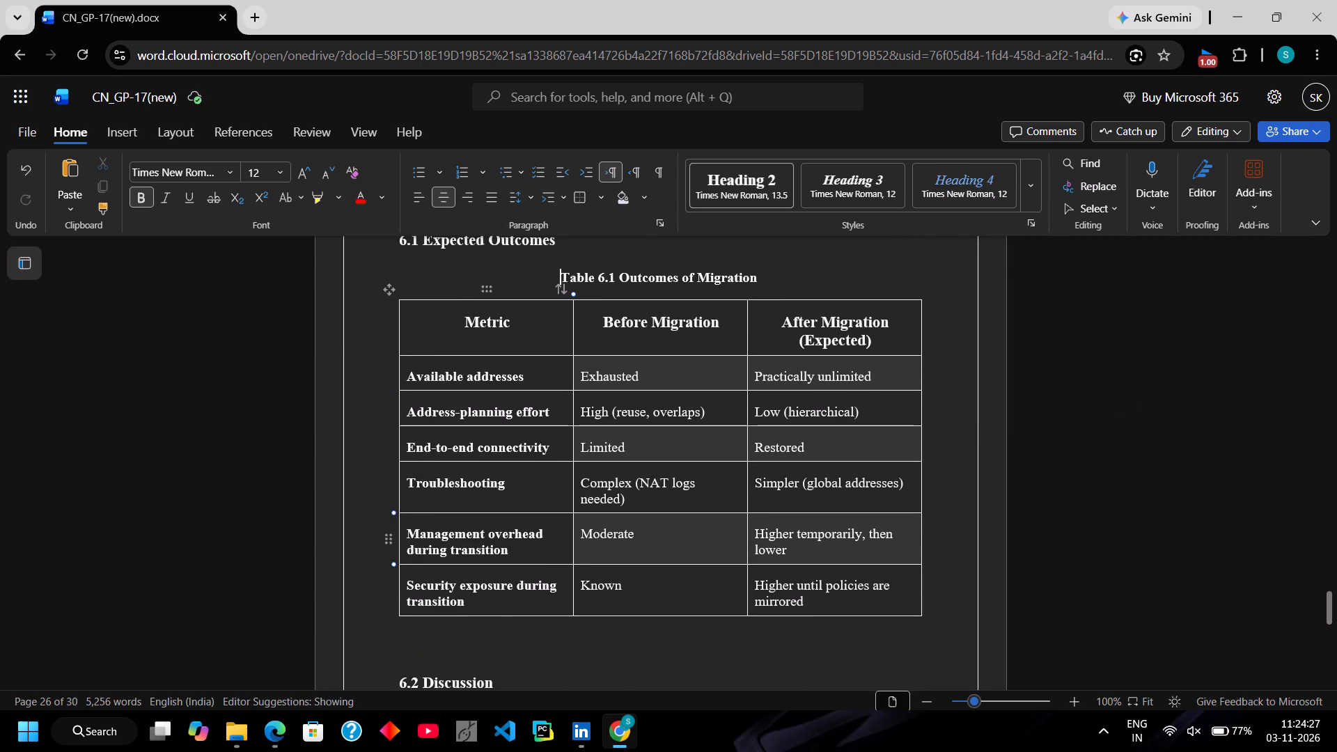
scroll(482, 560, "down", 7)
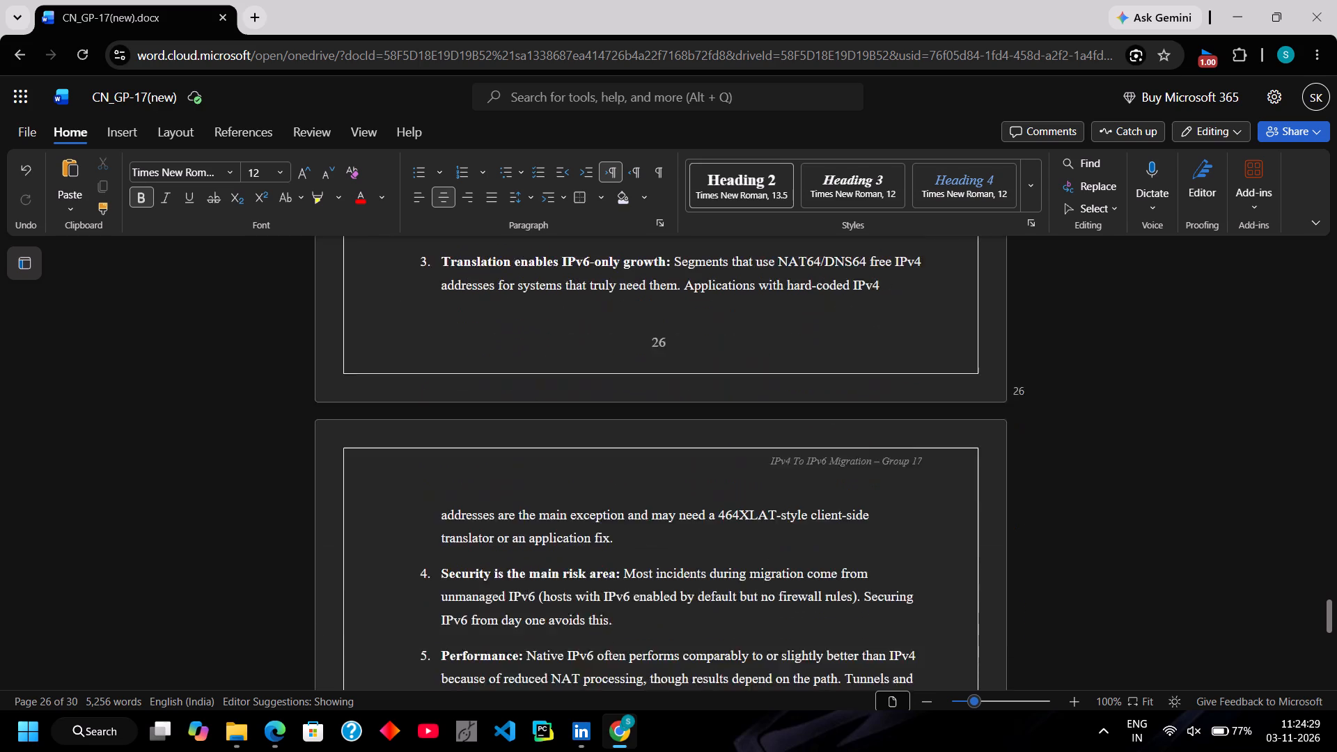
scroll(482, 560, "down", 7)
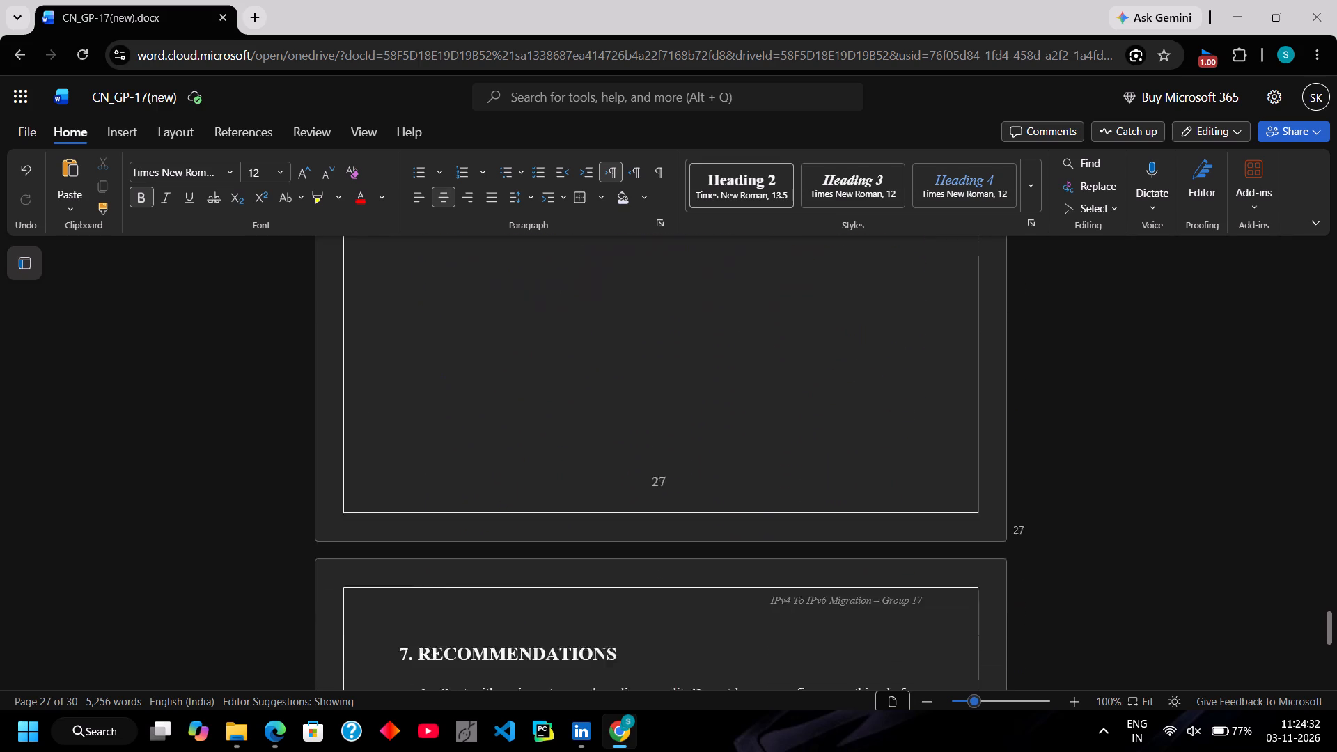
scroll(482, 560, "down", 10)
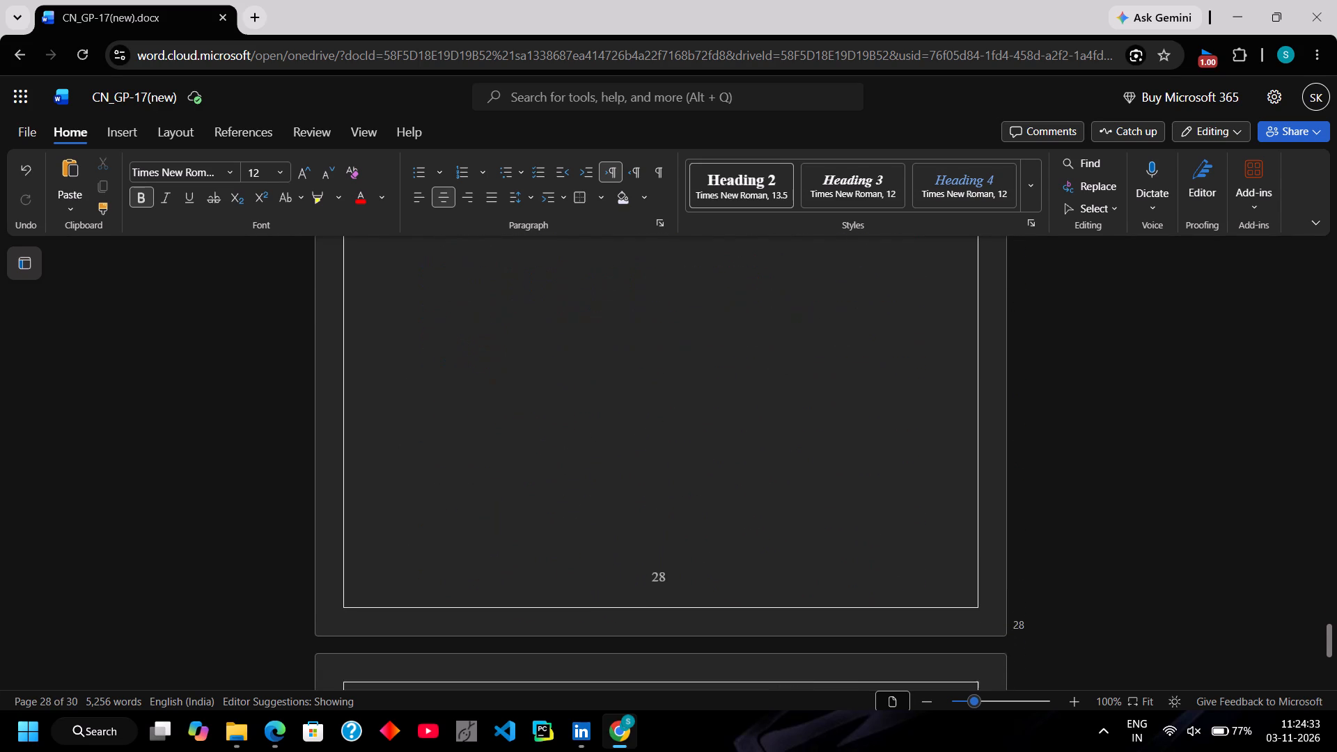
scroll(482, 560, "down", 6)
scroll(482, 560, "up", 2)
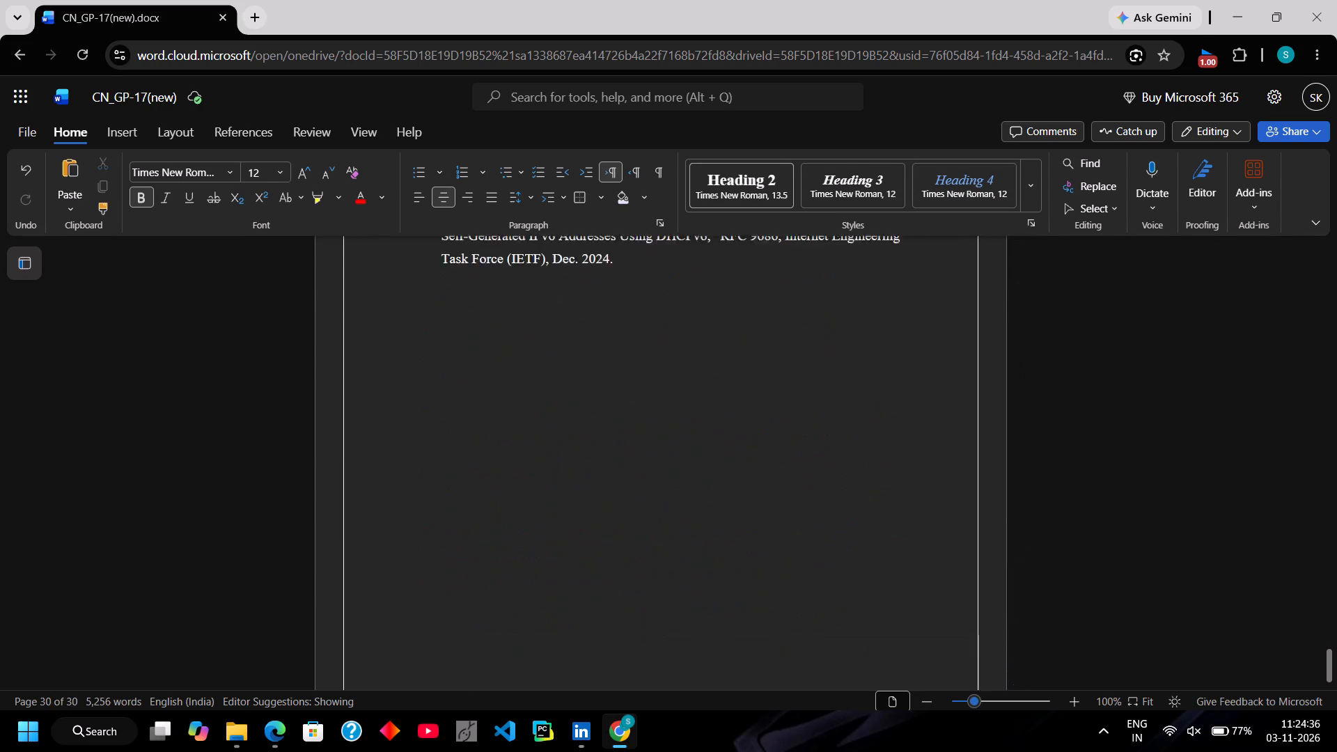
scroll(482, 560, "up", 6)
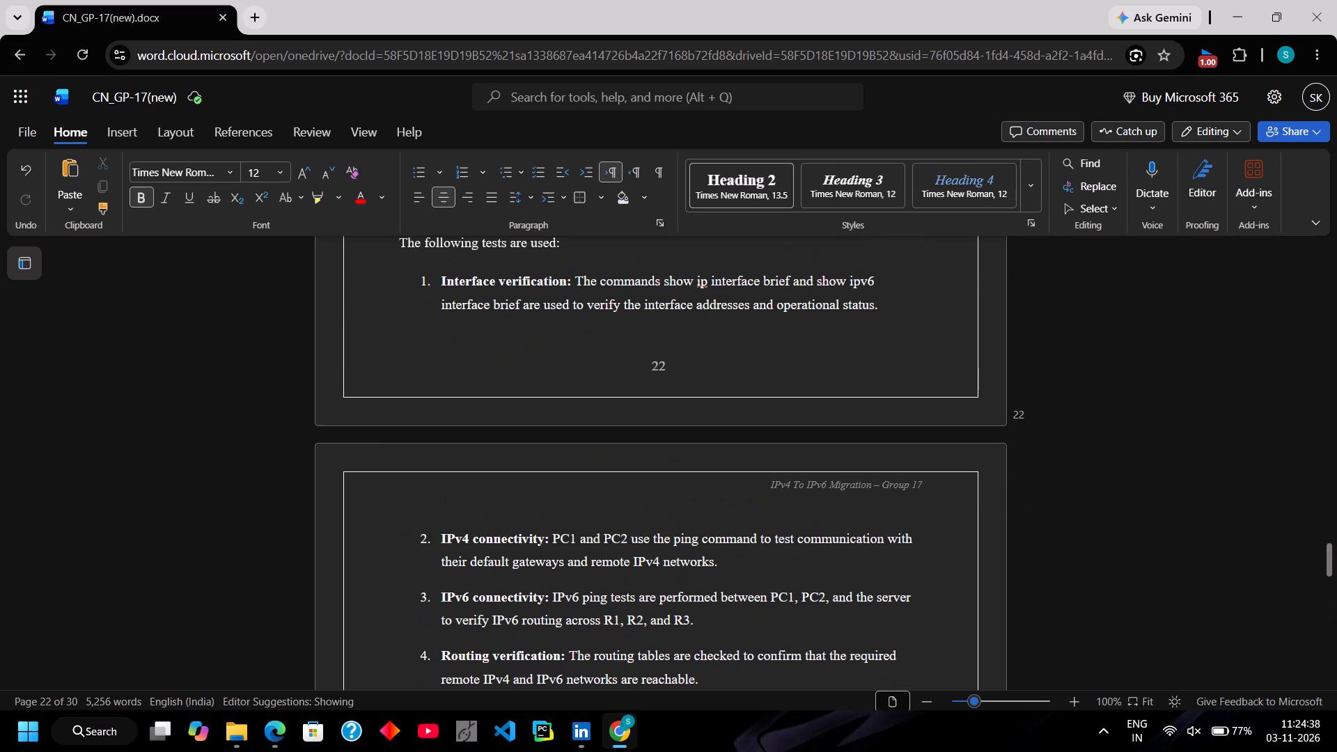
Open a new tab in Chrome, and switch to Microsoft Edge to open a new tab there as well.
left_click(249, 12)
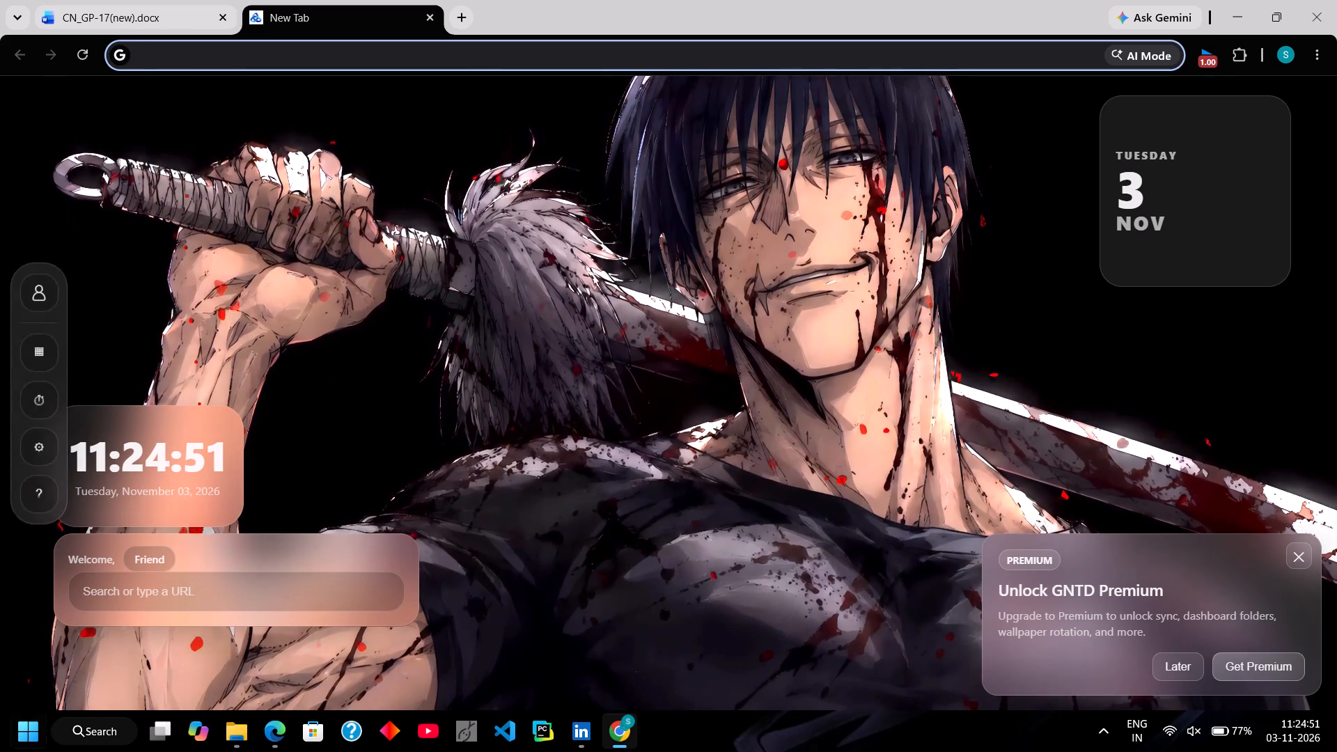
left_click(275, 731)
left_click(264, 13)
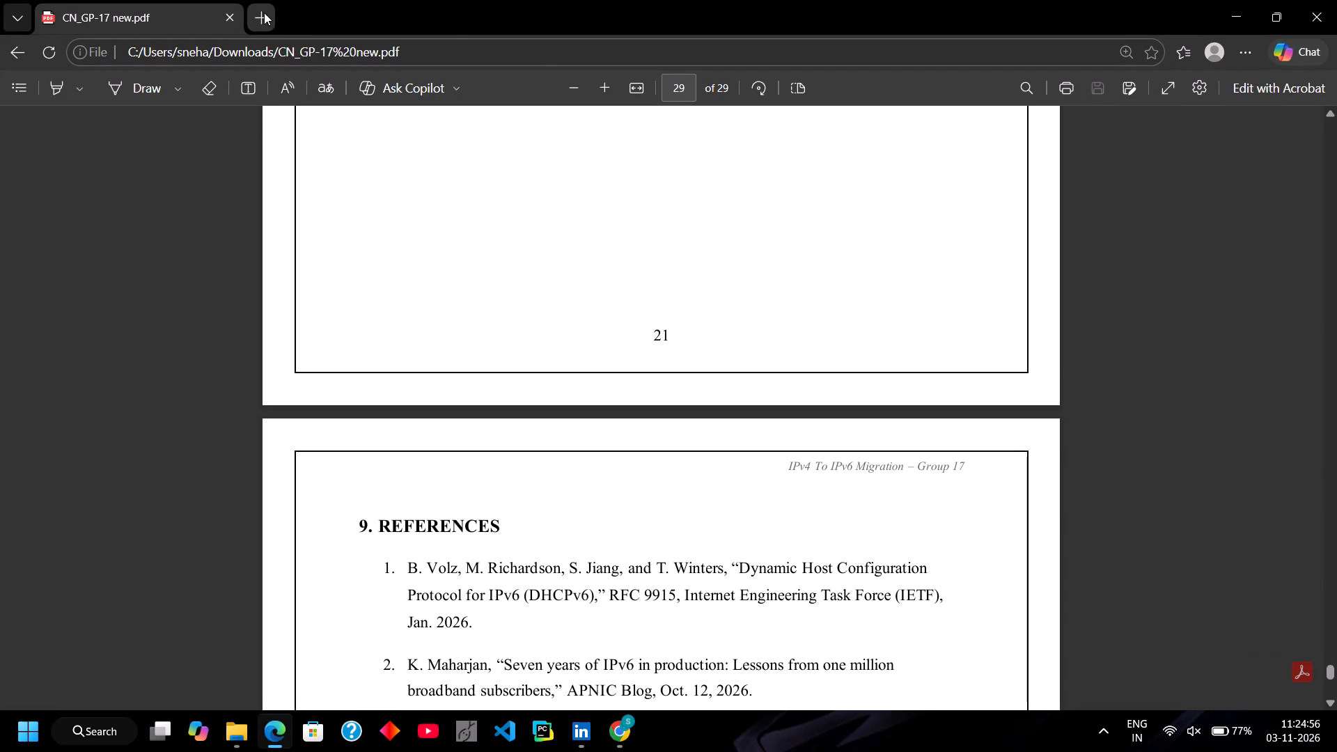
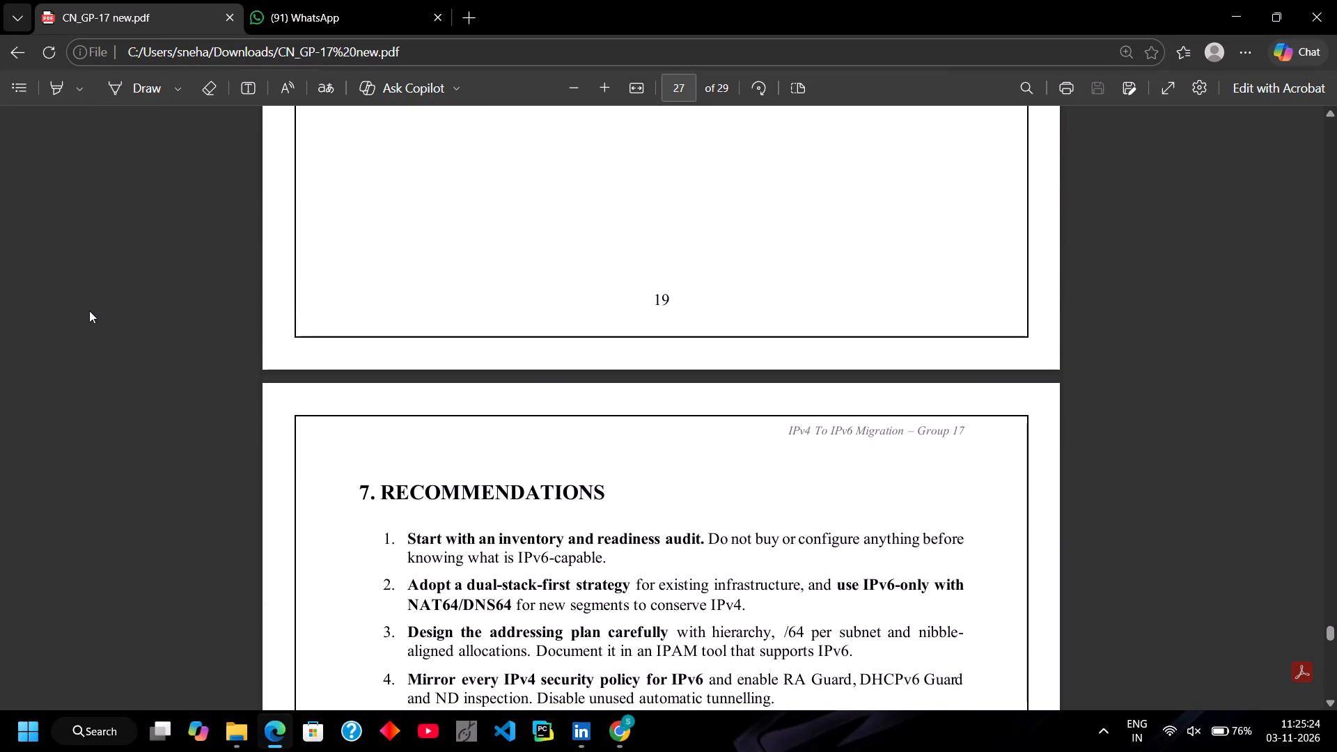
Switch to File Explorer and look for the CN_GP-17 report among the recent files.
left_click(228, 724)
scroll(289, 223, "up", 13)
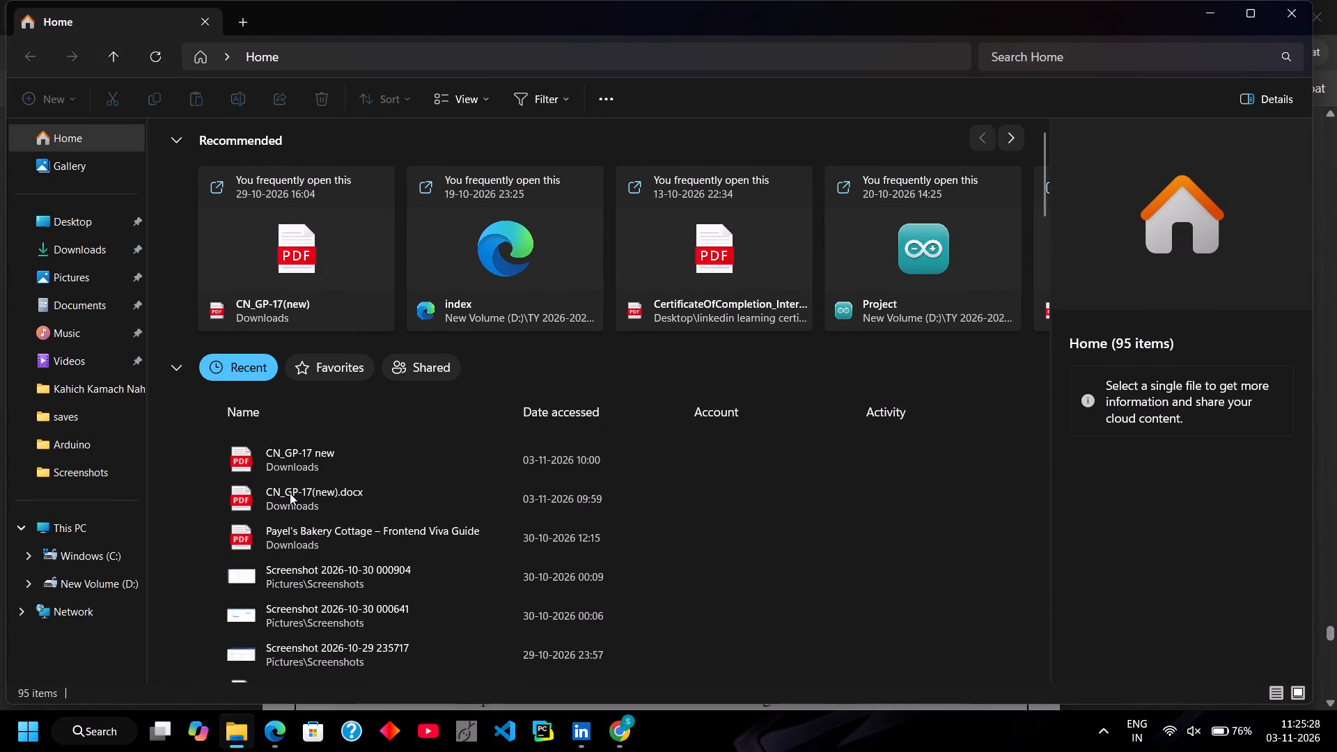
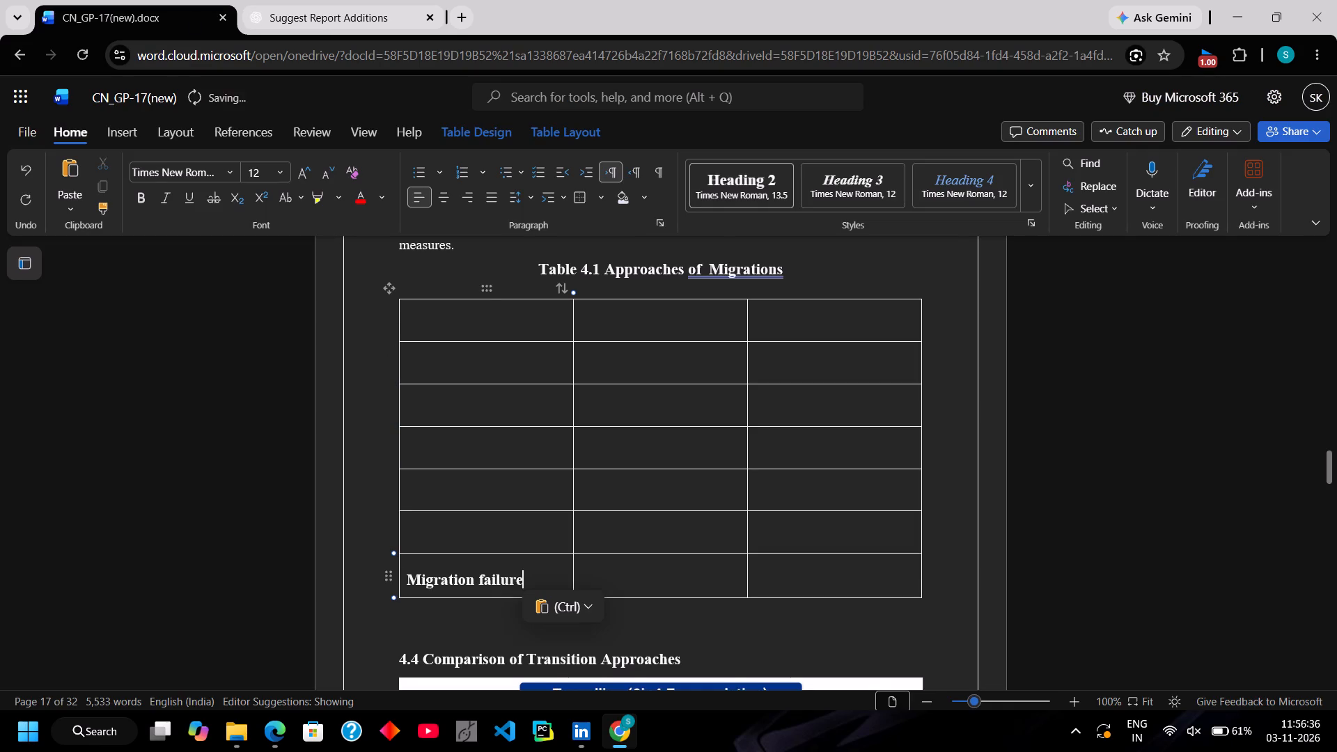
left_click(480, 542)
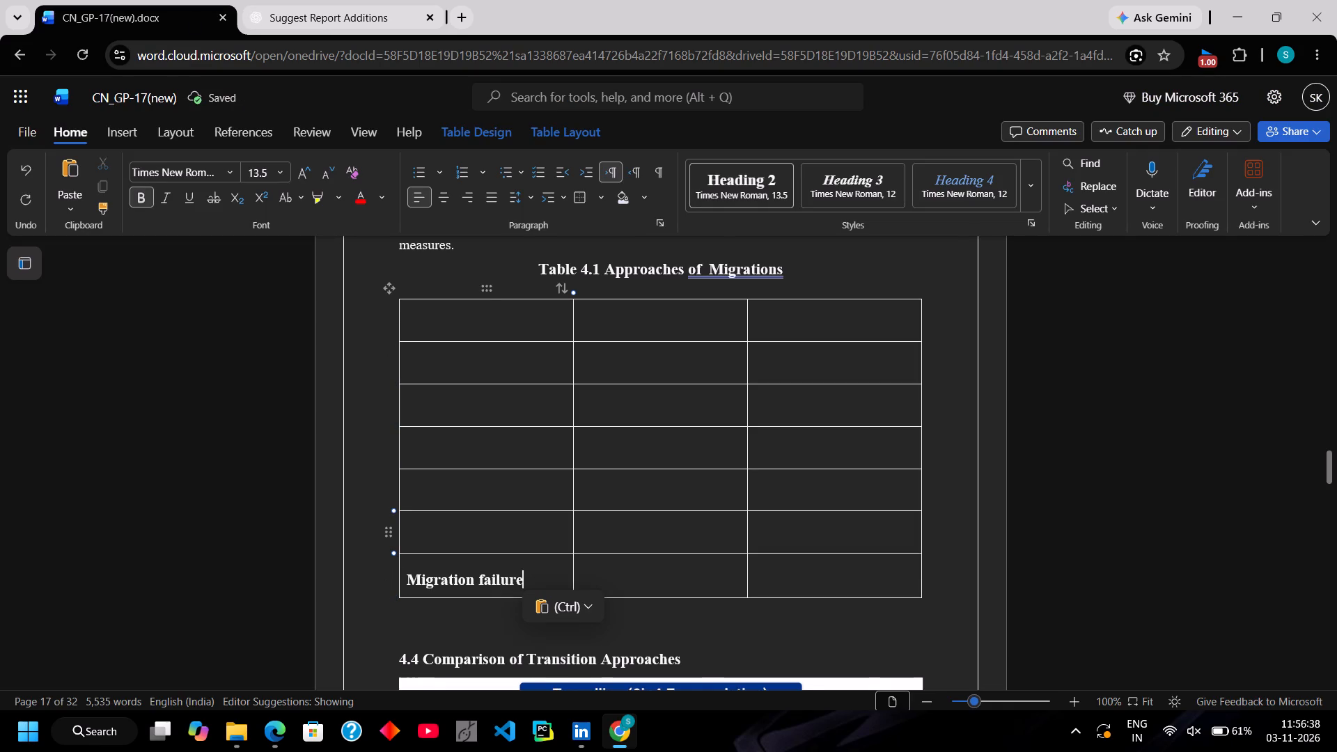
key("super+v")
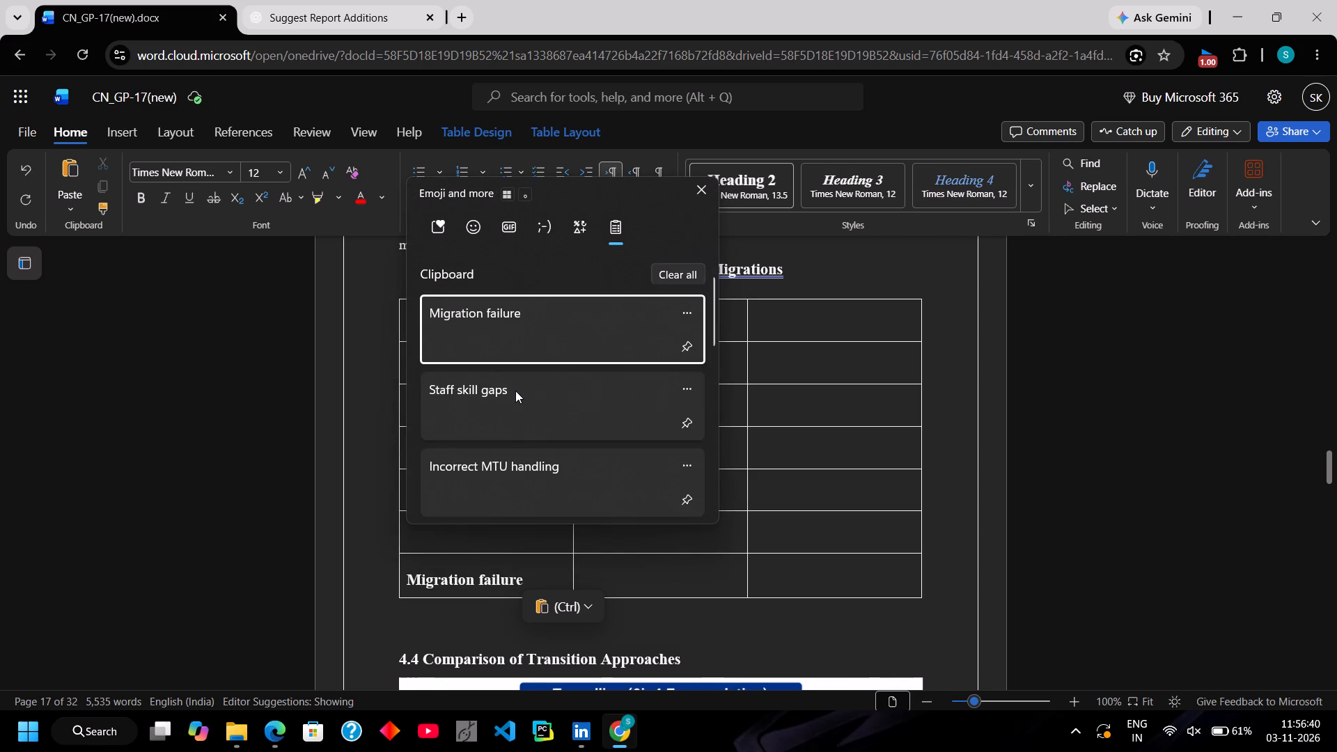
scroll(515, 391, "down", 11)
scroll(515, 391, "up", 11)
scroll(515, 391, "right", 1)
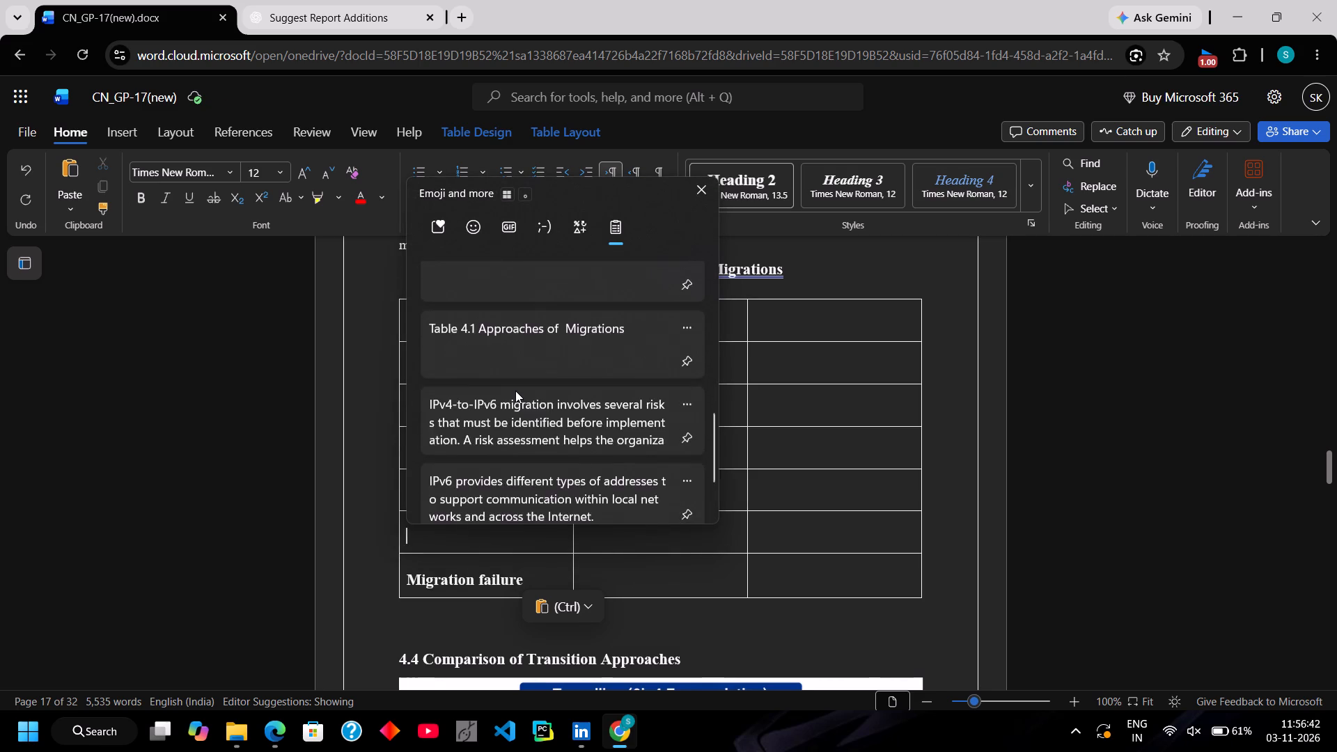
scroll(515, 391, "right", 1)
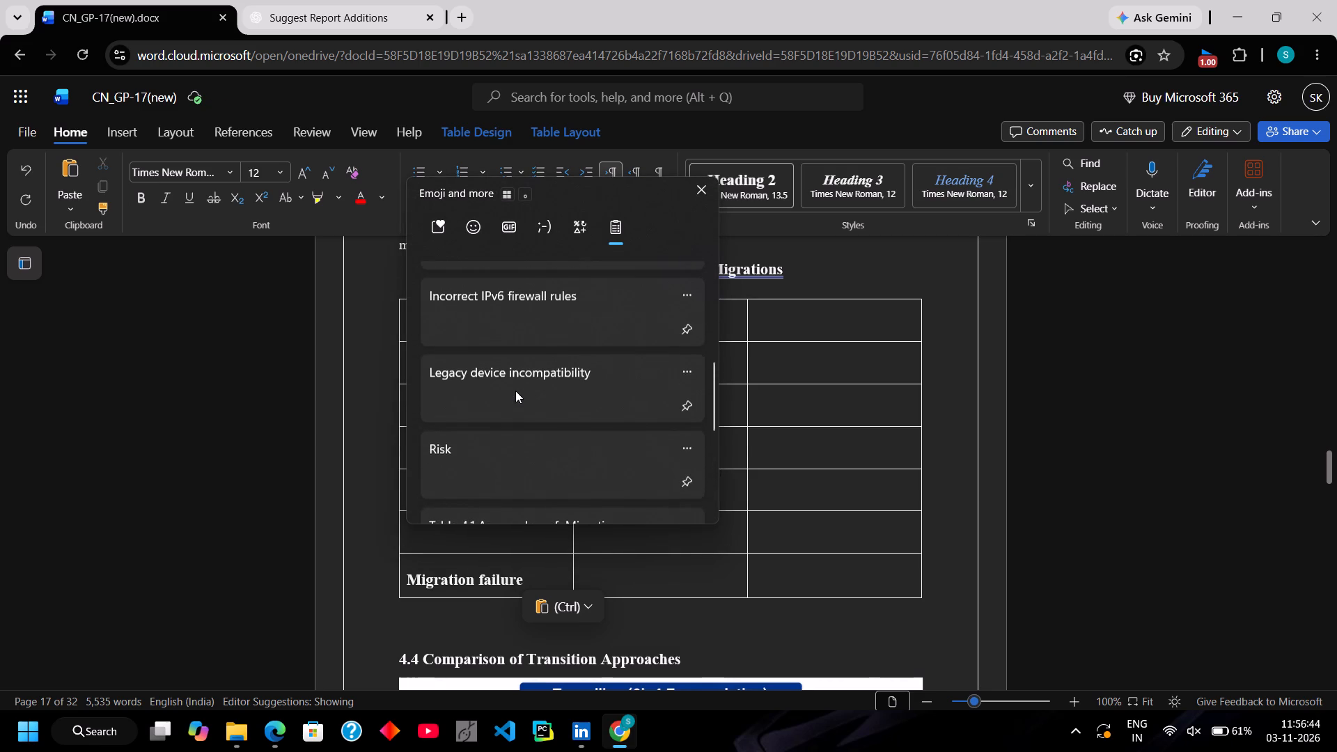
scroll(515, 391, "right", 1)
left_click(521, 389)
key("ctrl+v")
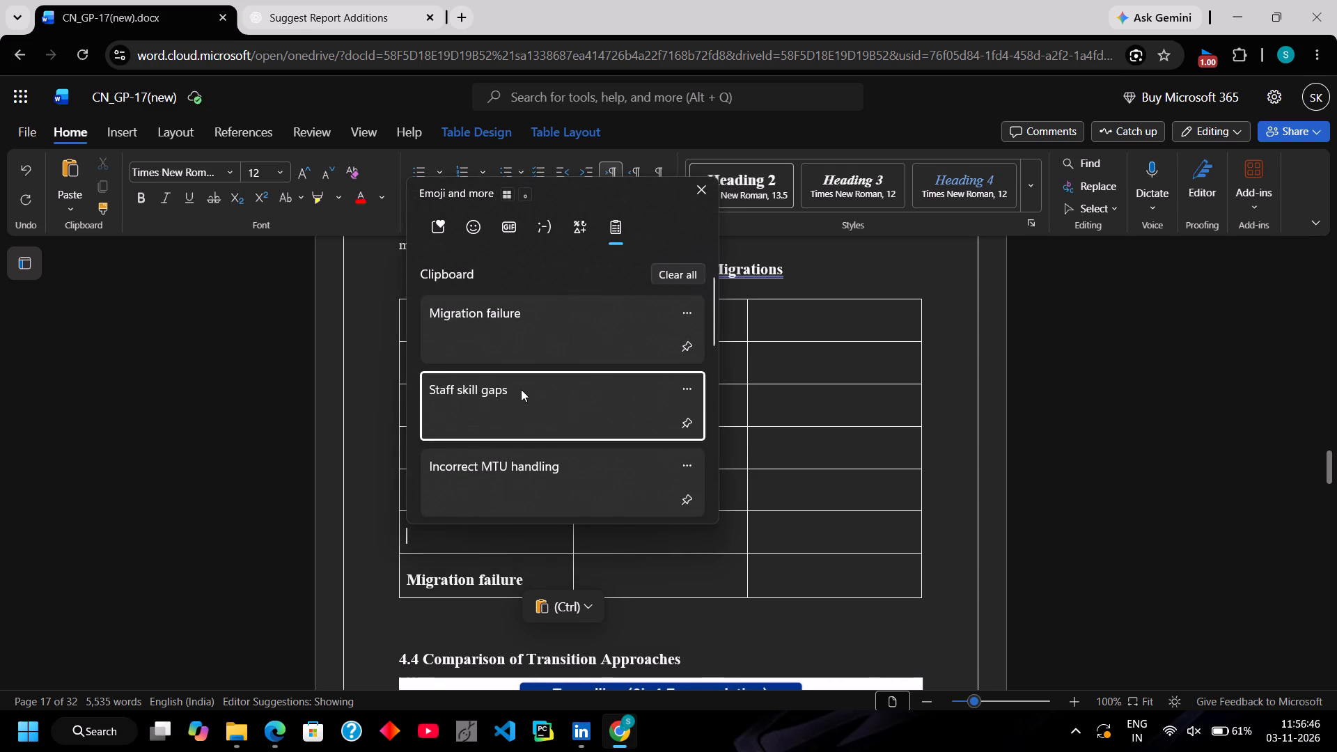
Paste the copied entries "Incorrect MTU handling" and "DNS misconfiguration" into the first column's fifth and fourth rows.
left_click(462, 491)
key("super+v")
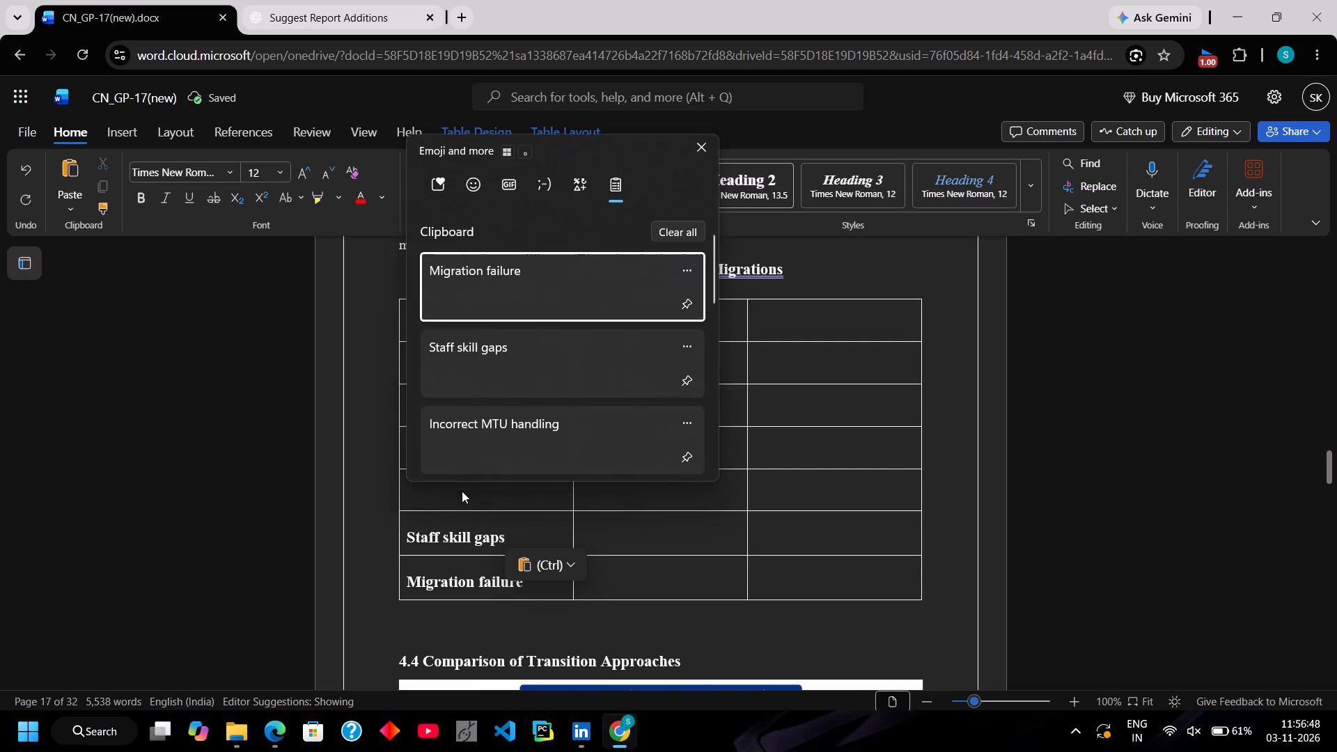
left_click(485, 432)
key("ctrl+v")
left_click(468, 448)
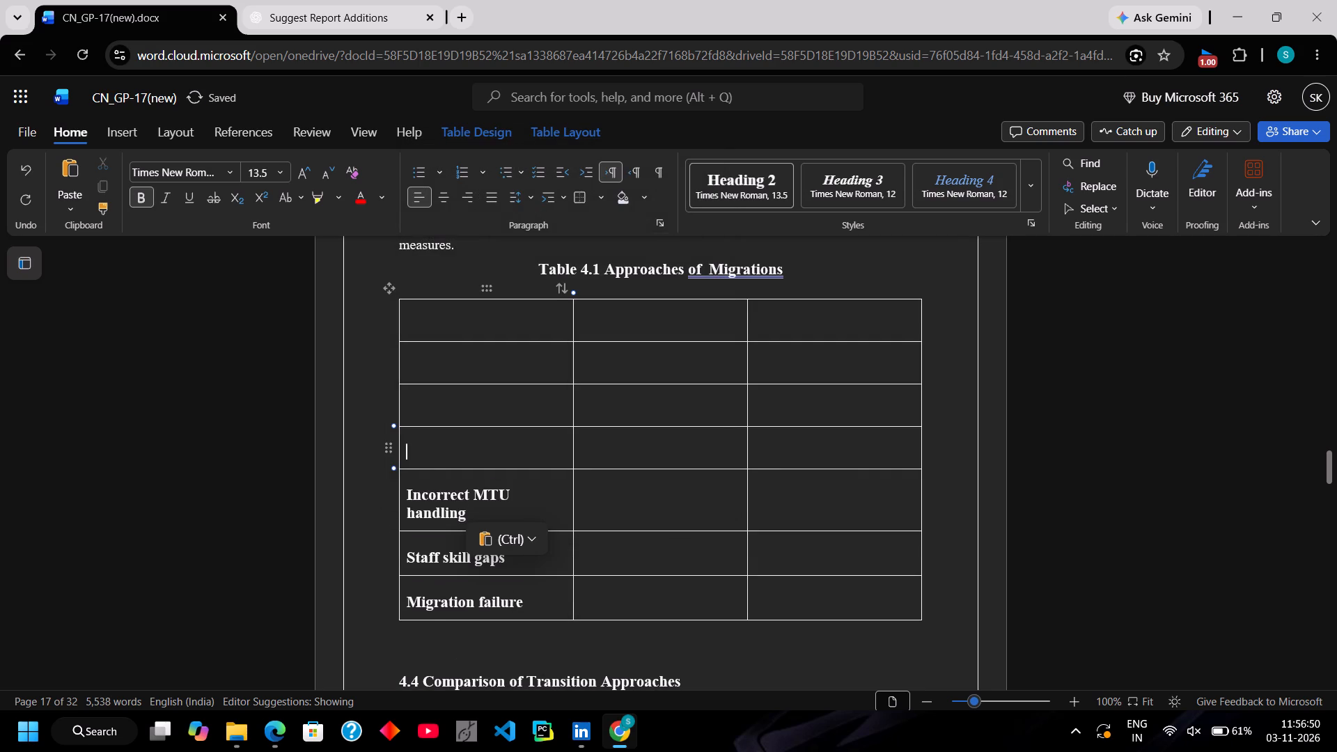
key("super+v")
scroll(478, 395, "down", 1)
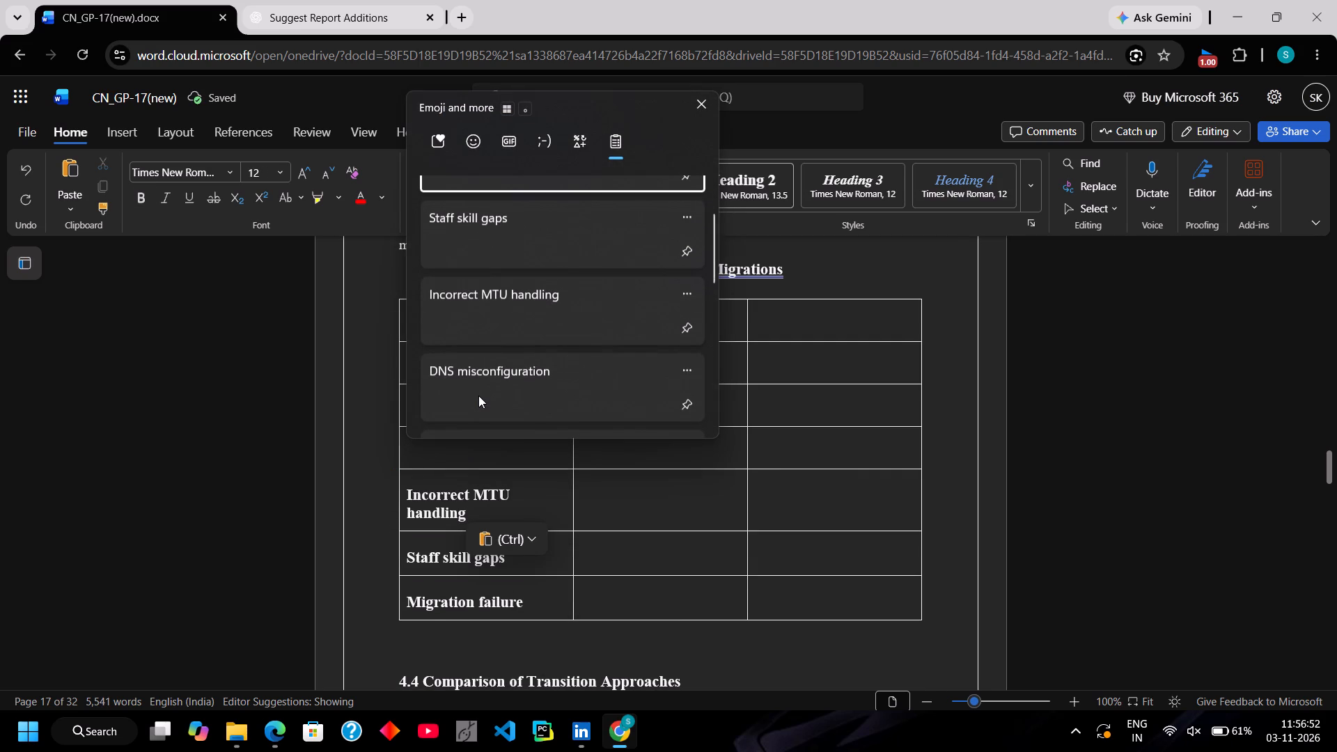
left_click(497, 384)
key("ctrl+v")
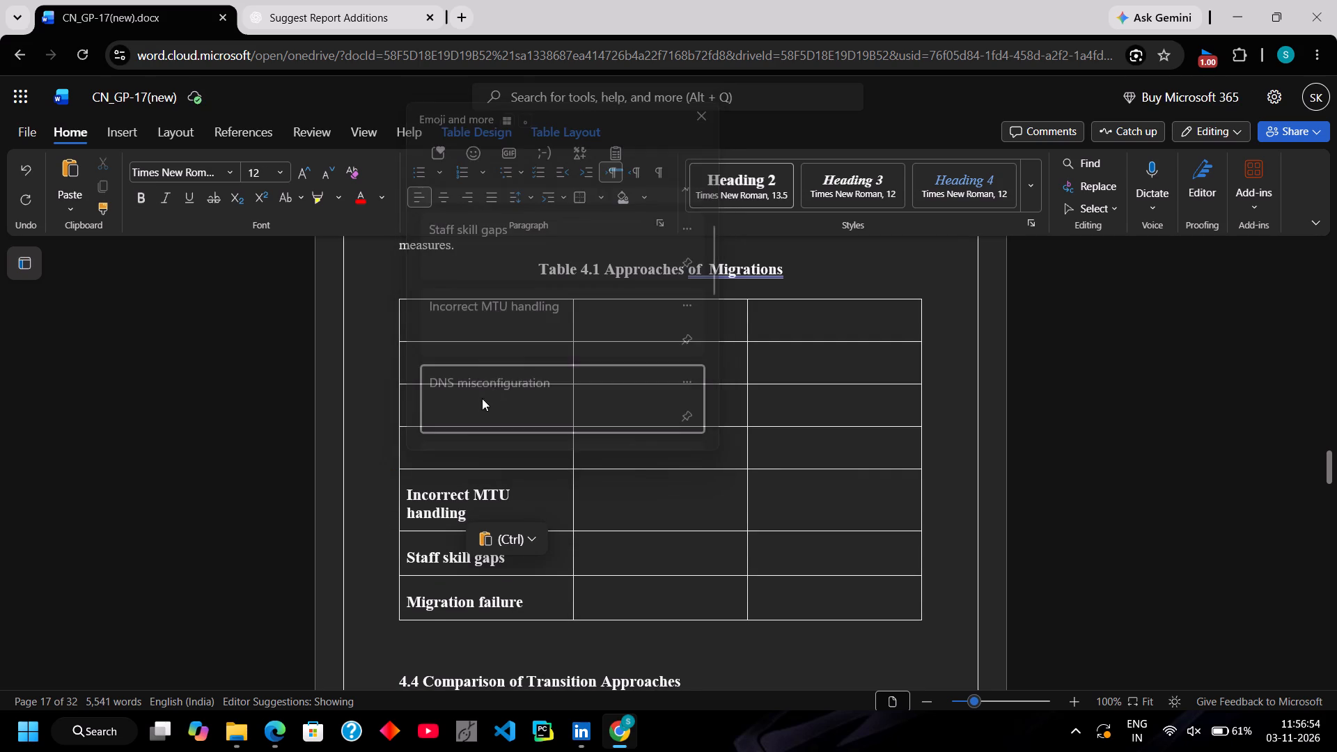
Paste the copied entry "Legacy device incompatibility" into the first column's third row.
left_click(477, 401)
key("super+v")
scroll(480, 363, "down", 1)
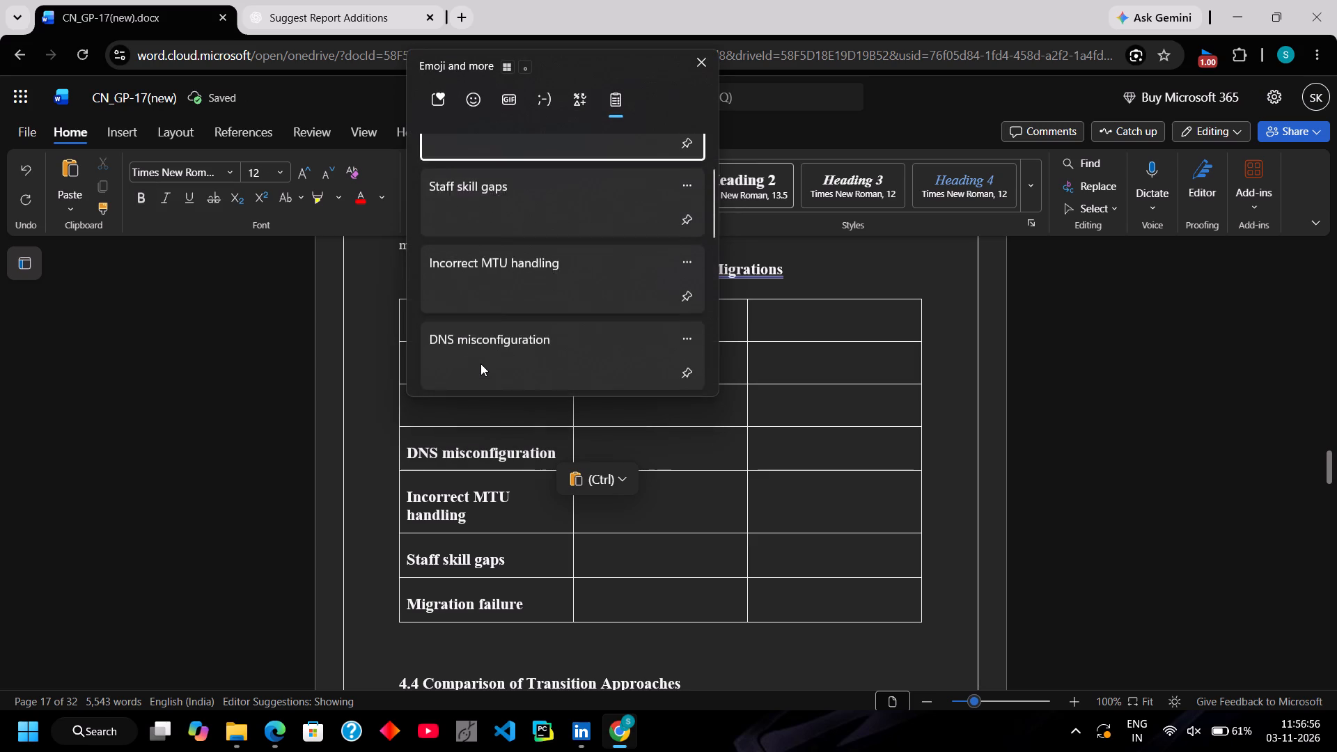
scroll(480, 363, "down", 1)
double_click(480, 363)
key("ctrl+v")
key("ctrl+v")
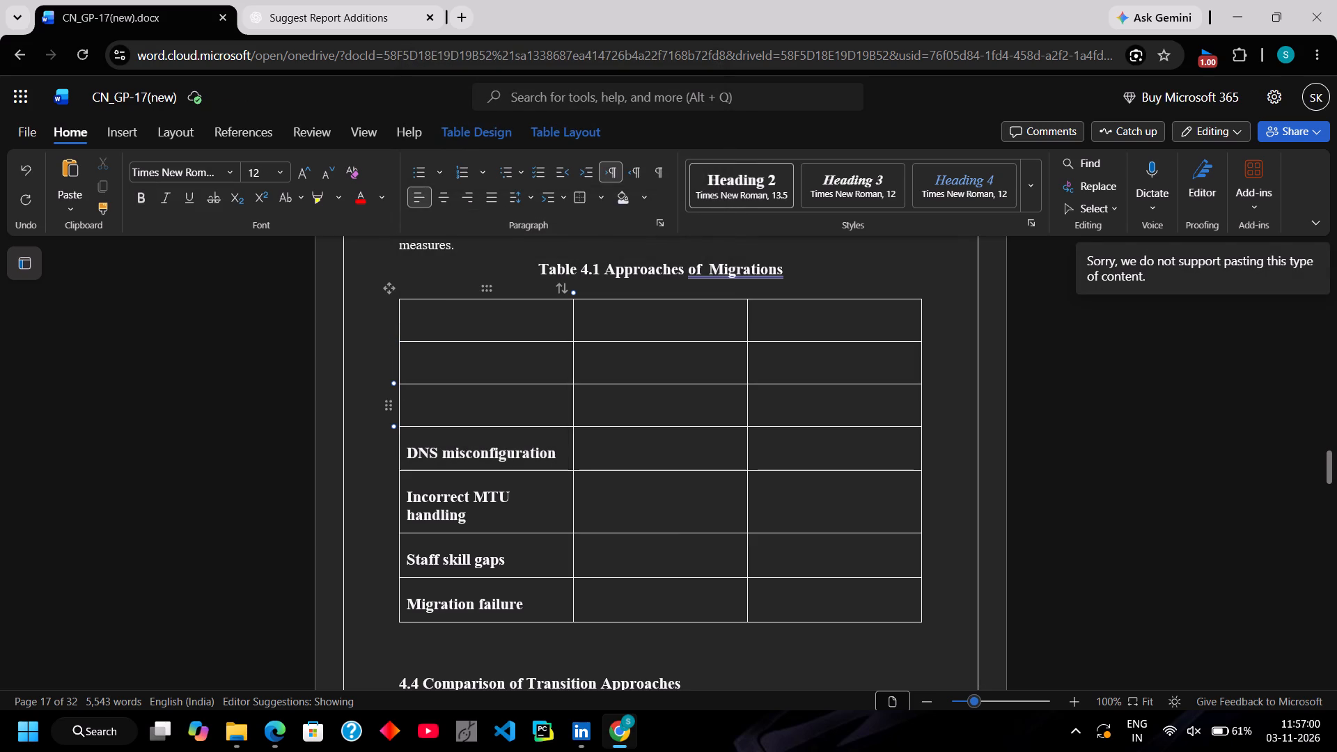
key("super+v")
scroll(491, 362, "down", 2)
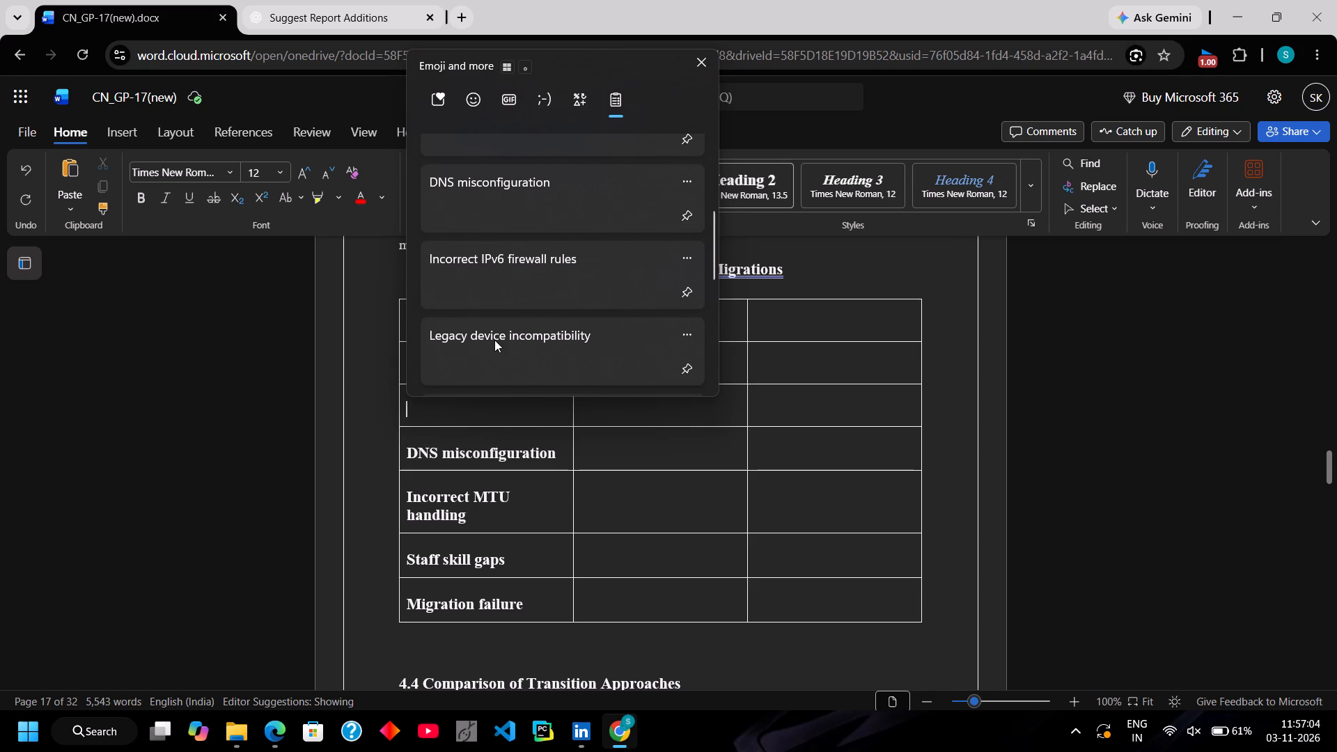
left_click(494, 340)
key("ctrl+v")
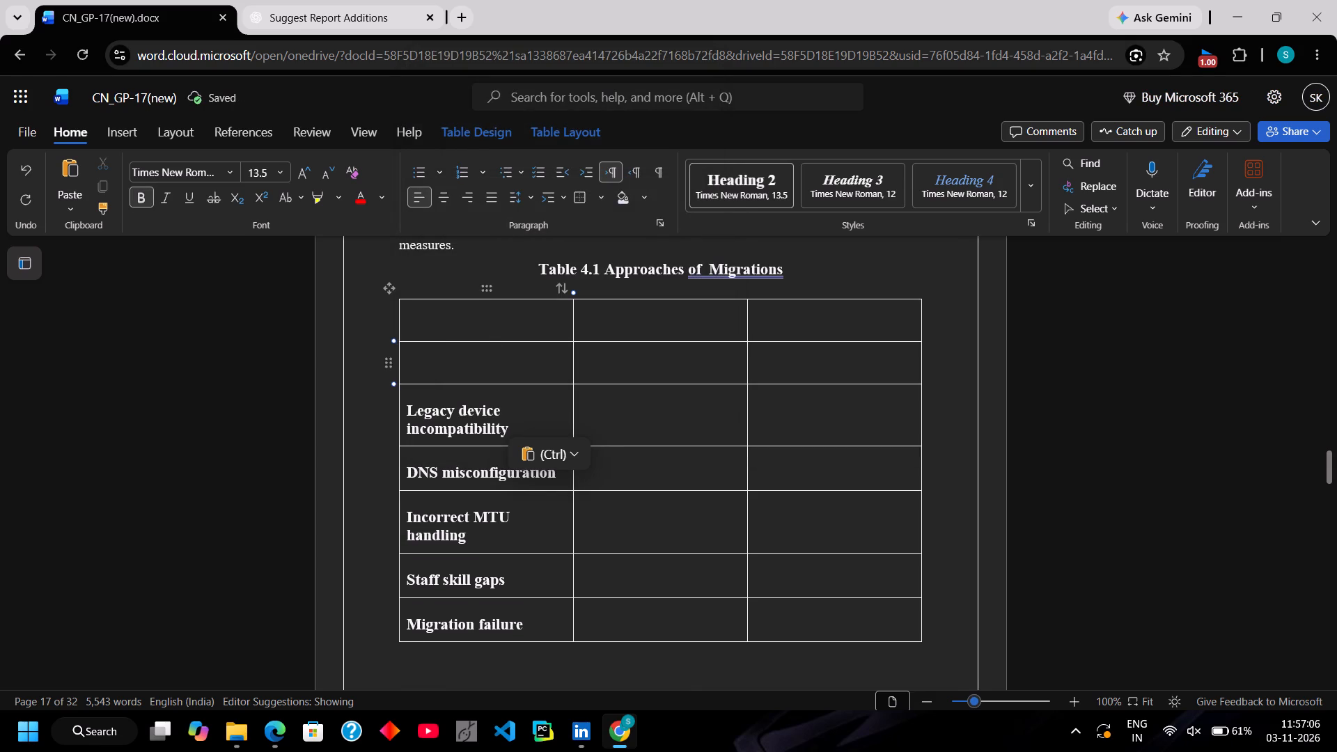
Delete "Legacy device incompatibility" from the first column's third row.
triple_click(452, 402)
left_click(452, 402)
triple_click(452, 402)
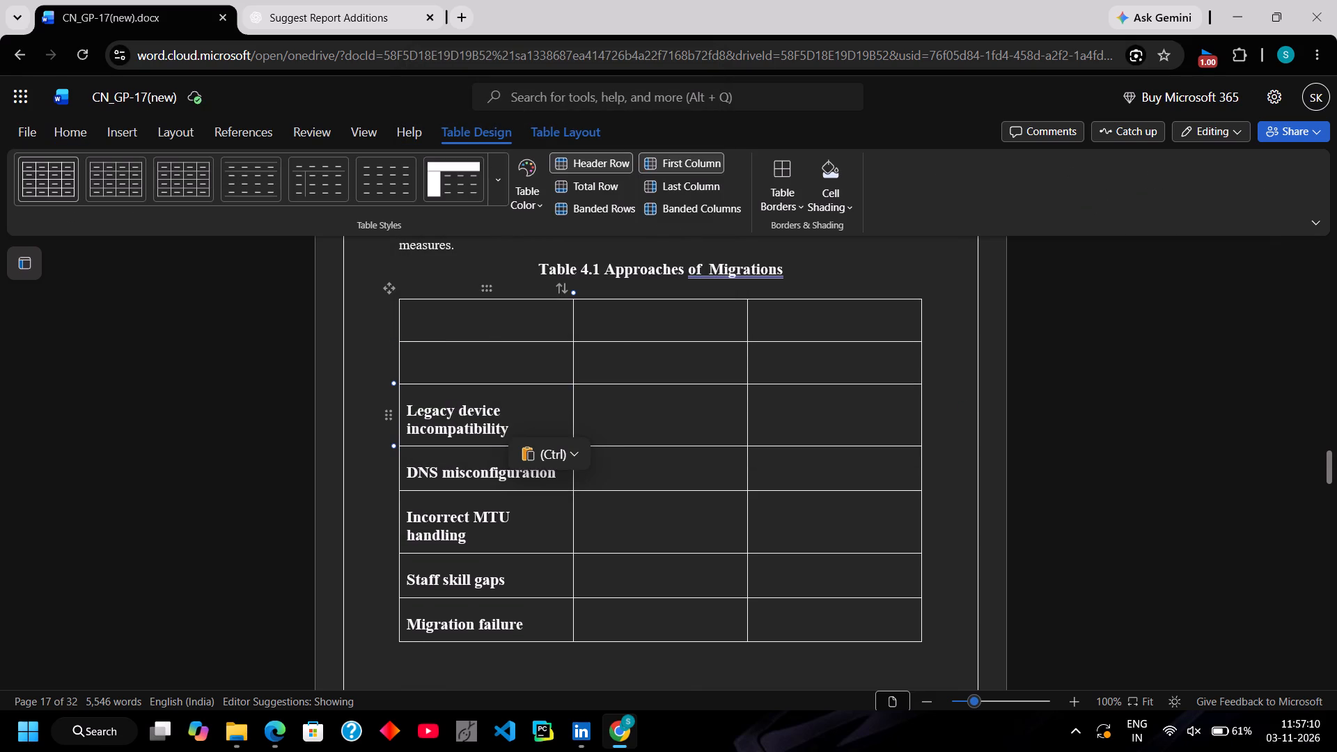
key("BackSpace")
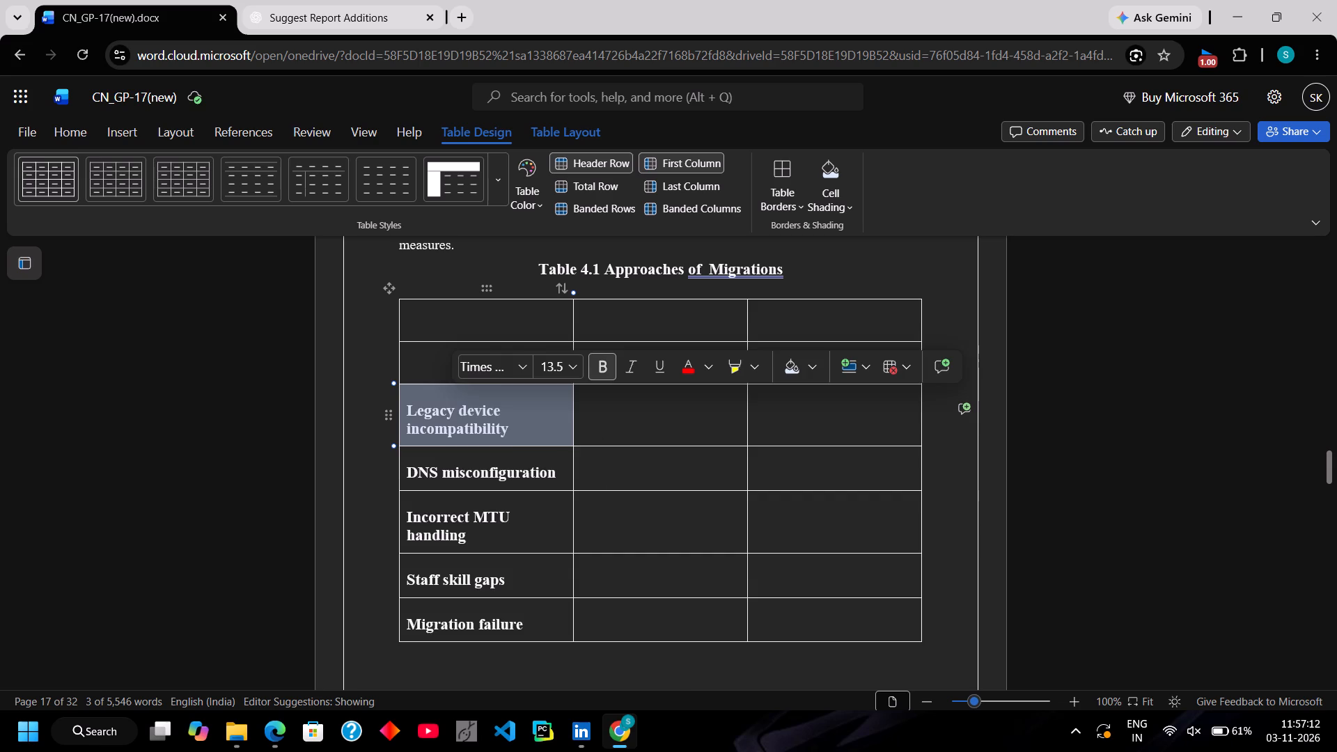
Paste the copied entry "Incorrect IPv6 firewall rules" into the first column's third row.
key("super+v")
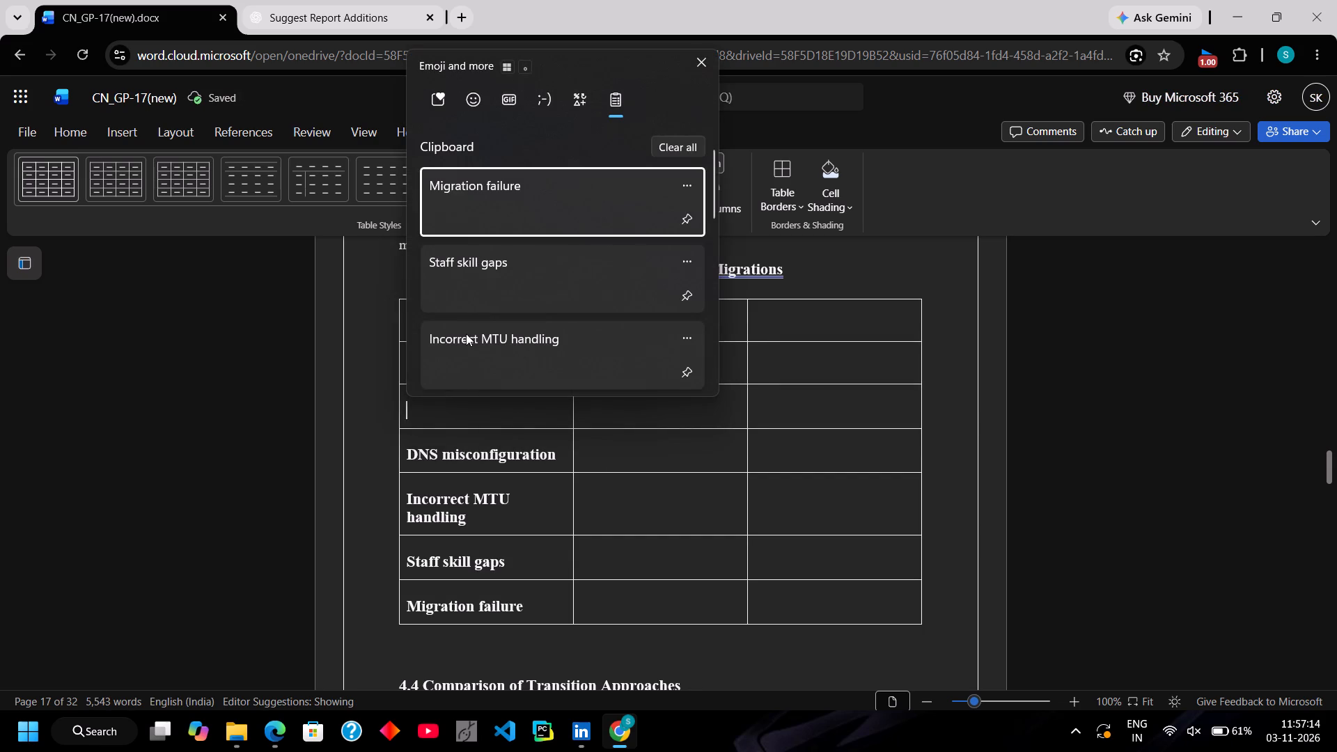
scroll(466, 334, "down", 3)
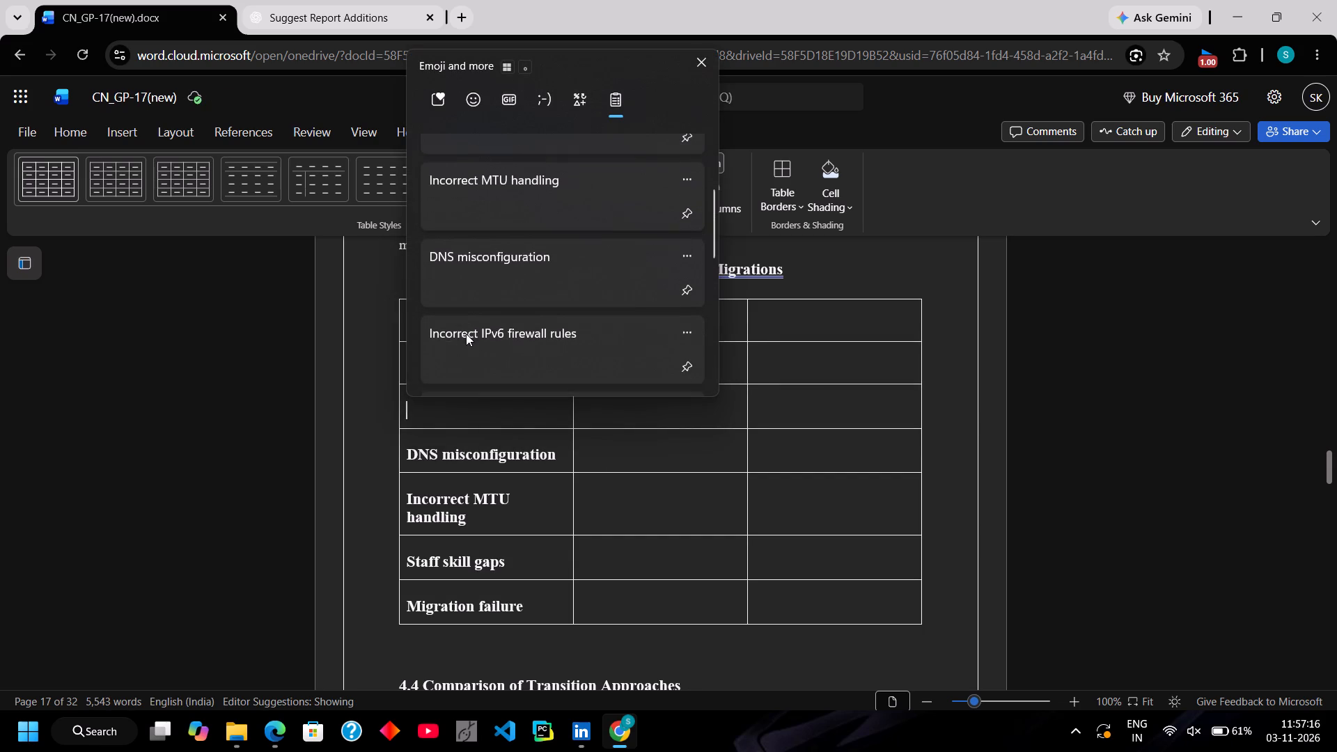
scroll(466, 334, "down", 2)
left_click(466, 334)
key("ctrl+v")
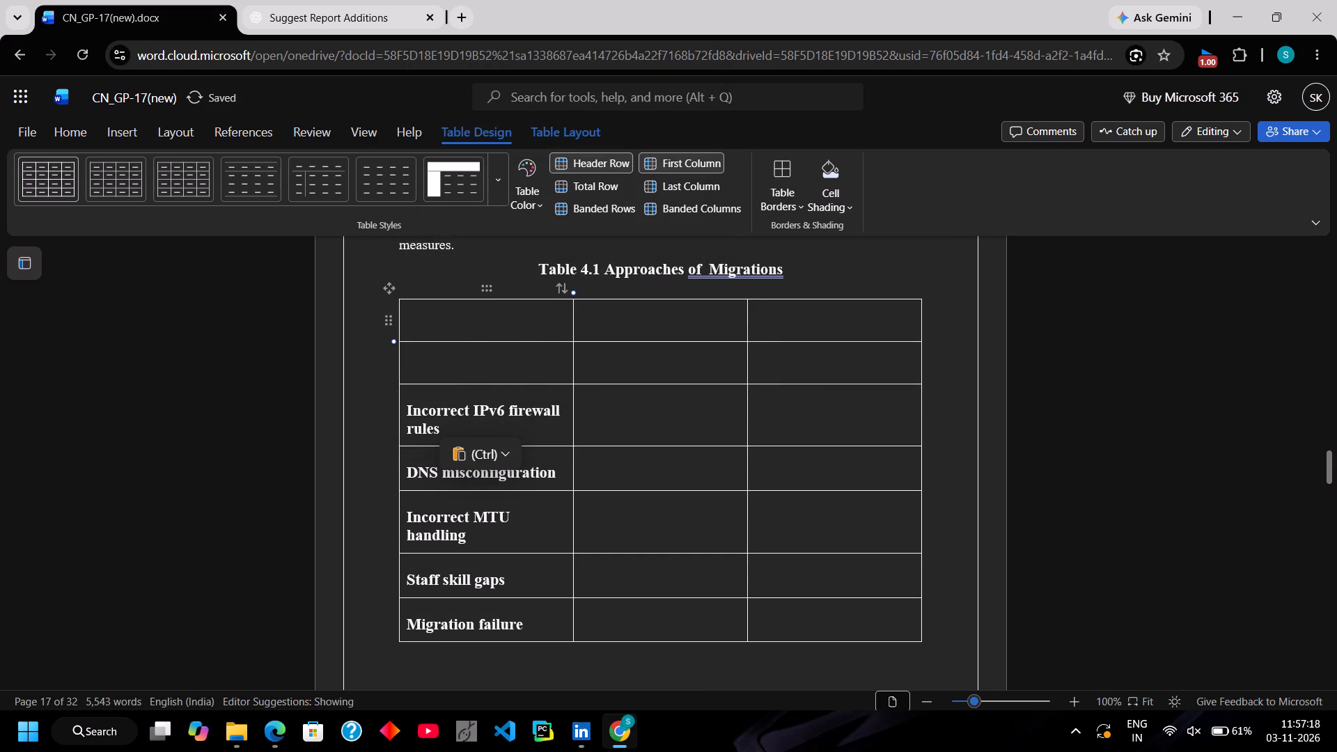
Paste the copied entry "Legacy device incompatibility" into the first column's second row.
left_click(450, 371)
key("super+v")
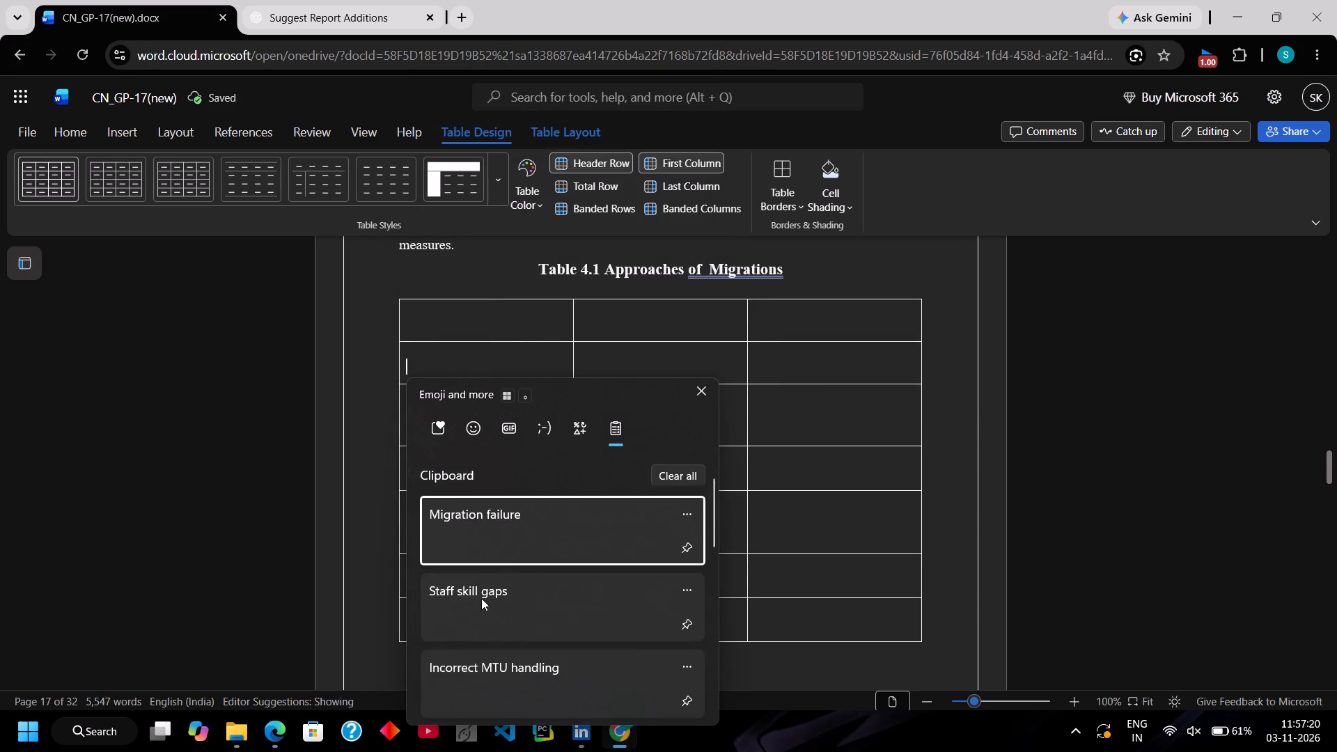
scroll(481, 598, "down", 5)
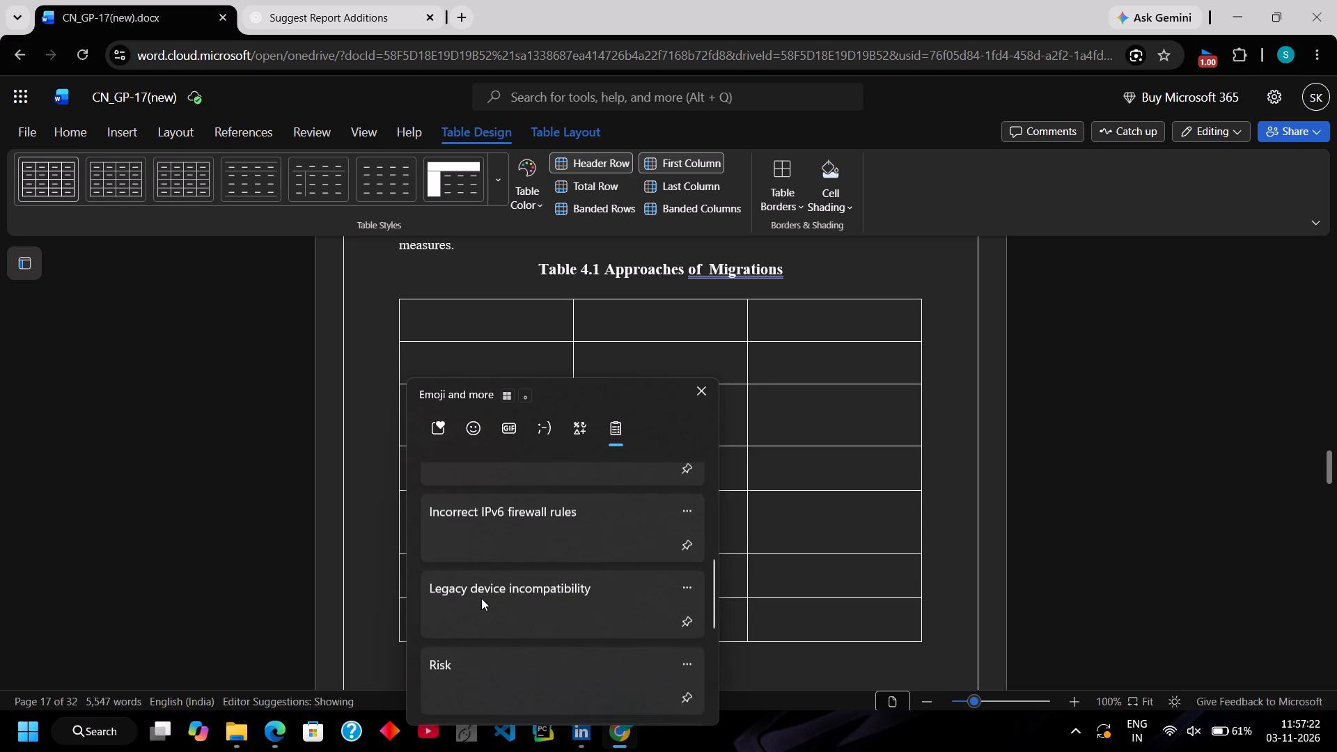
left_click(481, 598)
key("ctrl+v")
Paste the copied heading "Risk" into the first cell of the table's header row.
left_click(476, 316)
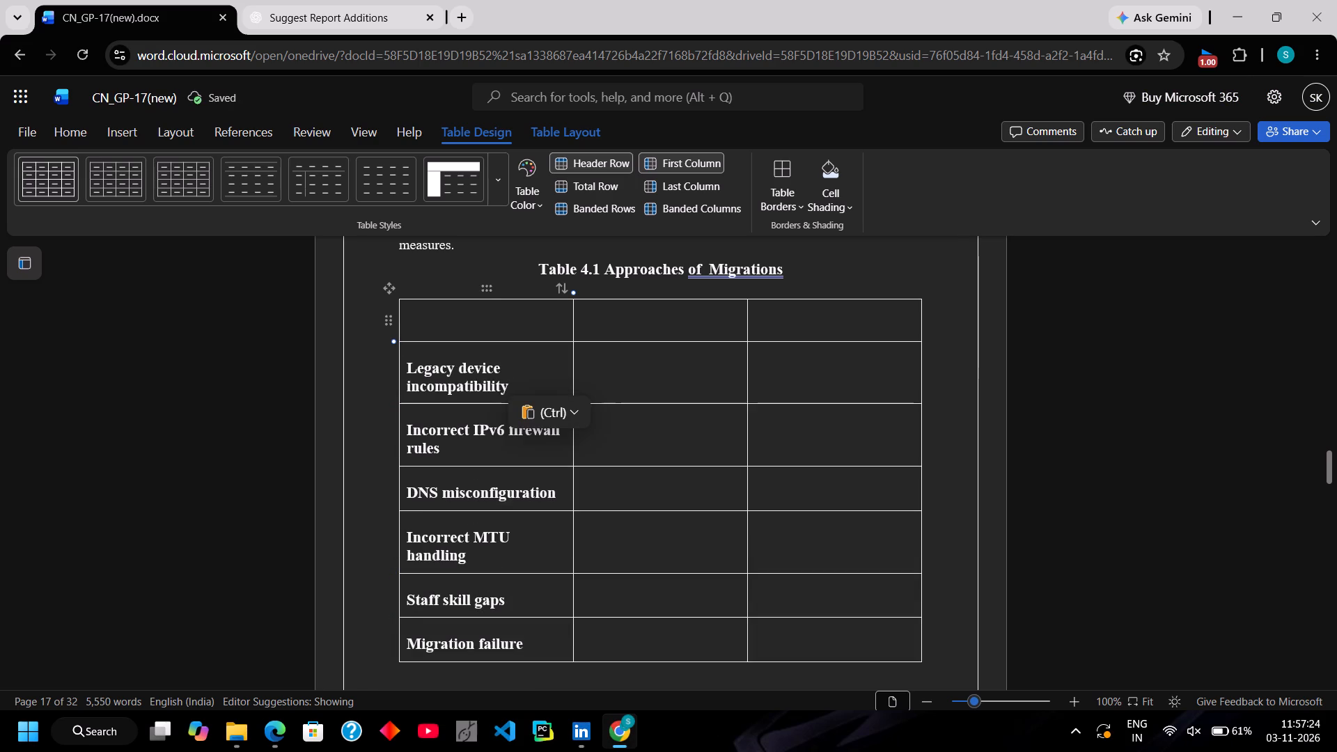
key("super+v")
scroll(485, 529, "down", 4)
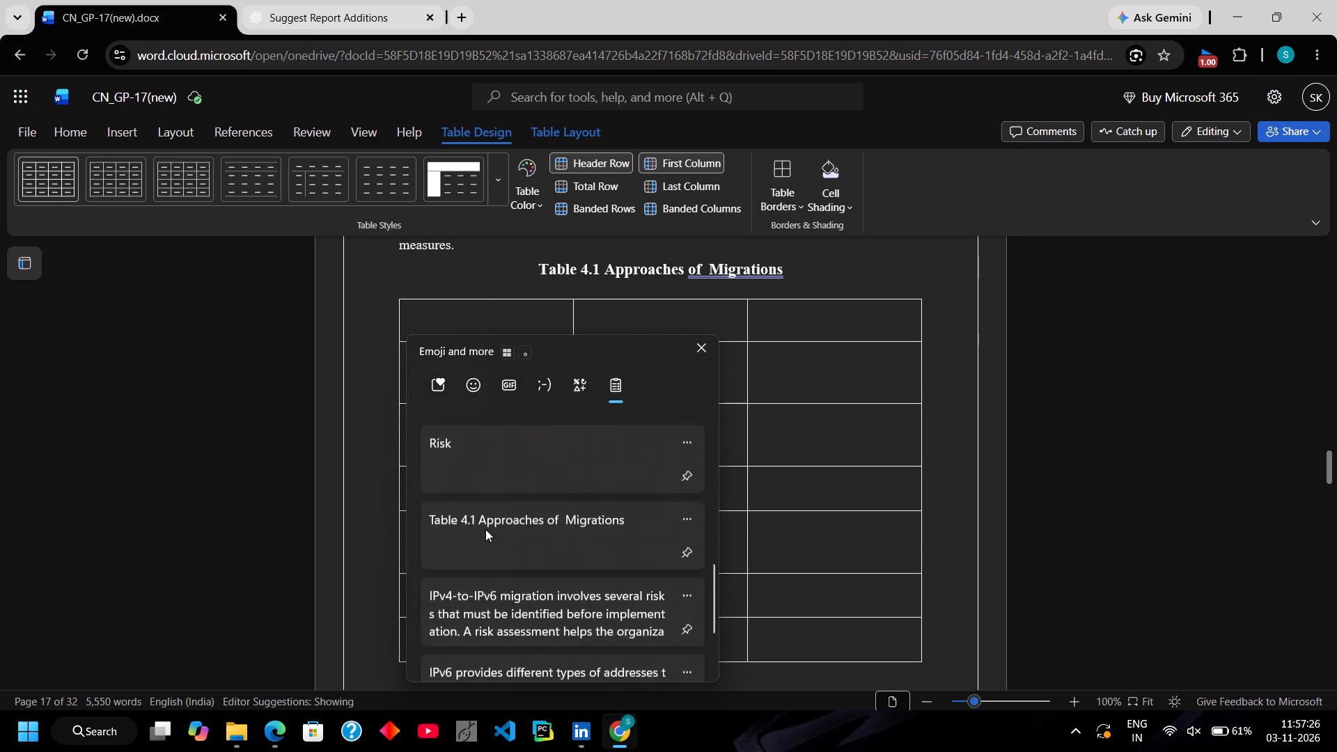
left_click(485, 529)
key("ctrl+v")
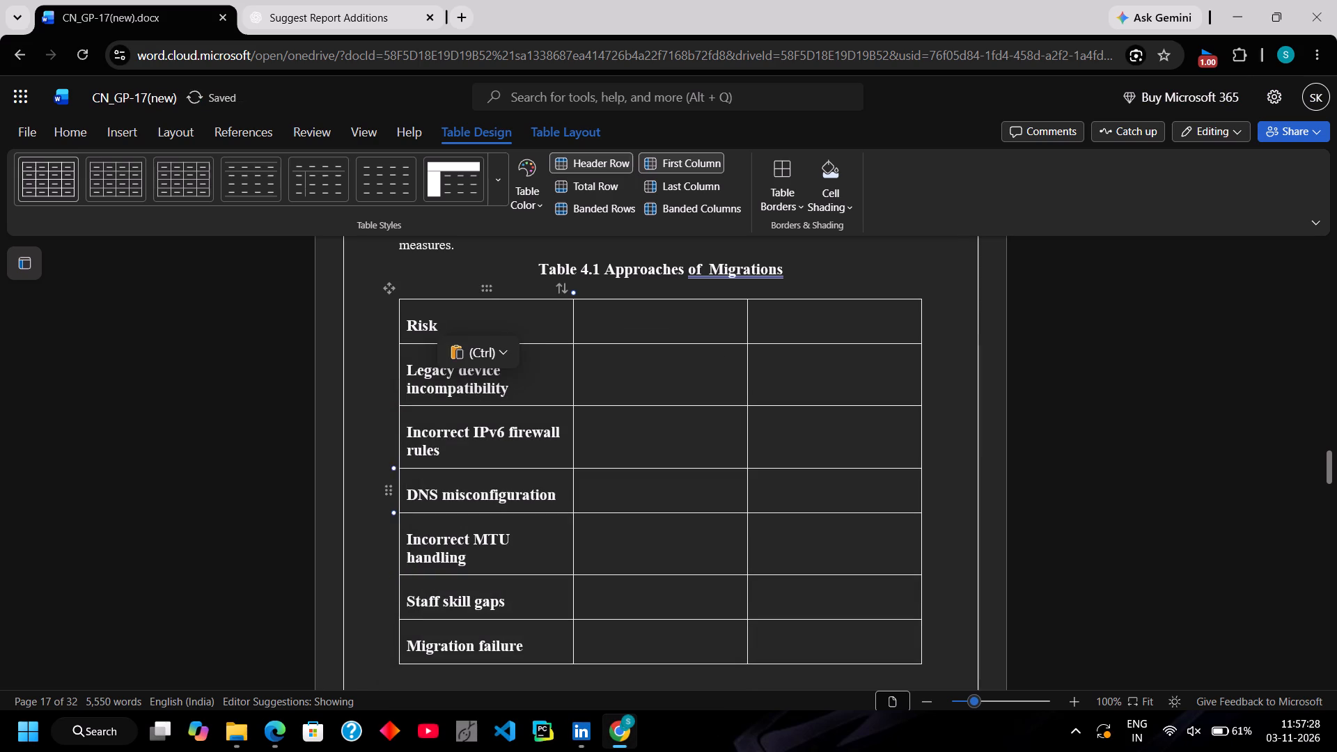
Set the font size of the "Risk" heading in the table to 12.
left_click_drag(404, 324, 419, 342)
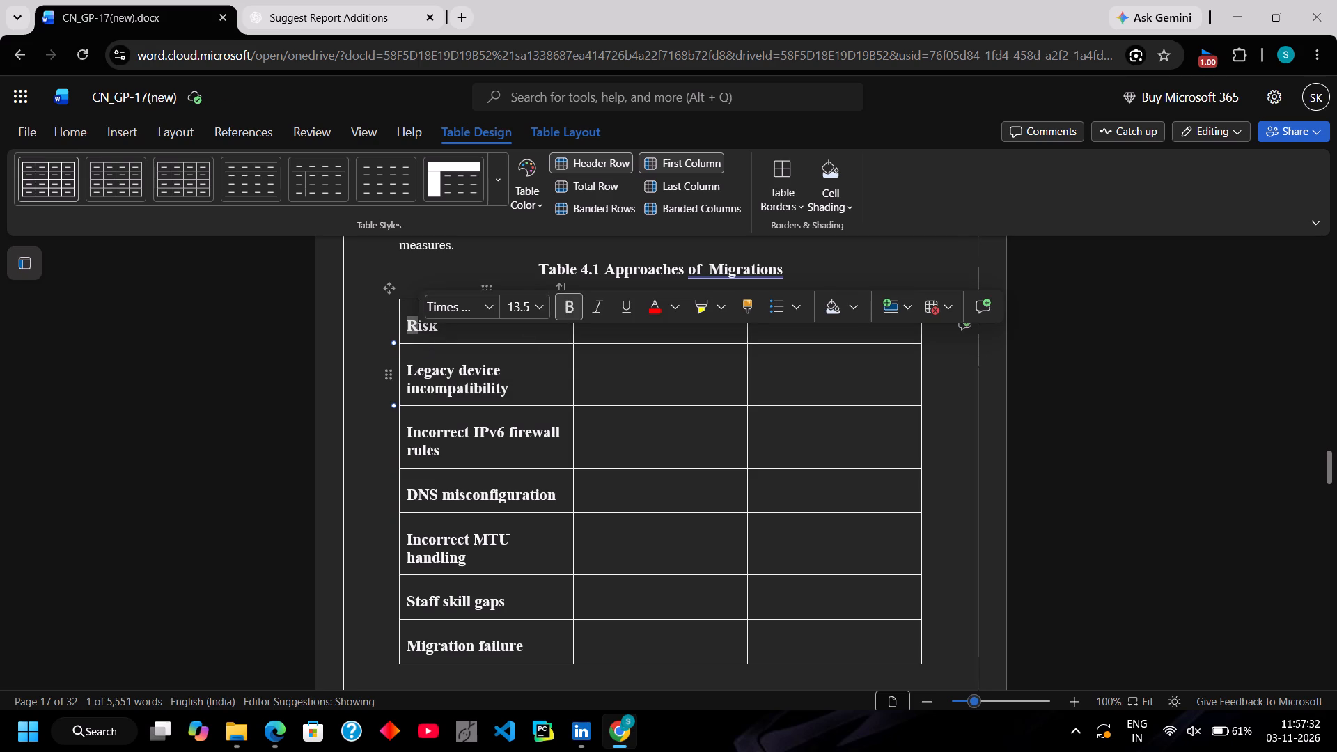
double_click(428, 327)
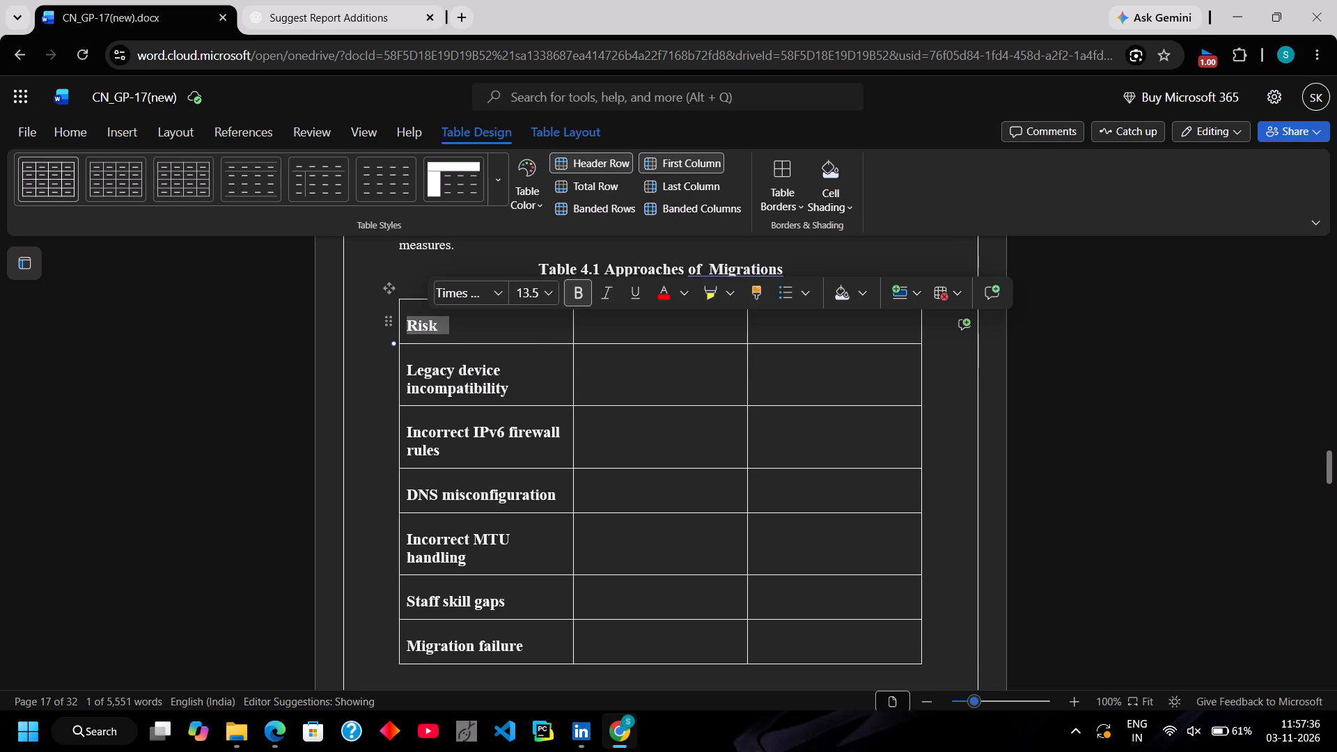
left_click(531, 289)
type("12")
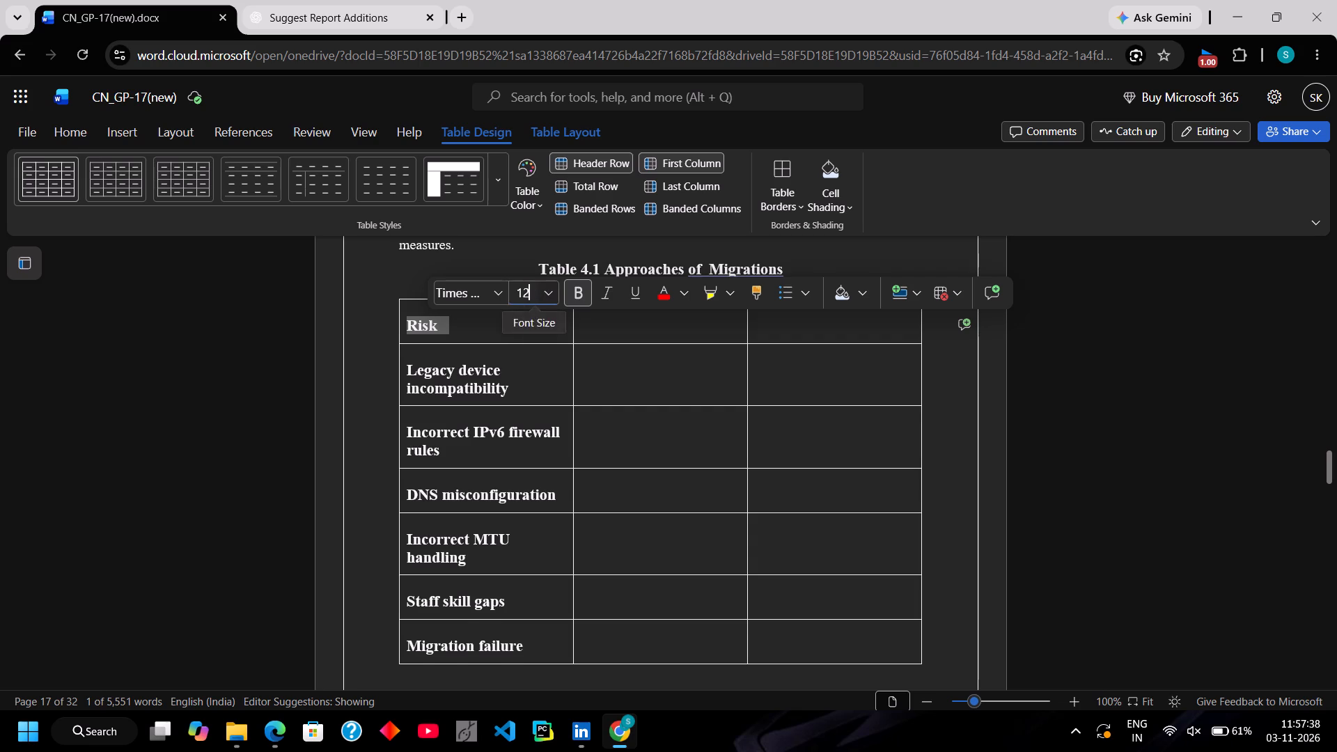
key("Return")
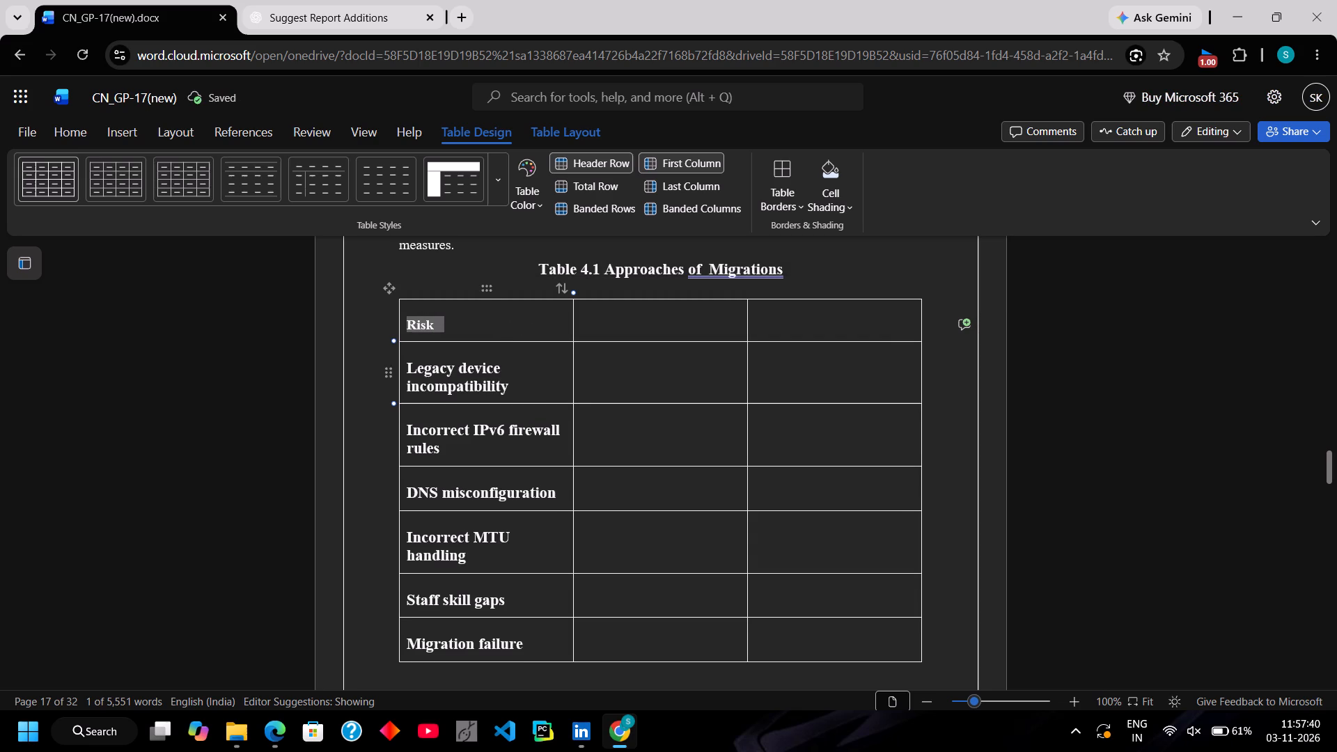
Set the first column's six entries below "Risk" to font size 12 and remove their bold formatting.
left_click_drag(402, 366, 515, 698)
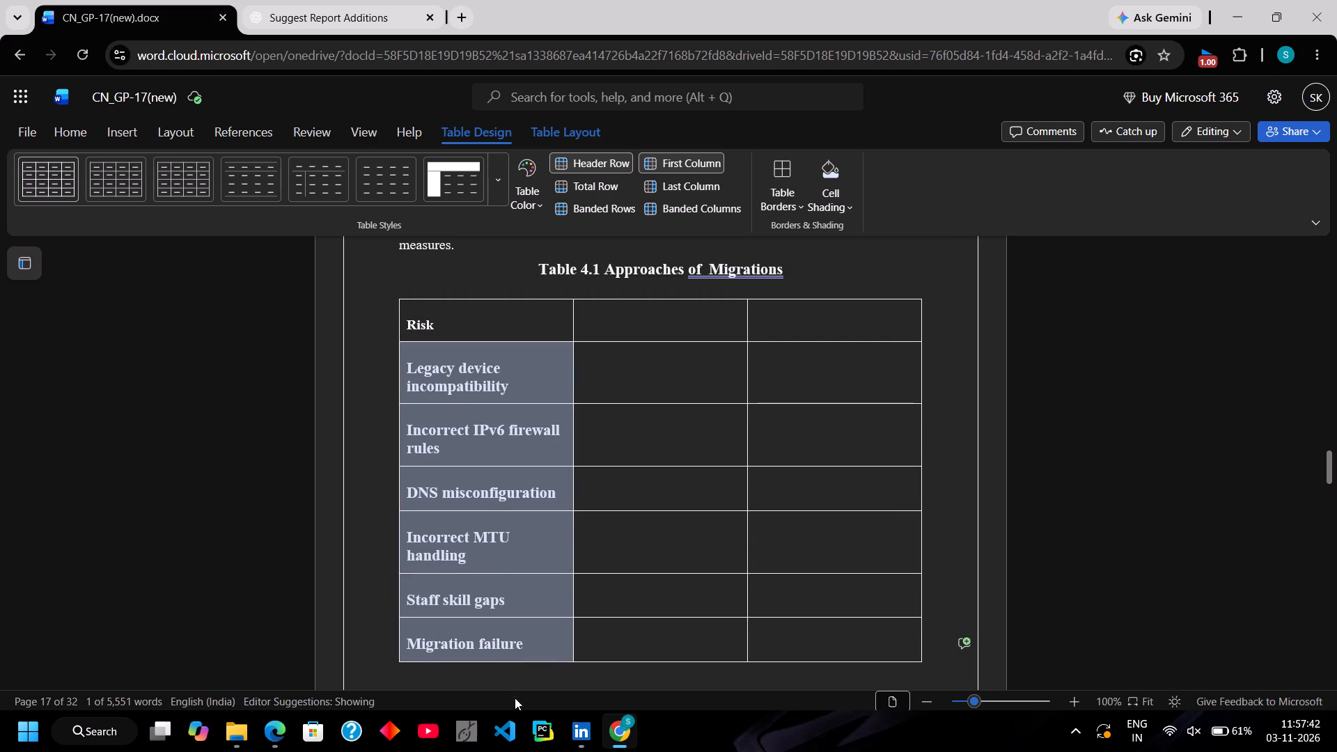
left_click_drag(515, 698, 531, 542)
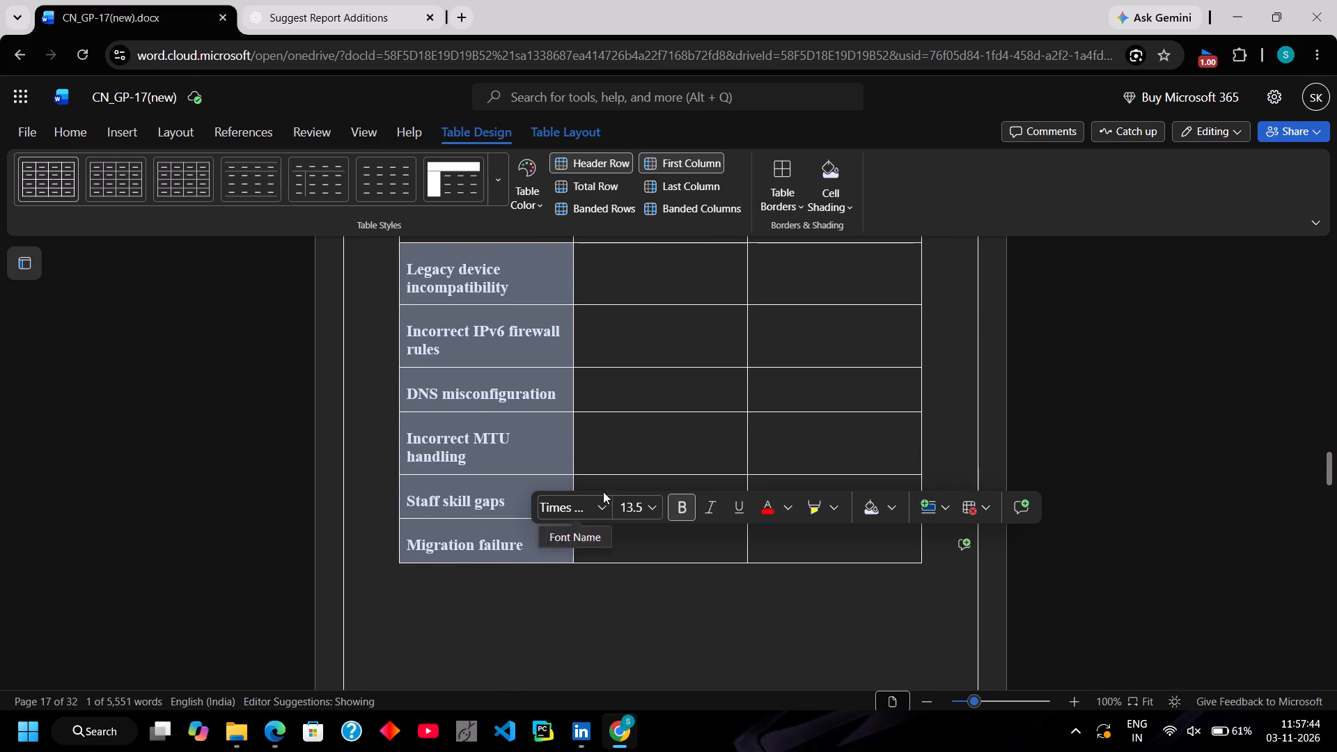
left_click(636, 508)
type("12")
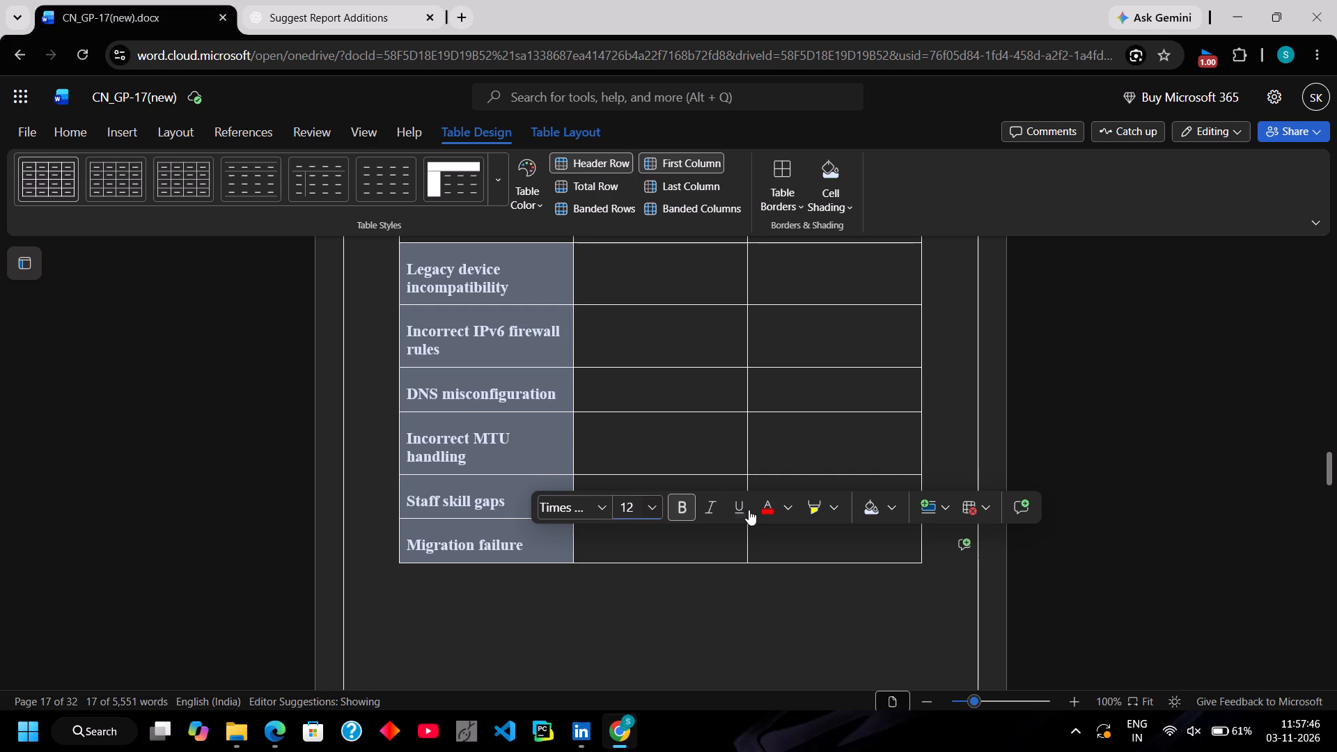
left_click(689, 501)
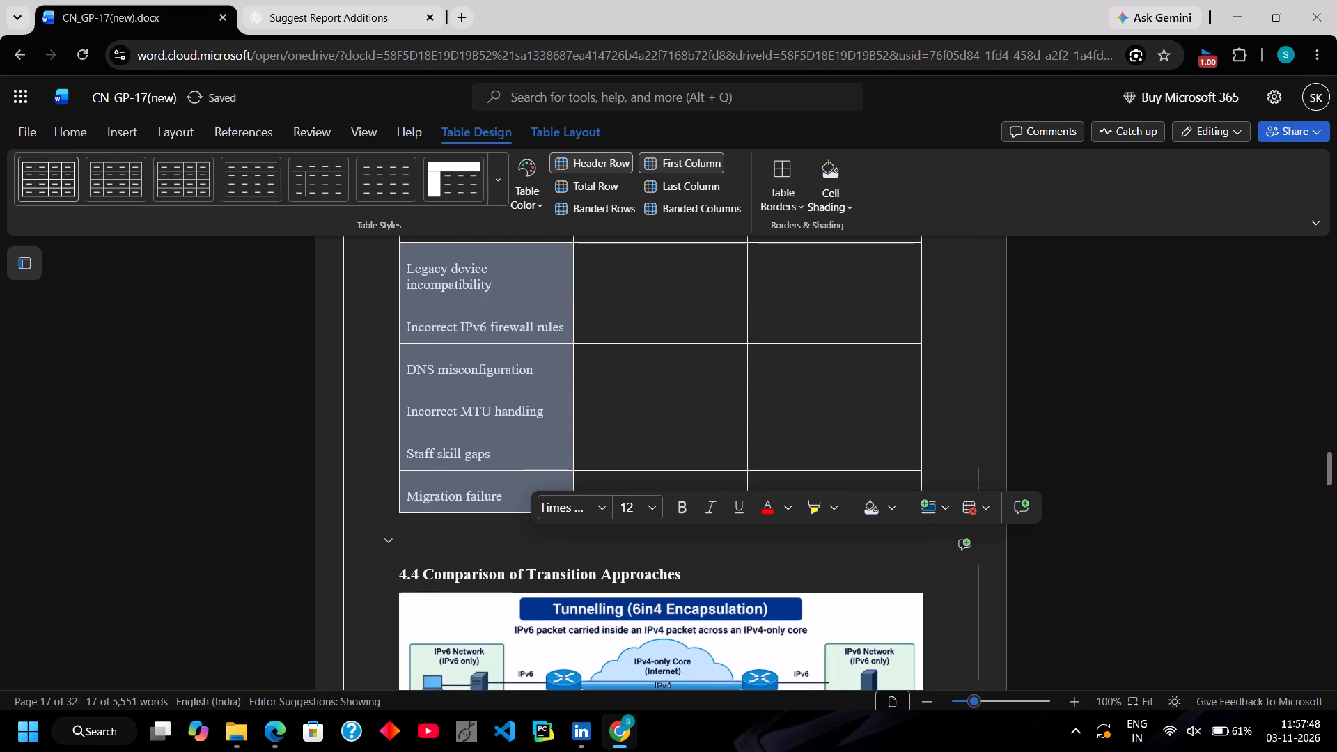
left_click(625, 538)
scroll(625, 538, "up", 2)
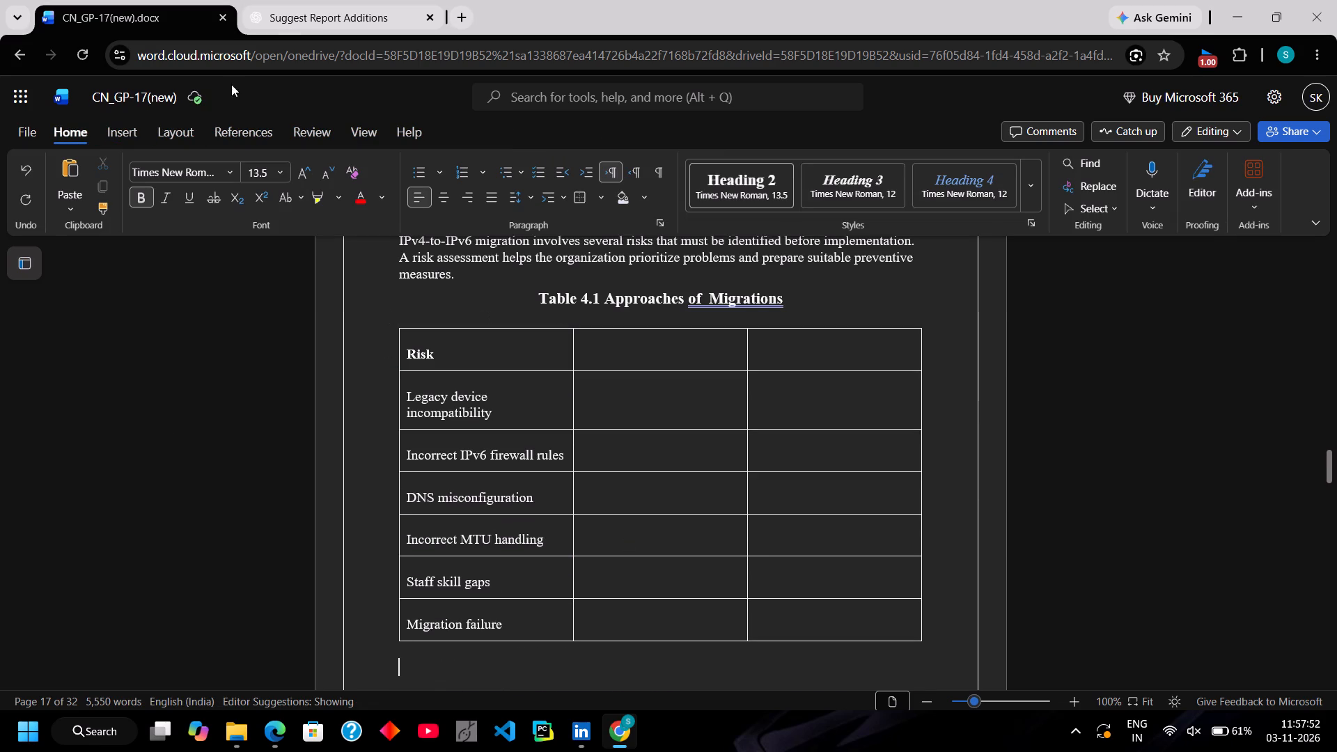
left_click_drag(405, 360, 504, 605)
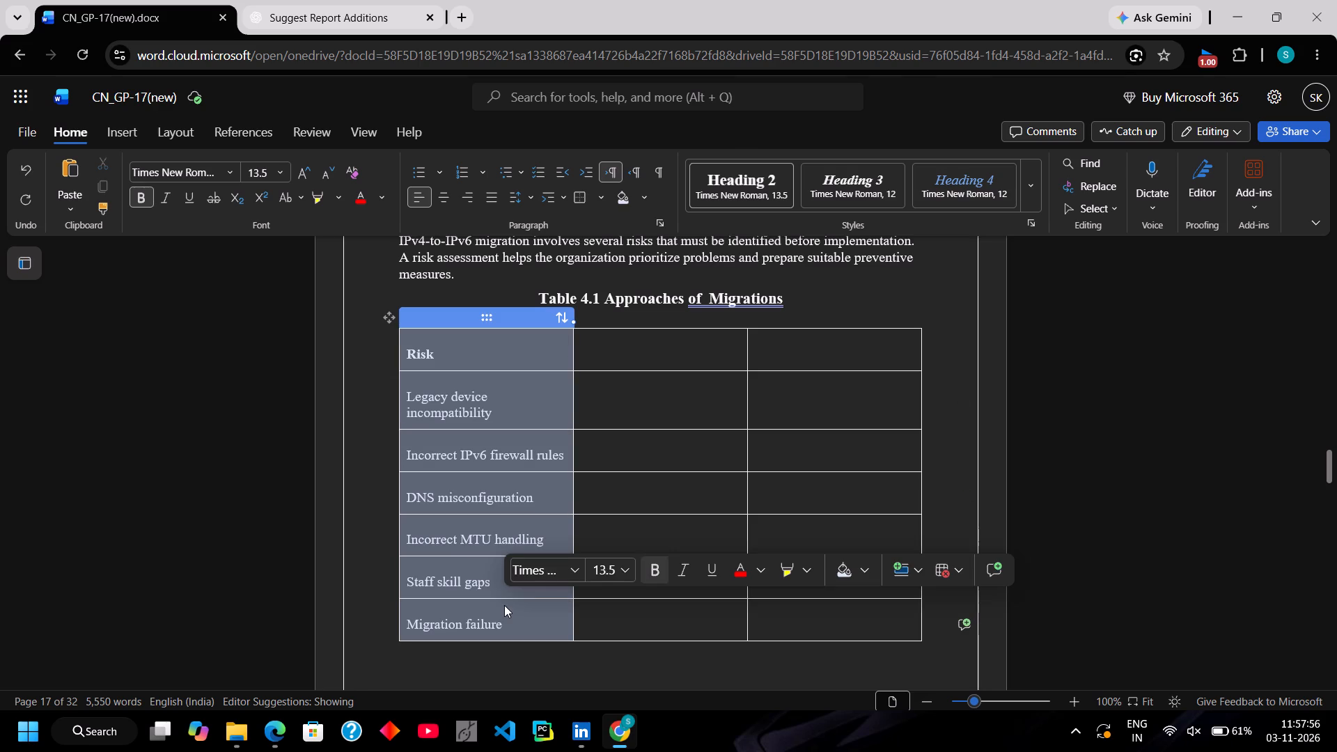
left_click(75, 134)
left_click(447, 193)
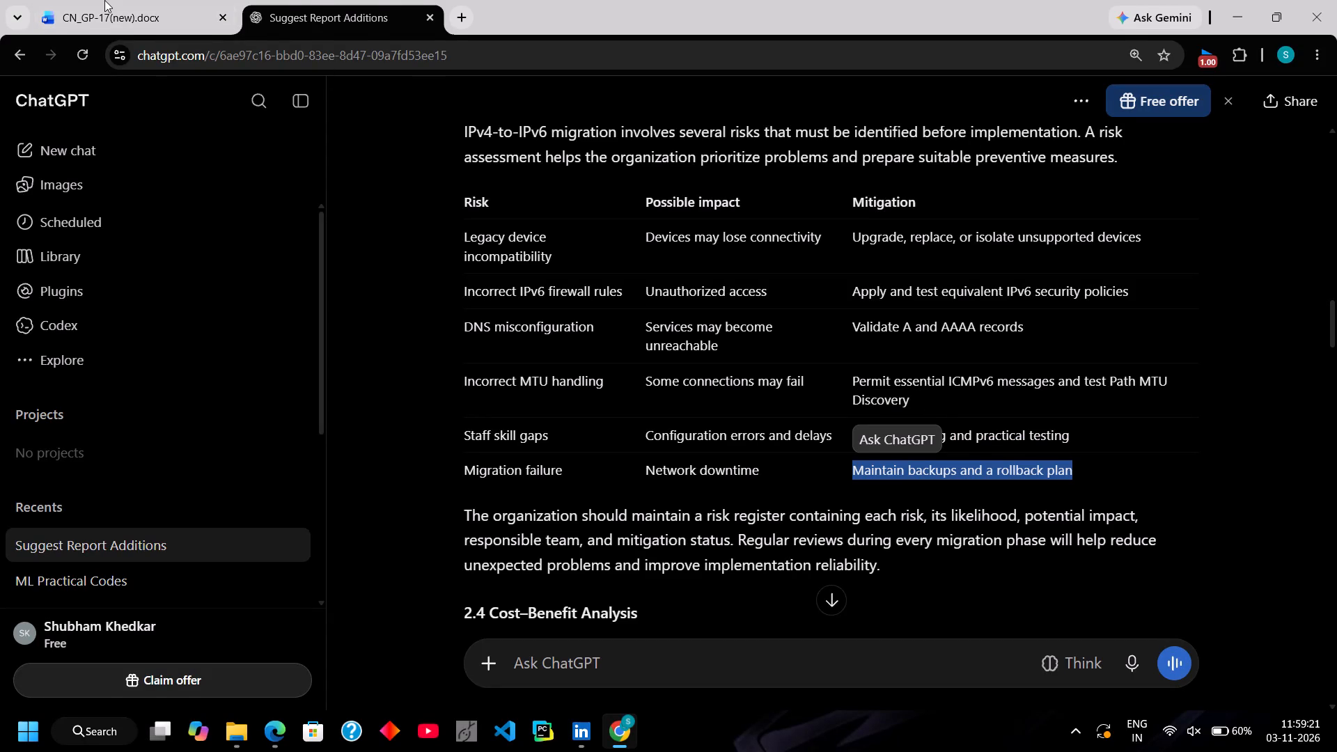
left_click(827, 648)
key("ctrl+c")
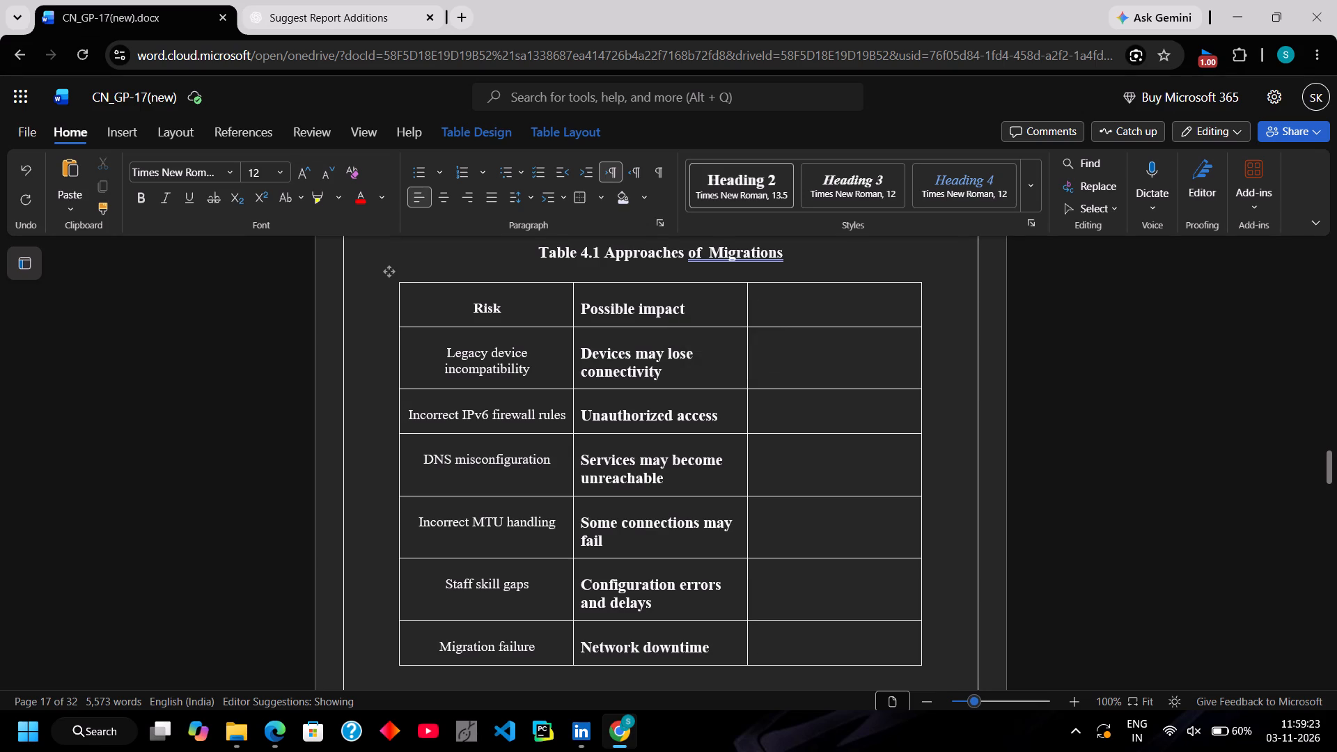
key("ctrl+v")
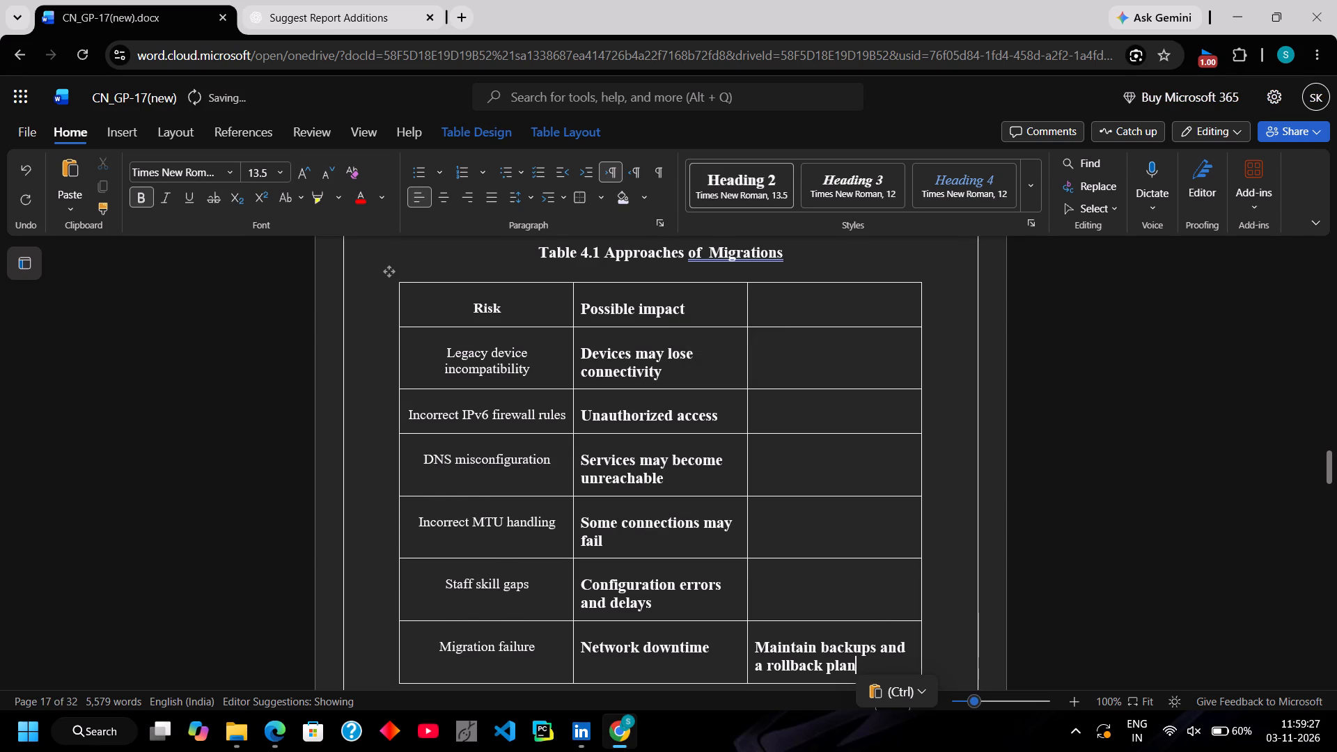
scroll(805, 590, "down", 1)
left_click(815, 565)
key("super+v")
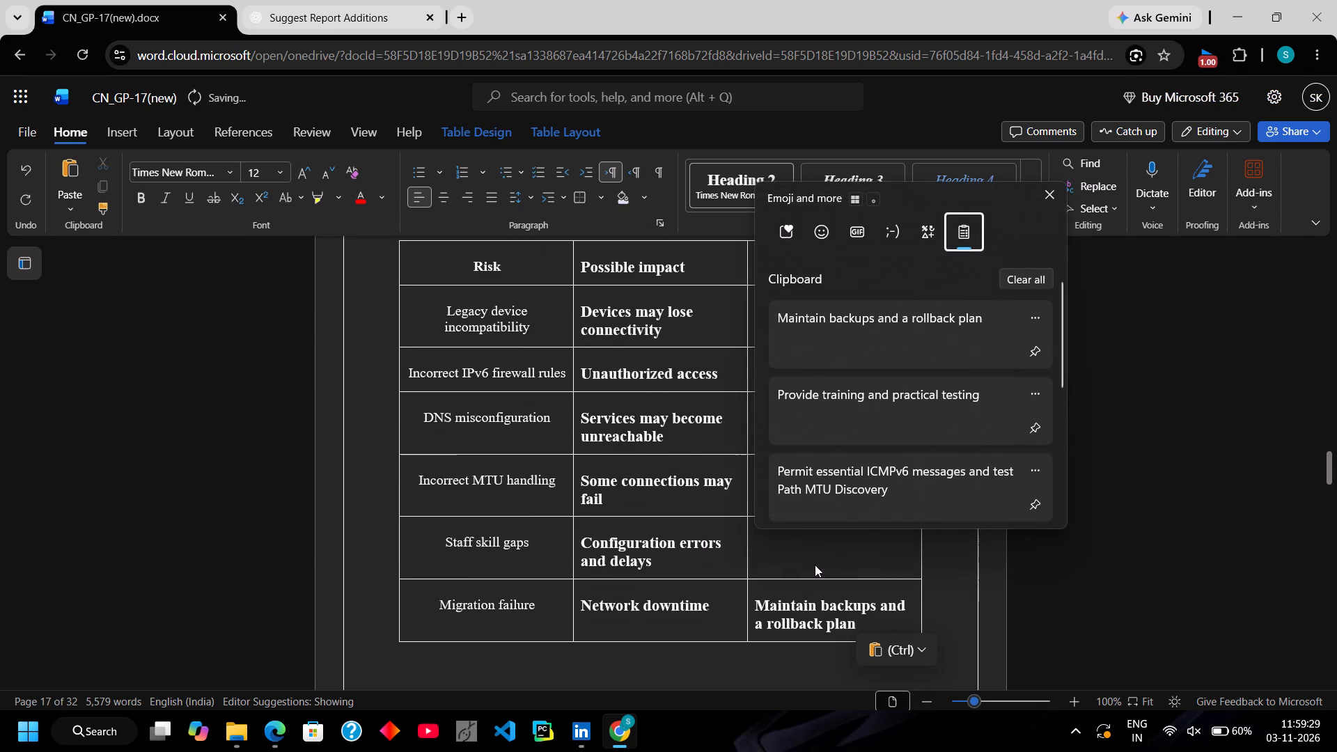
left_click(835, 429)
key("ctrl+v")
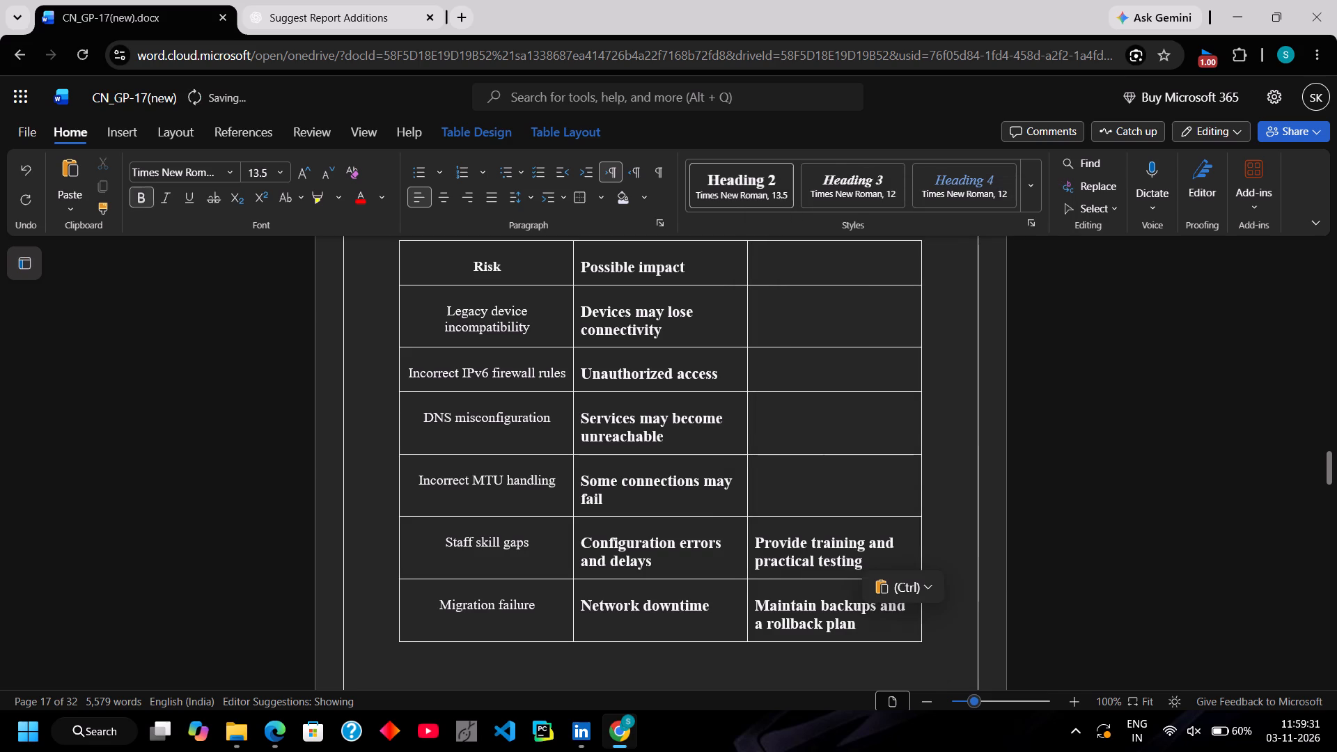
Paste "Permit essential ICMPv6 messages and test Path MTU Discovery" beside "Incorrect MTU handling" and "Validate A and AAAA records" beside "DNS misconfiguration" in the third column.
left_click(811, 476)
key("super+v")
left_click(829, 420)
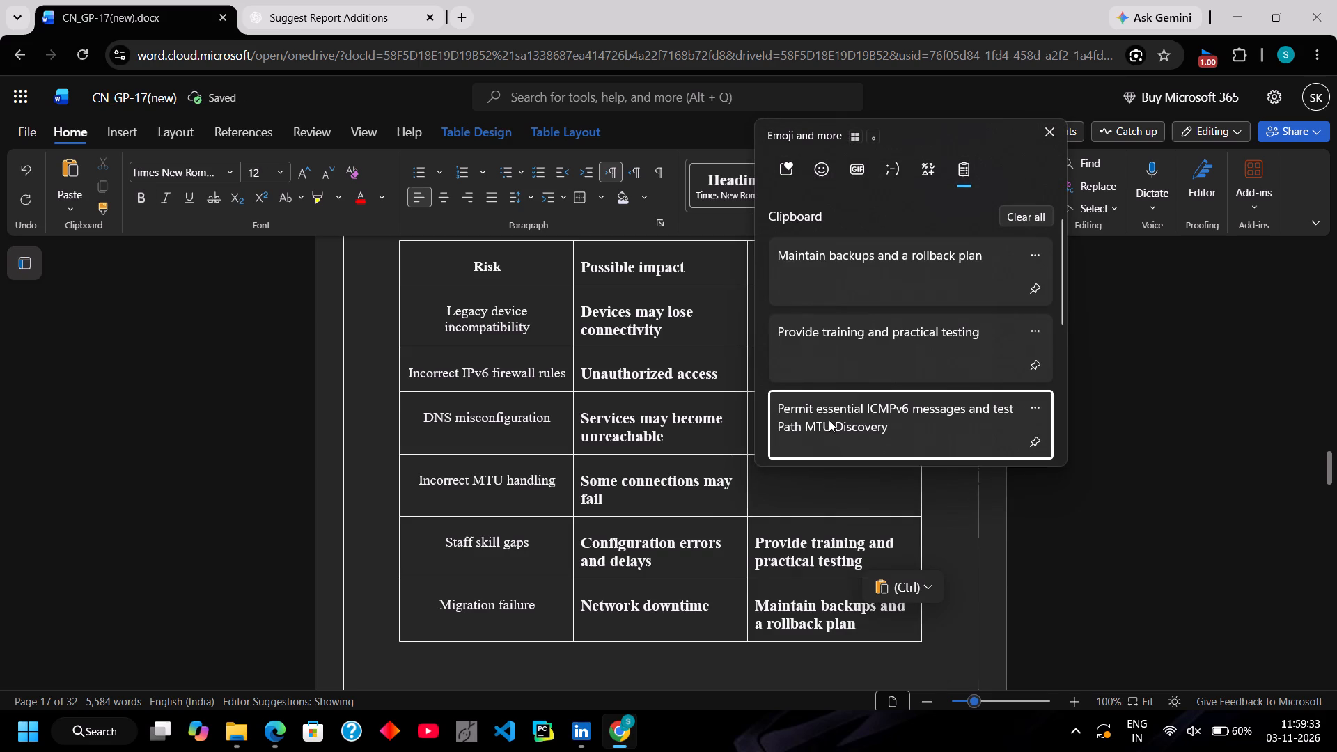
key("ctrl+v")
left_click(811, 420)
key("super+v")
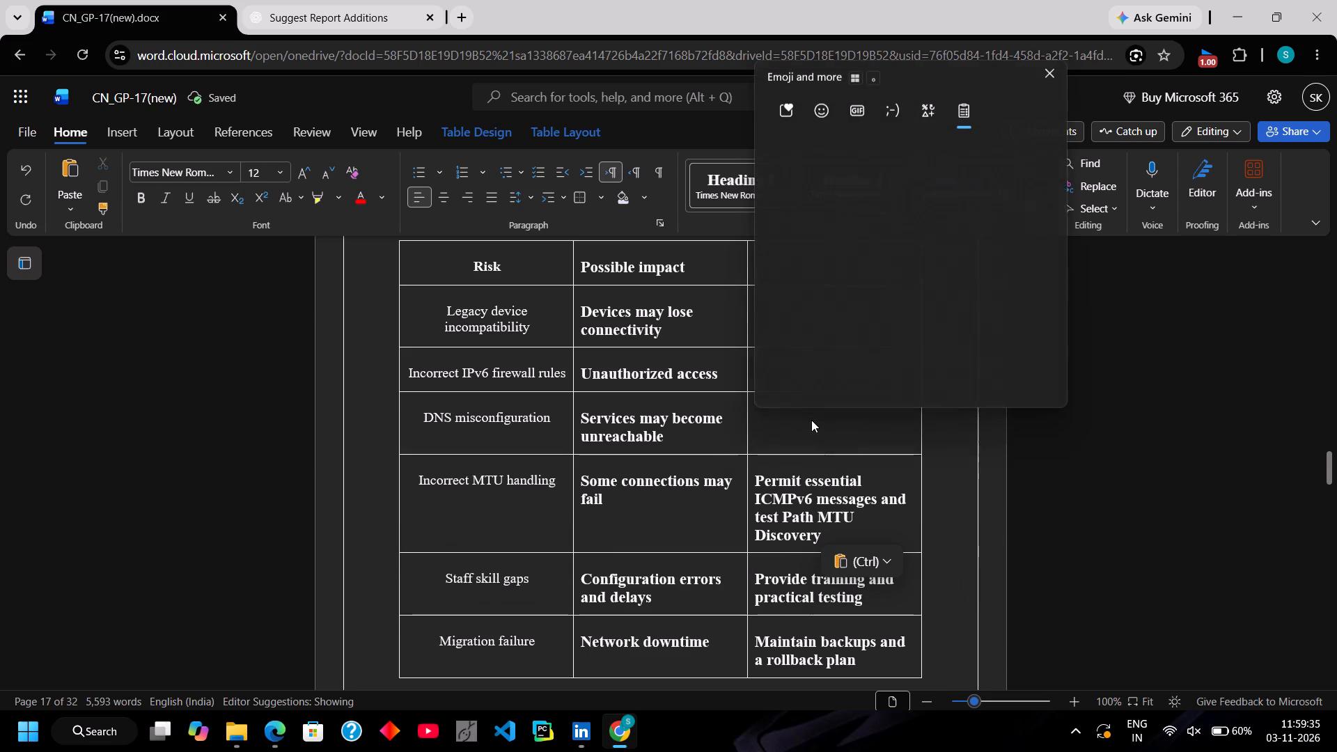
scroll(824, 359, "down", 1)
left_click(824, 359)
key("ctrl+v")
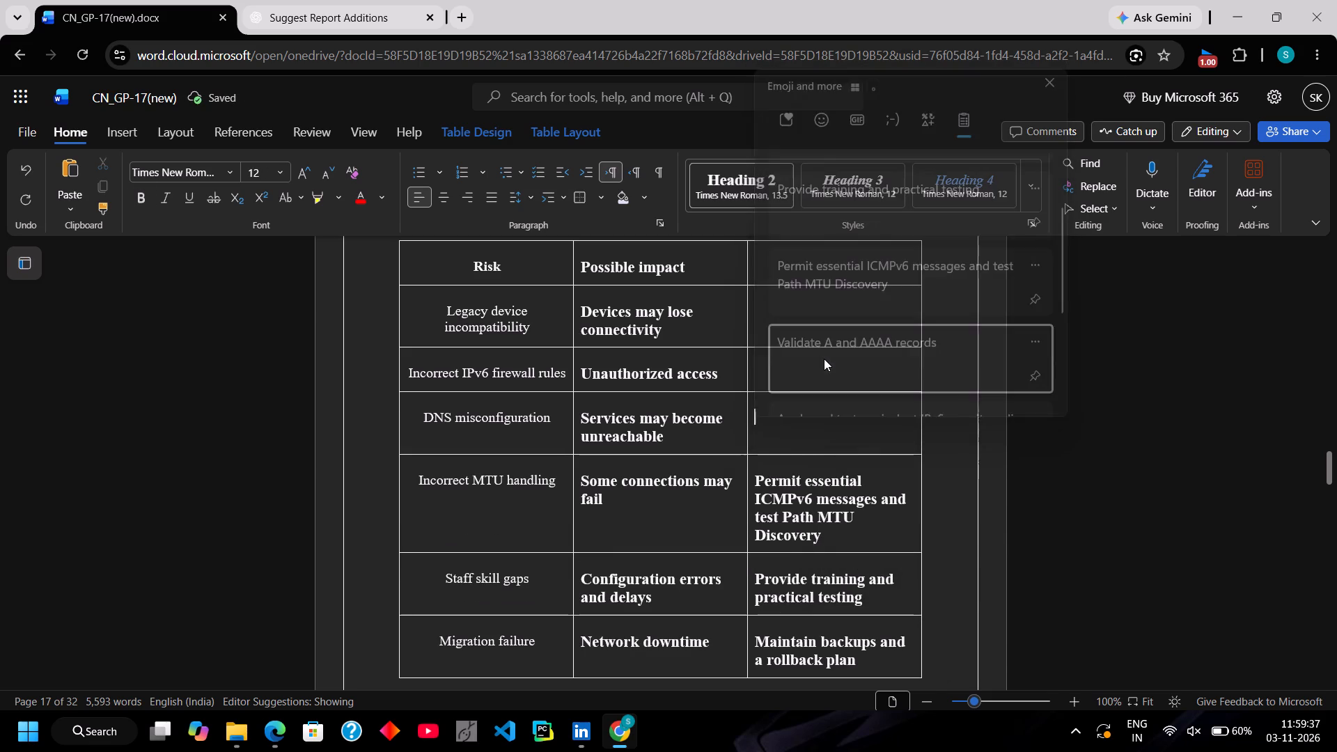
Paste "Apply and test equivalent IPv6 security policies" into the third column of the "Incorrect IPv6 firewall rules" row.
left_click(813, 359)
key("super+v")
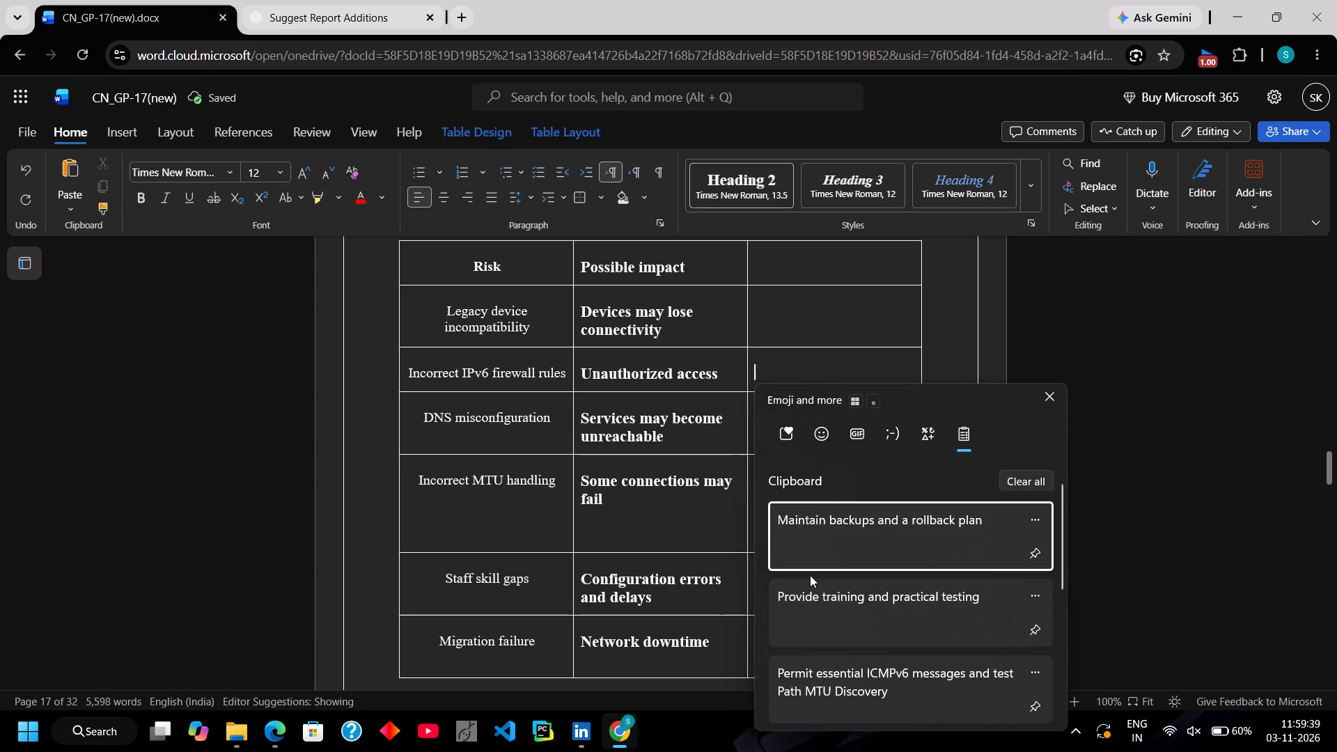
scroll(810, 575, "down", 4)
left_click(810, 575)
key("ctrl+v")
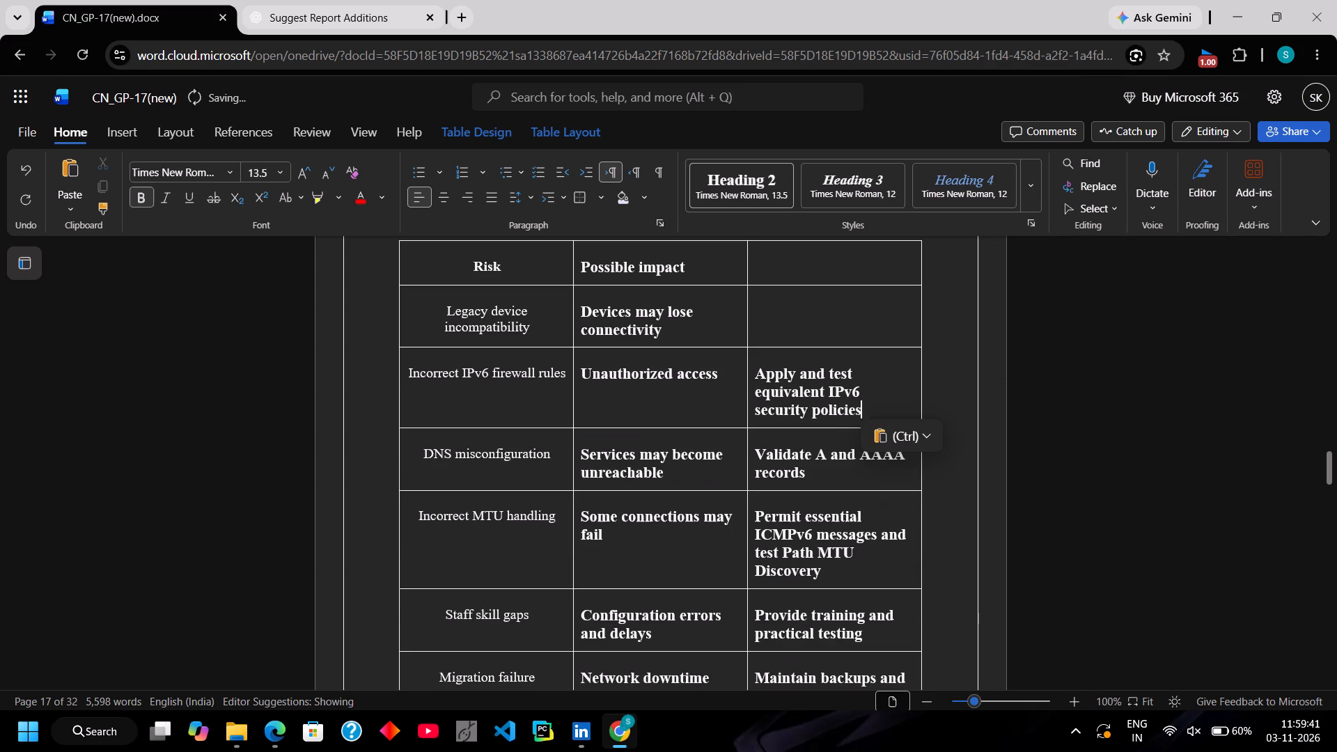
Paste "Upgrade, replace, or isolate unsupported devices" into the third column of the "Legacy device incompatibility" row.
left_click(779, 301)
key("super+v")
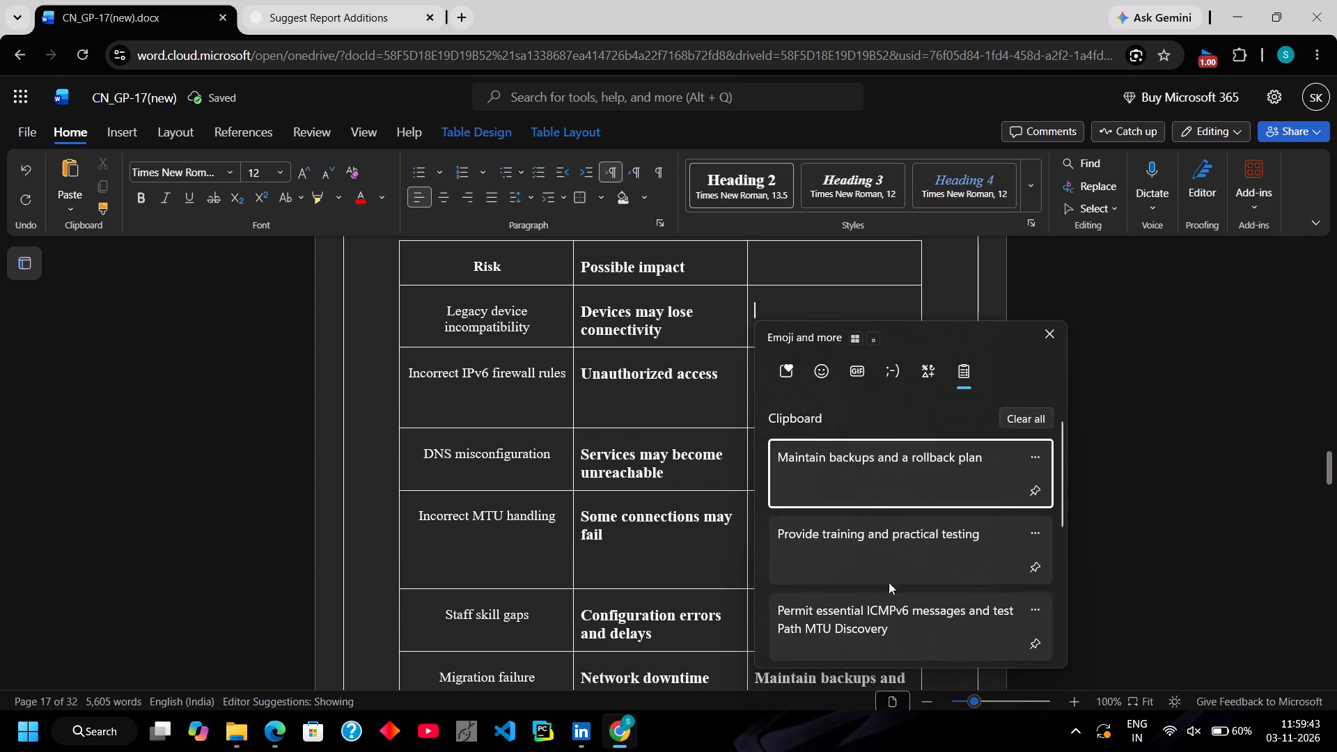
scroll(890, 598, "down", 3)
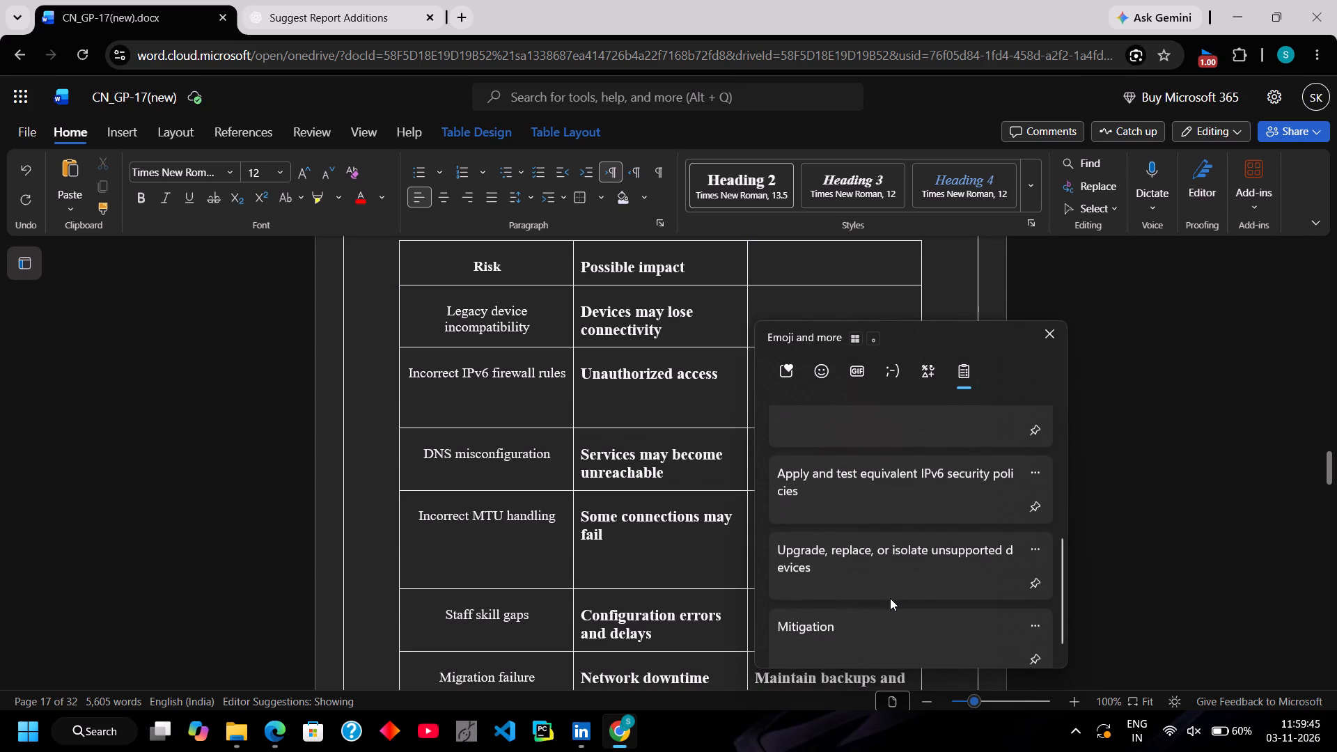
scroll(890, 598, "down", 1)
left_click(886, 564)
key("ctrl+v")
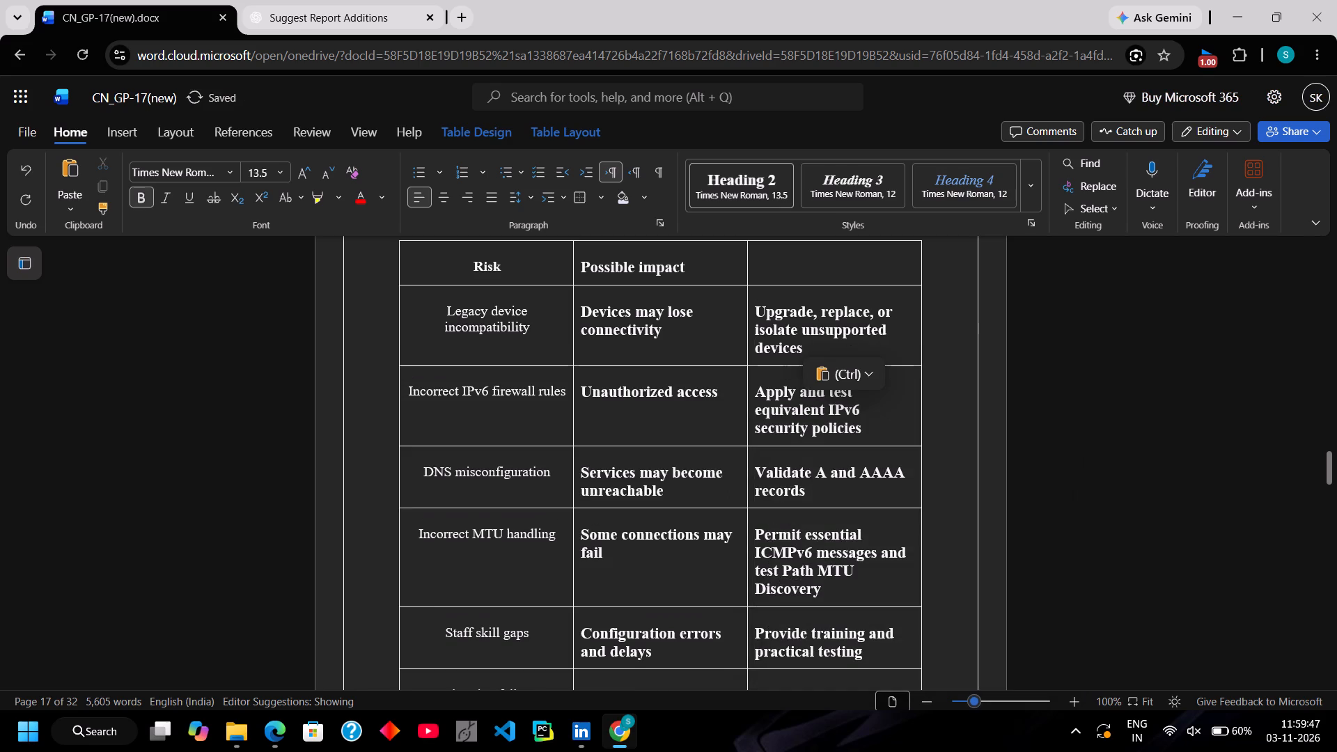
Paste "Mitigation" into the empty header cell of the risk table's third column.
left_click(840, 269)
key("super+v")
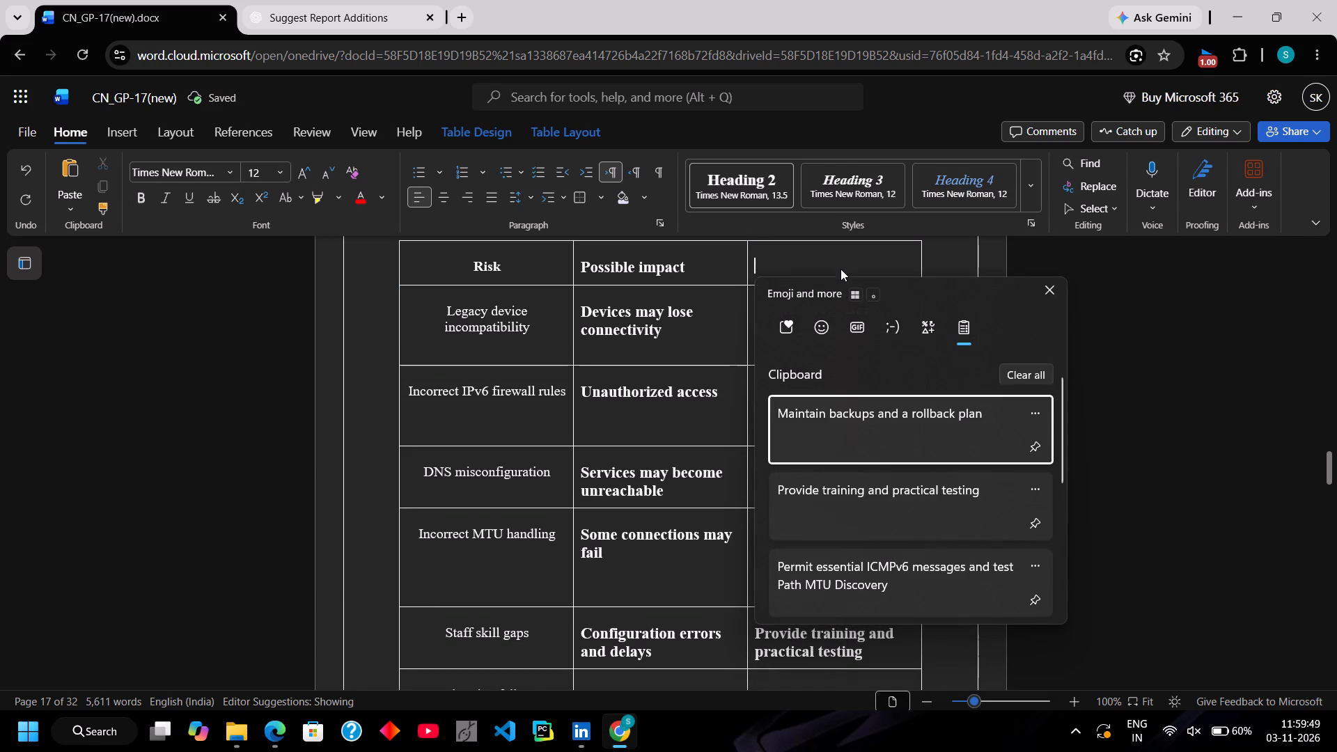
scroll(879, 505, "down", 8)
left_click(861, 572)
key("ctrl+v")
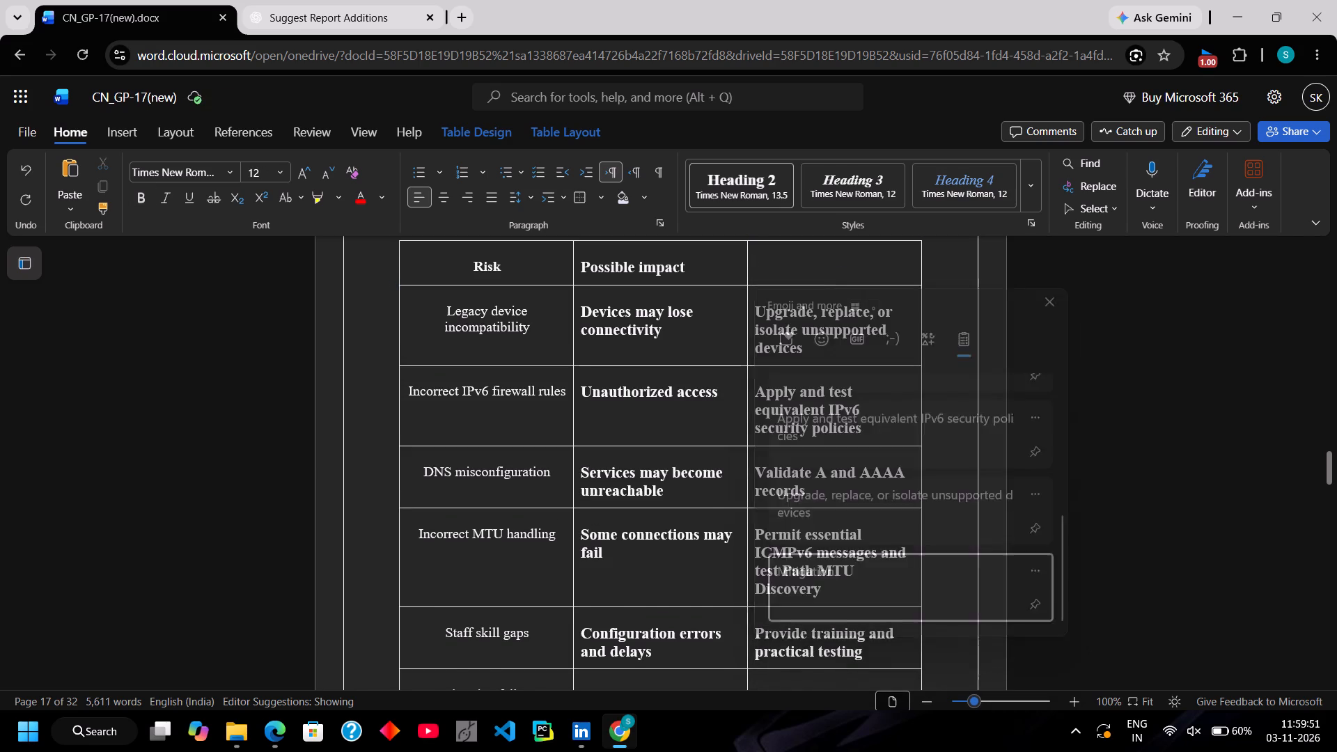
Set the "Possible impact" and "Mitigation" header cells to font size 12 and centre their text.
scroll(861, 572, "down", 1)
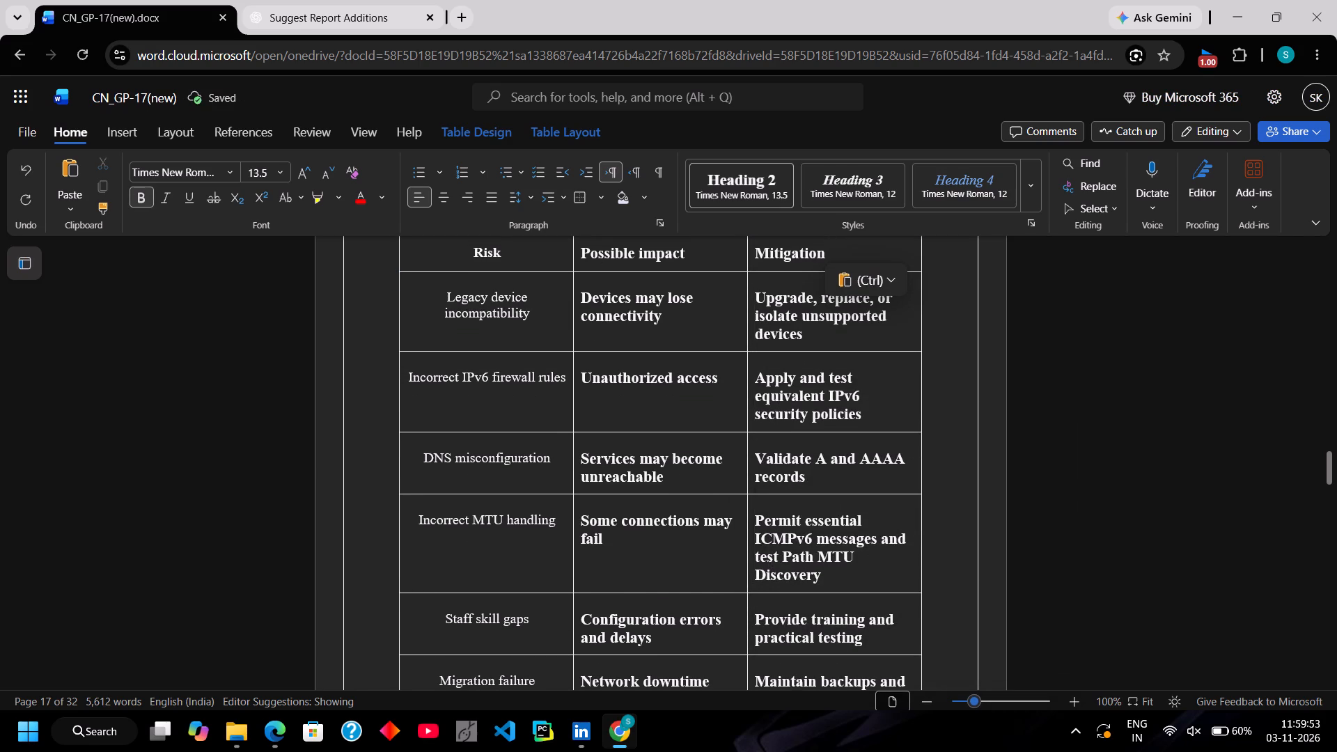
left_click_drag(576, 249, 834, 251)
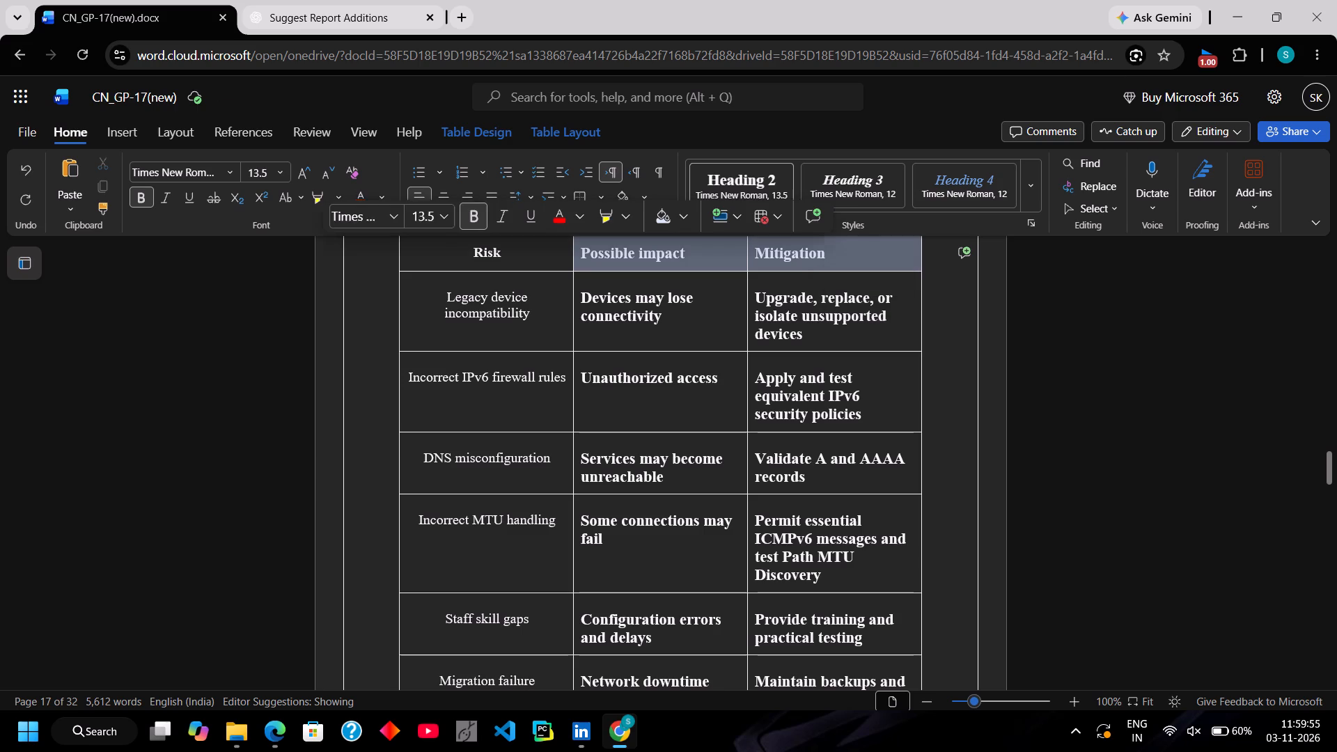
left_click(421, 215)
type("12")
key("Return")
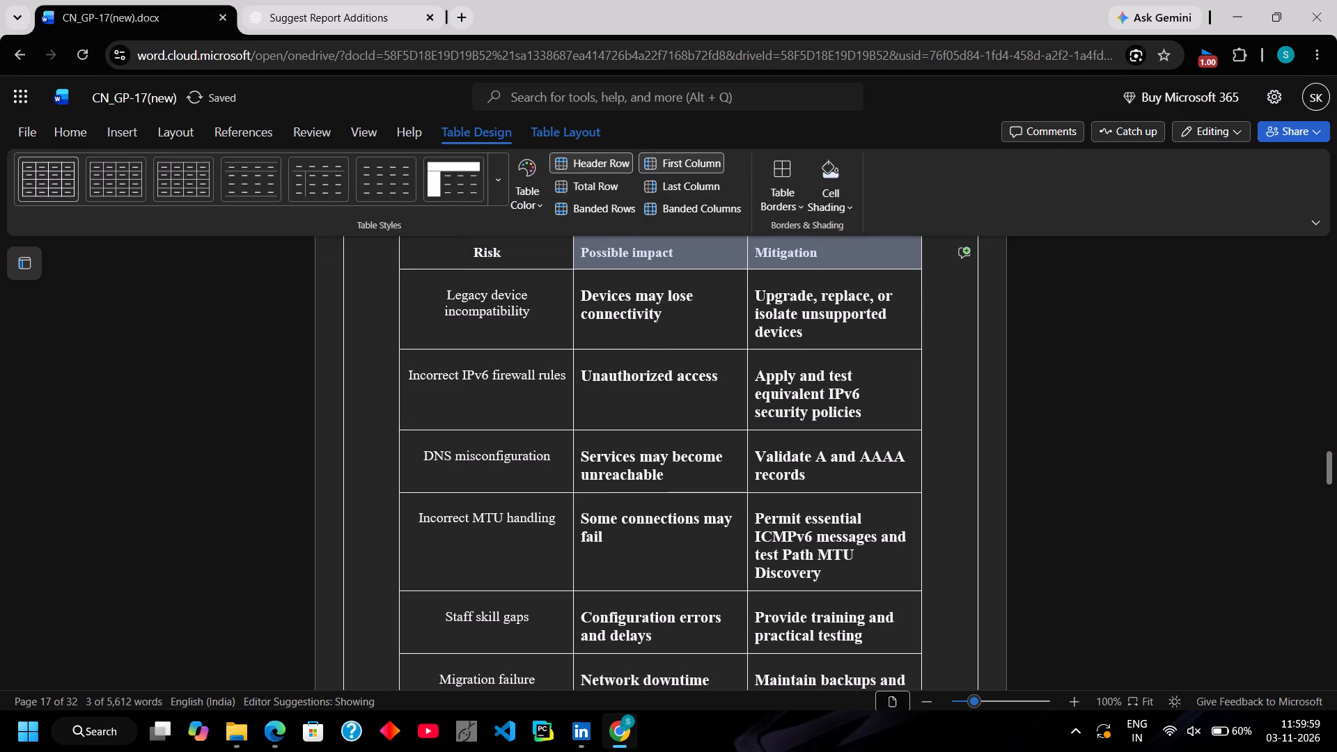
left_click(87, 129)
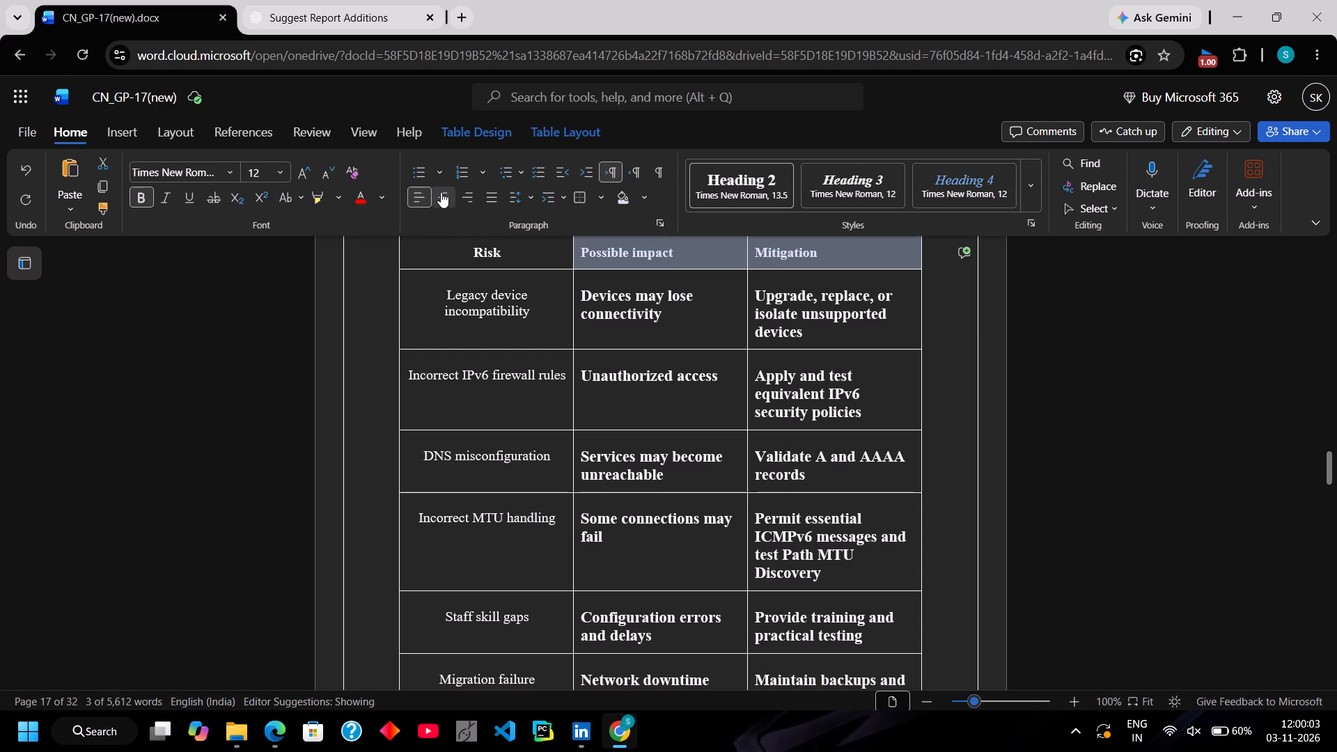
left_click(441, 192)
left_click(520, 316)
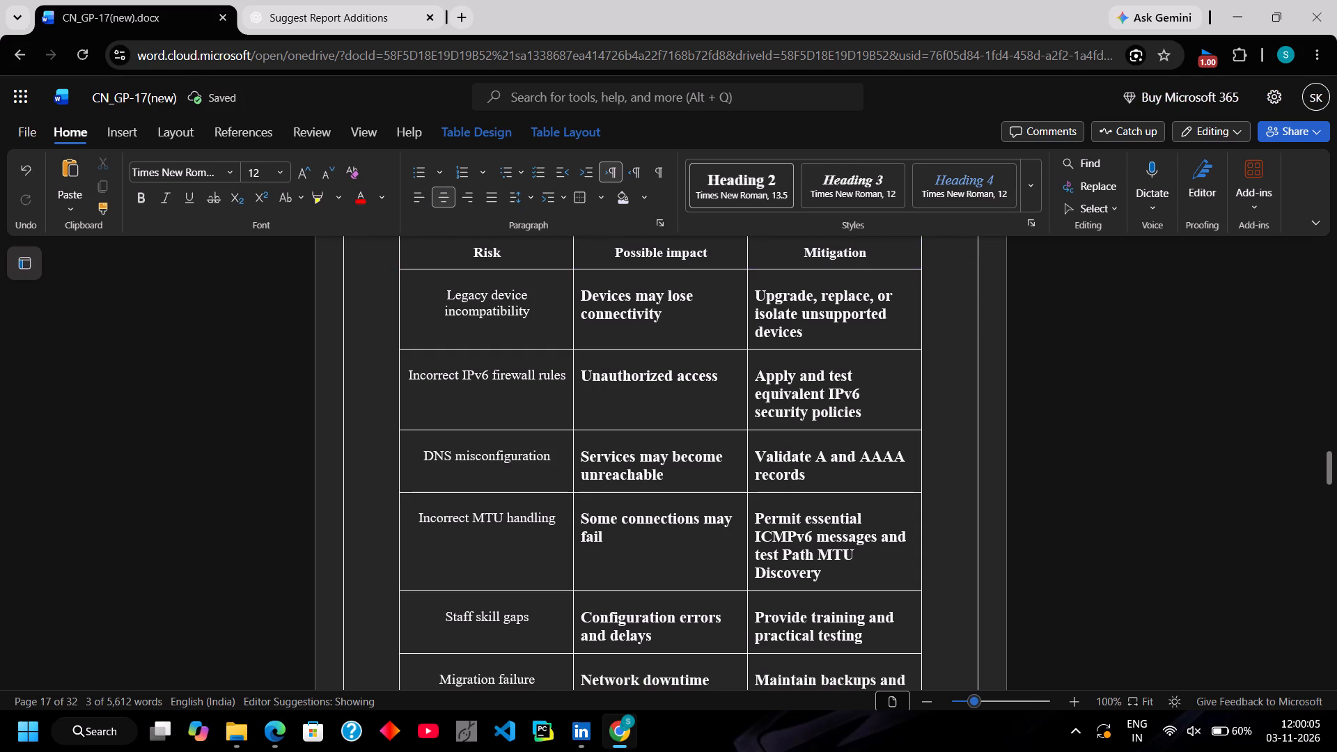
Format all cells beneath the "Possible impact" and "Mitigation" headers as size 12, non-bold and centred.
left_click_drag(581, 290, 822, 576)
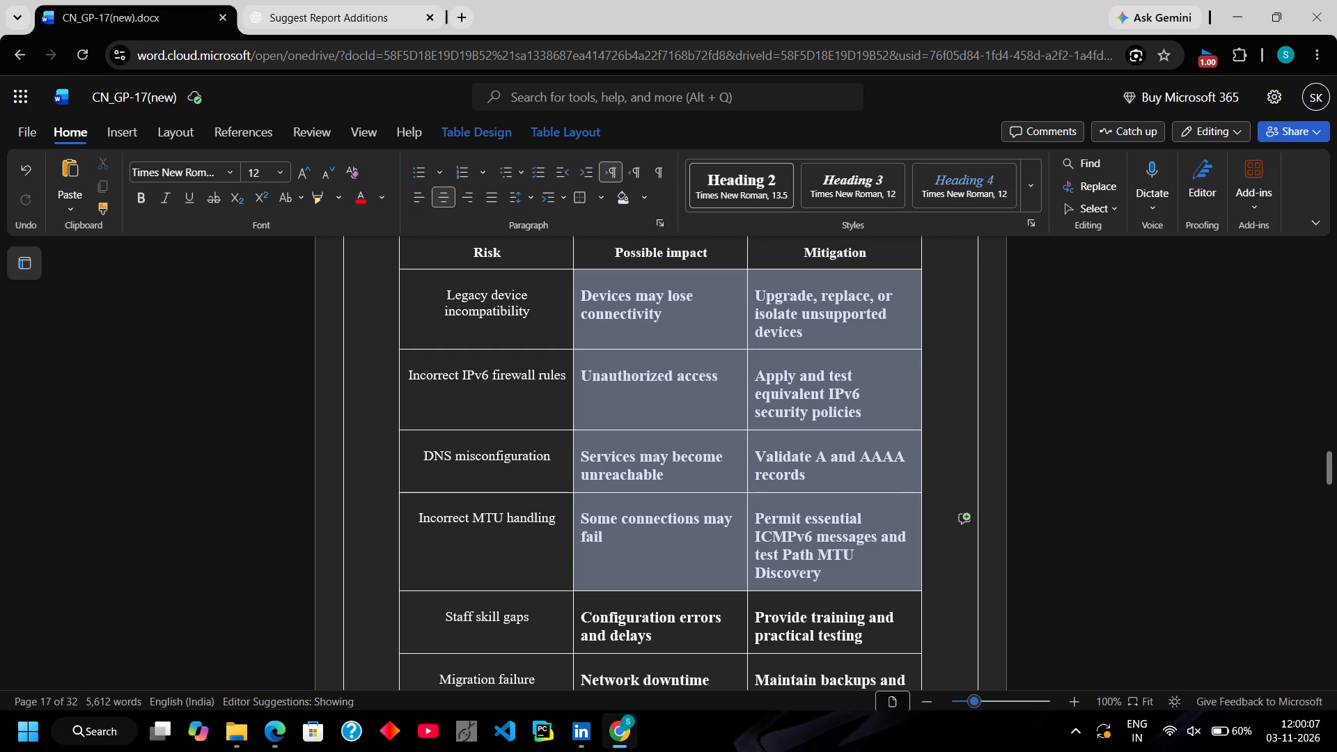
left_click_drag(822, 576, 886, 547)
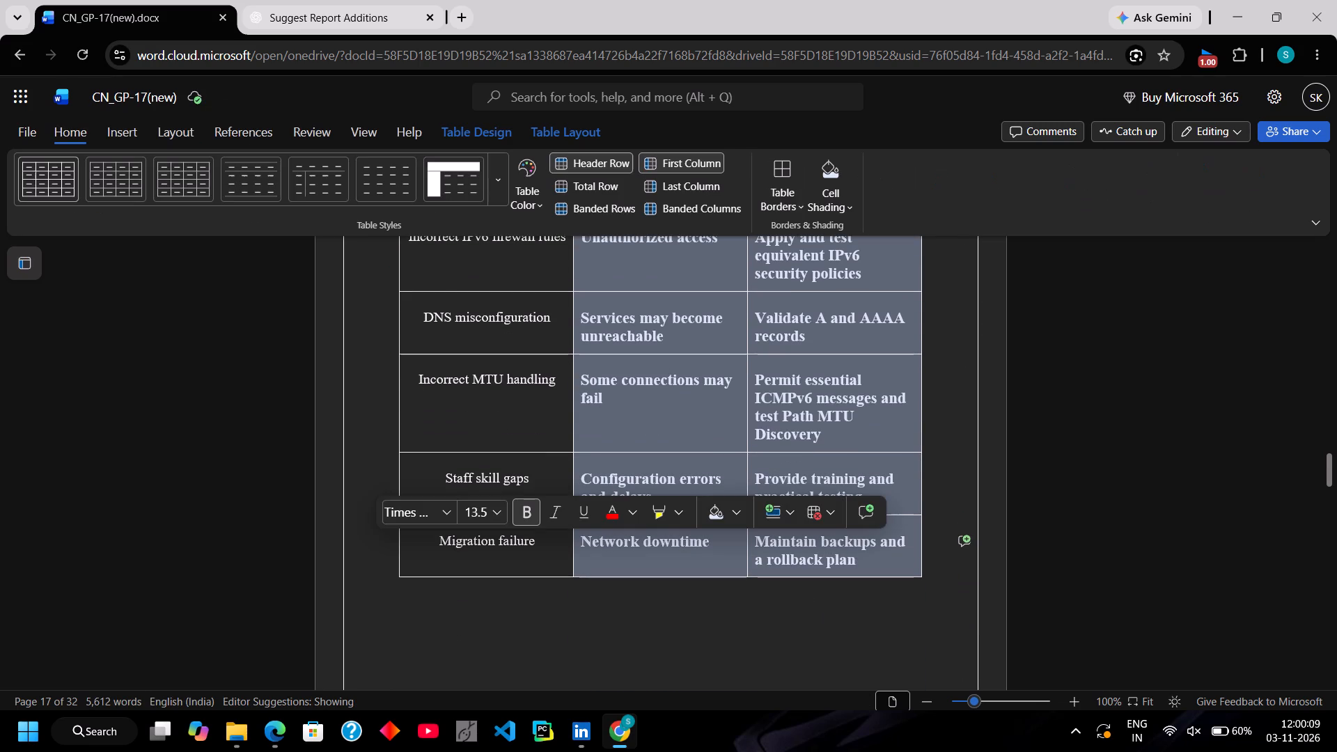
left_click(483, 510)
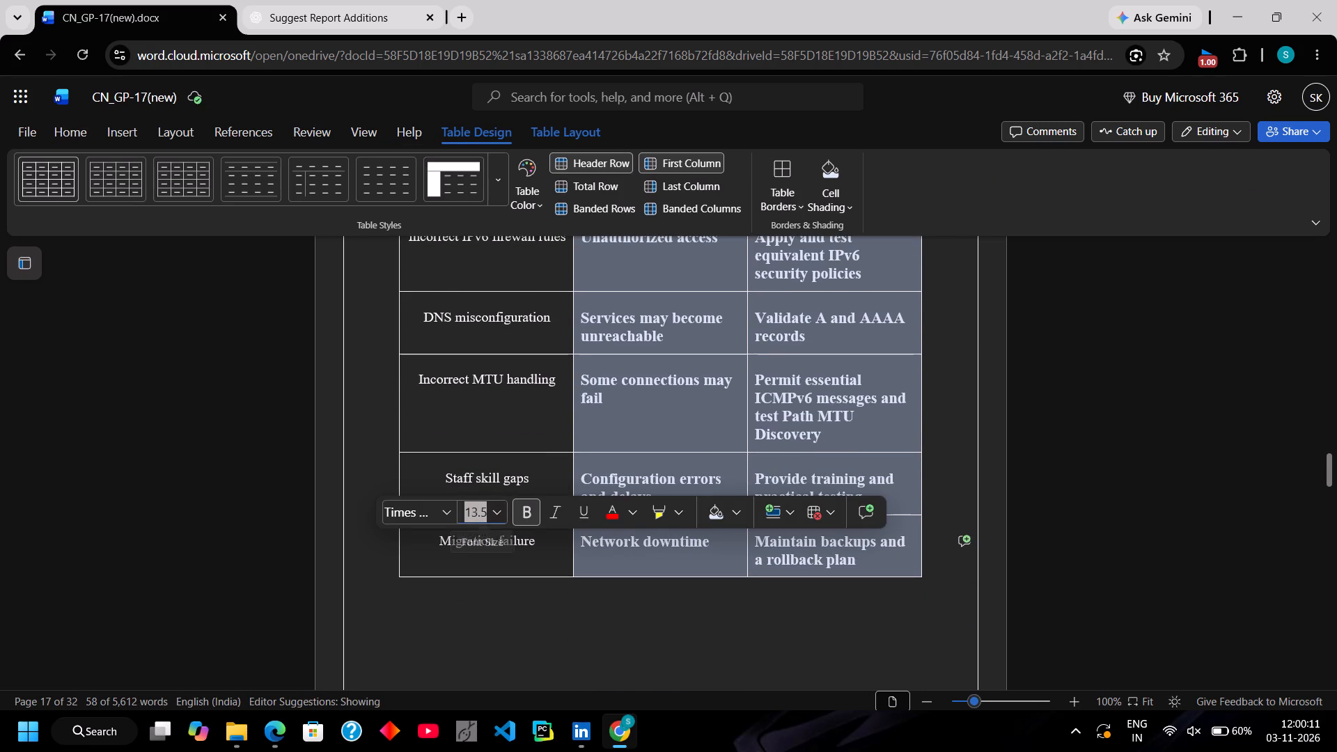
type("12")
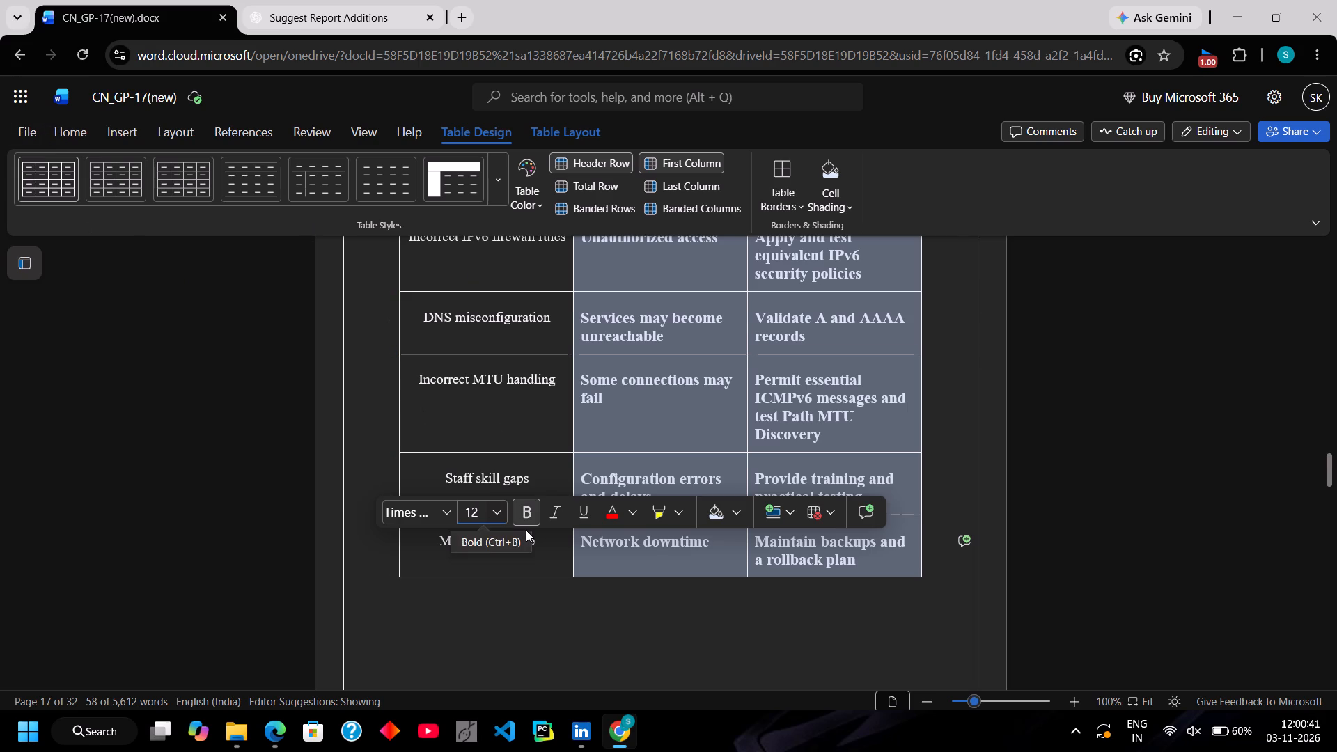
left_click(528, 512)
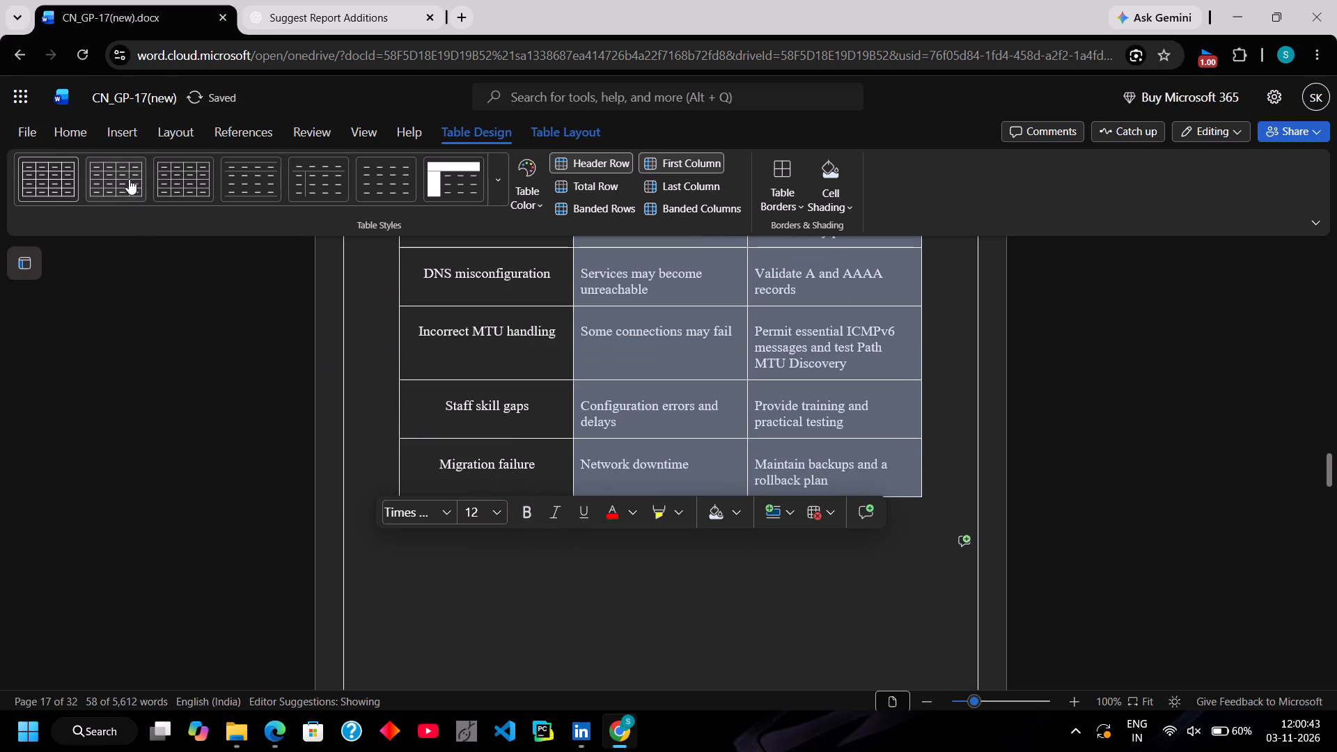
left_click(114, 140)
left_click(61, 123)
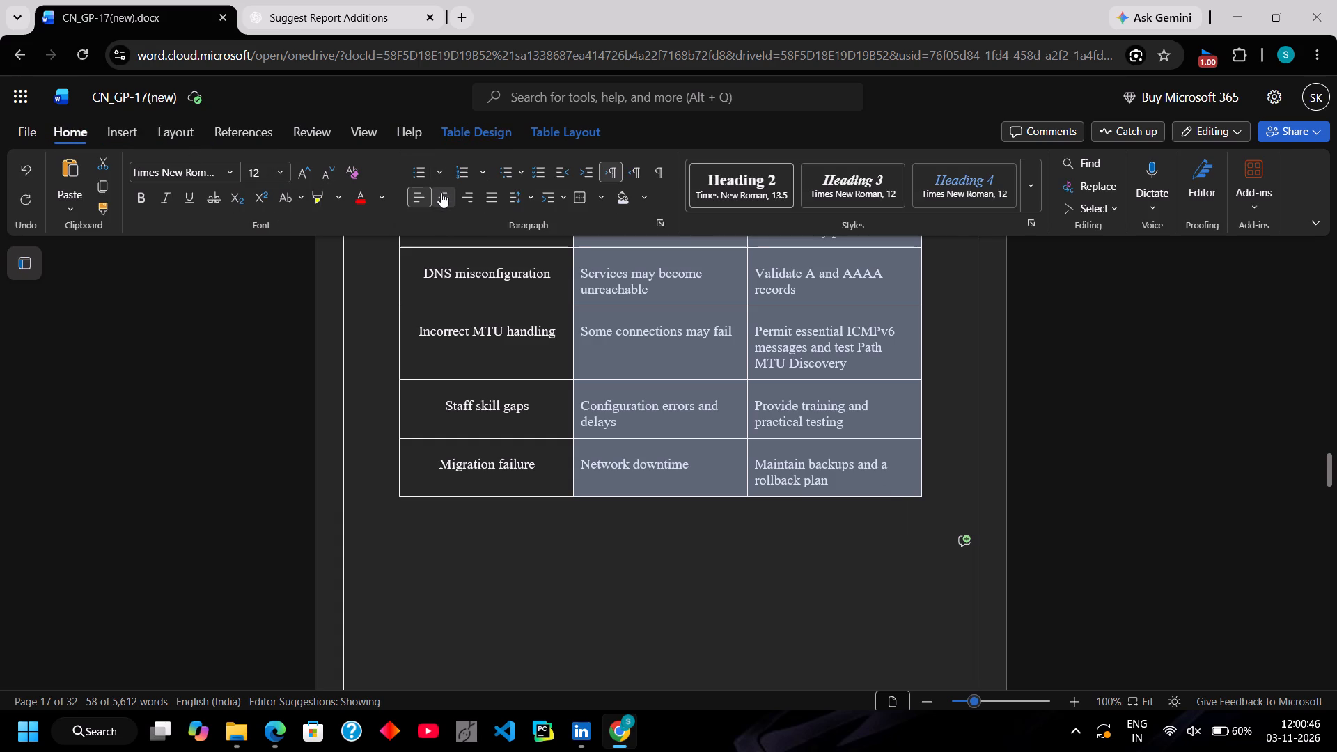
left_click(441, 192)
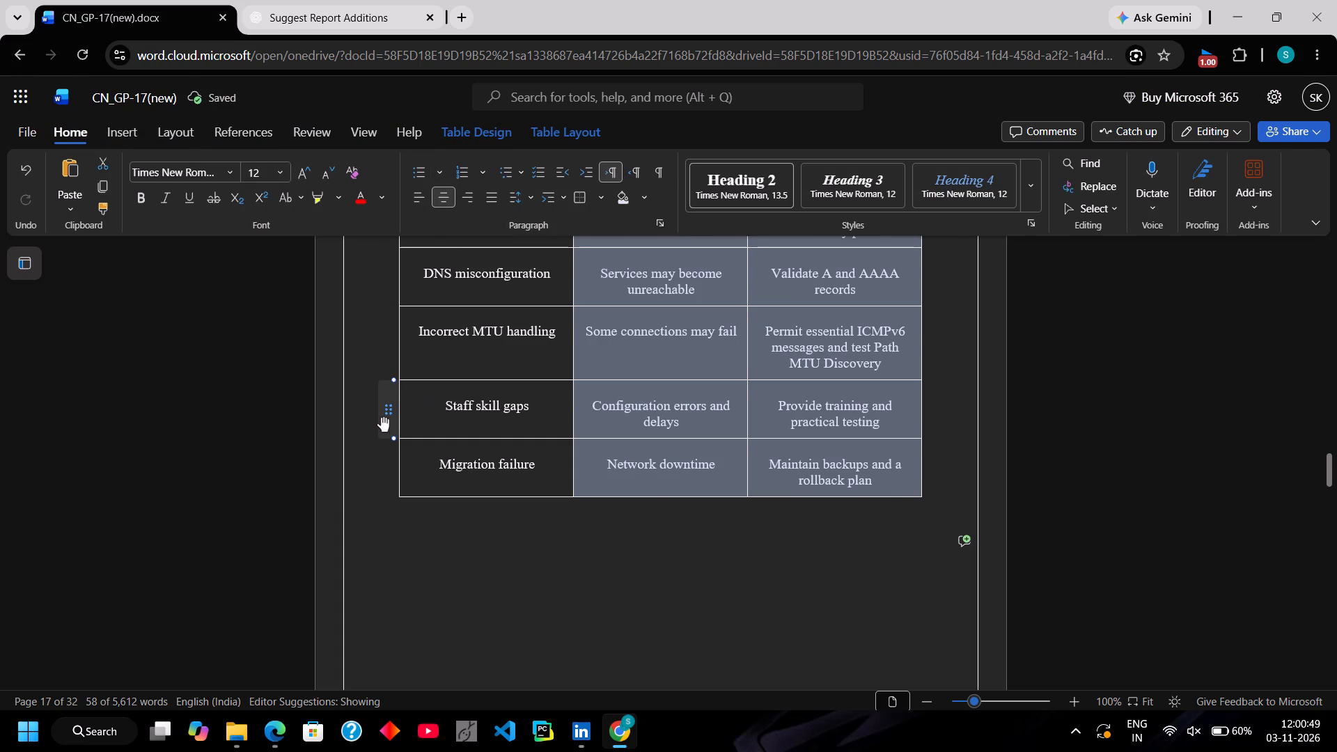
left_click(375, 456)
Delete the blank lines above the "4.4 Comparison of Transition Approaches" heading on page 18.
scroll(375, 456, "up", 2)
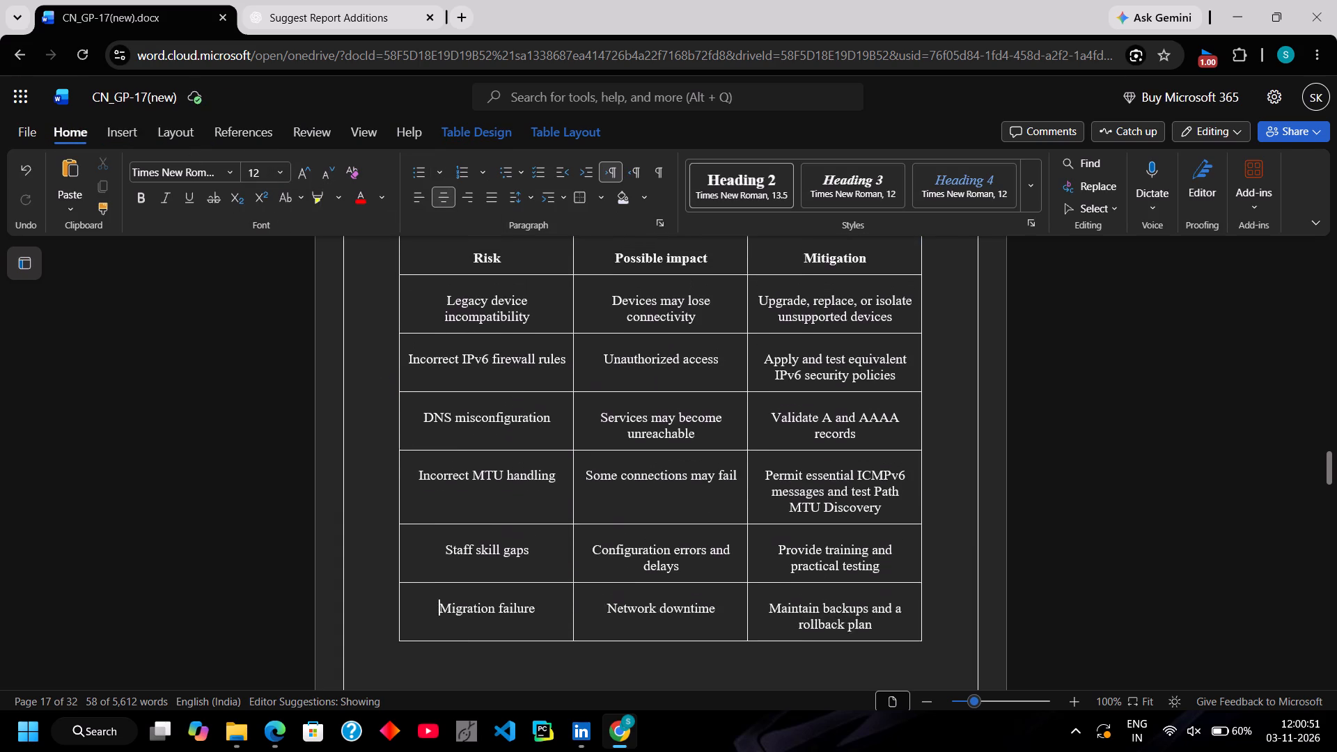
scroll(375, 456, "up", 1)
scroll(375, 456, "down", 2)
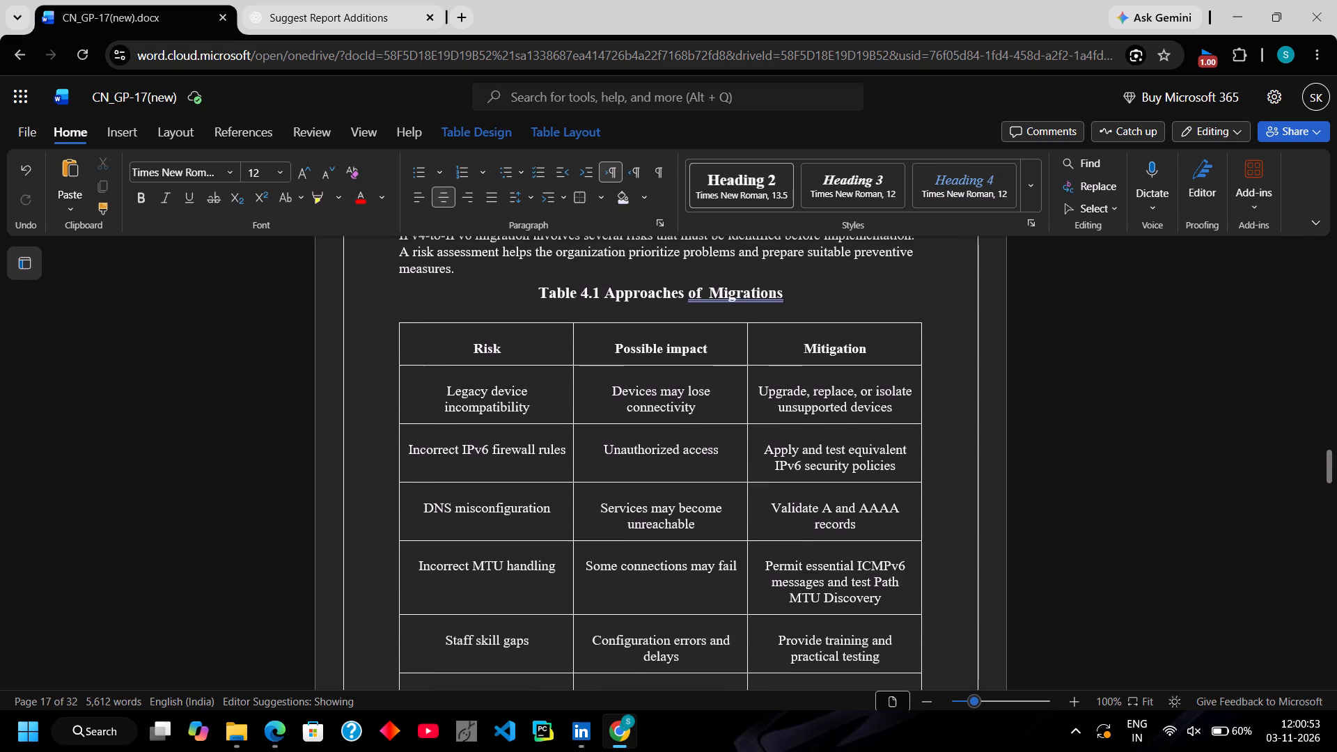
scroll(375, 456, "down", 2)
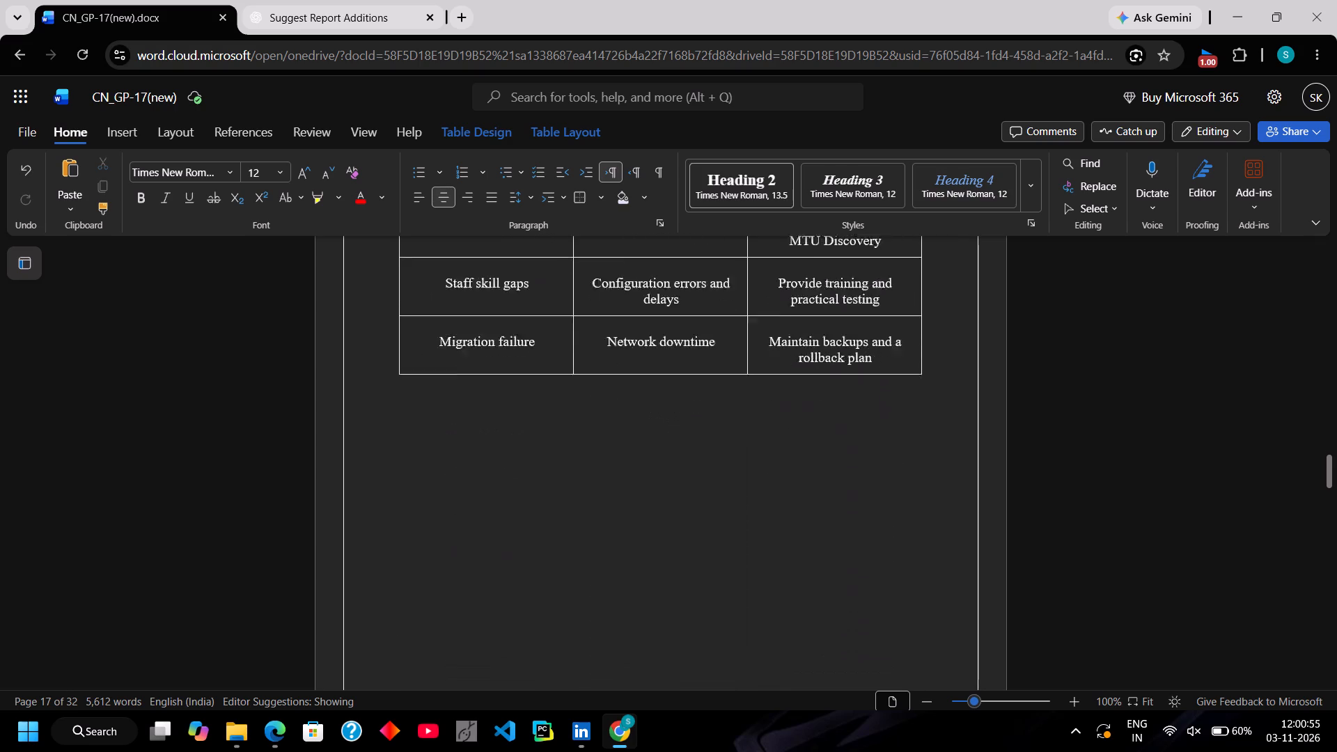
scroll(375, 456, "down", 2)
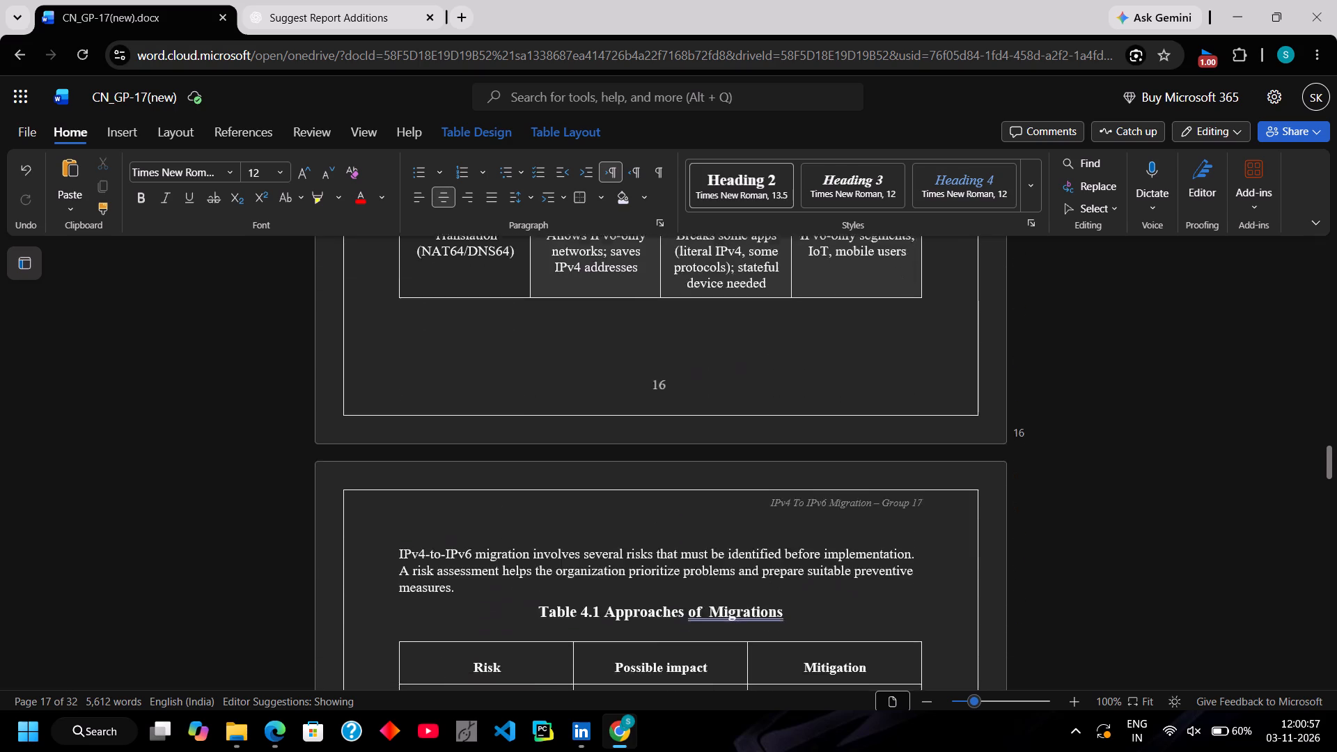
scroll(375, 456, "down", 1)
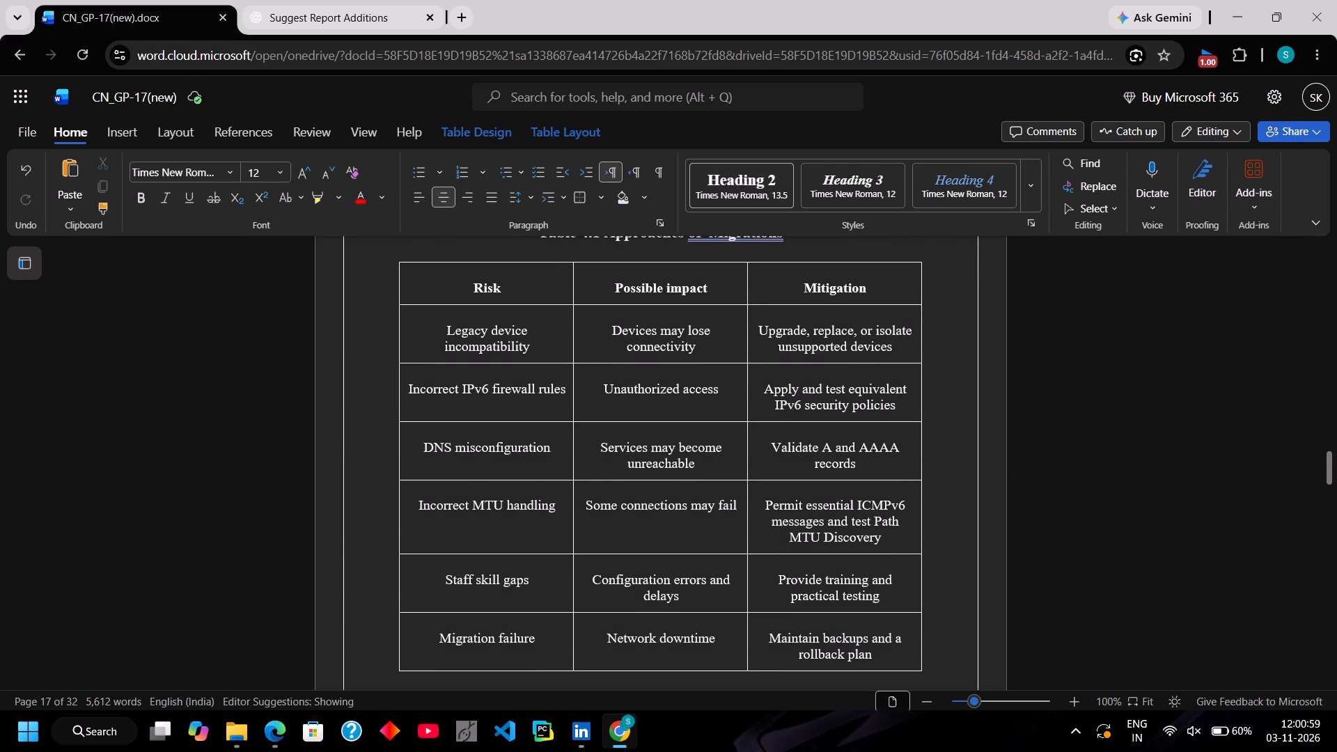
scroll(375, 456, "down", 8)
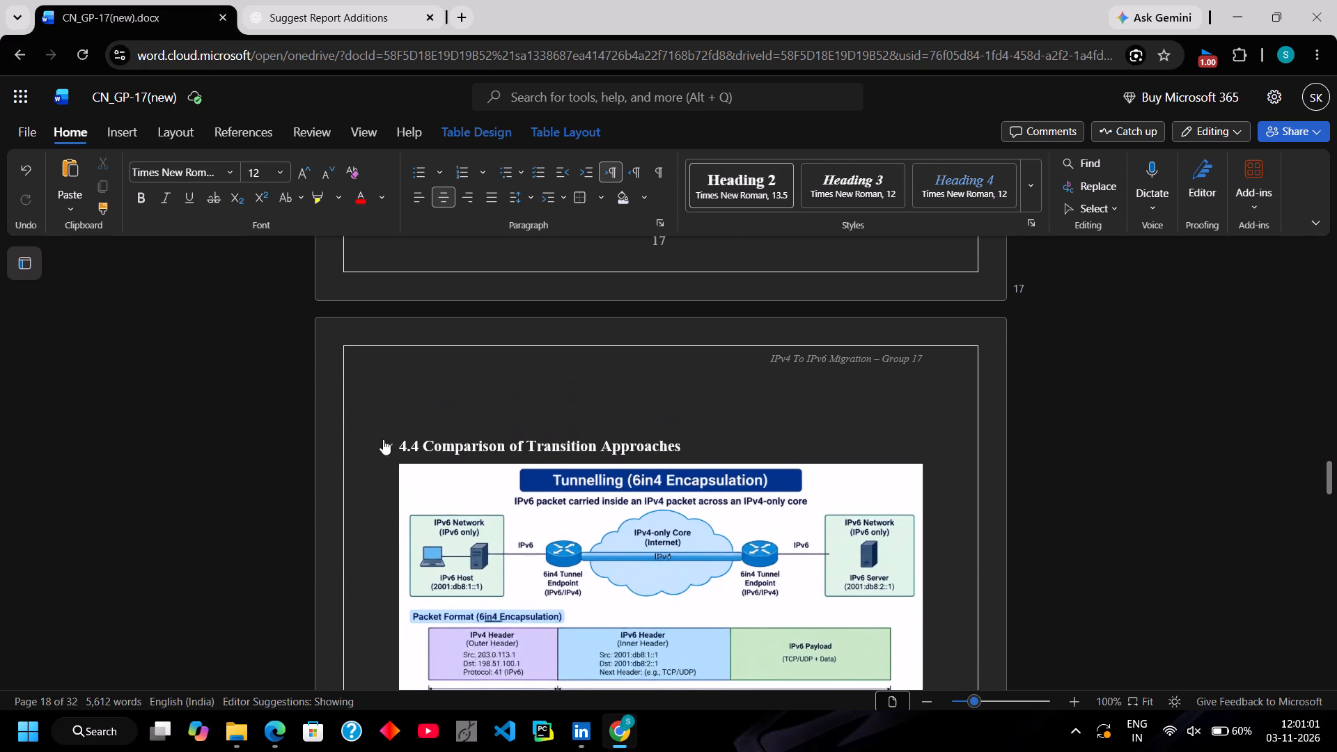
left_click(398, 428)
key("BackSpace")
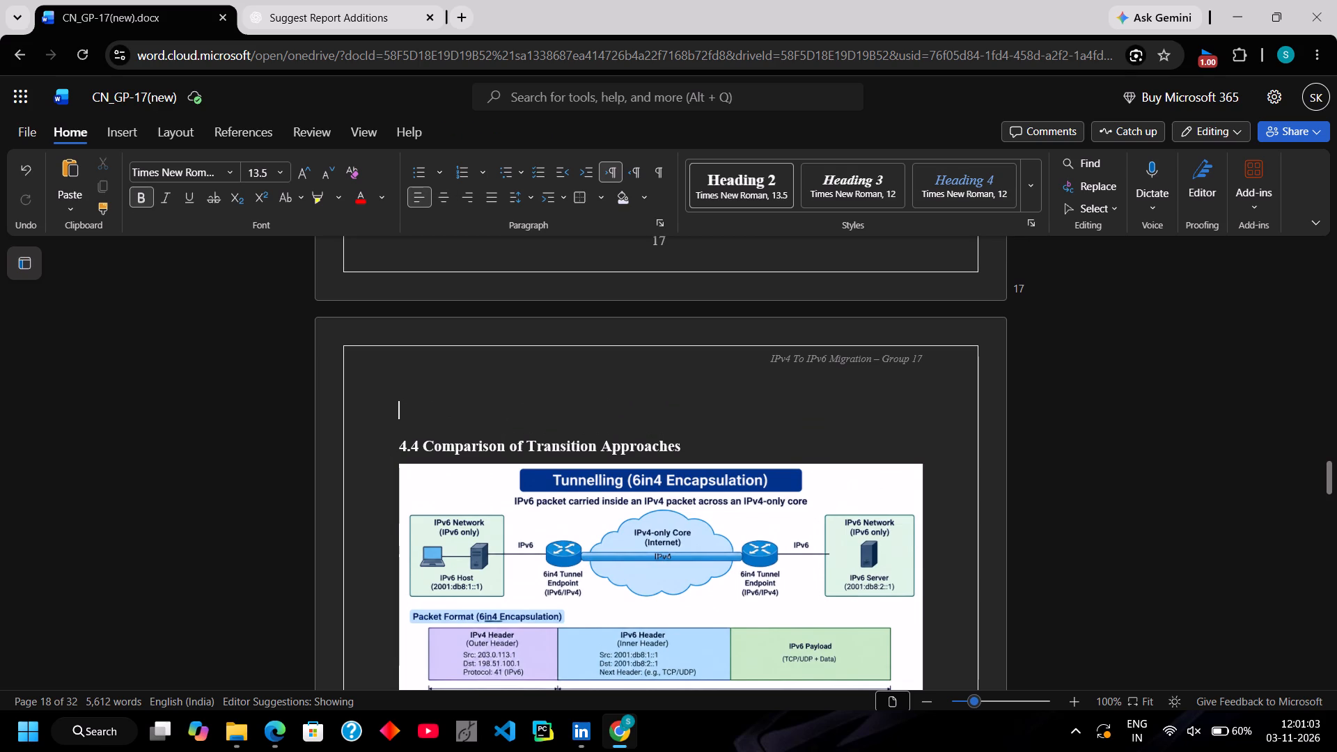
key("BackSpace")
key("BackSpace")
key("Down")
key("Down")
key("Up")
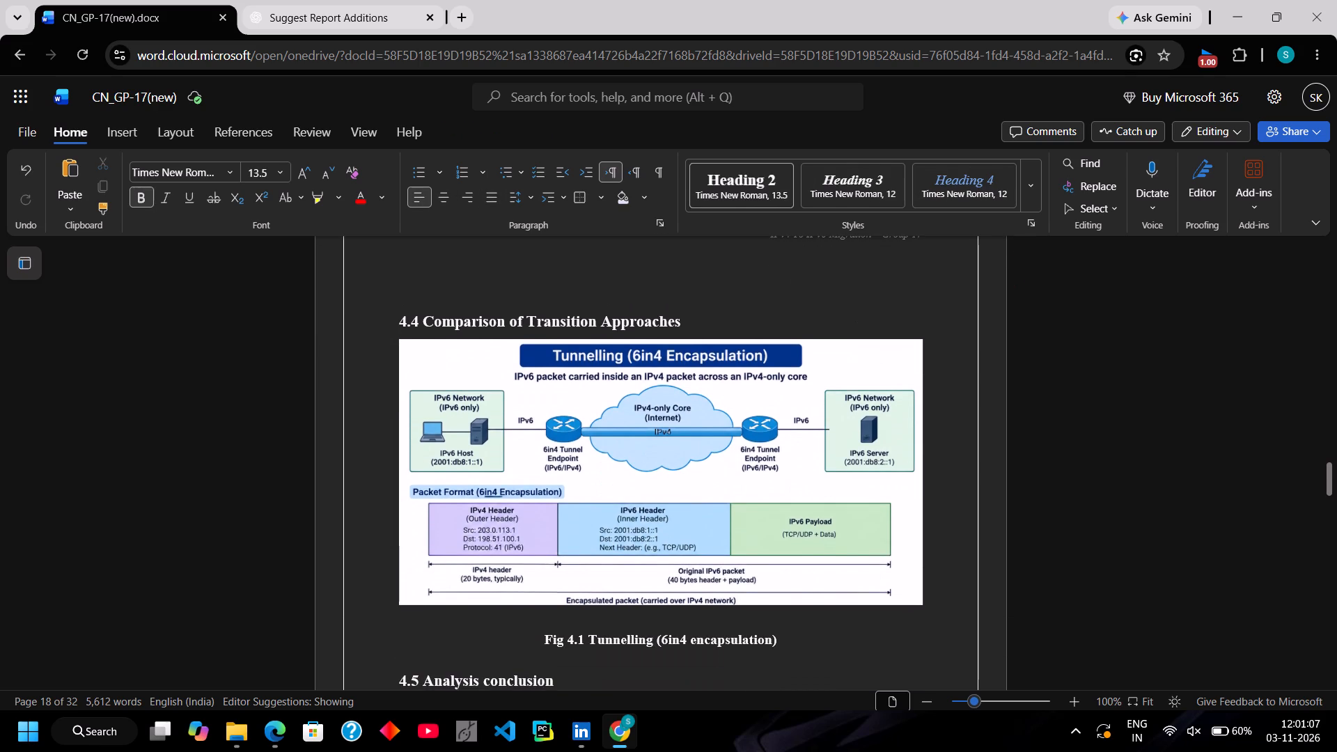
key("BackSpace")
key("BackSpace")
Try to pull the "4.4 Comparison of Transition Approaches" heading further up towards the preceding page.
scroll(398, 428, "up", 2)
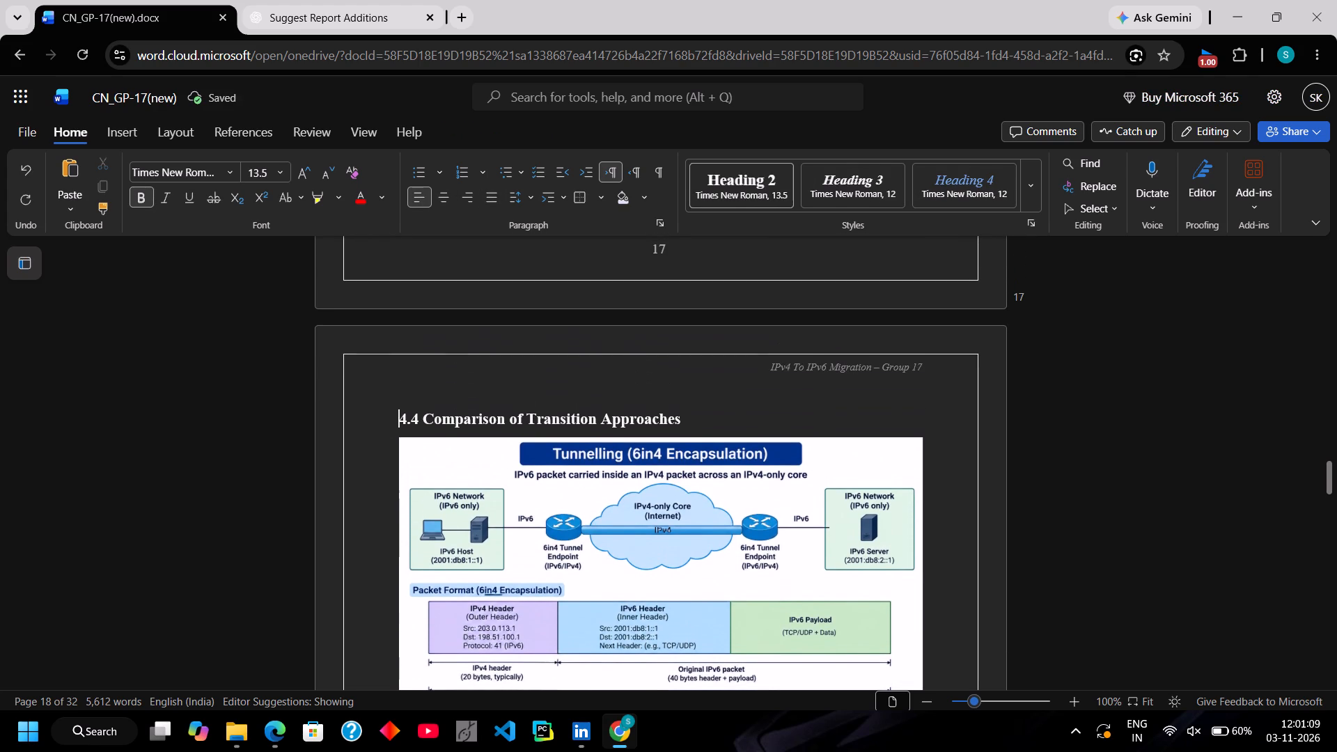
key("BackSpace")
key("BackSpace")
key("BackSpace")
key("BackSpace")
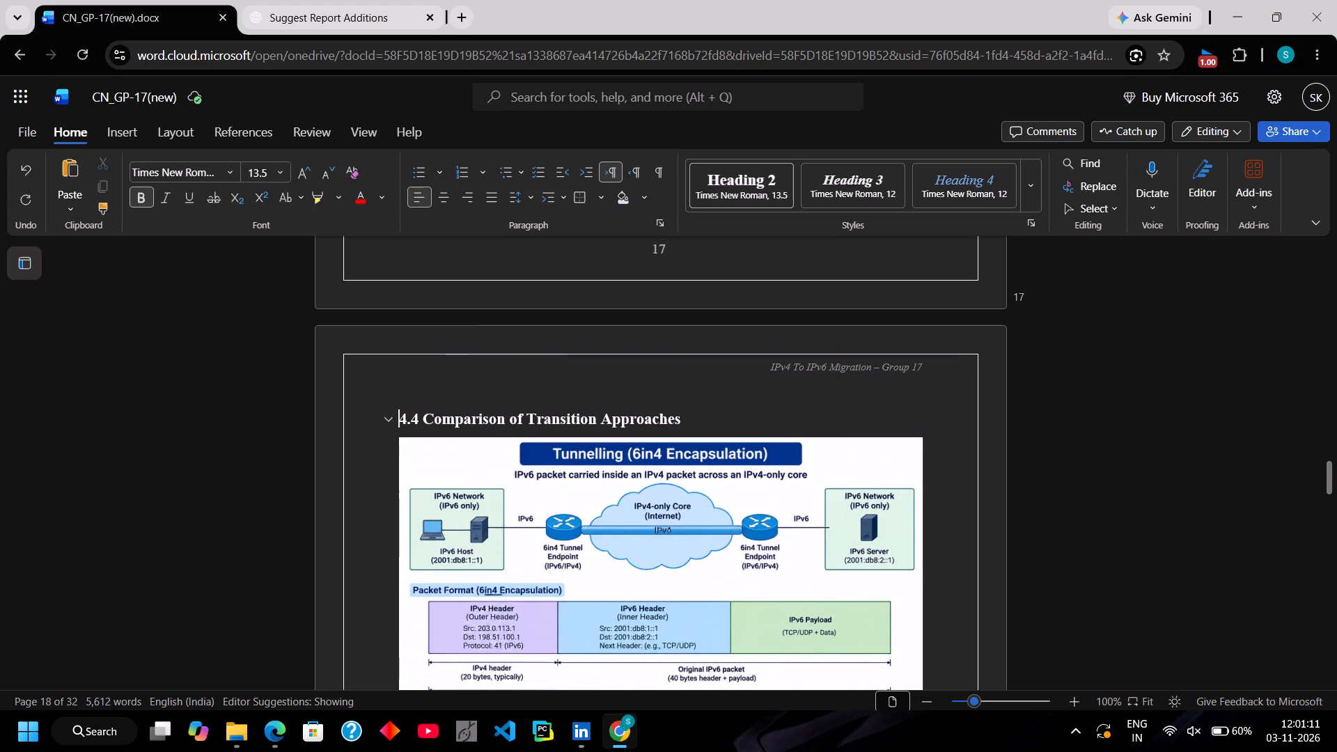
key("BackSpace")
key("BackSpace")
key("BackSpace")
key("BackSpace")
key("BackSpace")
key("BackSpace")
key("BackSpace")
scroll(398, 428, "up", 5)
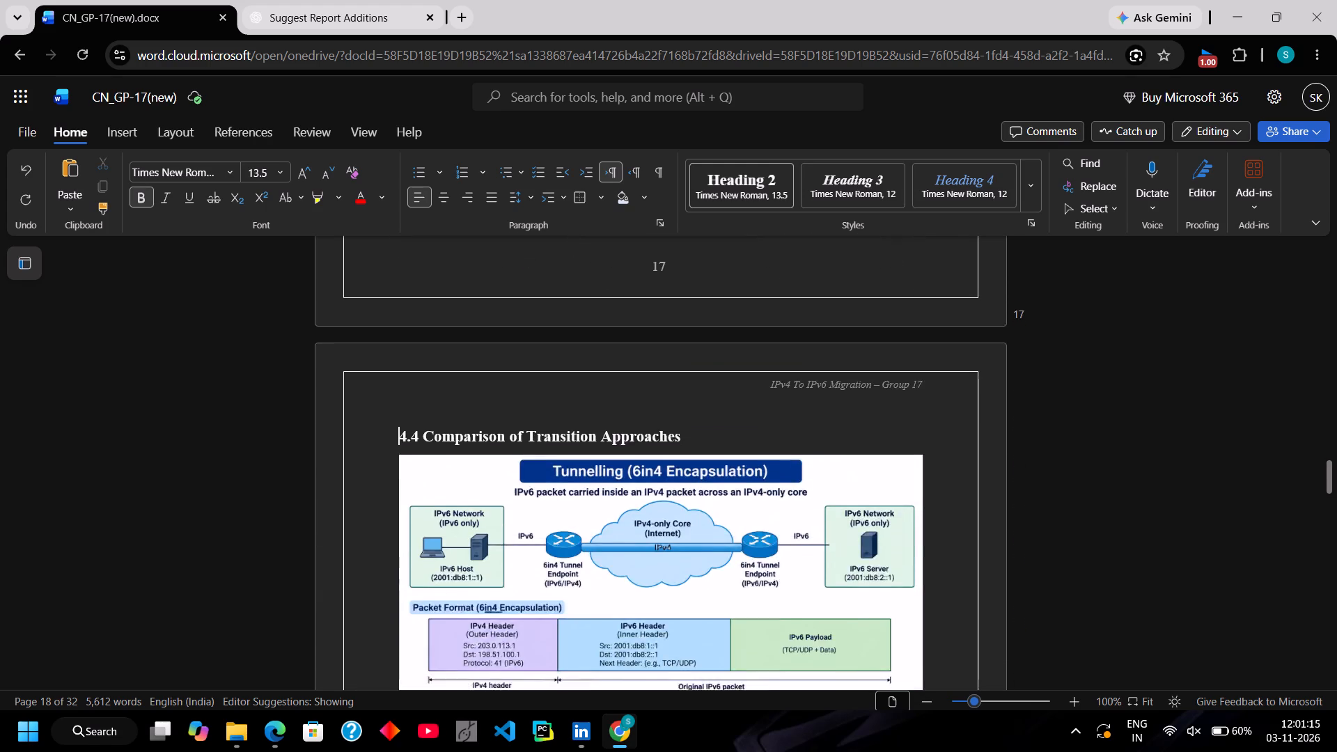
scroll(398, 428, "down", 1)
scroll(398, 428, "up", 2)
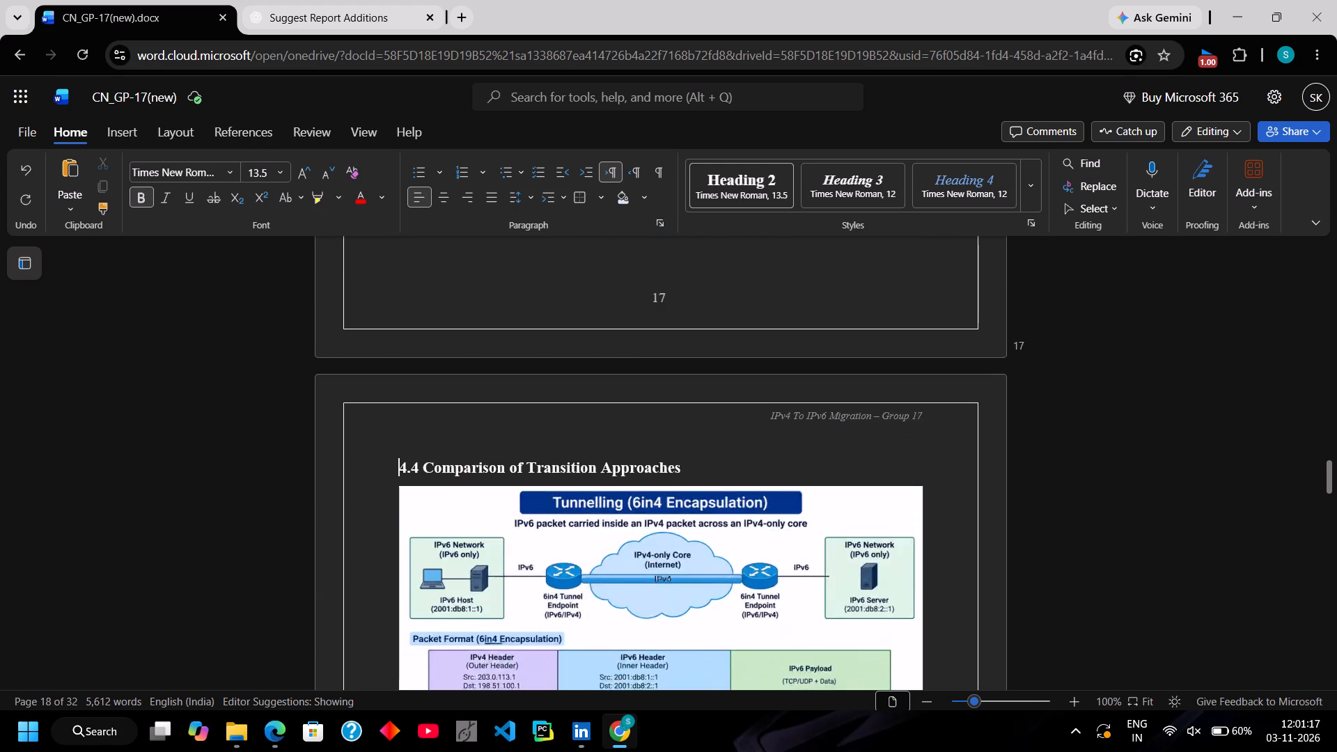
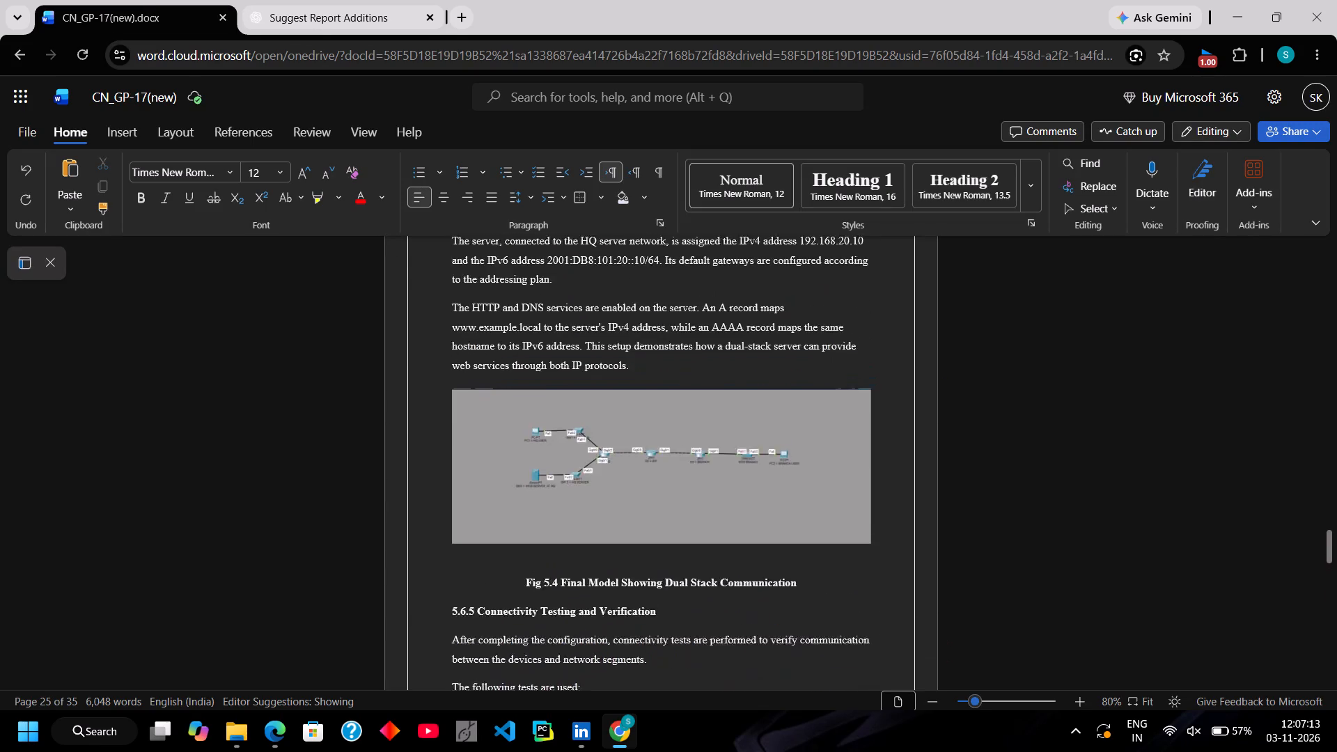
scroll(402, 257, "up", 4)
scroll(402, 257, "down", 1)
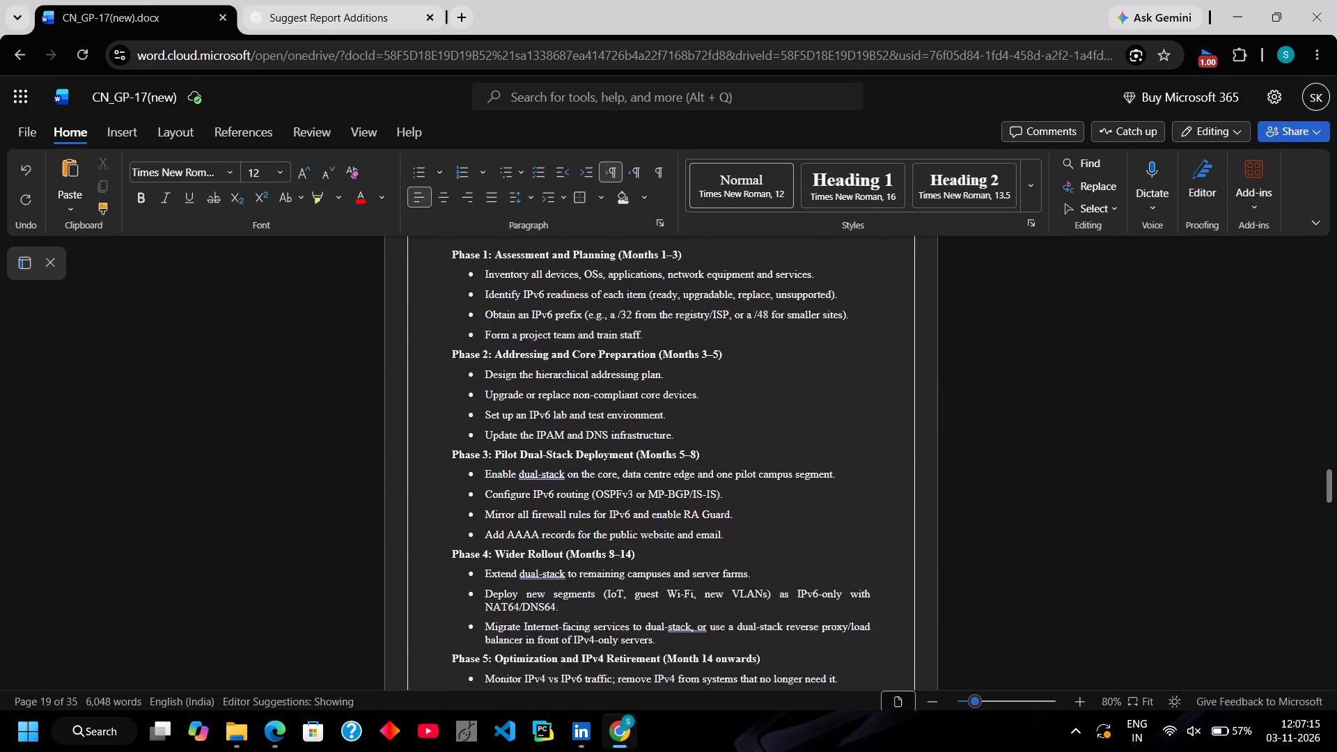
scroll(402, 257, "down", 1)
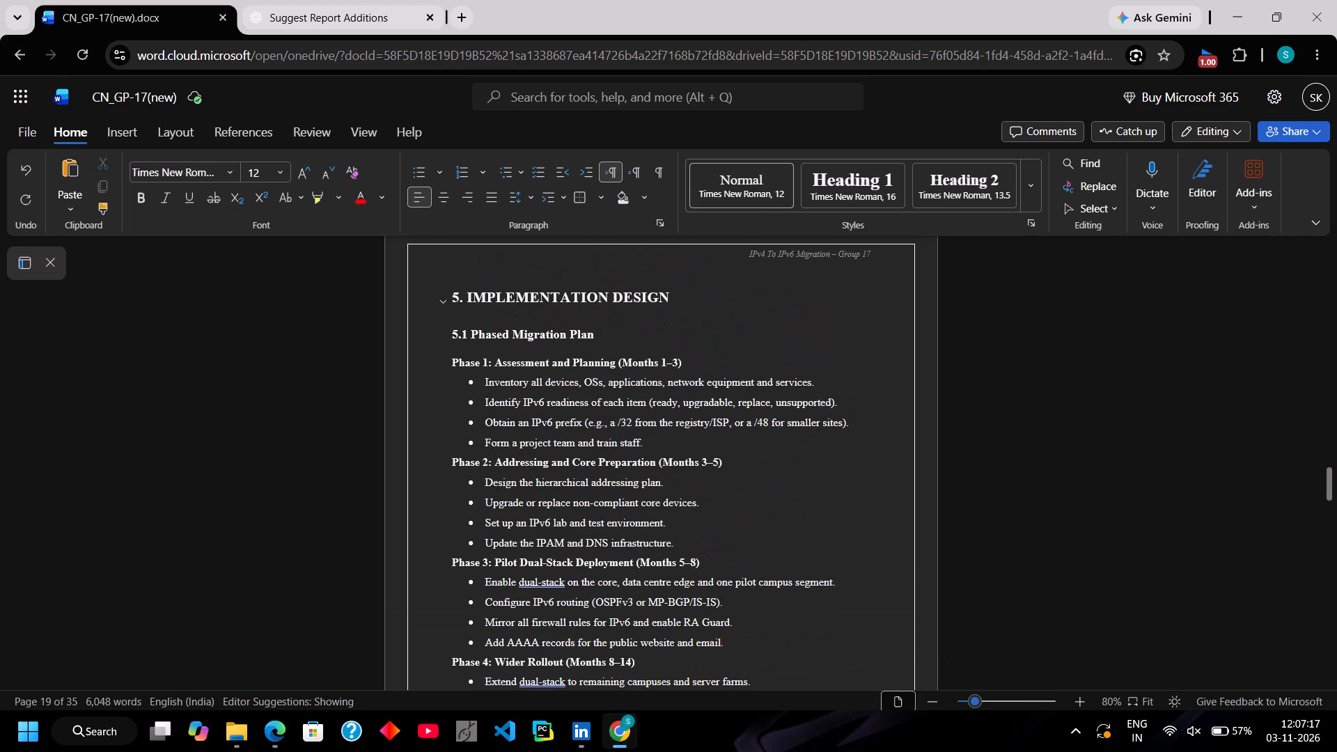
scroll(402, 257, "down", 1)
scroll(402, 257, "up", 2)
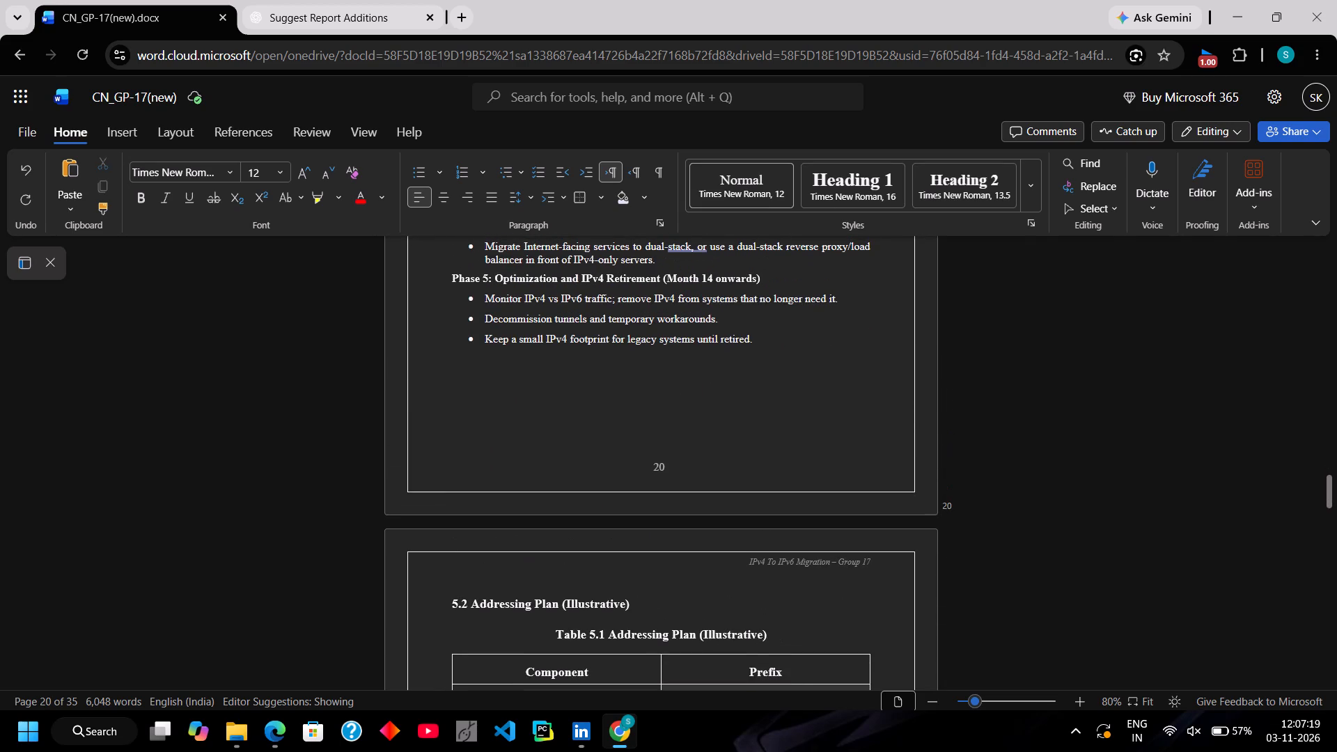
left_click(763, 344)
key("Return")
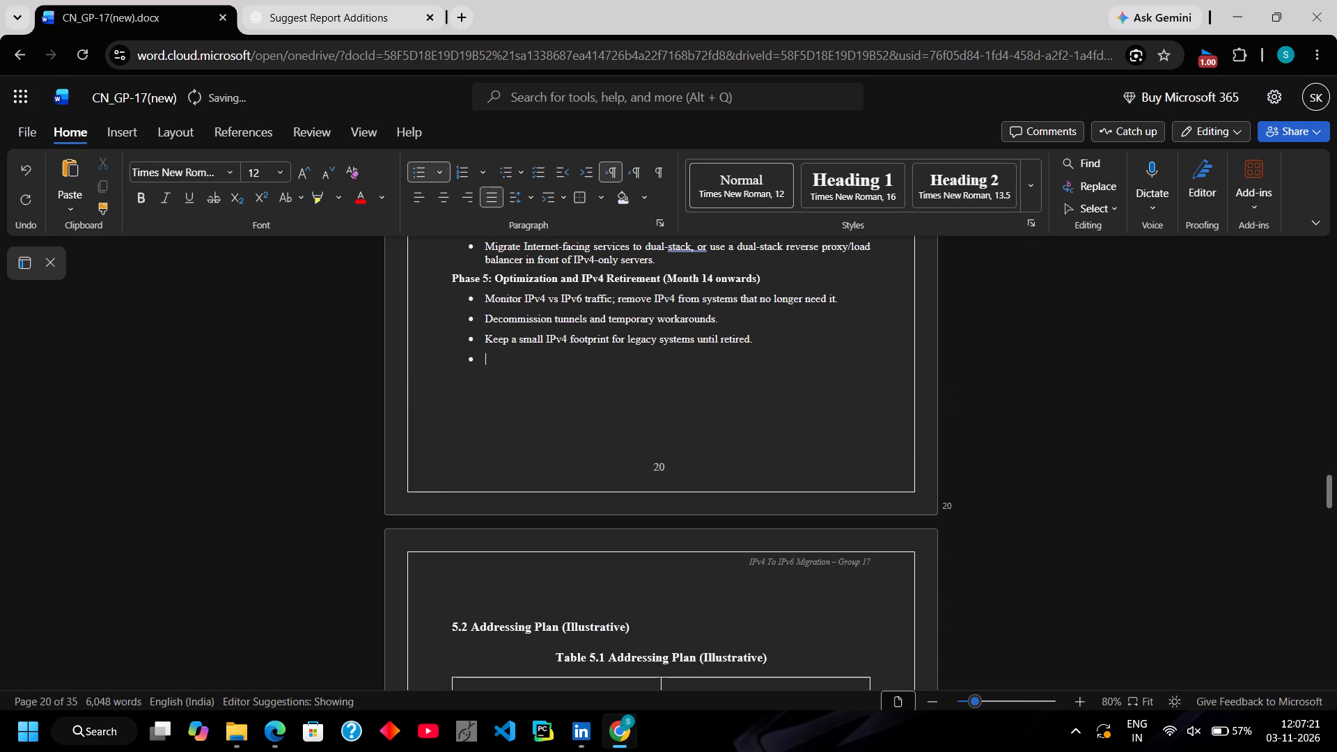
key("Return")
key("ctrl+v")
scroll(763, 344, "up", 2)
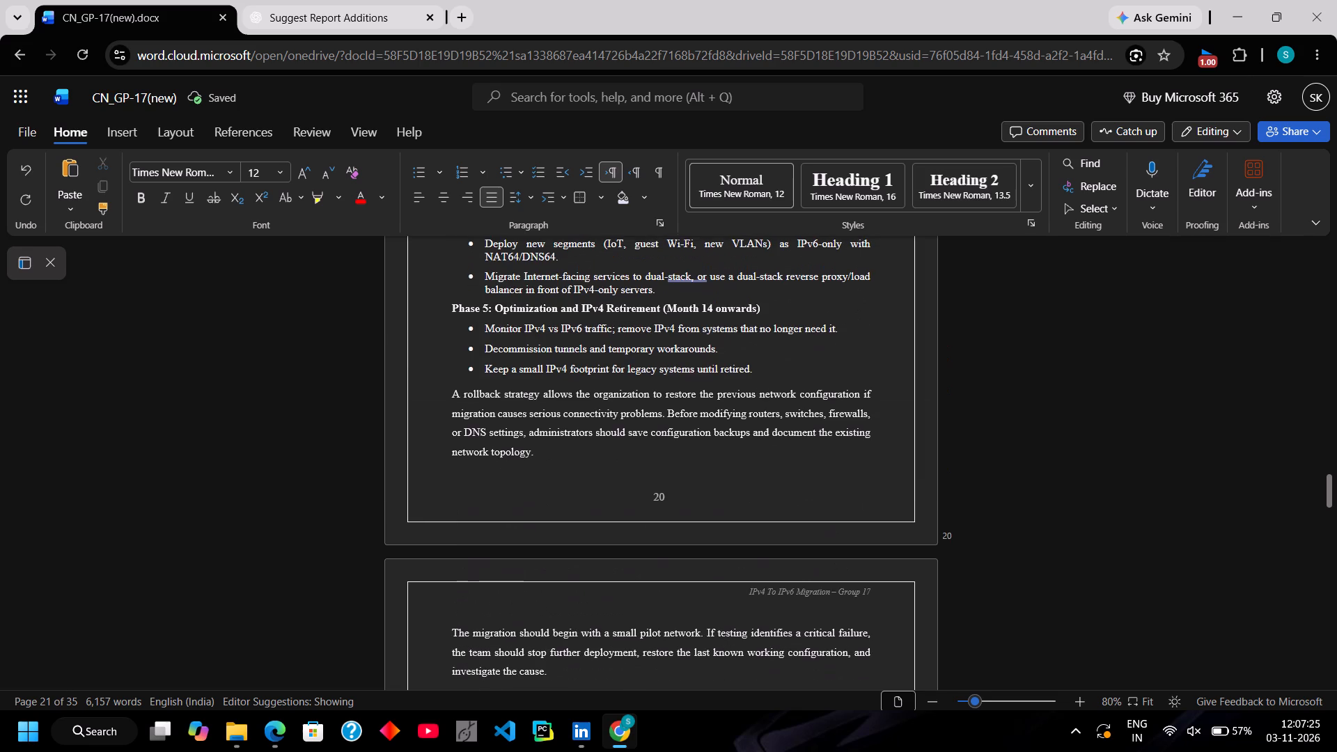
scroll(763, 344, "up", 1)
scroll(763, 344, "down", 4)
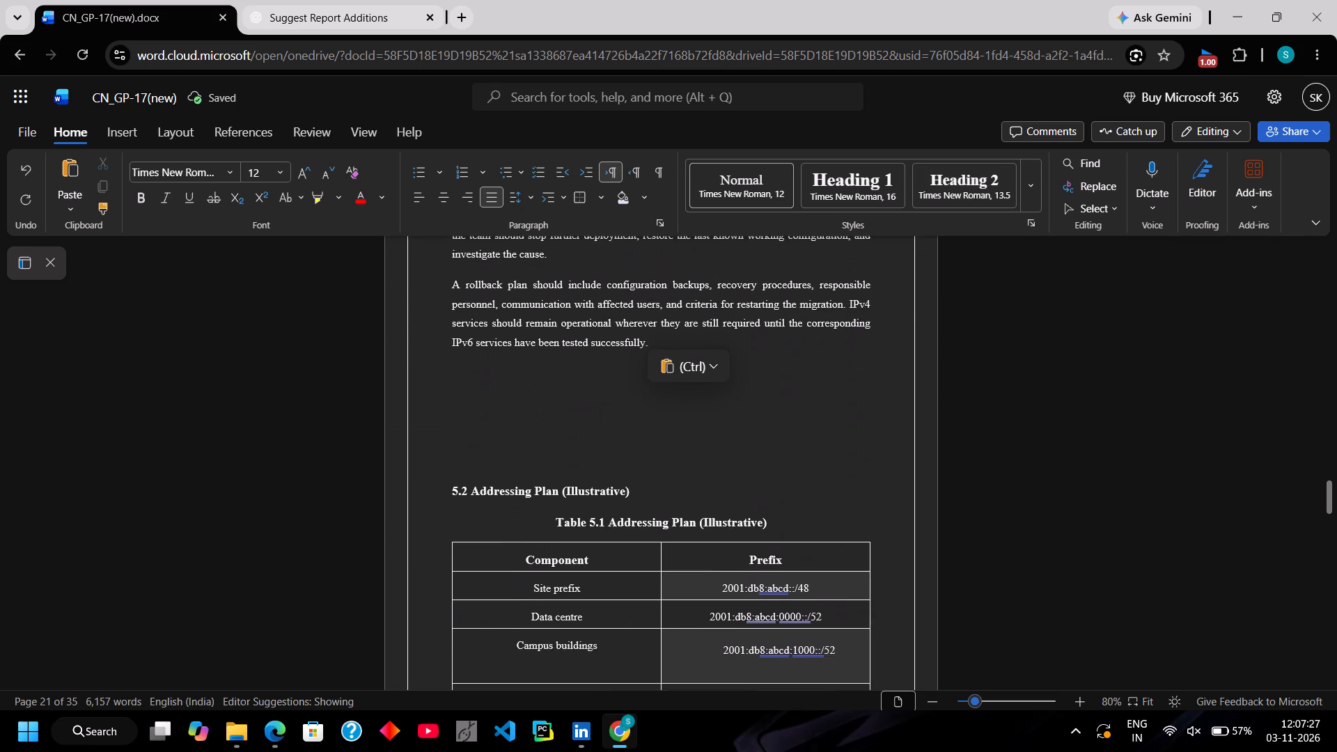
Remove the blank lines between the pasted rollback text and the "5.2 Addressing Plan (Illustrative)" heading, keeping the text's final full stop.
key("BackSpace")
key("BackSpace")
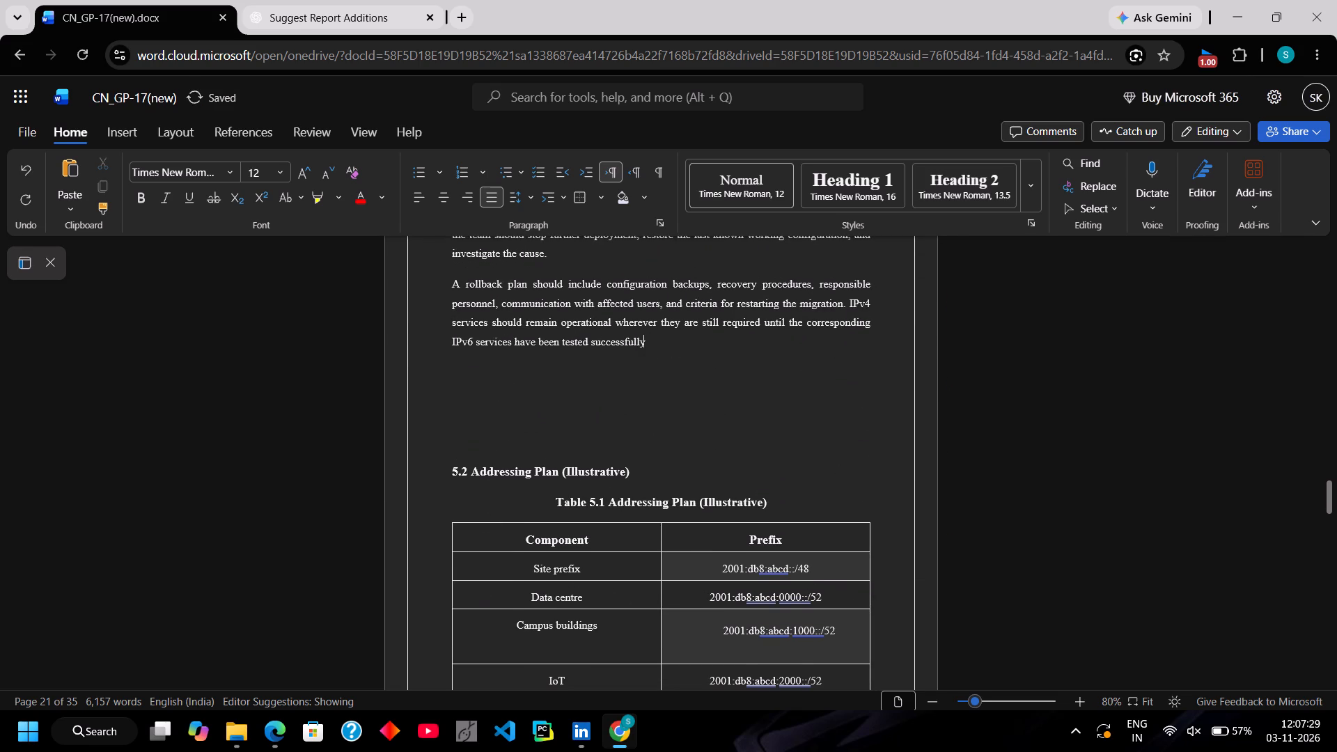
key("ctrl+z")
left_click(603, 416)
key("BackSpace")
key("BackSpace")
key("BackSpace")
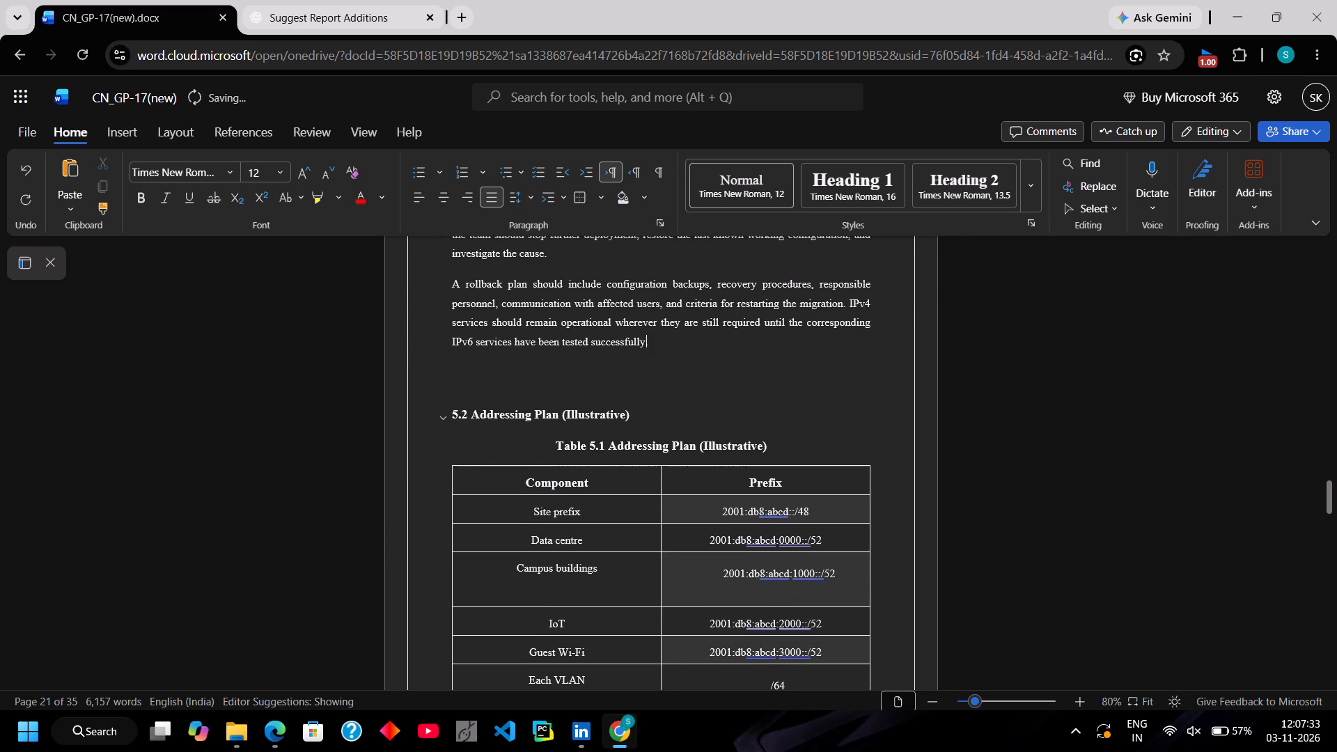
key("Down")
key("Down")
key("Down")
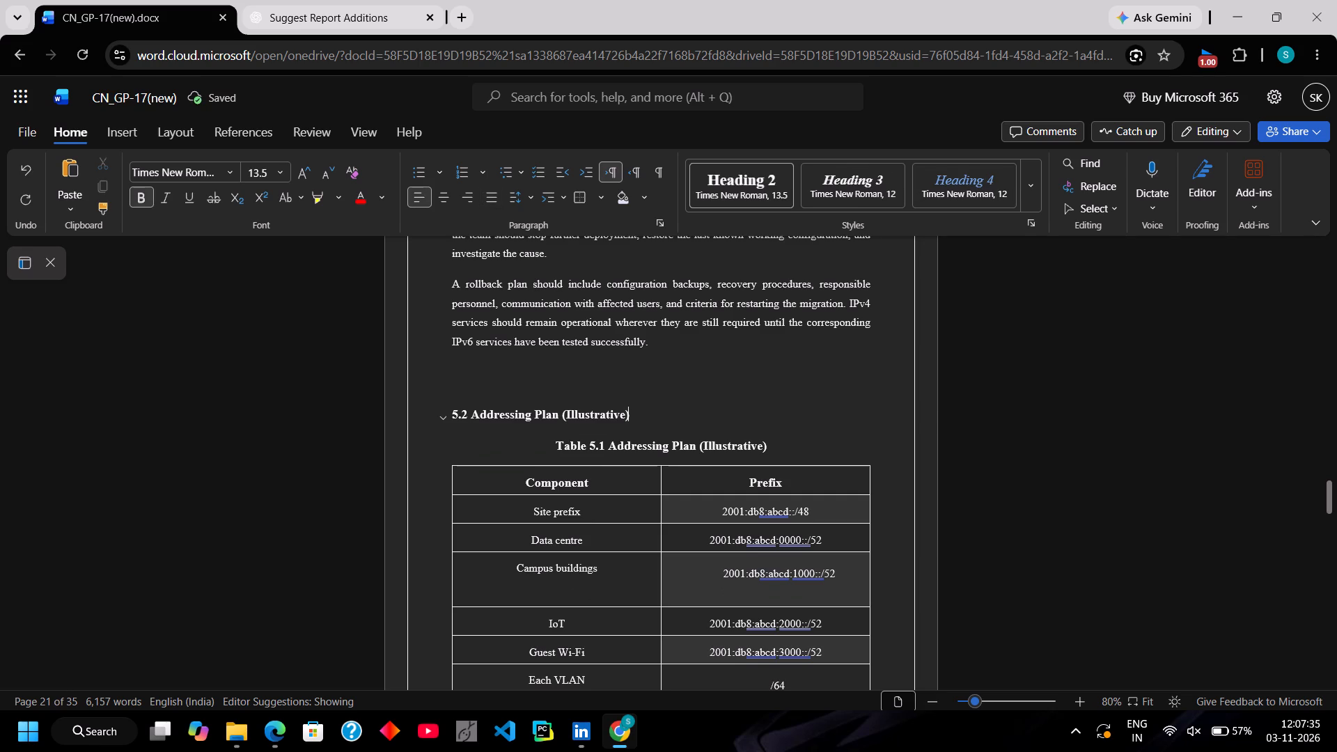
key("Up")
key("BackSpace")
key("BackSpace")
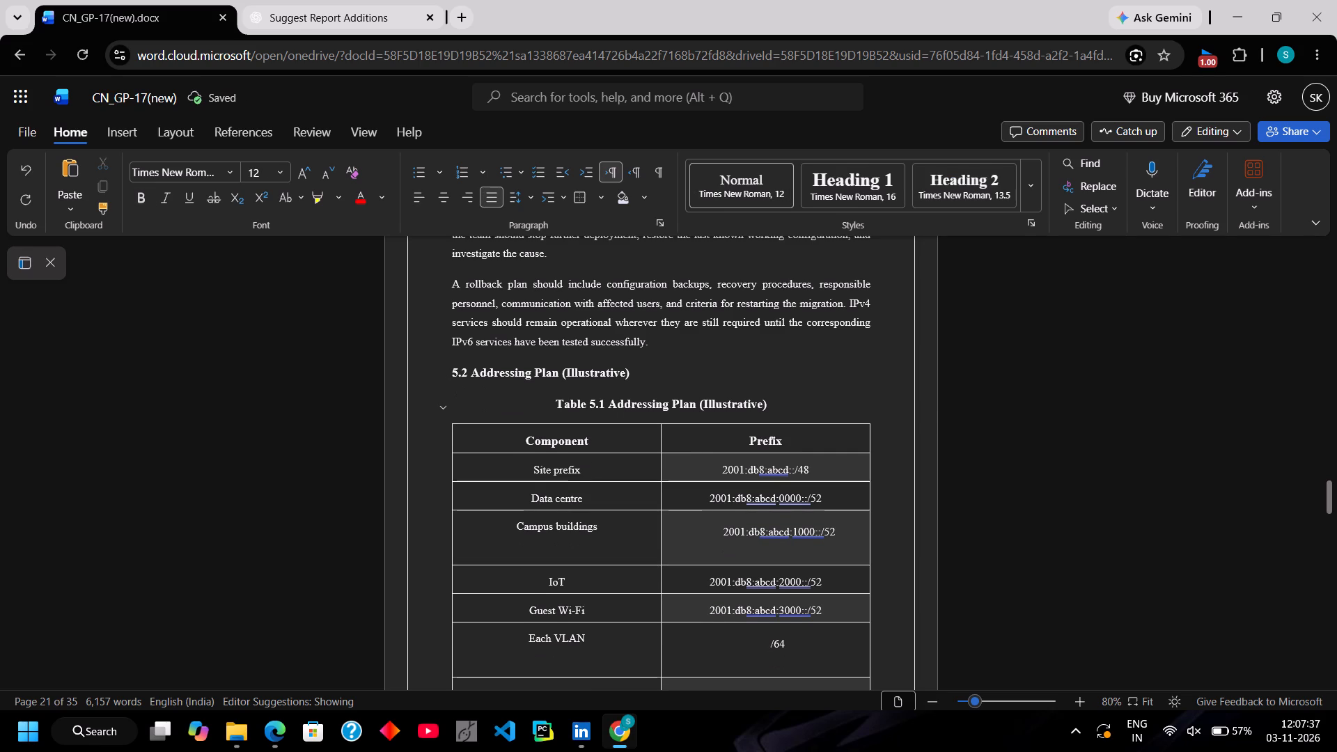
Check the page layout around the inserted rollback text and on through the addressing plan table to Section 5.3.
scroll(603, 416, "up", 4)
scroll(603, 416, "down", 1)
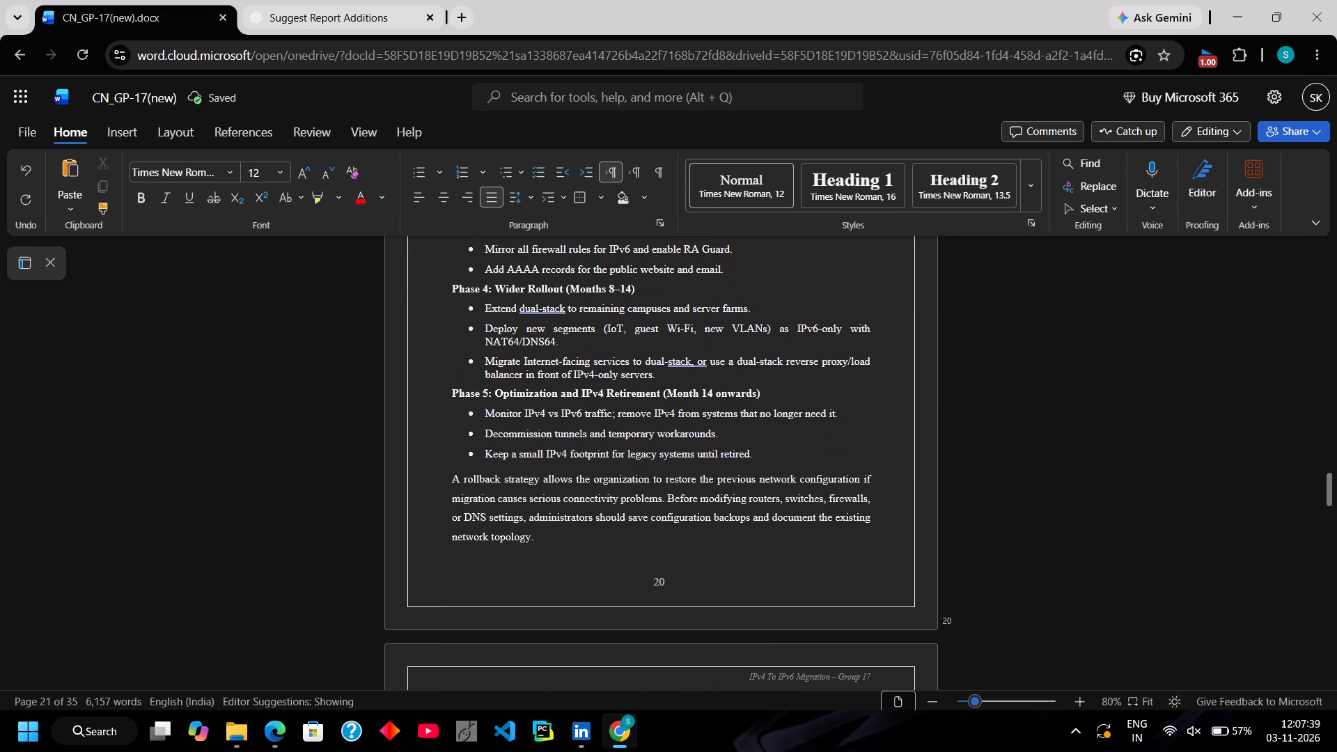
scroll(603, 416, "down", 5)
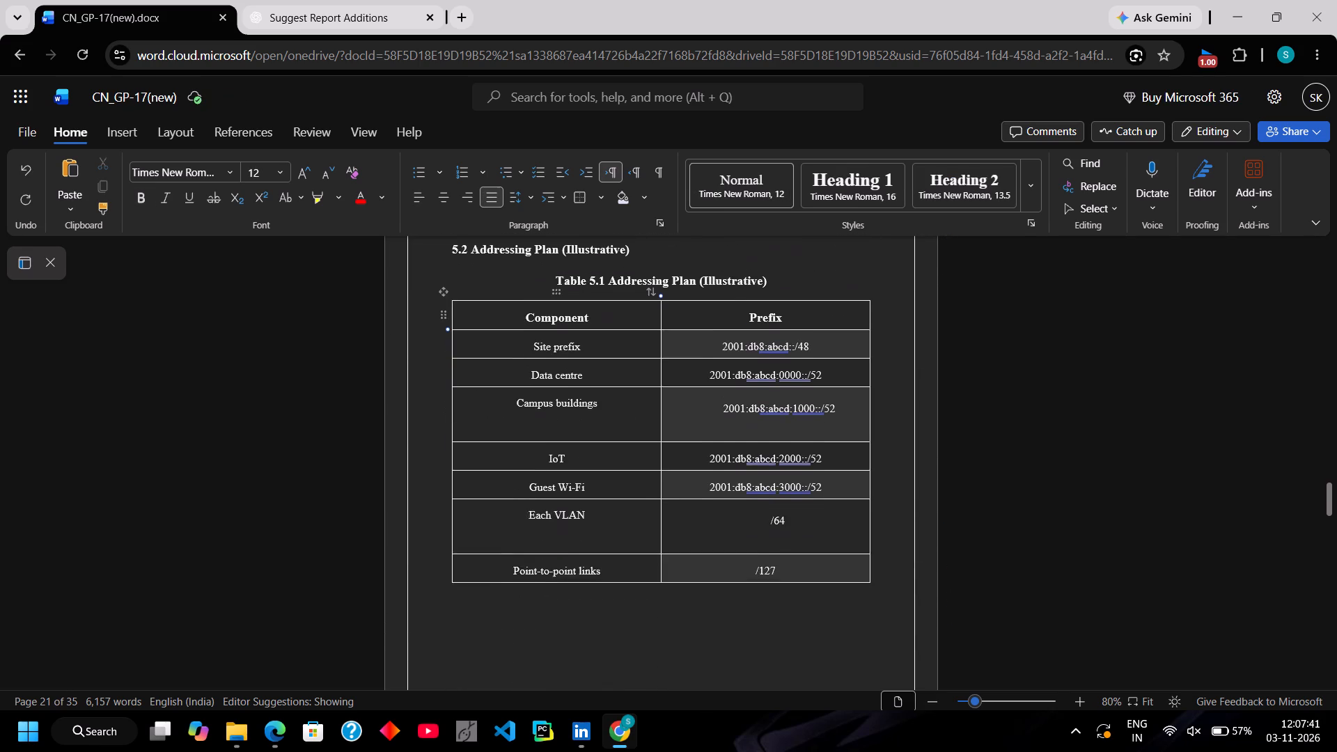
scroll(603, 416, "down", 5)
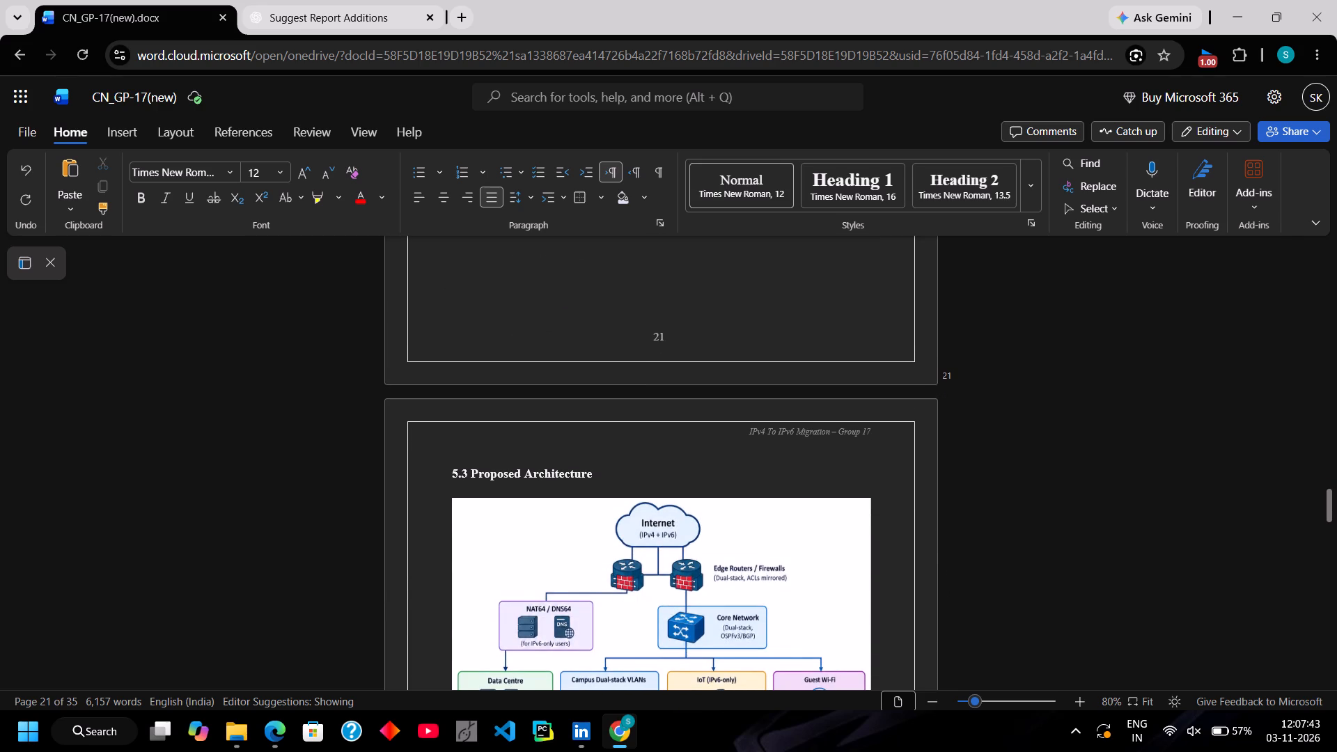
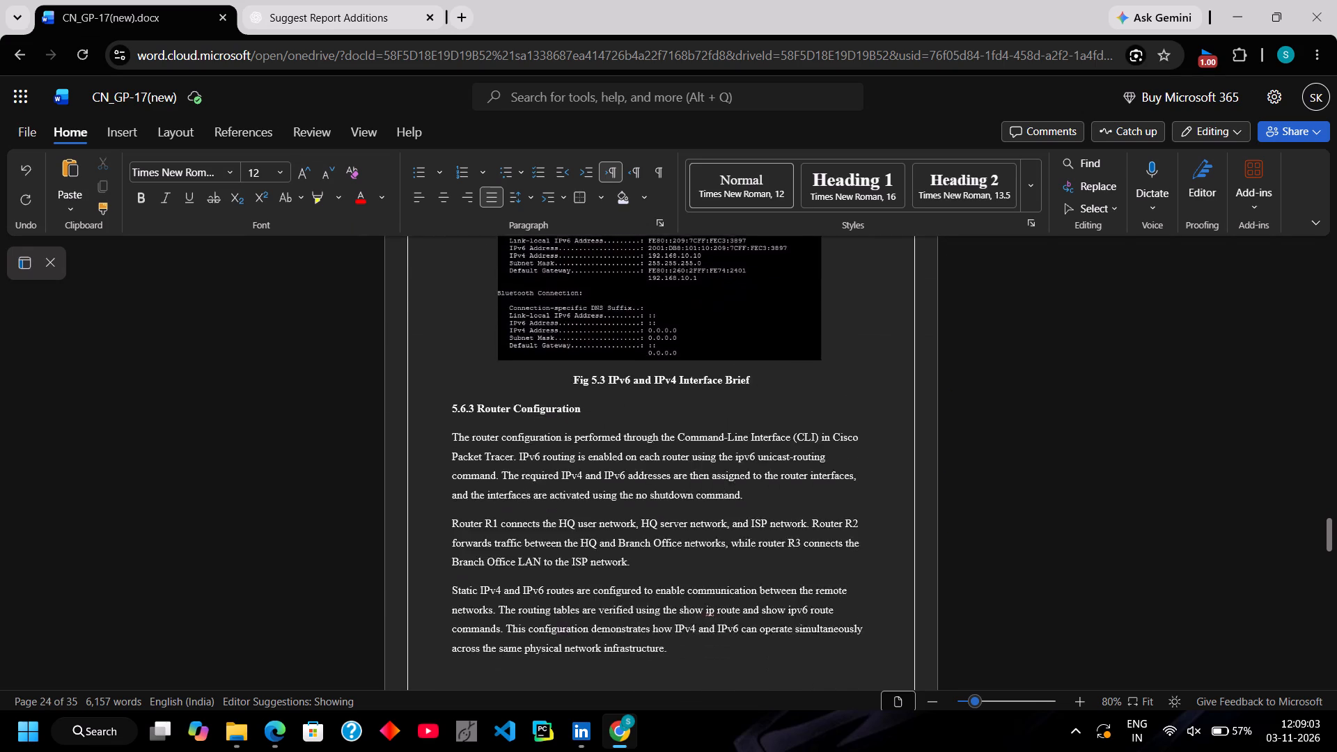
scroll(490, 437, "down", 17)
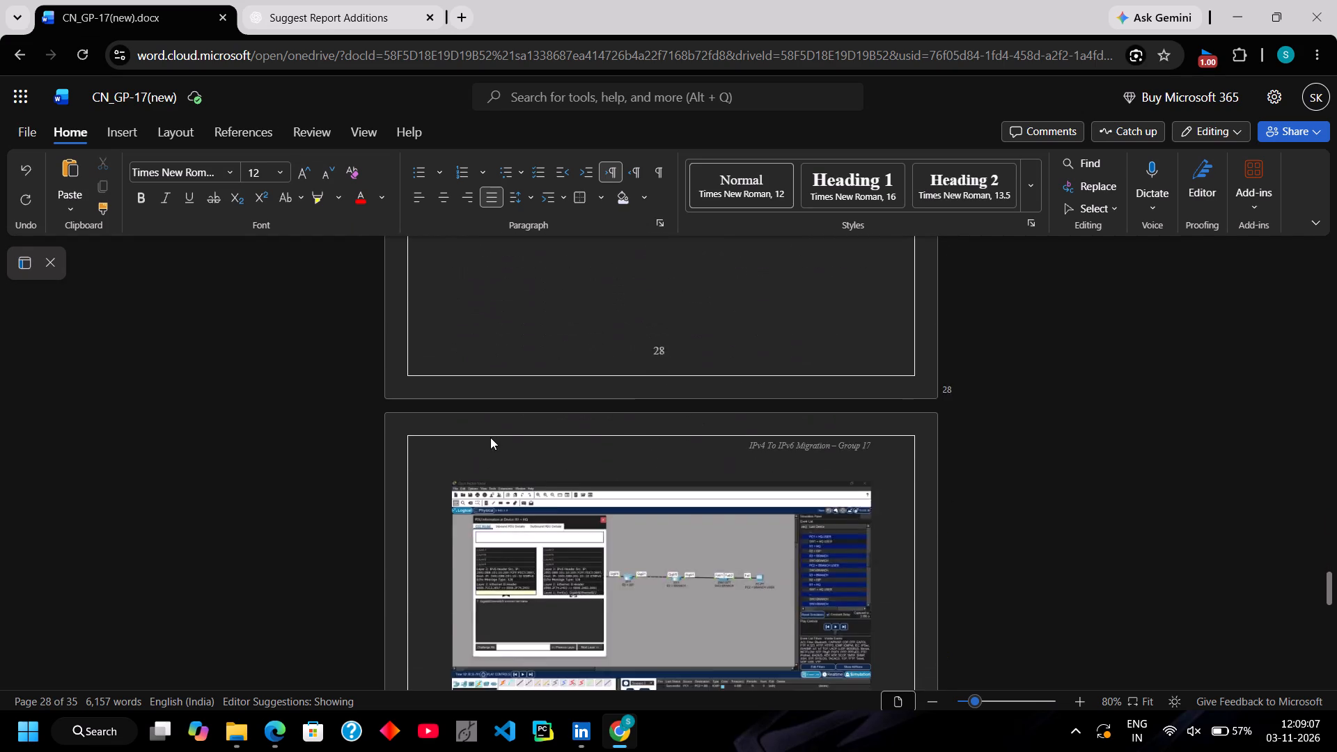
scroll(490, 437, "down", 8)
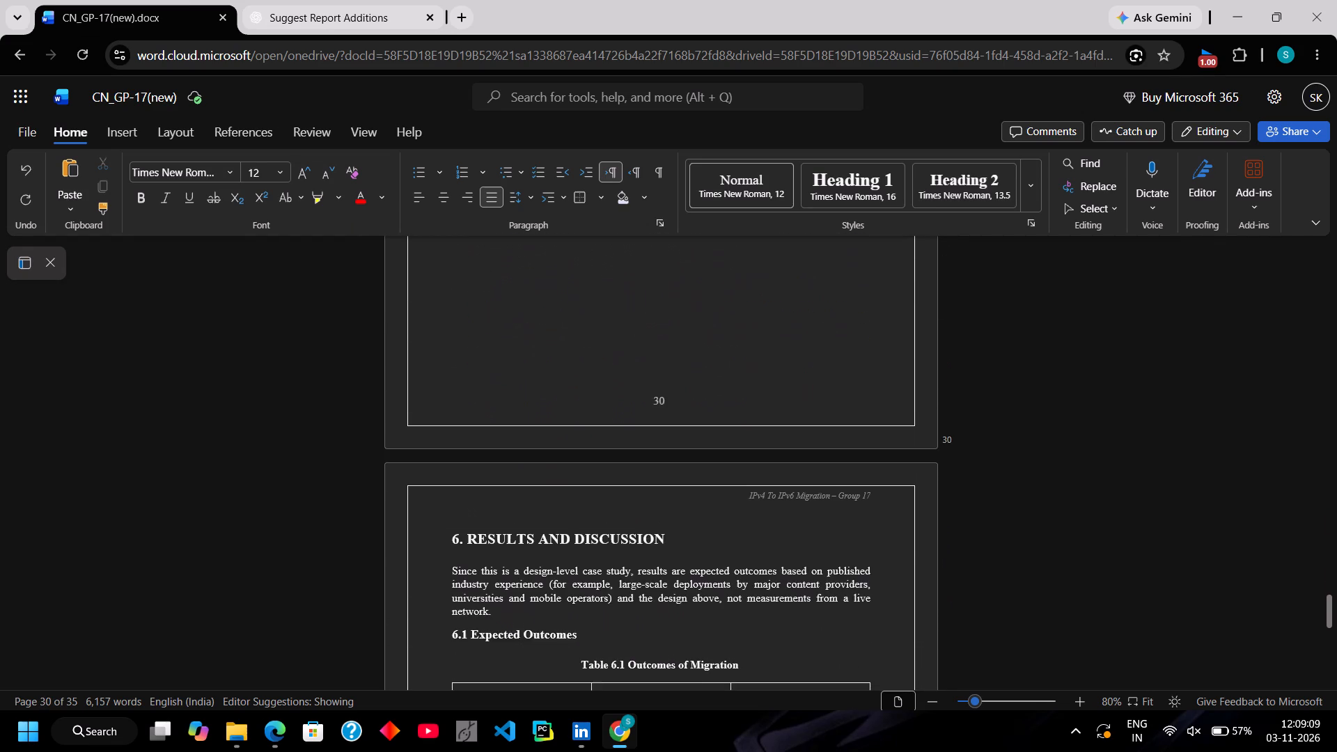
scroll(490, 437, "down", 7)
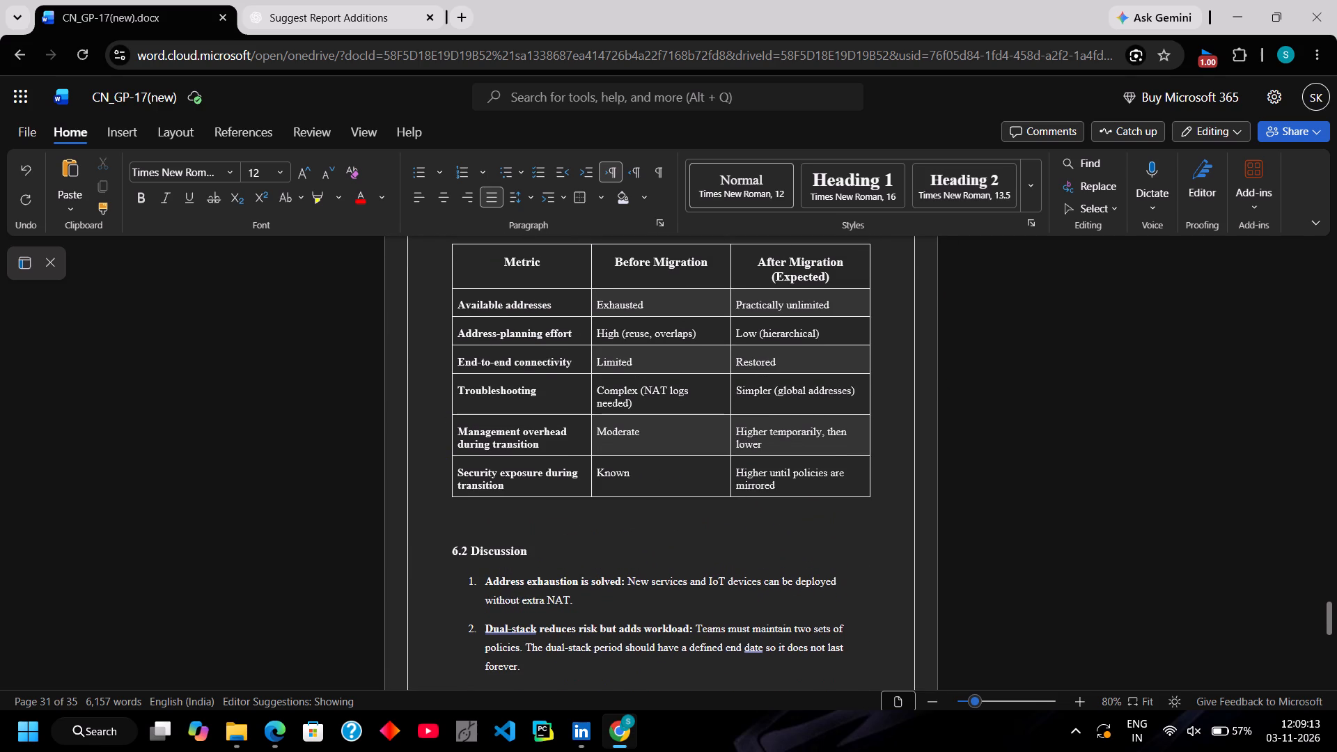
left_click(878, 491)
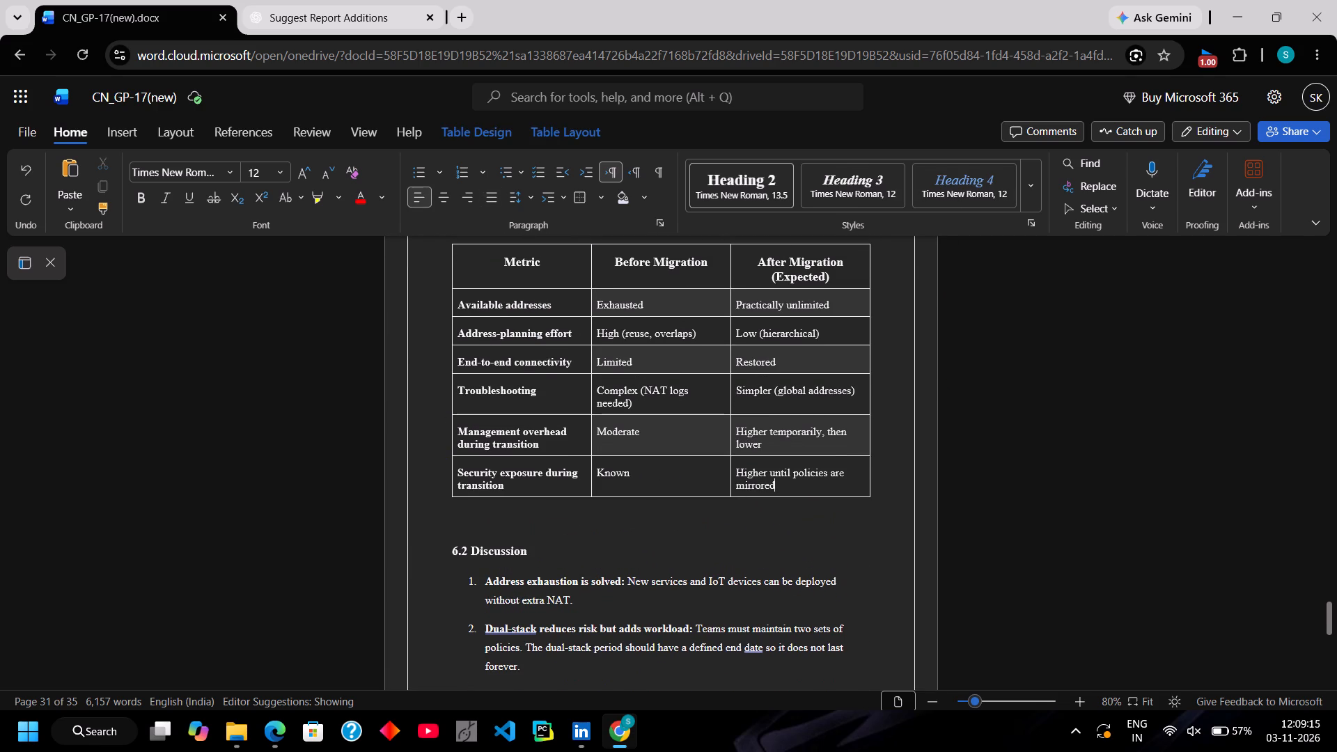
left_click(816, 518)
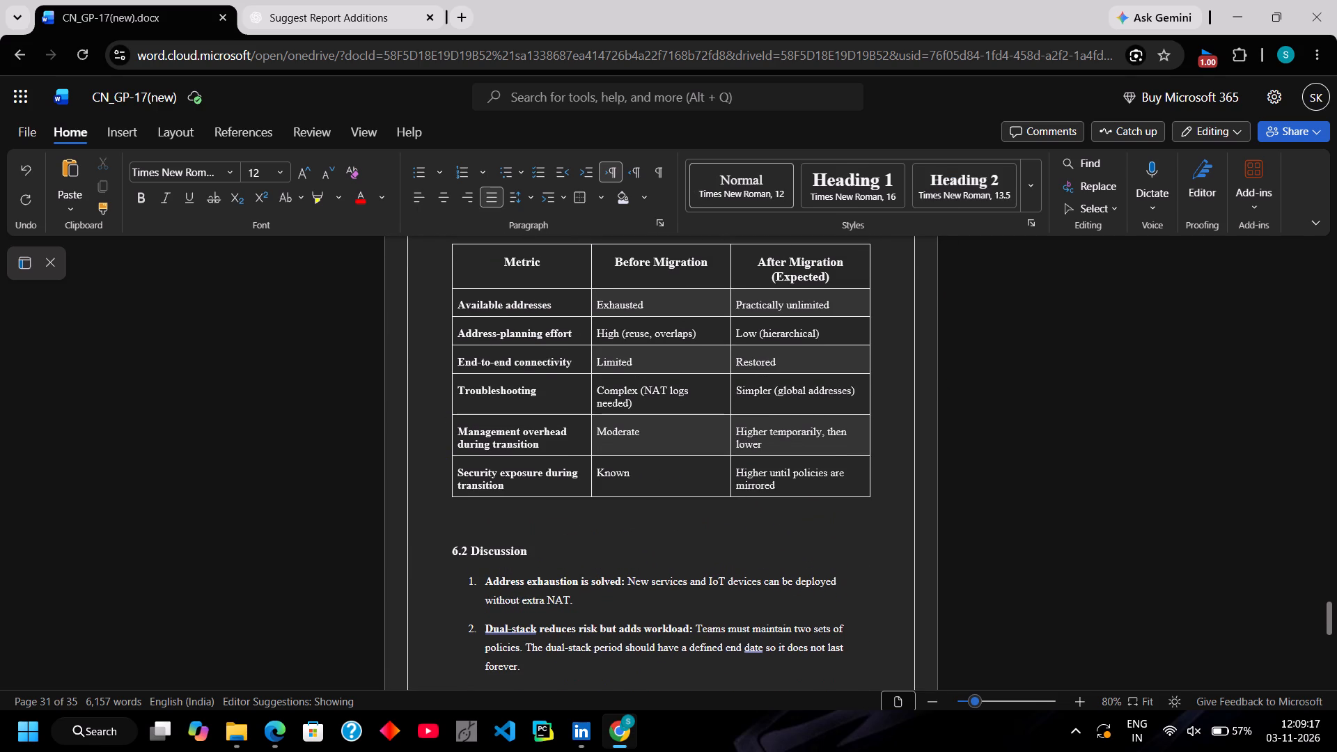
key("ctrl+v")
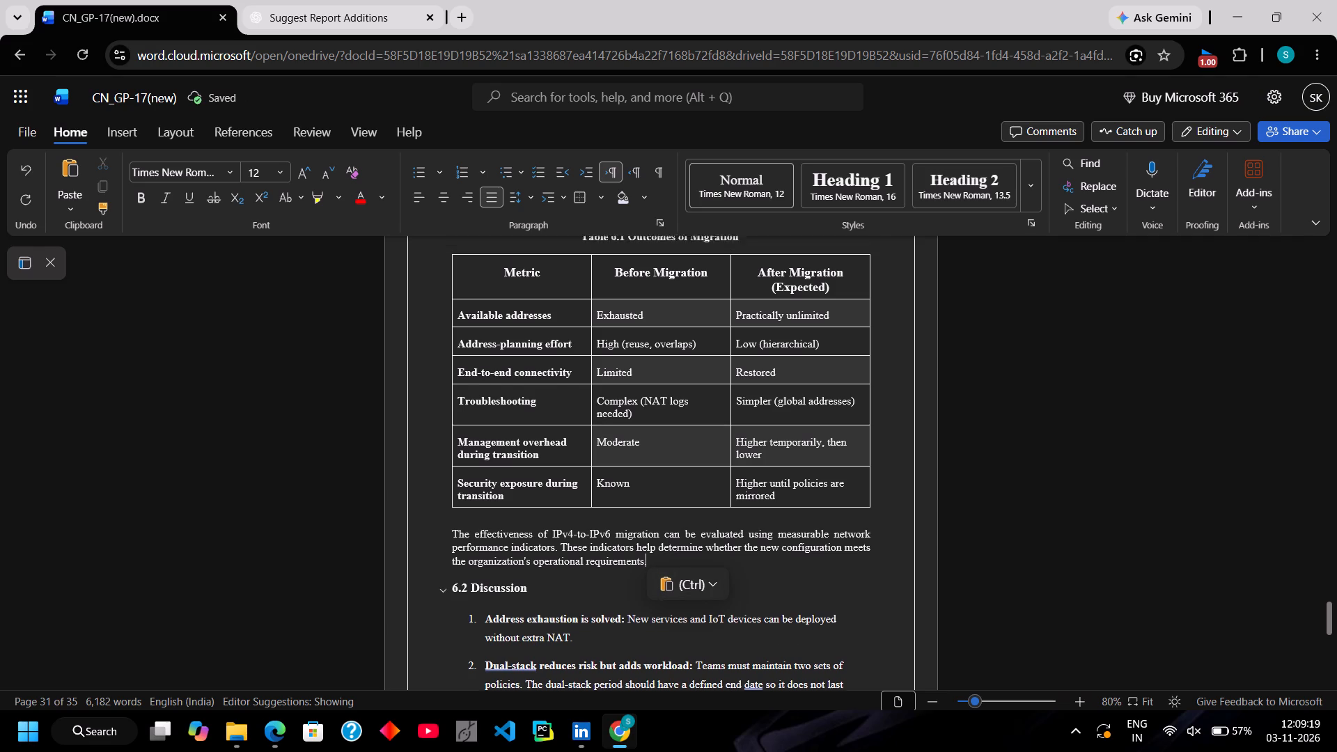
Go back to the risk assessment table in Section 4 and renumber its caption as Table 4.2.
scroll(631, 572, "up", 2)
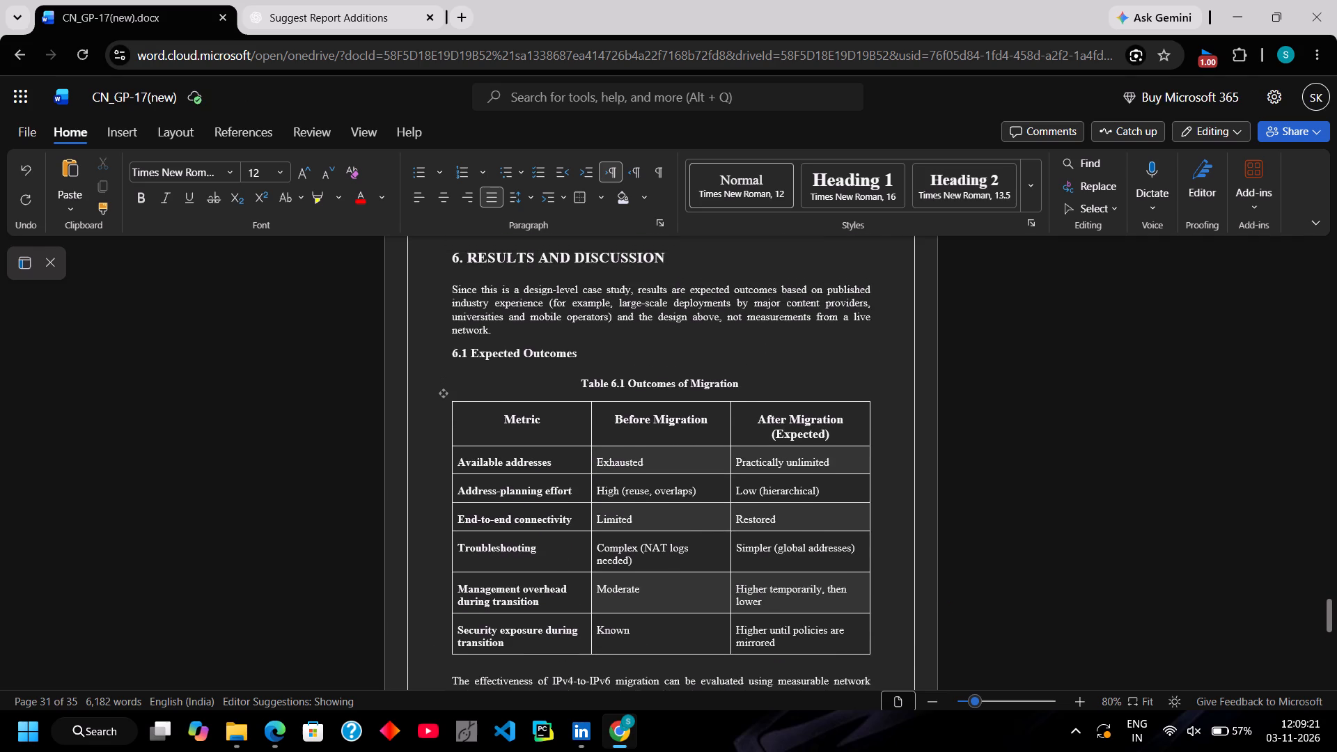
scroll(631, 572, "up", 9)
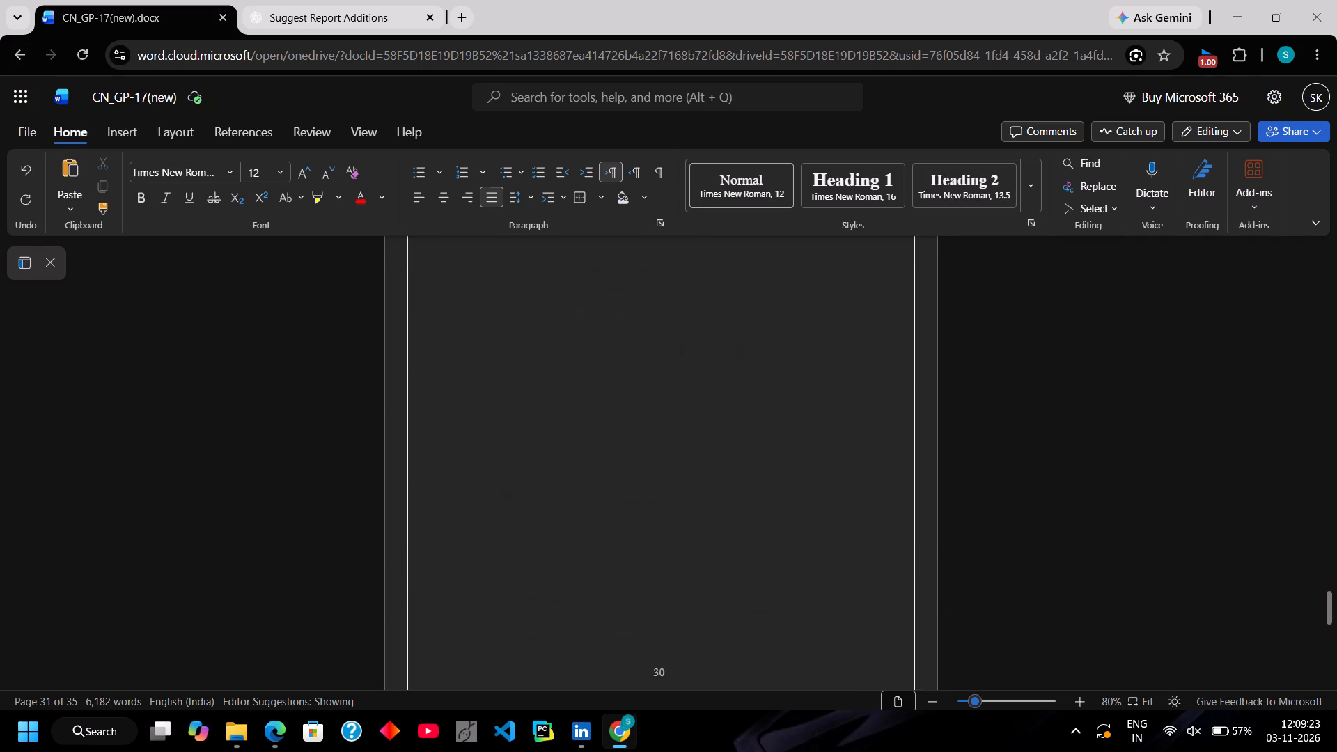
scroll(631, 572, "up", 12)
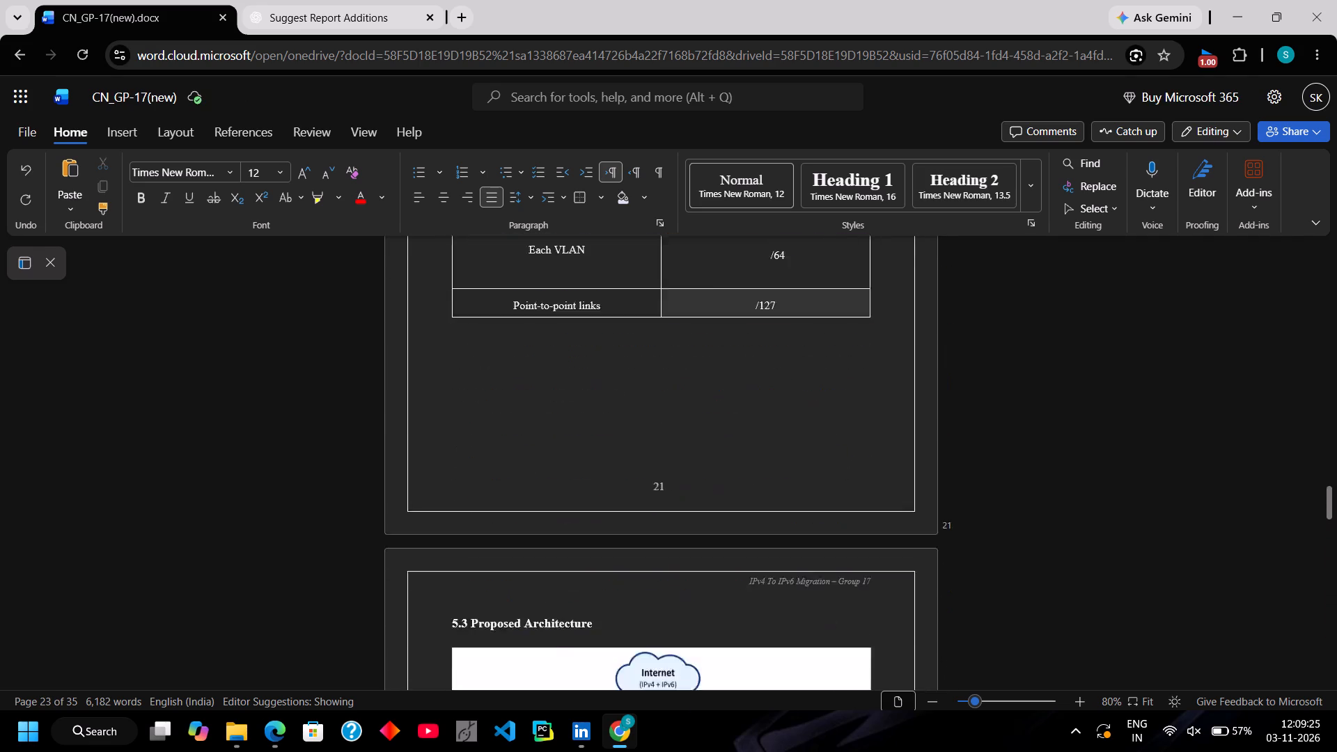
scroll(631, 572, "up", 4)
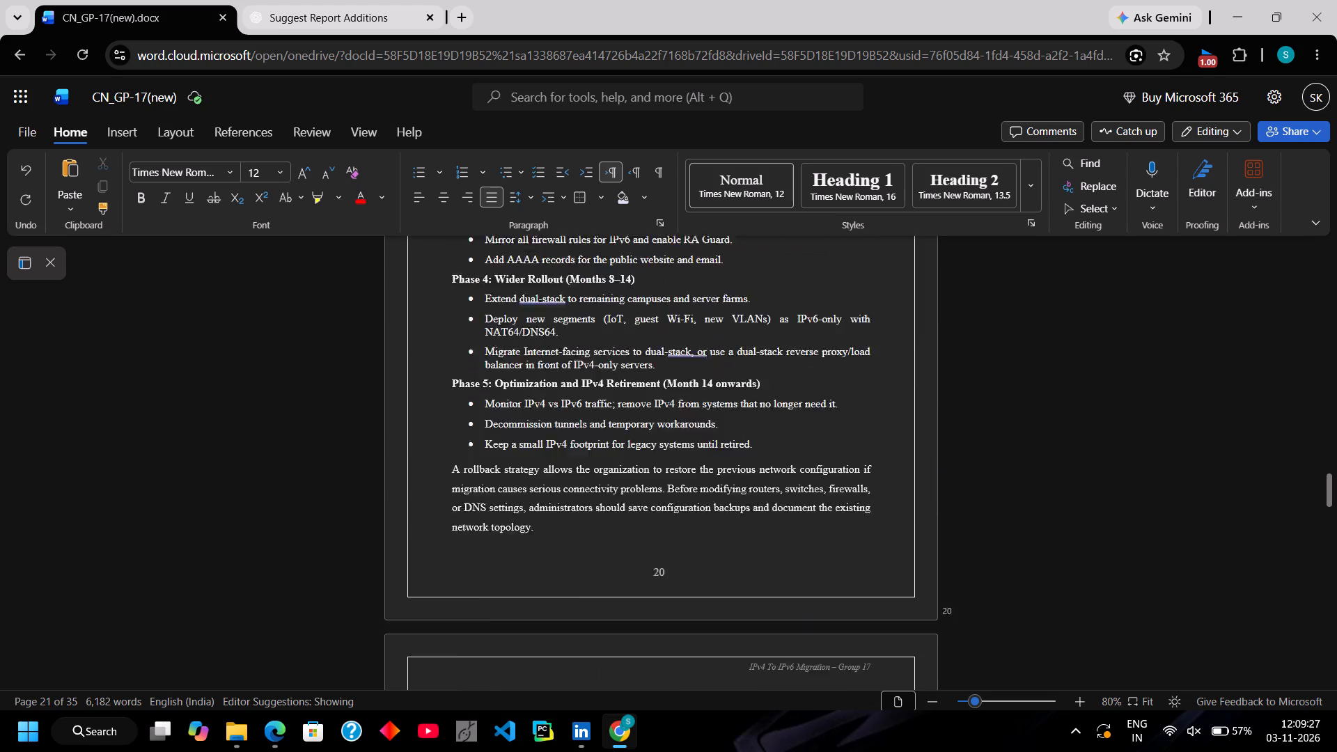
scroll(631, 572, "up", 4)
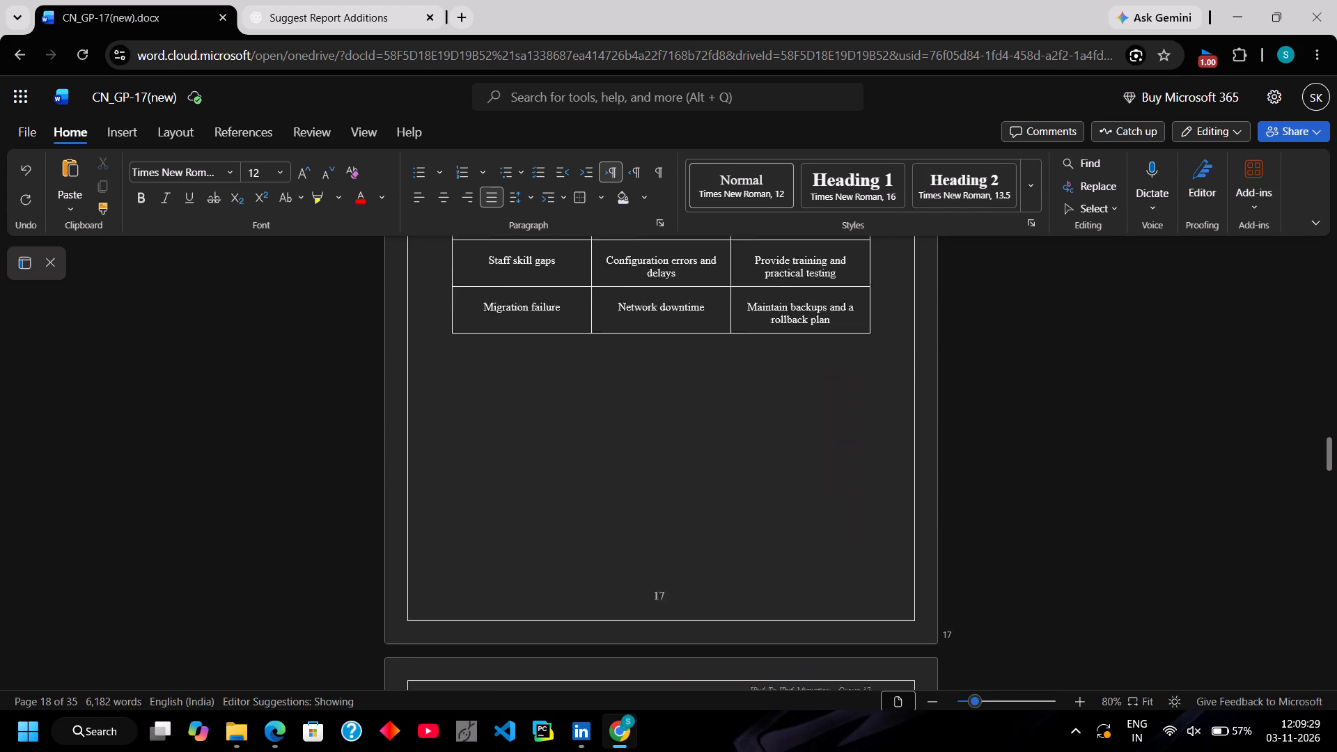
scroll(631, 572, "up", 3)
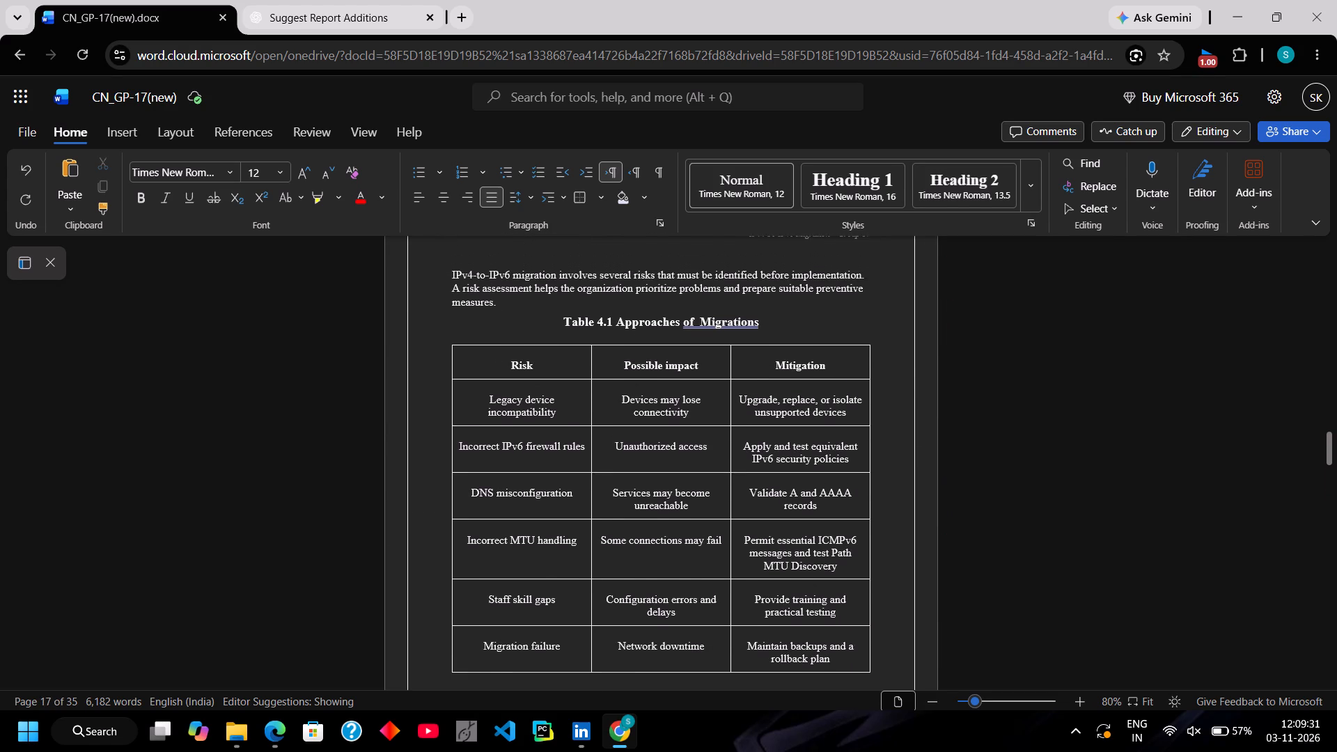
scroll(631, 572, "up", 3)
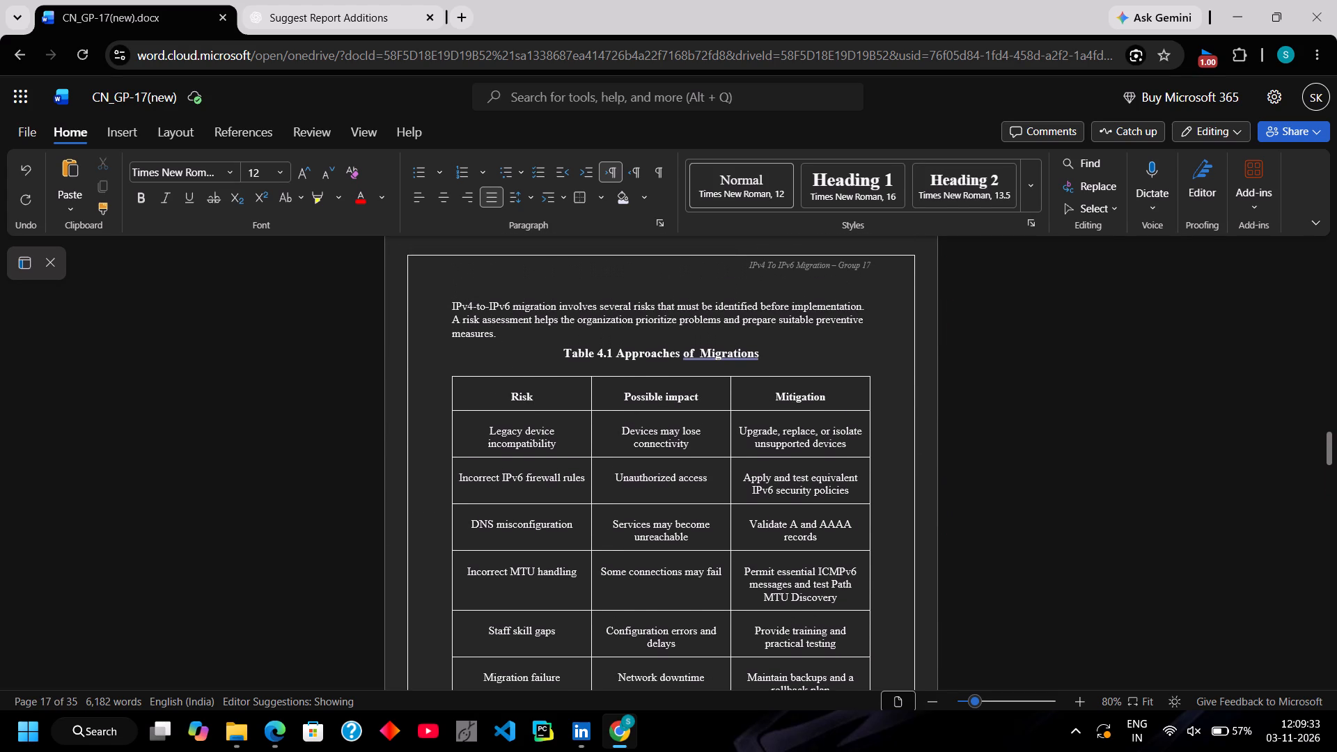
scroll(631, 572, "up", 1)
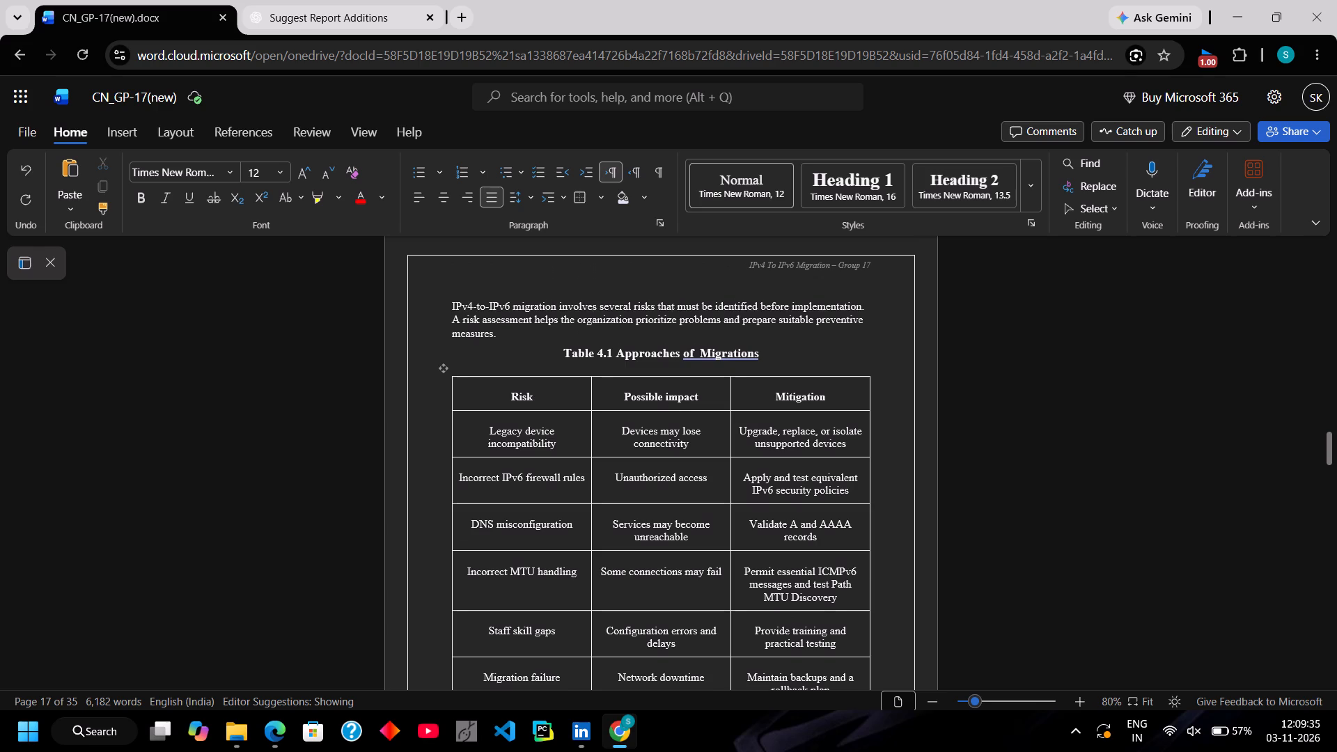
left_click(616, 356)
key("Left")
key("BackSpace")
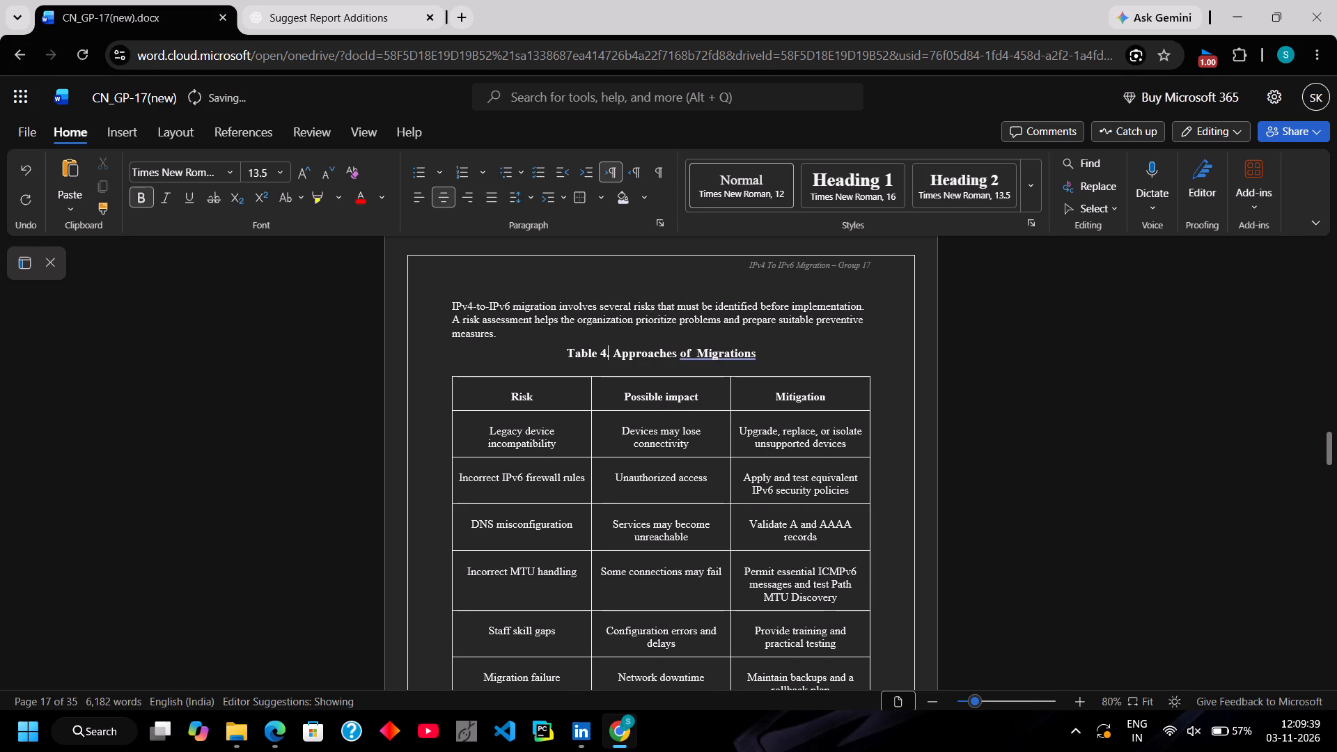
key("2")
Replace the title in the risk table's caption with "Risk and Impacts", keeping the "Table 4.2" number.
key("Right")
key("Right")
key("Right")
key("Right")
key("Right")
key("Right")
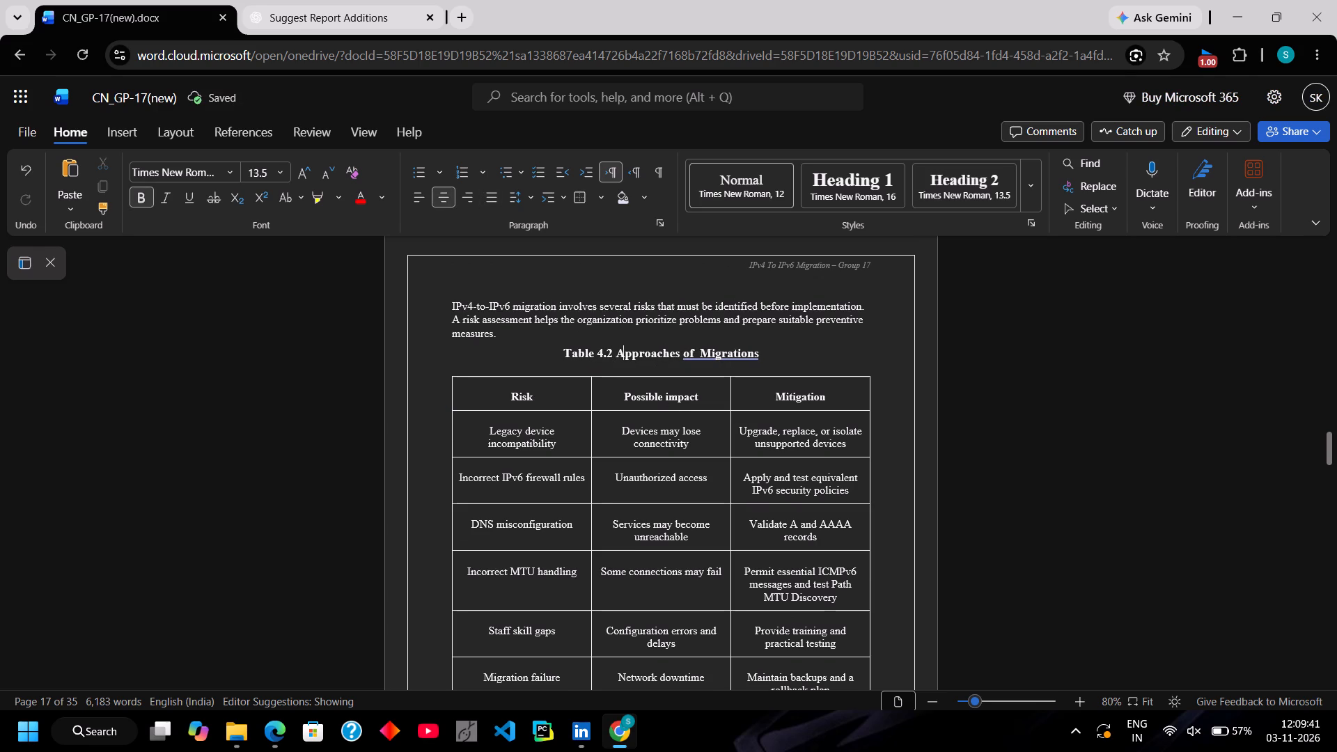
key("Right")
key("Right")
key("Right")
key("Right")
key("Right")
key("Right")
key("Right")
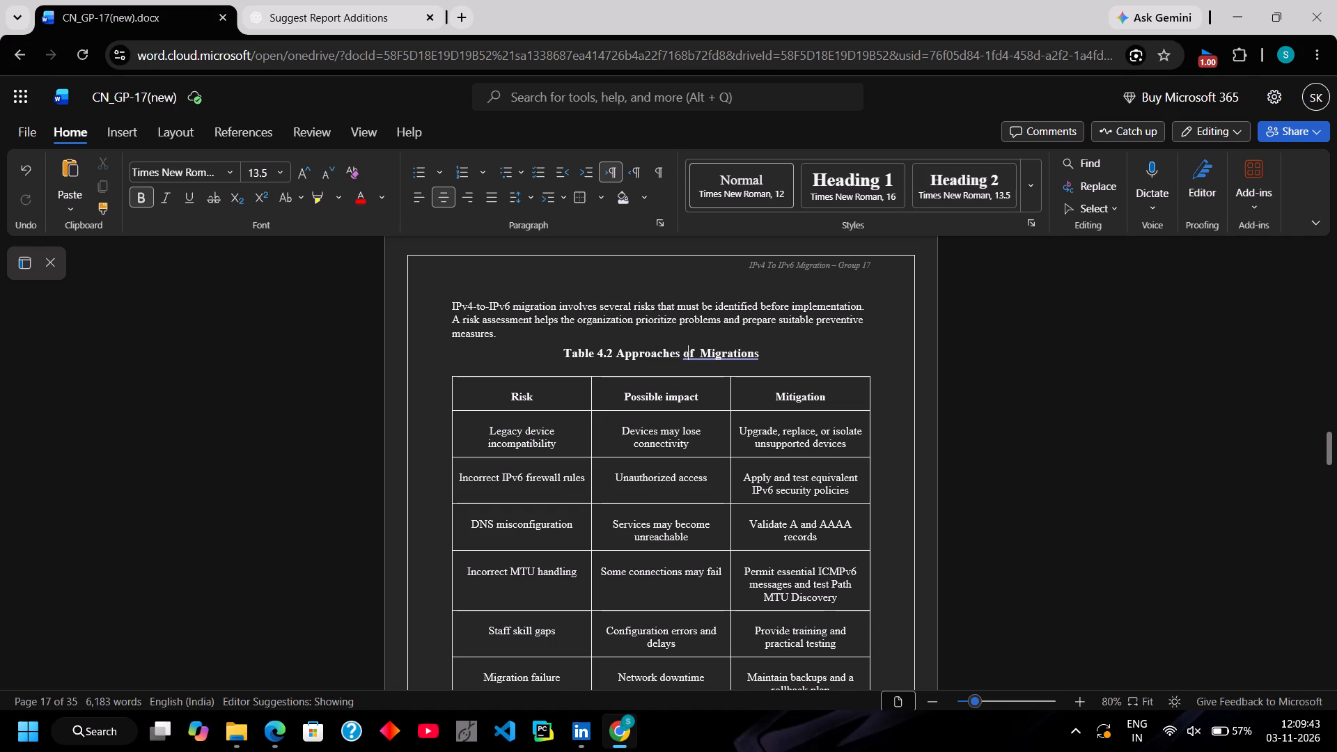
key("Right")
key("Right")
key("Right")
key("Right")
key("Right")
key("Right")
key("Right")
key("Right")
key("Right")
key("Right")
key("Right")
key("Right")
key("Right")
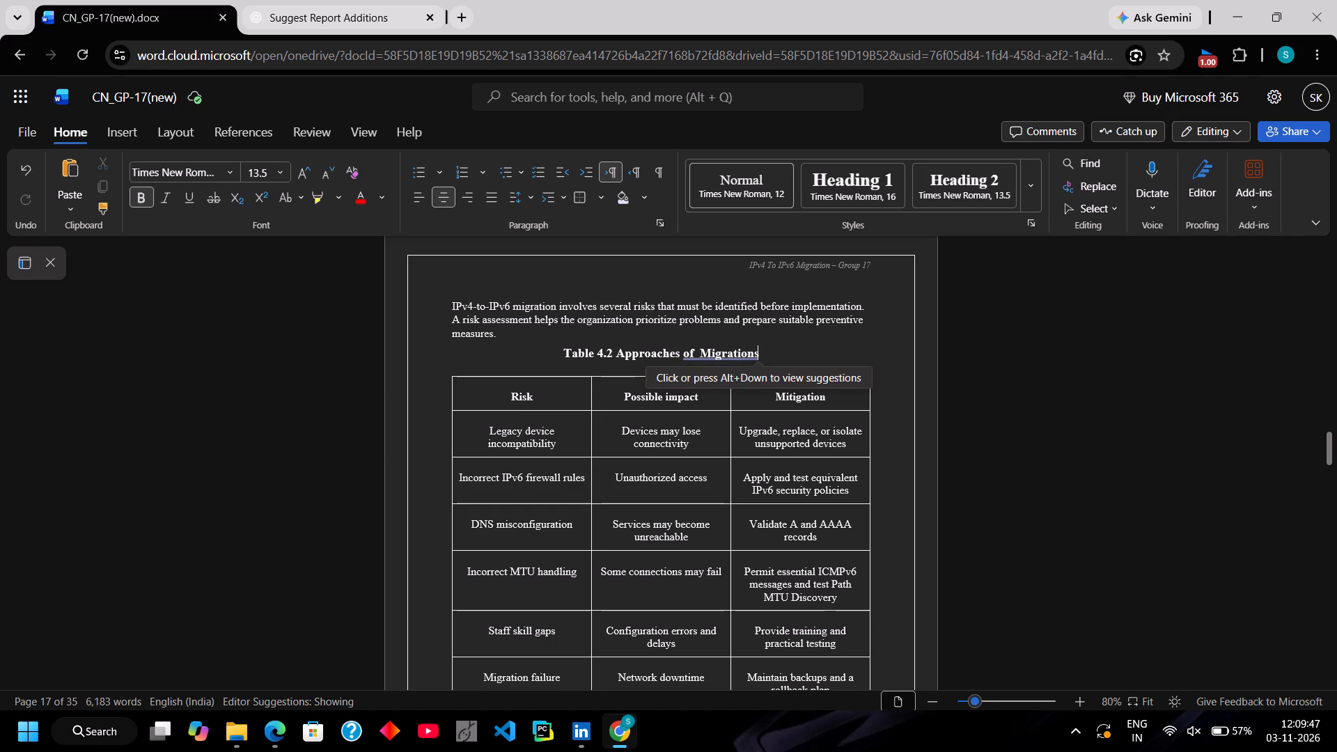
key("BackSpace")
key("BackSpace")
key("BackSpace")
key("BackSpace")
key("BackSpace")
key("BackSpace")
key("BackSpace")
key("BackSpace")
key("BackSpace")
key("BackSpace")
key("BackSpace")
key("BackSpace")
key("BackSpace")
key("BackSpace")
key("BackSpace")
key("BackSpace")
key("BackSpace")
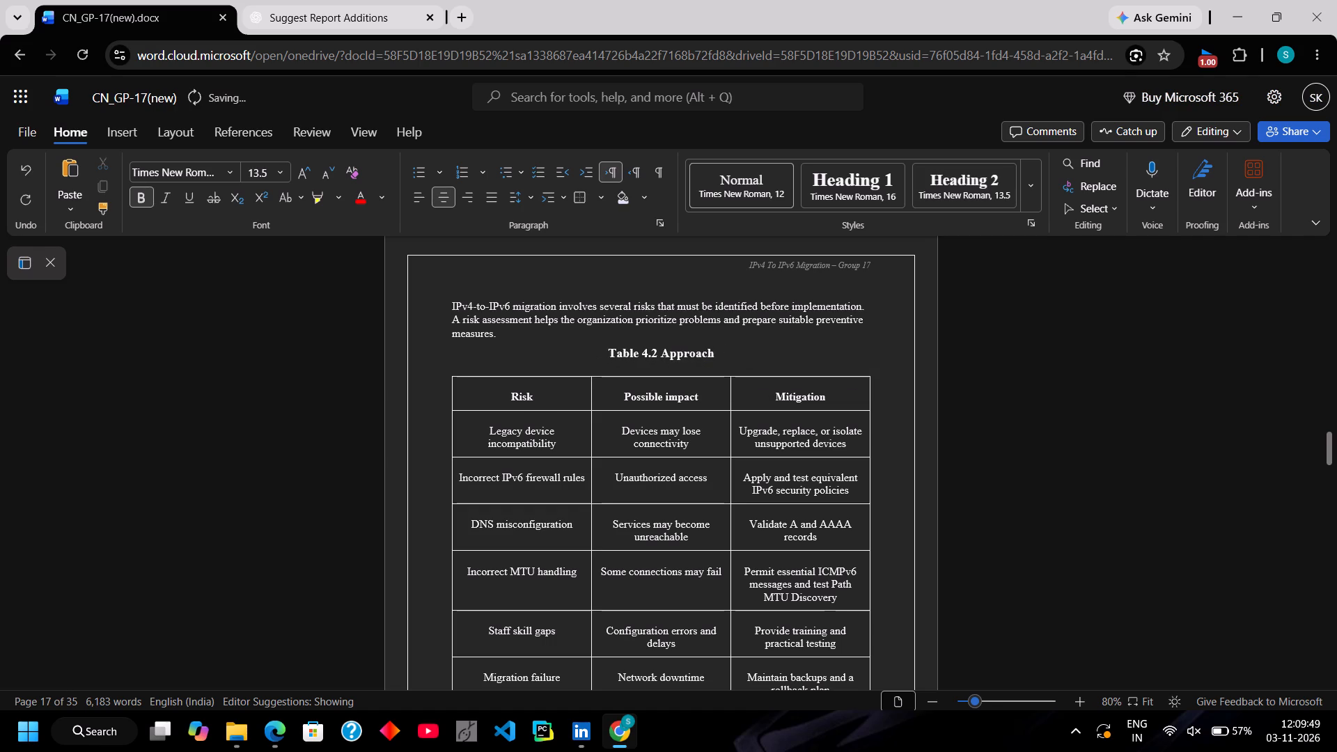
key("BackSpace")
key("BackSpace")
key("BackSpace")
key("BackSpace")
key("BackSpace")
key("BackSpace")
key("BackSpace")
key("BackSpace")
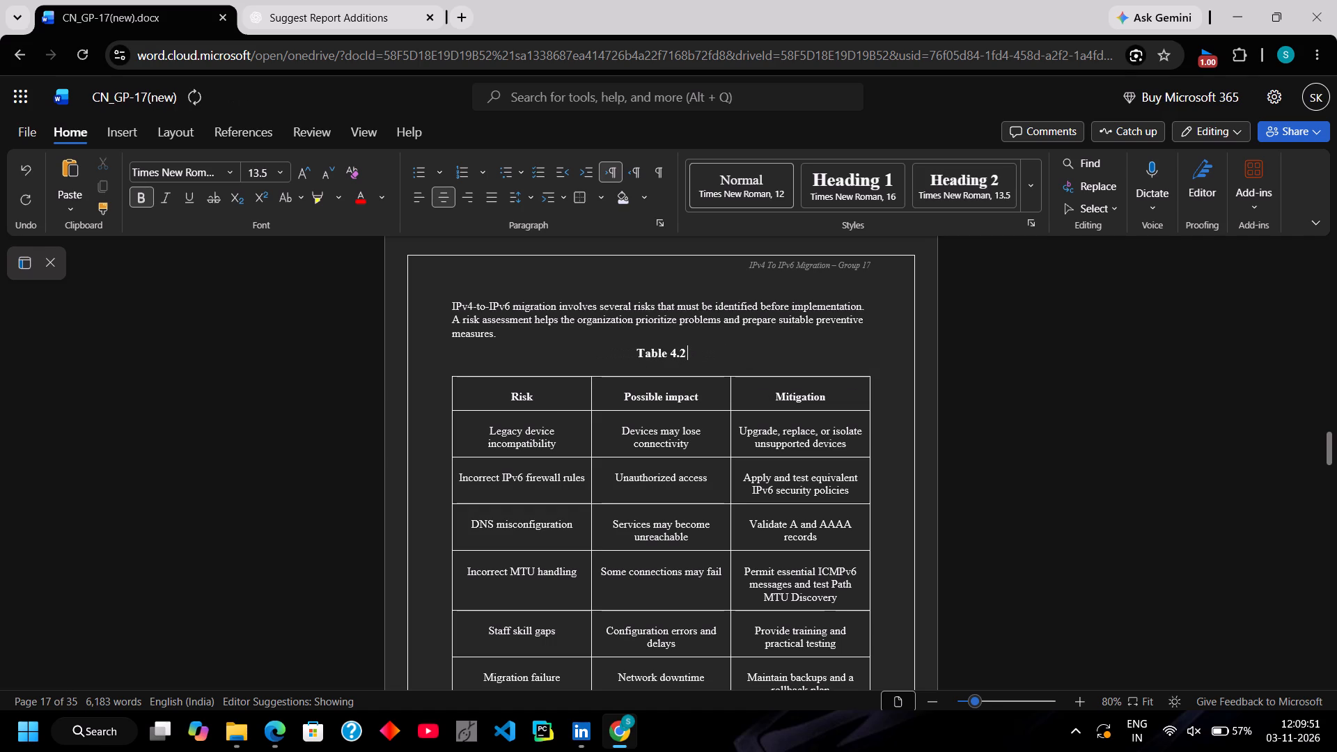
type("Risk and I")
type("mpacts")
key("space")
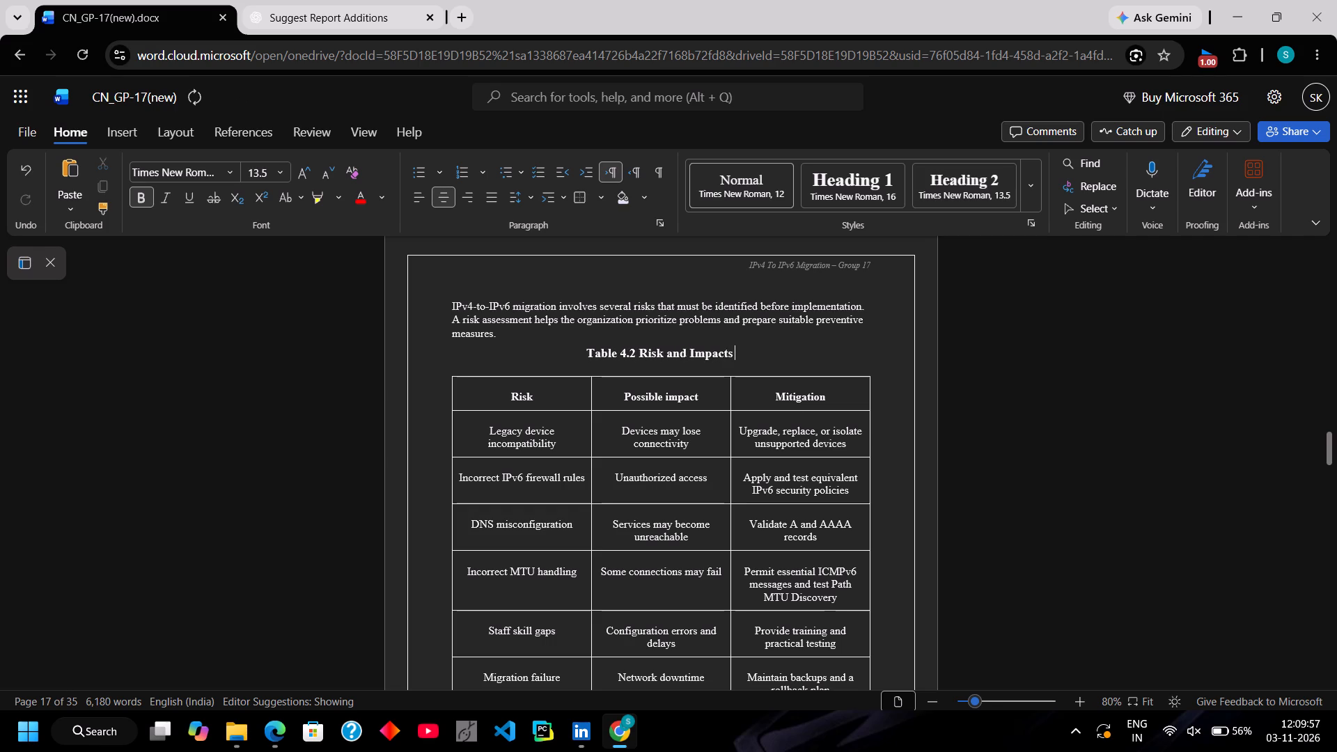
Remove the trailing space at the end of the "Table 4.2 Risk and Impacts" caption.
key("BackSpace")
scroll(616, 356, "down", 1)
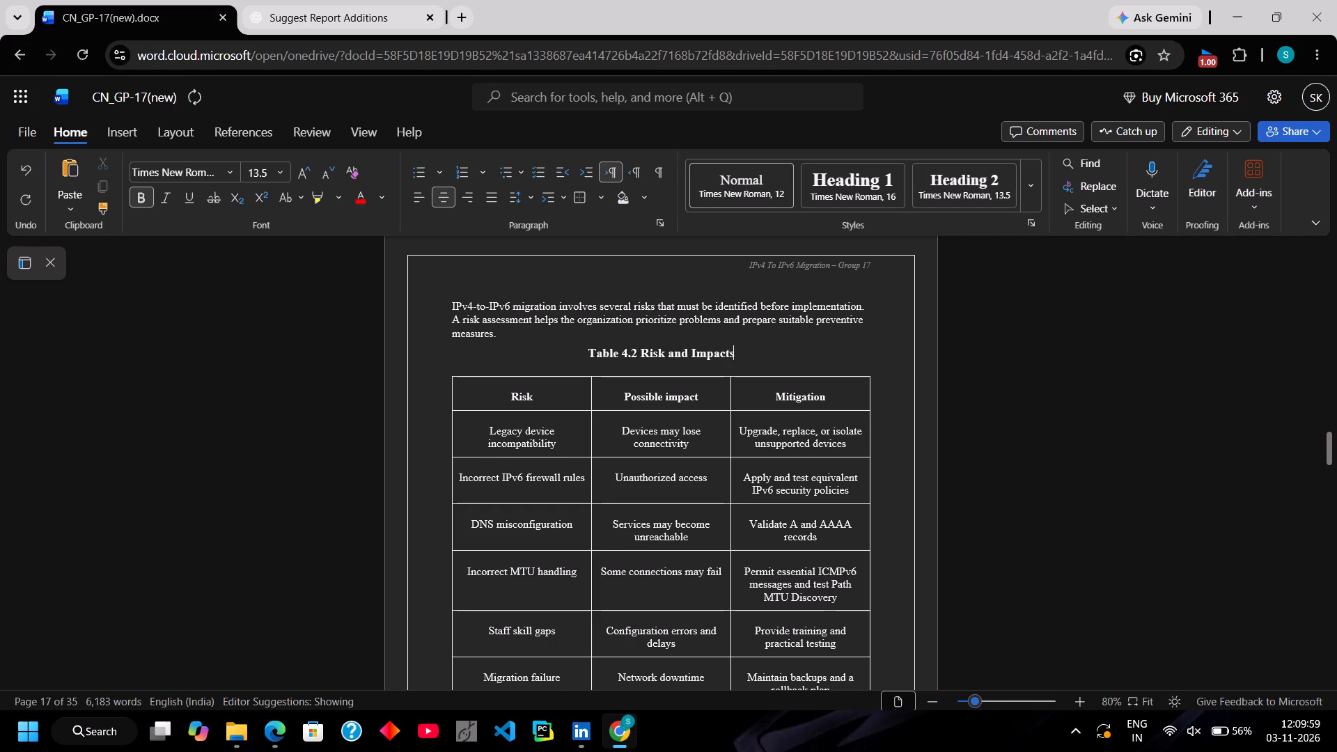
scroll(616, 356, "down", 15)
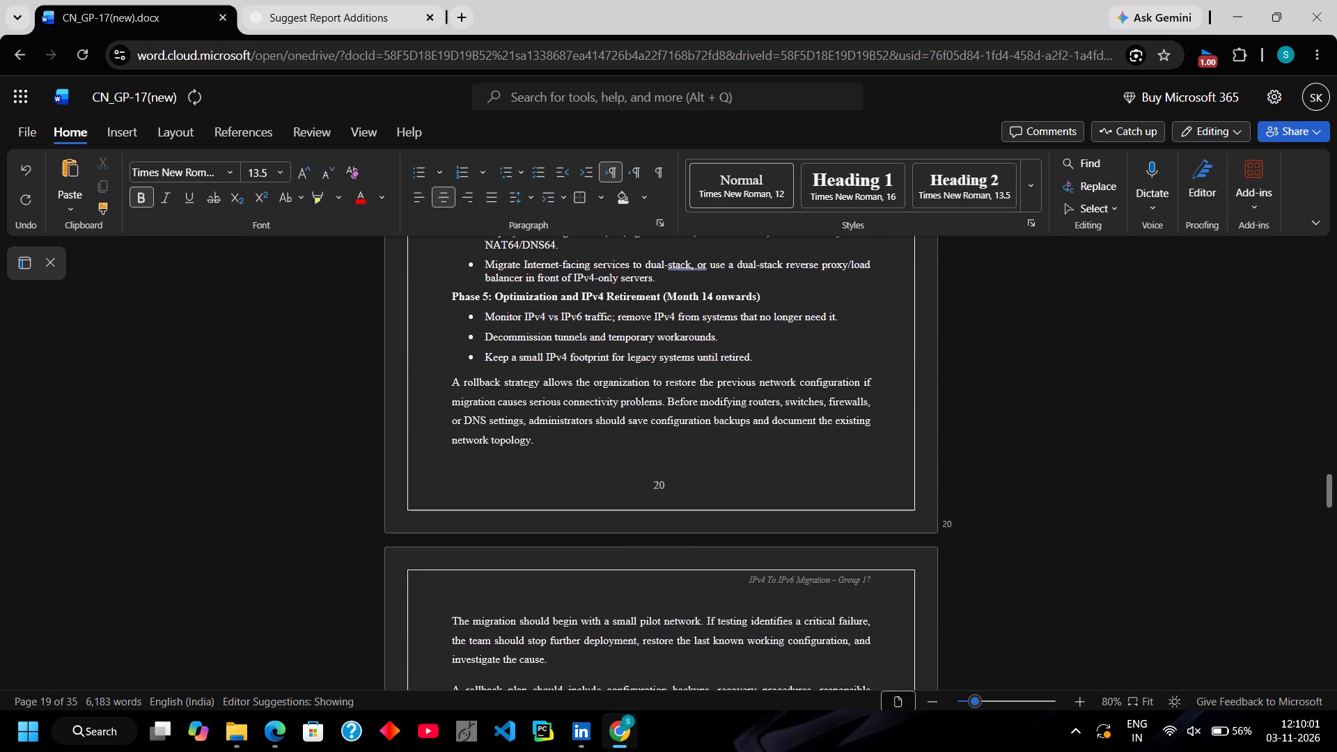
scroll(616, 356, "down", 12)
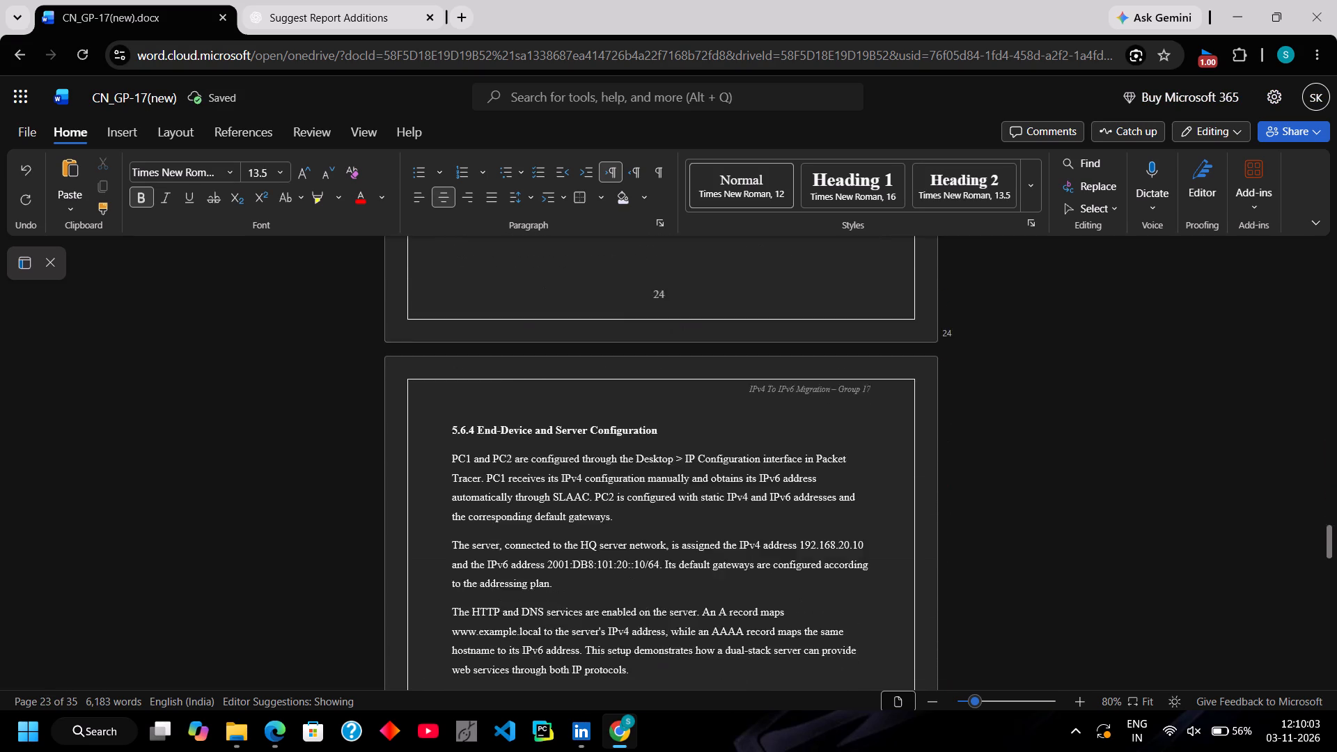
scroll(616, 356, "down", 5)
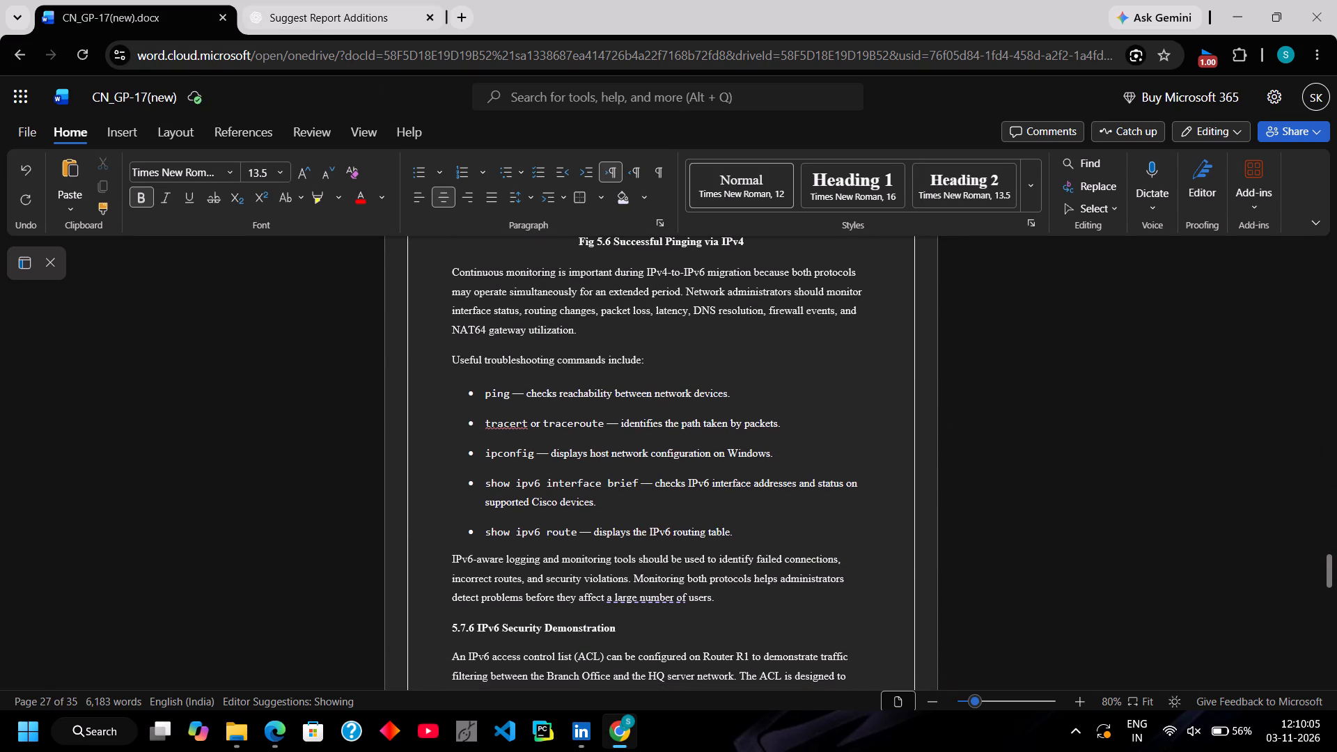
scroll(438, 400, "down", 12)
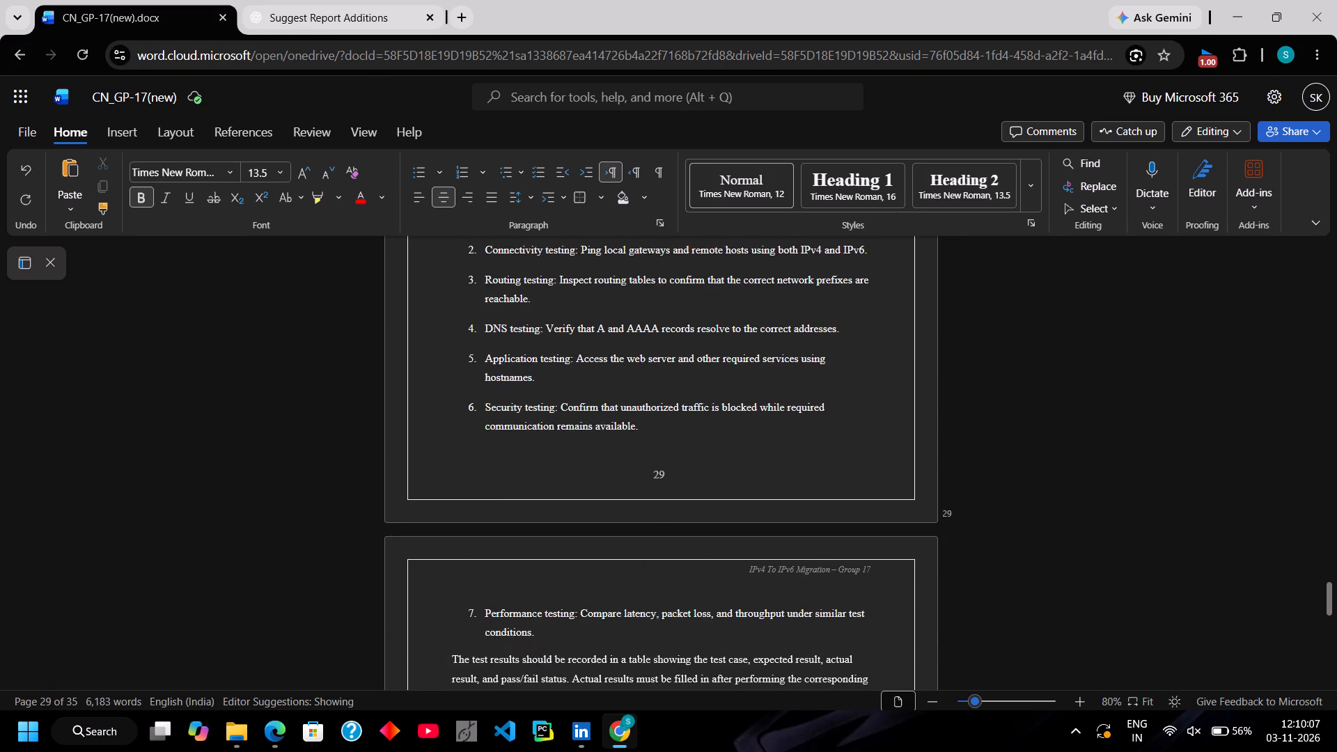
scroll(438, 400, "down", 9)
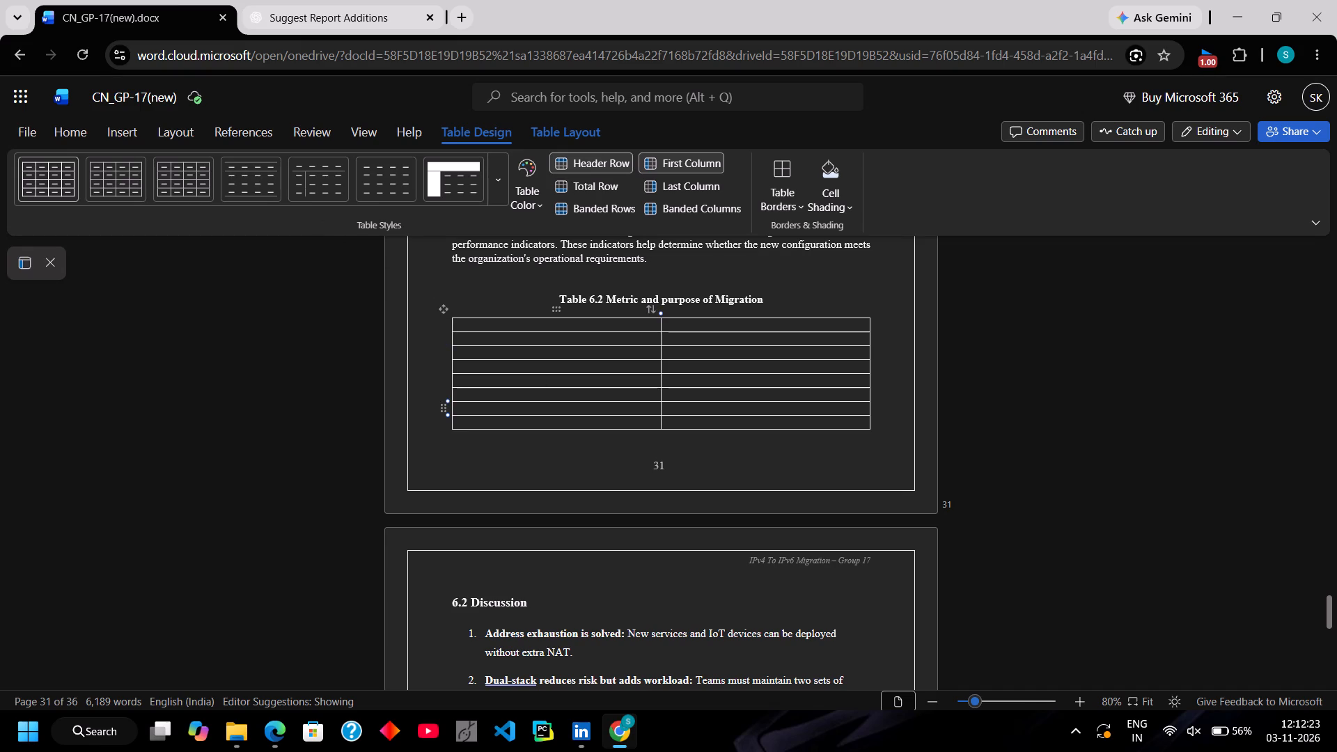
left_click(533, 425)
key("ctrl+v")
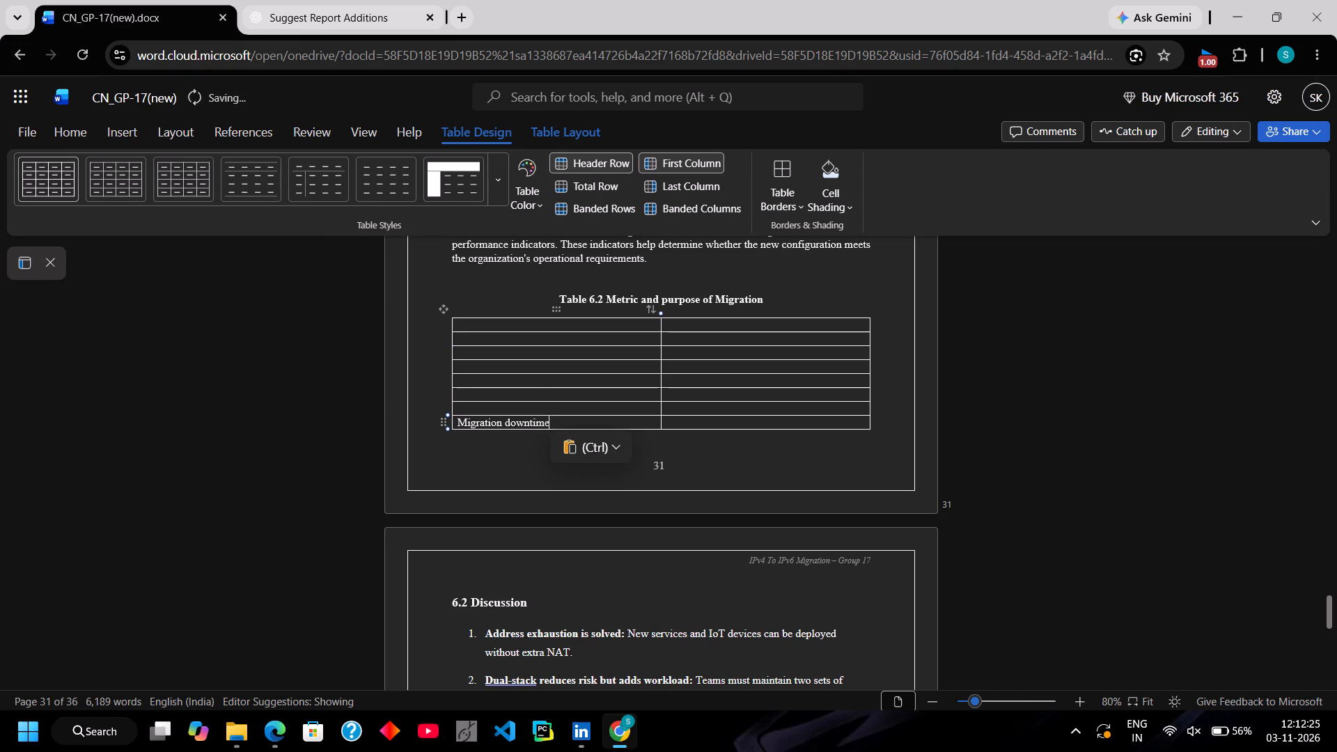
left_click(538, 405)
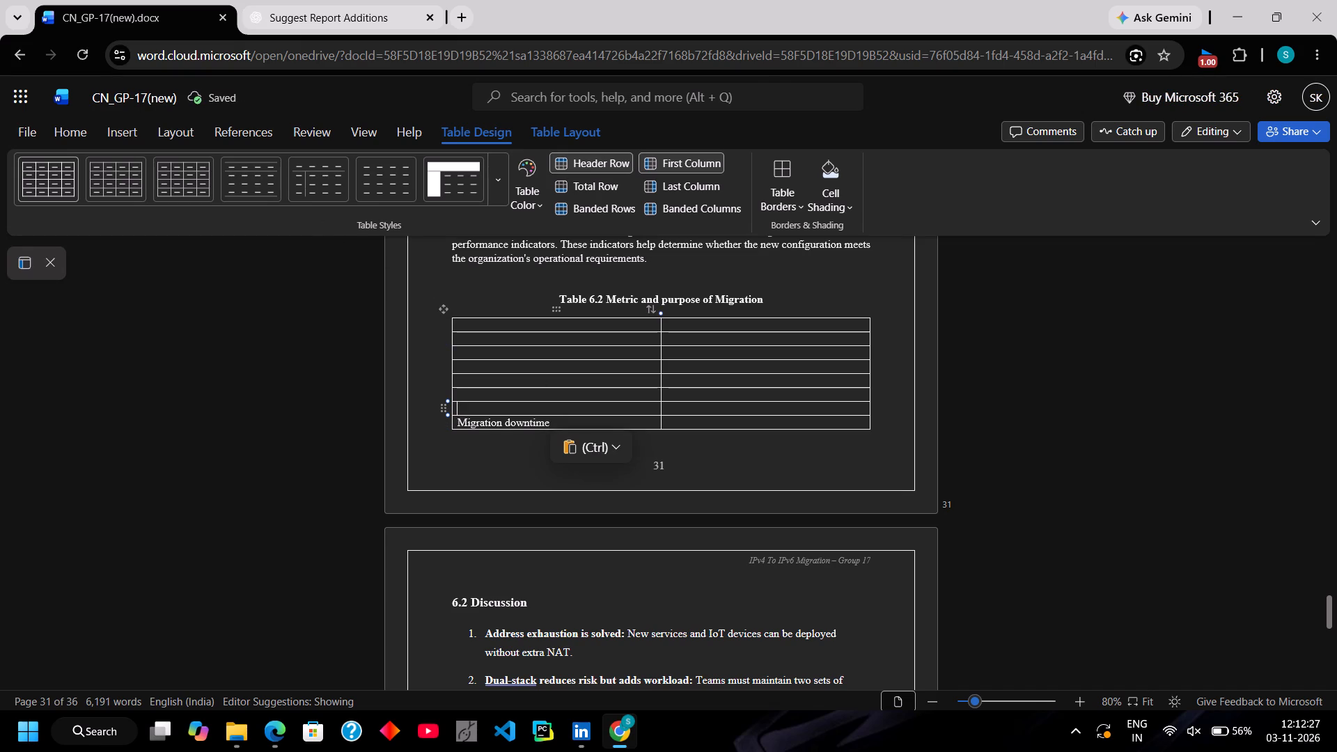
key("super+v")
left_click(576, 275)
key("ctrl+v")
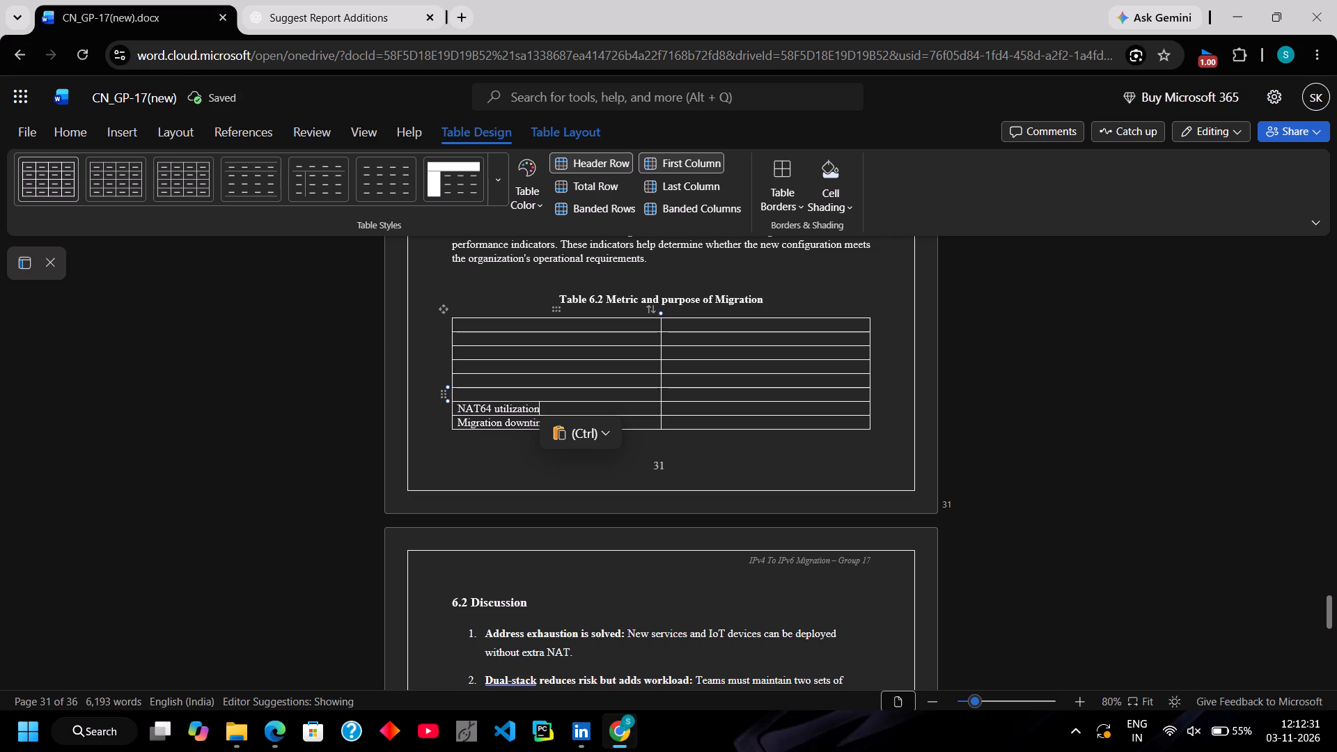
left_click(509, 391)
key("super+v")
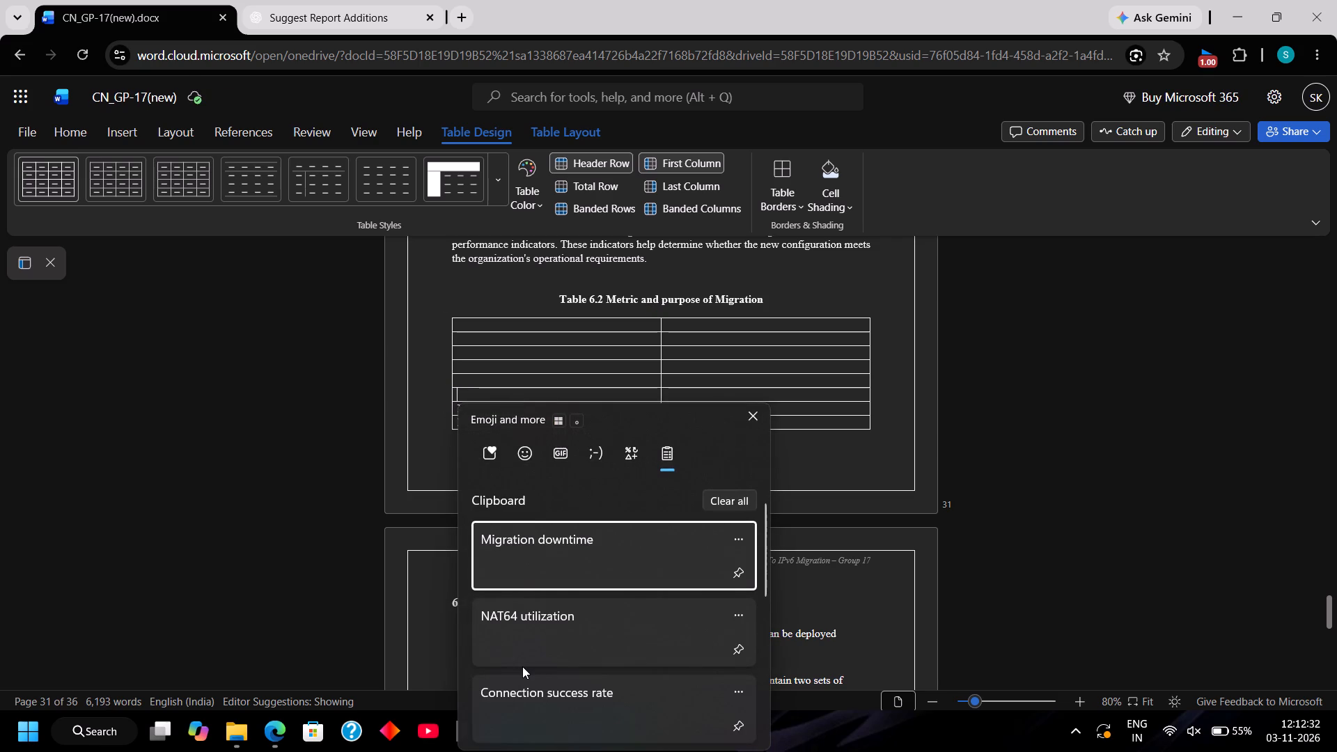
scroll(524, 634, "down", 1)
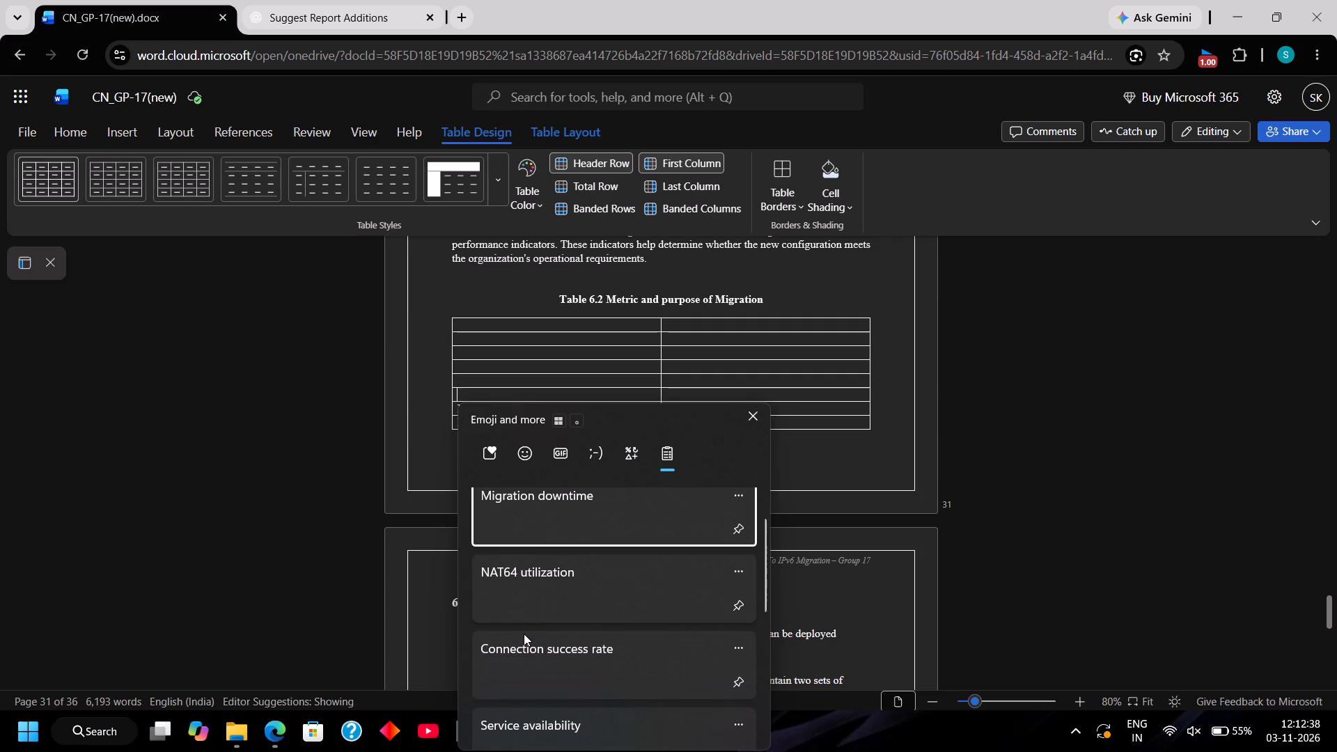
scroll(524, 634, "down", 1)
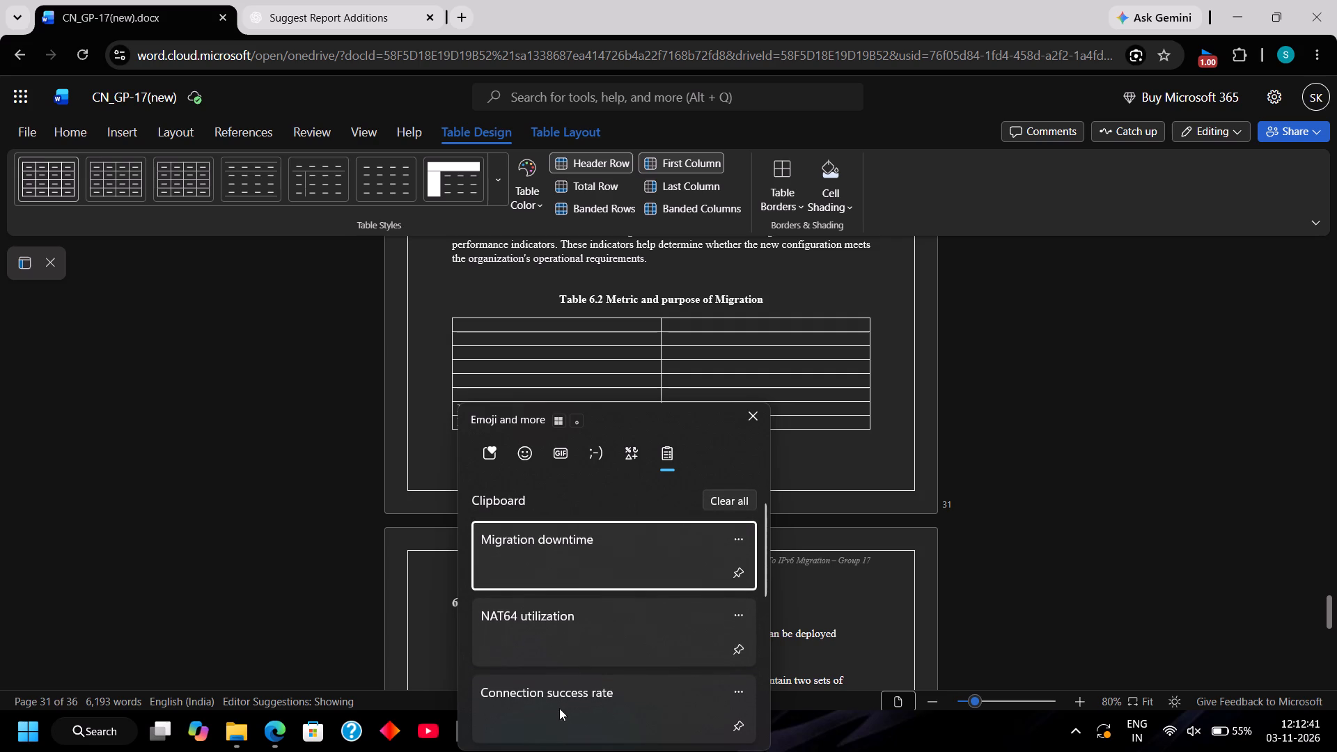
left_click(553, 718)
key("ctrl+v")
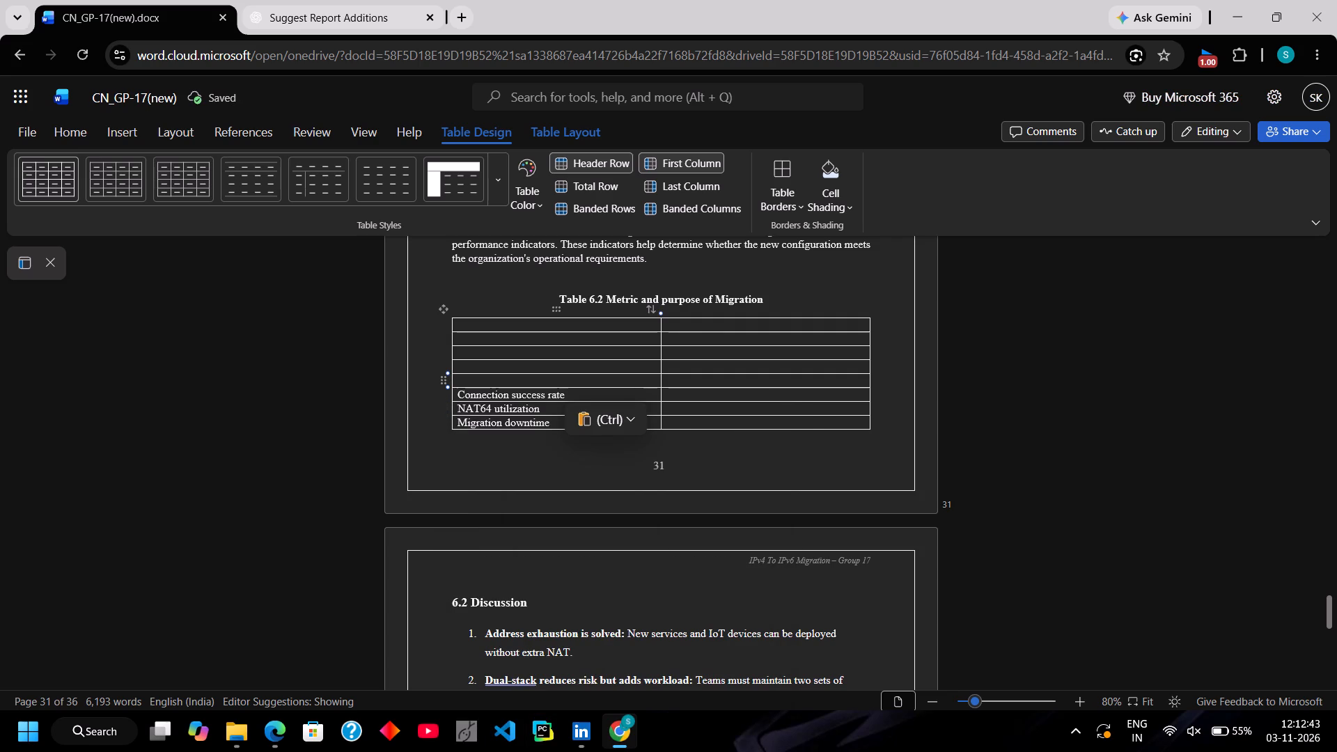
Paste "Service availability" and "Throughput" from the clipboard history into the fifth and fourth rows of Table 6.2's first column.
left_click(531, 379)
key("super+v")
scroll(535, 586, "down", 1)
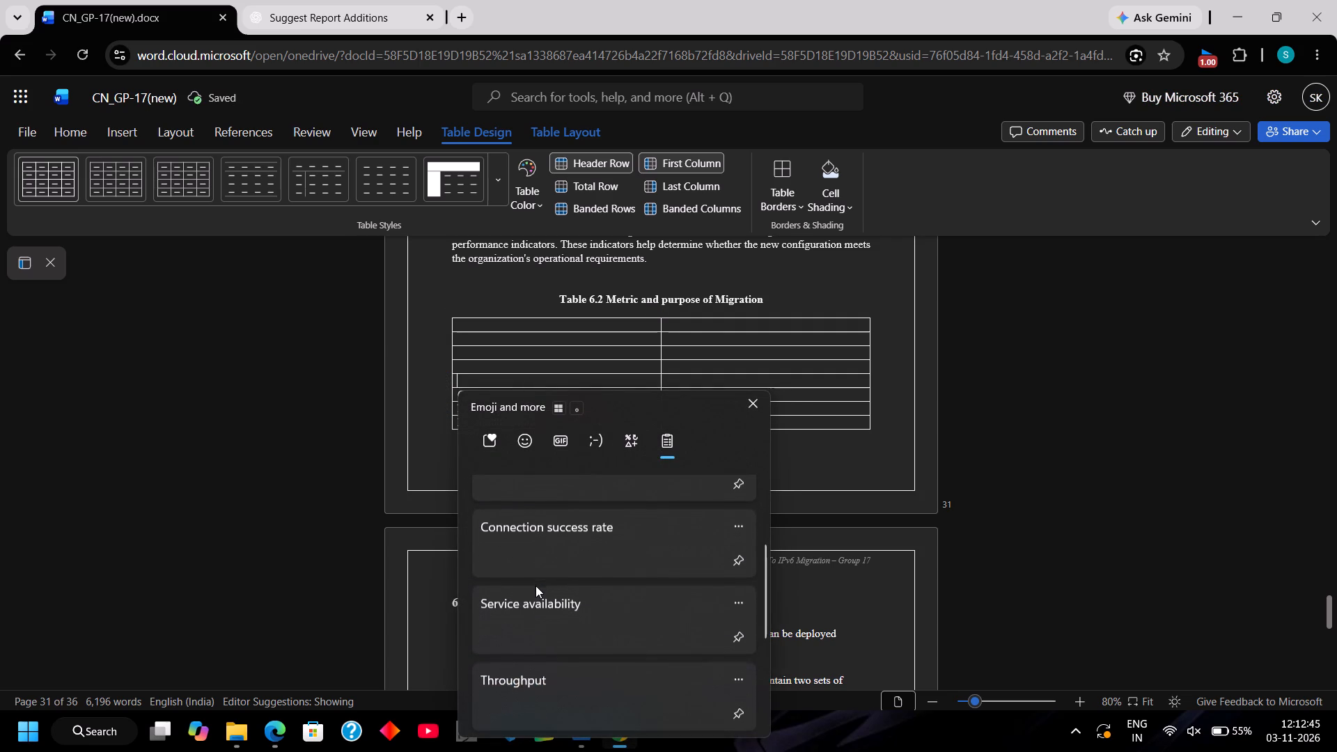
scroll(535, 586, "down", 1)
left_click(535, 586)
key("ctrl+v")
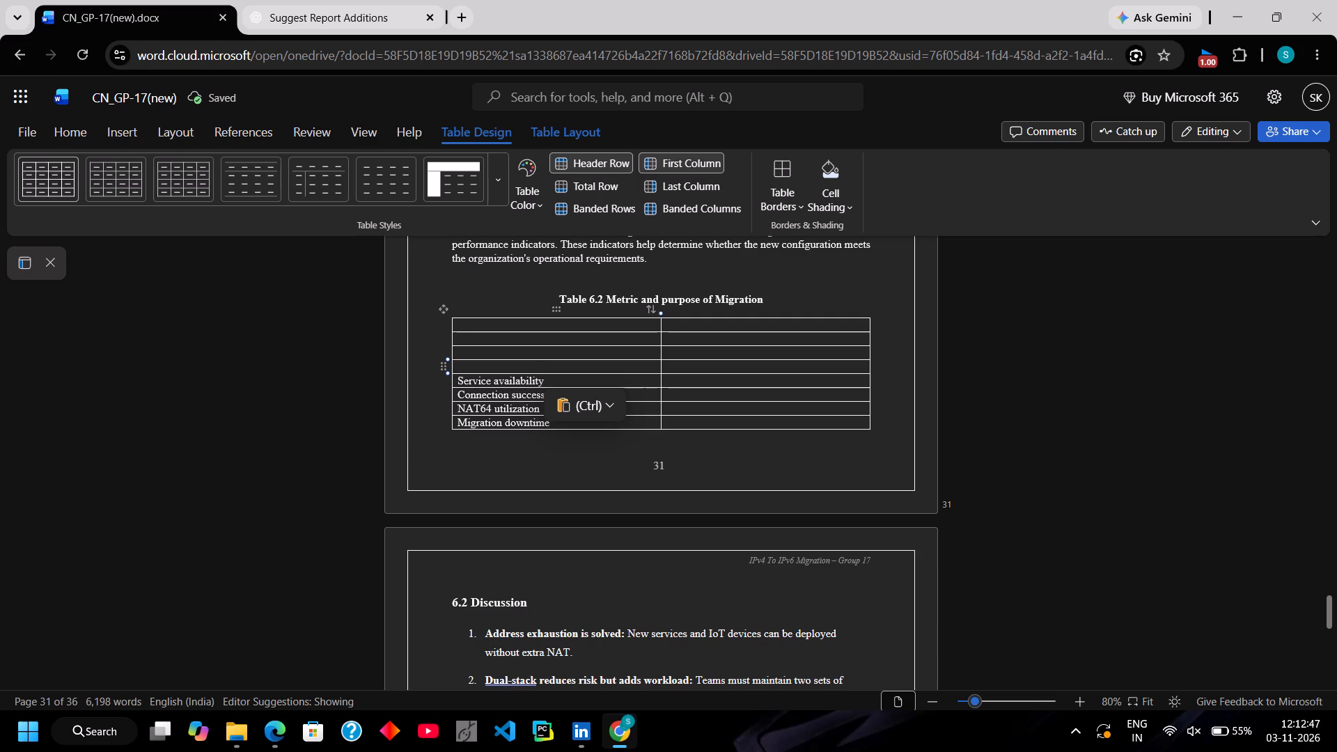
left_click(525, 364)
key("super+v")
scroll(542, 577, "down", 1)
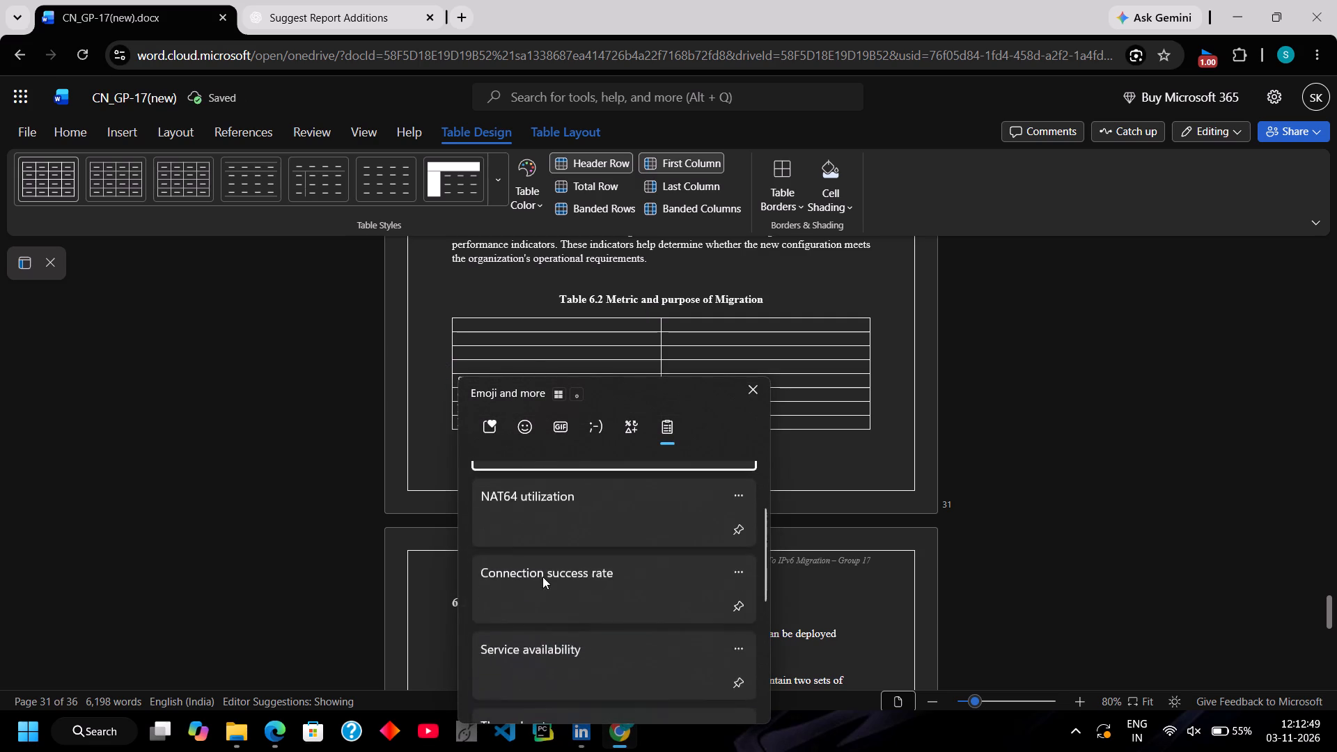
scroll(542, 577, "down", 2)
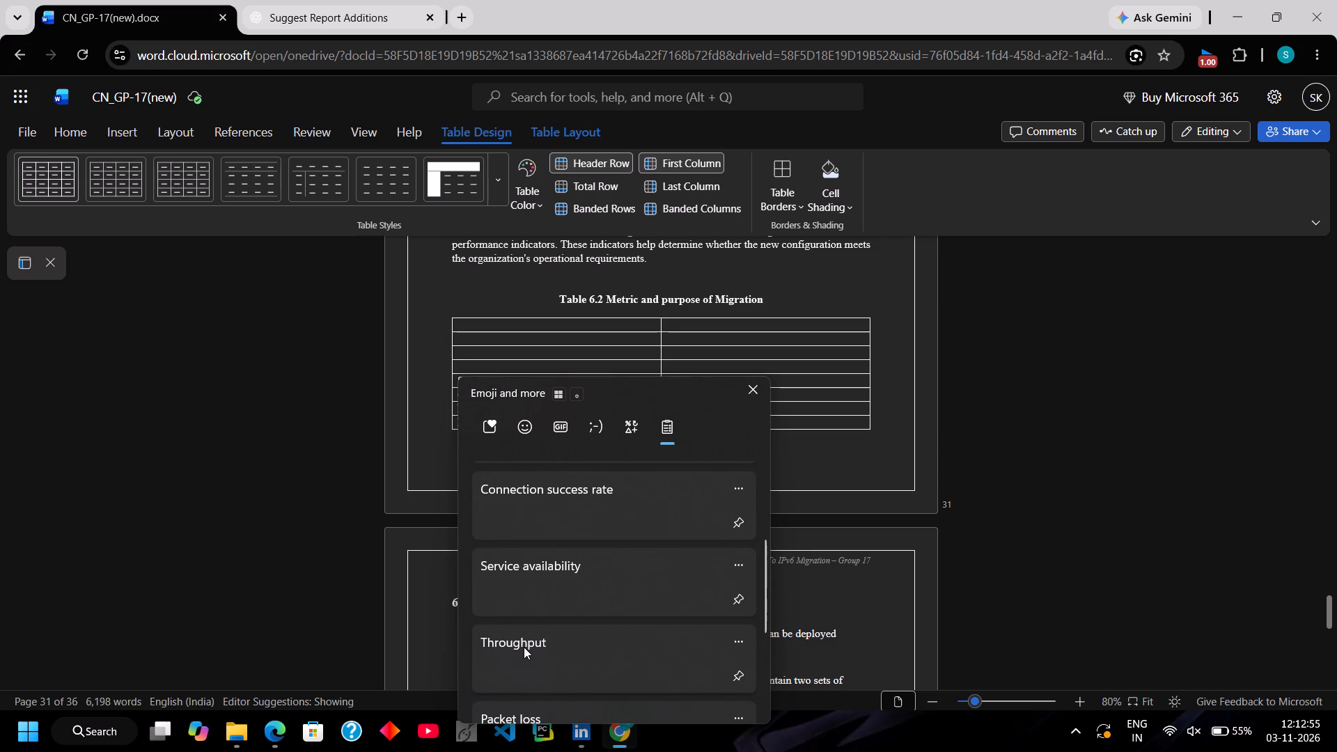
left_click(524, 647)
key("ctrl+v")
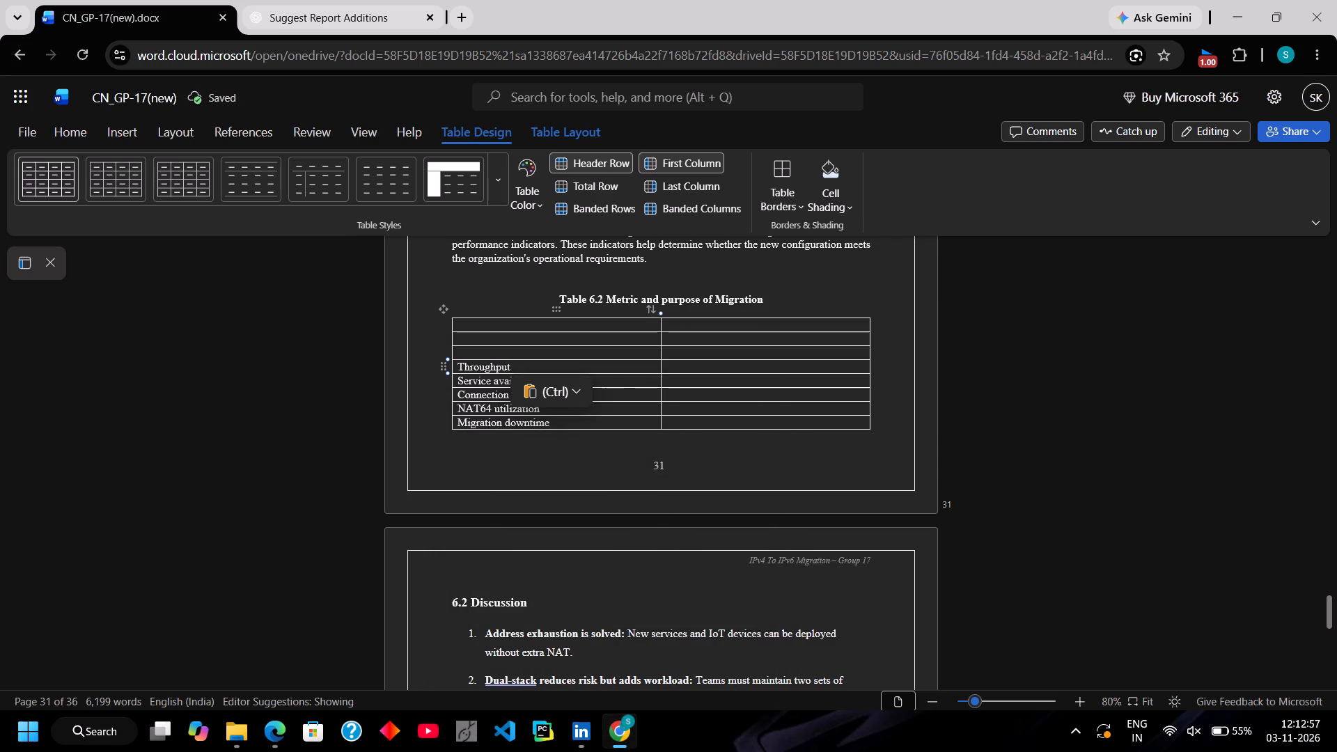
Paste "Packet loss", "Round-trip latency" and "Metric" from the clipboard history into the third, second and first rows of Table 6.2's first column.
left_click(490, 350)
key("super+v")
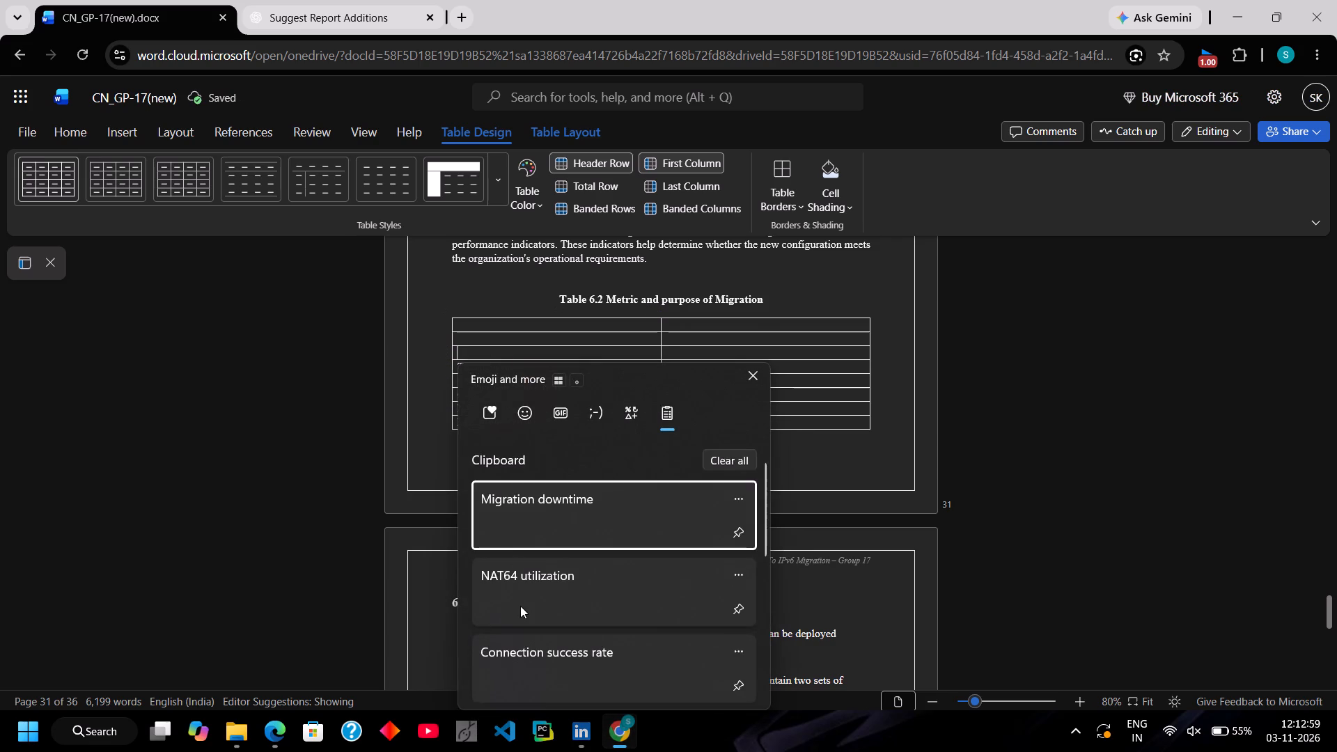
scroll(520, 606, "down", 2)
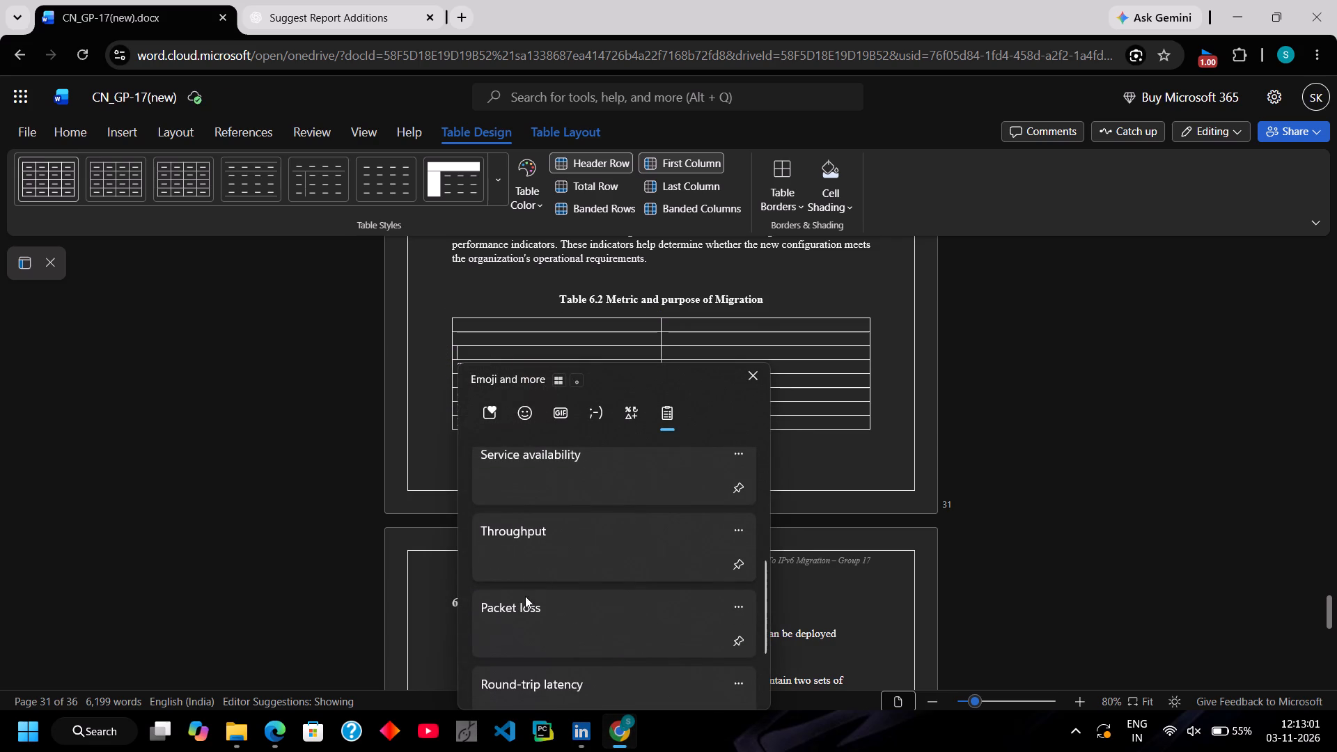
left_click(522, 612)
key("ctrl+v")
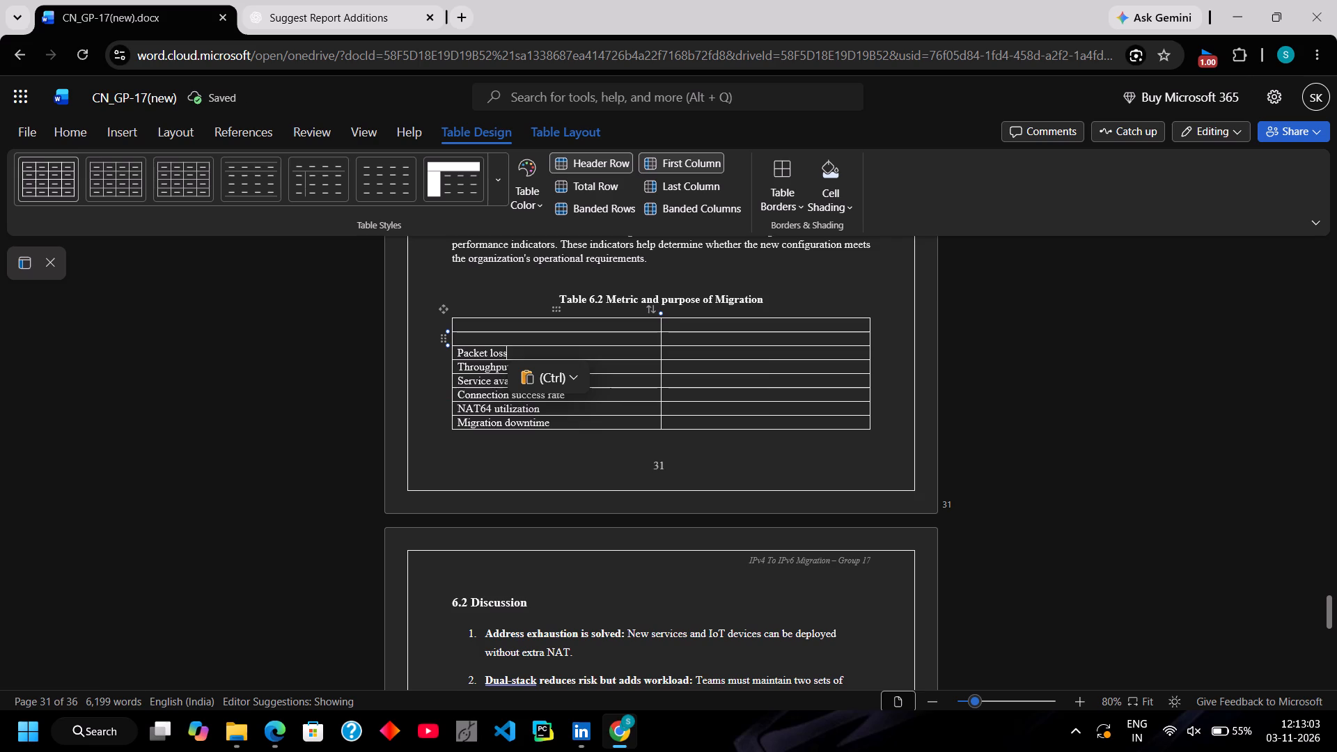
left_click(497, 337)
key("super+v")
scroll(604, 627, "down", 3)
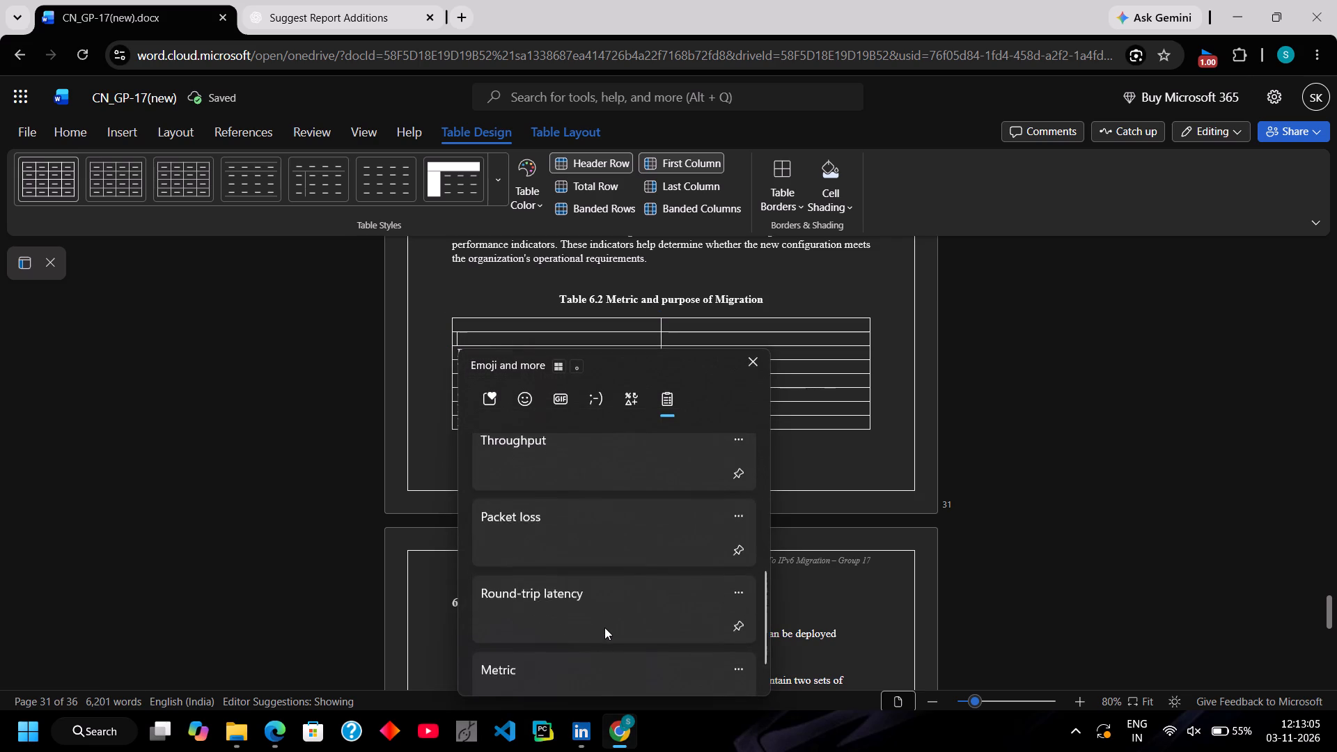
left_click(604, 627)
key("ctrl+v")
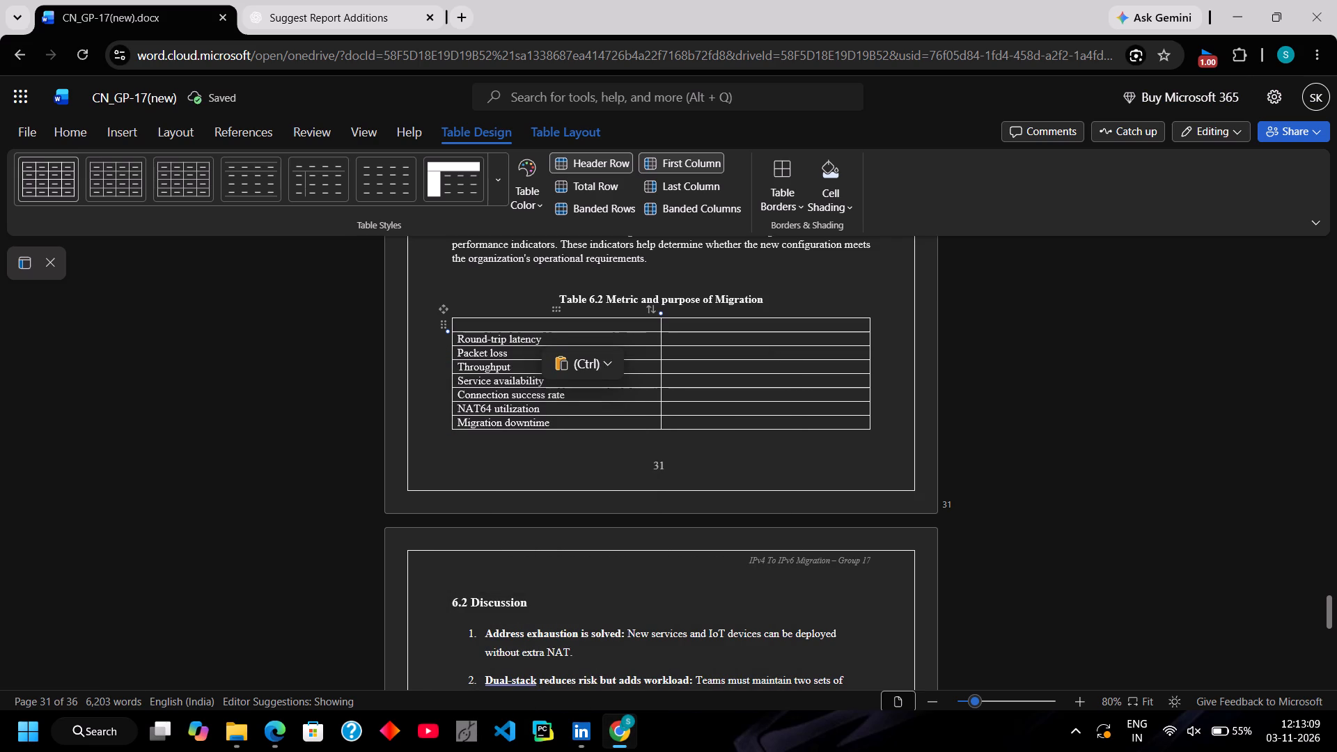
left_click(510, 322)
key("super+v")
scroll(532, 604, "down", 6)
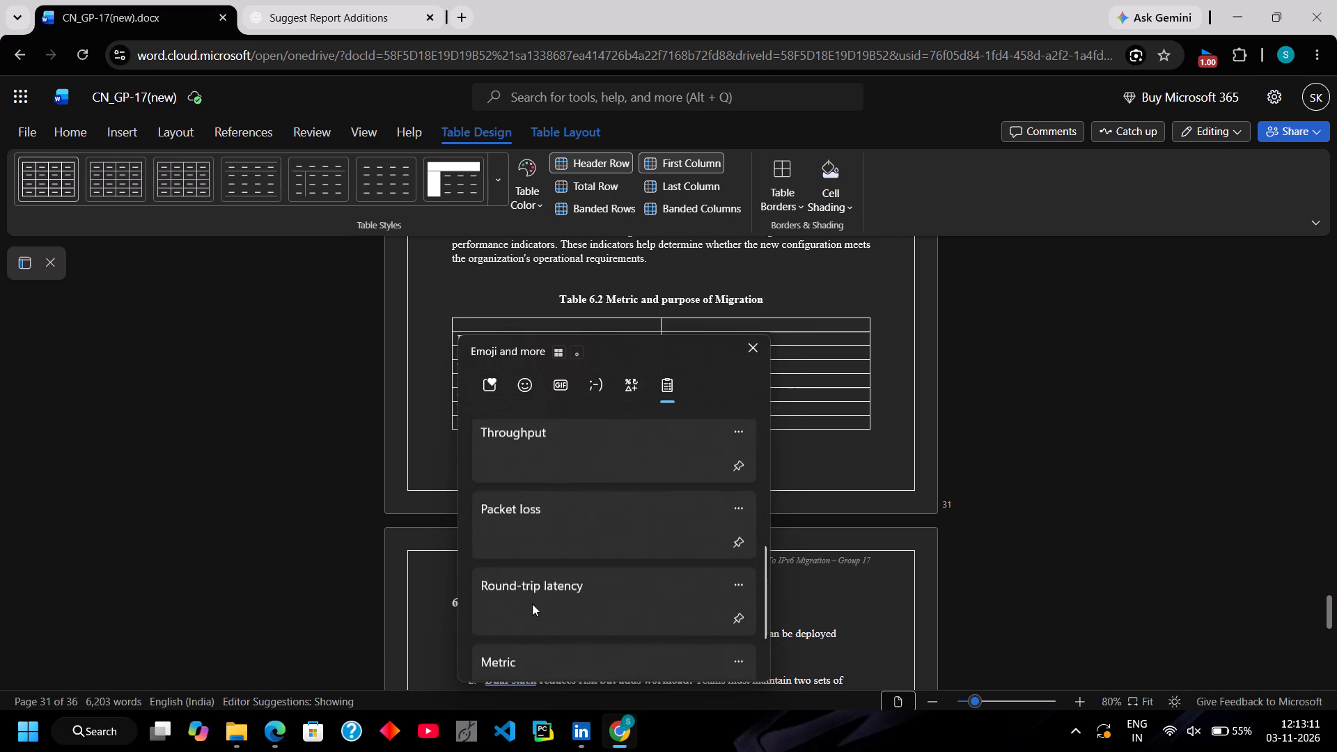
left_click(517, 643)
key("ctrl+v")
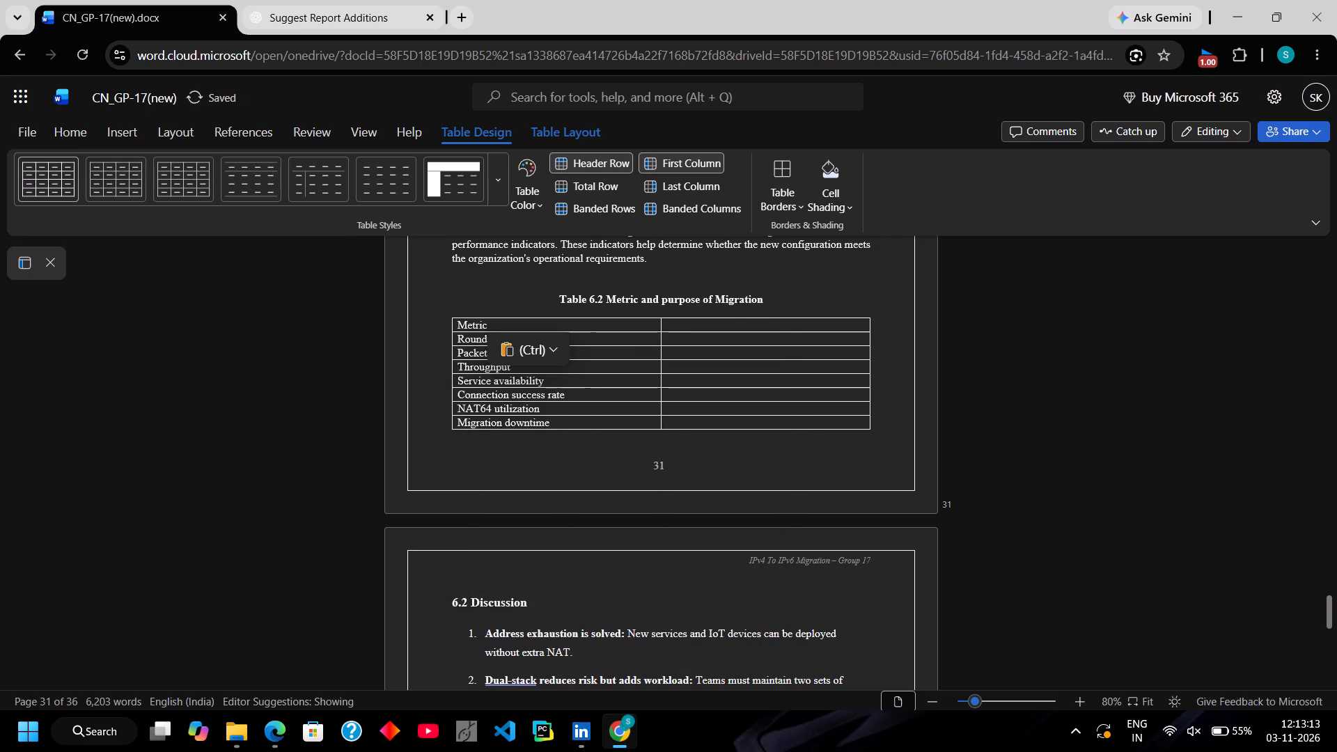
Make the "Metric" heading in Table 6.2 bold and centre it in its cell.
double_click(471, 323)
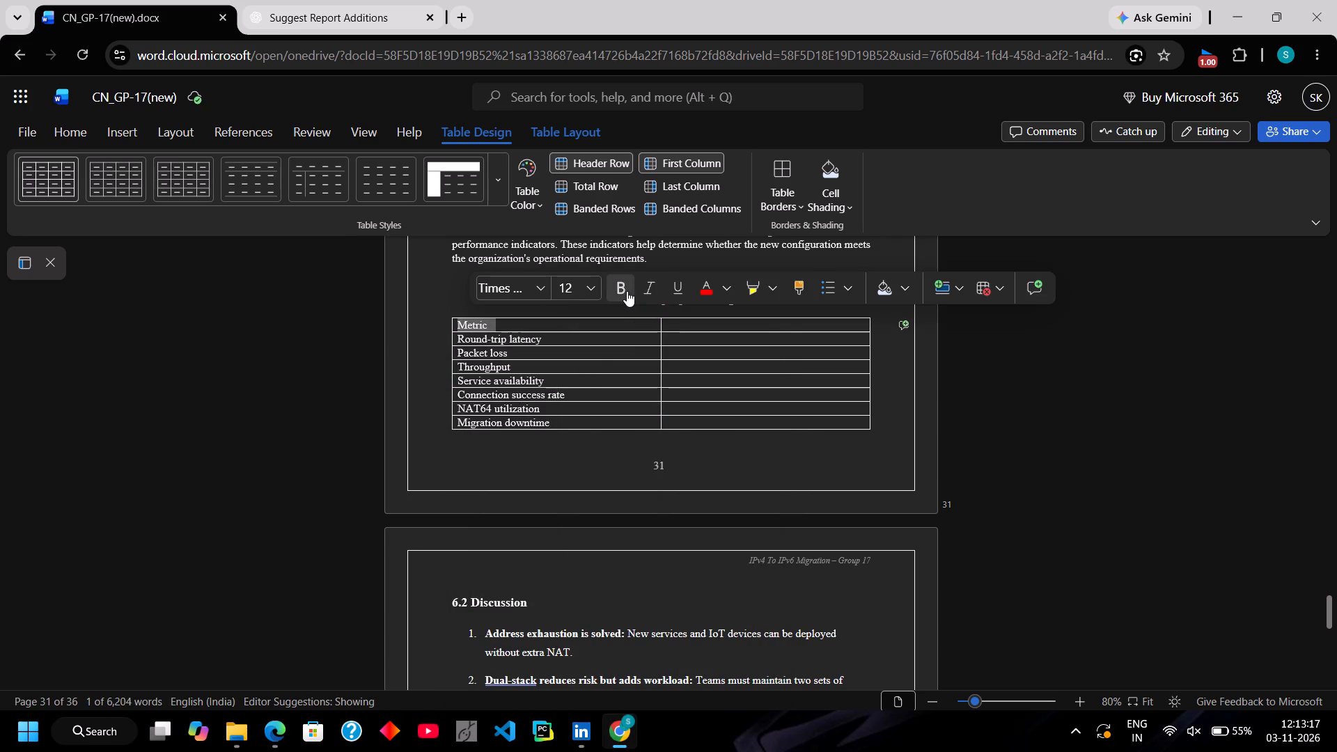
left_click(625, 291)
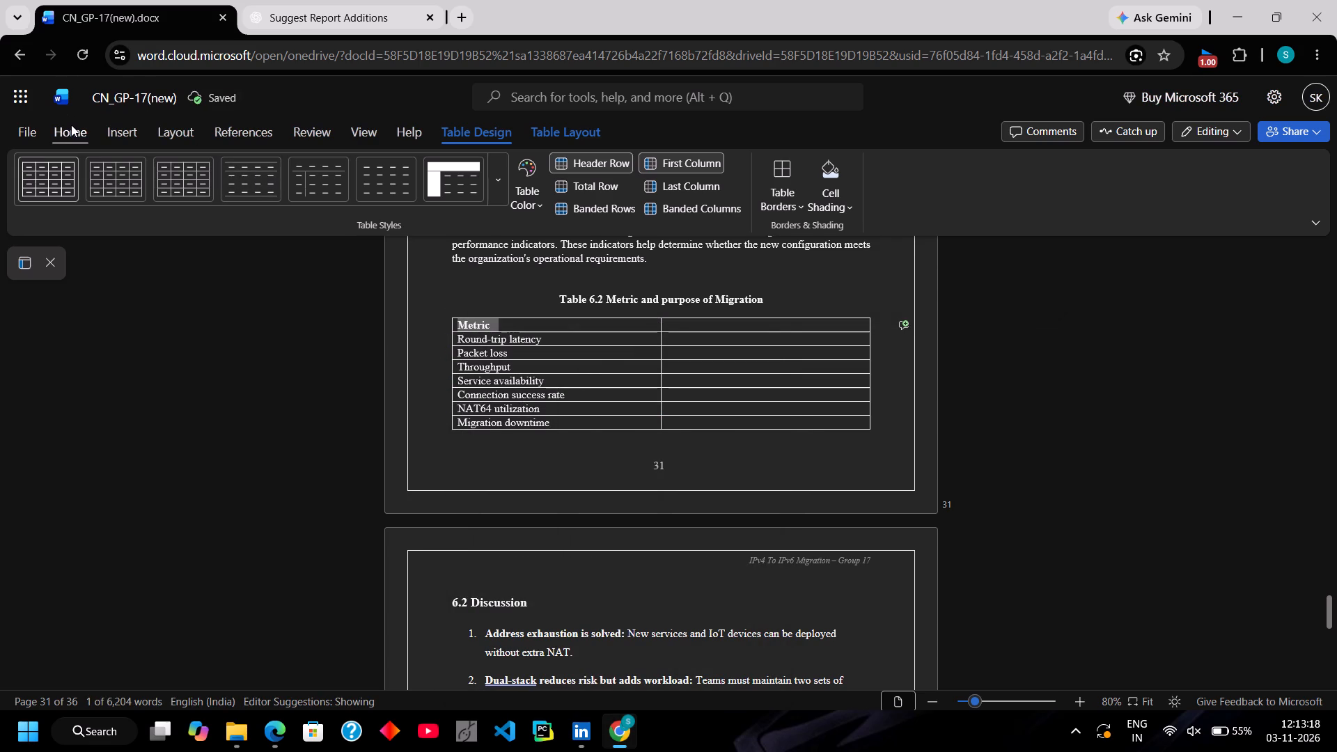
left_click(71, 125)
left_click(446, 195)
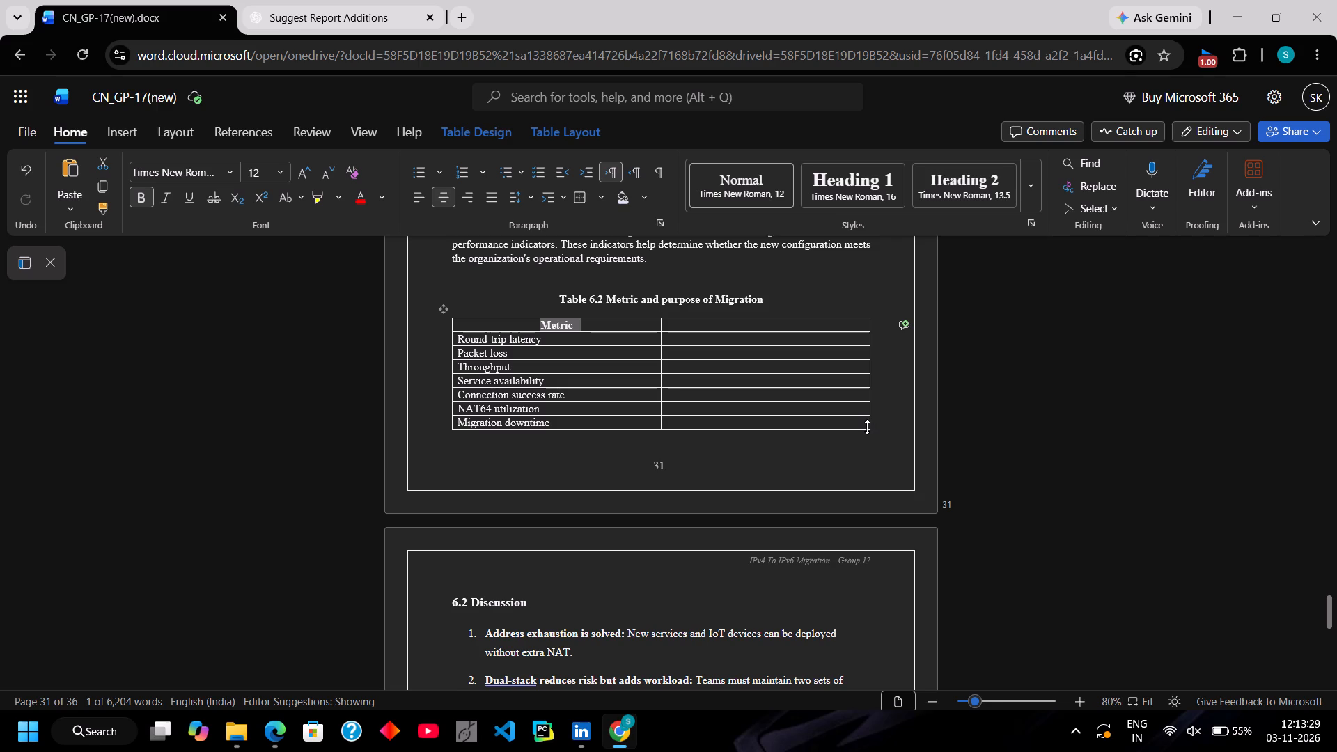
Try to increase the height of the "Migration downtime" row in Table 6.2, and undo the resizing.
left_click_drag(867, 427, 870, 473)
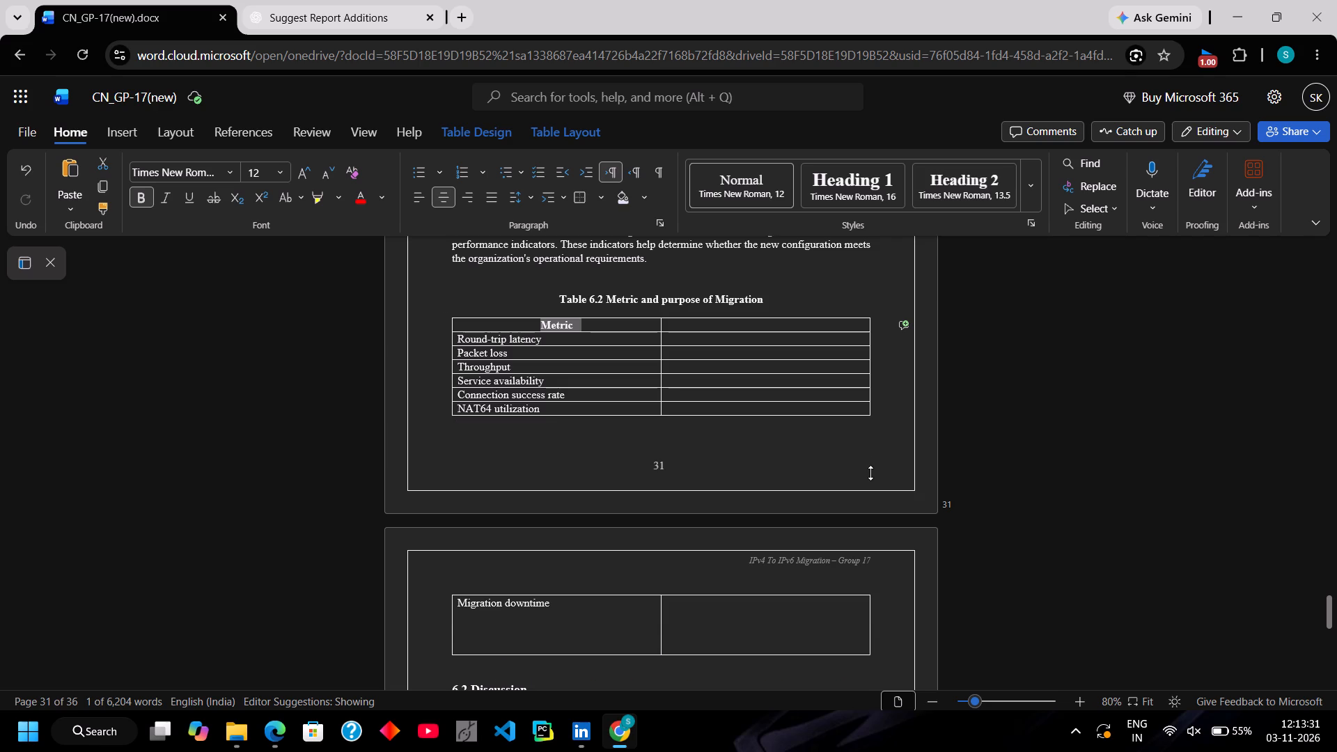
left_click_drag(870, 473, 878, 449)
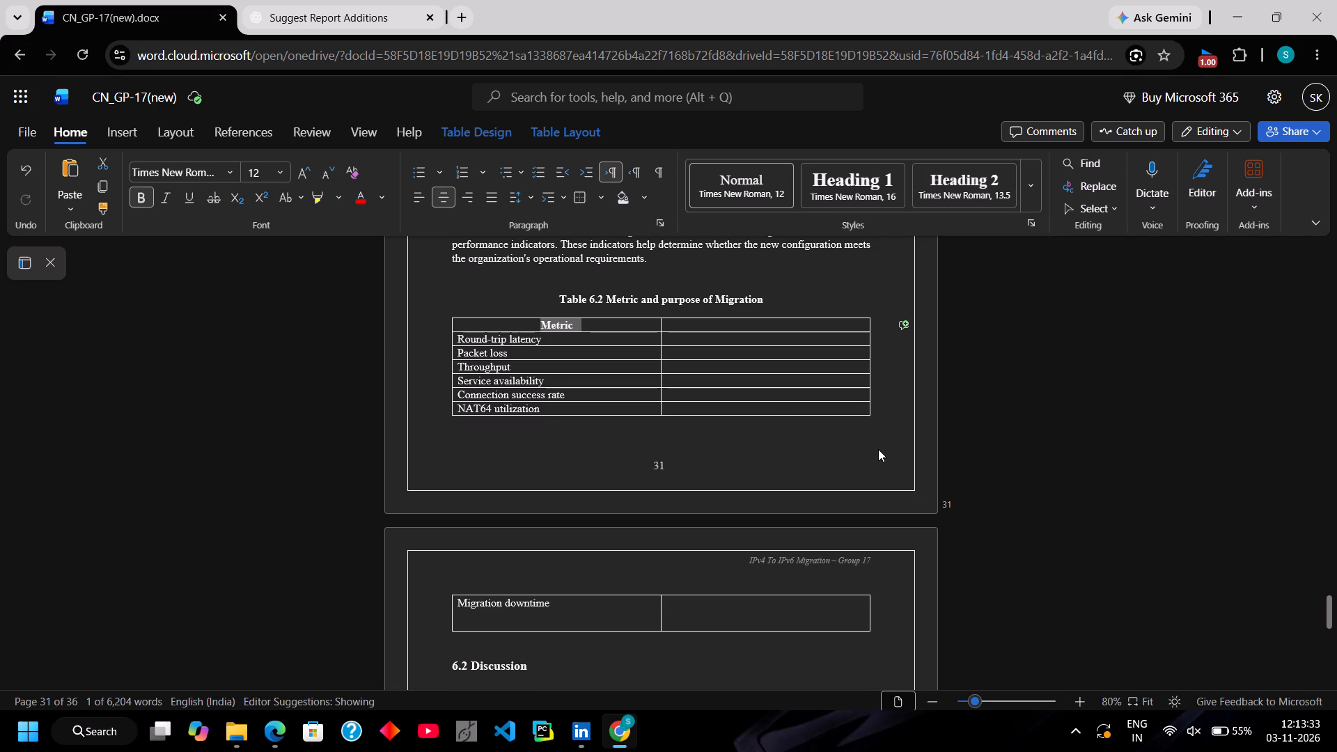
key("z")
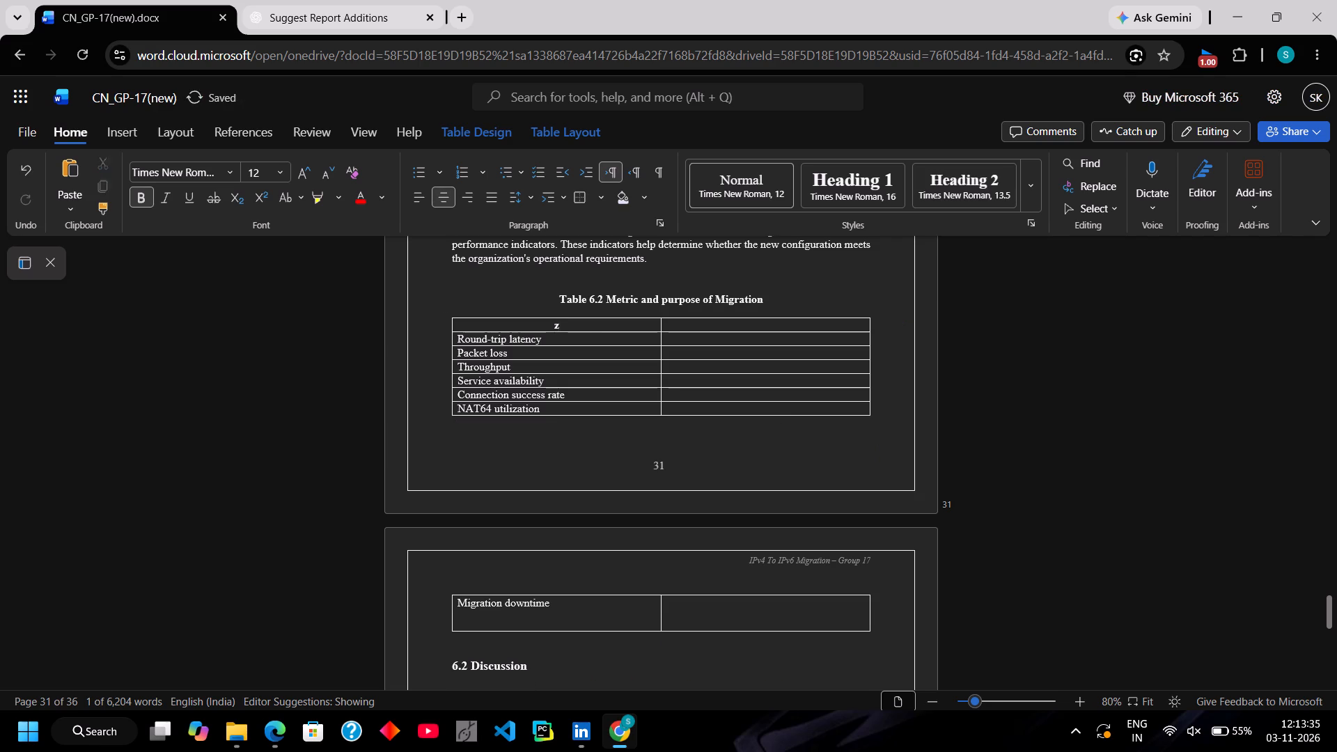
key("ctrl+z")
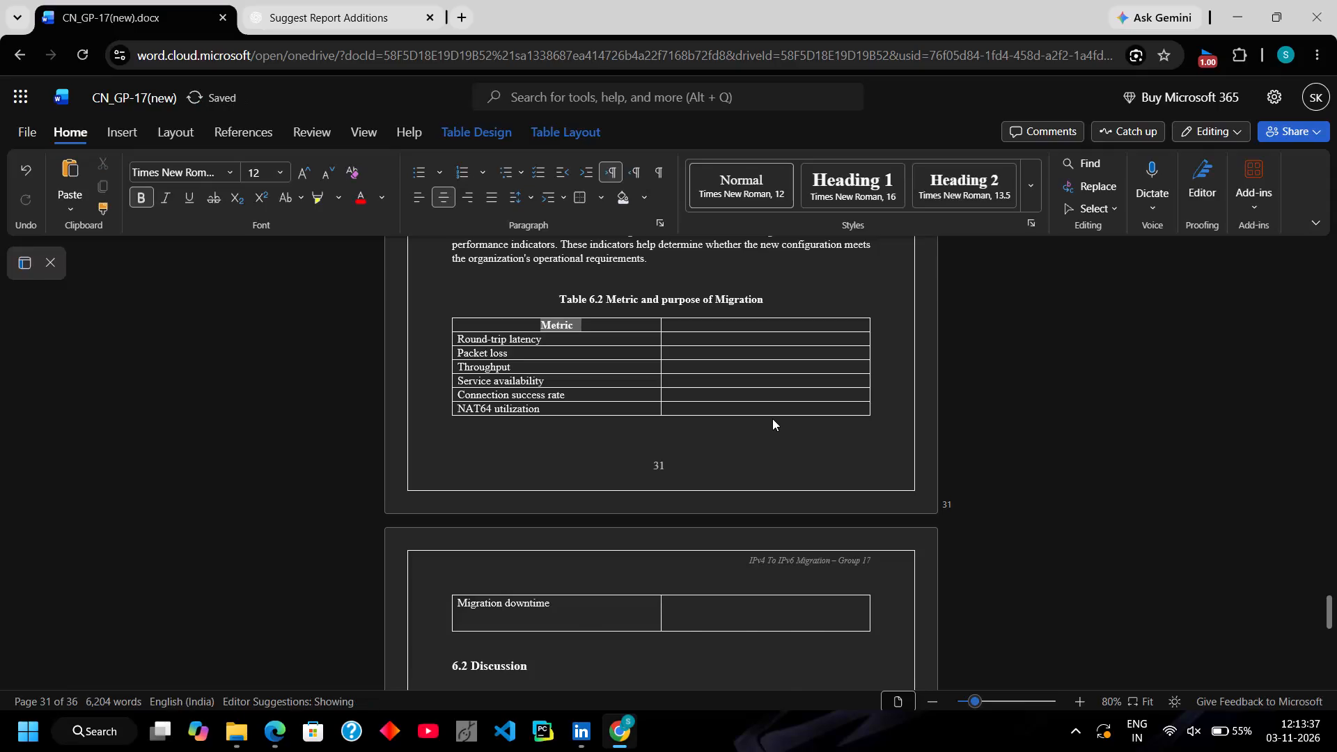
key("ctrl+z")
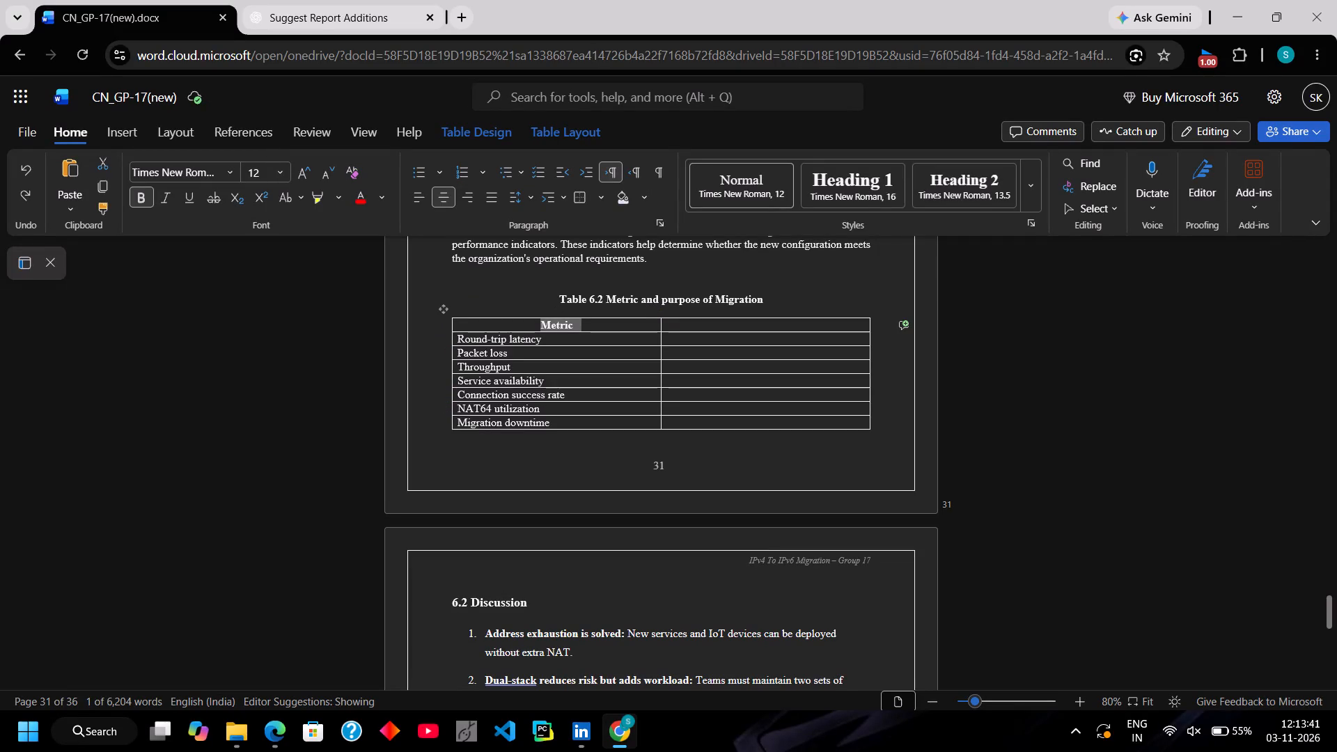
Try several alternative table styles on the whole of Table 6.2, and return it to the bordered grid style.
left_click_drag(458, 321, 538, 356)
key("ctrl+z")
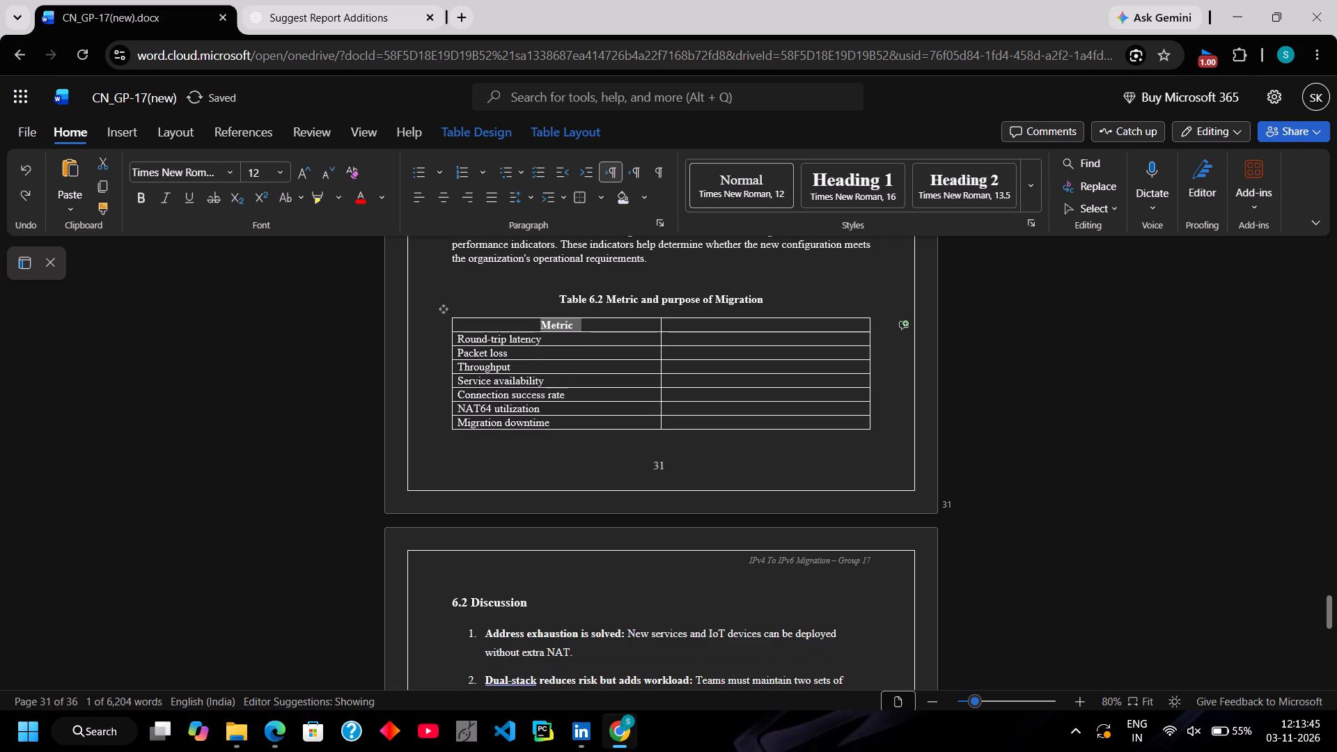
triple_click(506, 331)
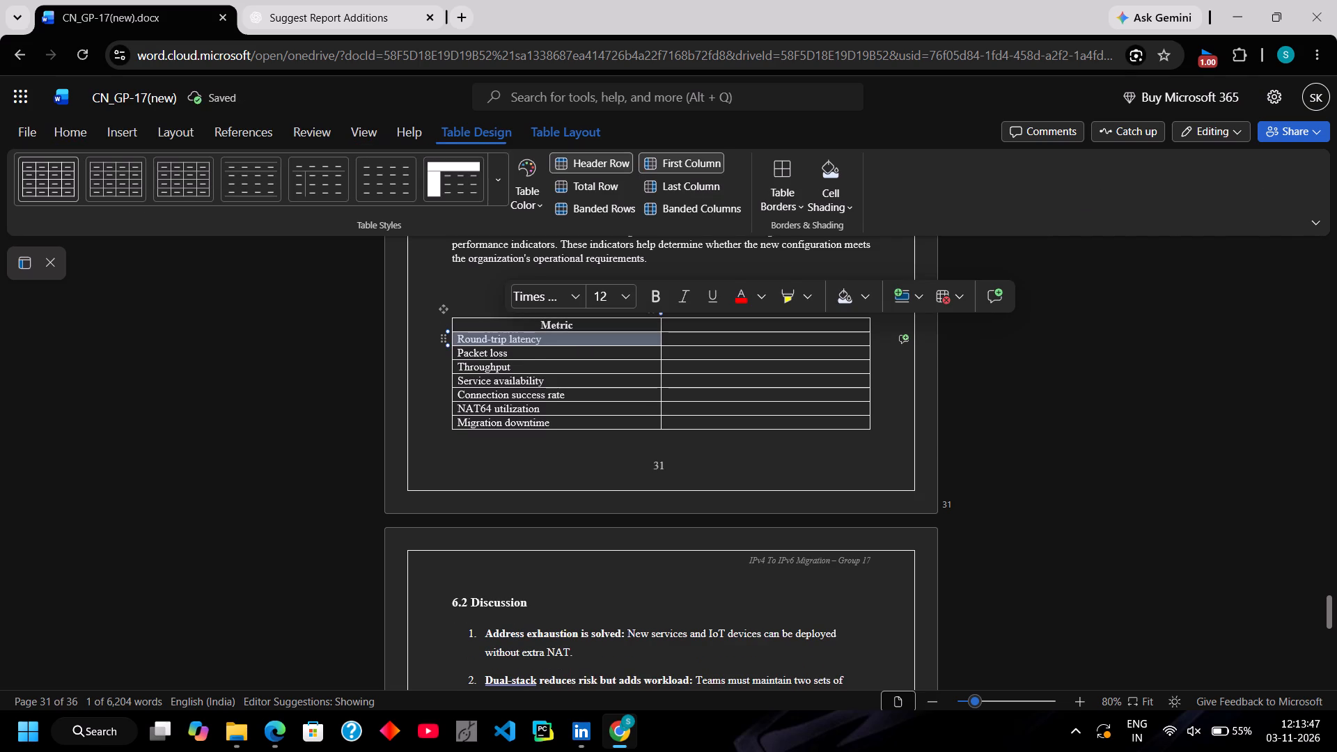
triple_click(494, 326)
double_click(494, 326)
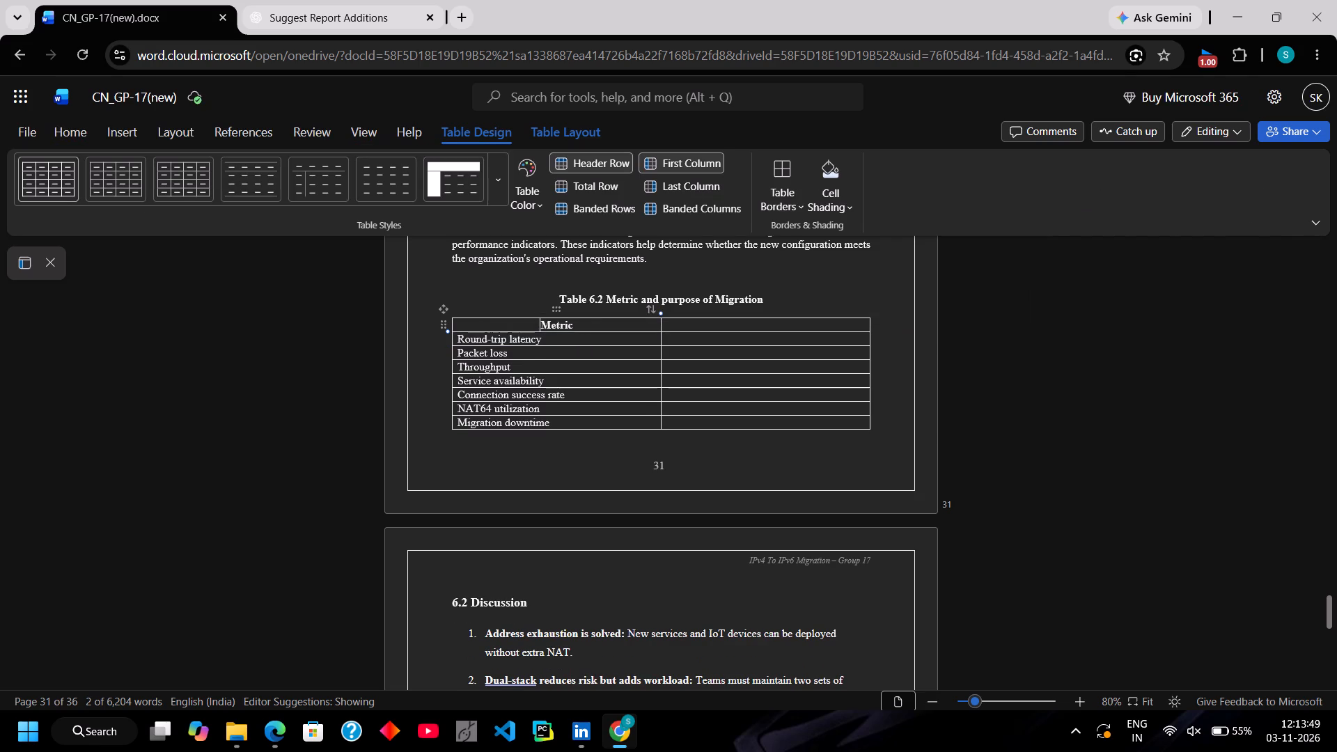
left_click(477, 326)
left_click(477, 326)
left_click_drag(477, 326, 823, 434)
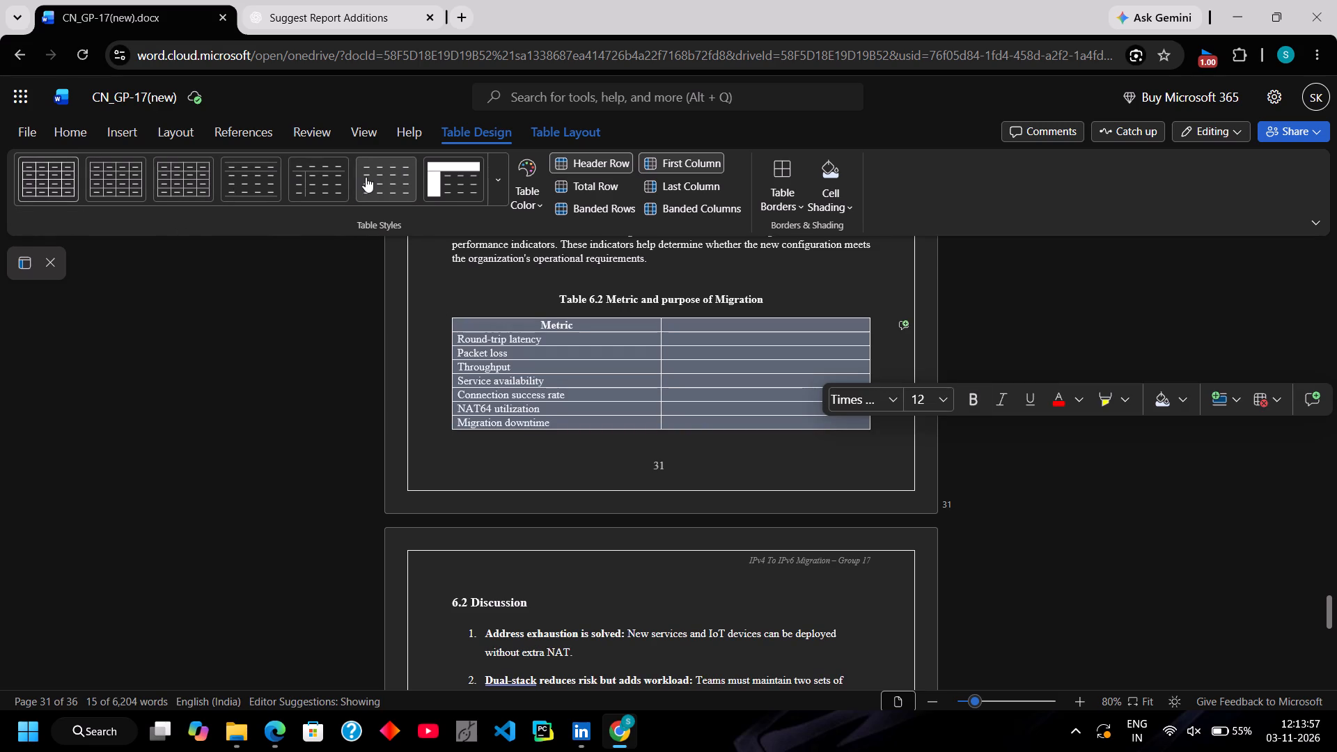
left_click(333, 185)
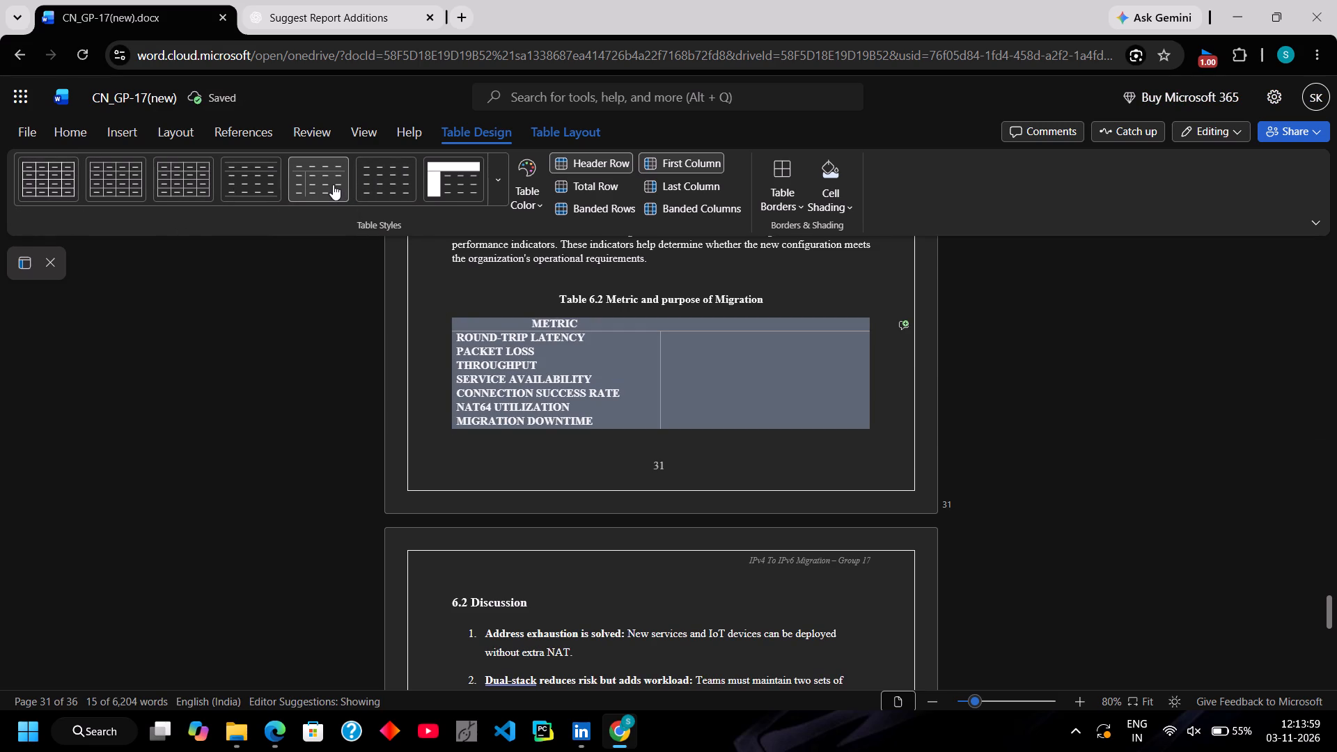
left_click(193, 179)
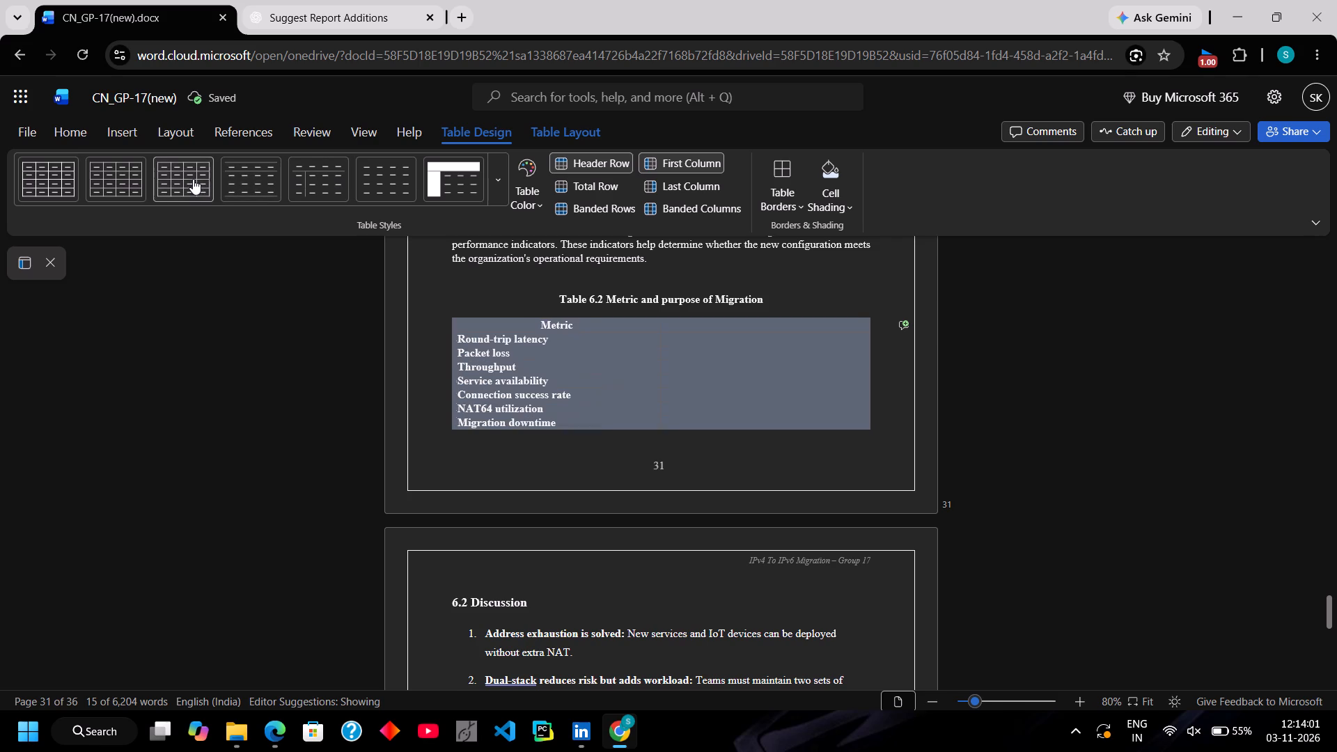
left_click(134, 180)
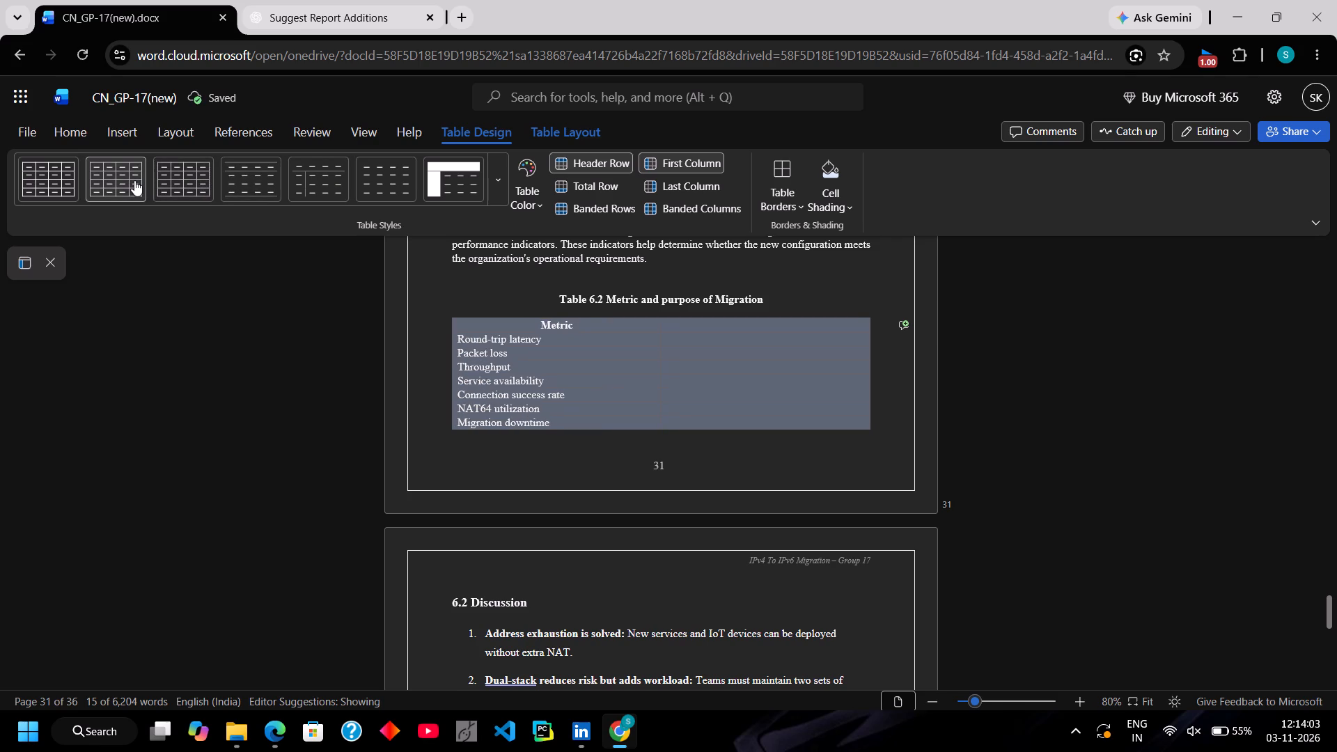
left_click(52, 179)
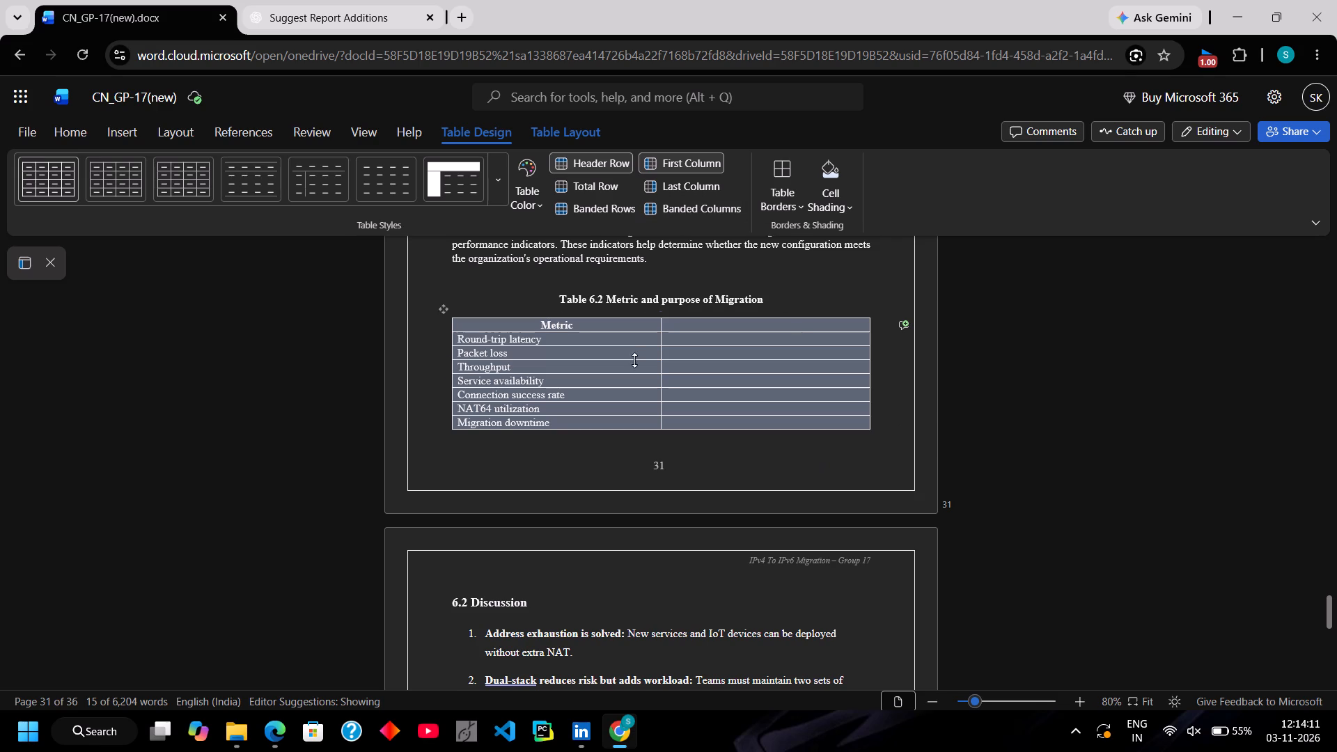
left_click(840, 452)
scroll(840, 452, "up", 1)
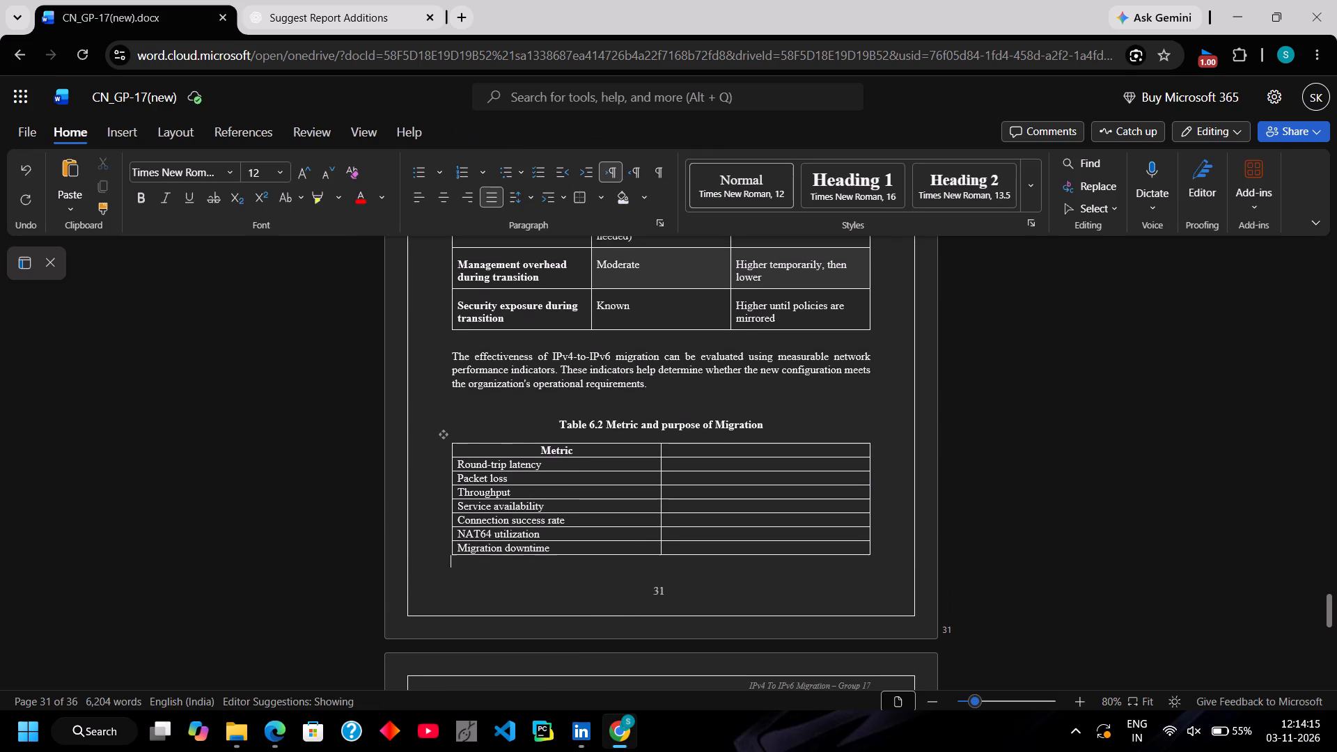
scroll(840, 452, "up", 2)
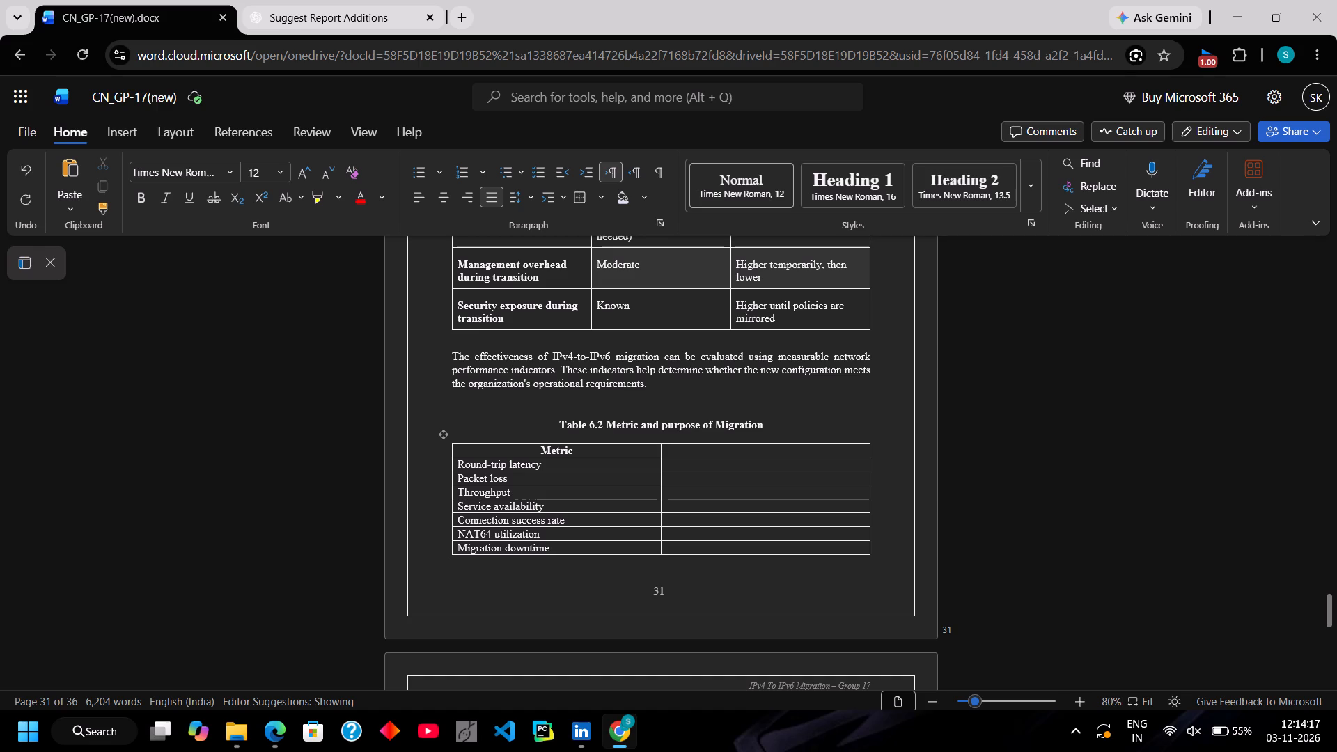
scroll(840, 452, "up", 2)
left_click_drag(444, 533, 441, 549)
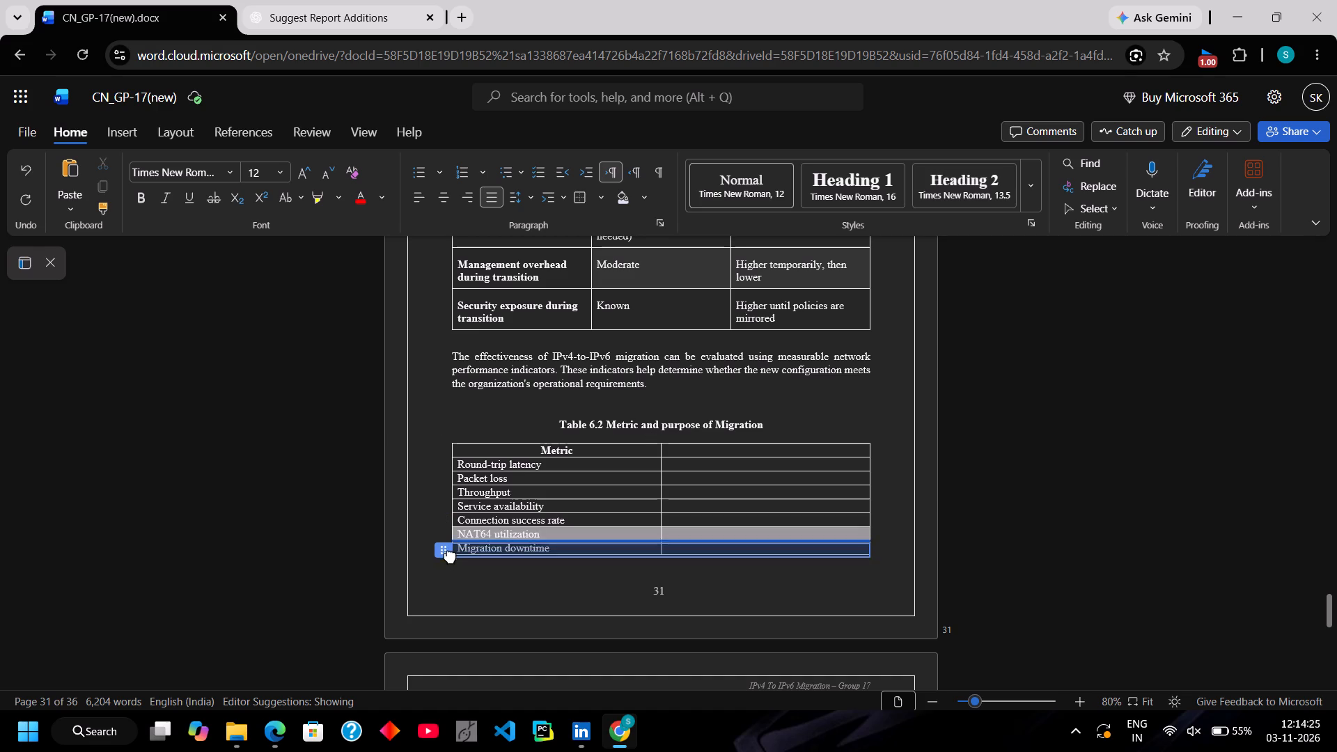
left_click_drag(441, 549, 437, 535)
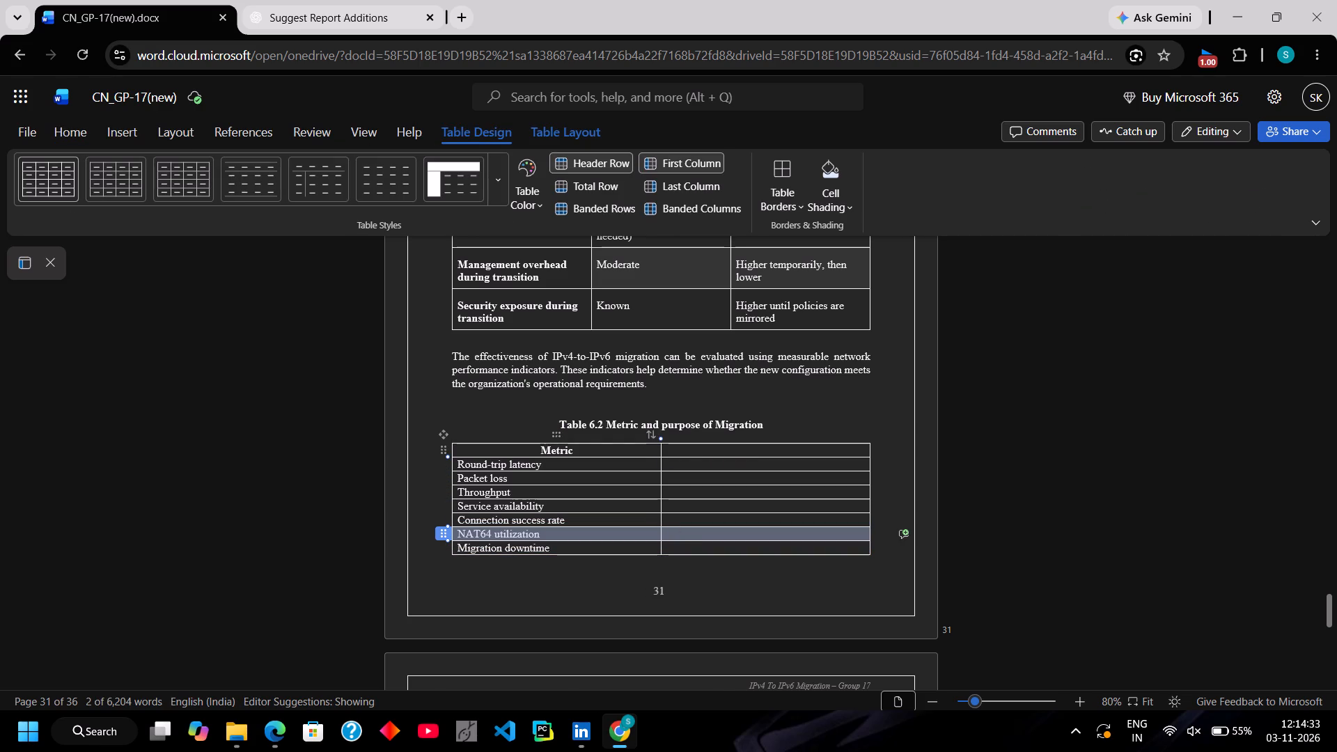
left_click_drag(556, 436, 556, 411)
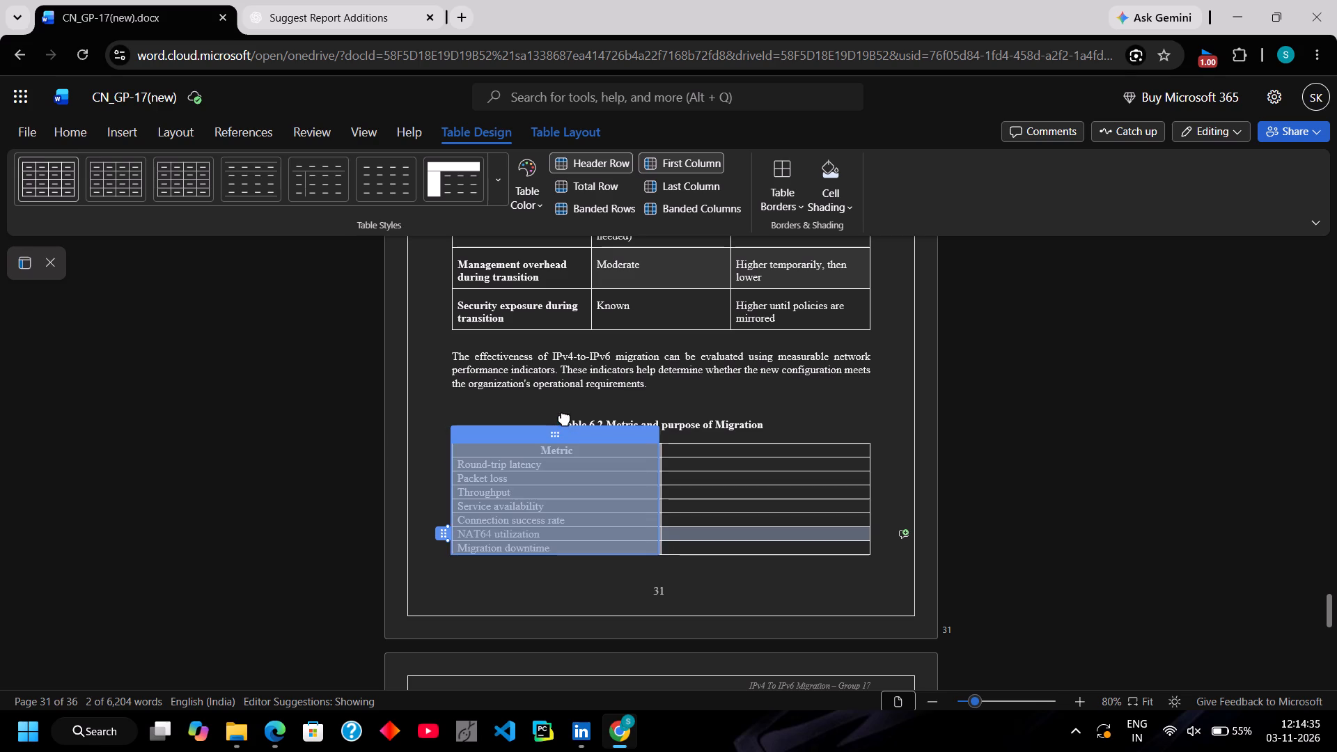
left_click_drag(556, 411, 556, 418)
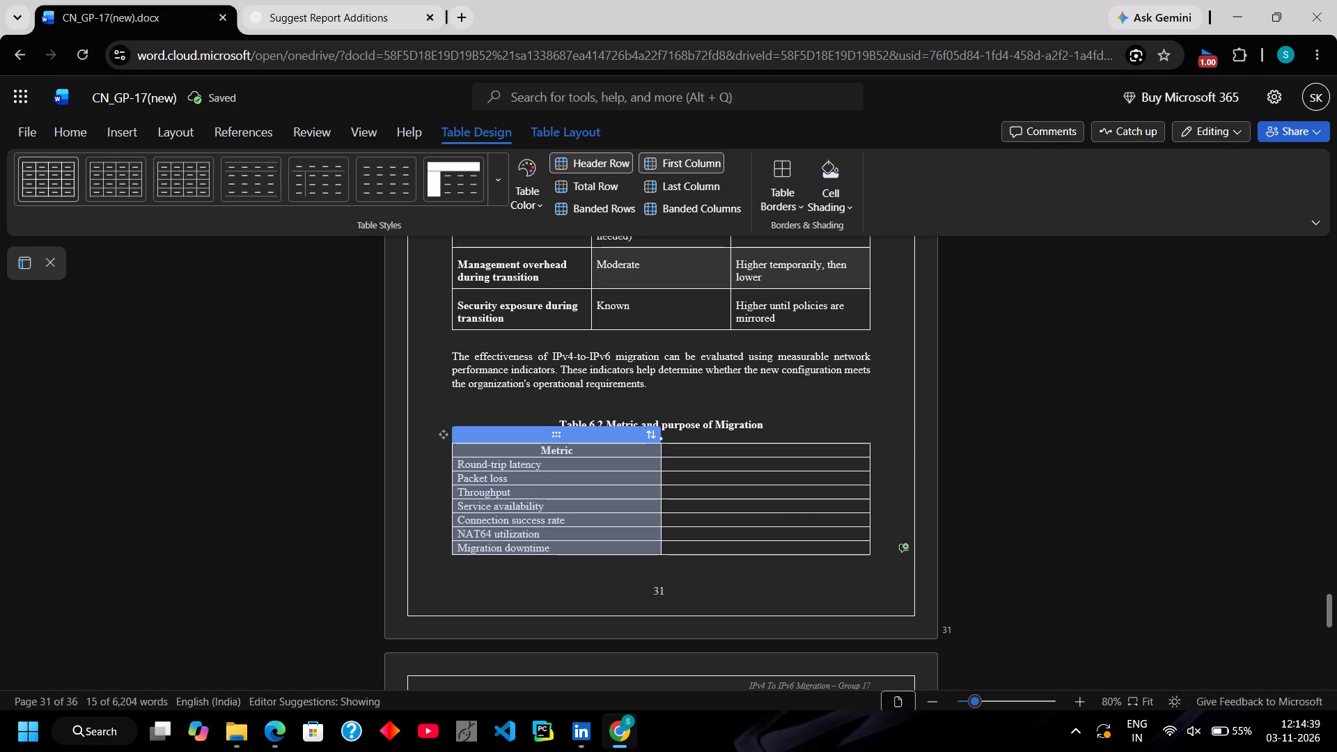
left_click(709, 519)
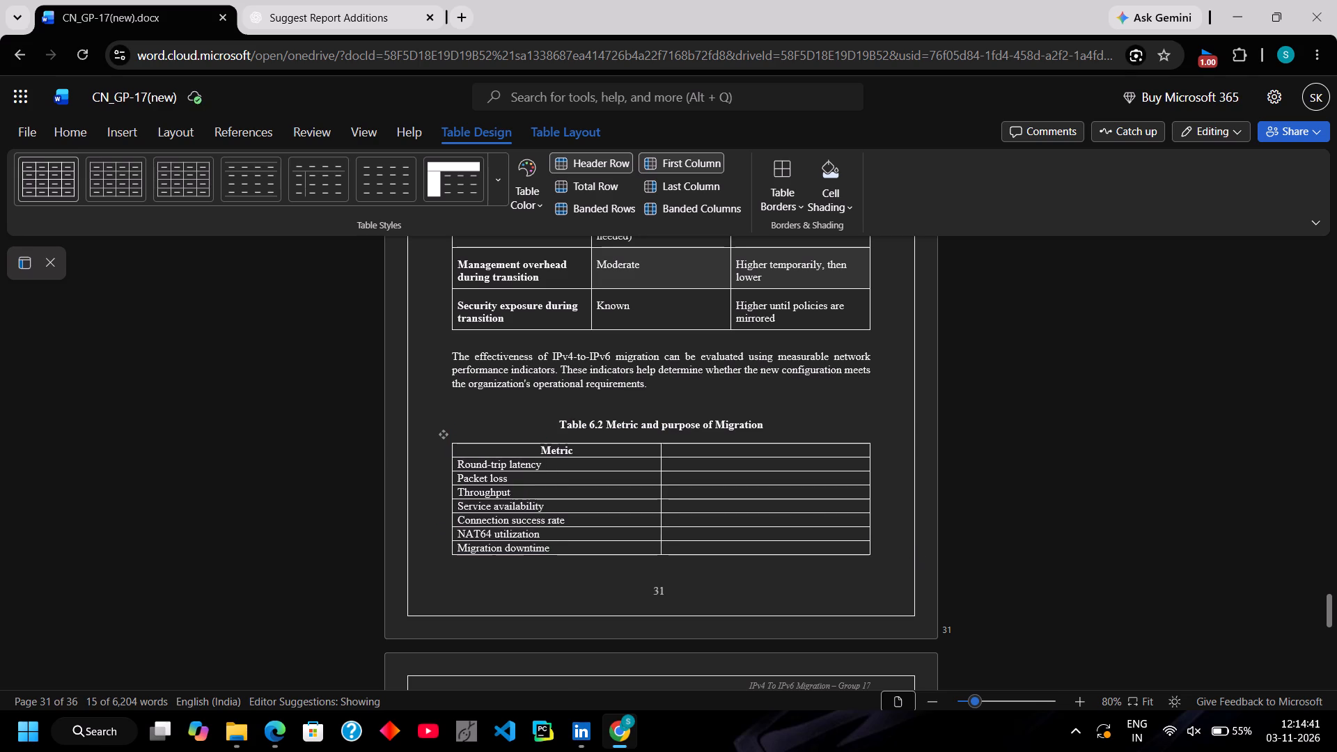
Centre the seven metric names from "Round-trip latency" to "Migration downtime" in Table 6.2's first column.
left_click_drag(456, 469, 561, 540)
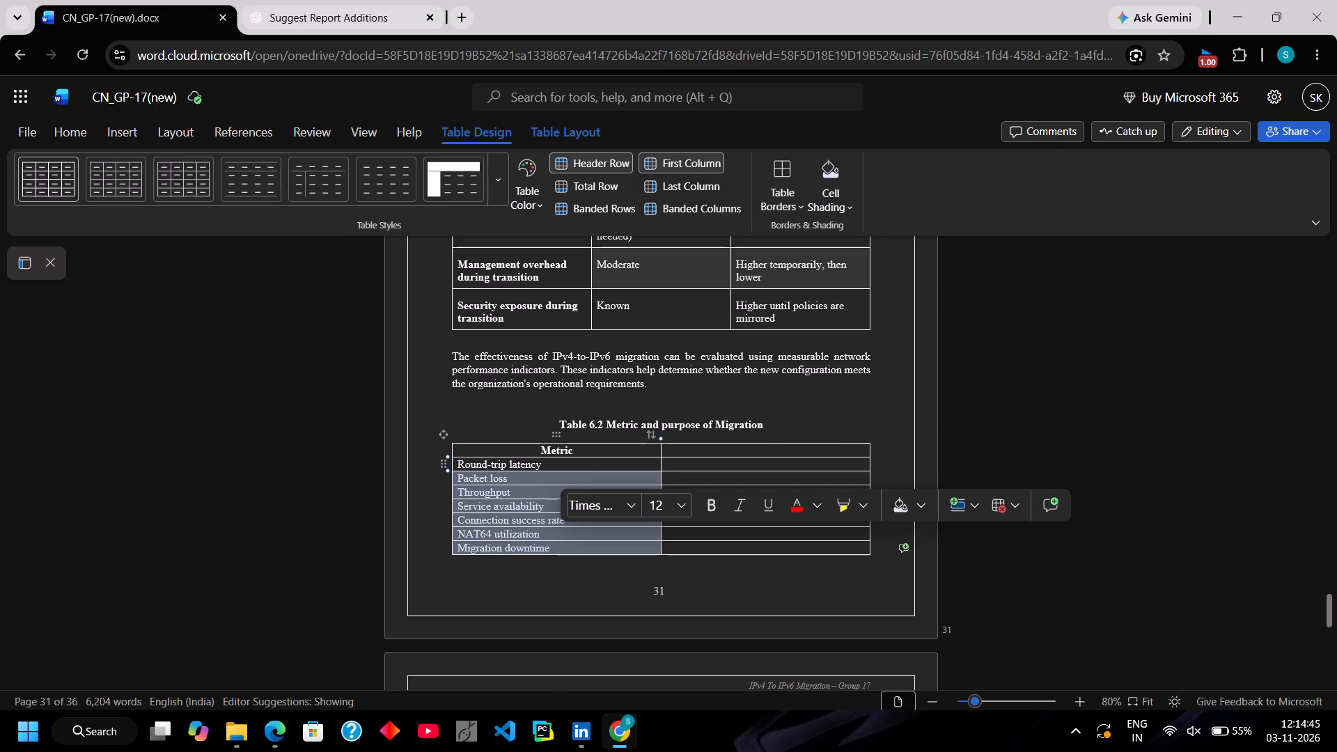
double_click(458, 467)
left_click_drag(458, 467, 581, 554)
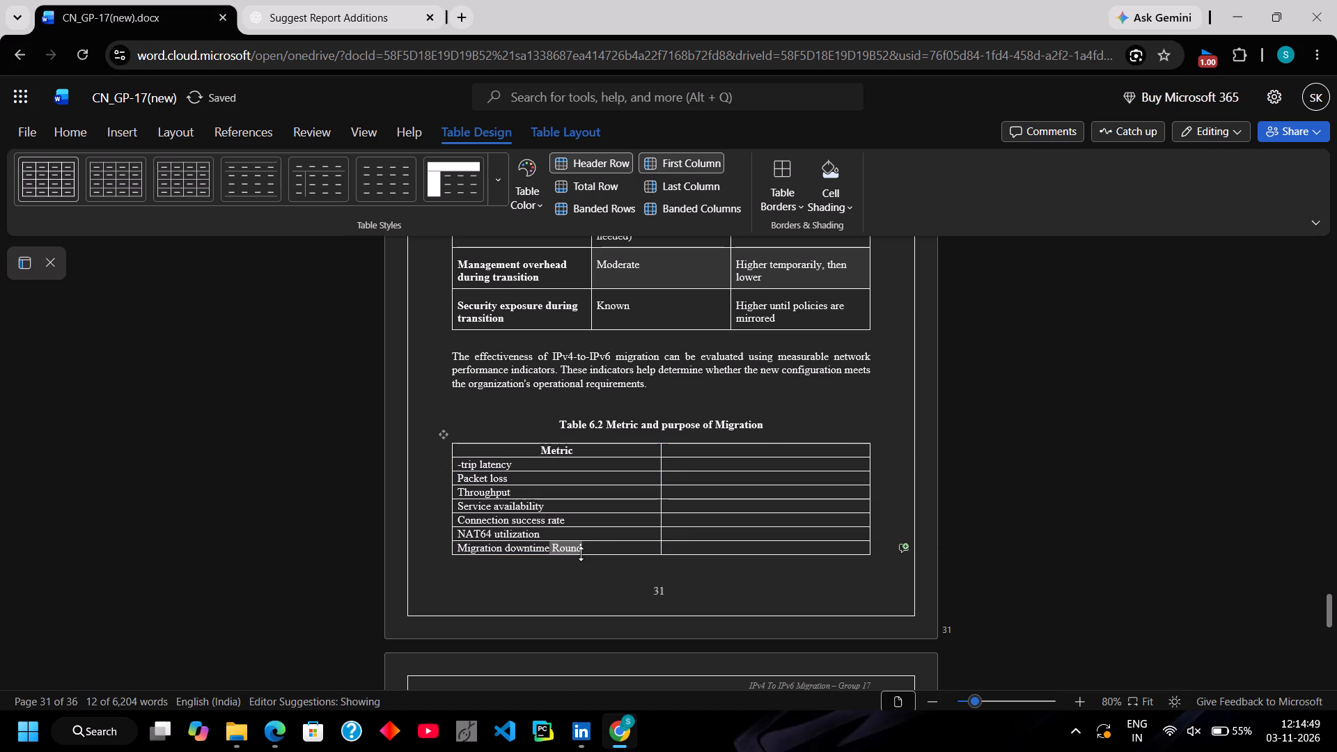
key("ctrl+z")
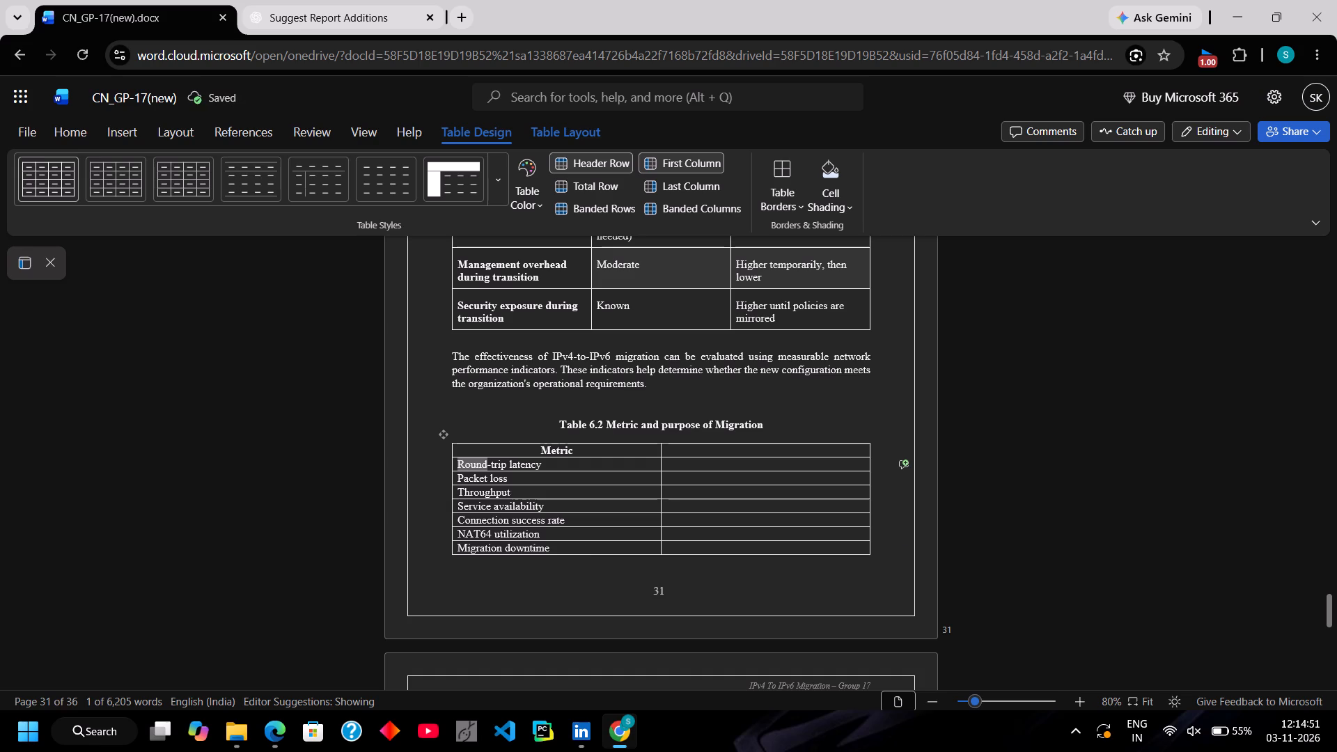
left_click(552, 547)
left_click_drag(552, 547, 471, 467)
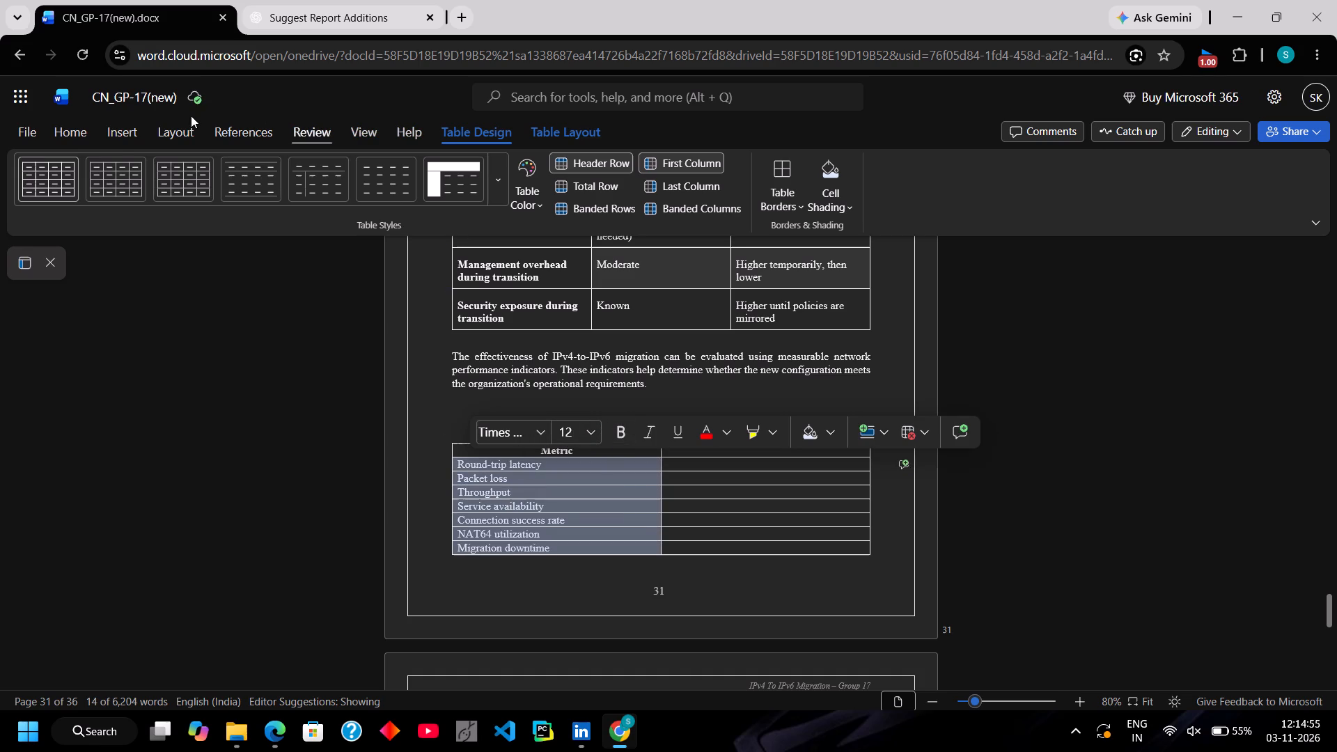
left_click(89, 132)
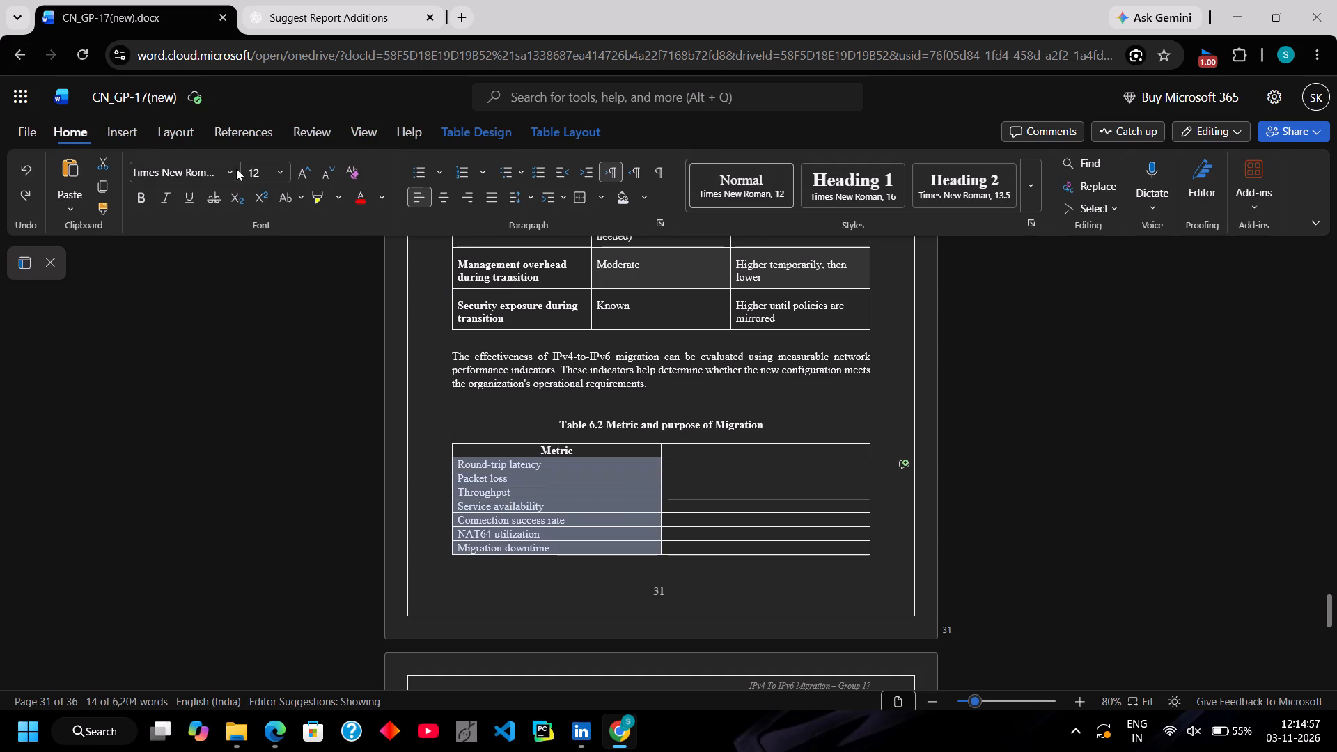
left_click(451, 196)
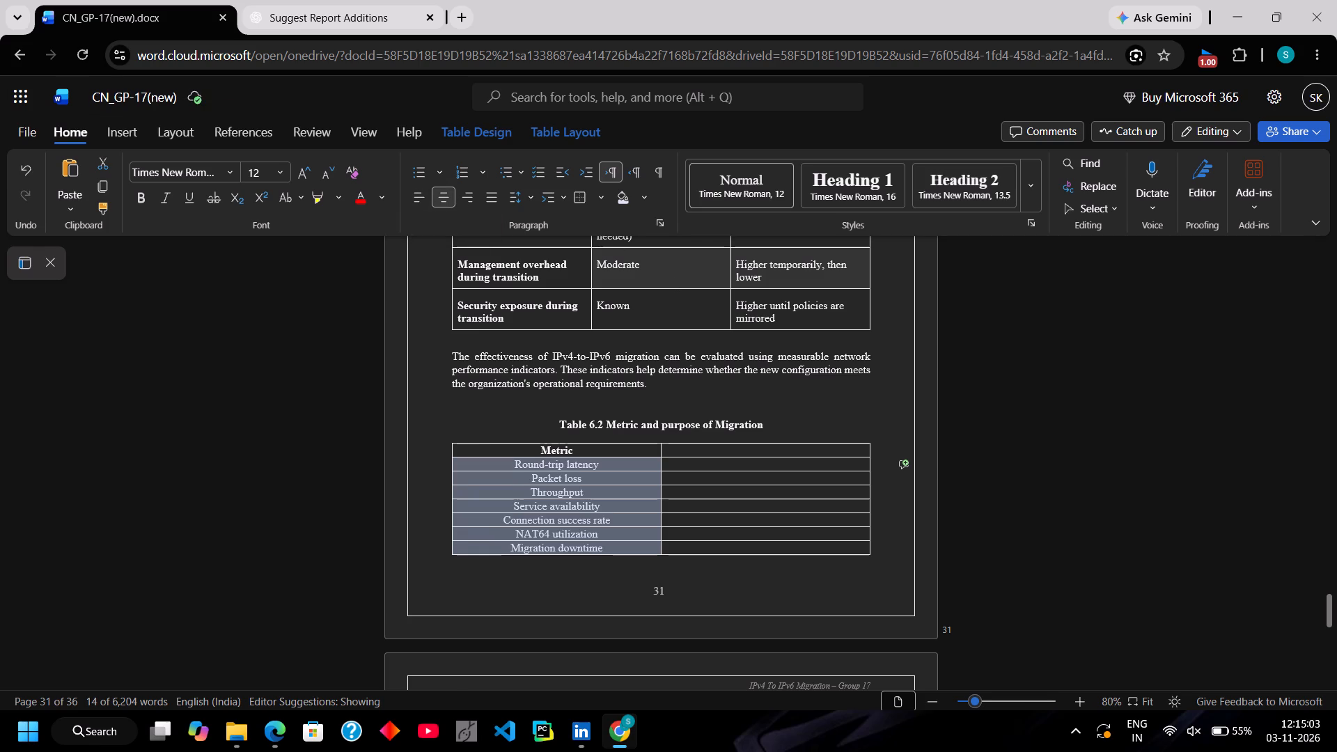
left_click(772, 450)
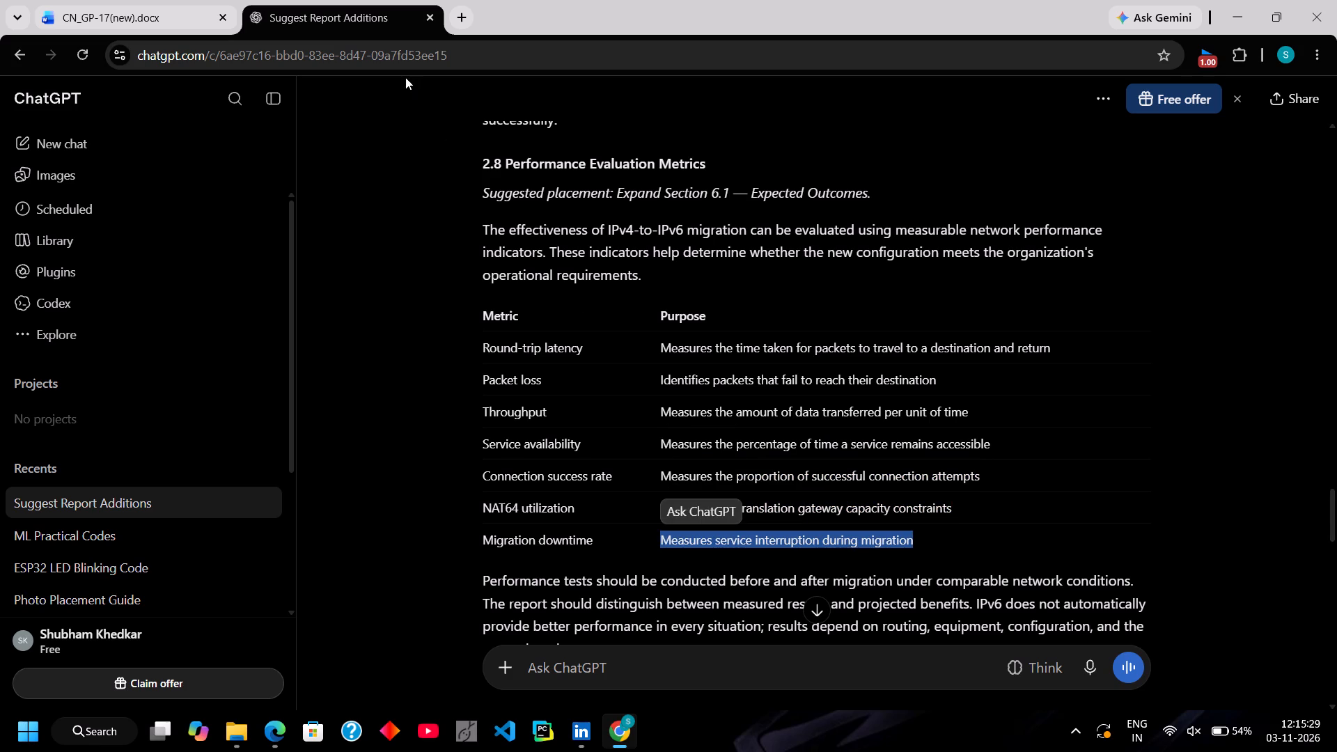
Switch to the report document and paste the "Purpose" heading and round-trip latency's purpose text into Table 6.2's second column.
left_click(122, 0)
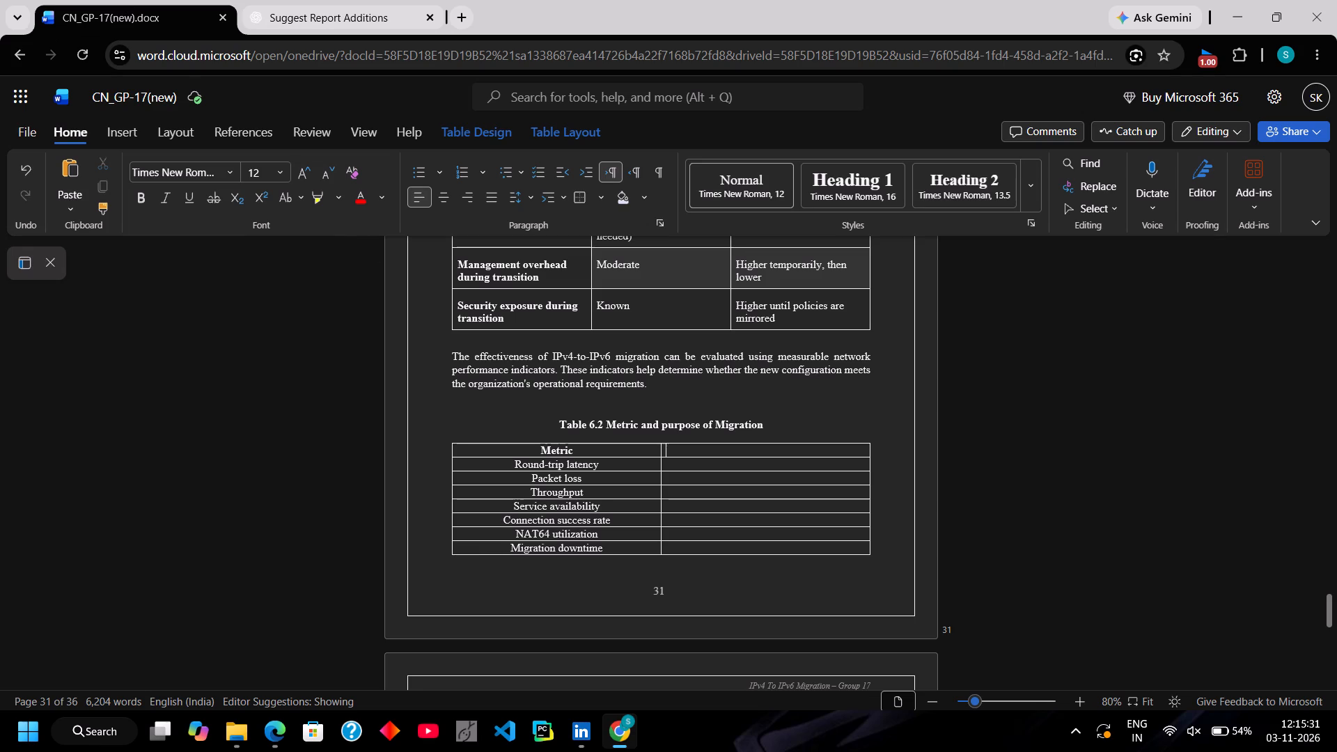
key("super+v")
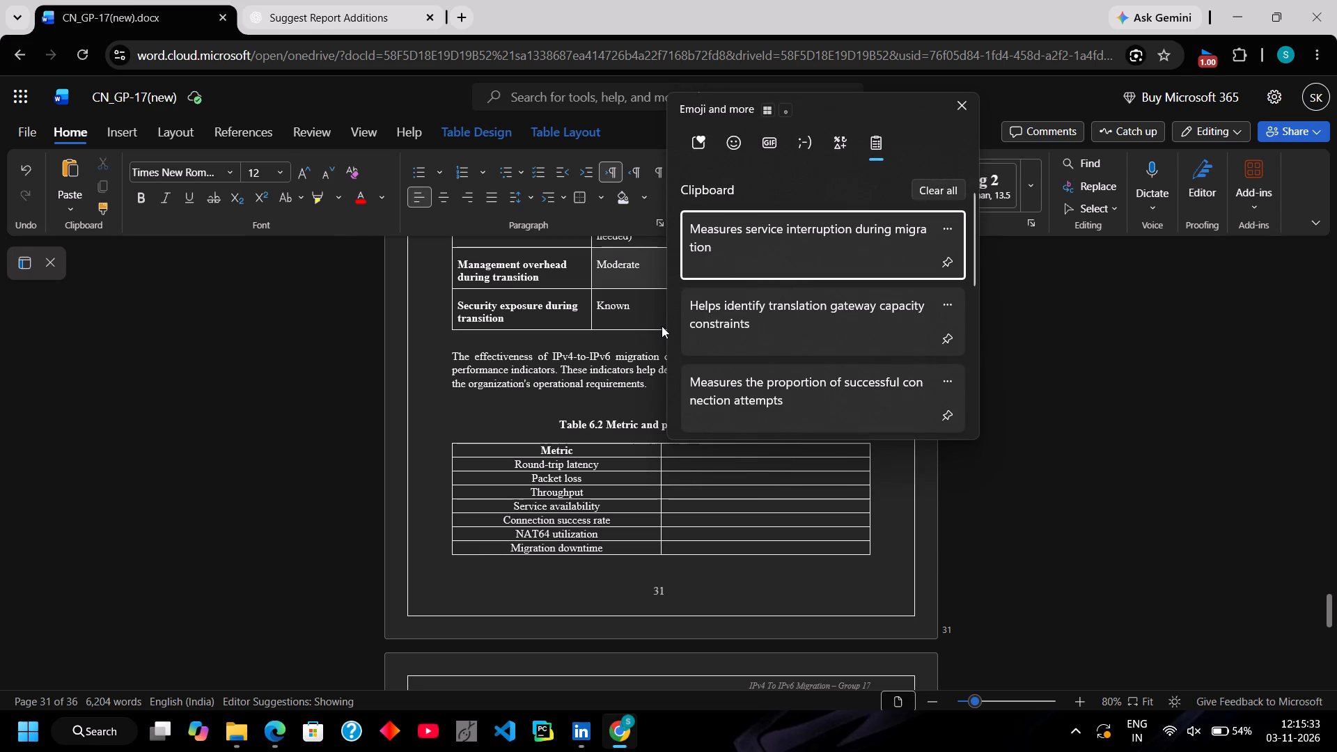
scroll(662, 326, "down", 10)
scroll(778, 360, "down", 7)
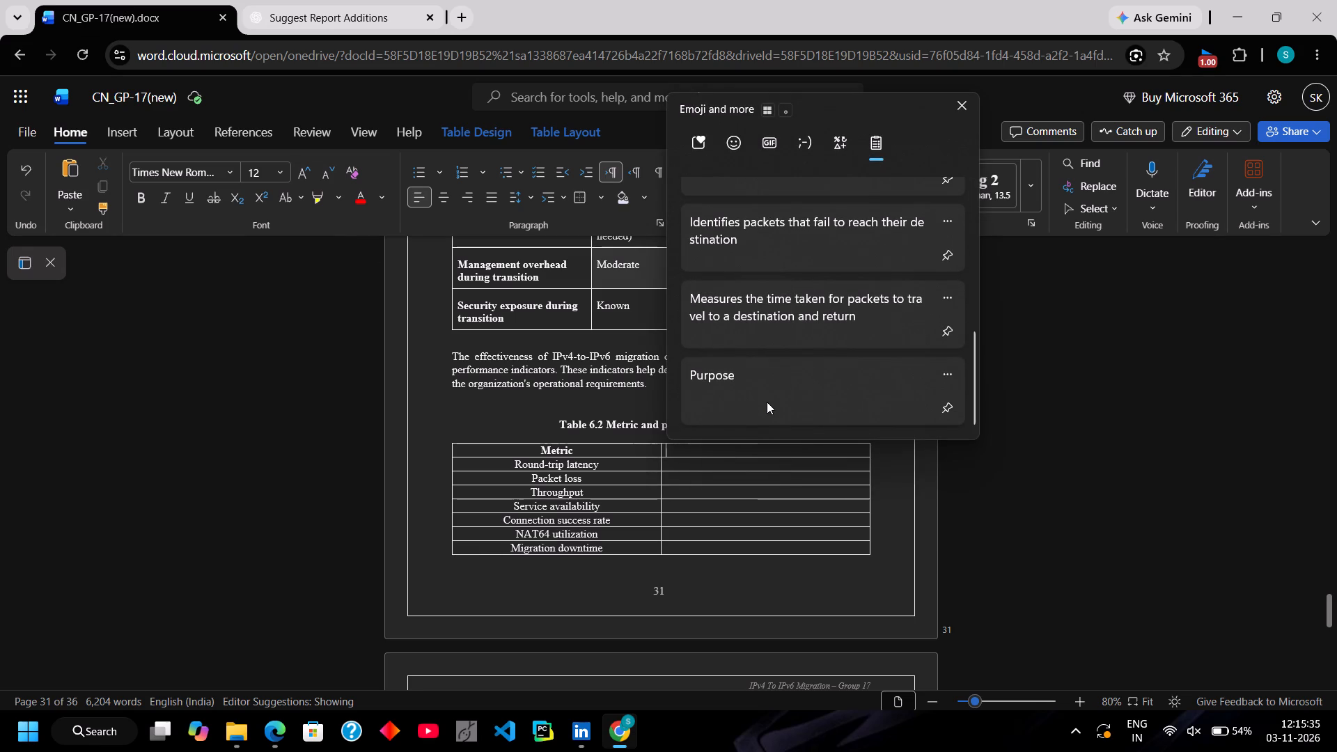
left_click(767, 402)
key("ctrl+v")
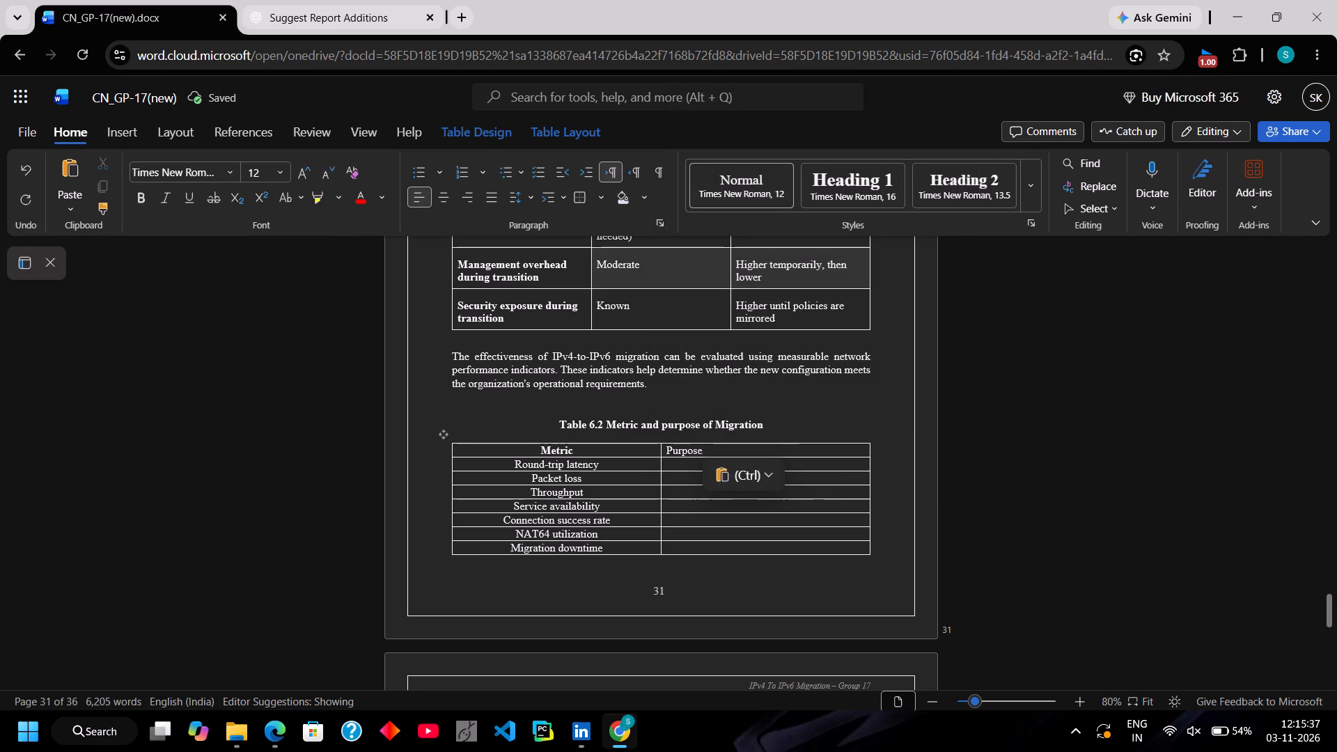
left_click(808, 463)
key("super+v")
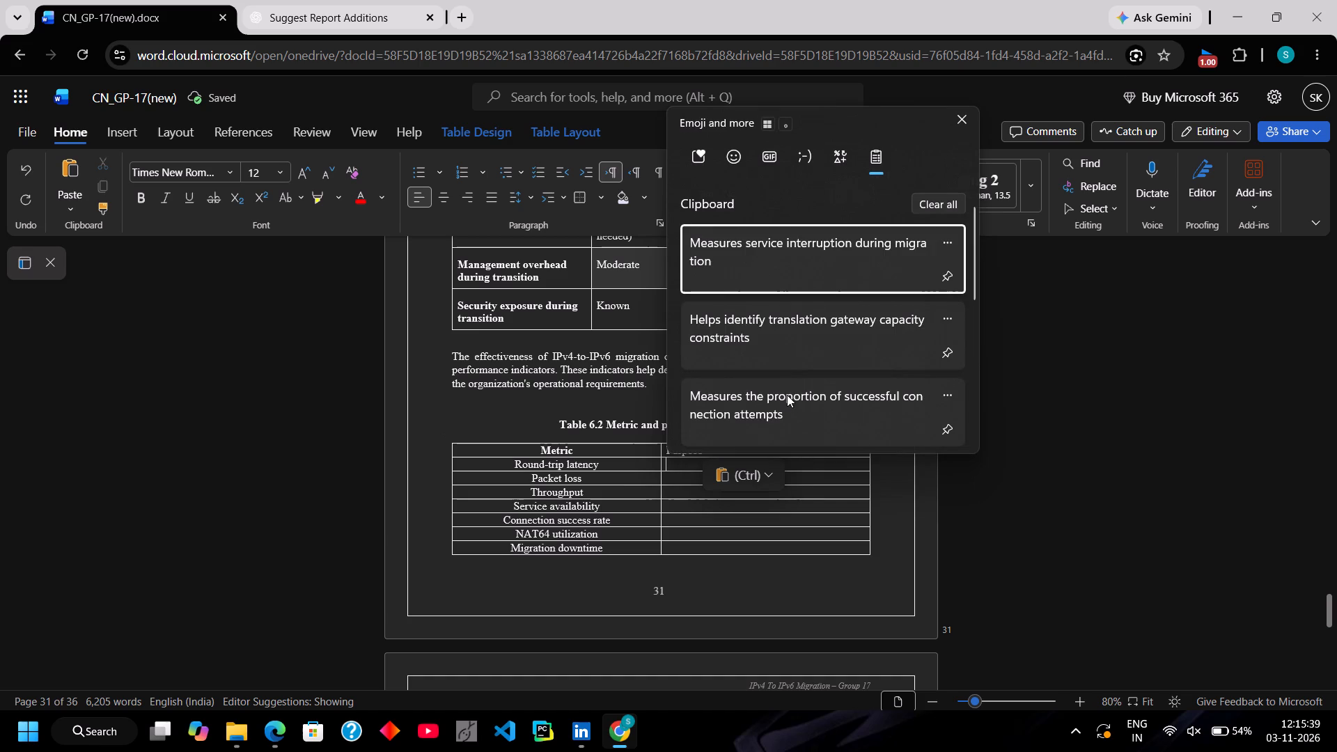
scroll(787, 395, "down", 12)
left_click(819, 322)
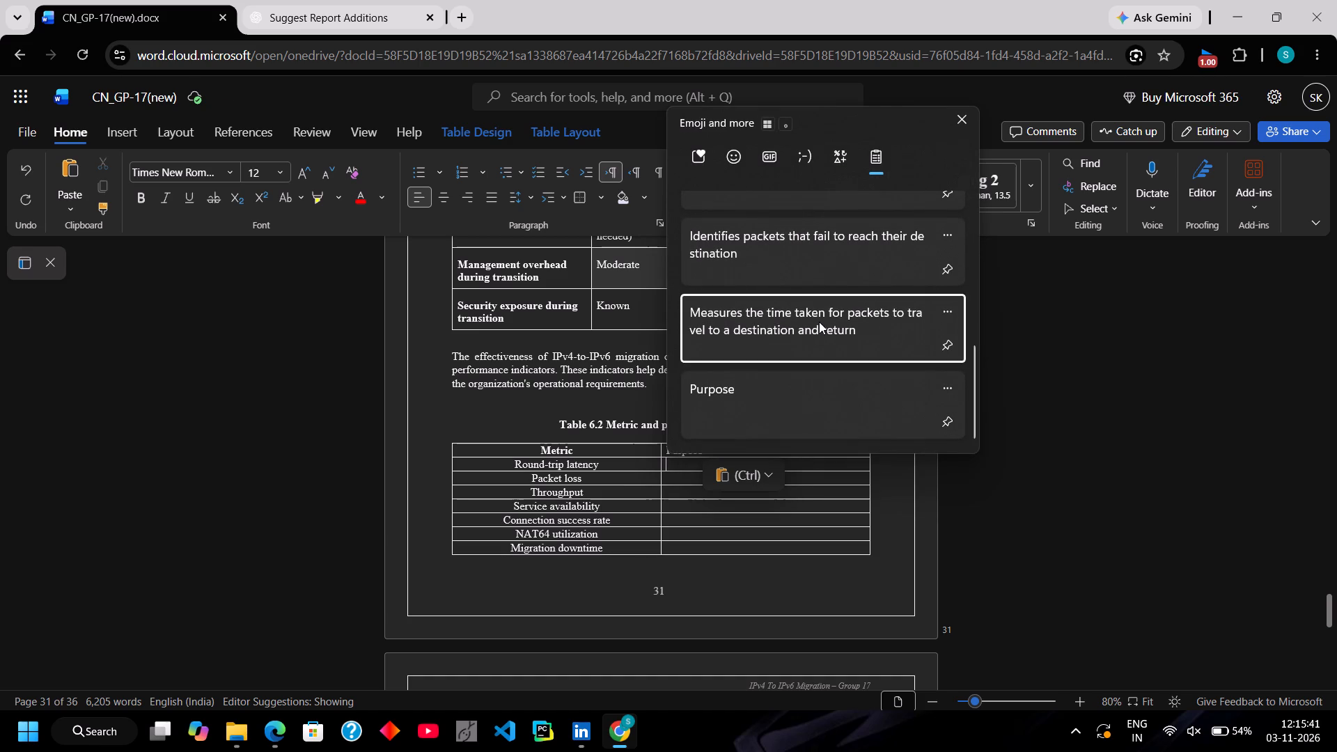
key("ctrl+v")
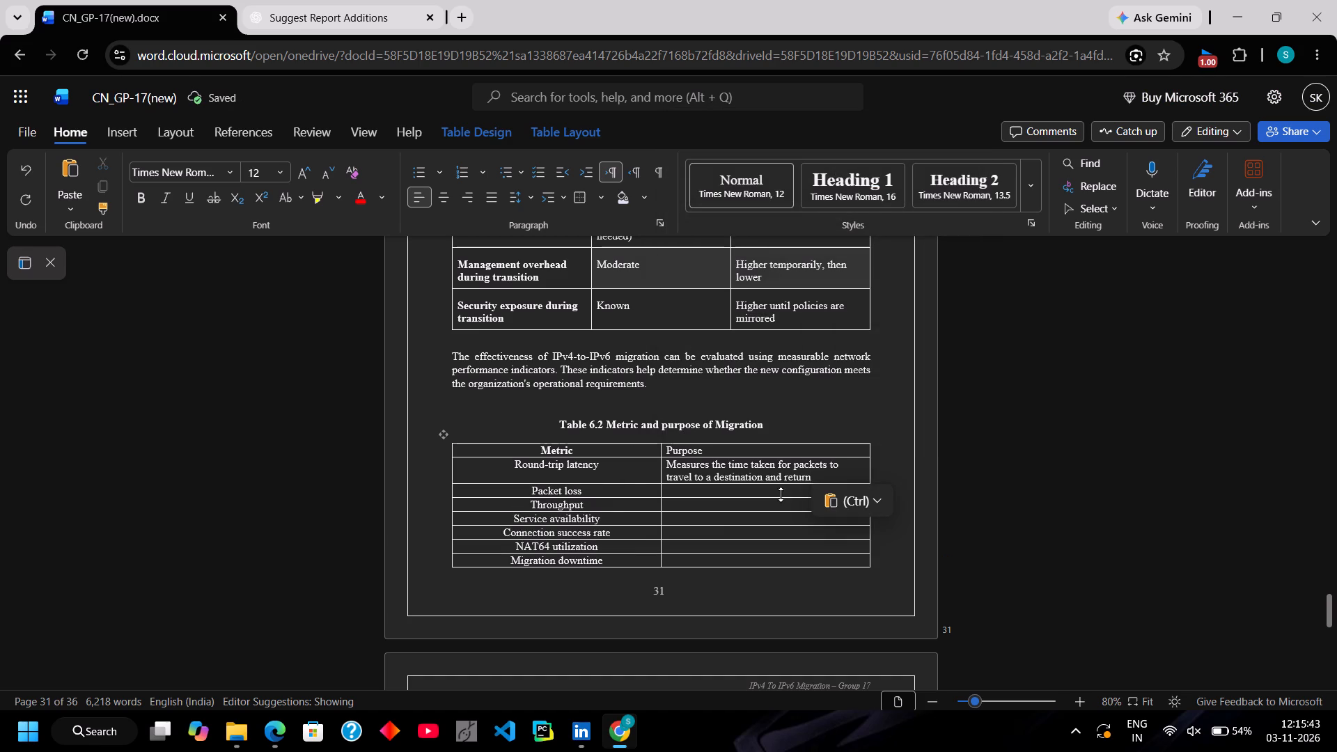
Paste "Identifies packets that fail to reach their destination" into the purpose cell of the Packet loss row.
left_click(781, 491)
key("super+v")
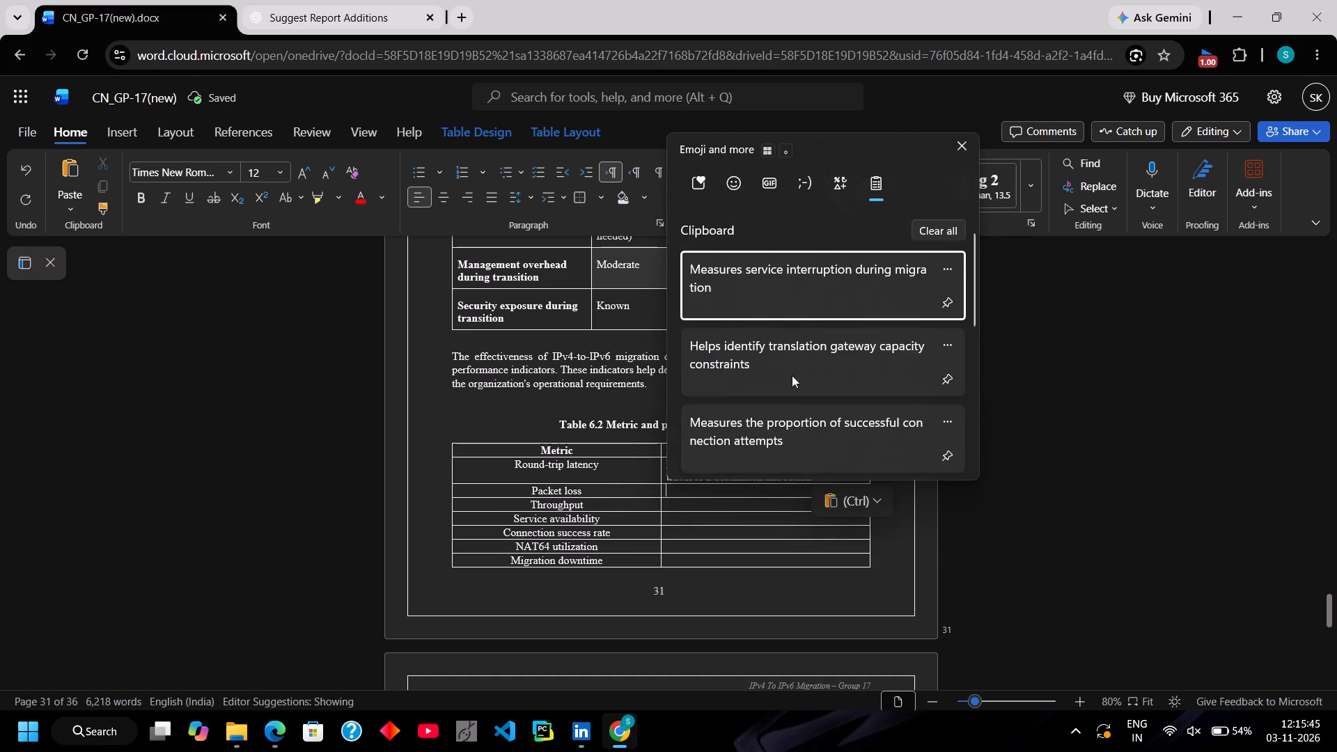
scroll(792, 371, "down", 10)
left_click(822, 282)
key("ctrl+v")
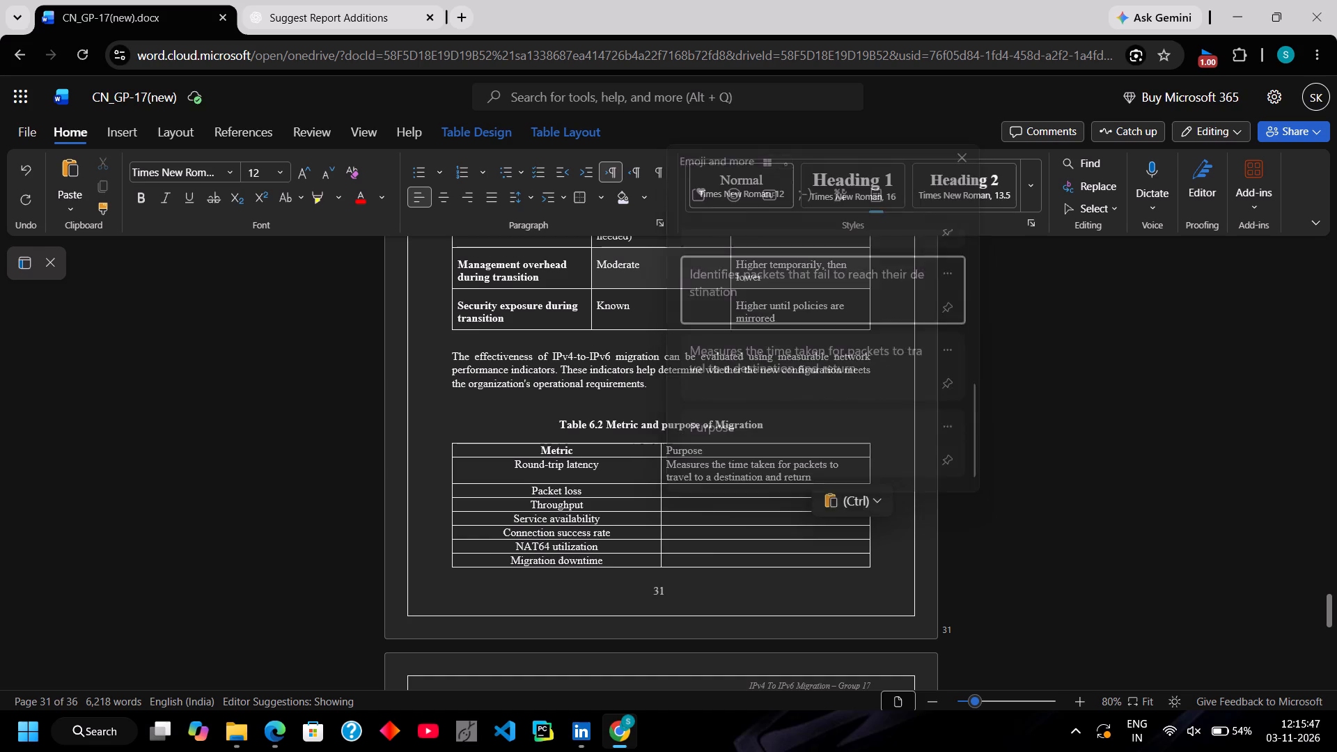
Paste "Measures the amount of data transferred per unit of time" into the purpose cell of the Throughput row.
left_click(700, 517)
key("super+v")
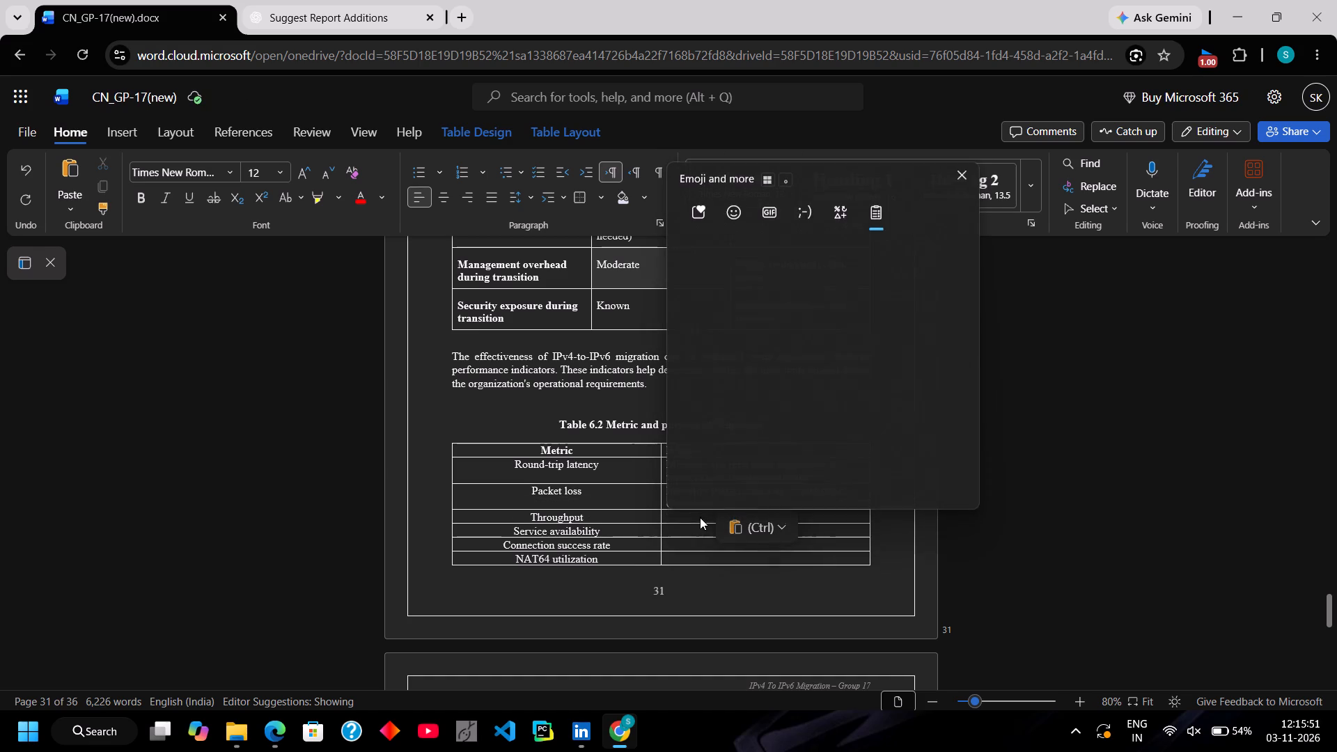
scroll(728, 373, "down", 11)
scroll(728, 373, "up", 1)
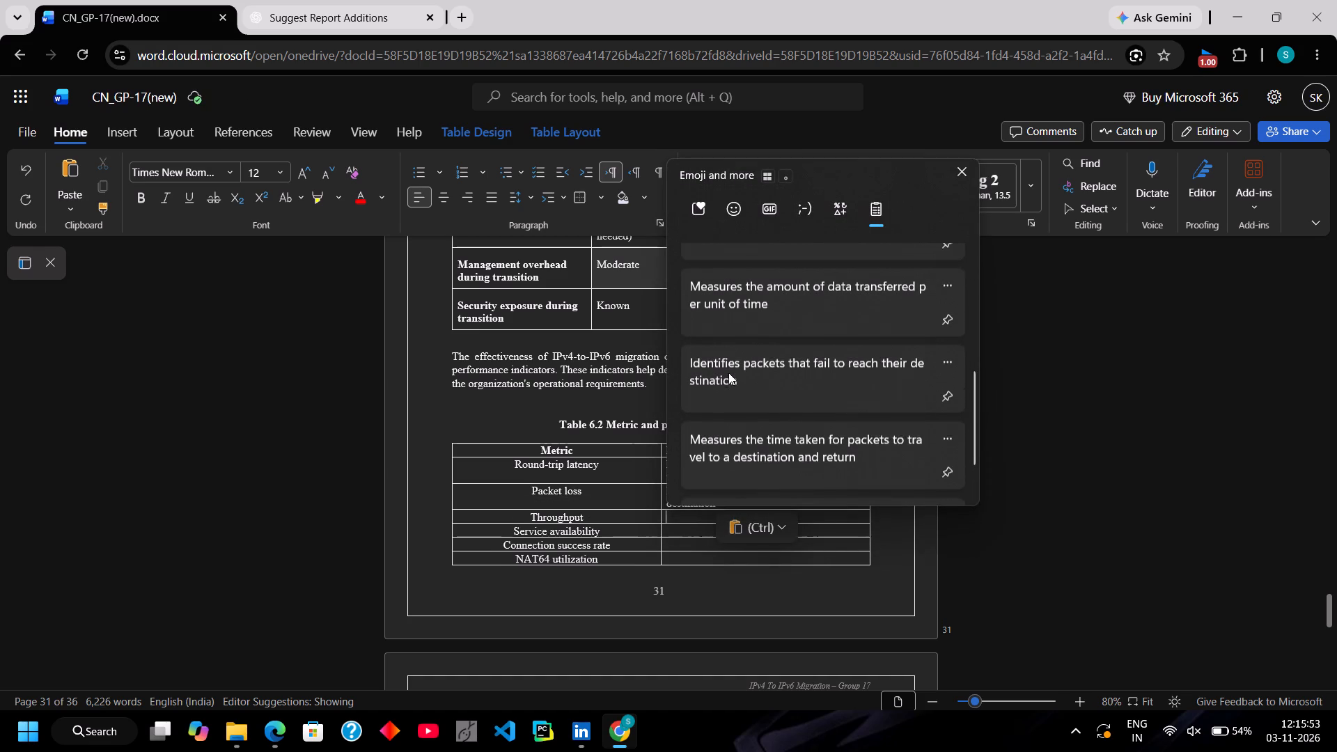
scroll(728, 373, "up", 3)
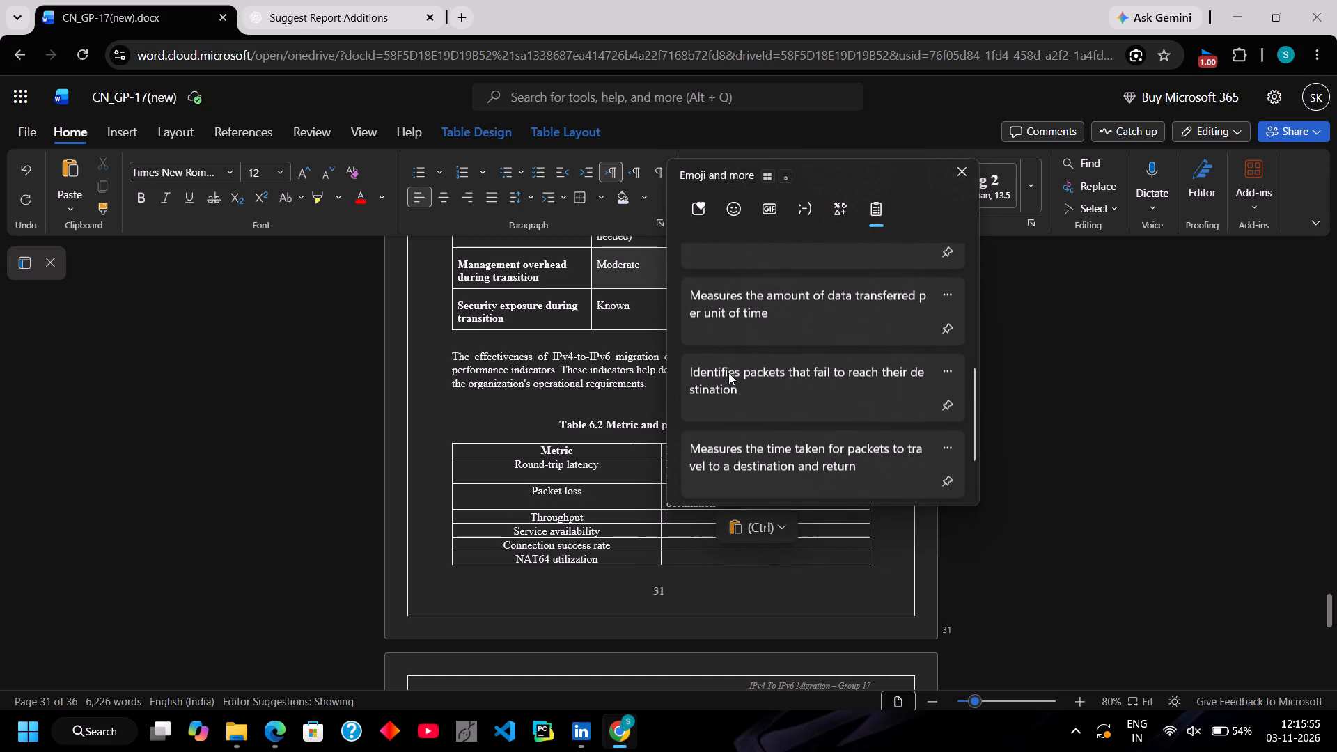
scroll(728, 373, "up", 2)
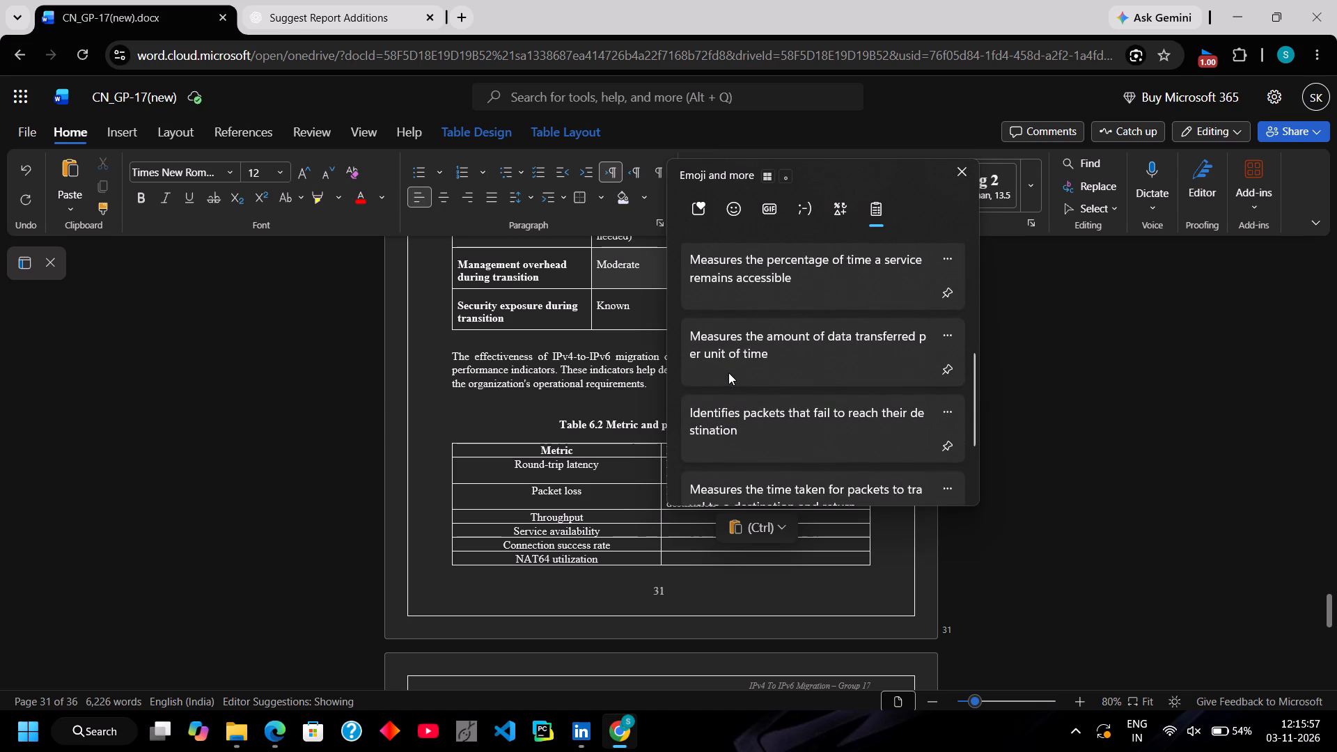
left_click(767, 341)
key("ctrl+v")
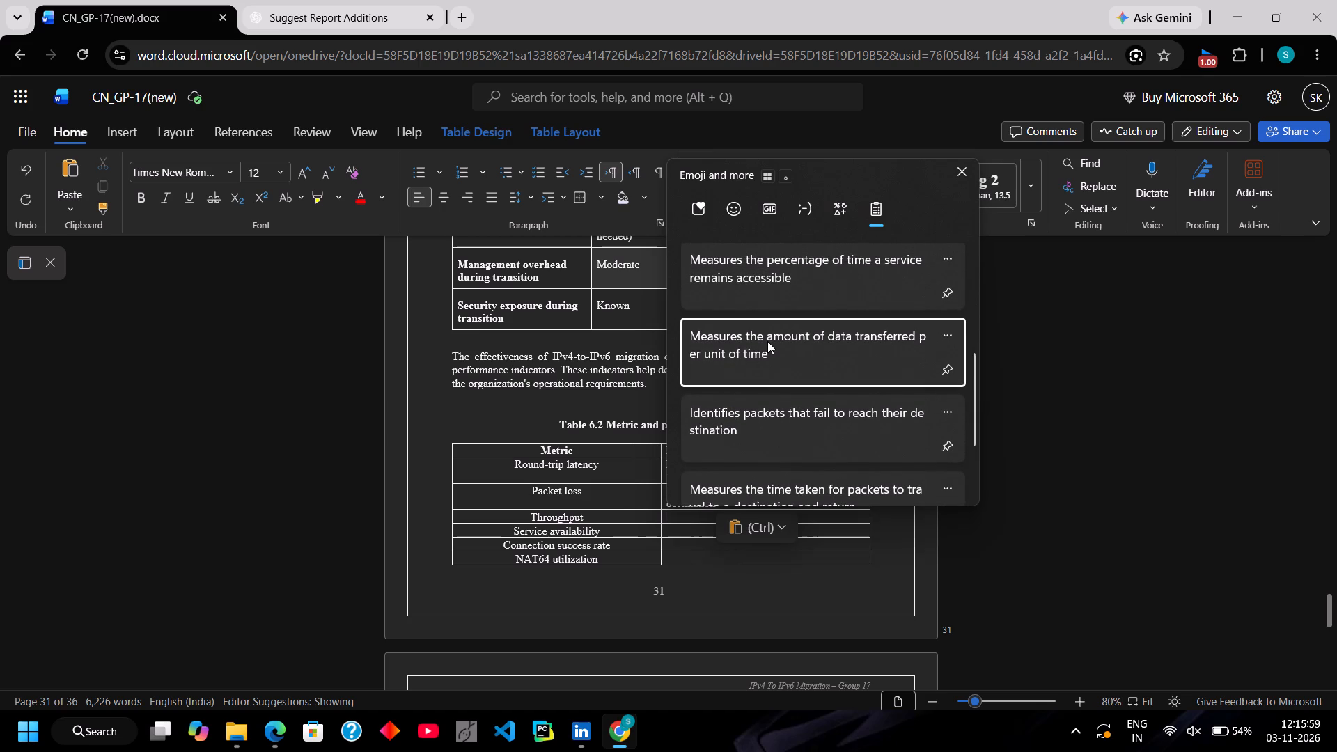
Paste "Helps identify translation gateway capacity constraints" into the purpose cell of the Service availability row.
left_click(682, 546)
key("super+v")
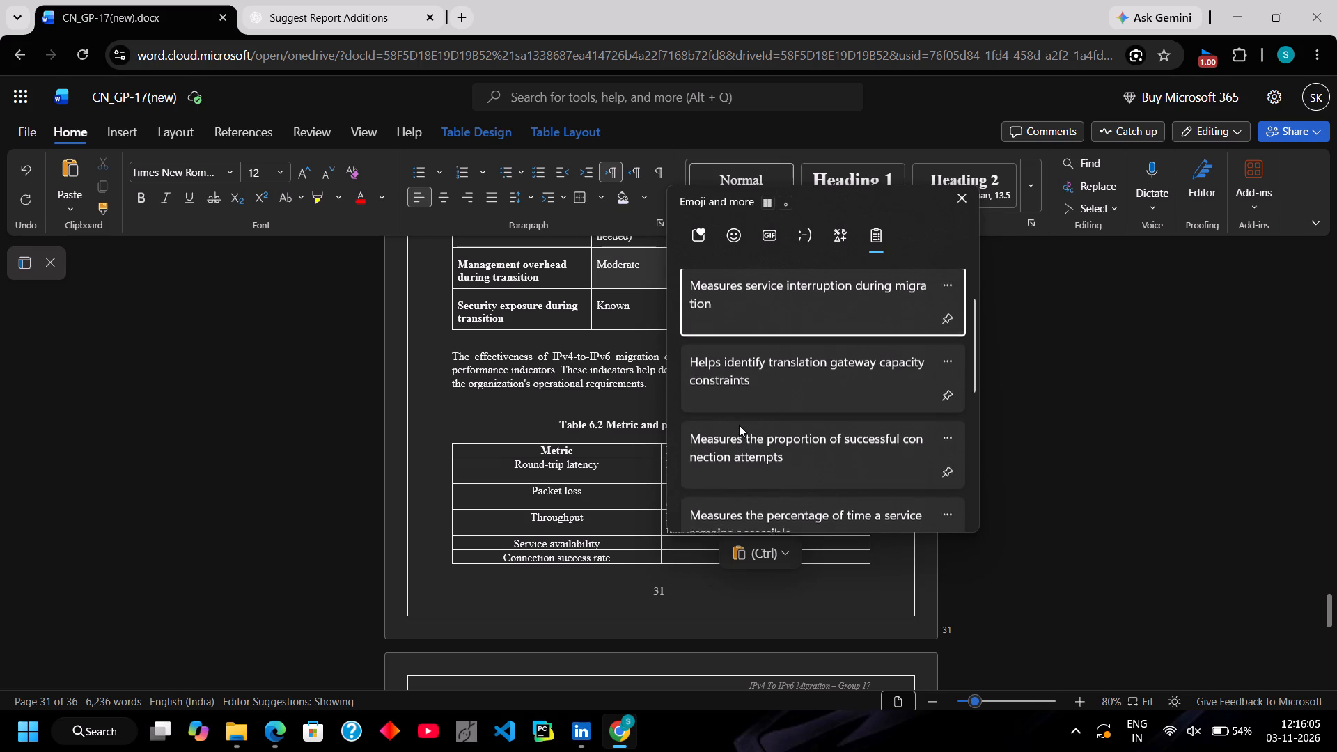
scroll(739, 425, "up", 1)
left_click(739, 425)
key("ctrl+v")
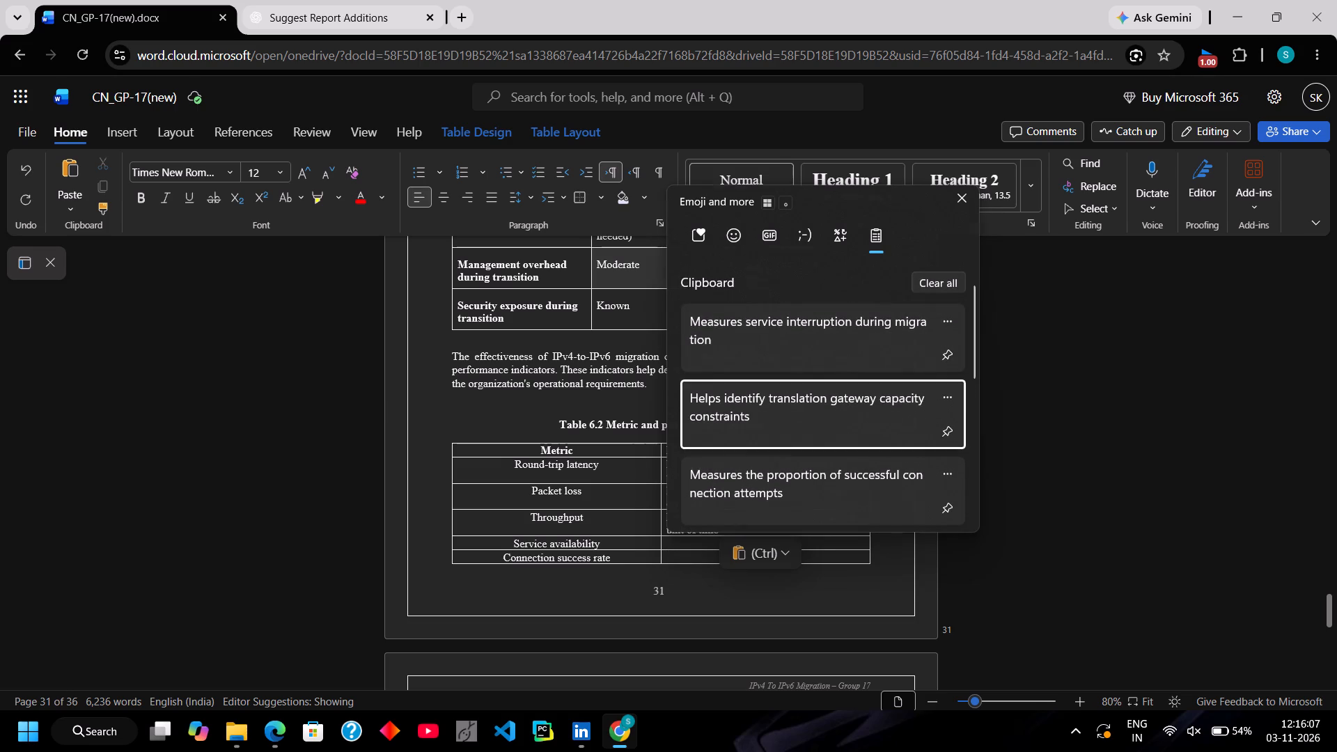
Paste "Measures the proportion of successful connection attempts" into the purpose cell of the Connection success rate row.
scroll(677, 572, "down", 2)
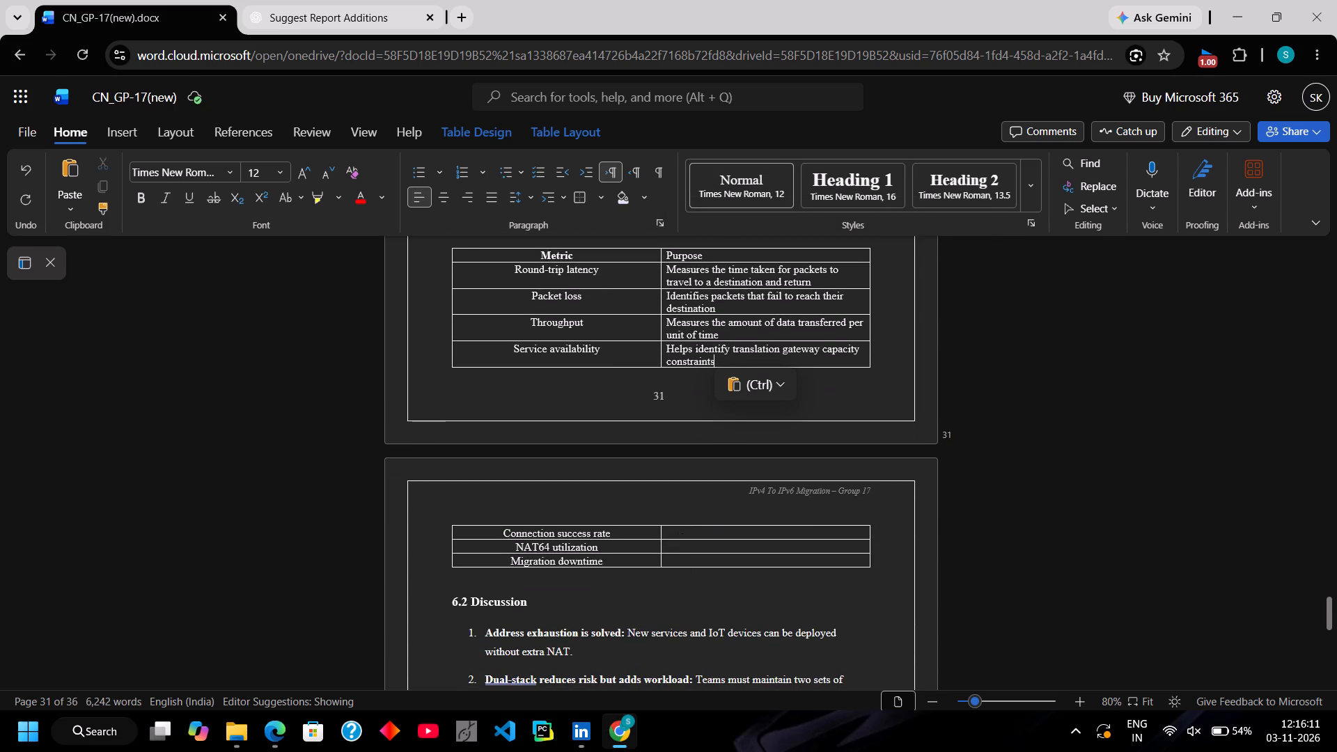
scroll(718, 533, "down", 2)
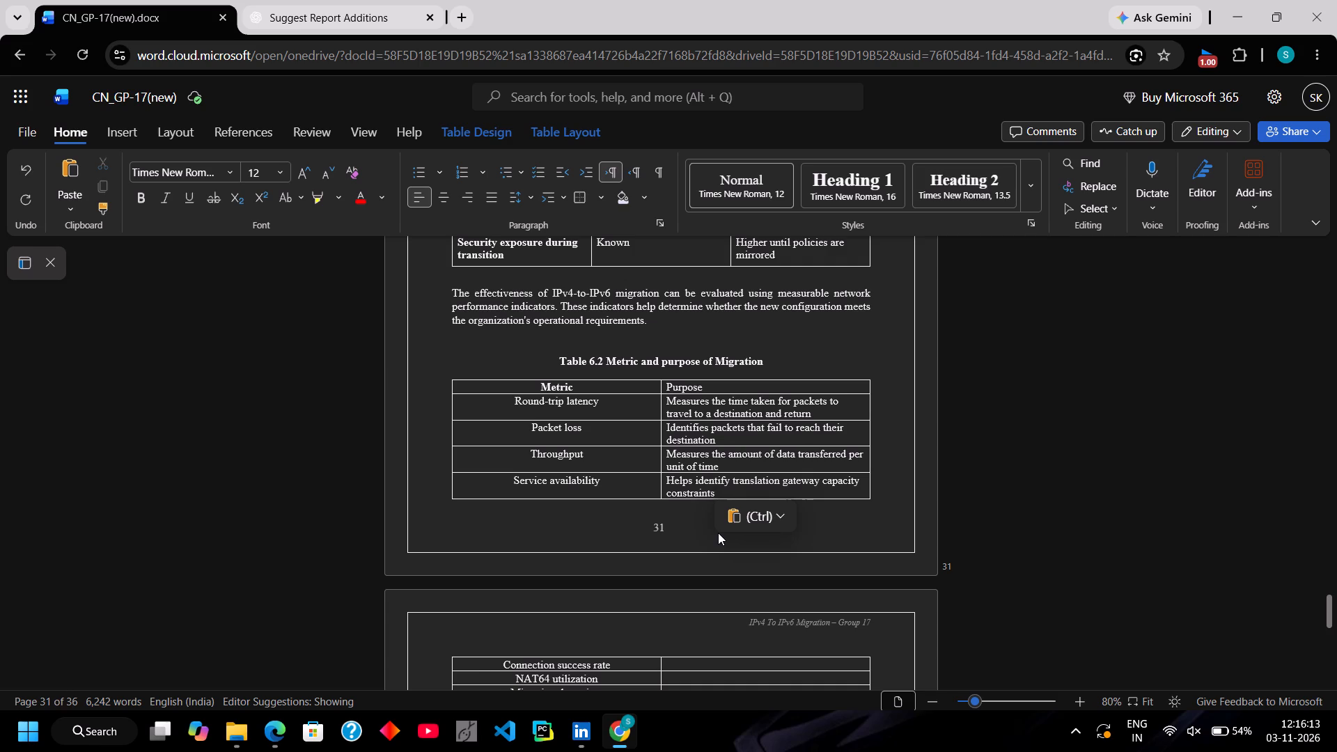
scroll(718, 533, "down", 4)
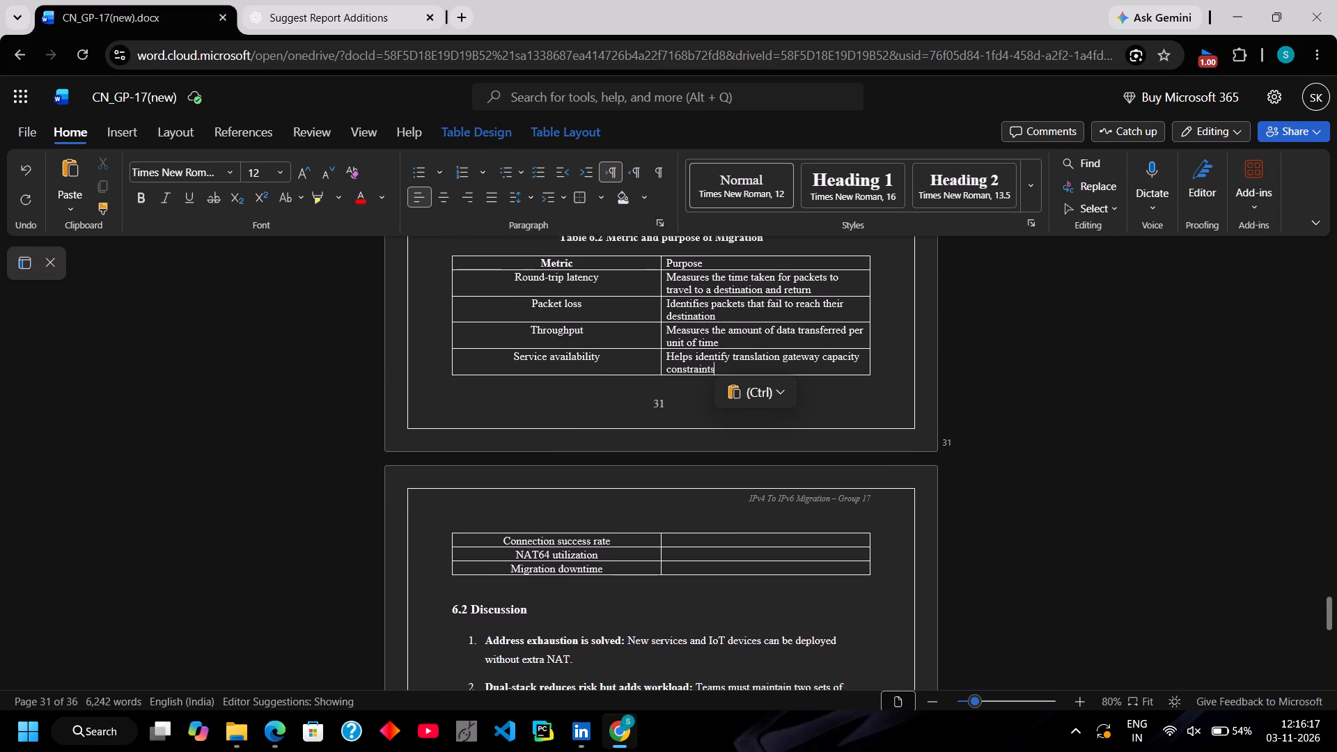
scroll(718, 533, "down", 2)
left_click(718, 534)
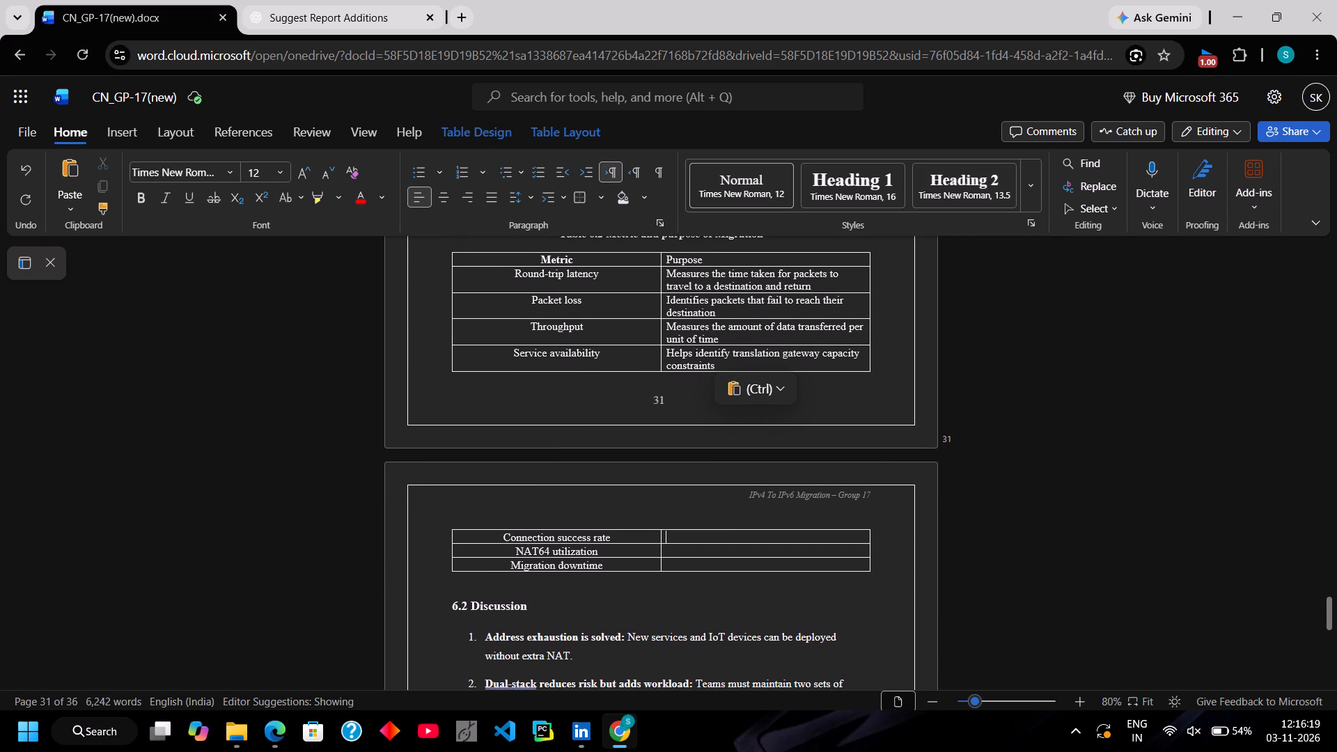
key("super+v")
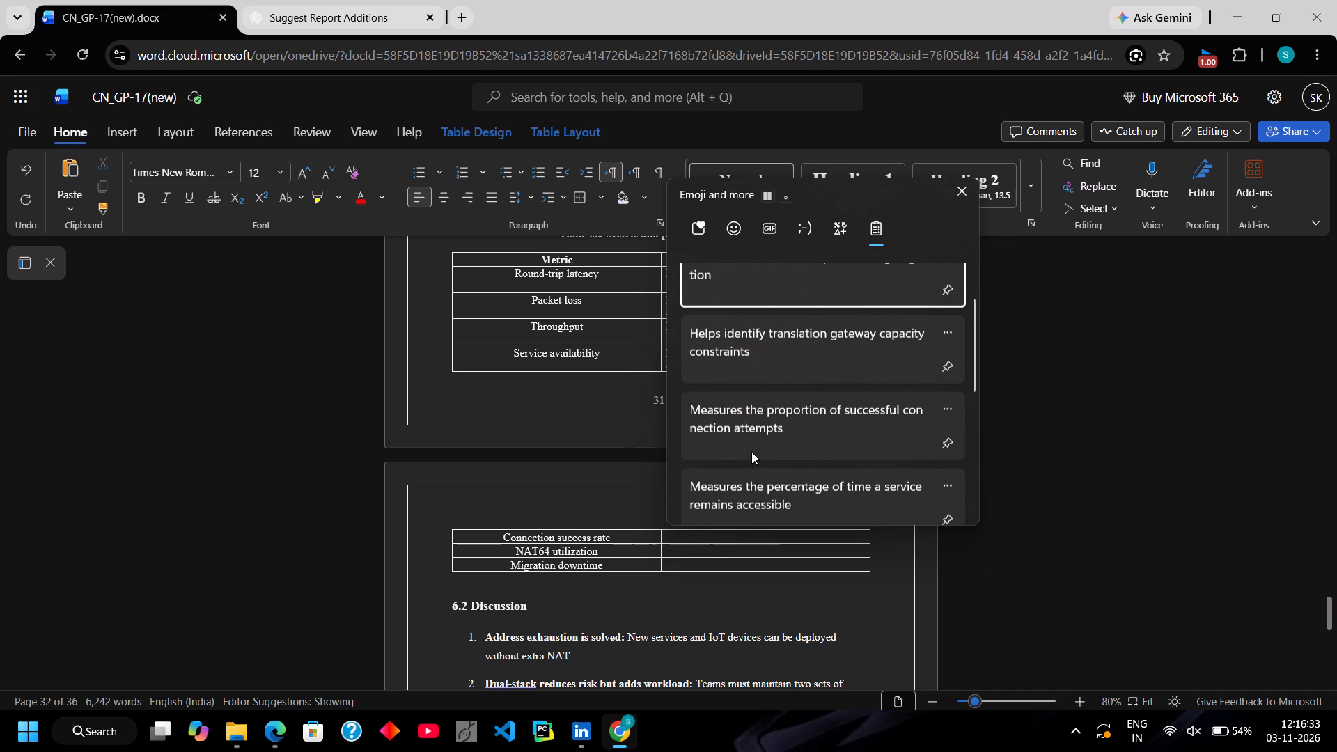
left_click(751, 452)
key("ctrl+v")
scroll(747, 464, "up", 1)
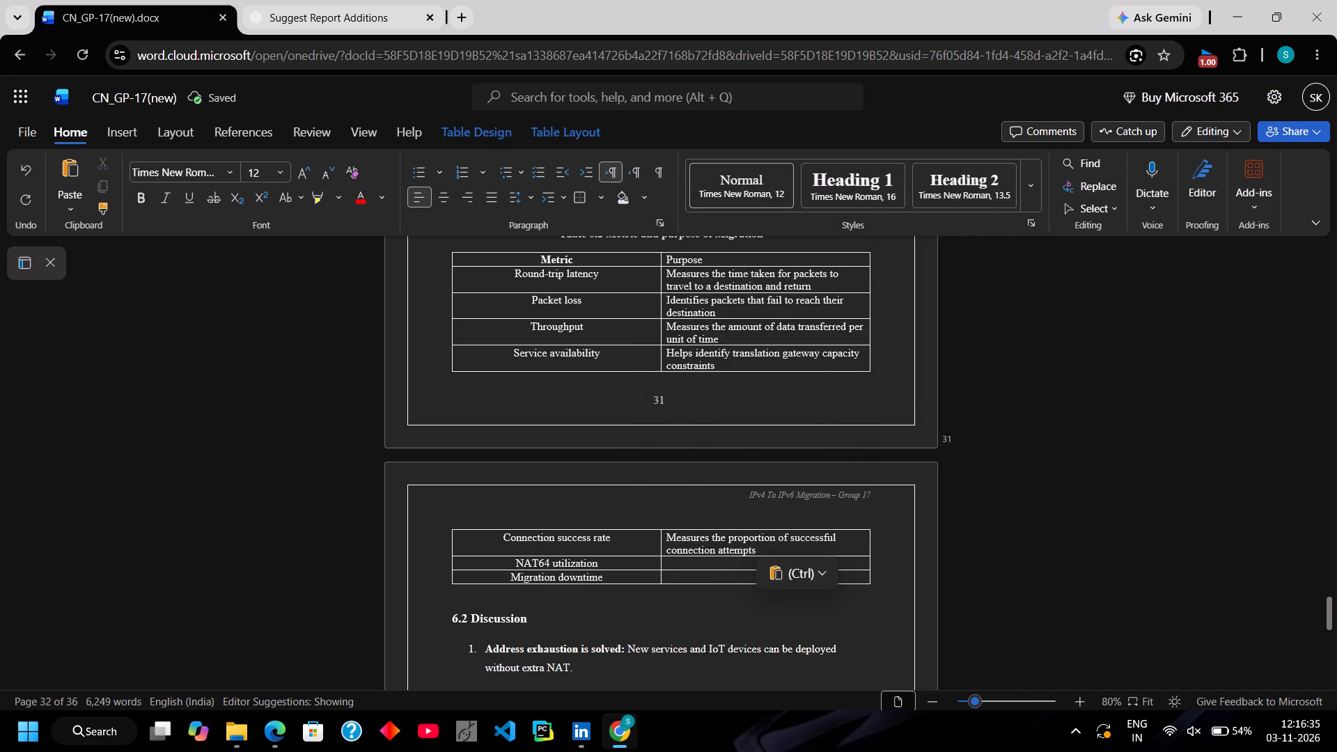
Paste "Measures the amount of data transferred per unit of time" into the purpose cell of the NAT64 utilization row.
left_click(721, 565)
key("super+v")
scroll(752, 513, "down", 2)
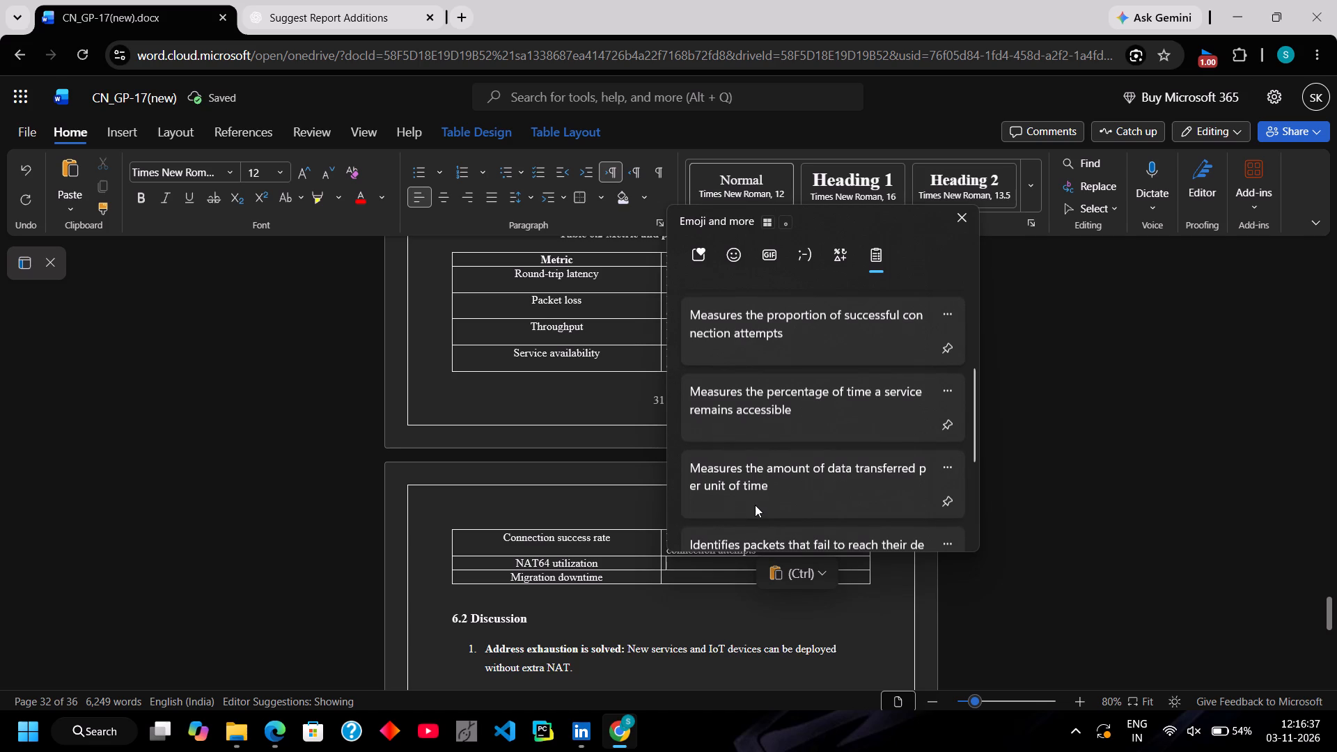
left_click(756, 503)
key("ctrl+v")
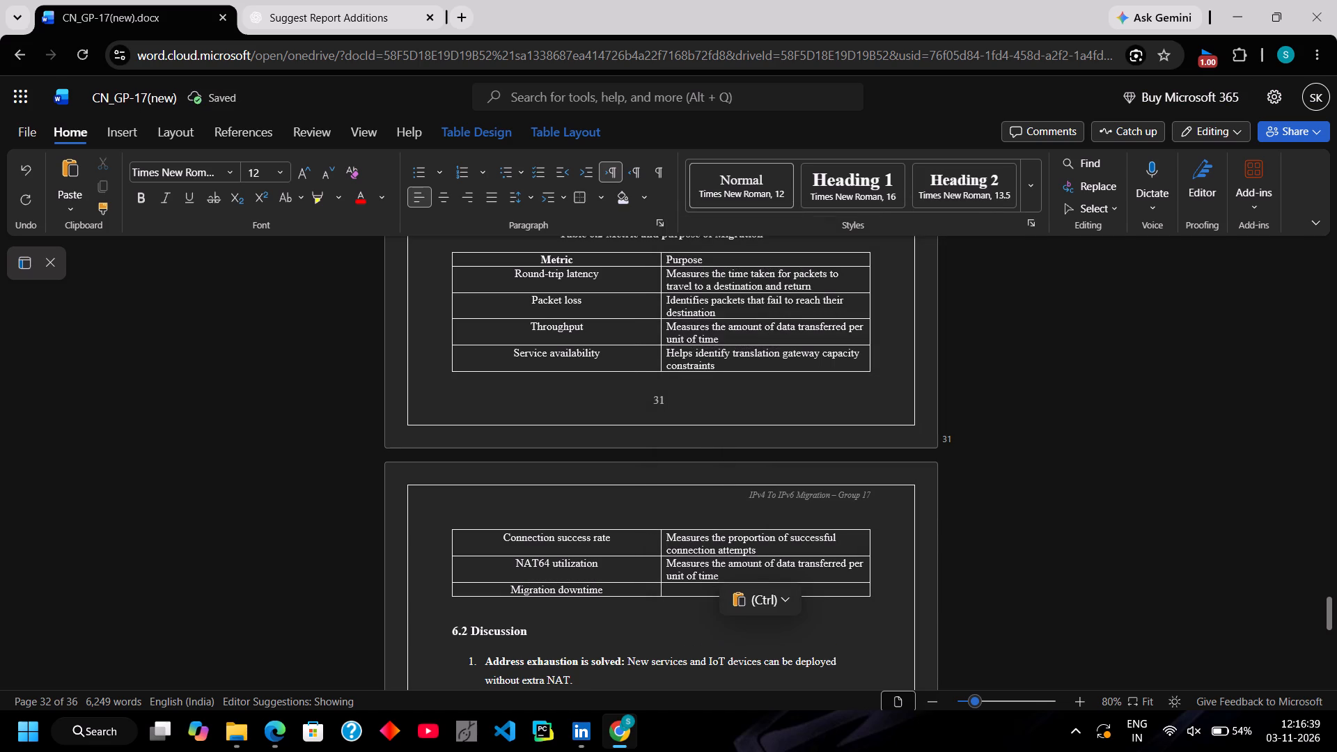
Paste "Measures service interruption during migration" into the purpose cell of the Migration downtime row.
left_click(696, 593)
key("super+v")
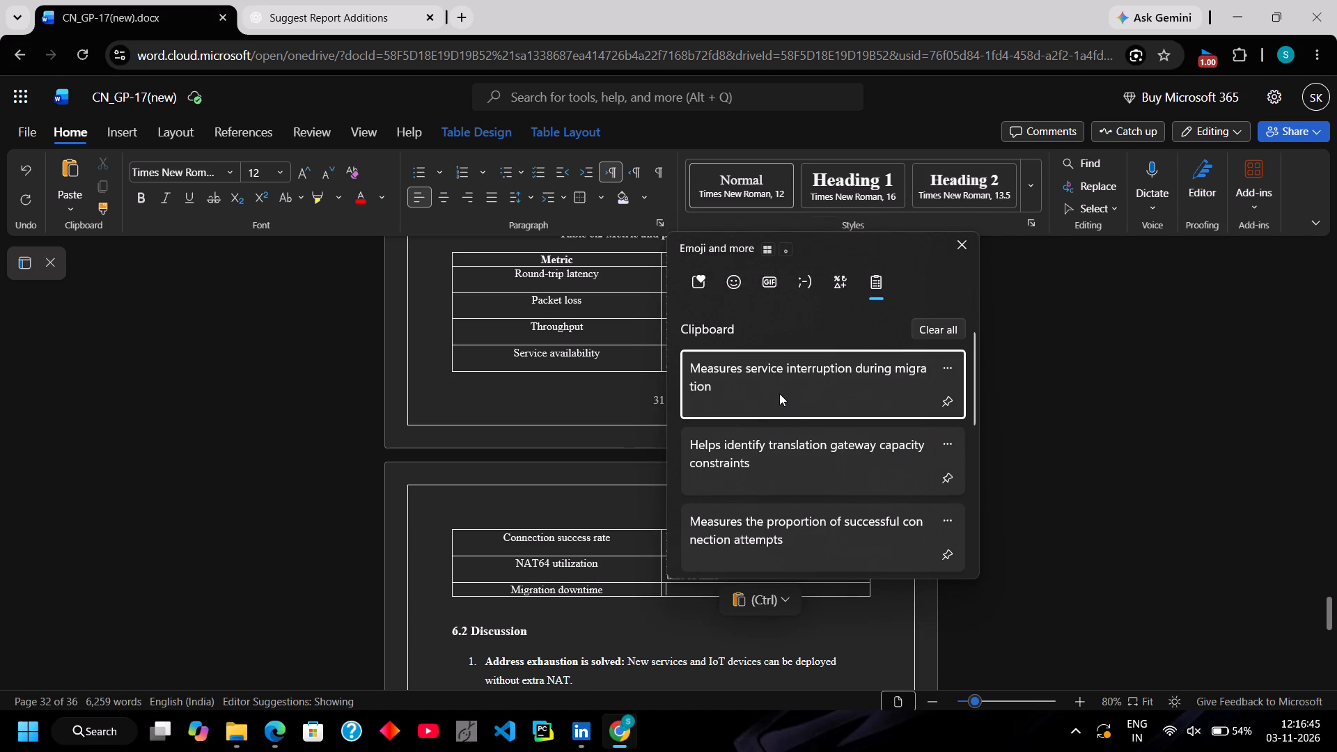
double_click(779, 393)
key("ctrl+v")
key("ctrl+v")
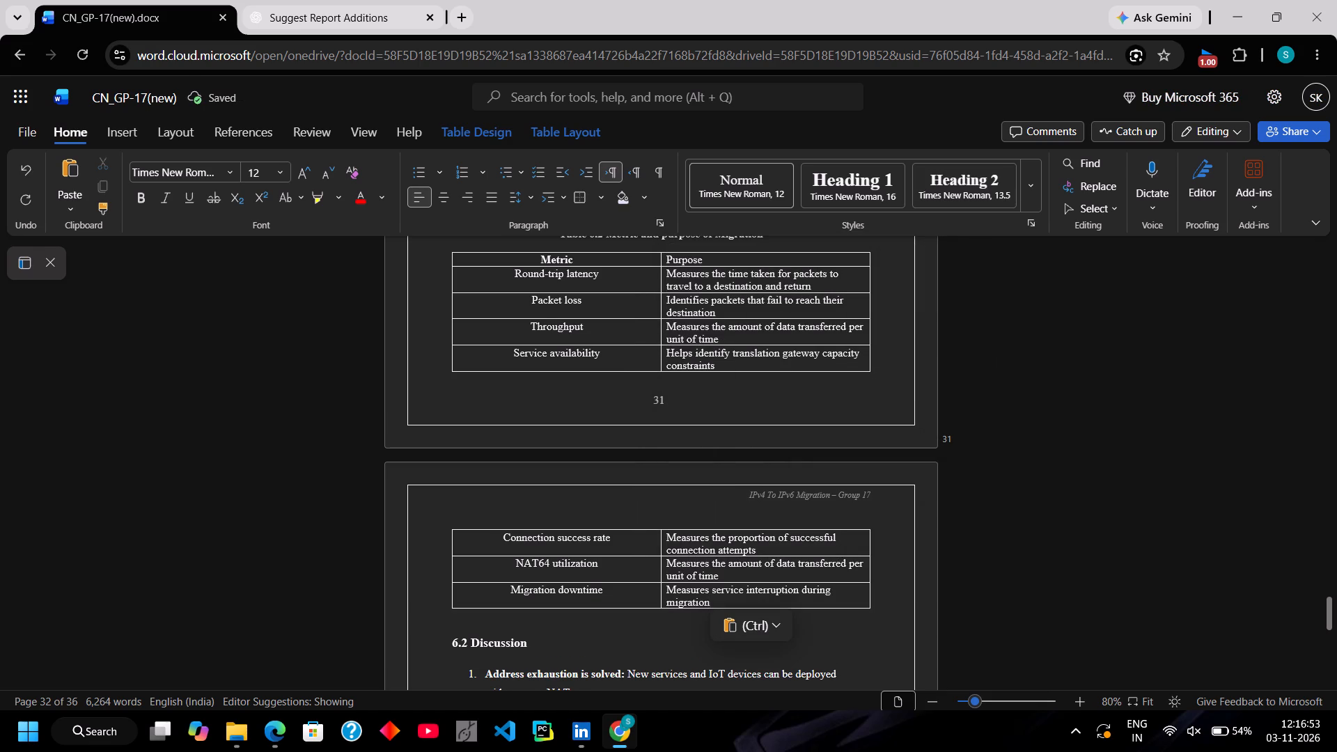
scroll(721, 567, "down", 3)
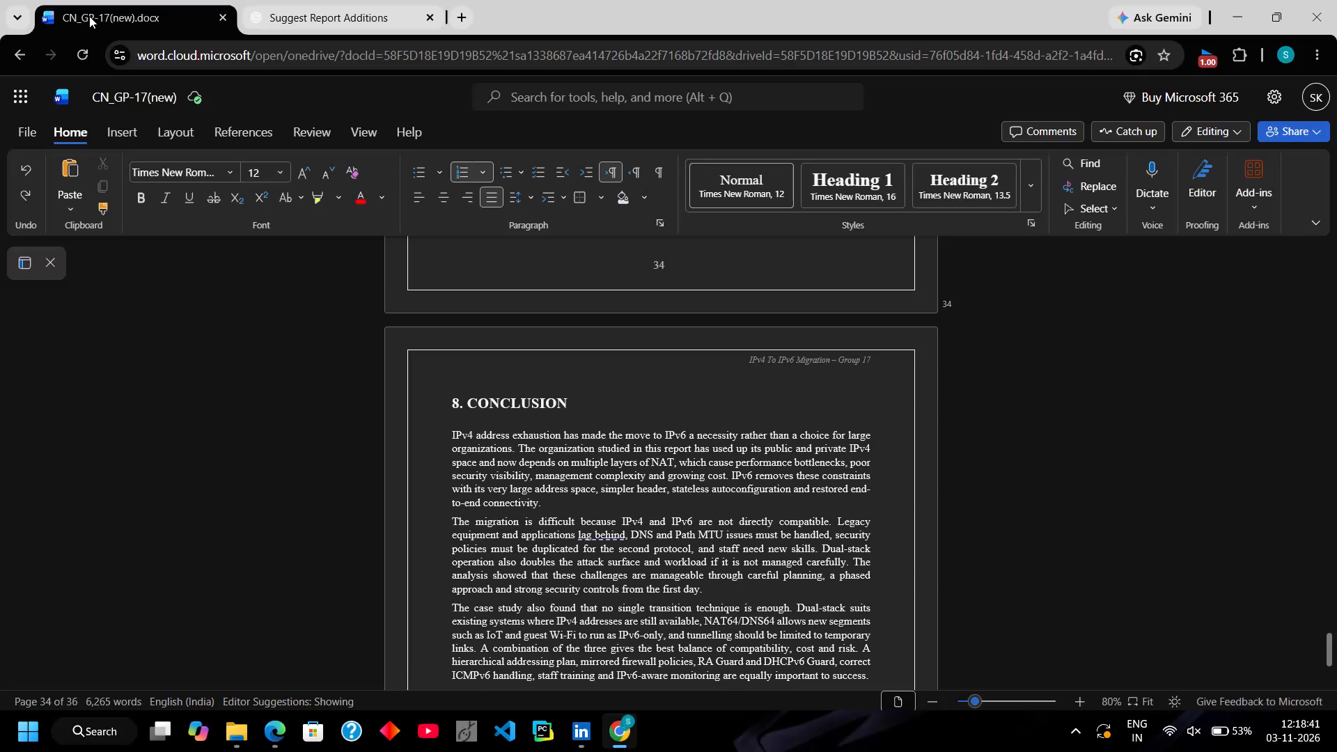
scroll(89, 16, "down", 1)
scroll(397, 343, "down", 5)
left_click(537, 408)
scroll(537, 408, "down", 3)
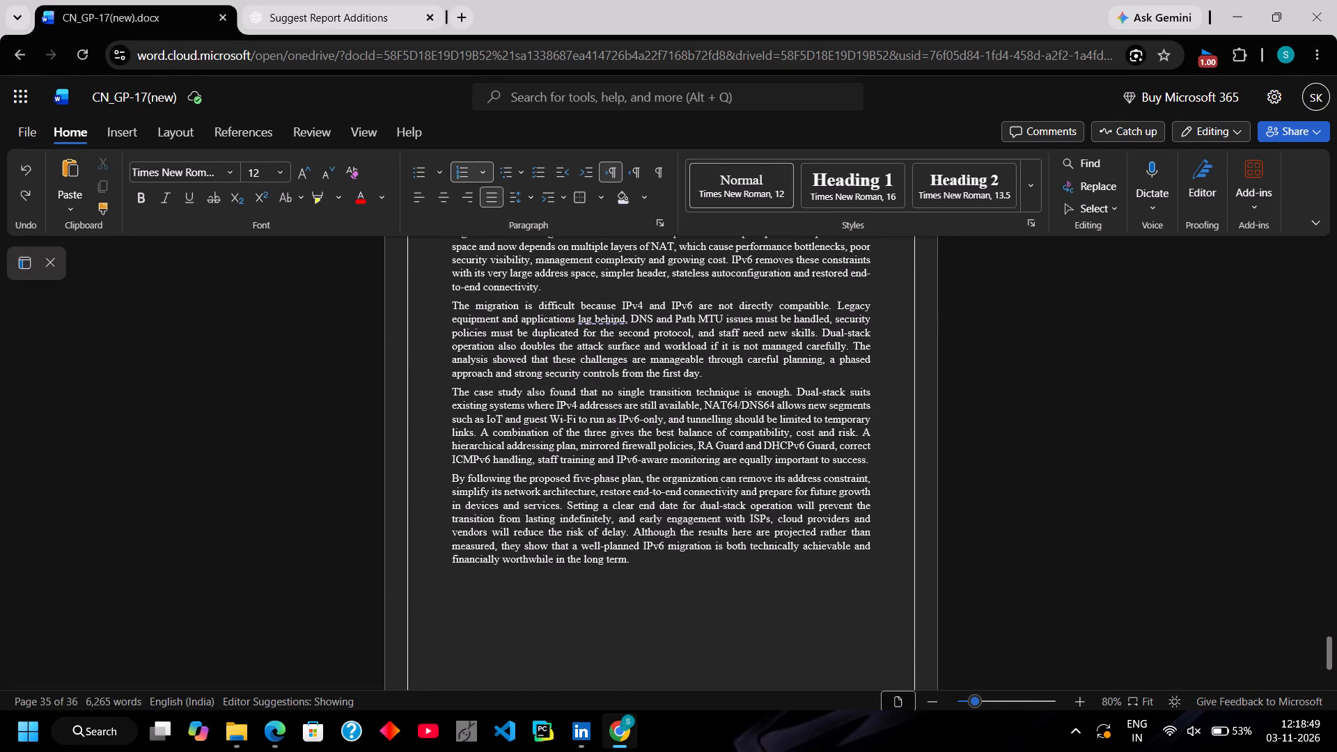
scroll(537, 408, "down", 5)
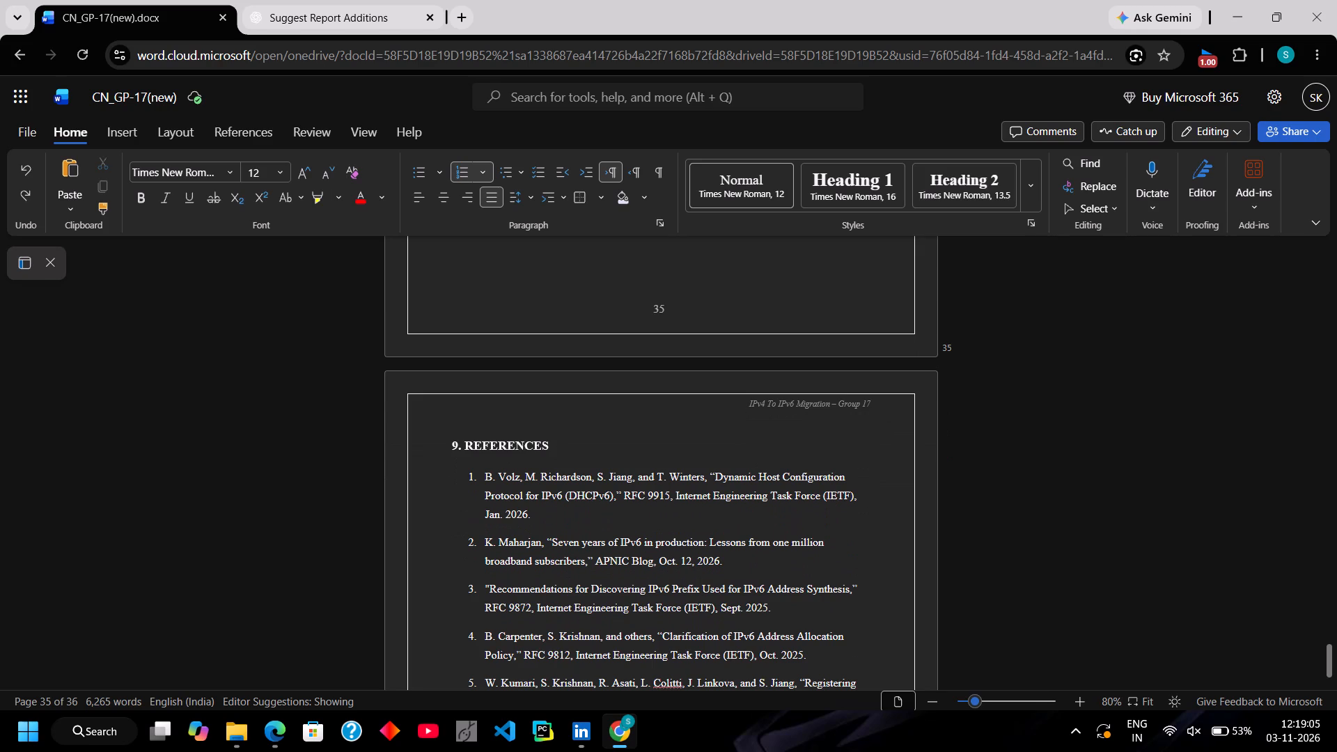
scroll(570, 273, "down", 1)
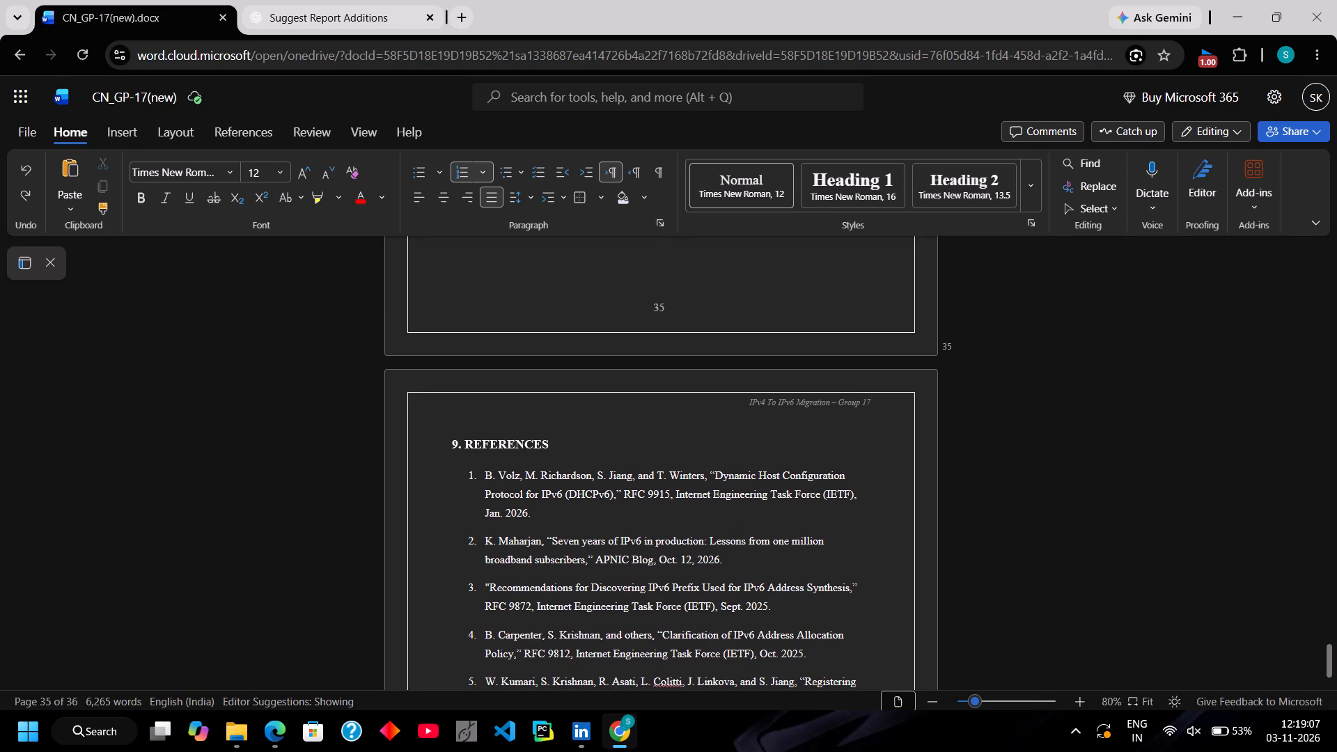
scroll(623, 317, "down", 8)
scroll(623, 317, "up", 8)
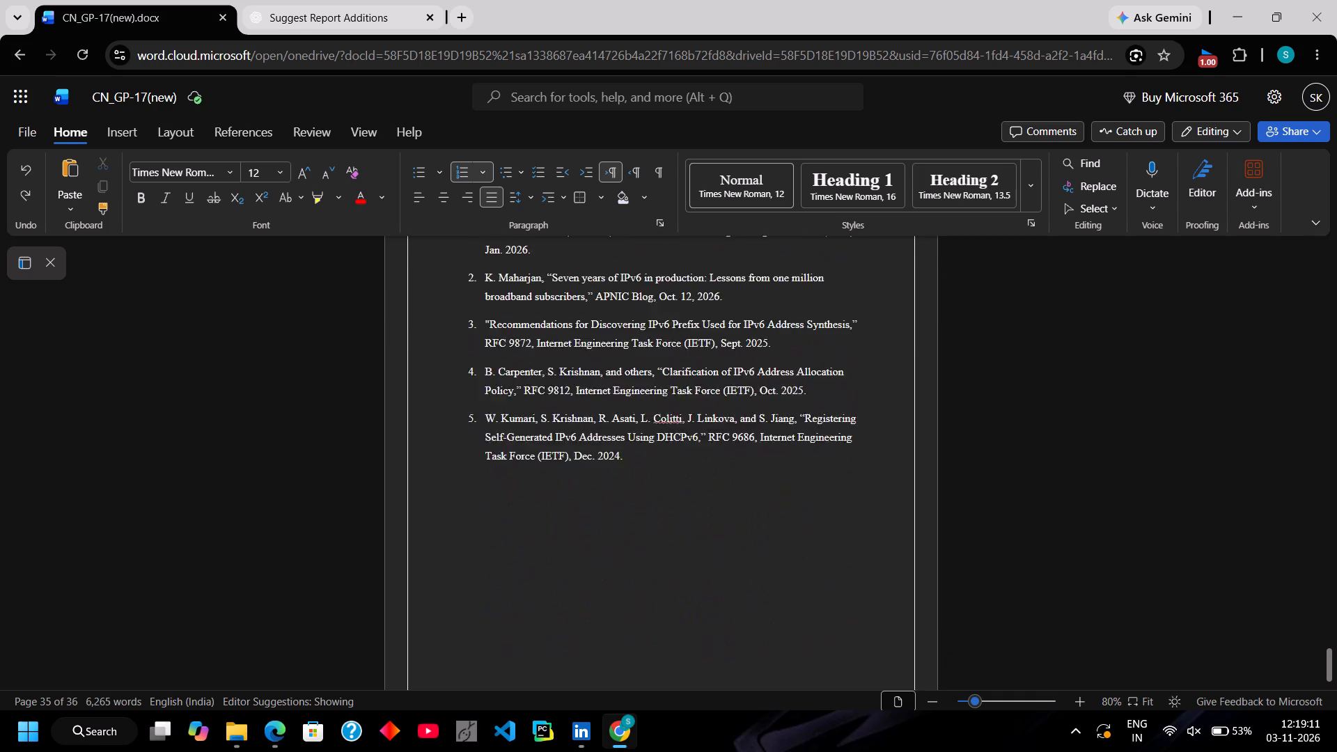
scroll(623, 317, "up", 8)
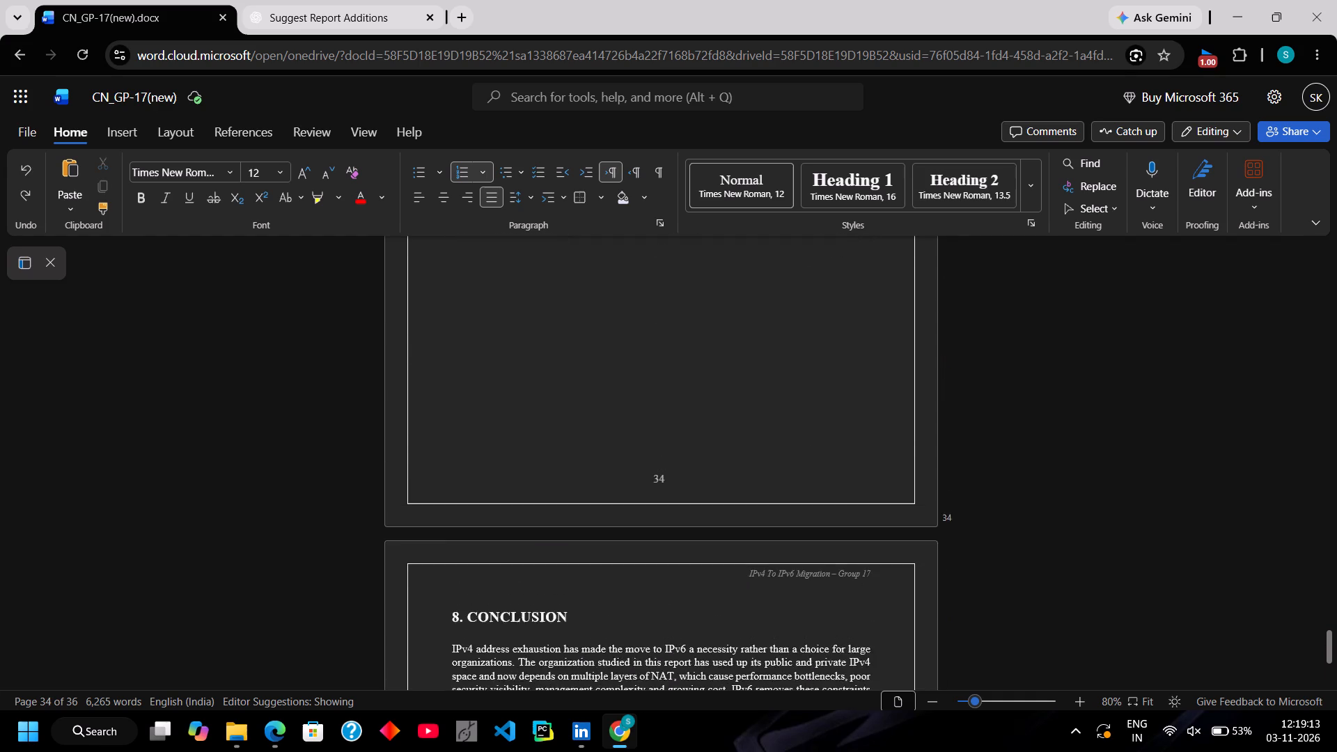
scroll(623, 317, "up", 8)
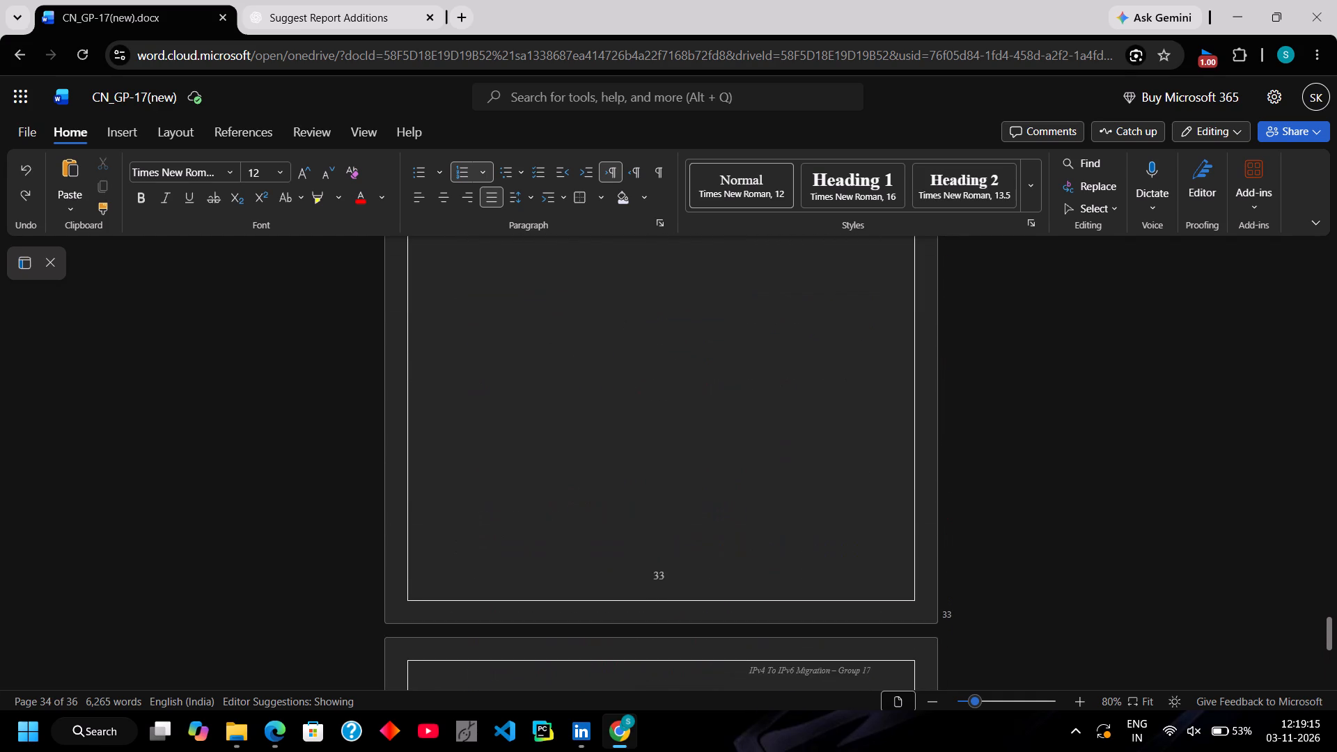
scroll(623, 317, "up", 8)
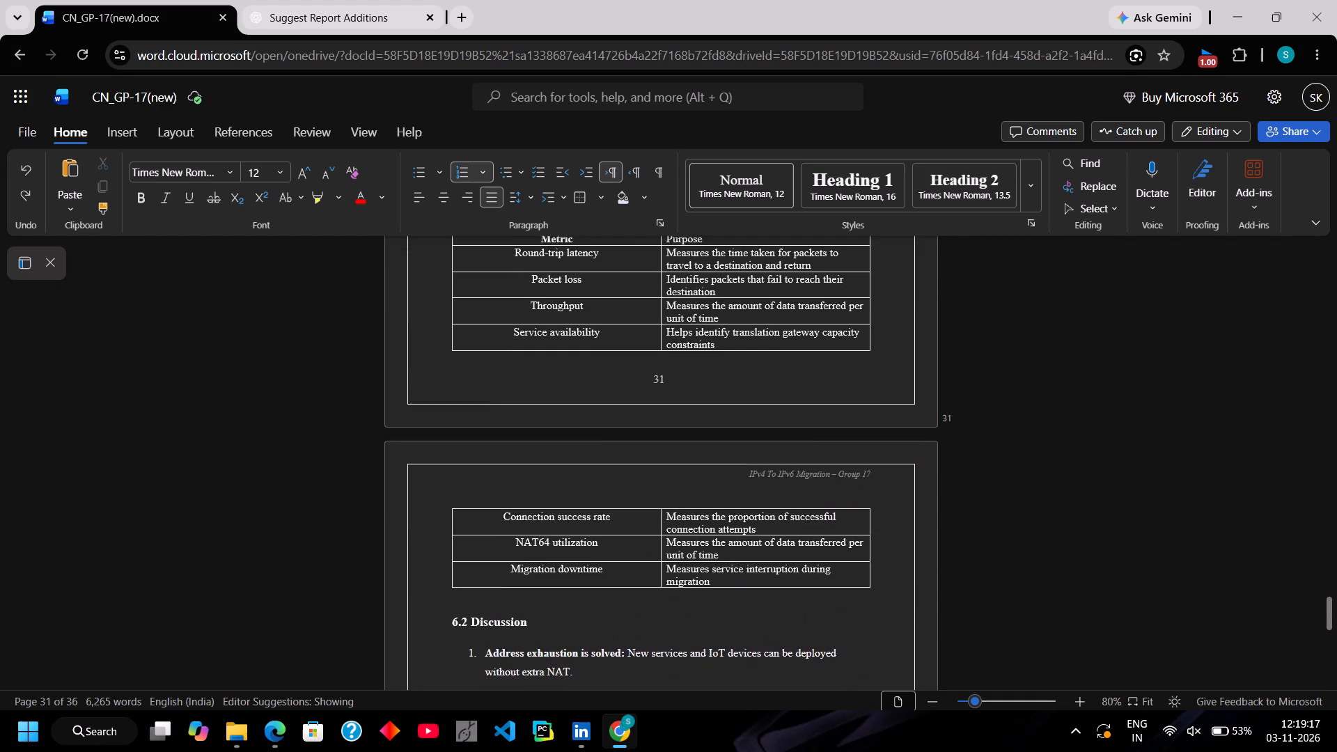
scroll(623, 317, "up", 7)
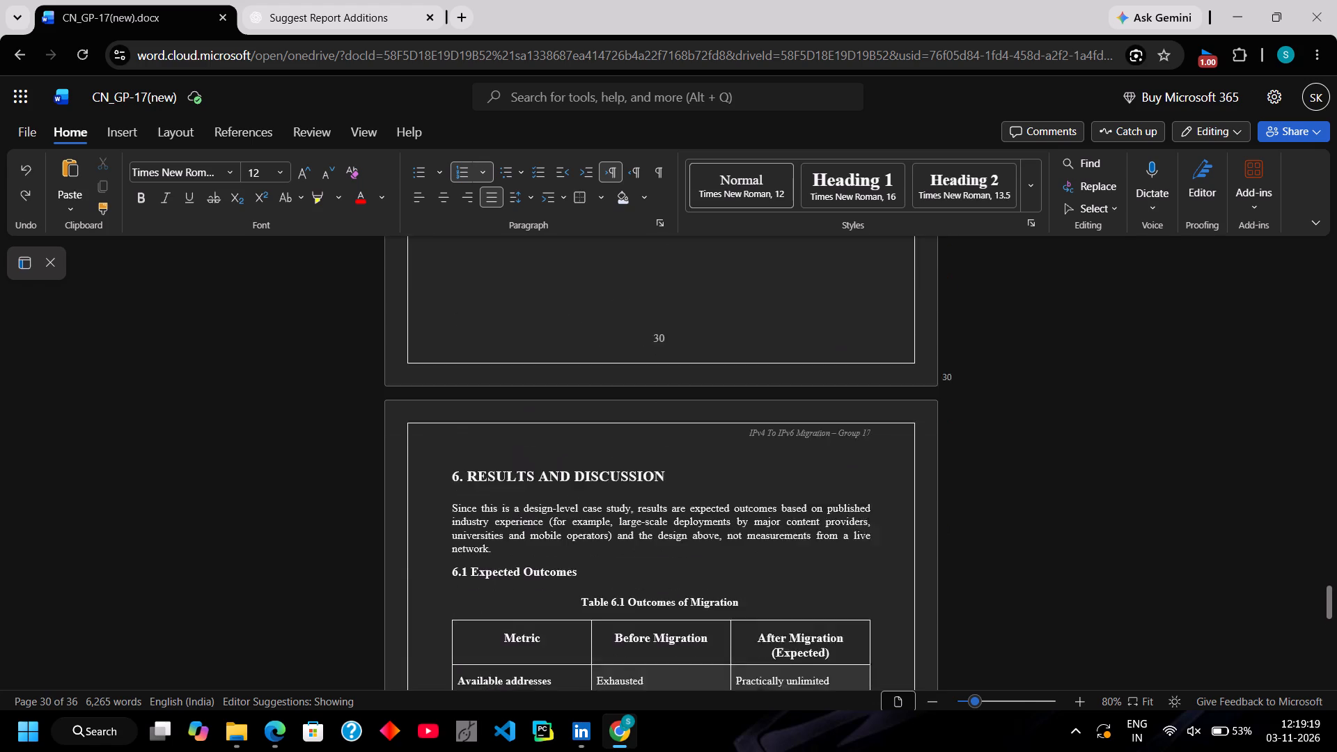
scroll(623, 317, "up", 1)
scroll(623, 317, "down", 6)
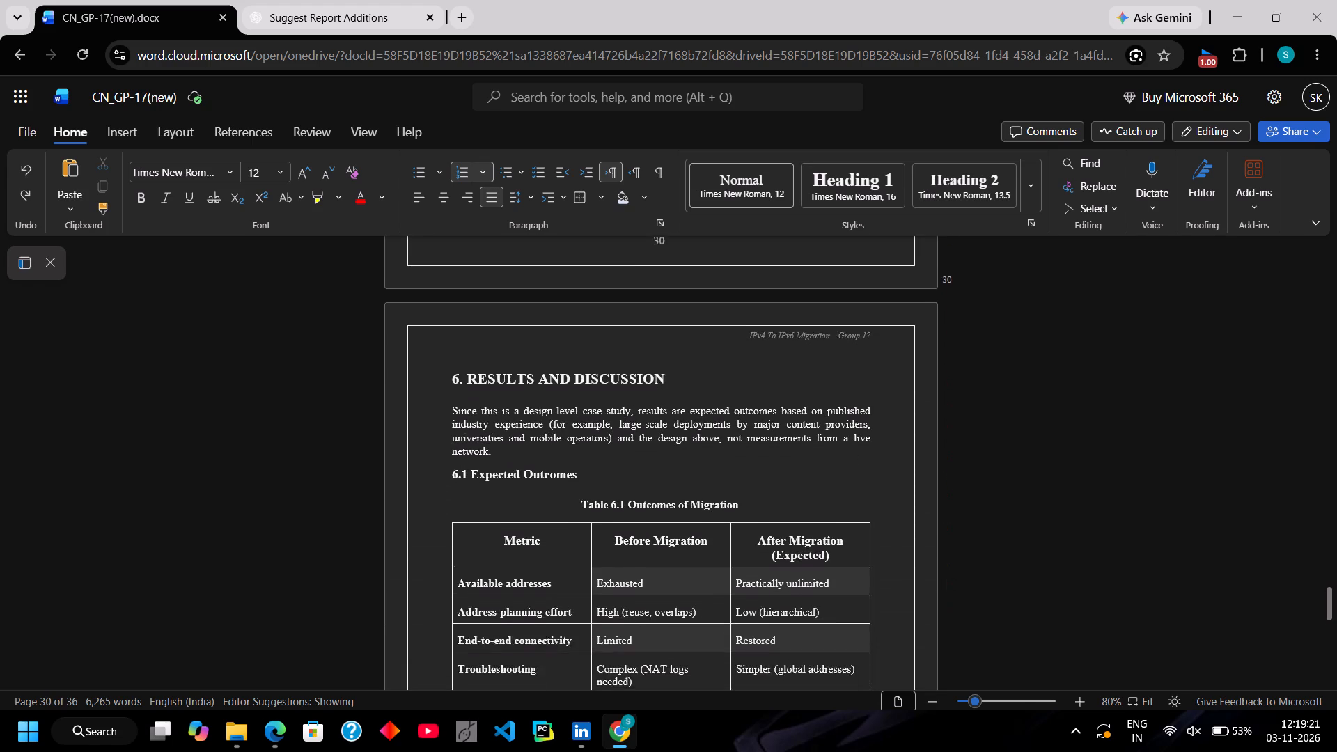
scroll(623, 317, "down", 6)
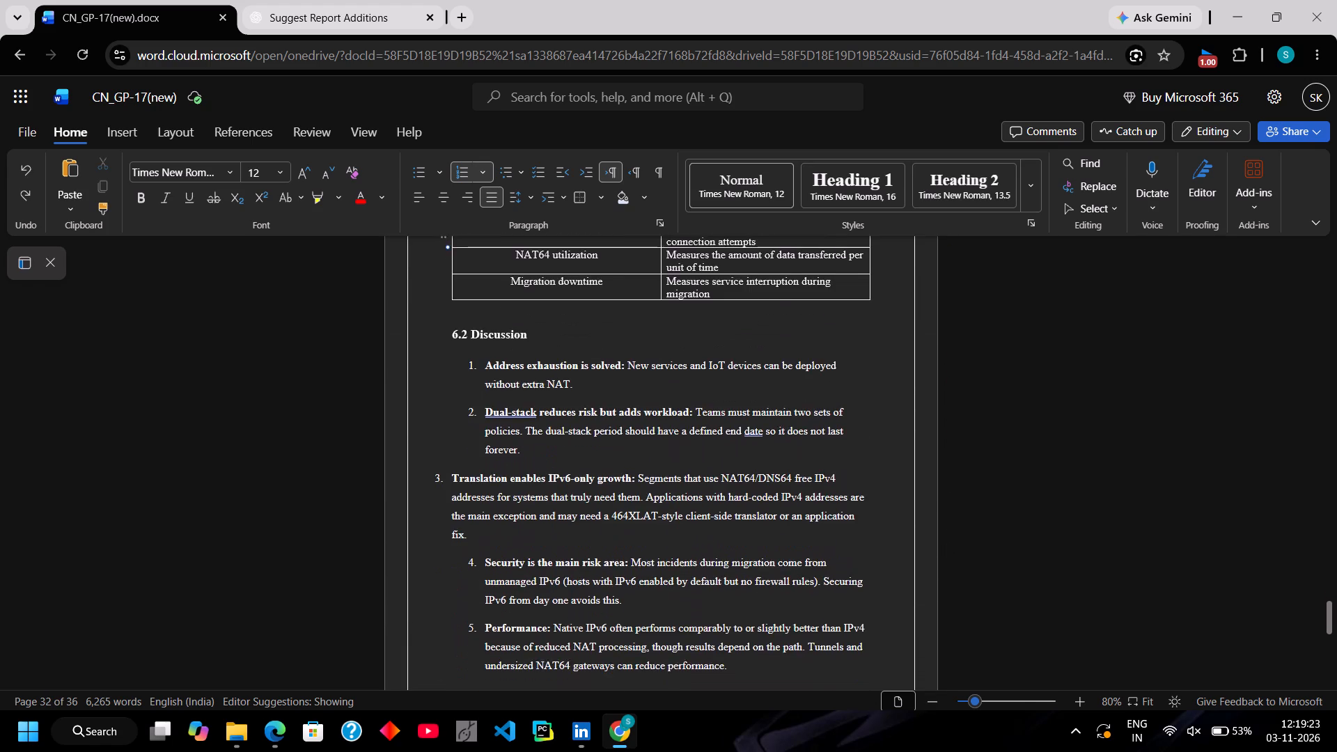
scroll(623, 317, "down", 6)
scroll(623, 317, "up", 1)
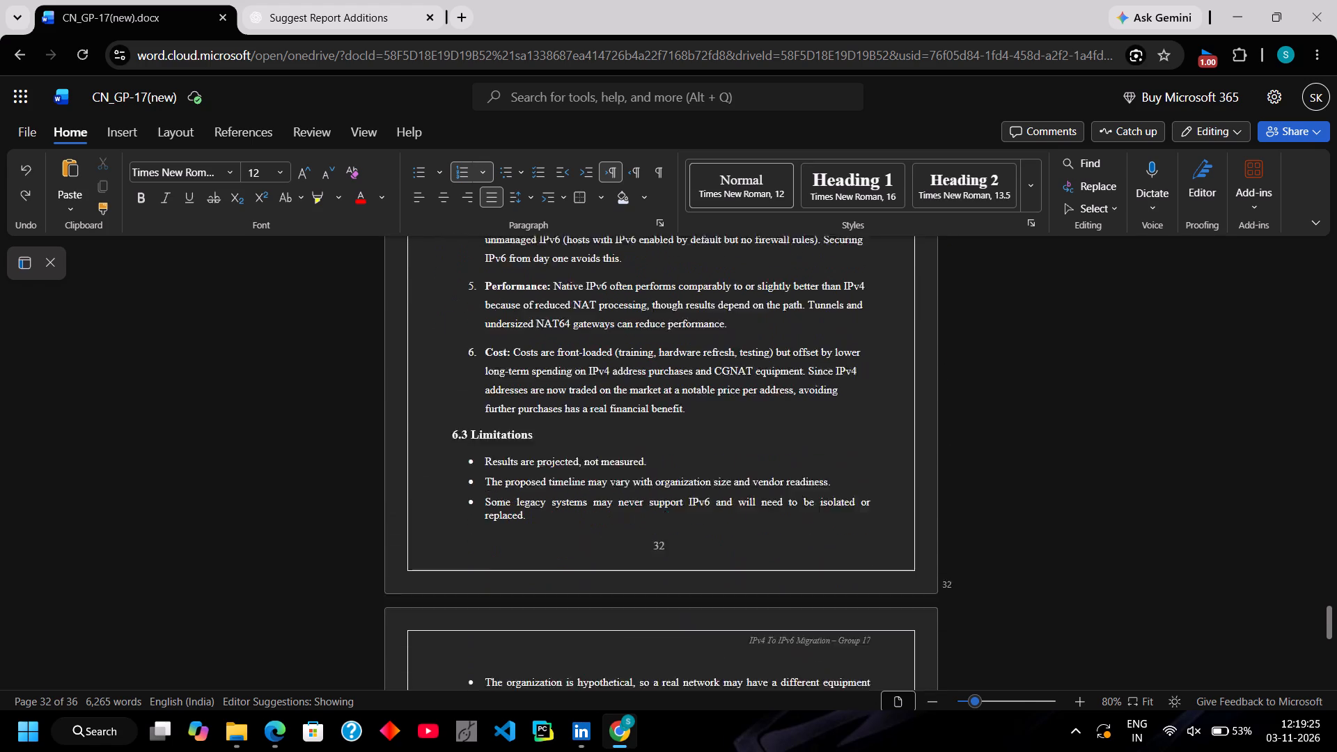
scroll(623, 317, "up", 1)
left_click(726, 460)
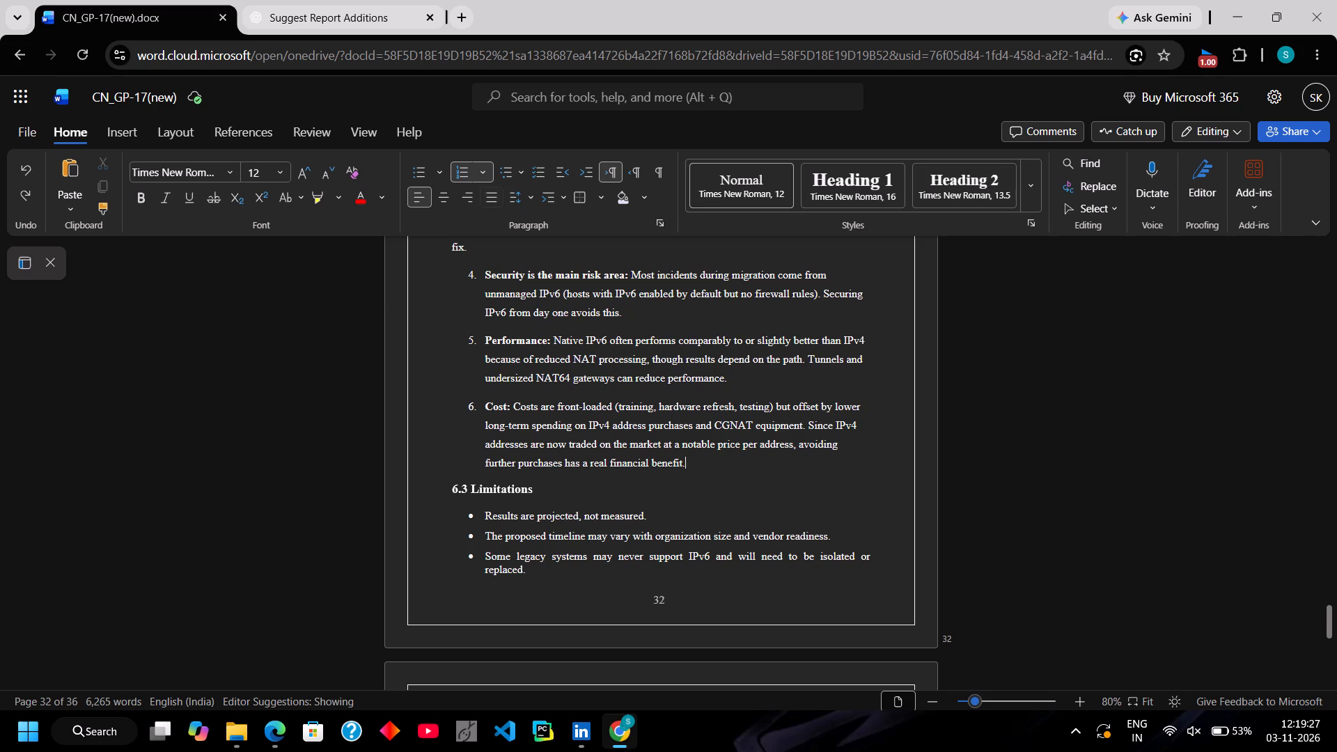
key("Return")
key("Return")
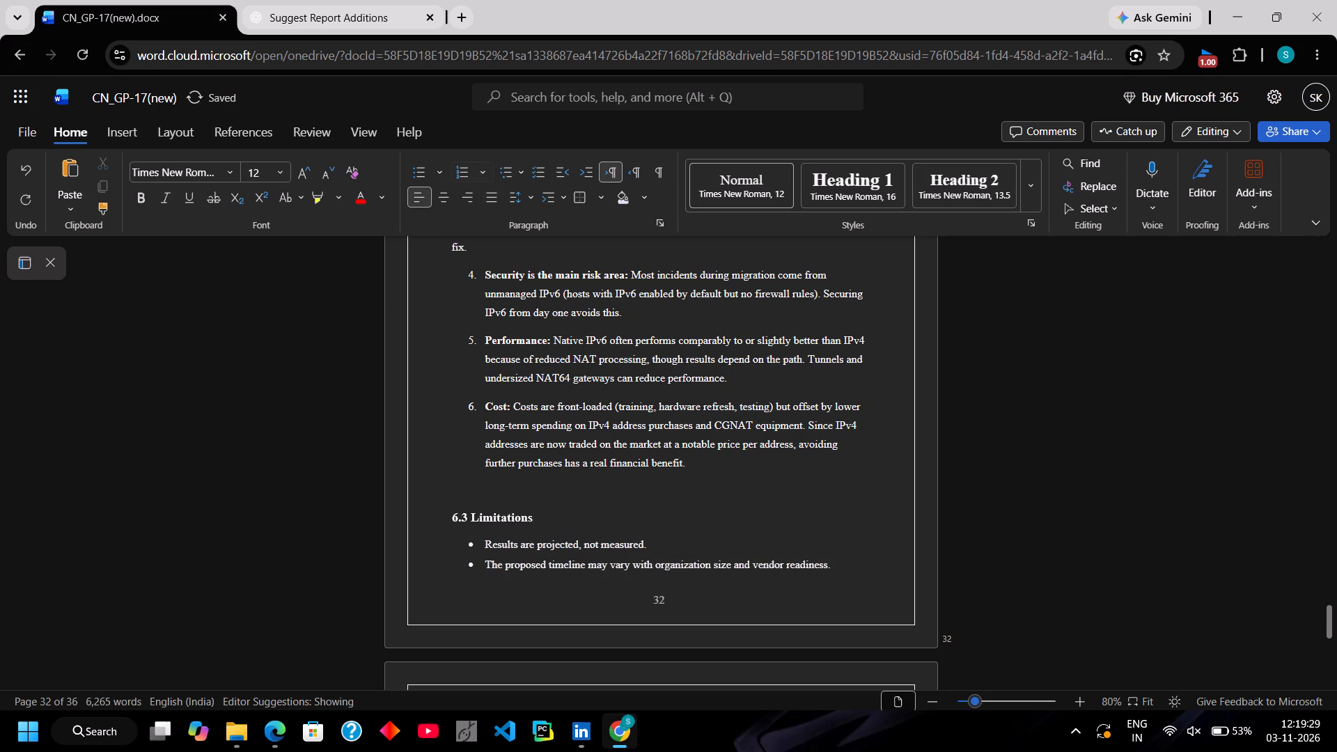
key("ctrl+v")
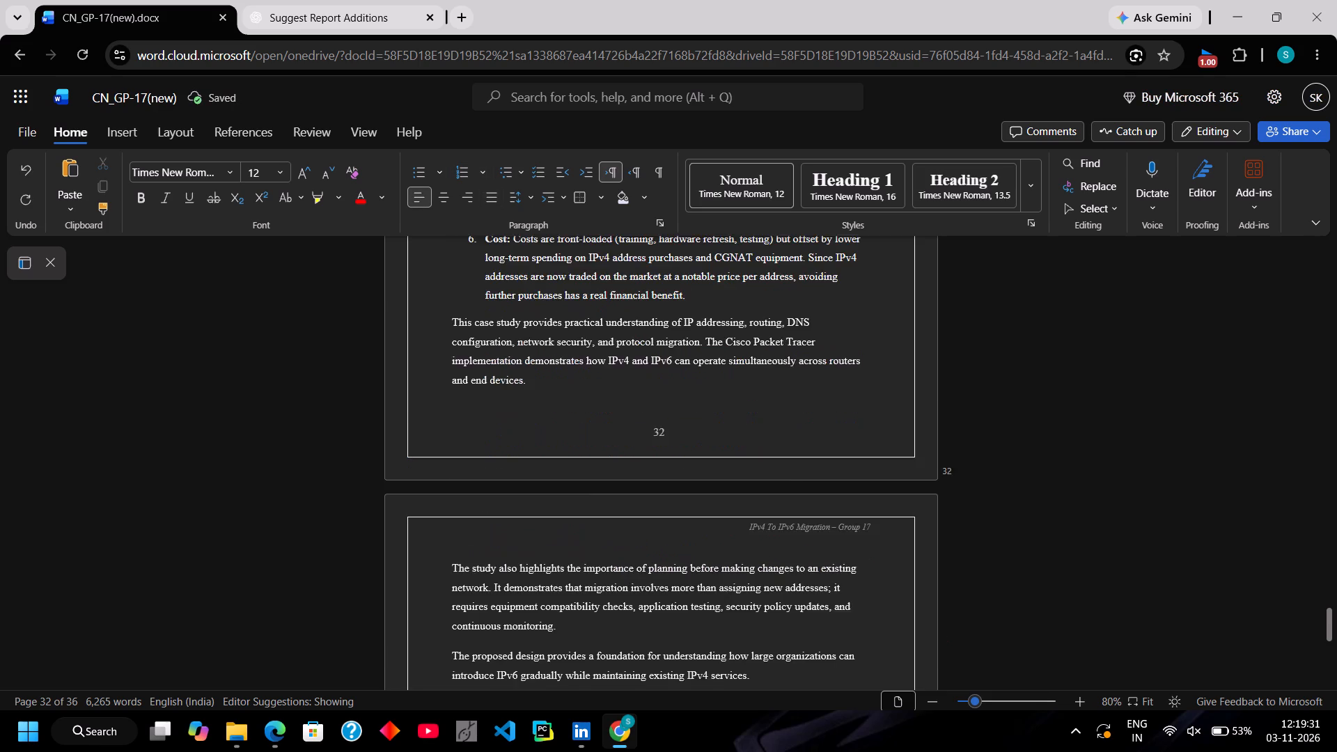
key("BackSpace")
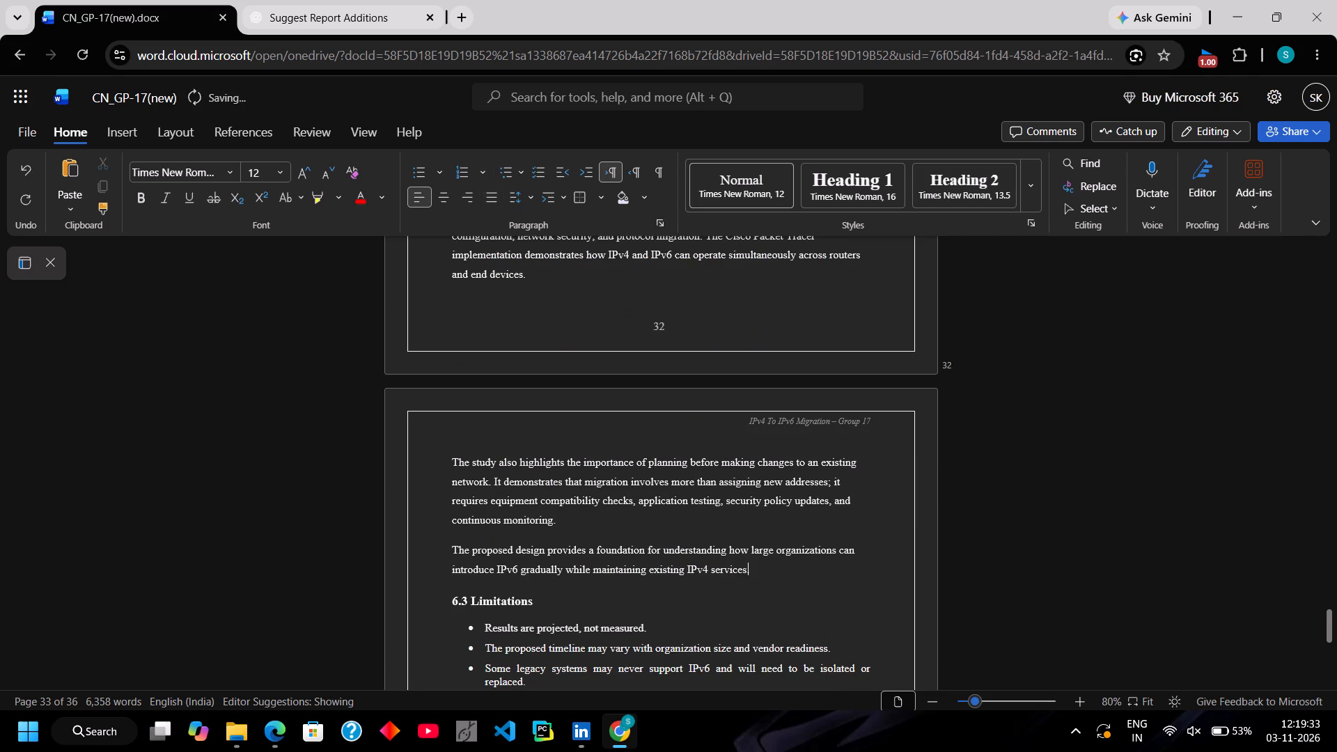
scroll(751, 503, "down", 5)
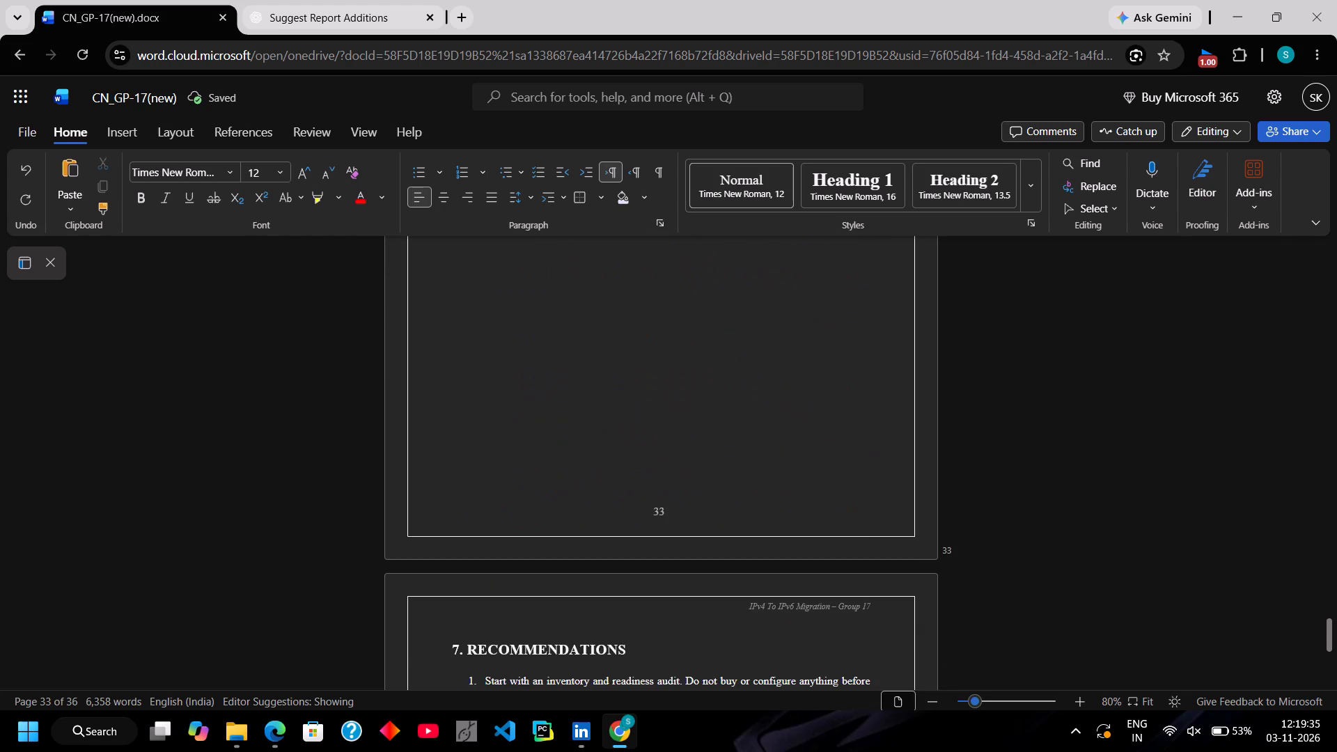
scroll(751, 503, "down", 10)
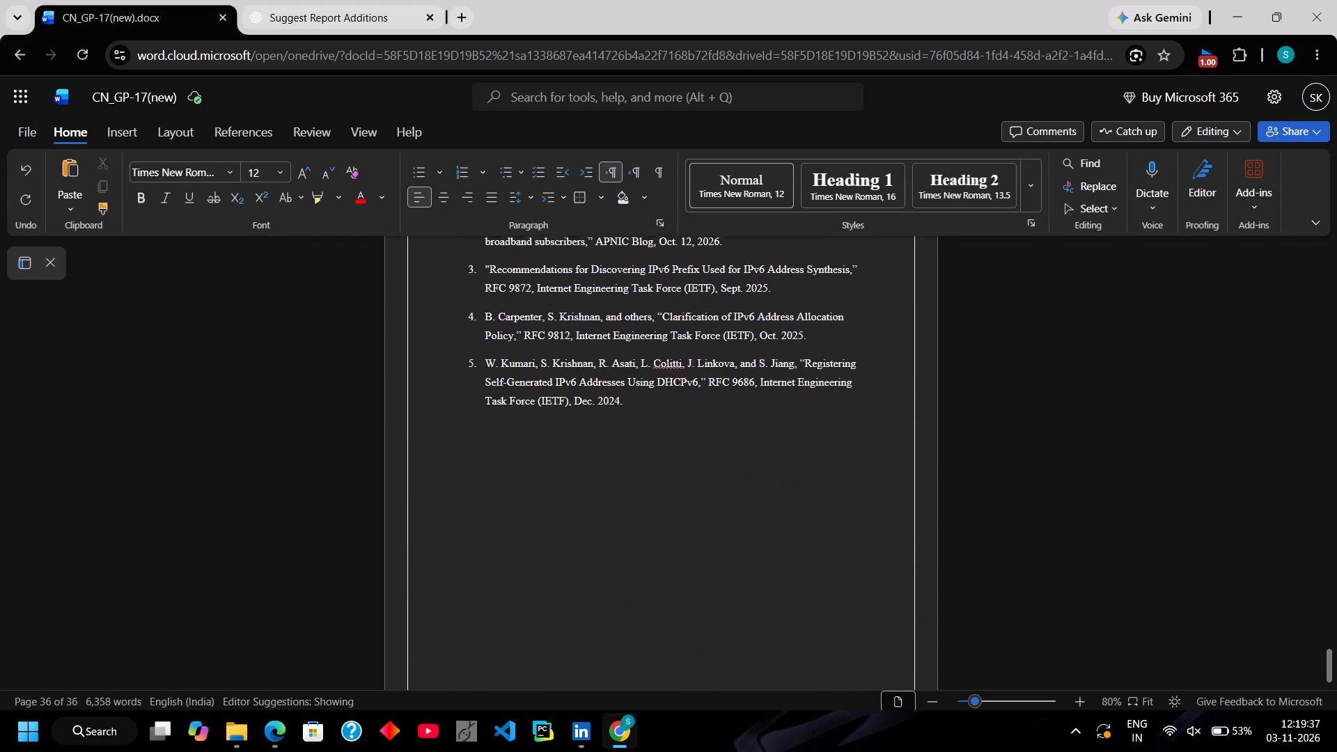
scroll(751, 503, "down", 2)
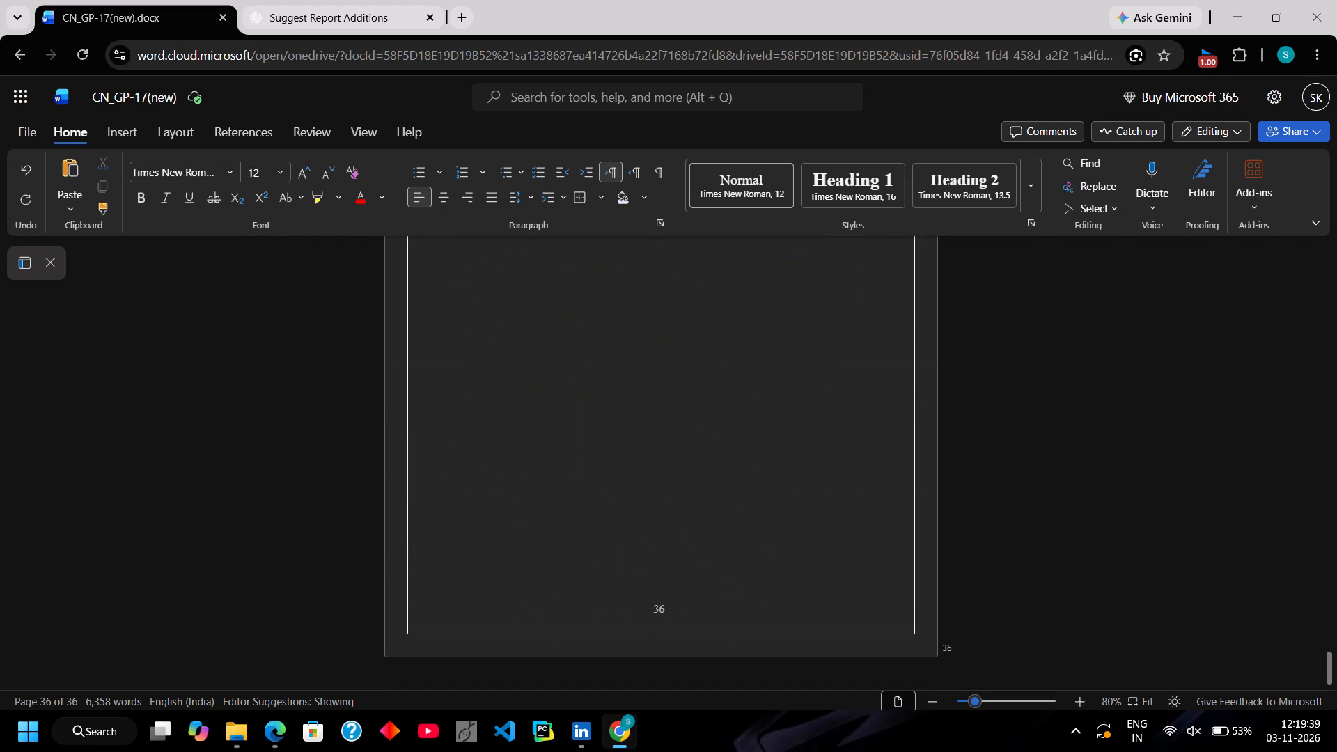
scroll(751, 503, "up", 1)
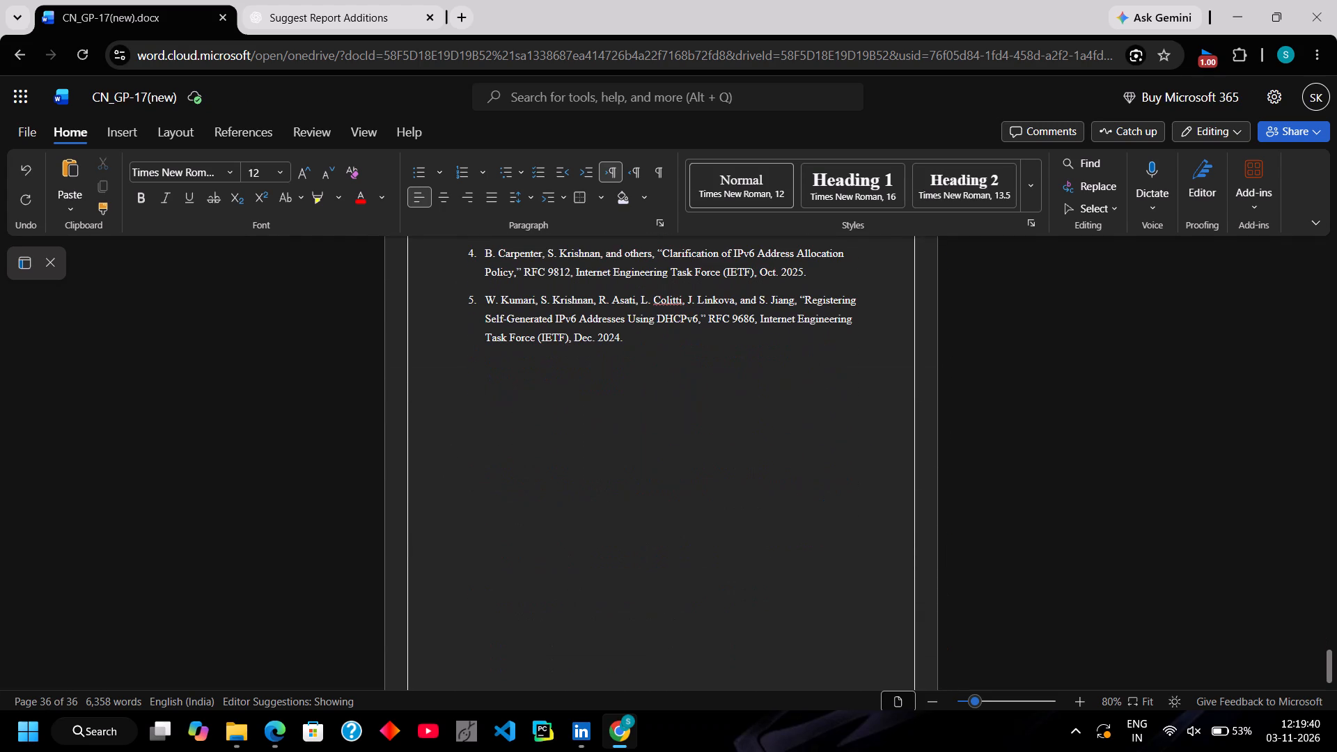
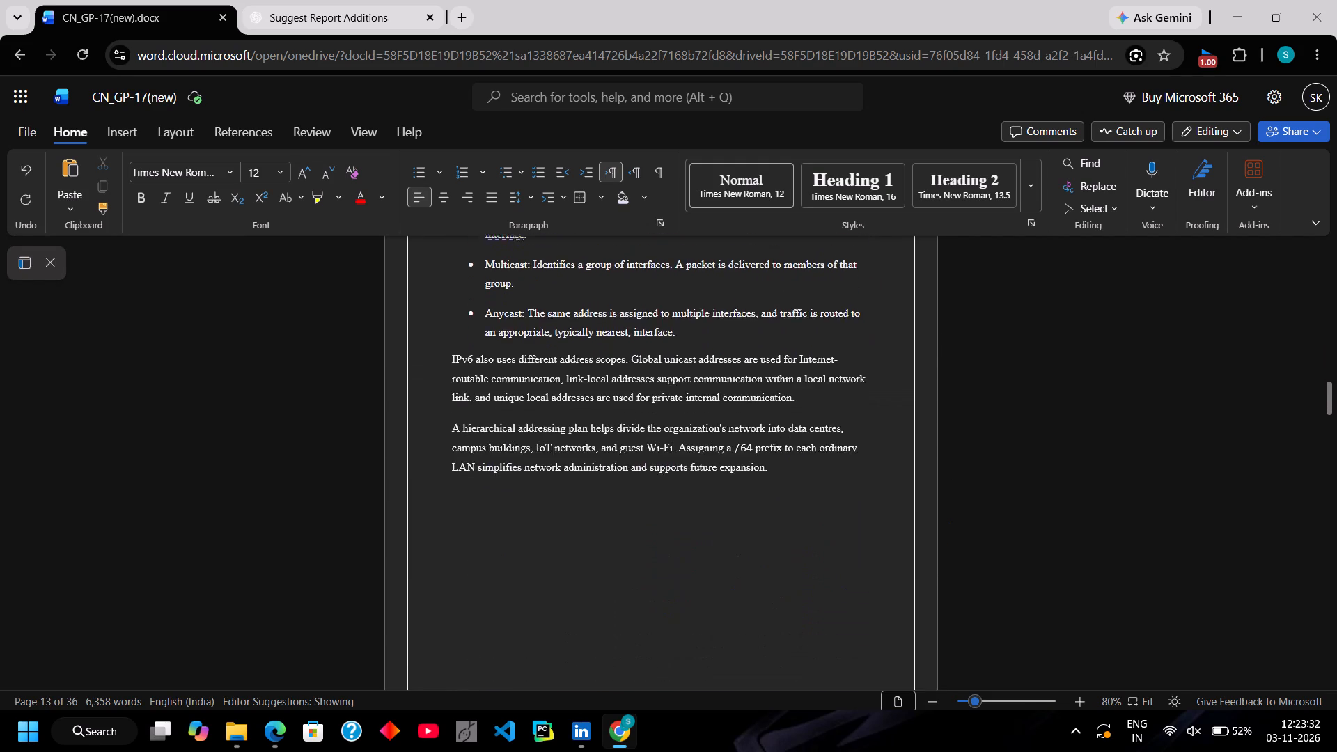
scroll(523, 340, "down", 4)
scroll(523, 340, "up", 2)
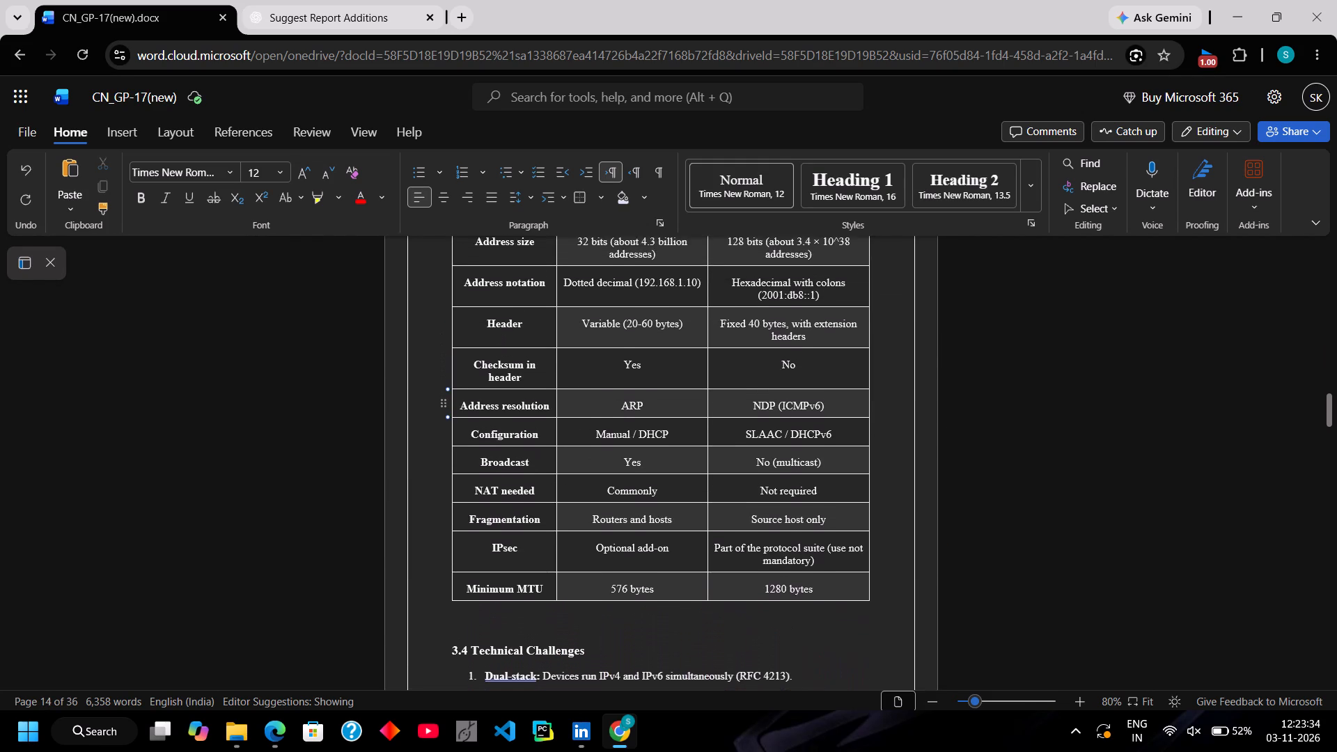
scroll(523, 340, "up", 1)
scroll(523, 340, "down", 2)
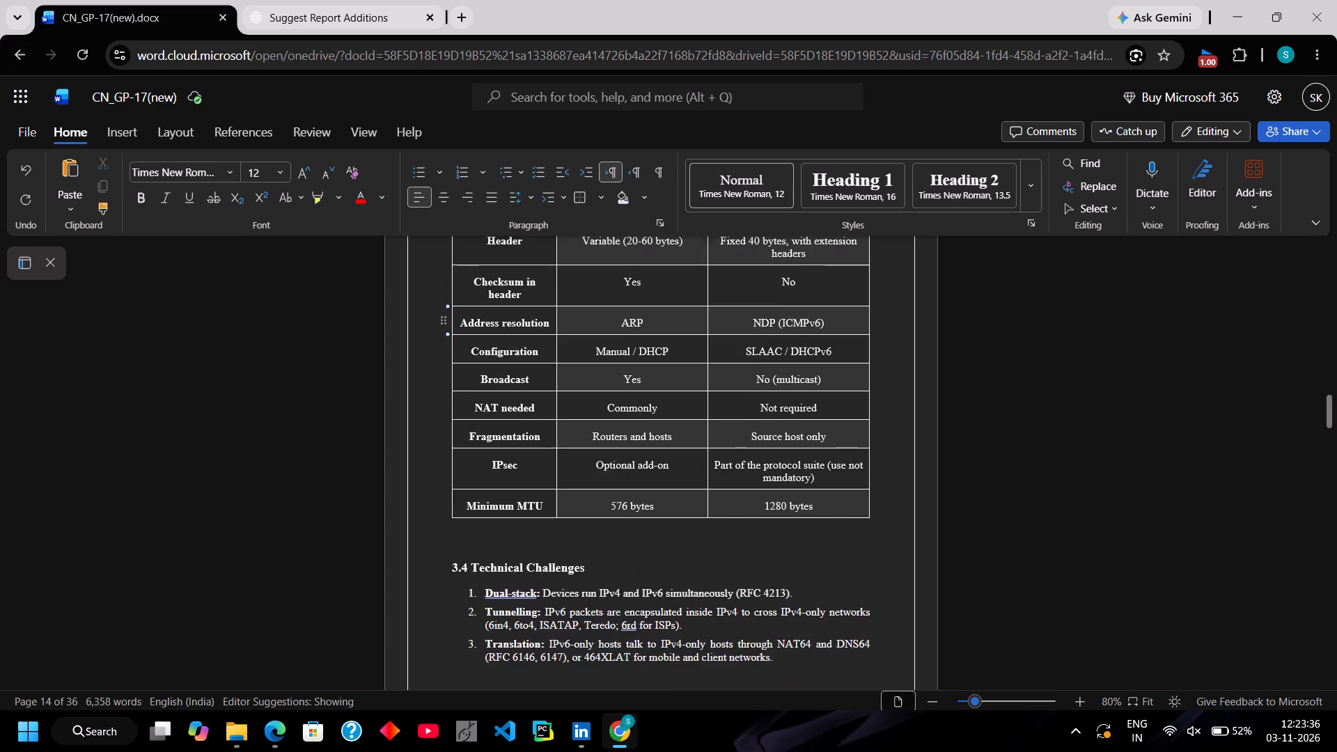
scroll(523, 340, "down", 4)
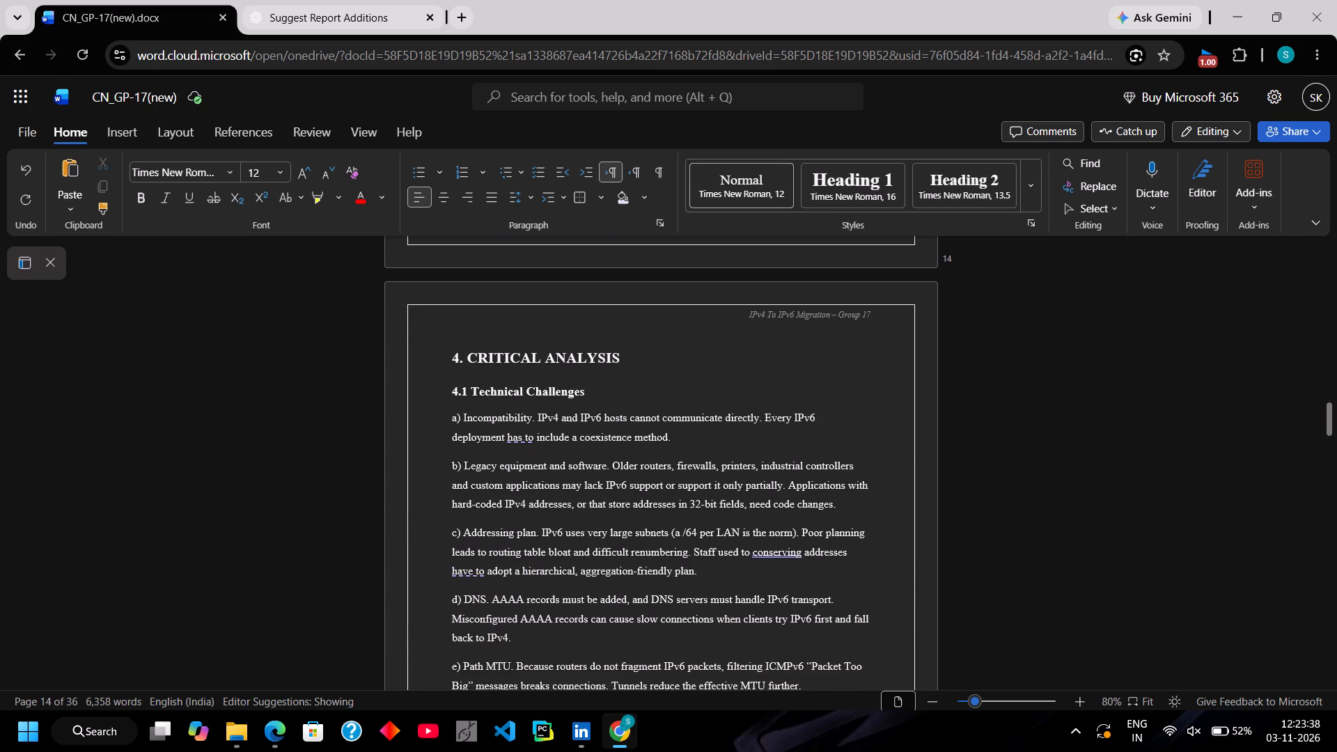
Look through the Critical Analysis section, from 4.1 Technical Challenges to 4.5 Analysis conclusion, for a place for the risk matrix.
scroll(523, 340, "down", 4)
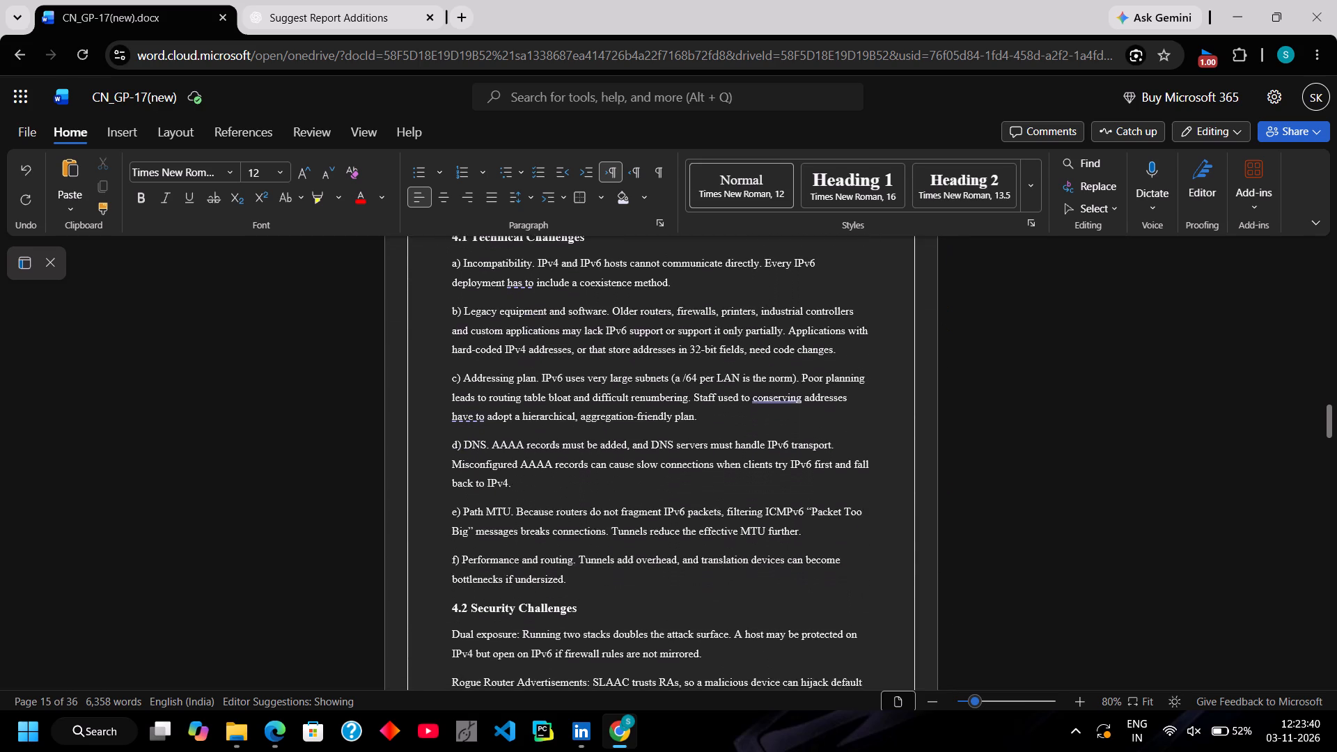
scroll(523, 340, "down", 5)
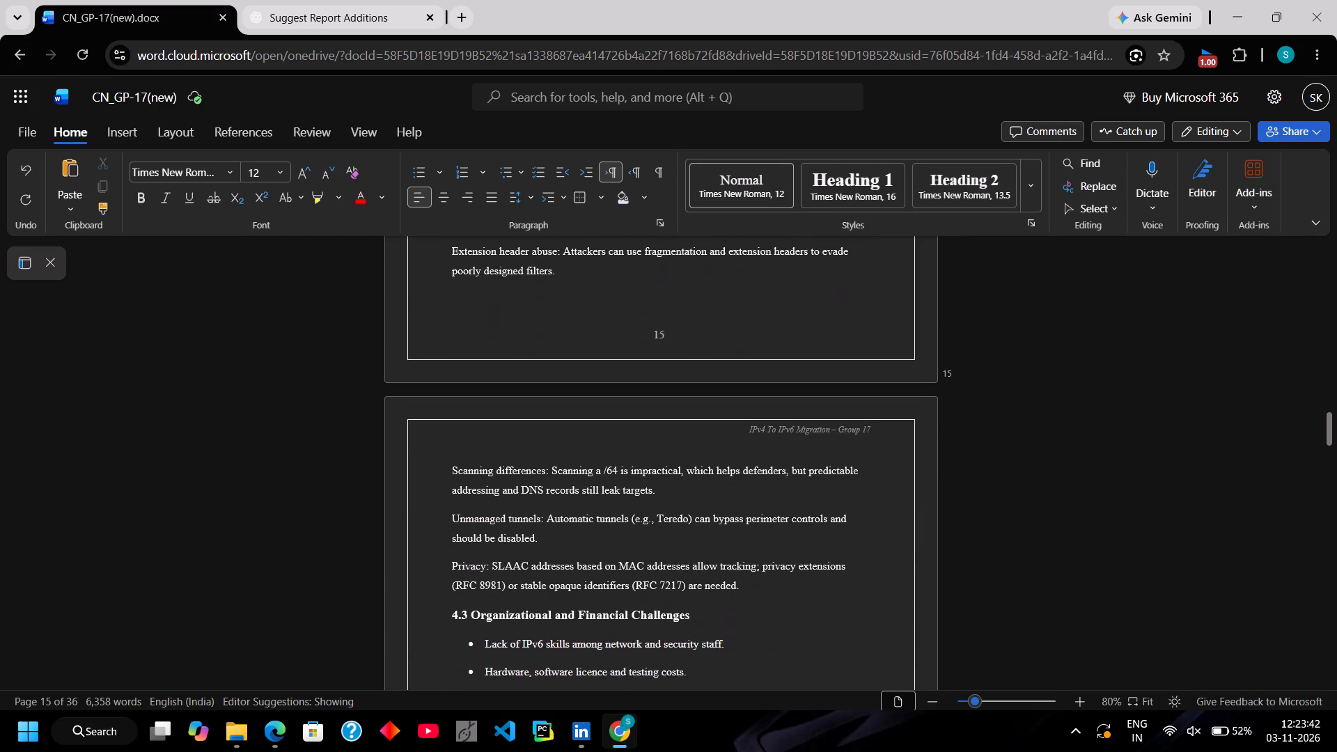
scroll(523, 340, "down", 5)
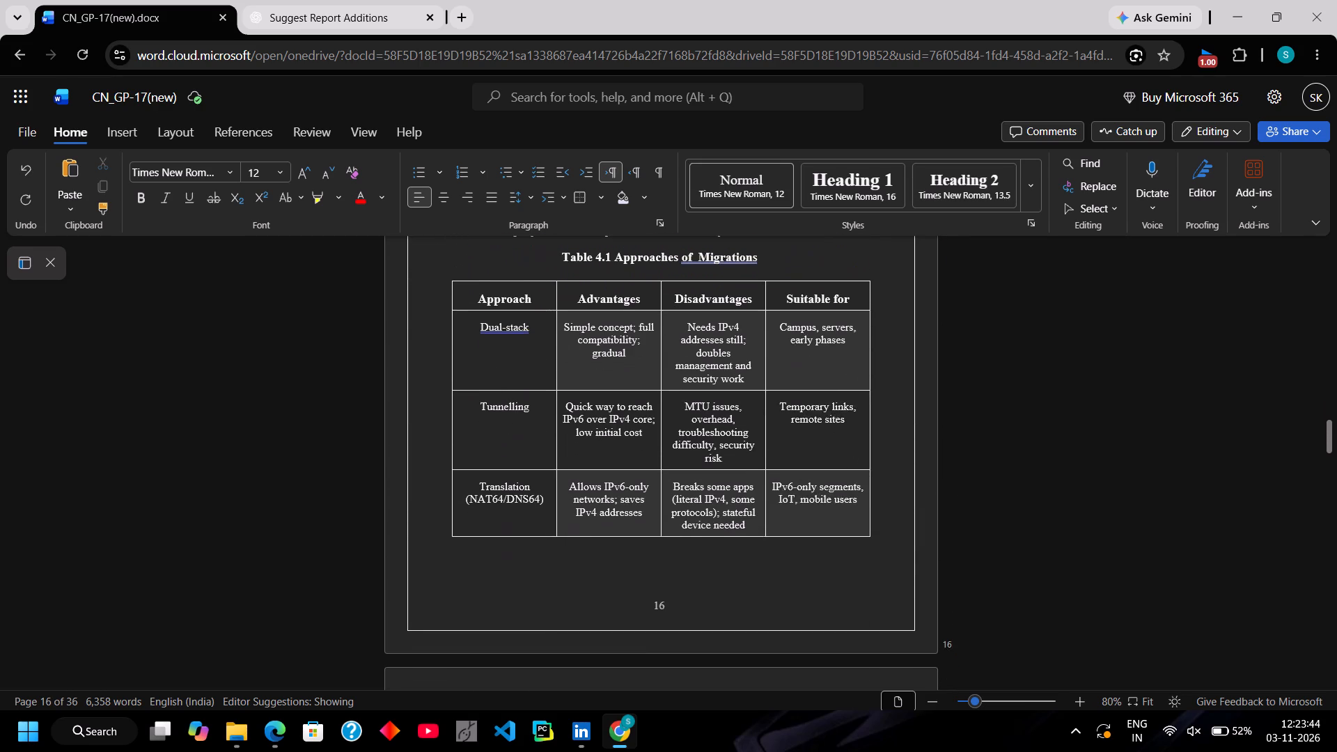
scroll(523, 340, "down", 5)
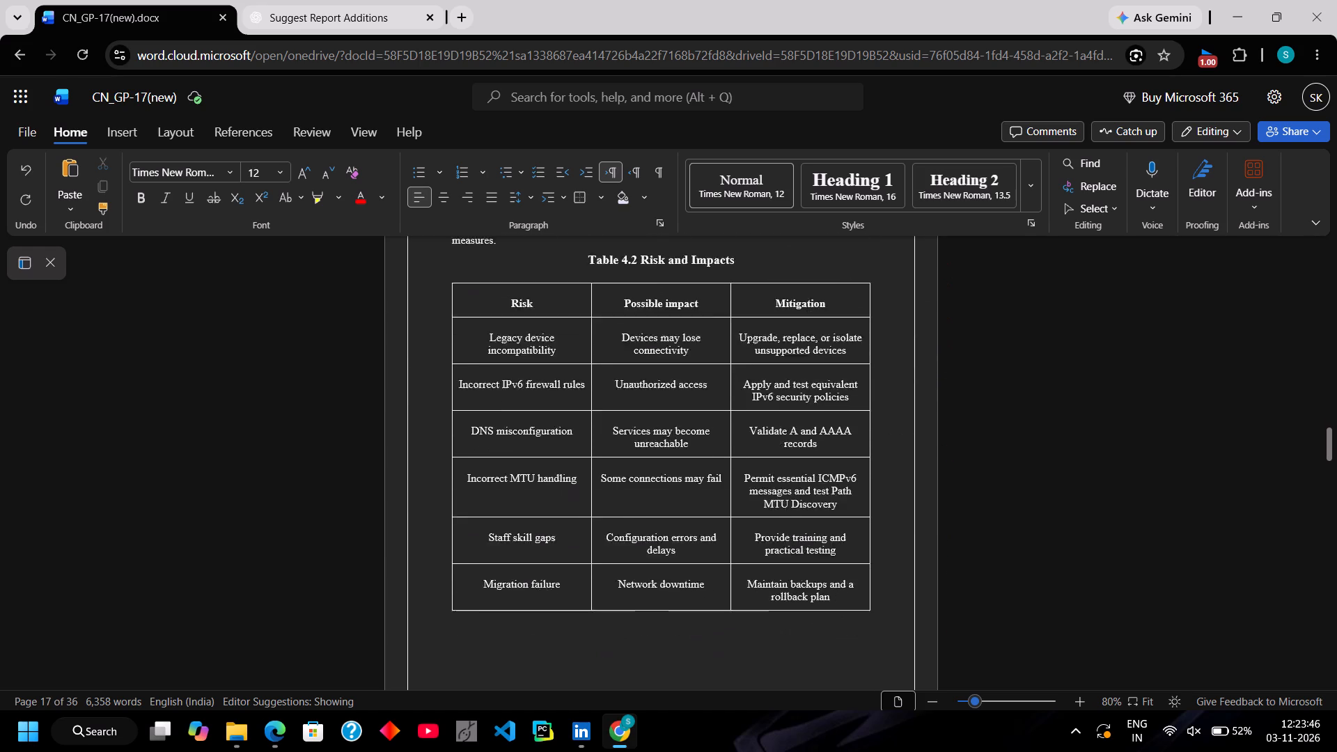
scroll(523, 340, "down", 4)
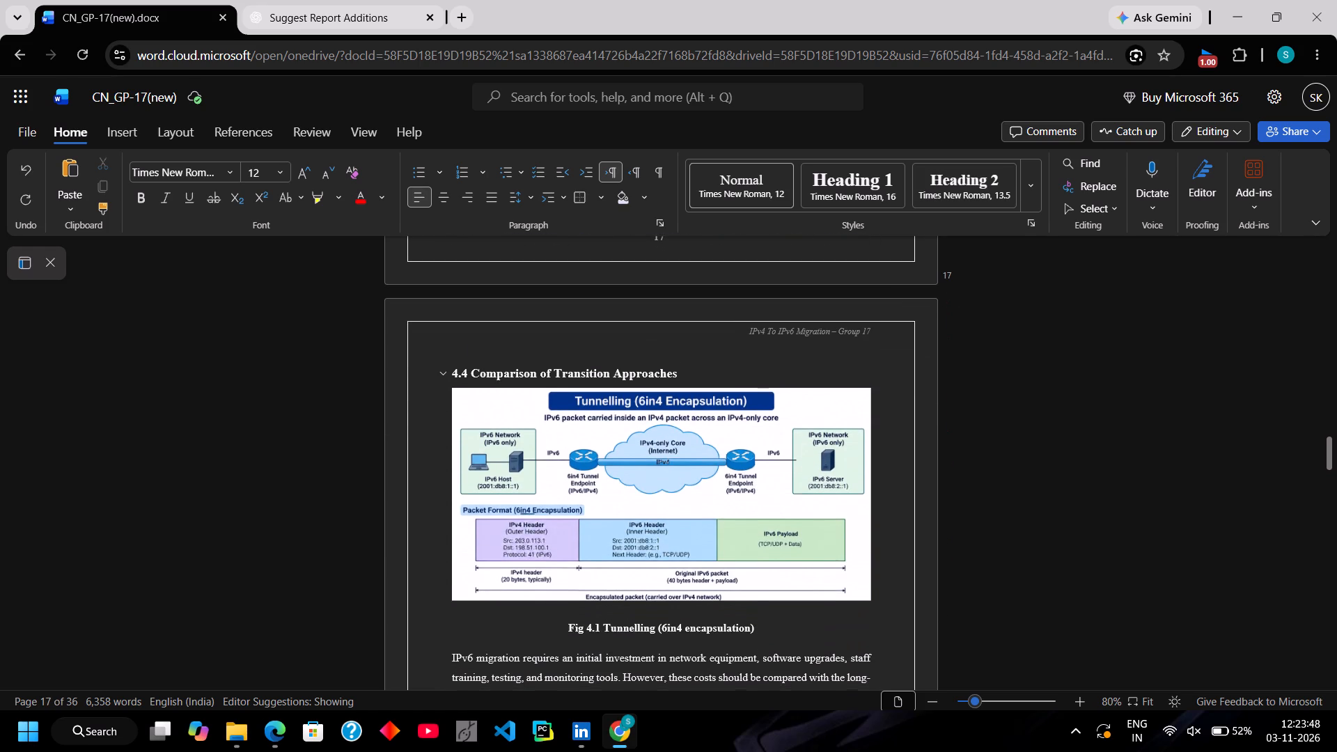
scroll(523, 340, "down", 1)
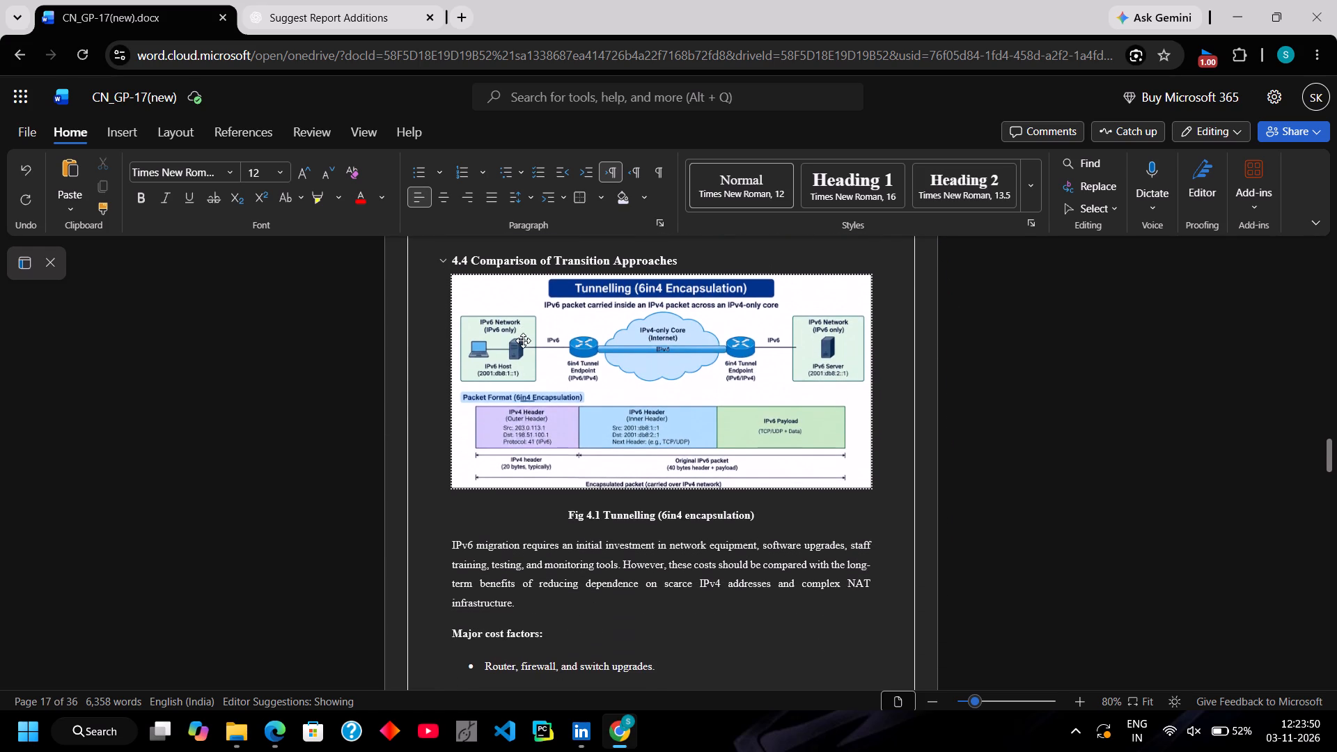
scroll(523, 340, "down", 2)
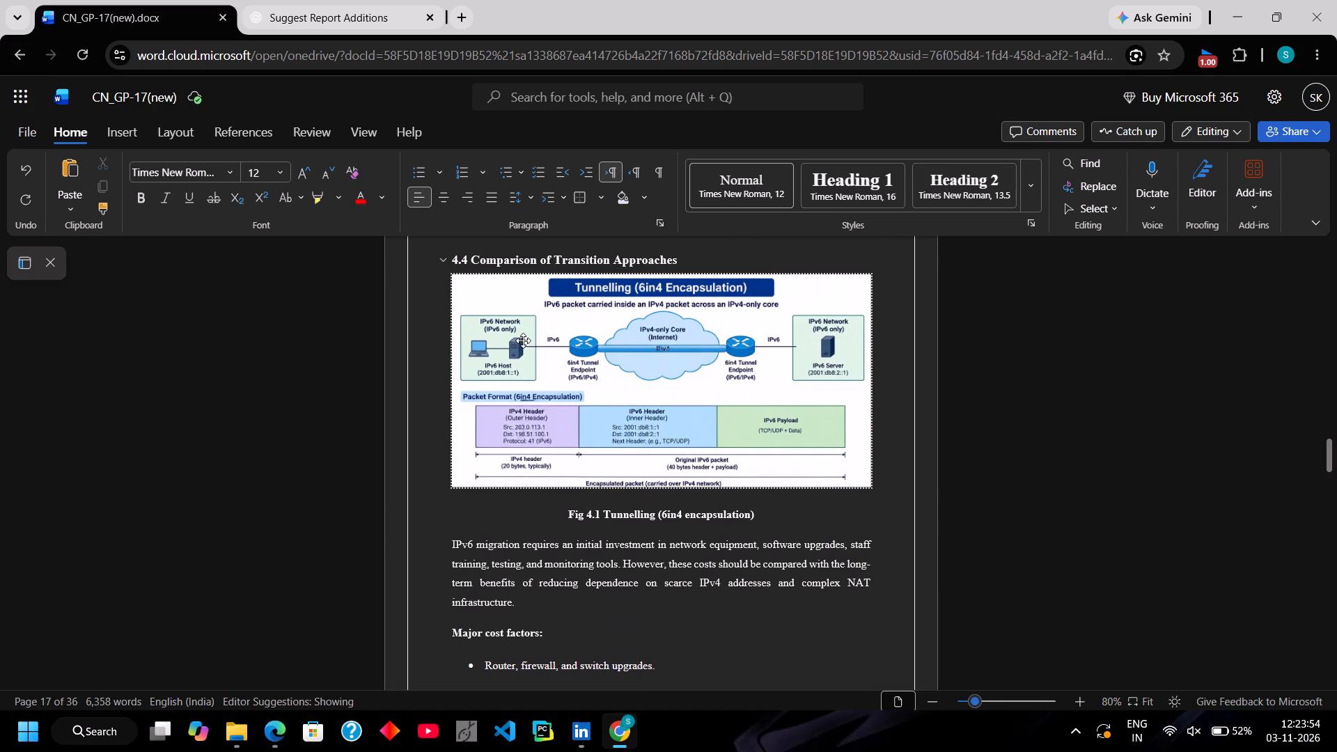
scroll(523, 340, "down", 1)
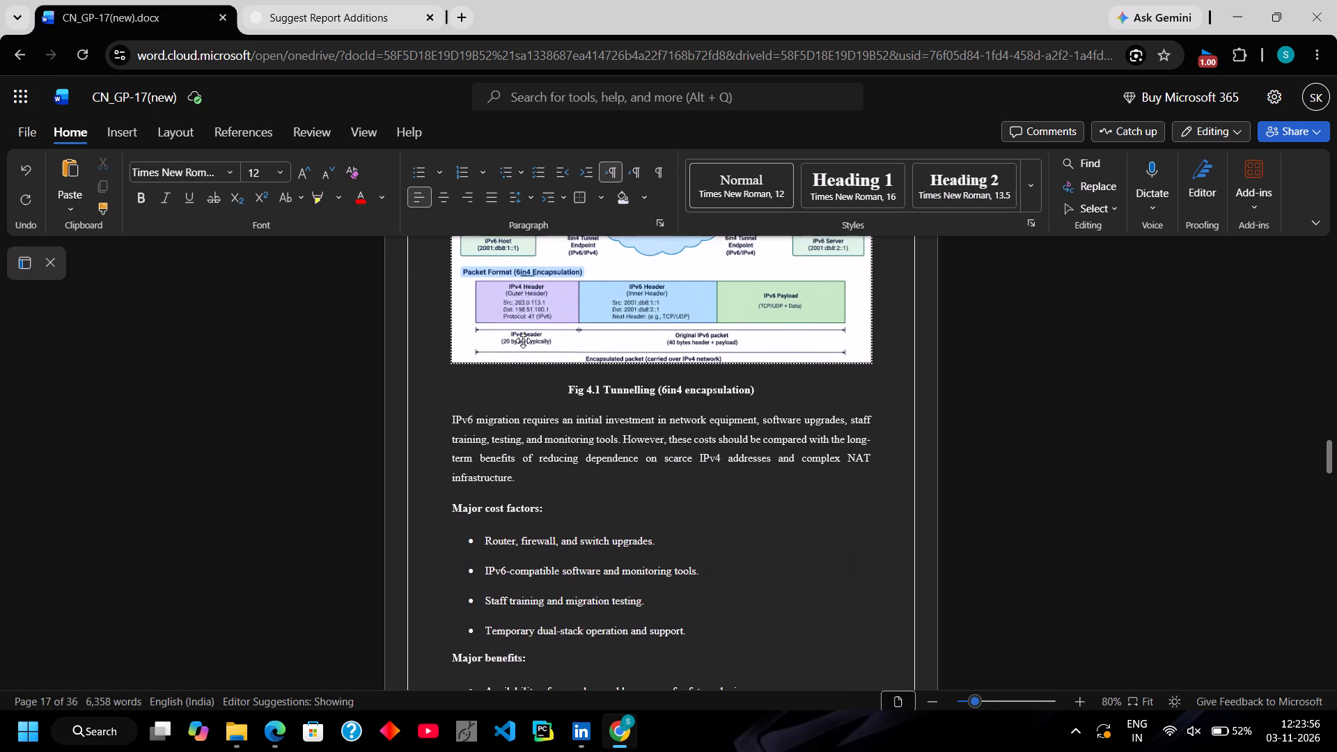
scroll(523, 340, "down", 3)
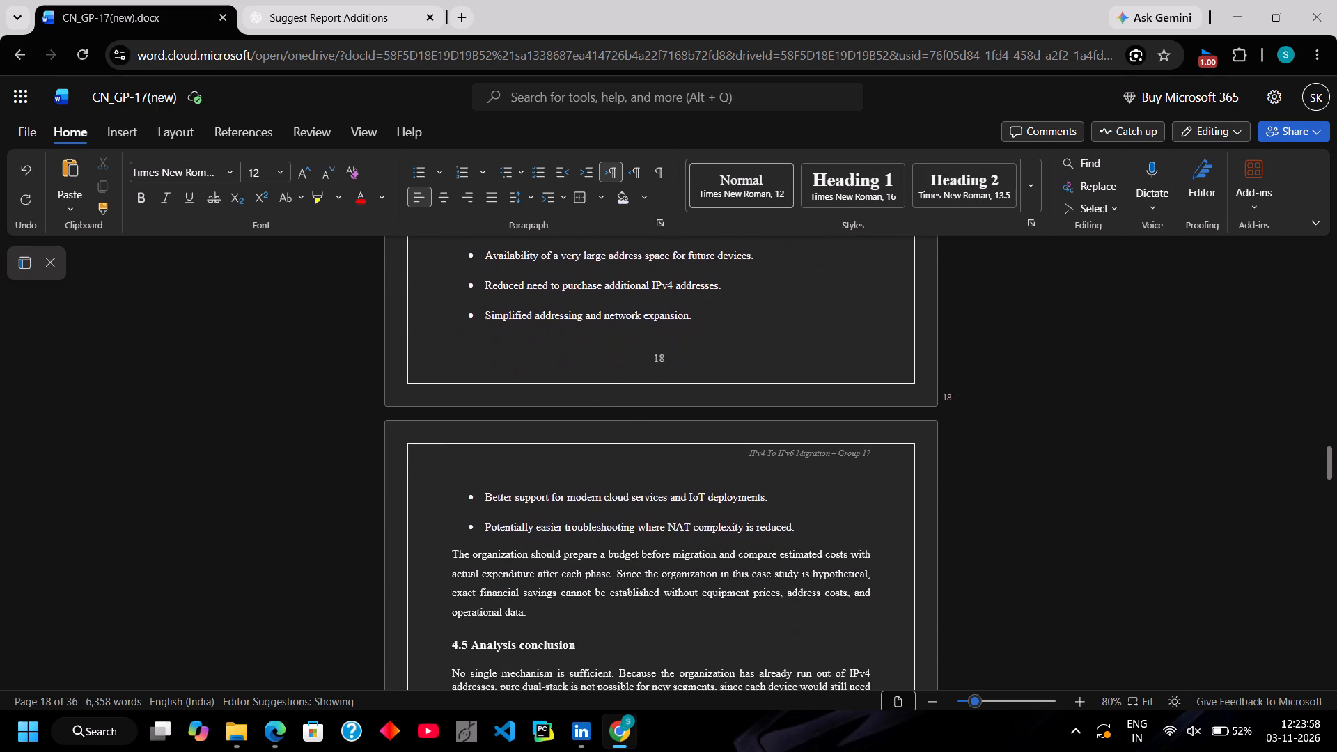
Re-examine the end of section 4, from the Tunnelling figure and cost factors to the blank area after Analysis conclusion.
scroll(523, 340, "down", 5)
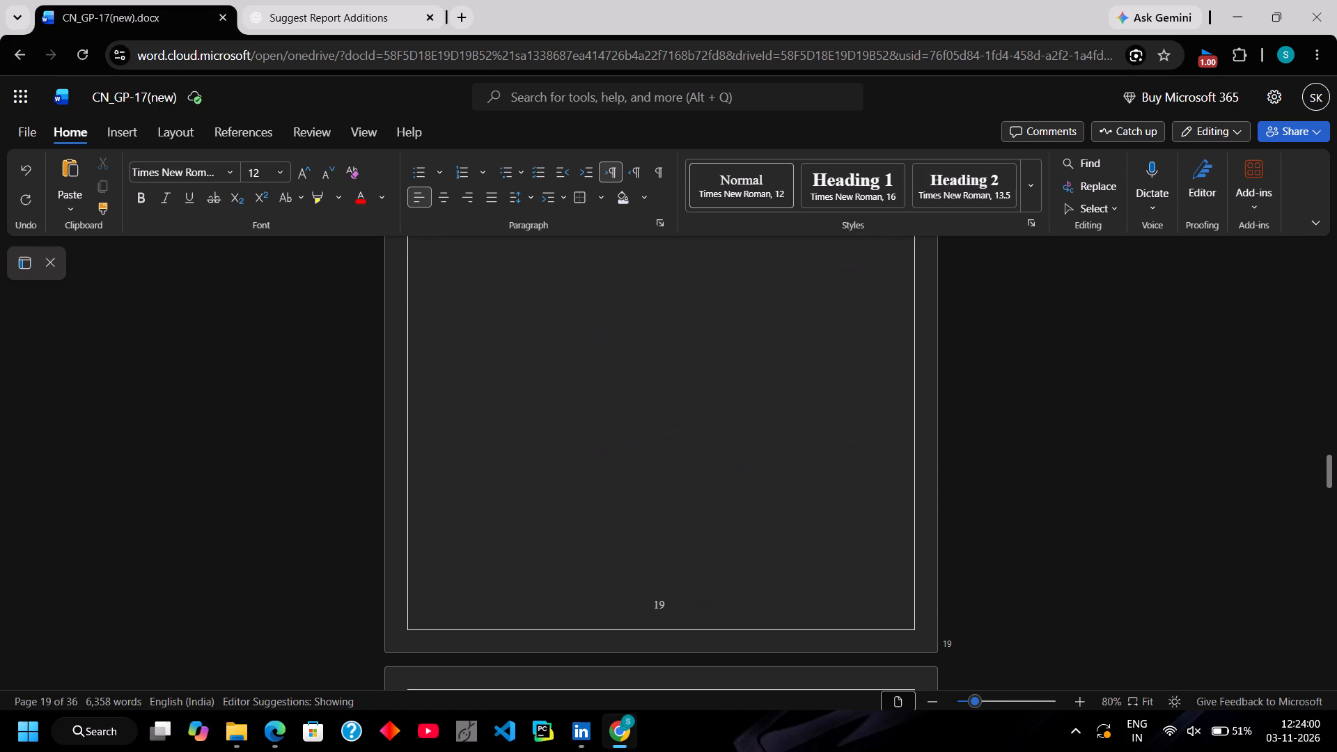
scroll(523, 340, "up", 3)
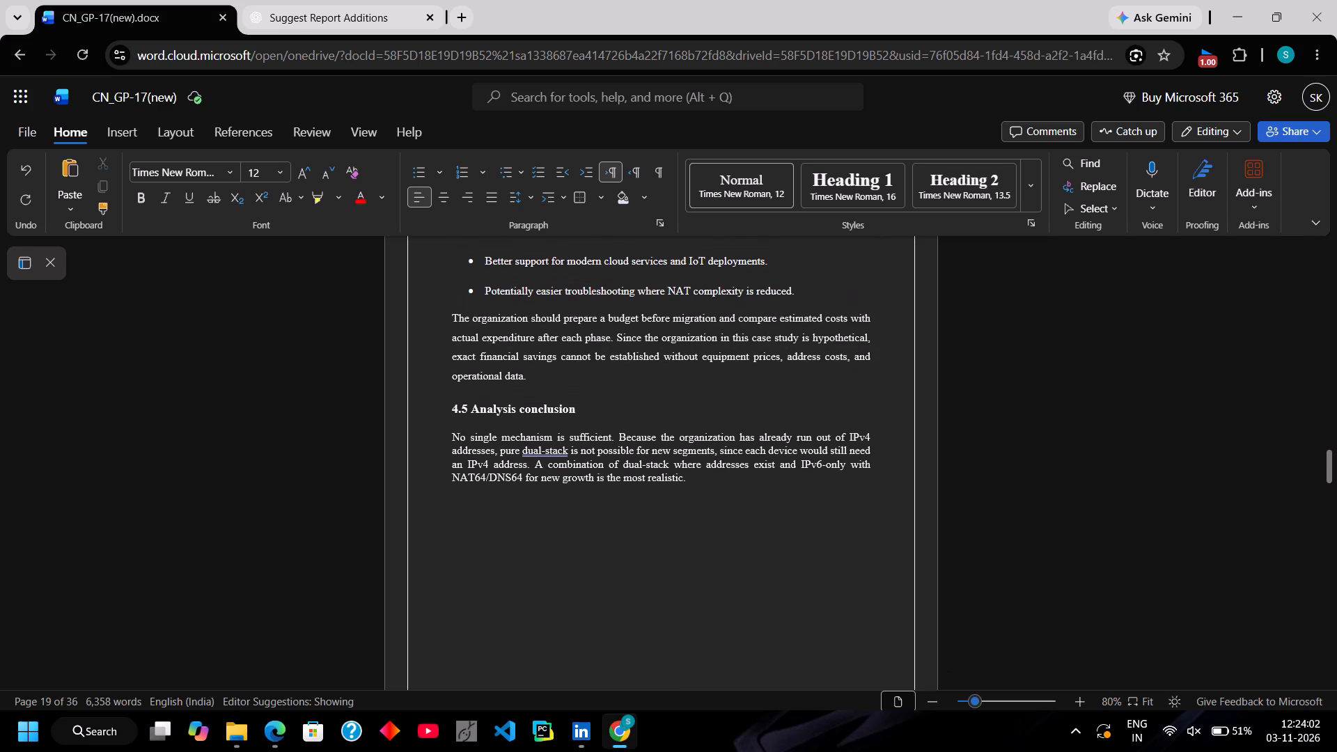
scroll(523, 340, "down", 6)
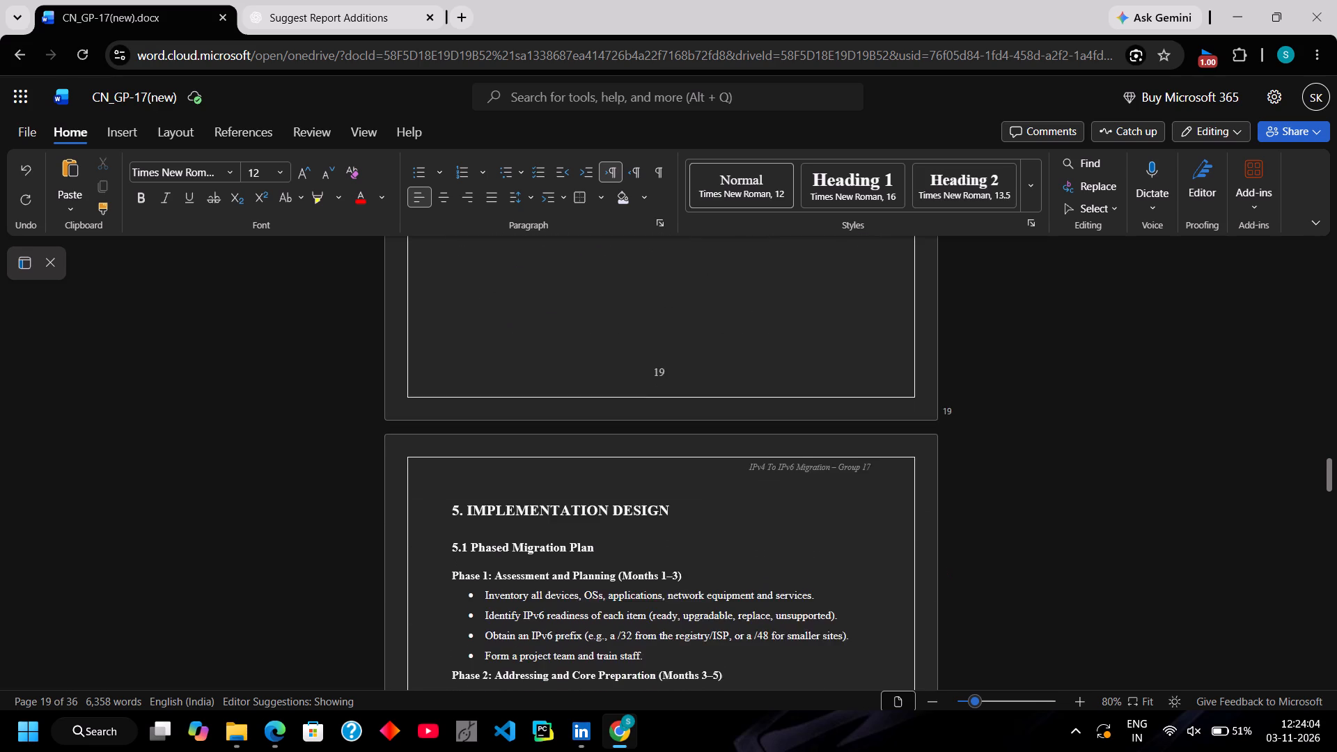
scroll(523, 340, "up", 3)
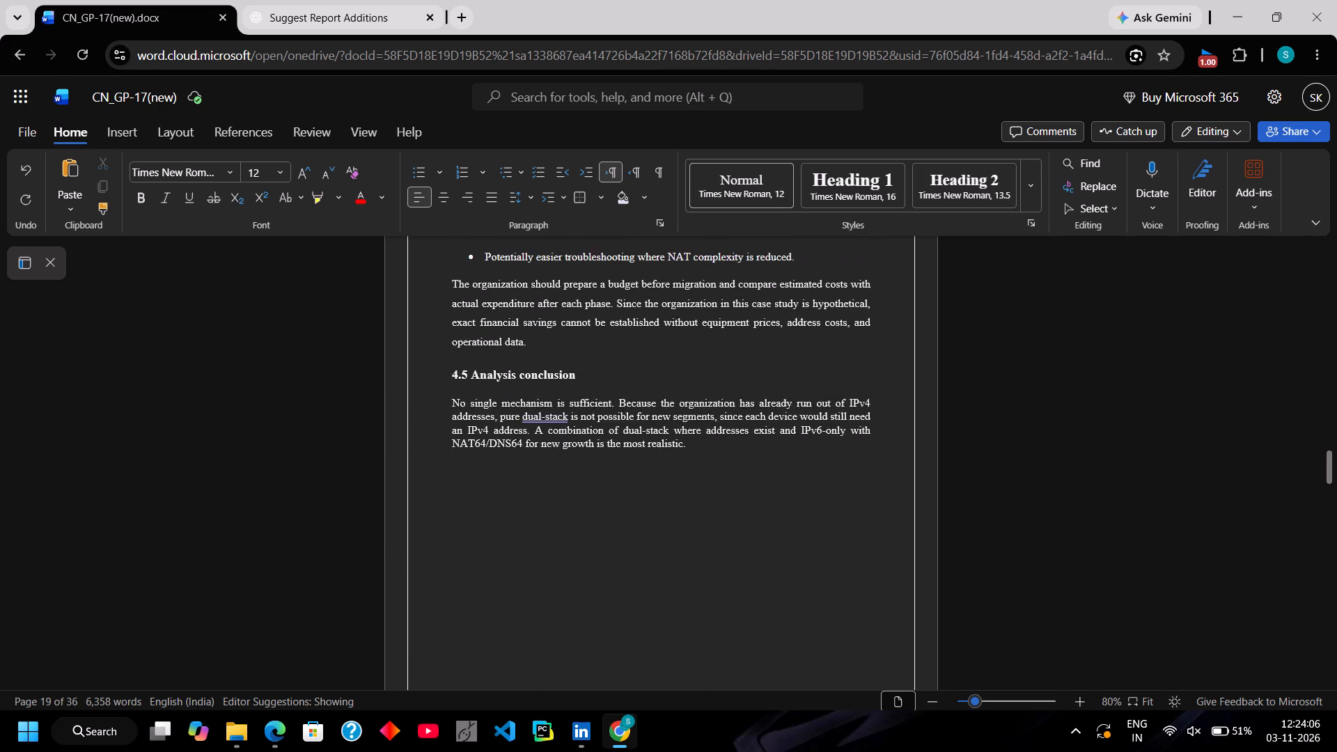
scroll(523, 340, "up", 5)
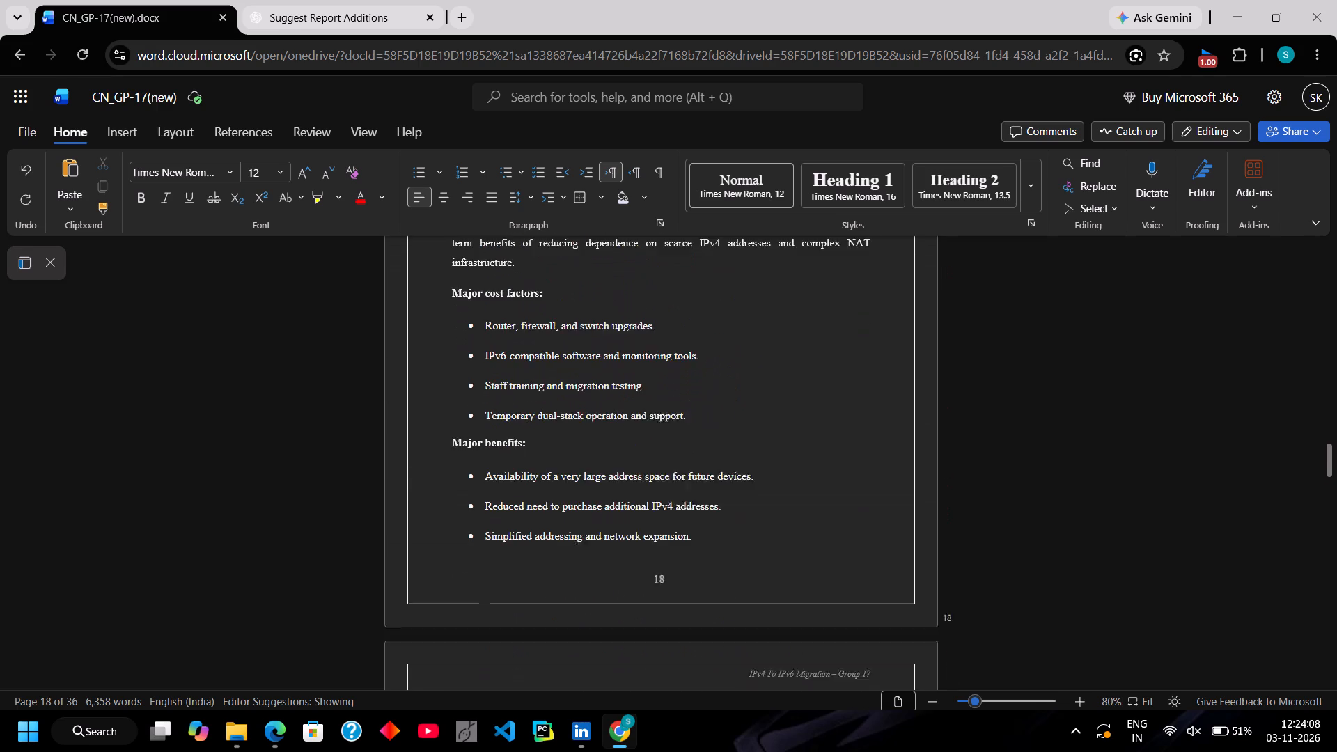
scroll(523, 340, "up", 2)
scroll(523, 340, "down", 1)
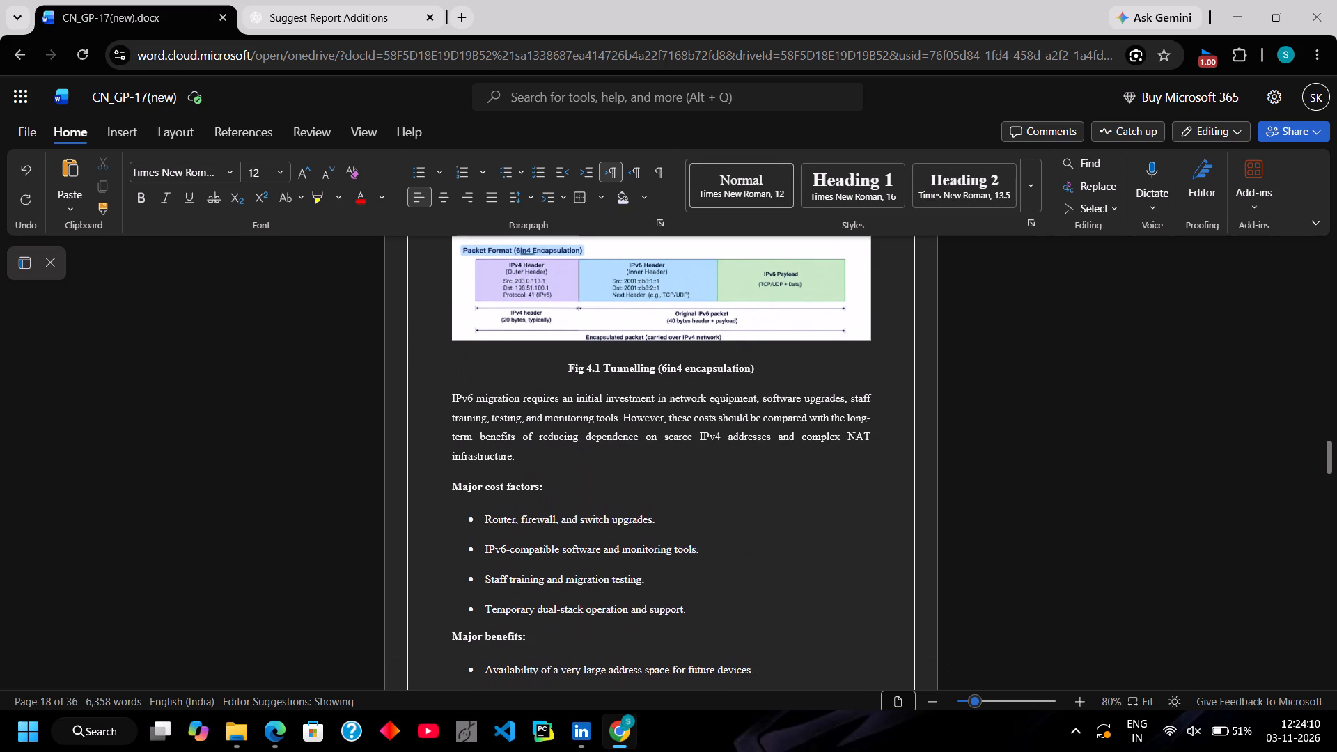
scroll(523, 340, "down", 5)
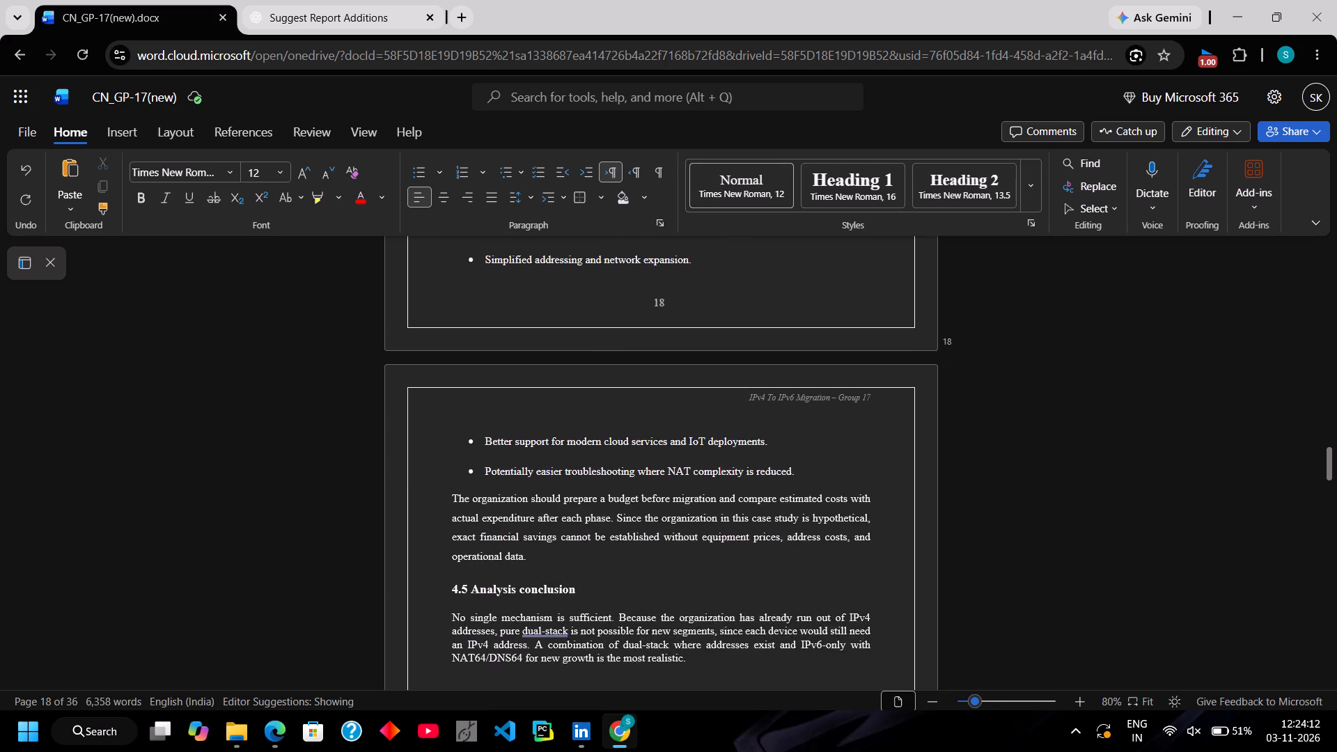
scroll(523, 340, "down", 5)
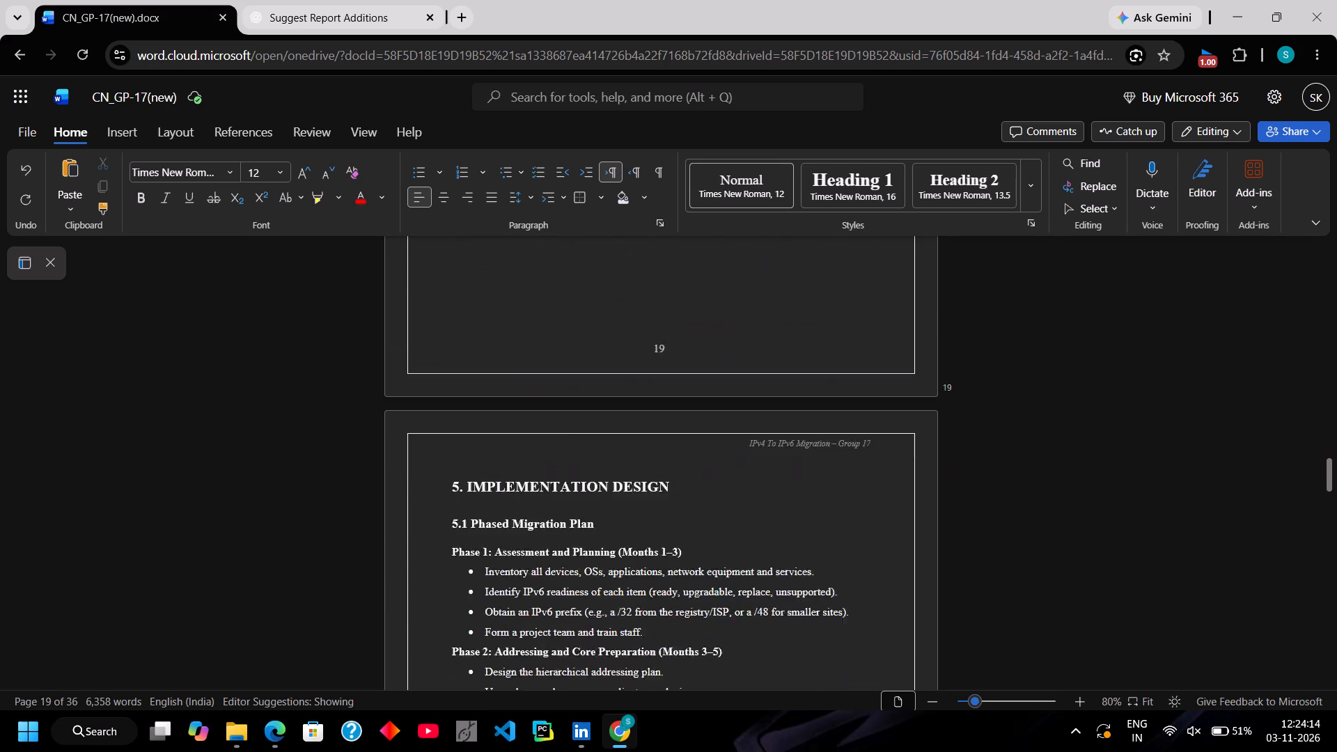
Look through the Implementation Design section, from the phased migration plan to 5.6.2 Network Topology and Addressing.
scroll(523, 340, "down", 6)
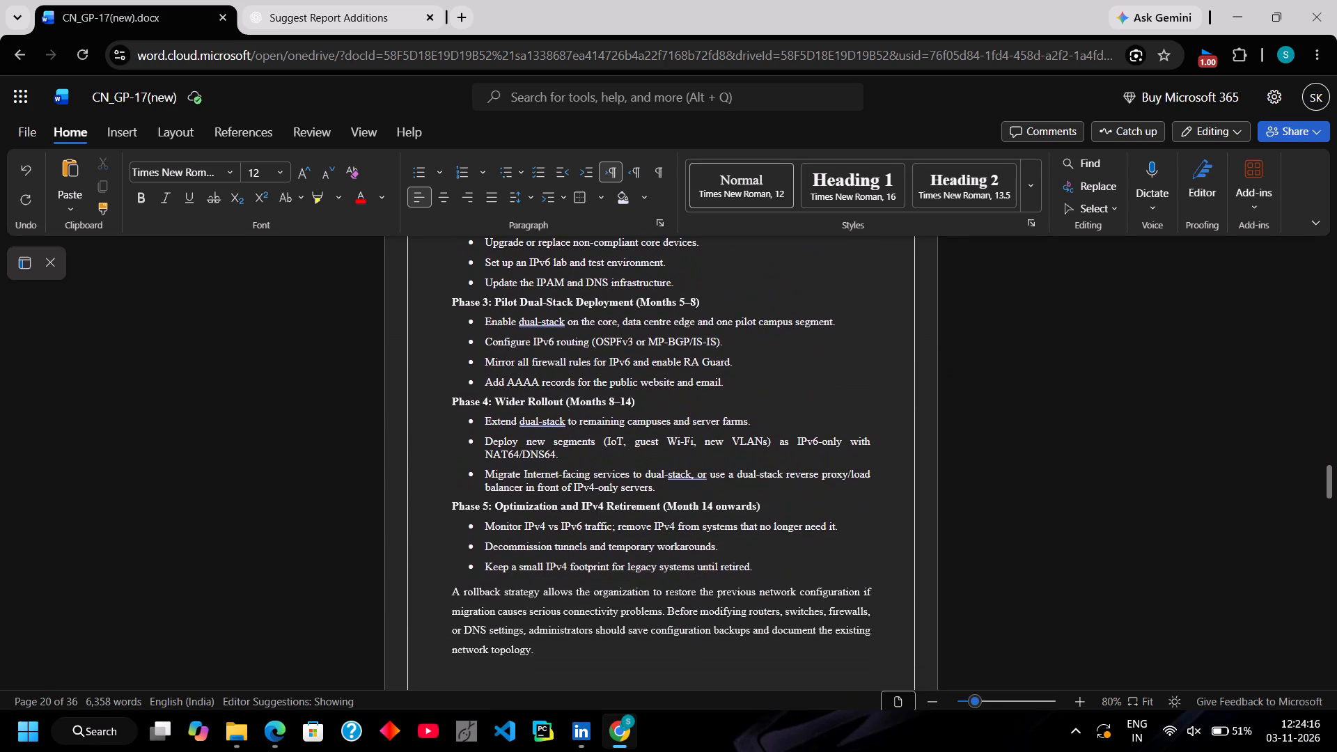
scroll(523, 340, "down", 6)
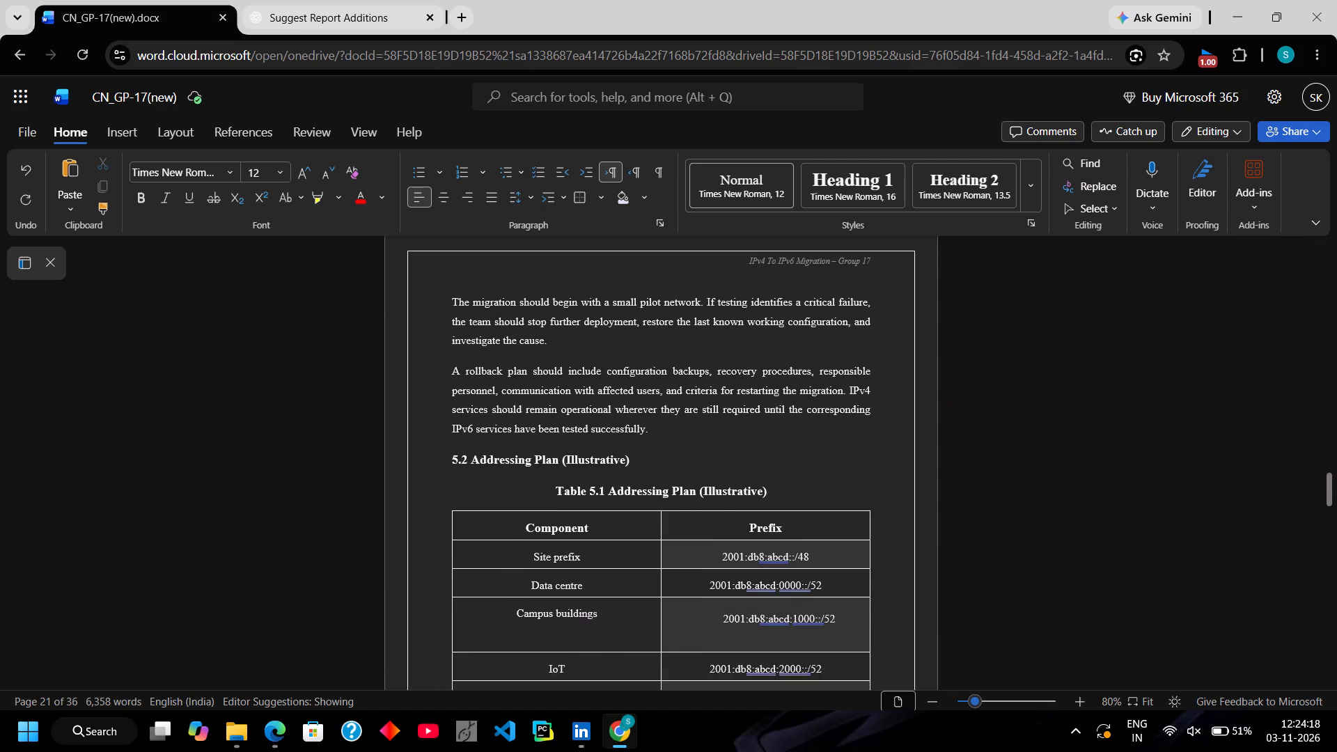
scroll(523, 340, "down", 6)
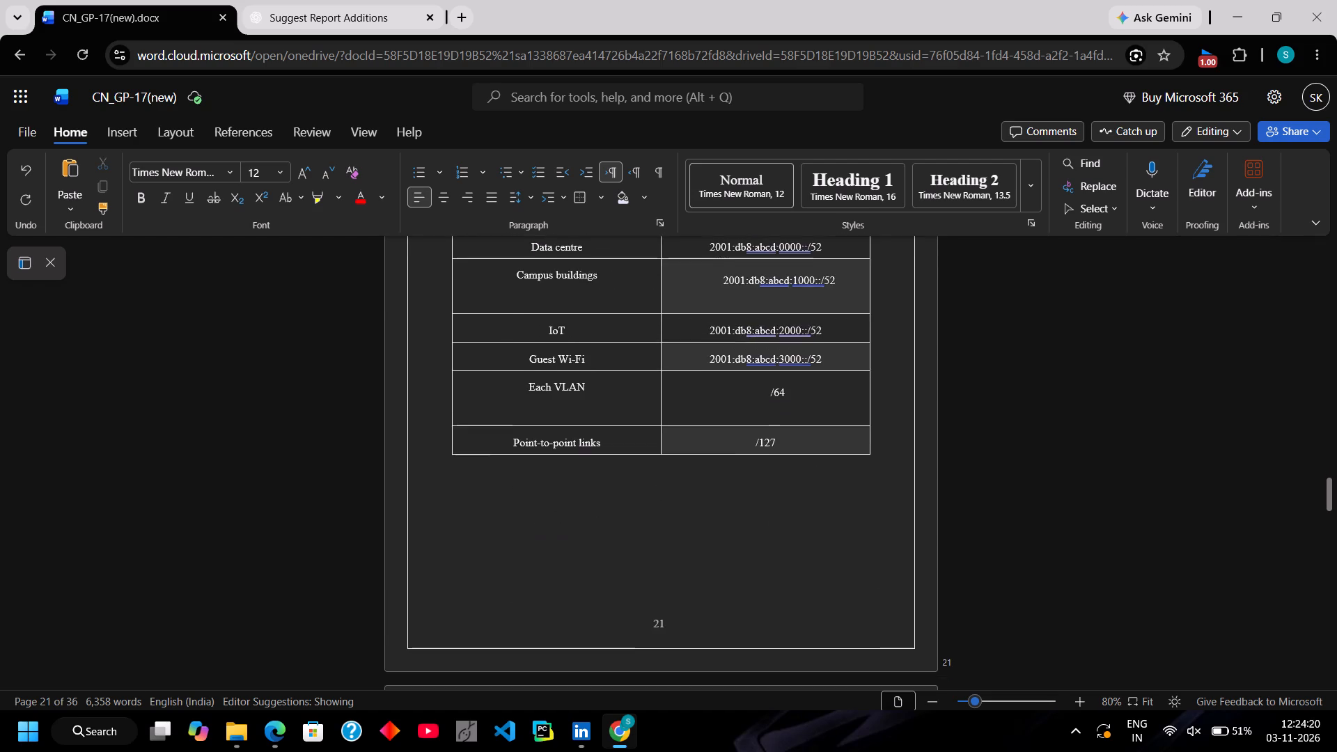
scroll(523, 340, "down", 6)
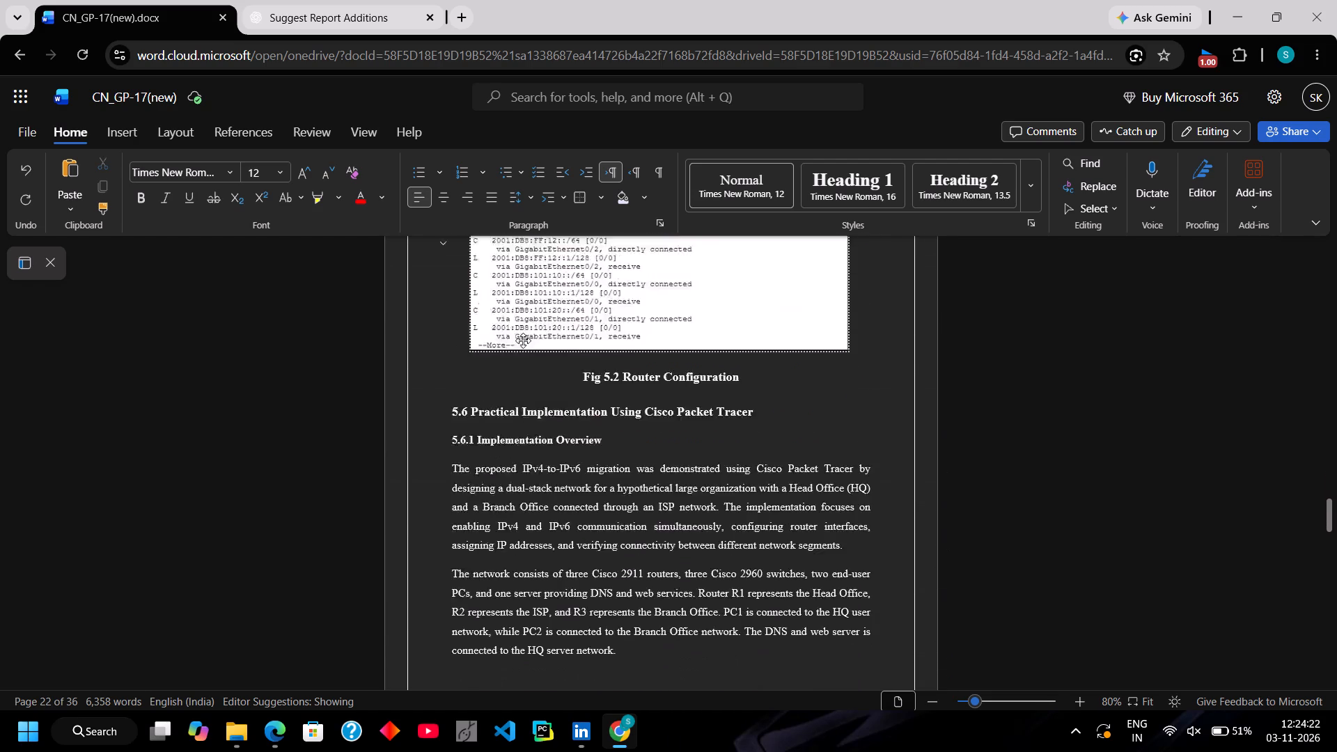
scroll(523, 340, "down", 7)
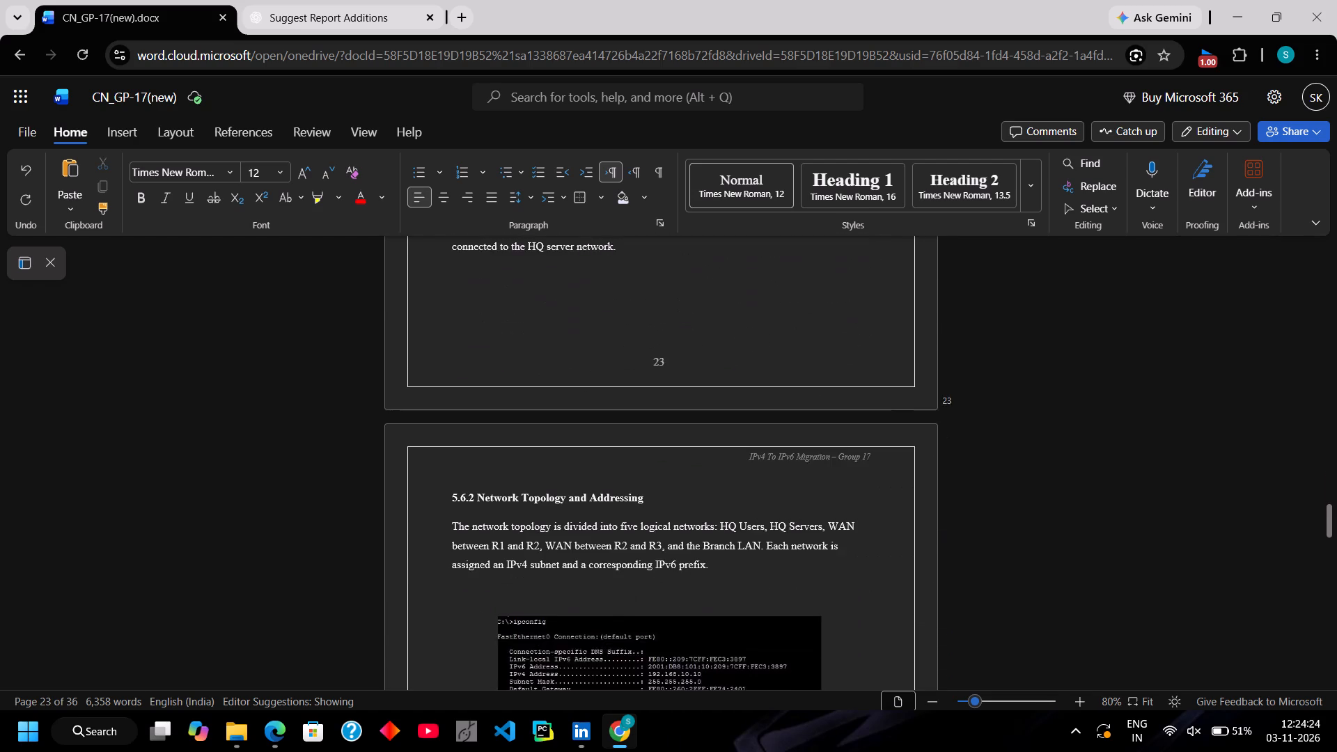
scroll(523, 340, "down", 2)
Look back through the report from the Implementation Design section to the start of 4. Critical Analysis for a place for the risk matrix.
scroll(523, 340, "up", 5)
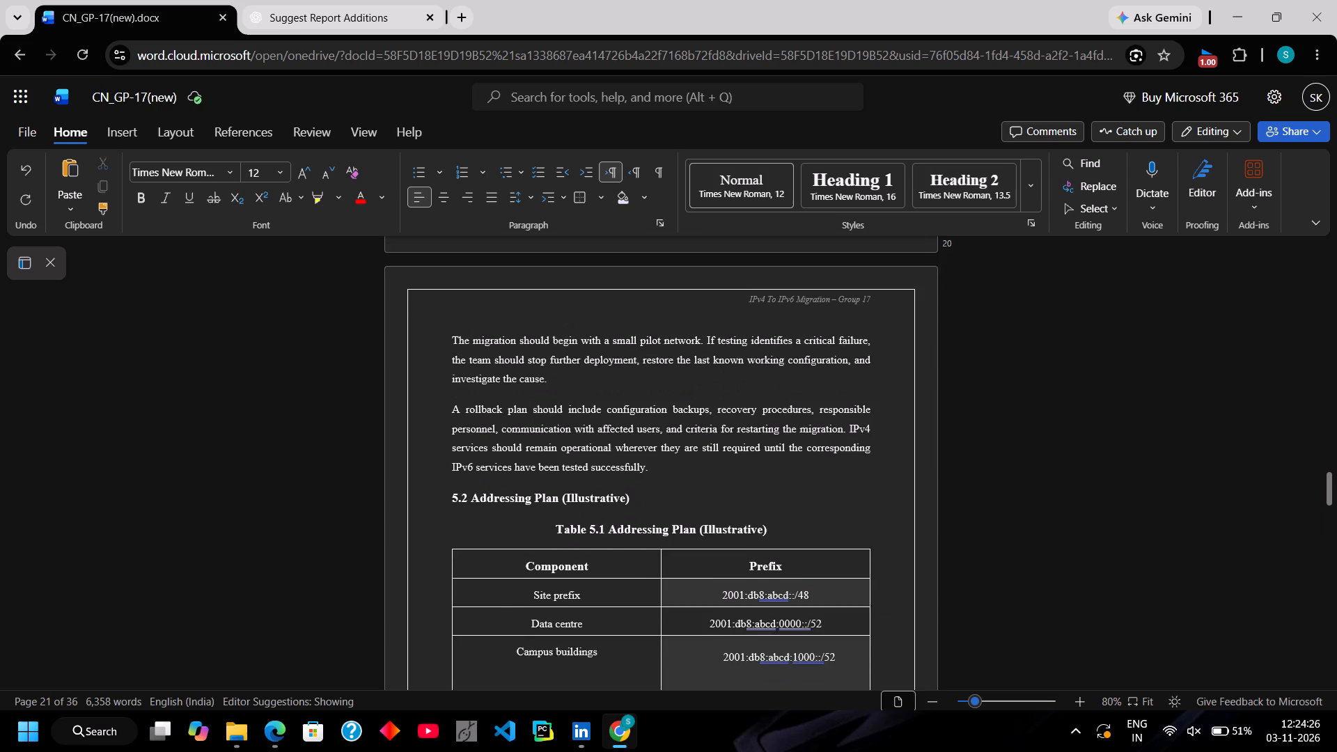
scroll(523, 340, "up", 6)
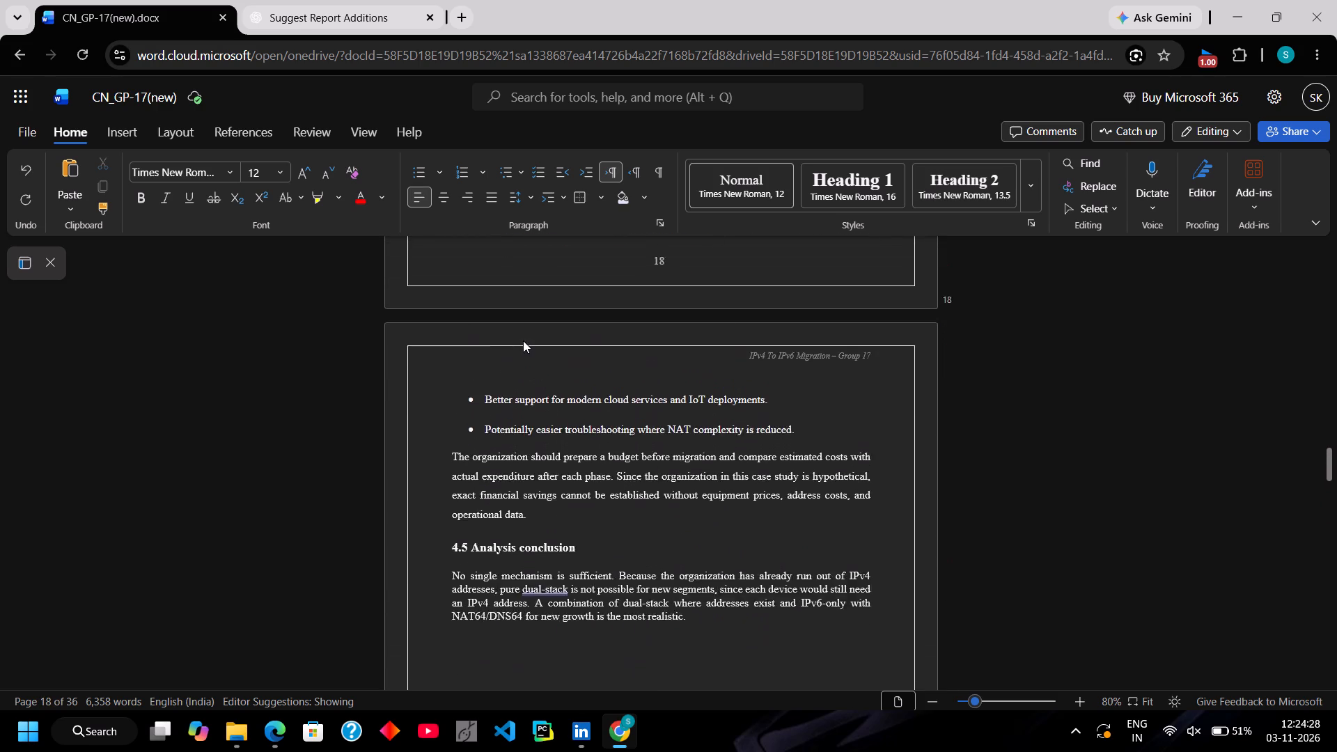
scroll(523, 340, "up", 6)
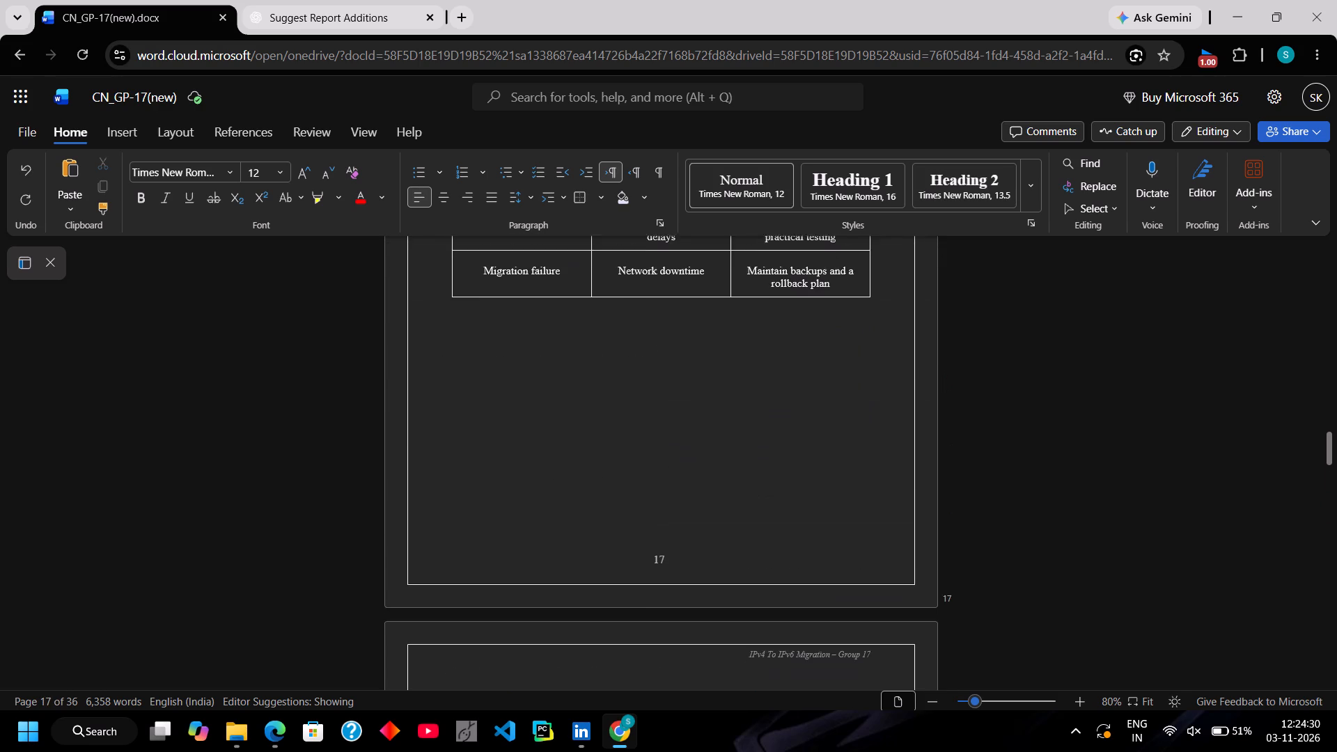
scroll(523, 340, "up", 5)
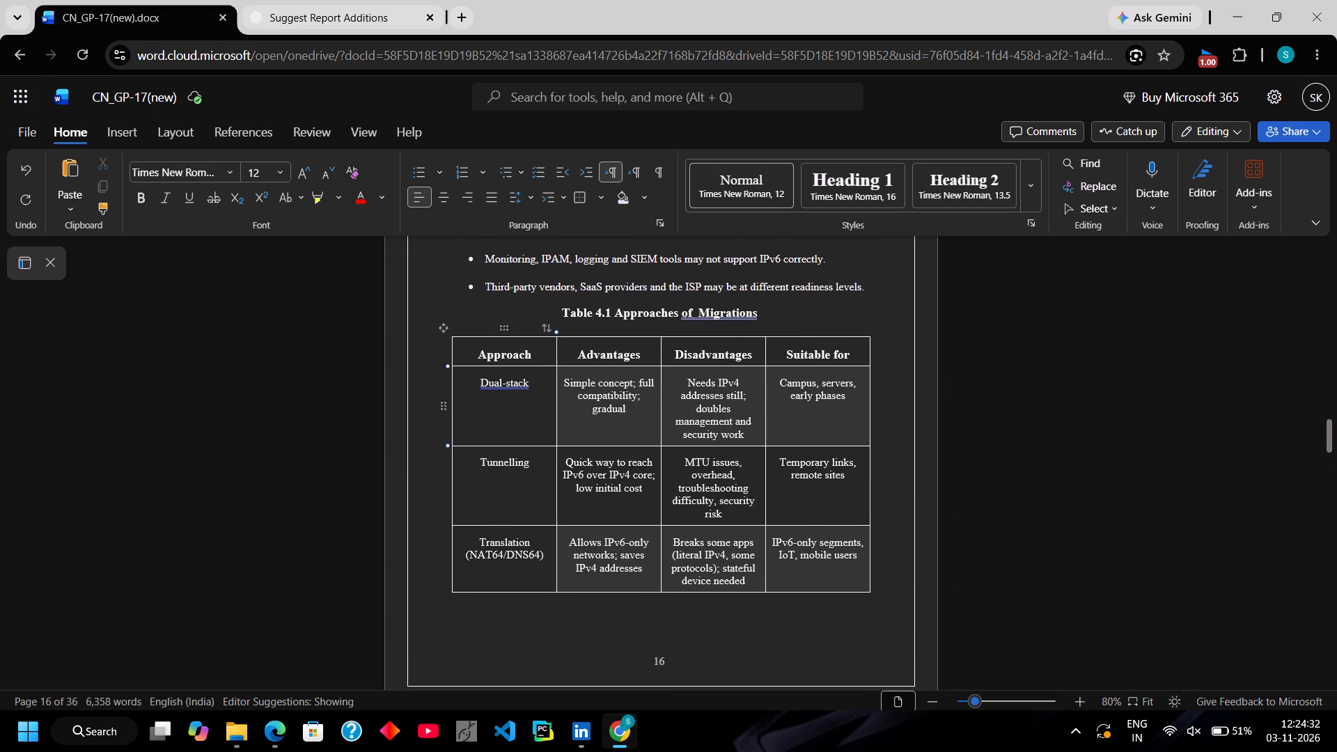
scroll(523, 340, "up", 3)
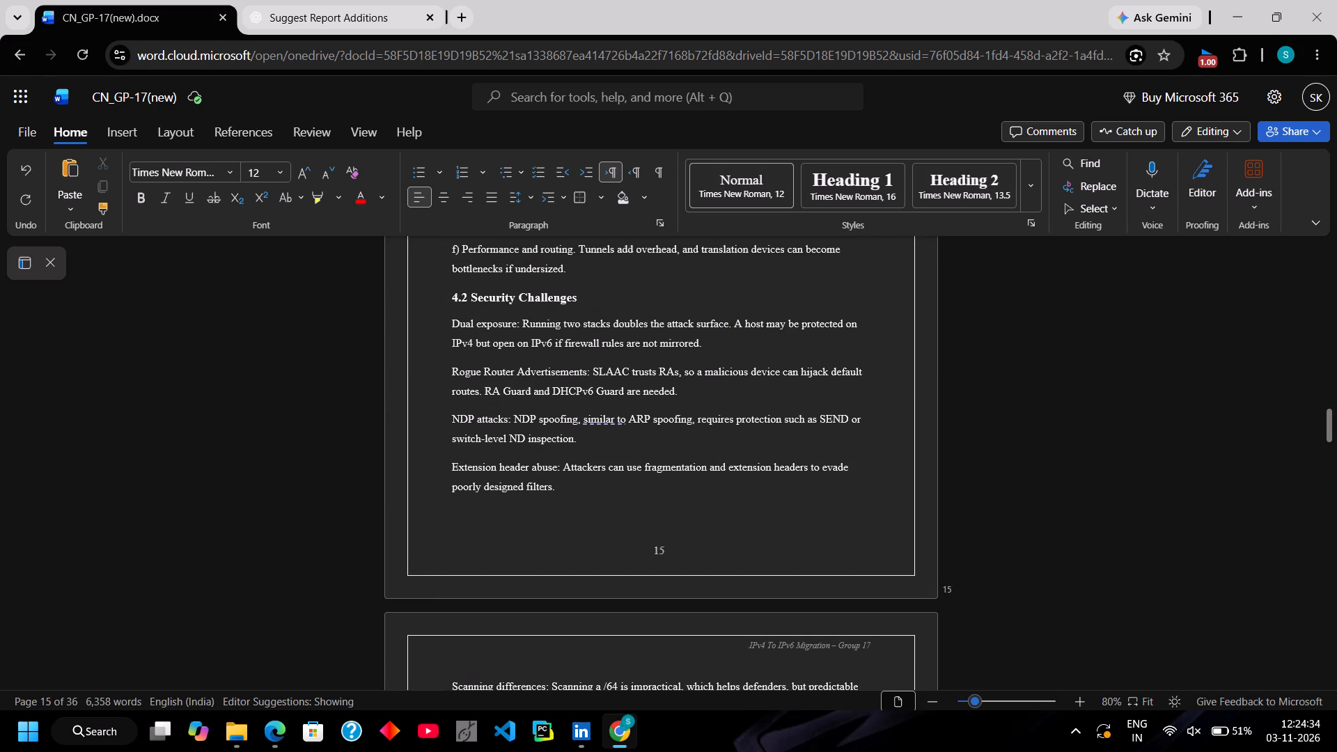
scroll(523, 340, "up", 5)
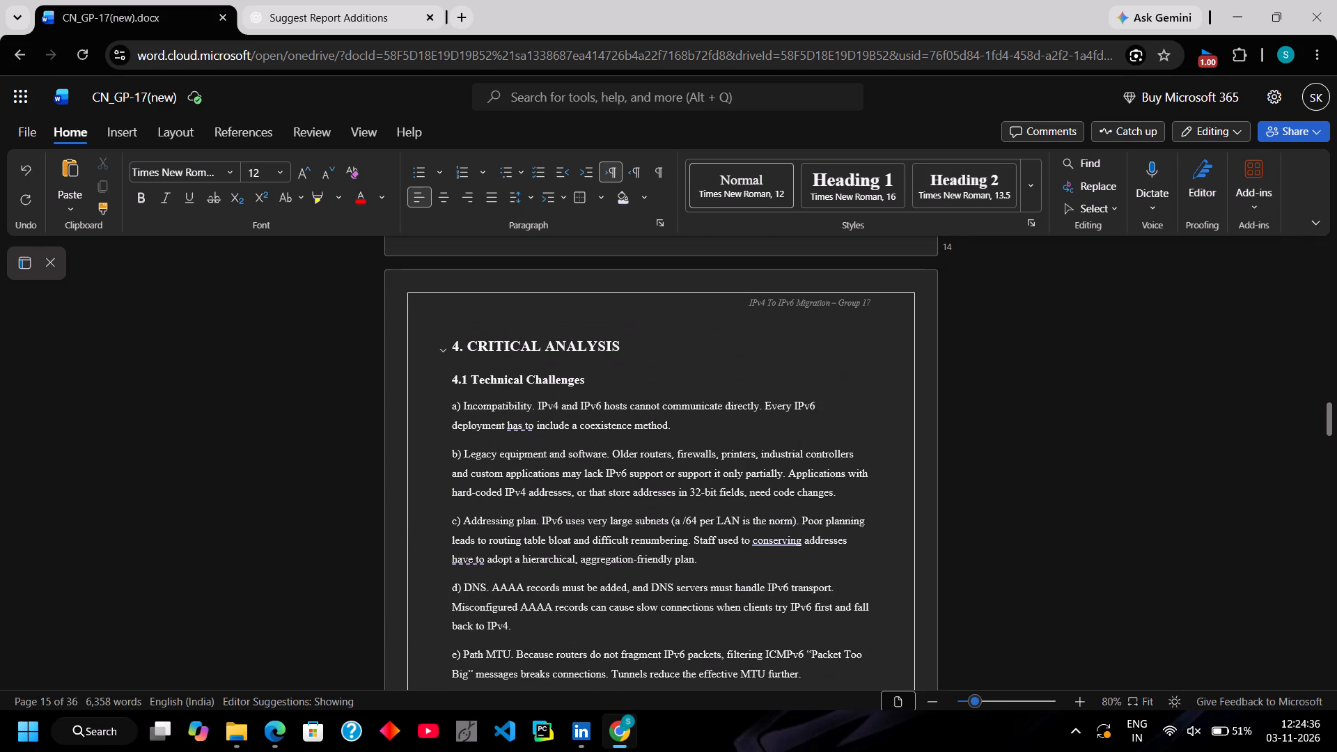
Add an empty paragraph after the Privacy paragraph of 4.2 Security Challenges, just above heading 4.3 Organizational and Financial Challenges.
scroll(523, 340, "down", 3)
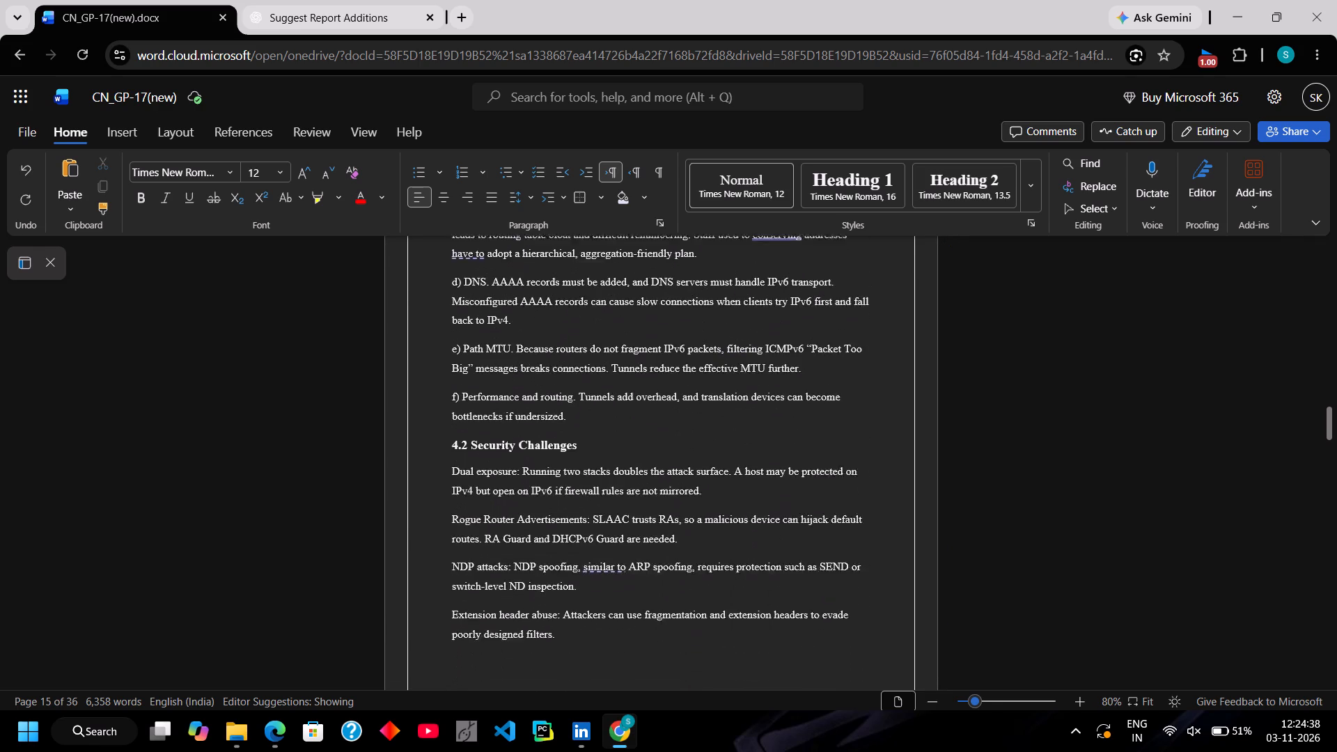
scroll(523, 340, "down", 3)
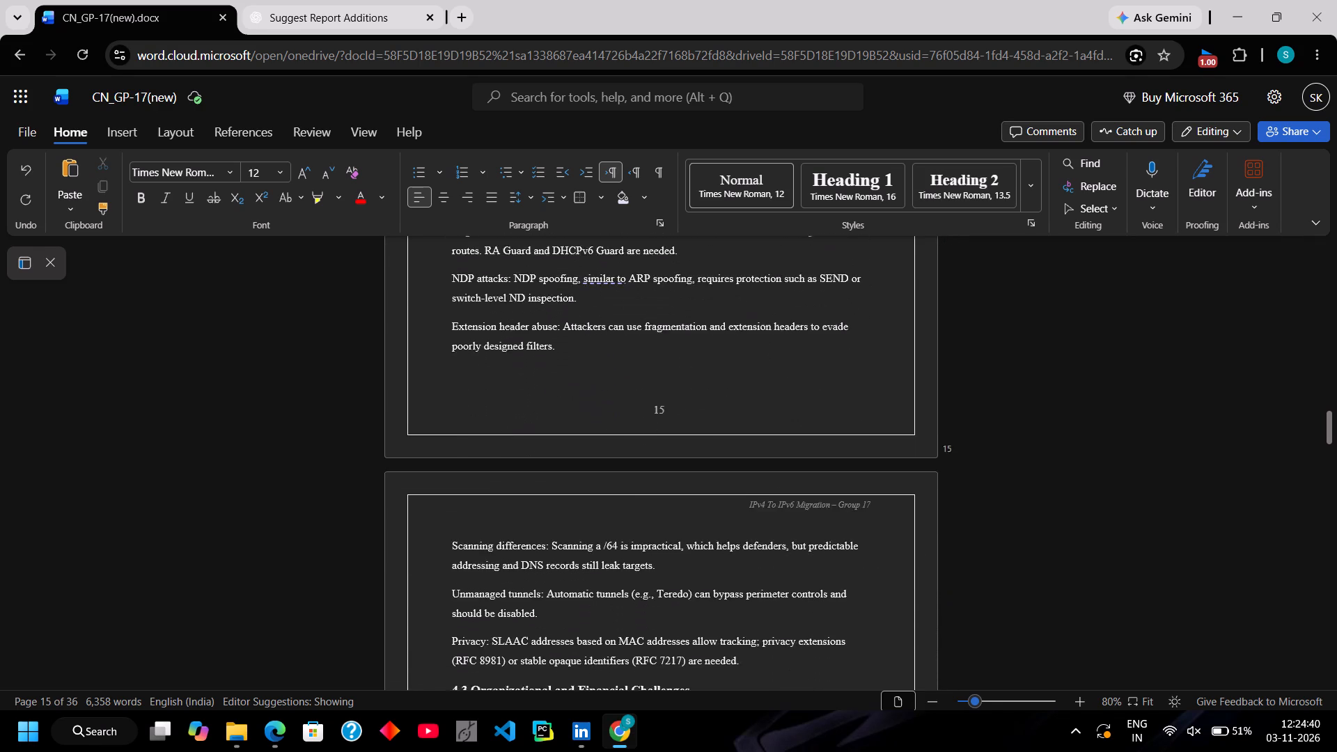
scroll(523, 340, "down", 4)
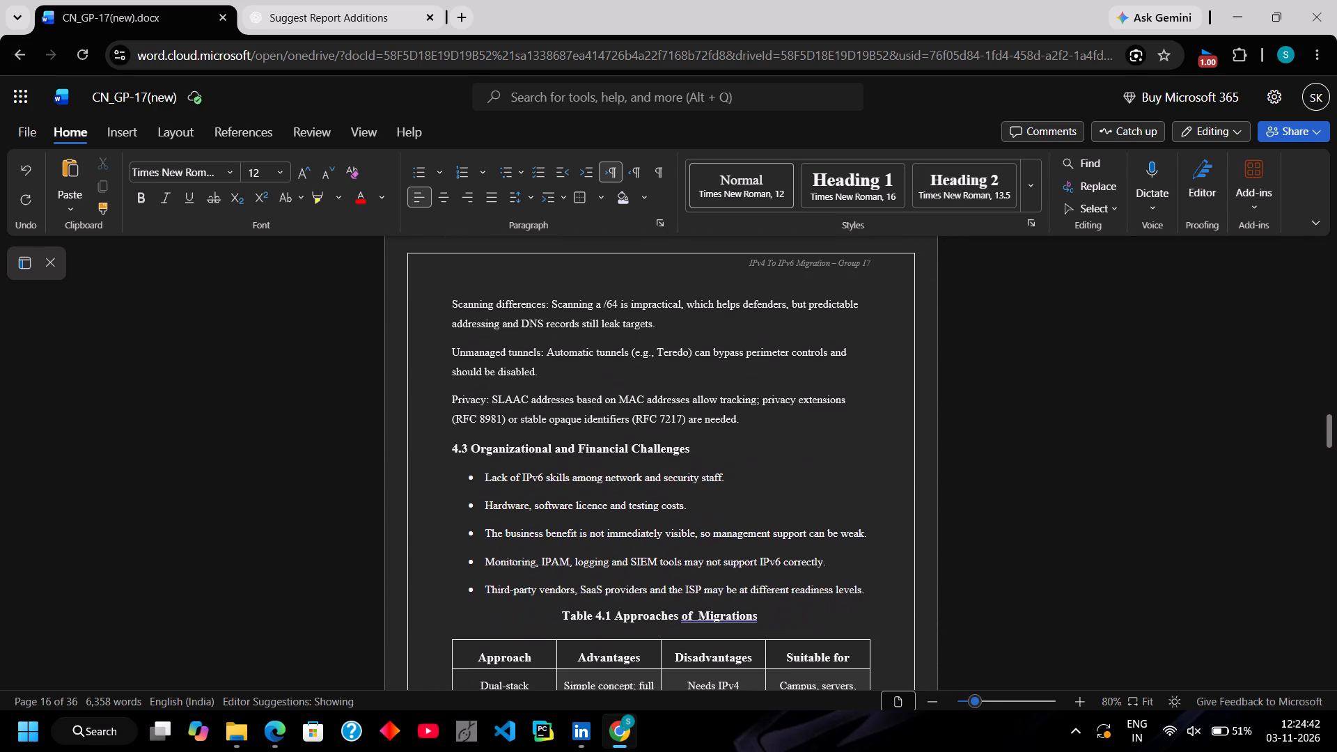
left_click(767, 414)
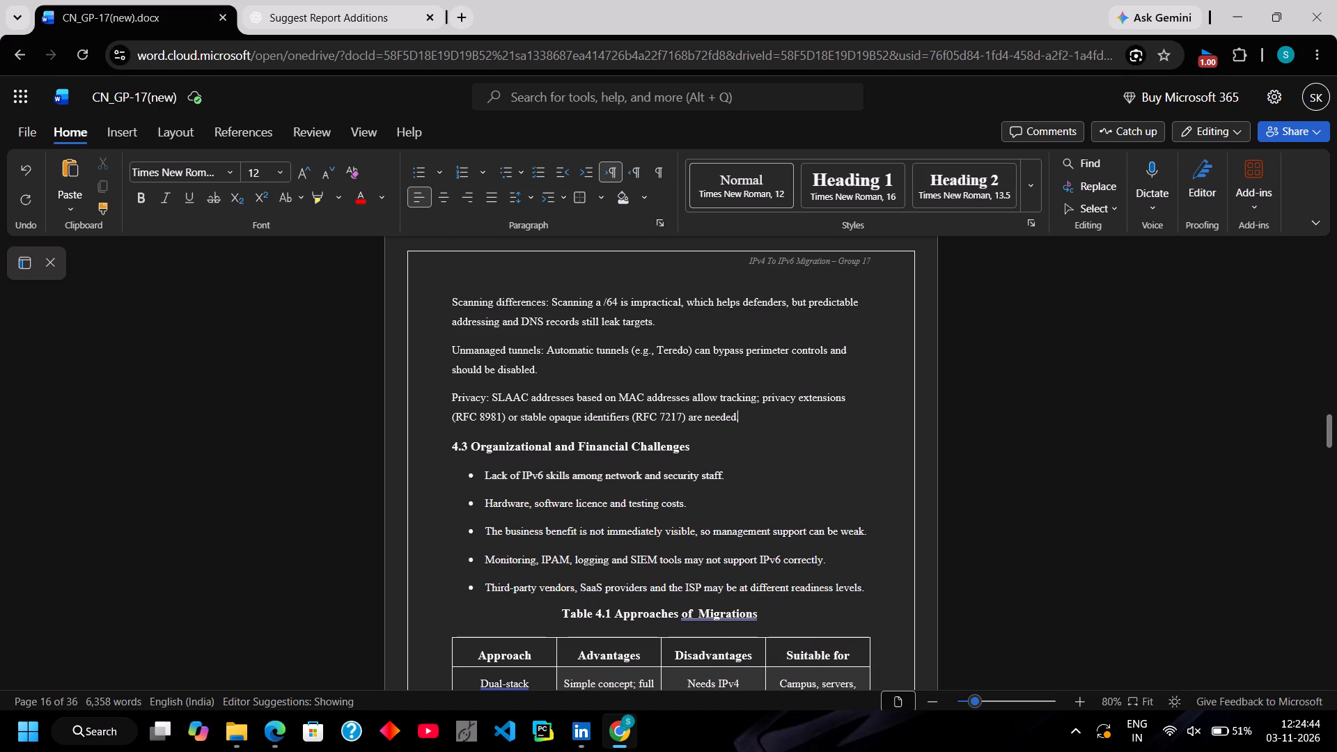
key("Return")
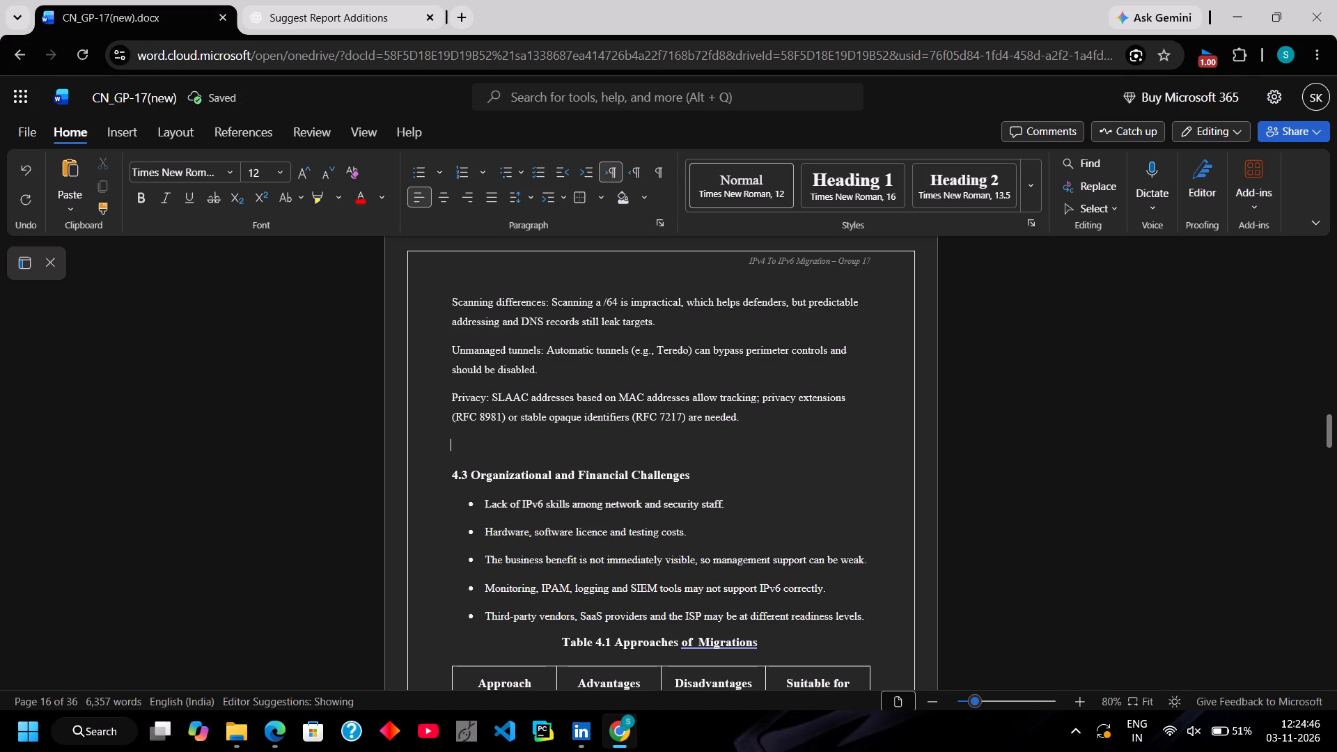
scroll(767, 414, "down", 7)
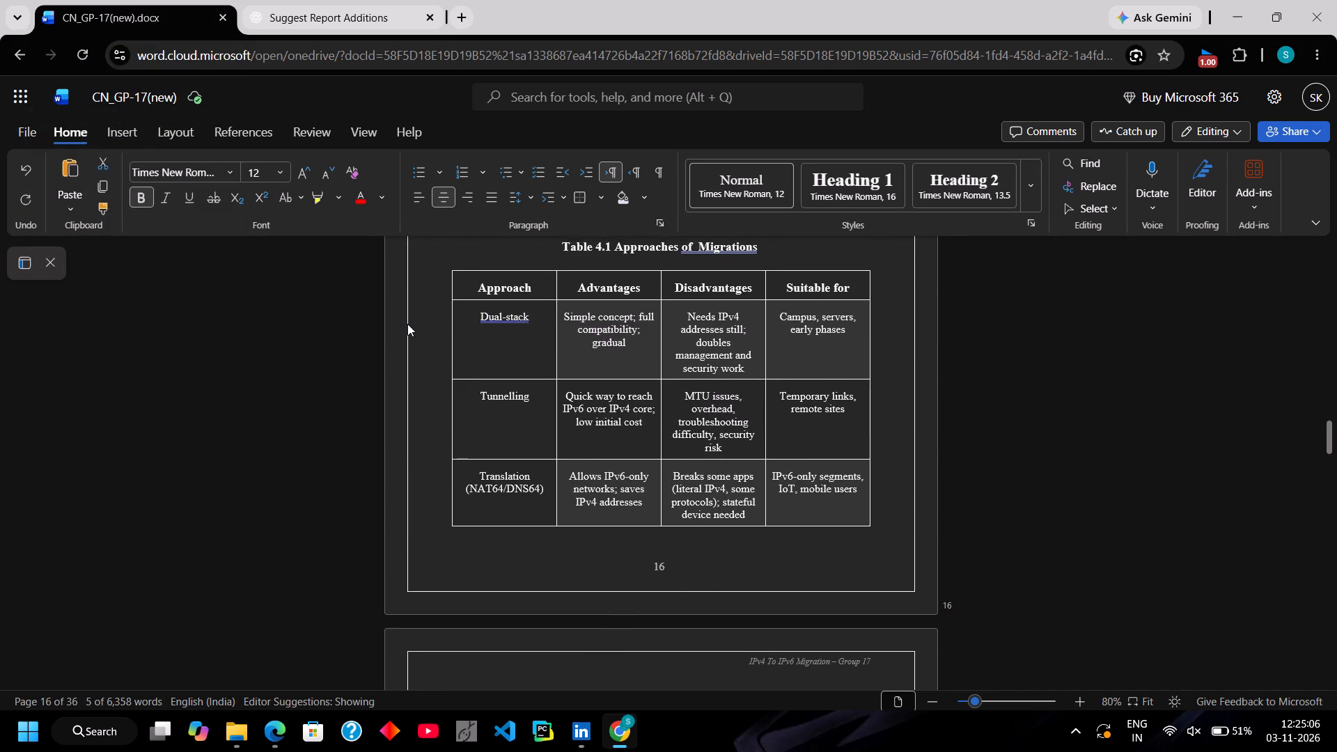
scroll(407, 324, "up", 4)
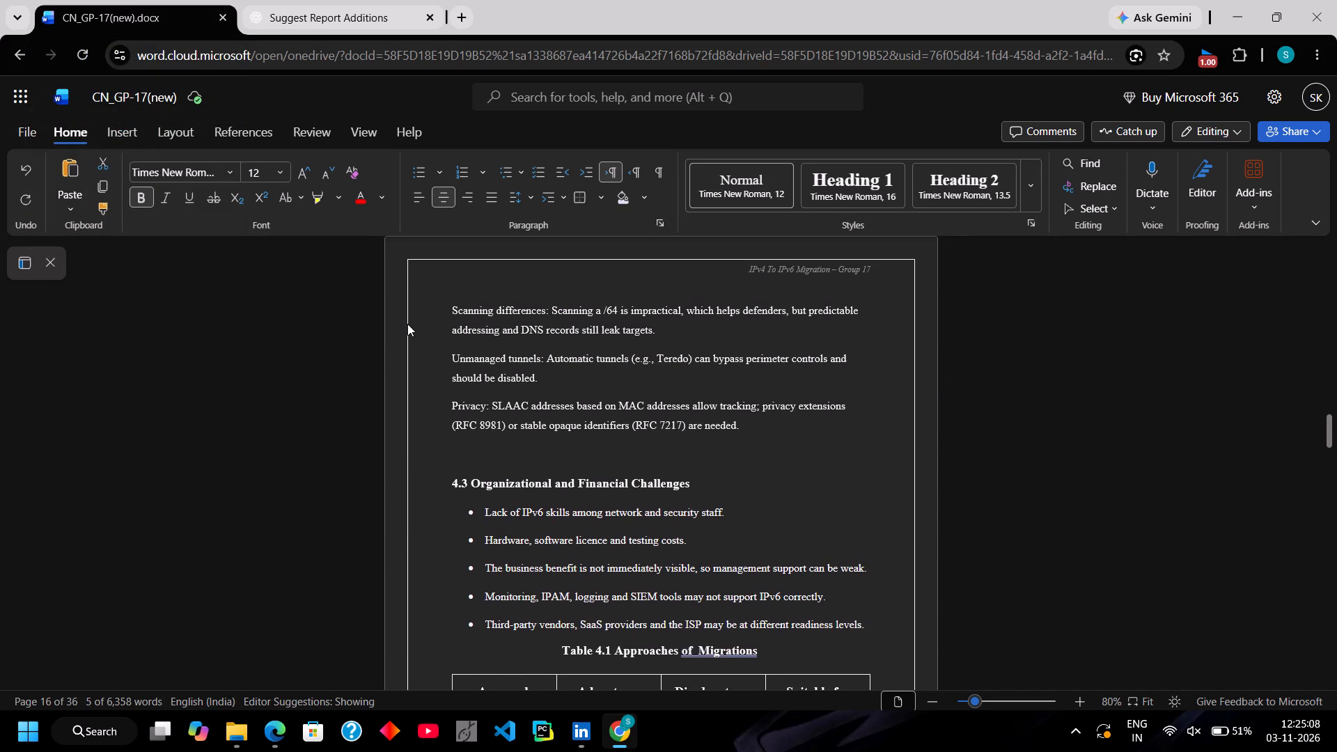
scroll(407, 324, "up", 1)
left_click(657, 457)
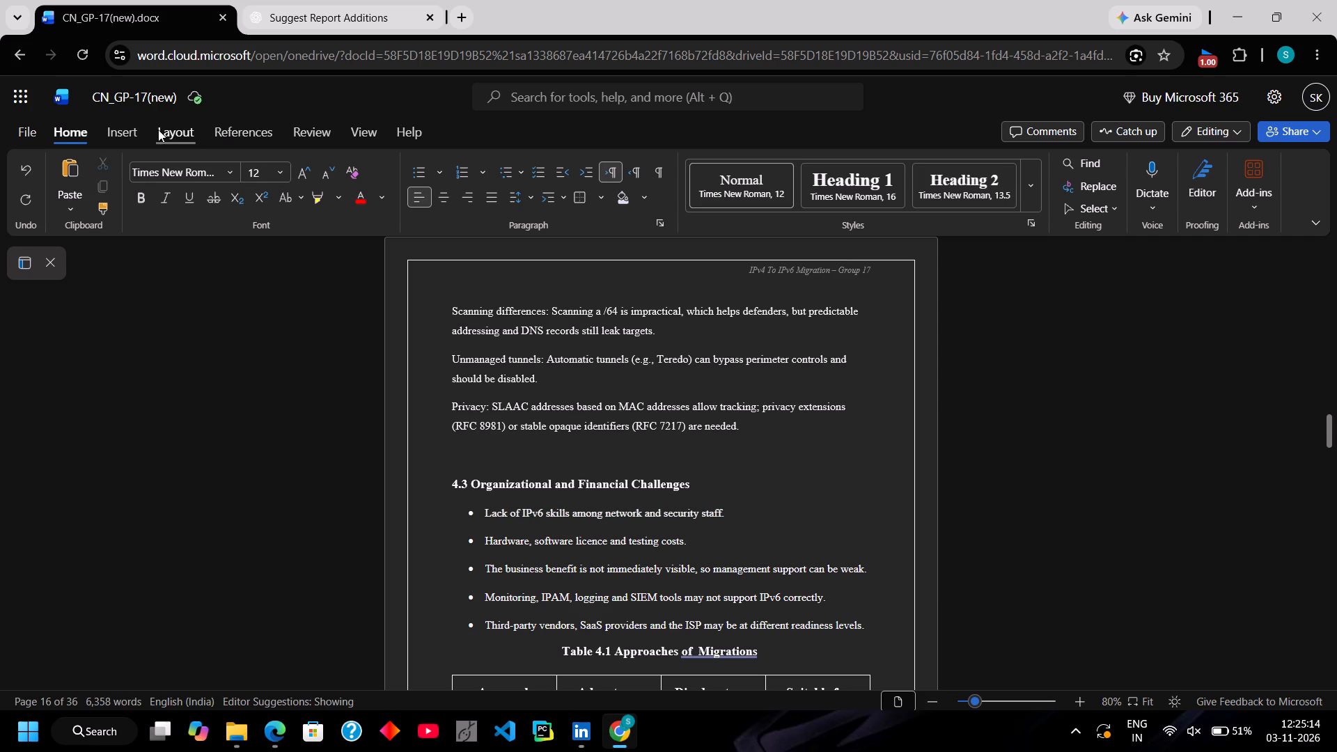
left_click(123, 120)
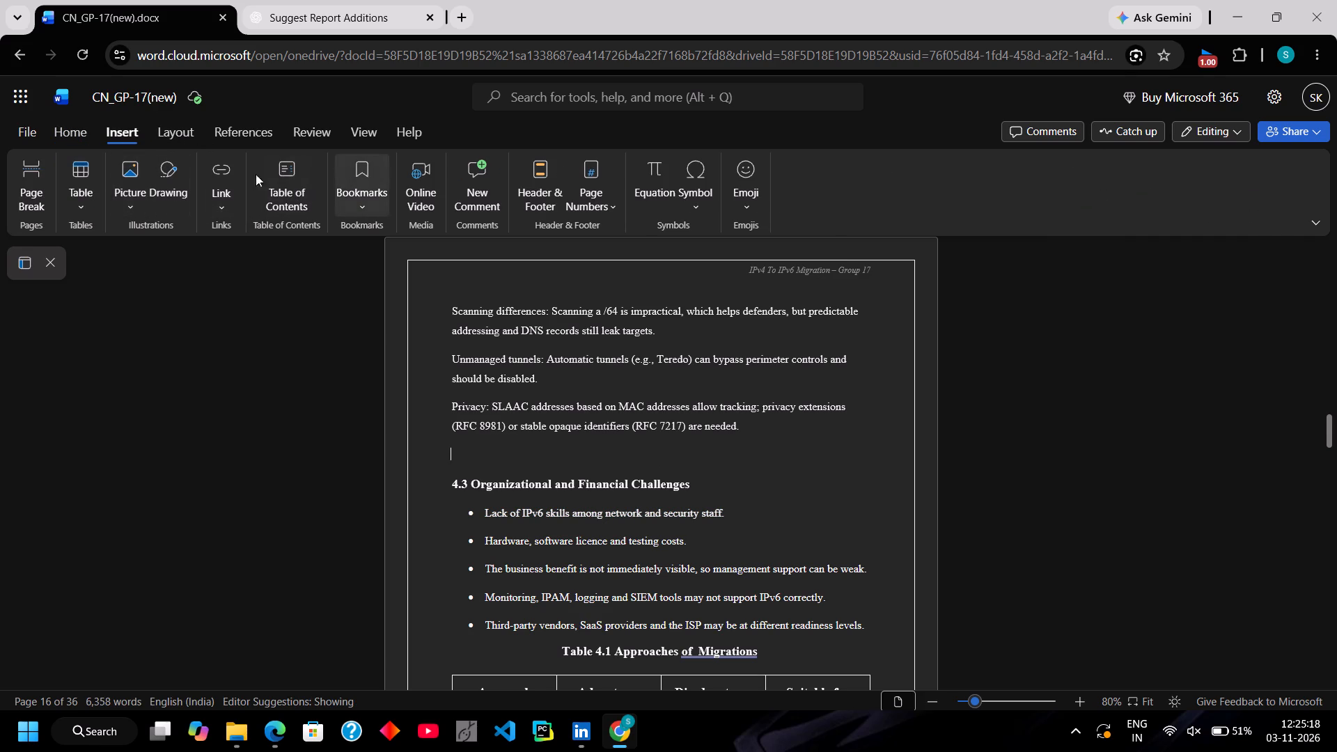
left_click(130, 207)
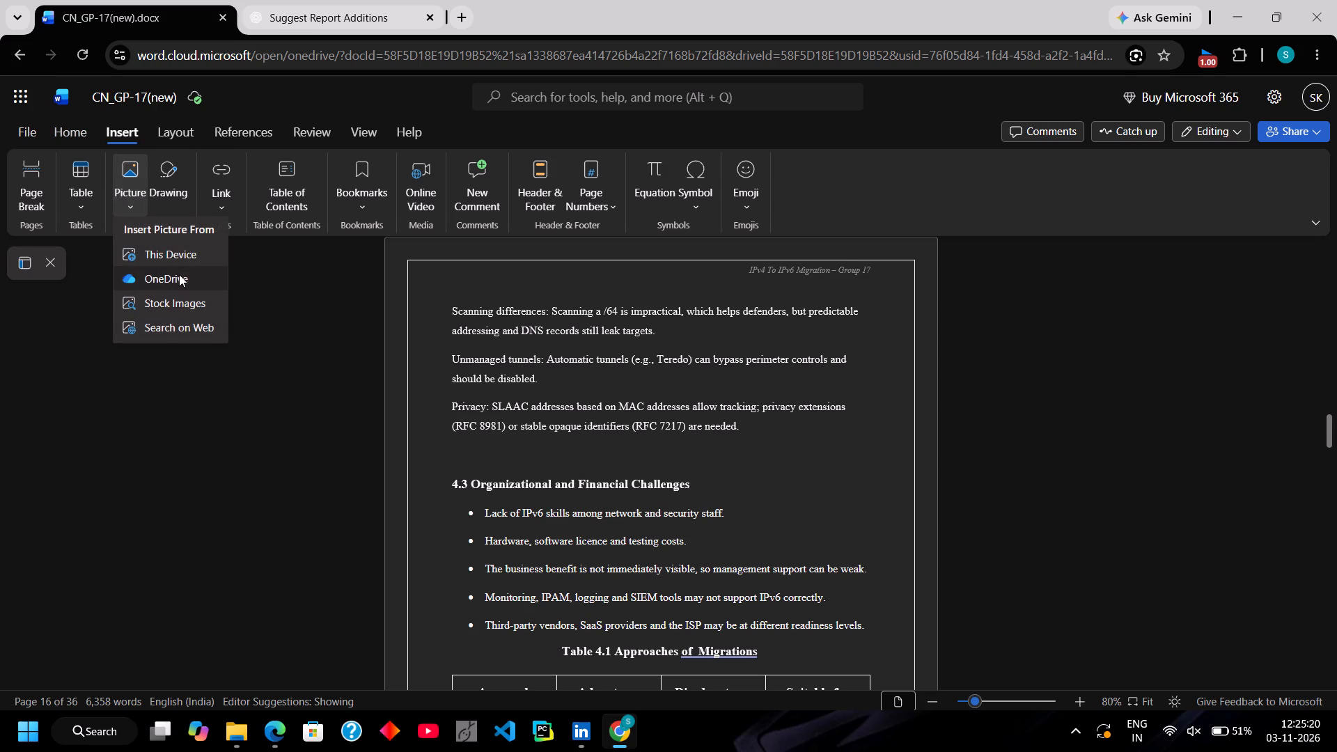
left_click(203, 249)
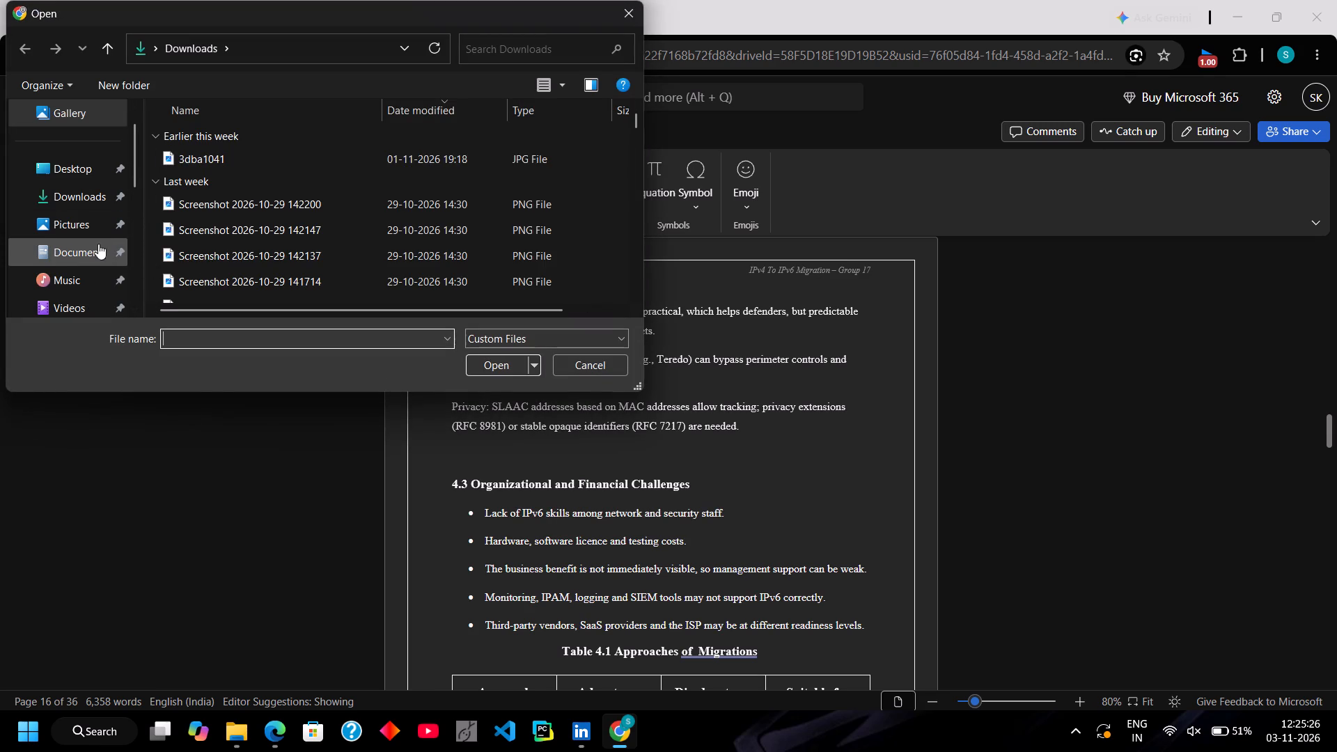
left_click(98, 226)
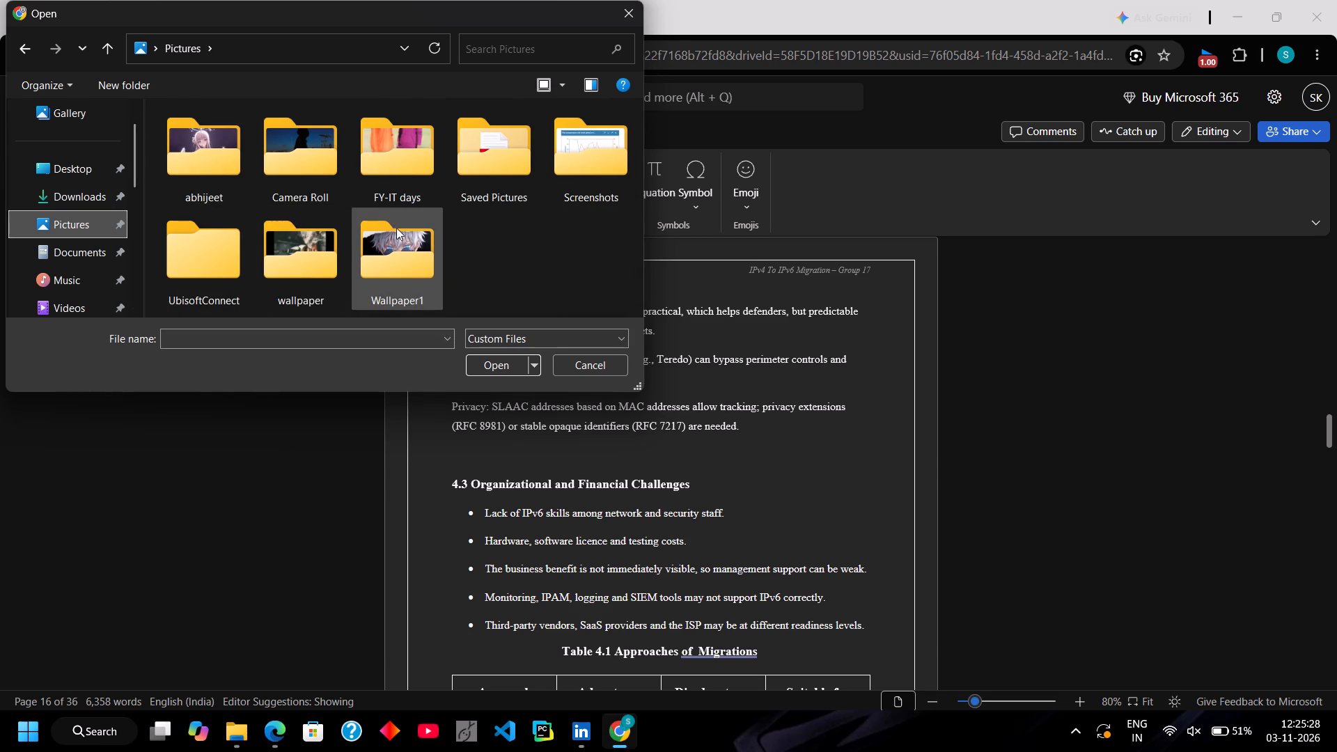
double_click(584, 182)
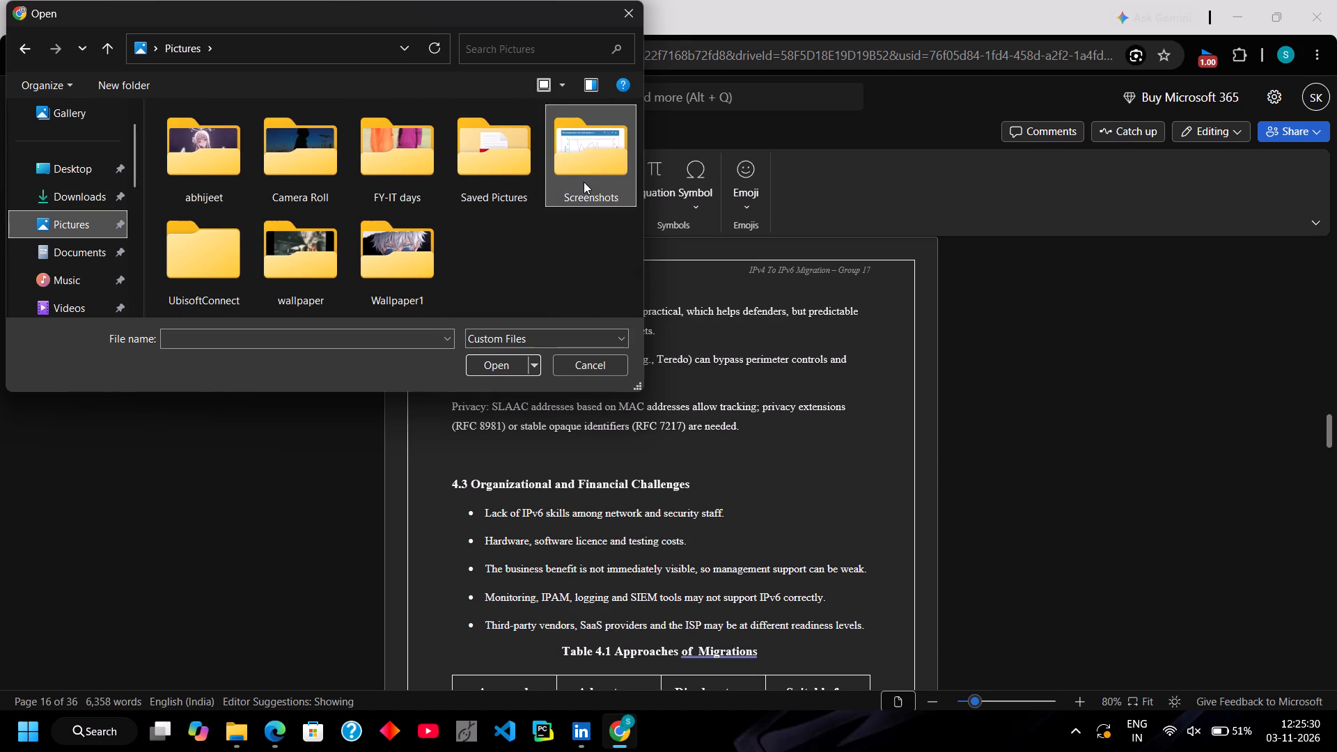
scroll(452, 366, "down", 1)
scroll(496, 256, "down", 4)
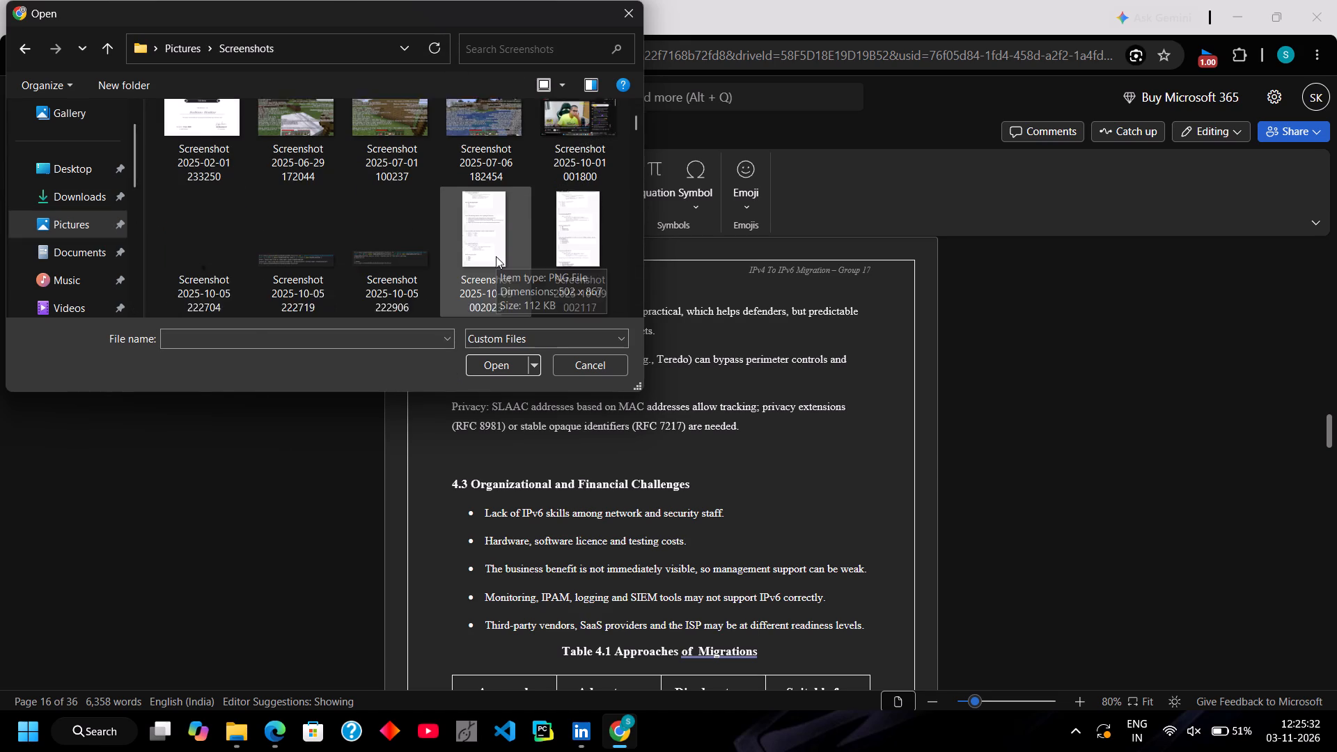
scroll(496, 256, "down", 12)
scroll(496, 256, "down", 18)
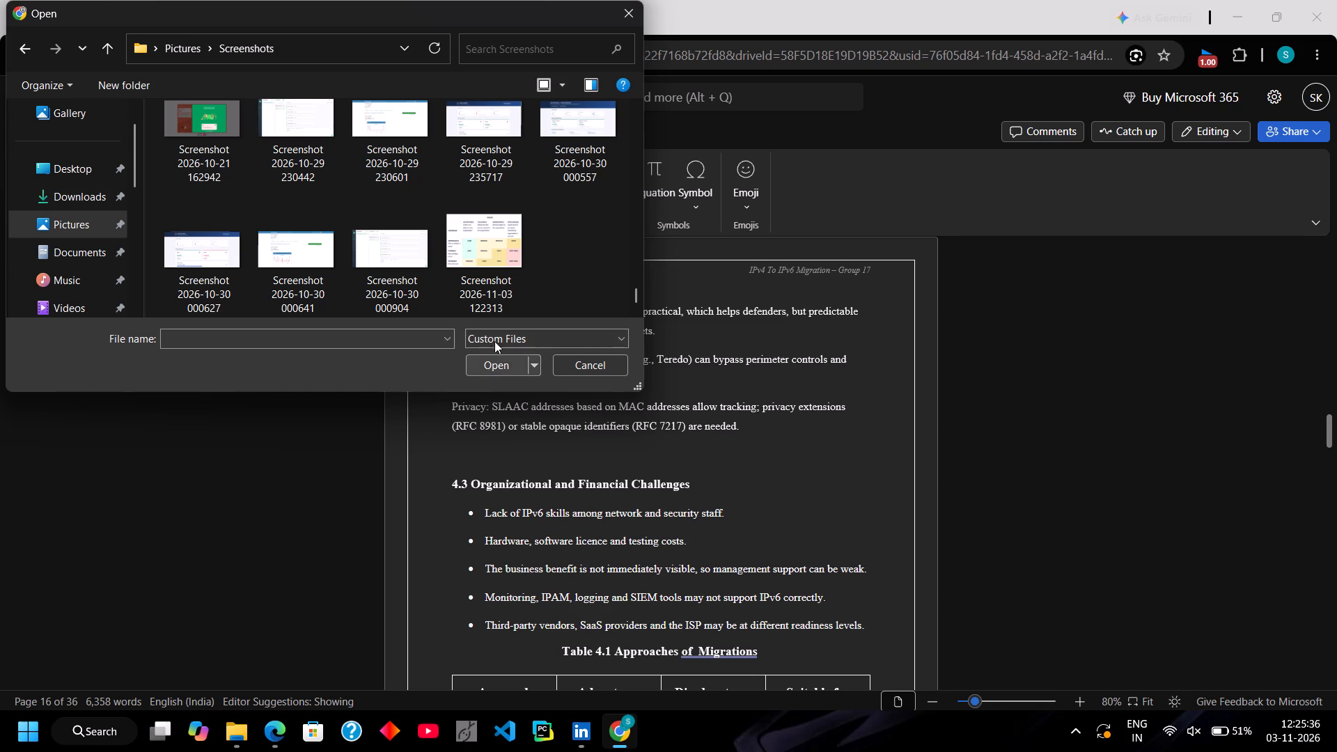
left_click(486, 286)
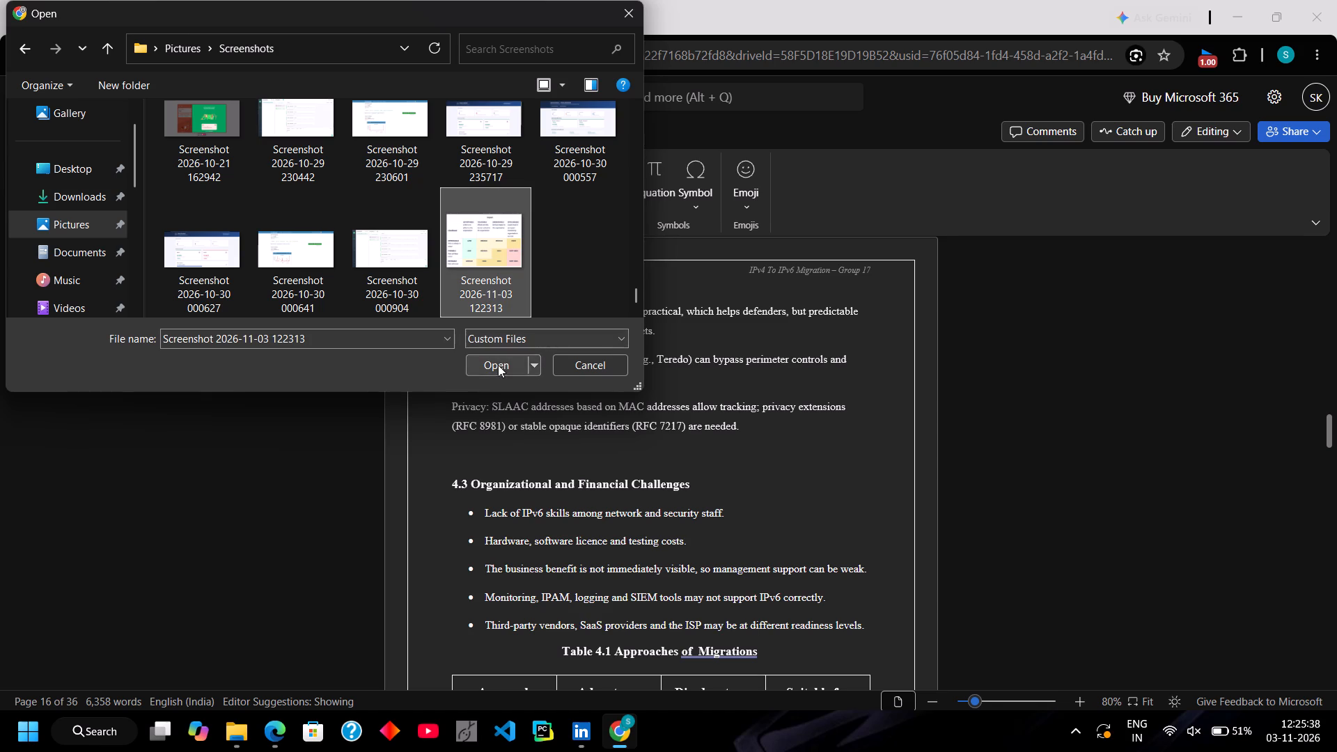
left_click(498, 365)
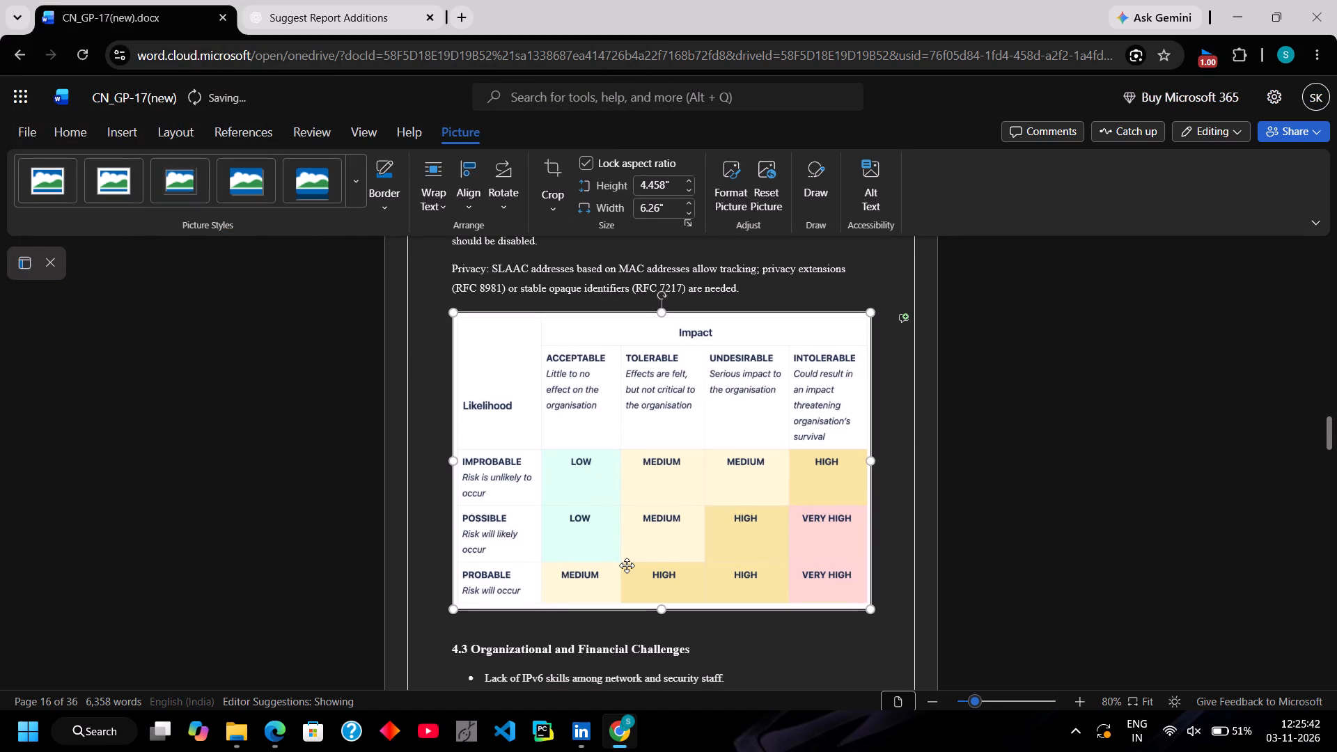
Paste the copied Fig 4.1 caption directly below the risk matrix picture, above heading 4.3.
left_click(626, 624)
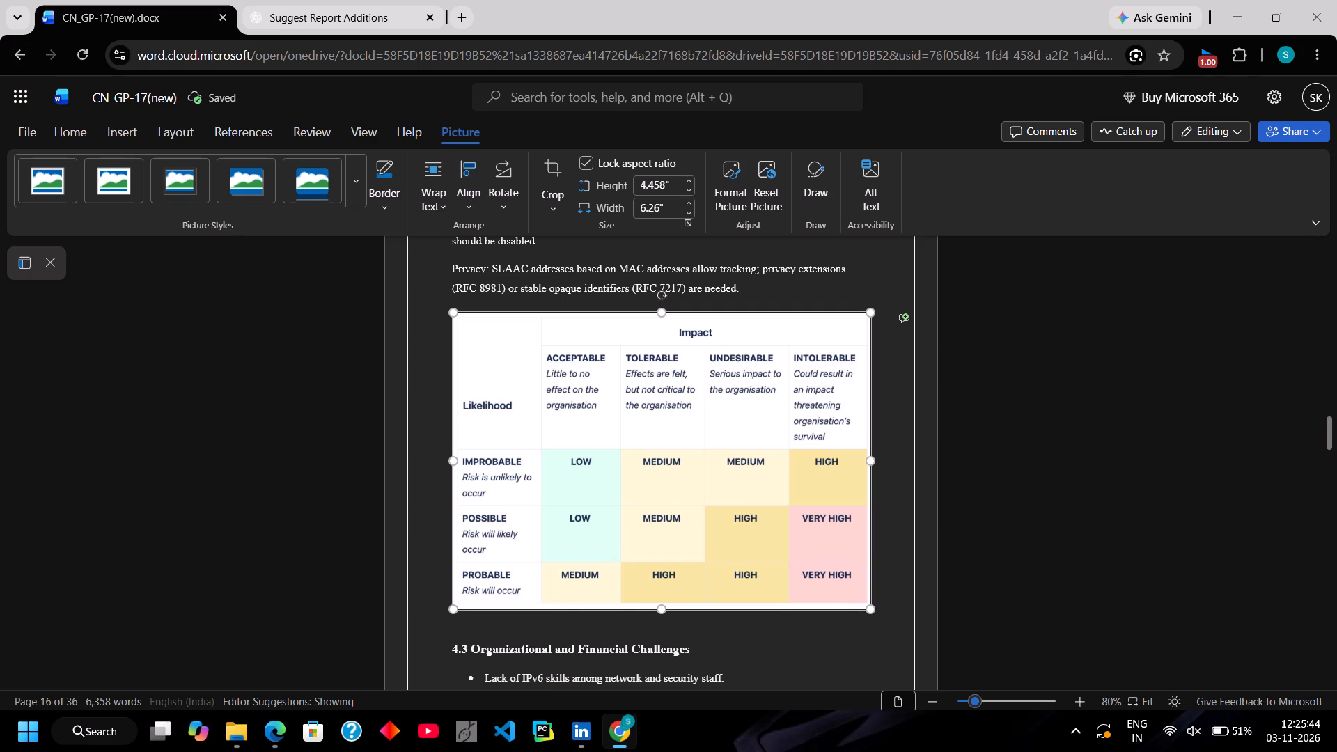
left_click(626, 624)
left_click(659, 635)
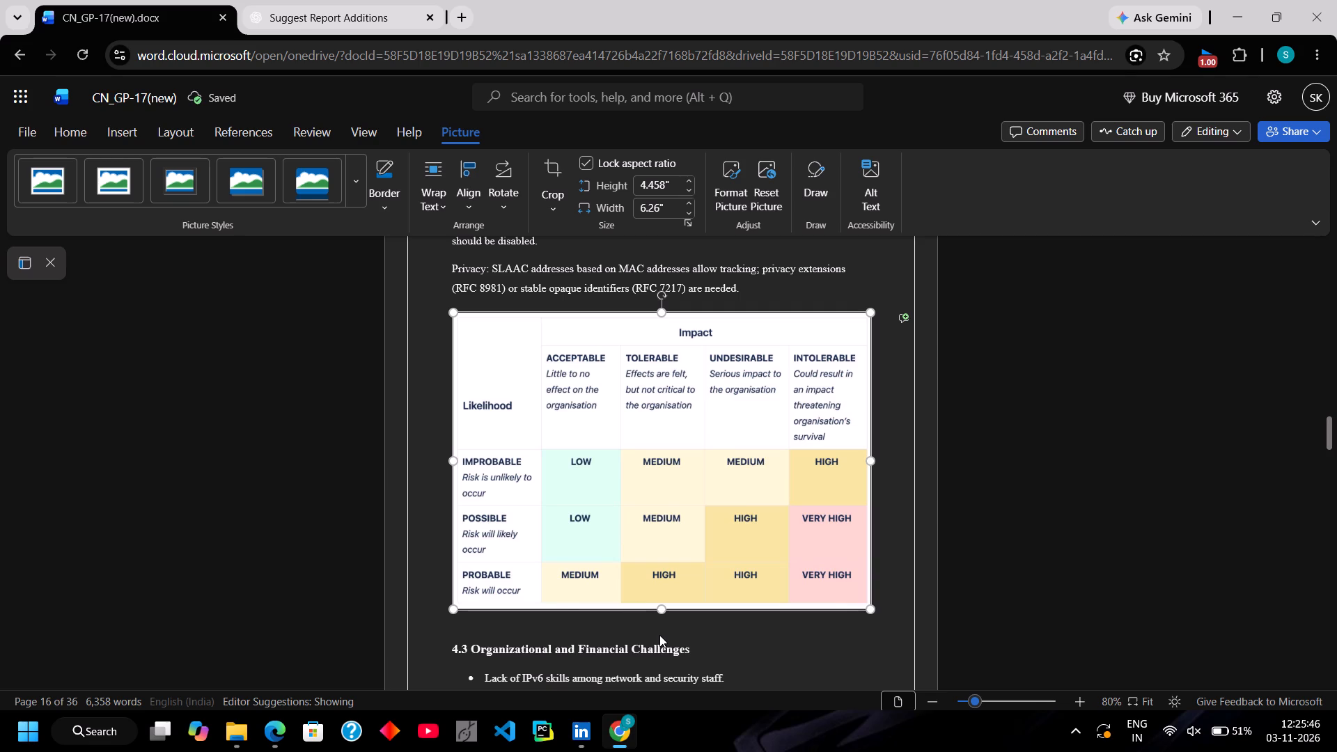
left_click(655, 648)
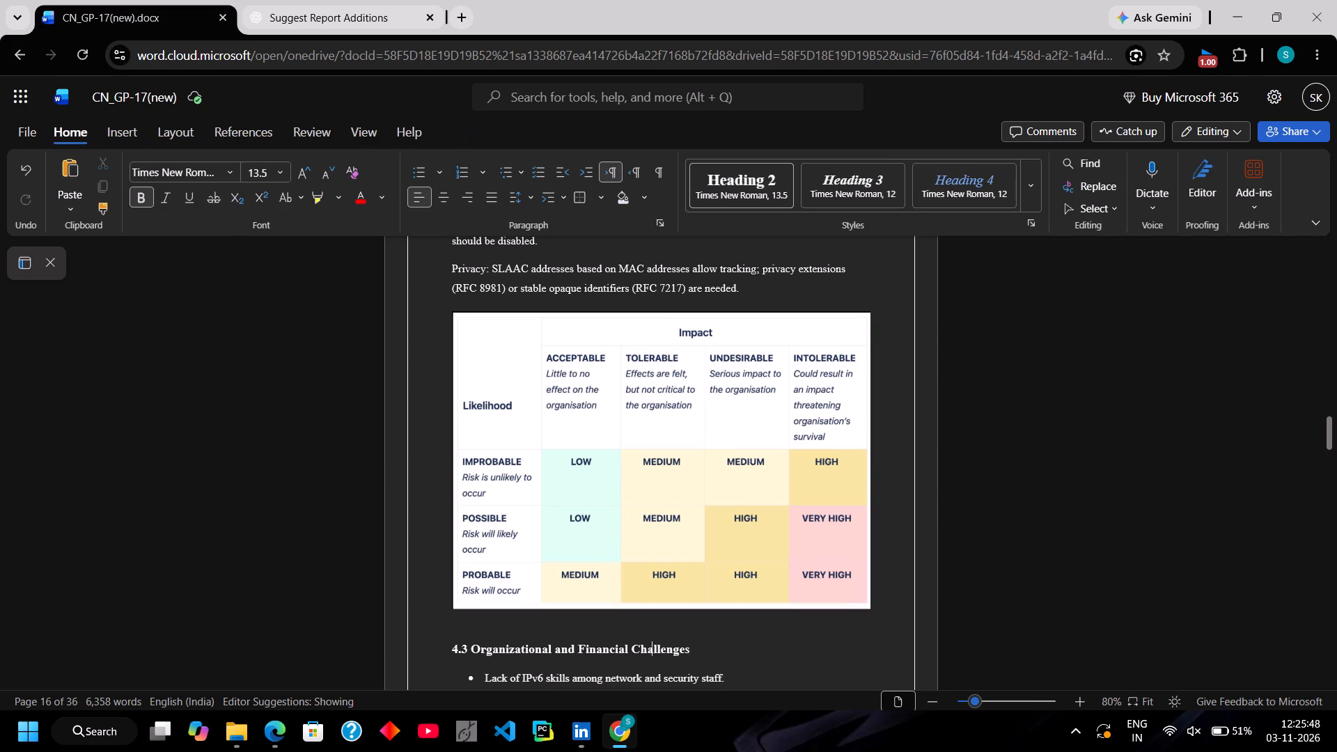
left_click(464, 636)
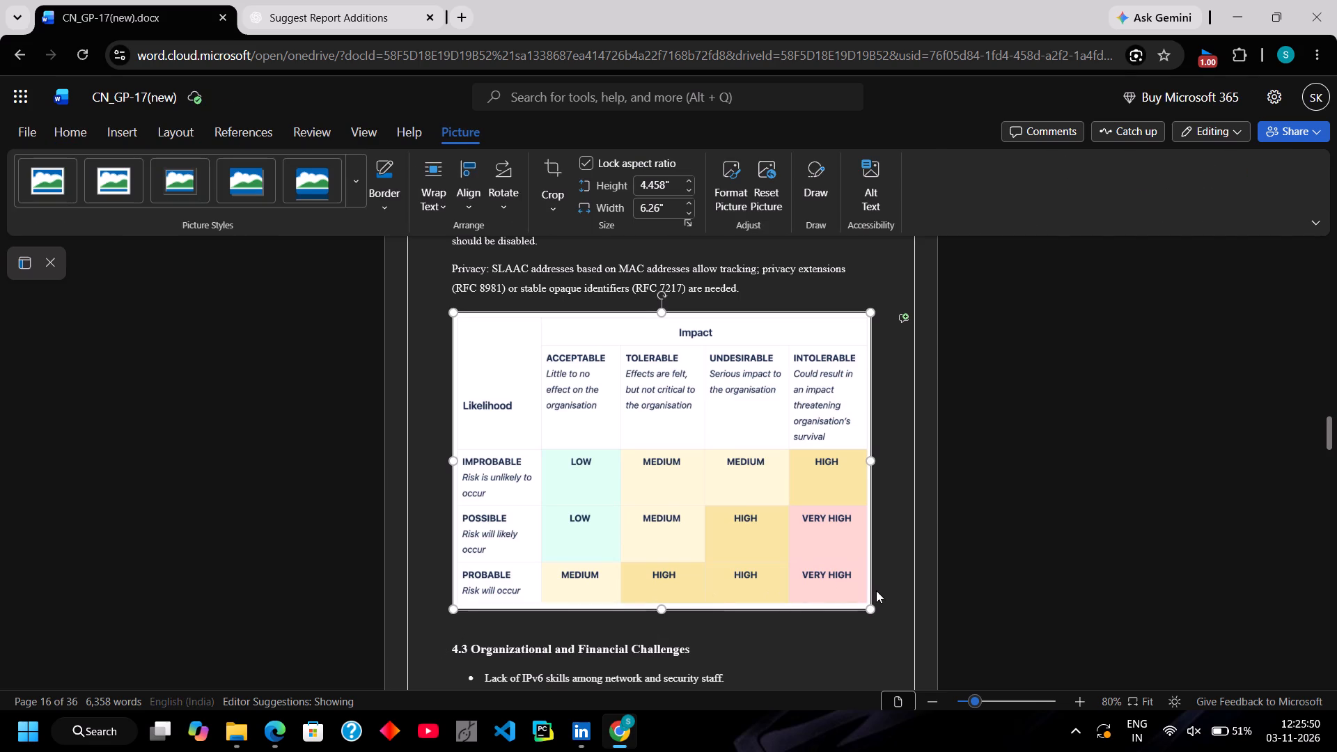
left_click(887, 593)
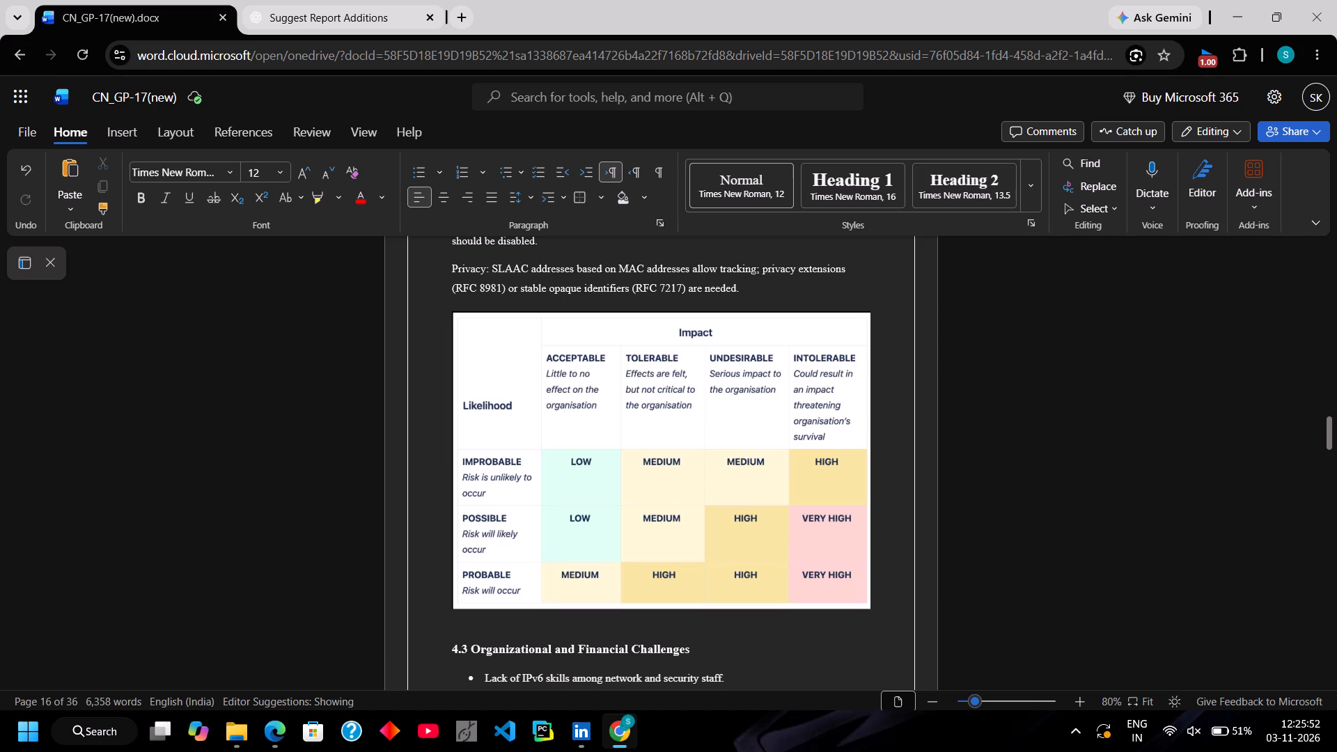
key("ctrl+v")
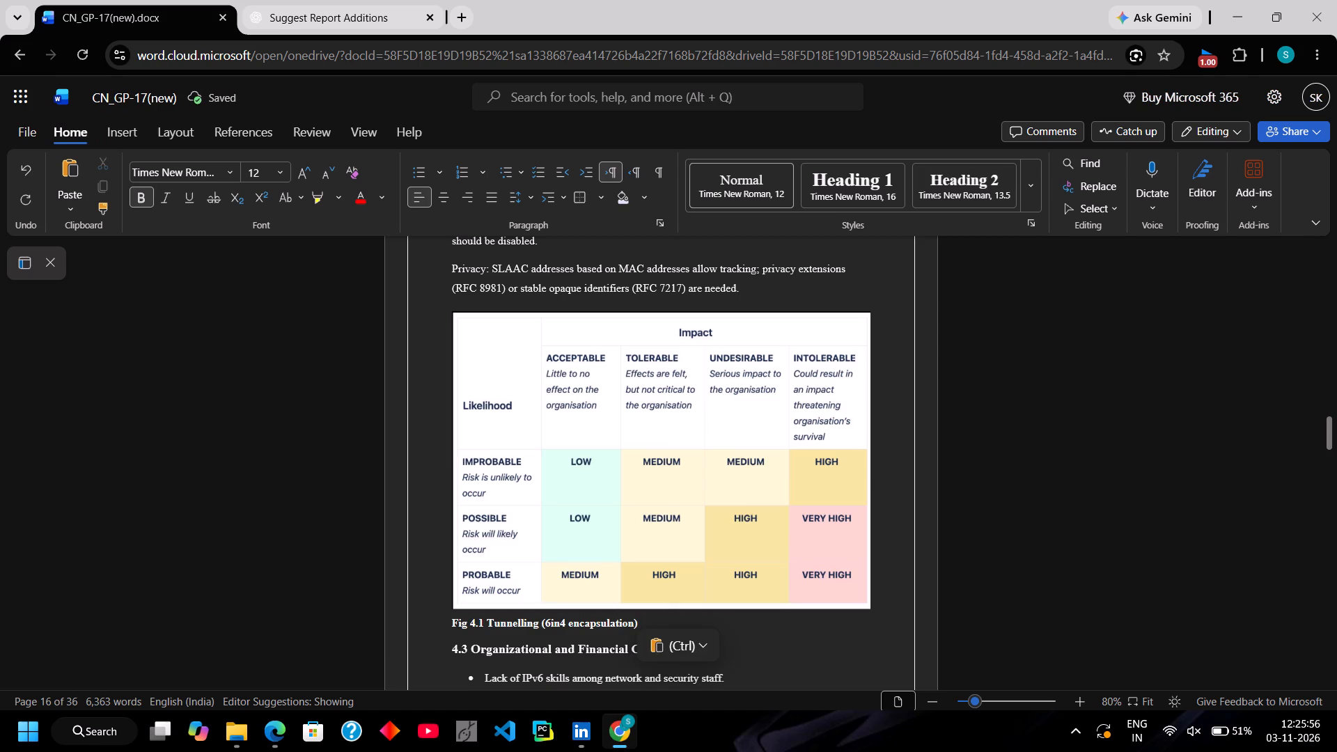
Center the pasted caption "Fig 4.1 Tunnelling (6in4 encapsulation)" below the risk matrix picture.
left_click_drag(451, 620, 646, 622)
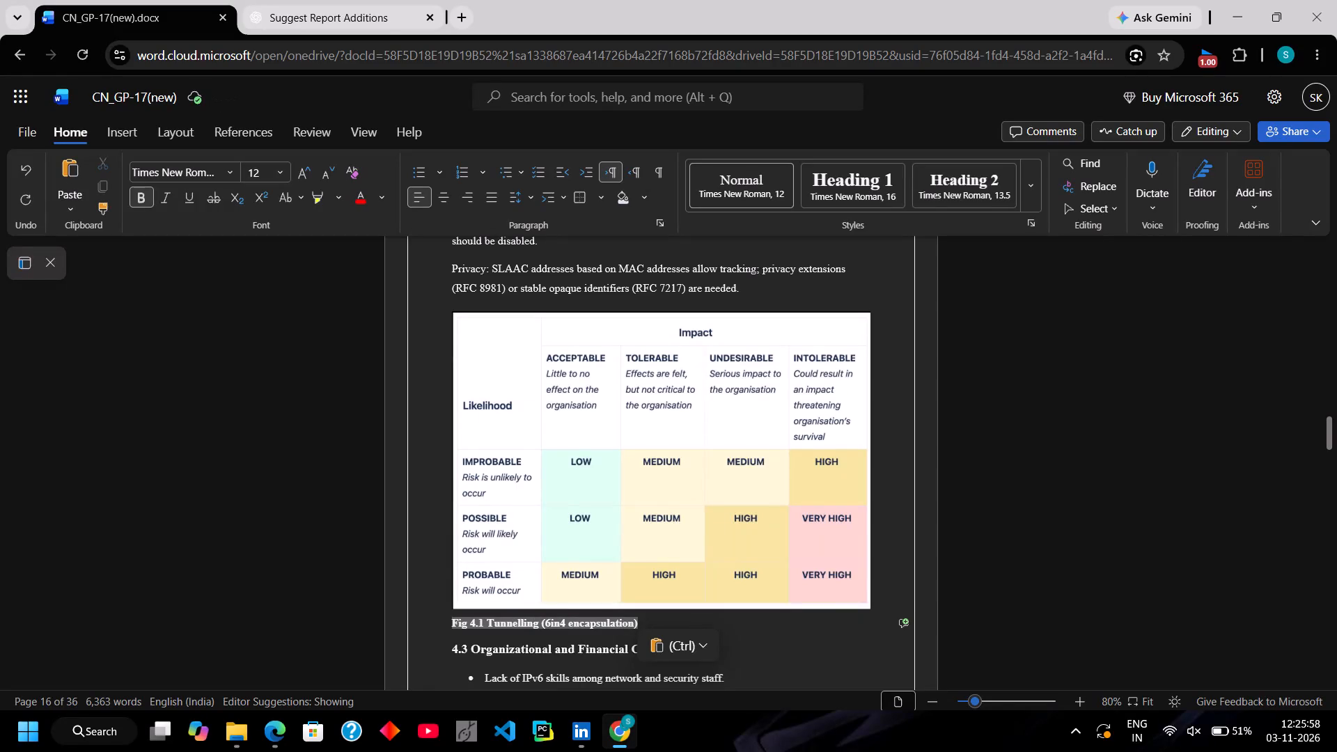
left_click_drag(646, 622, 649, 621)
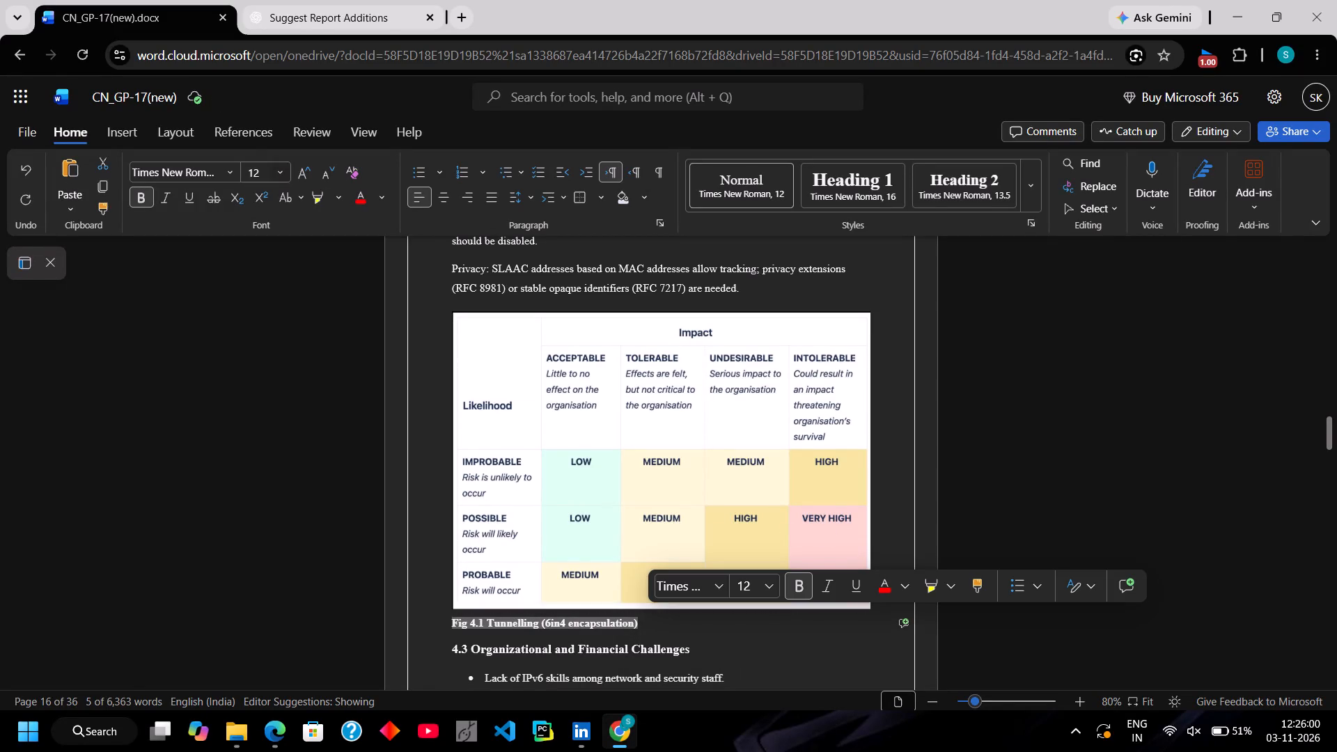
left_click(445, 198)
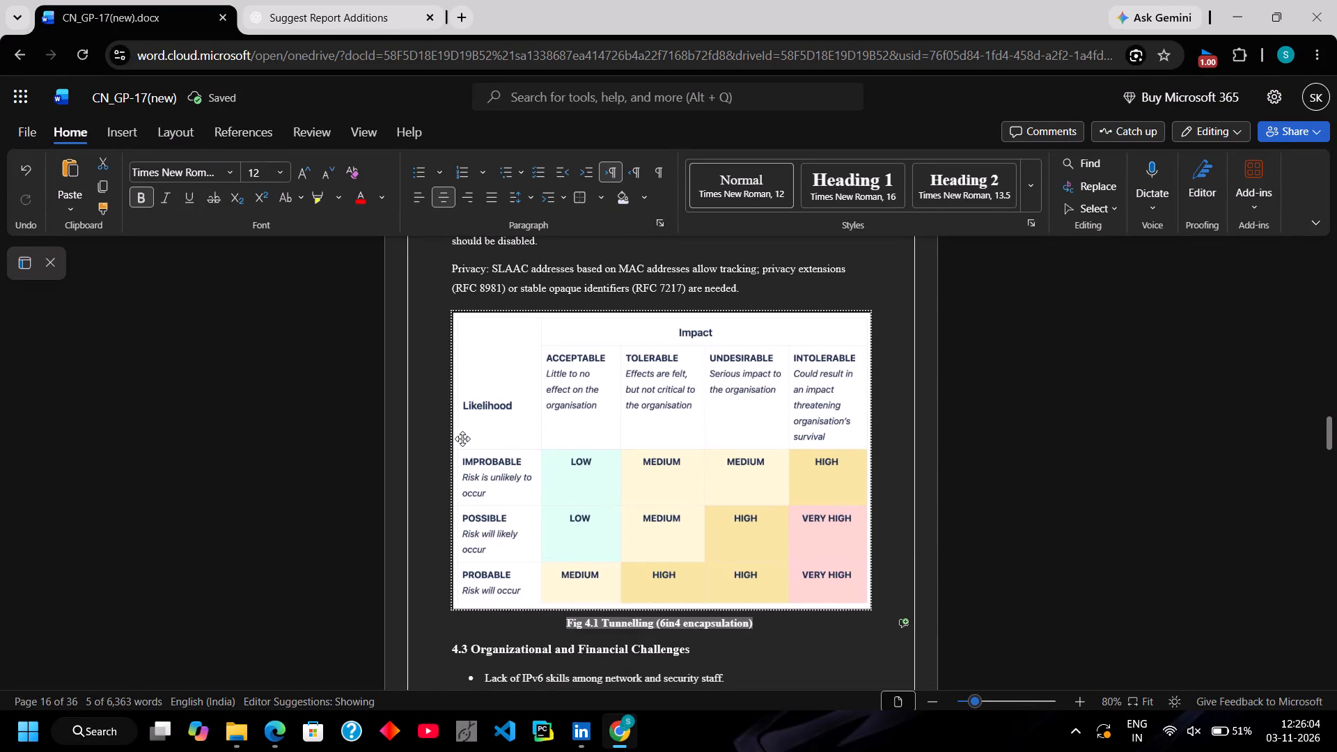
scroll(580, 609, "up", 5)
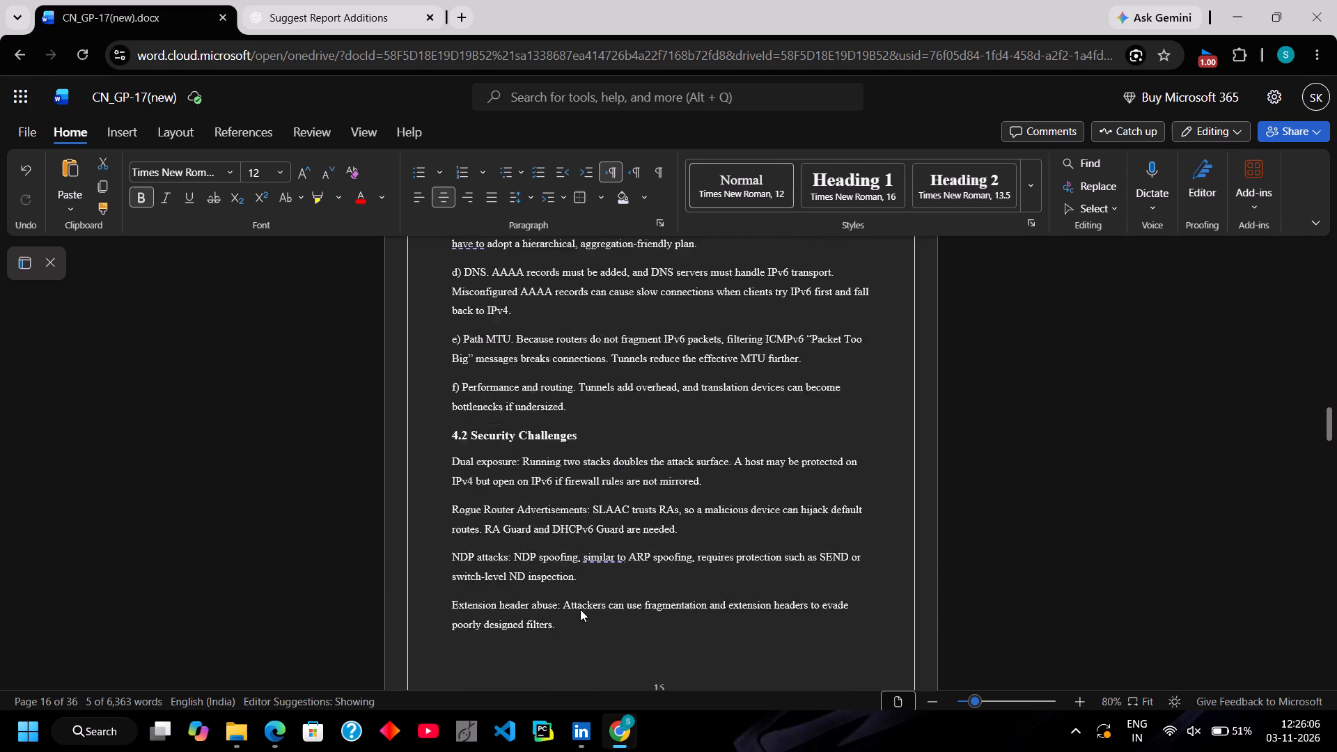
scroll(580, 609, "up", 1)
scroll(580, 609, "down", 2)
scroll(580, 609, "up", 1)
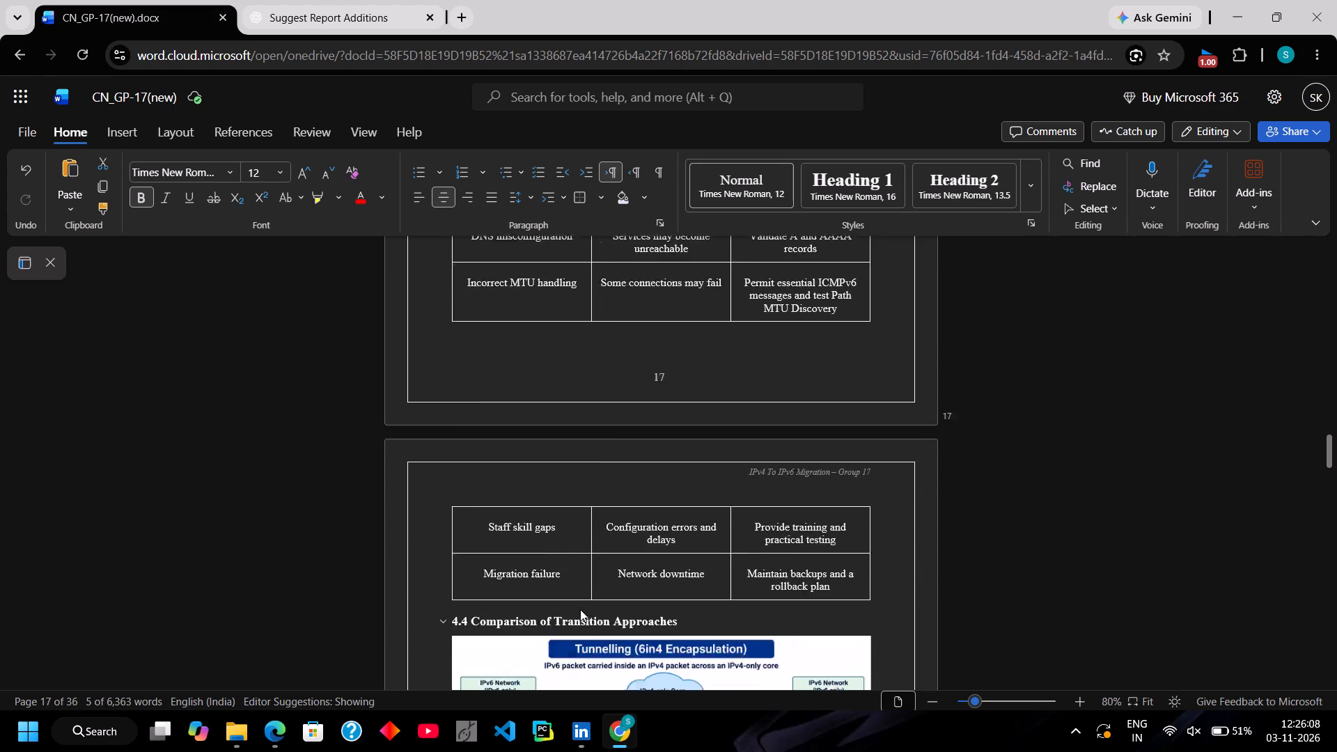
scroll(580, 609, "up", 2)
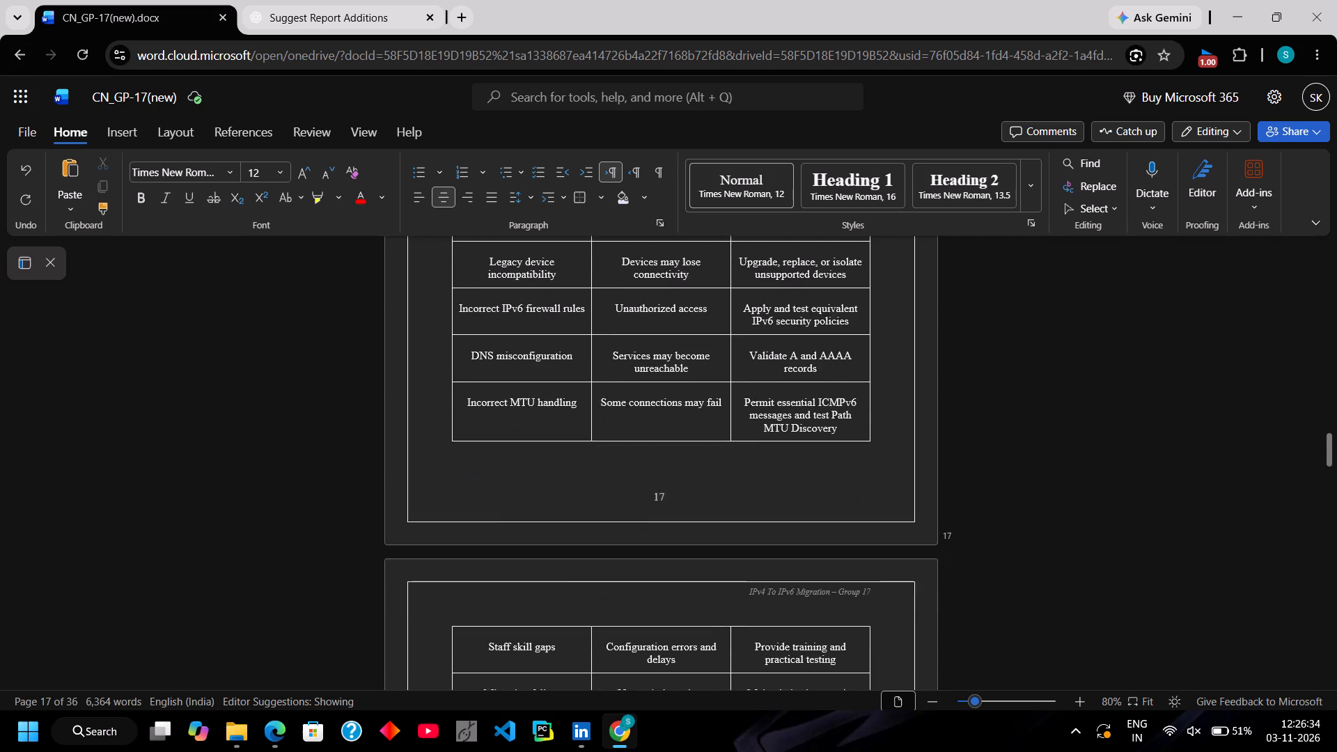
scroll(708, 425, "down", 3)
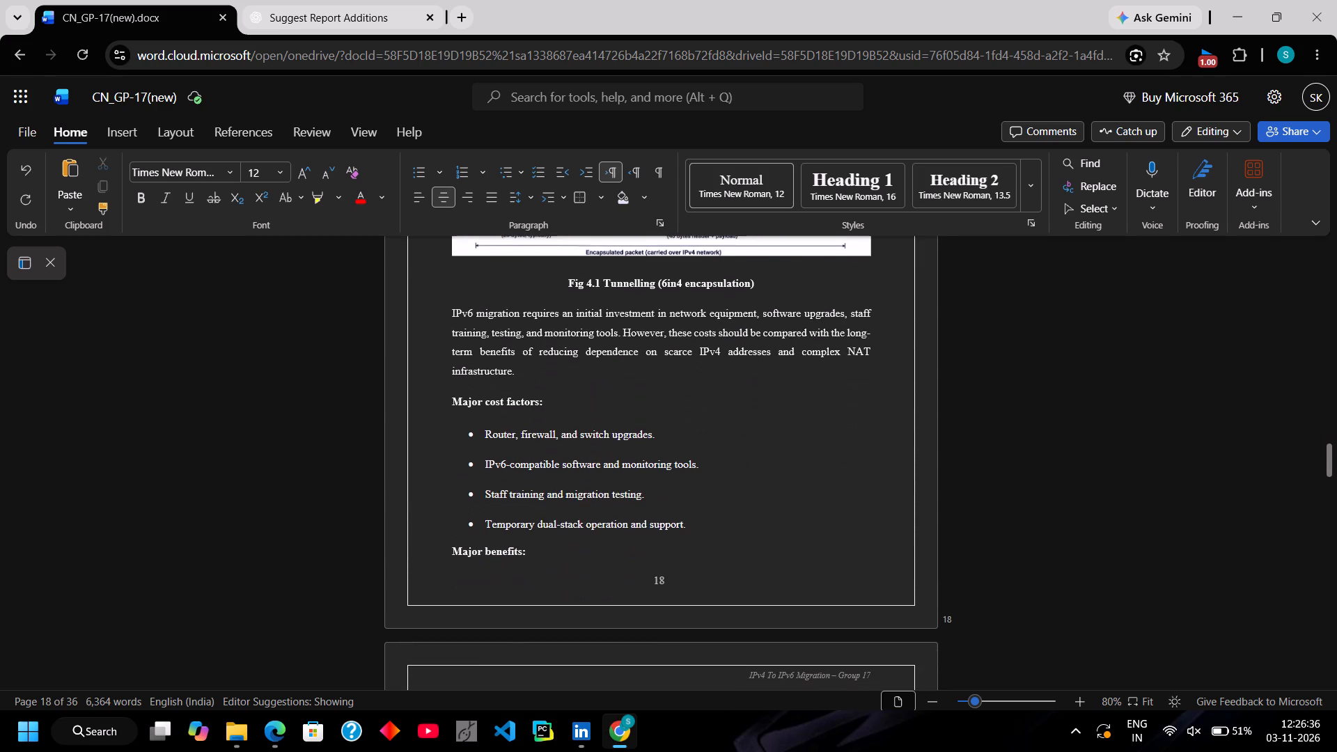
scroll(708, 425, "down", 1)
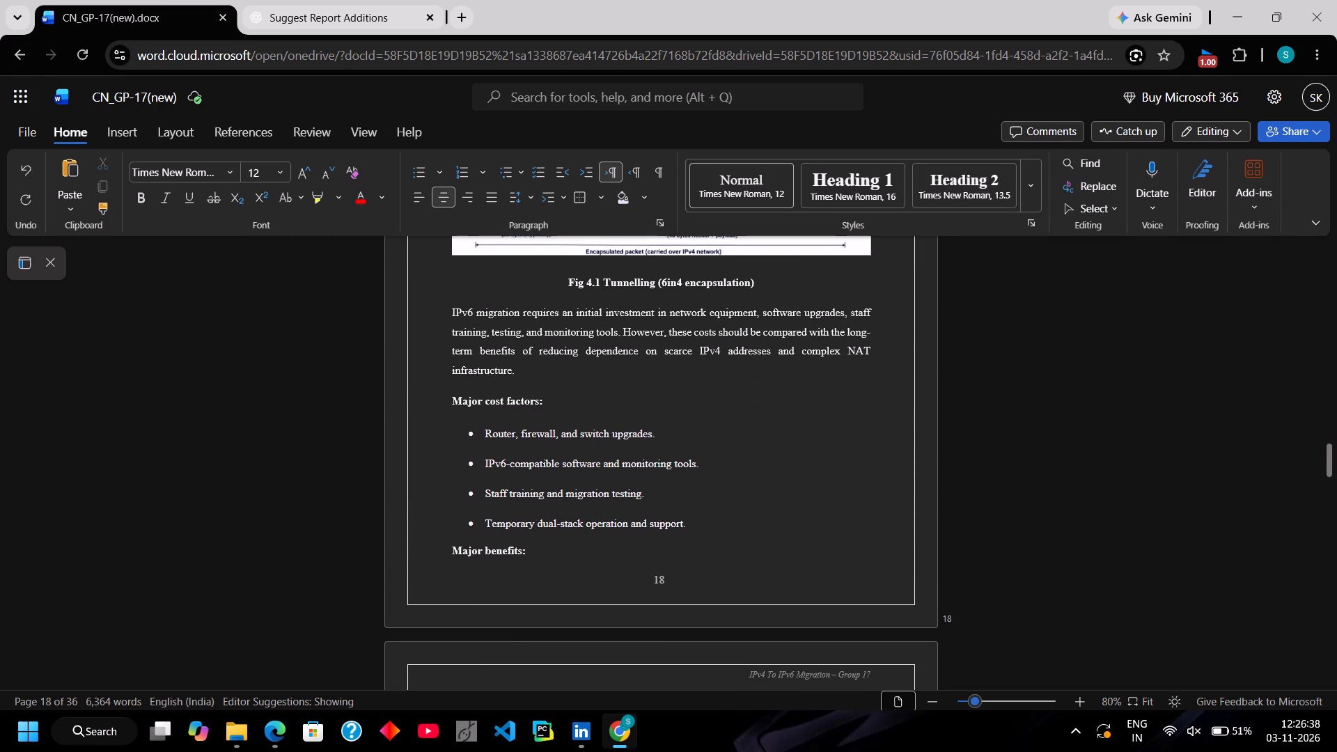
left_click(448, 540)
key("Return")
Look through the report's layout from "Major benefits:" to the references and back up to the risk matrix figure.
scroll(448, 540, "down", 3)
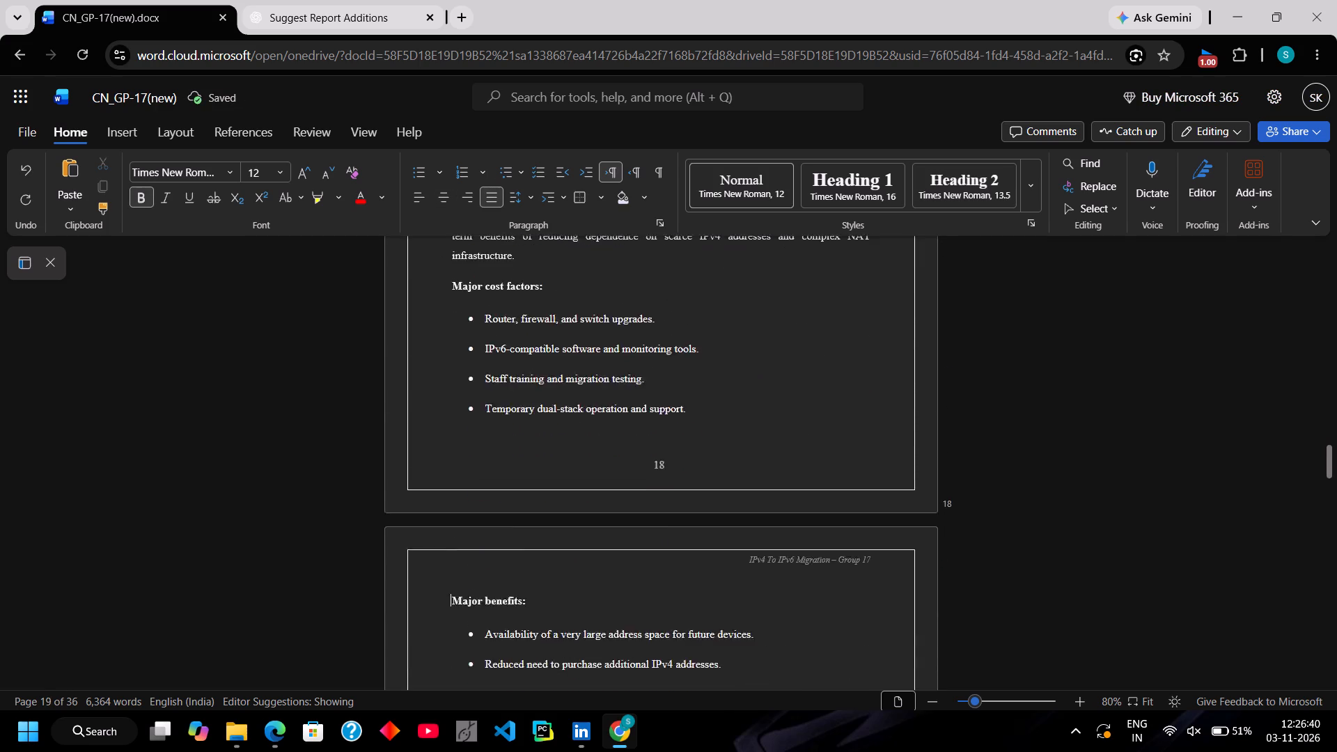
scroll(448, 540, "down", 1)
scroll(448, 540, "down", 20)
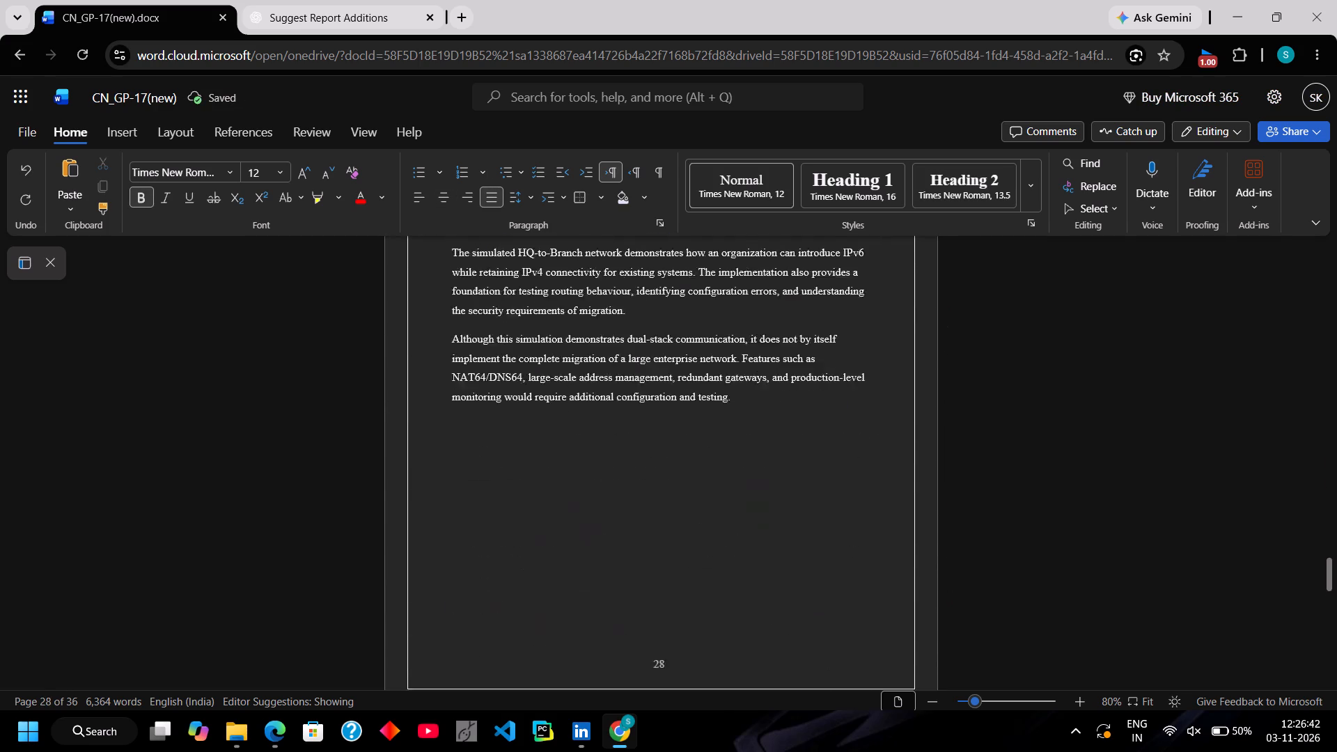
scroll(448, 540, "down", 10)
scroll(448, 540, "up", 3)
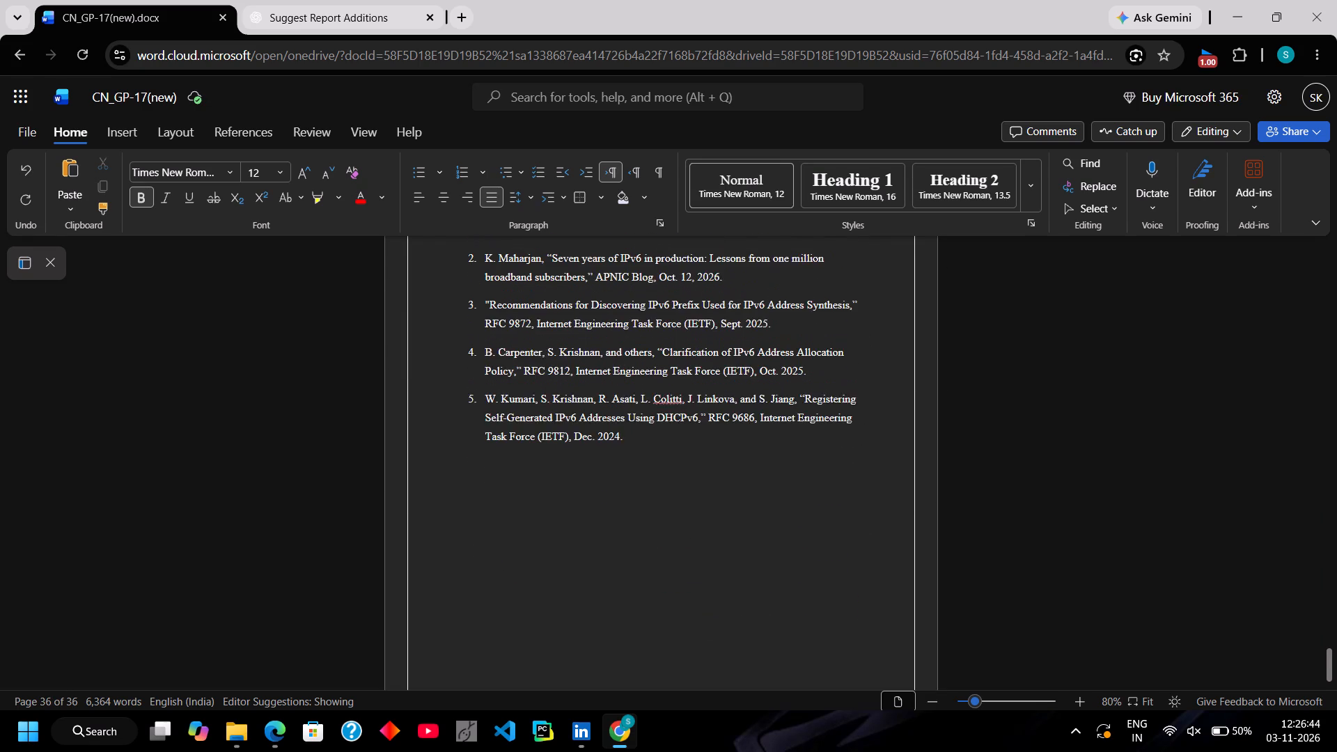
scroll(448, 540, "up", 11)
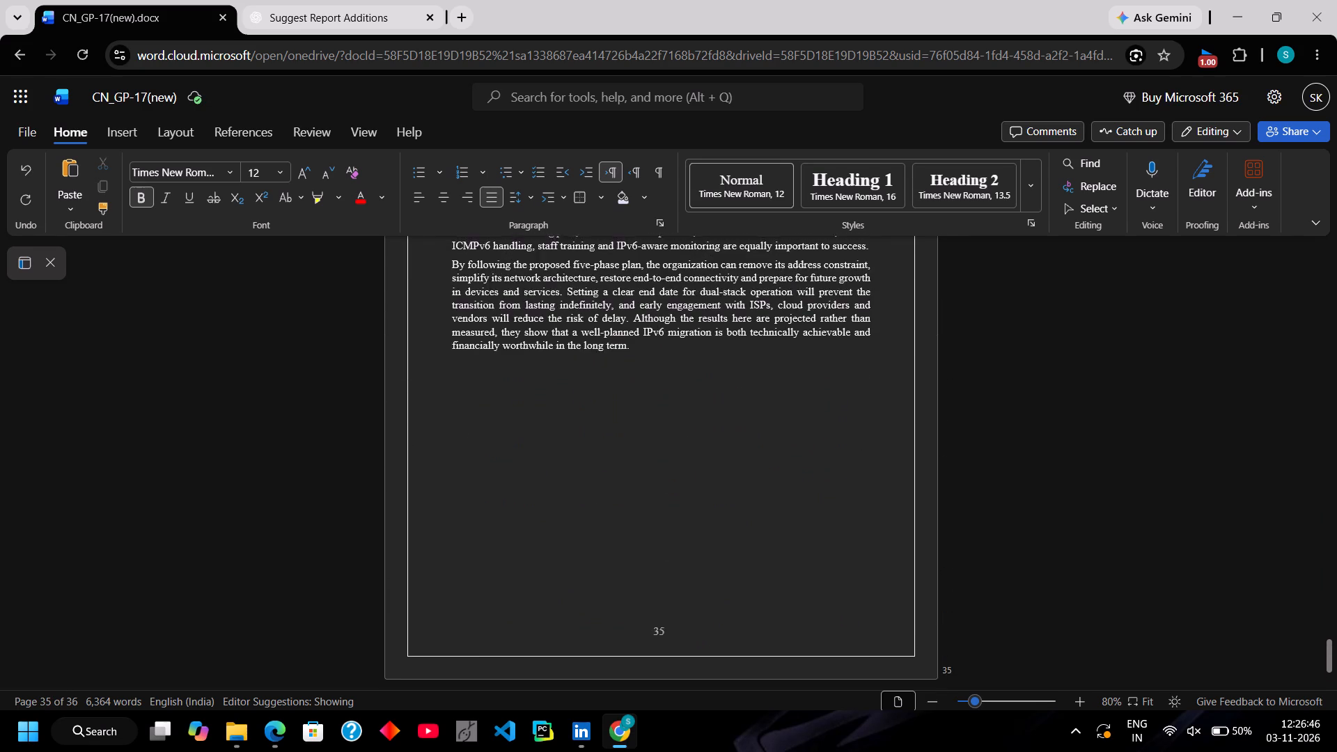
scroll(448, 540, "up", 11)
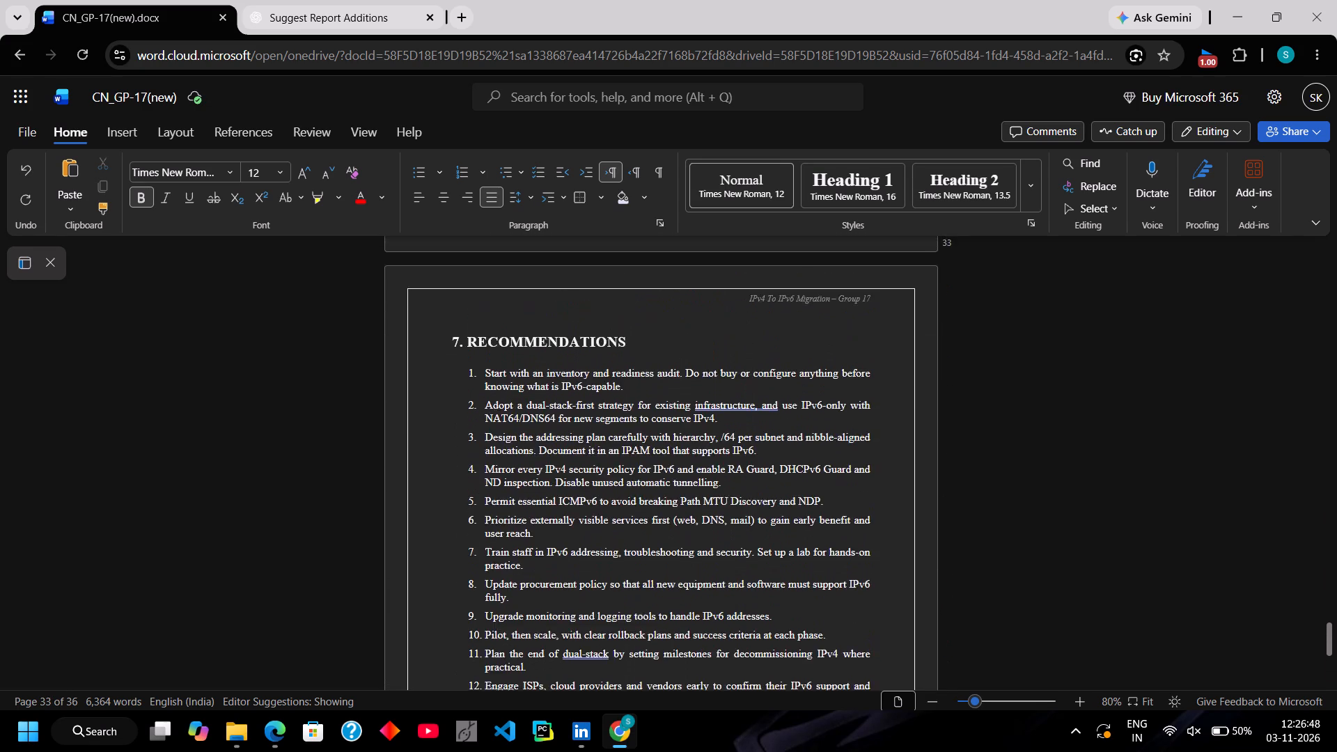
scroll(448, 540, "up", 10)
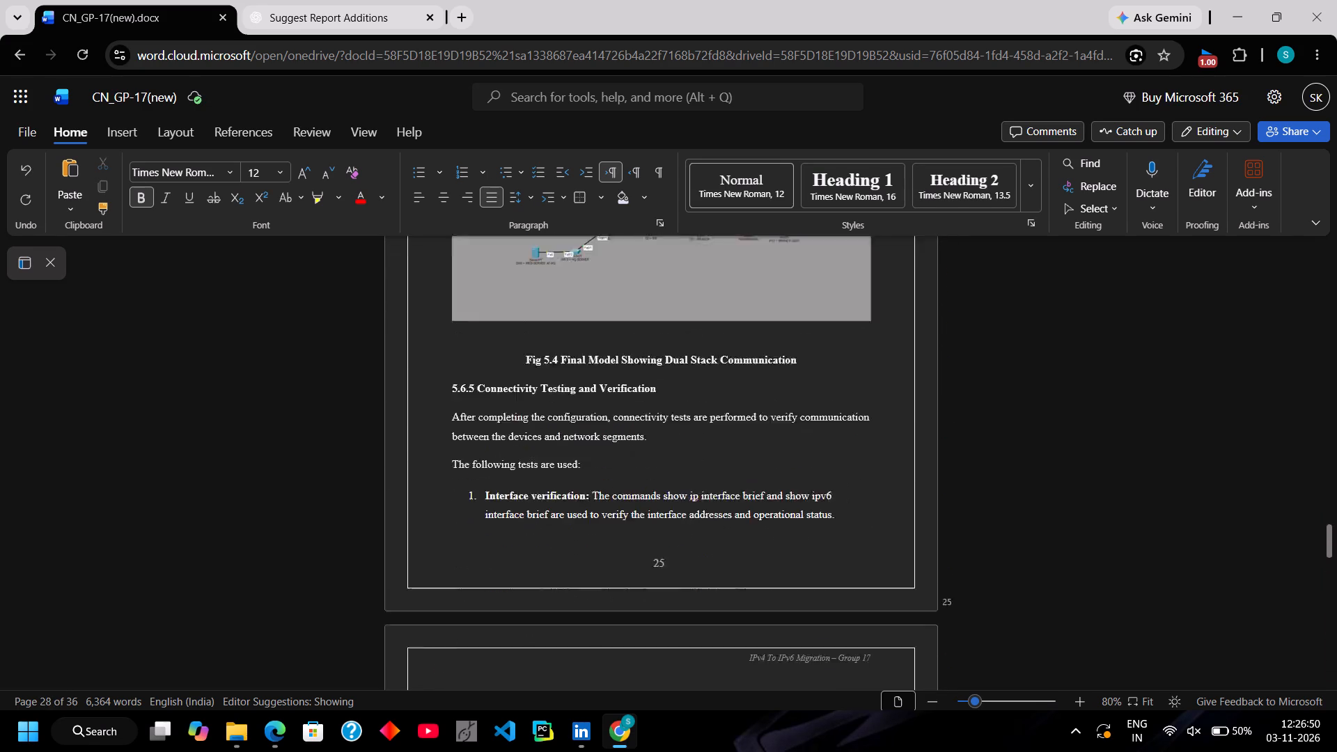
scroll(448, 540, "up", 10)
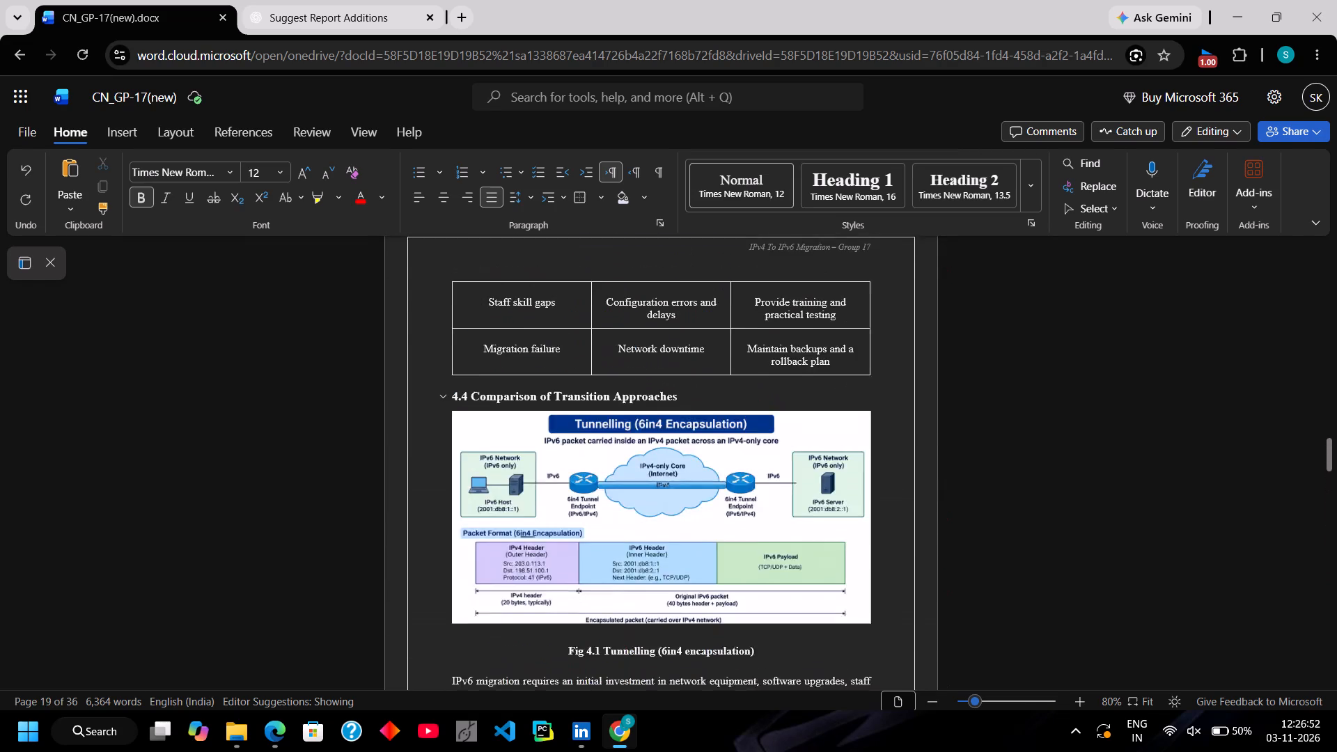
scroll(448, 540, "up", 5)
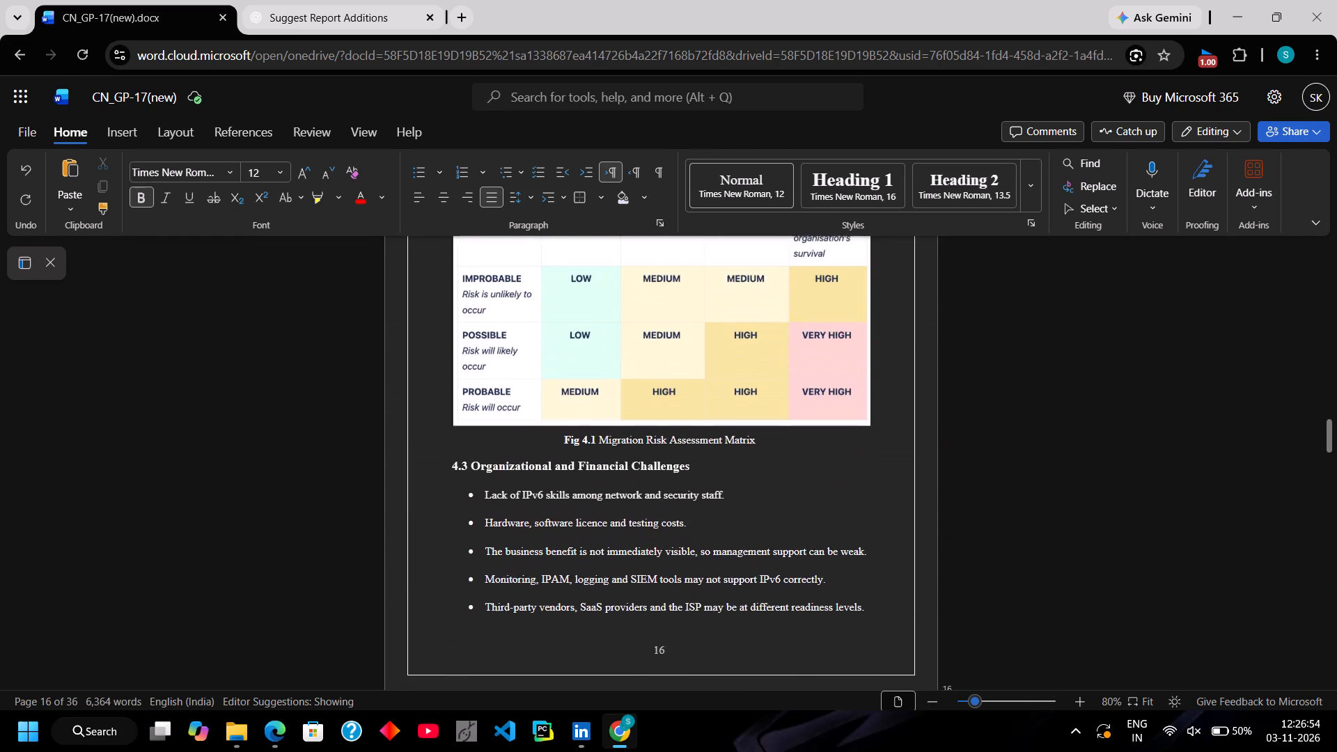
scroll(448, 540, "up", 3)
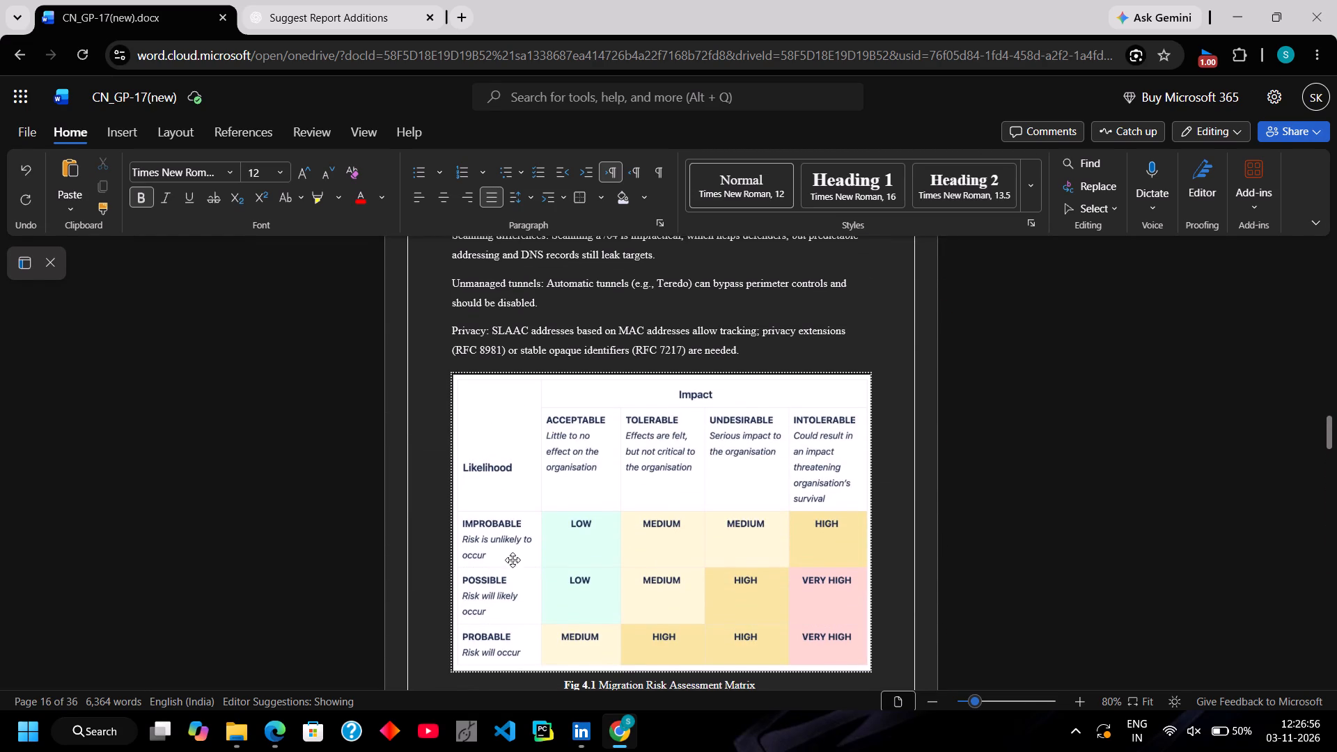
Insert an empty paragraph above the "Table 4.2 Risk and Impacts" title and check the layout of the following pages.
scroll(513, 560, "down", 2)
scroll(610, 501, "down", 2)
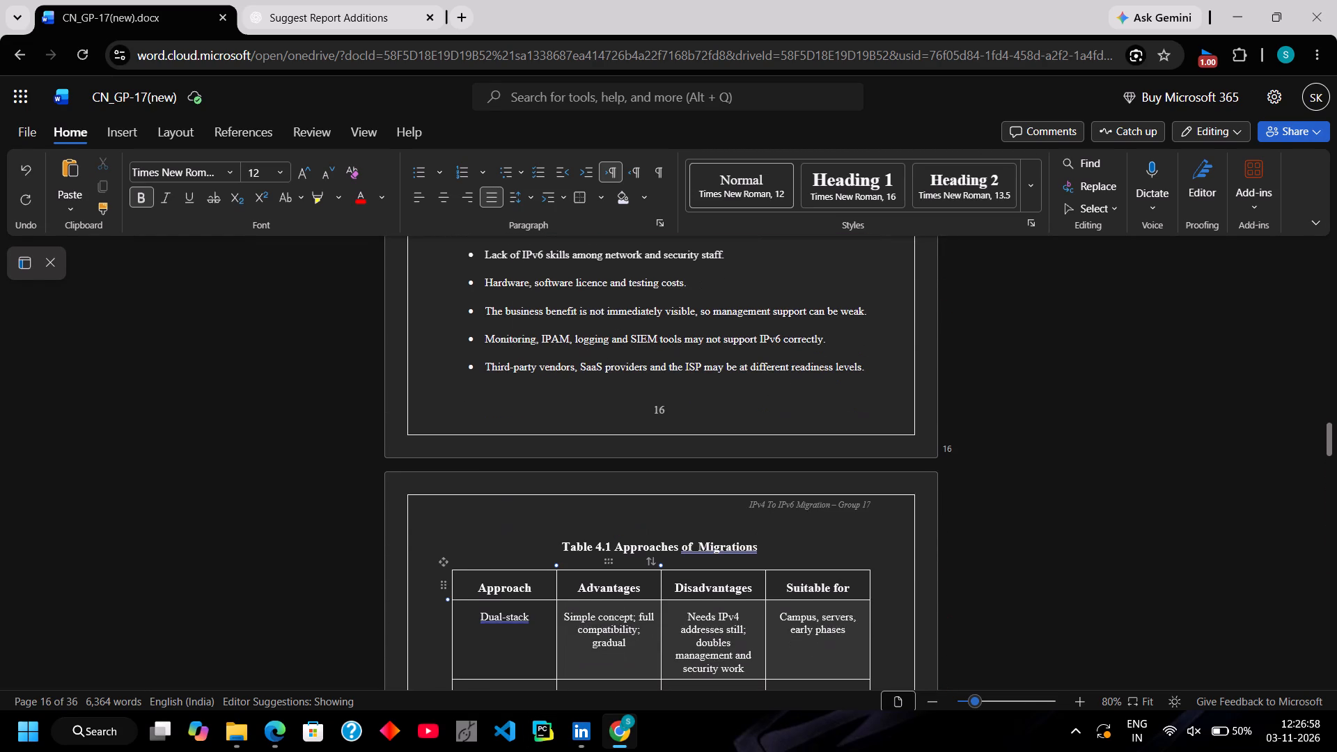
scroll(607, 526, "down", 4)
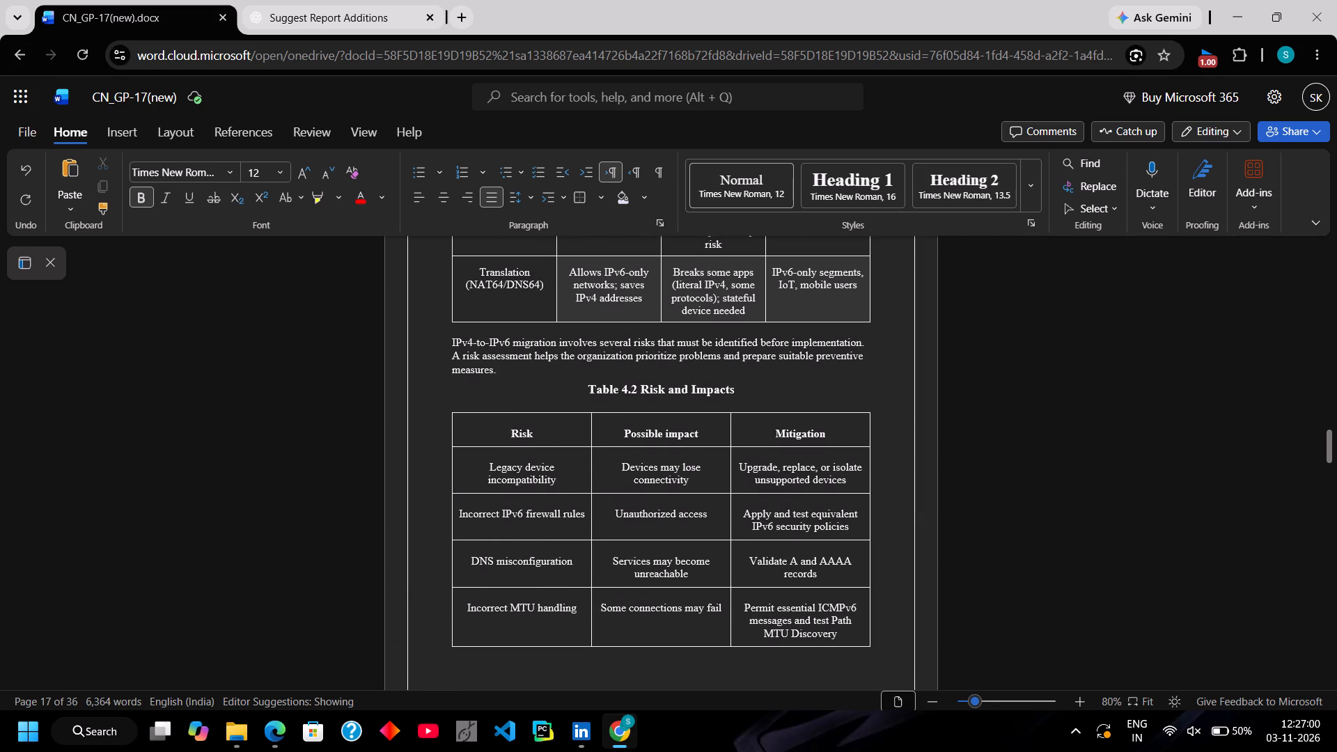
left_click(584, 389)
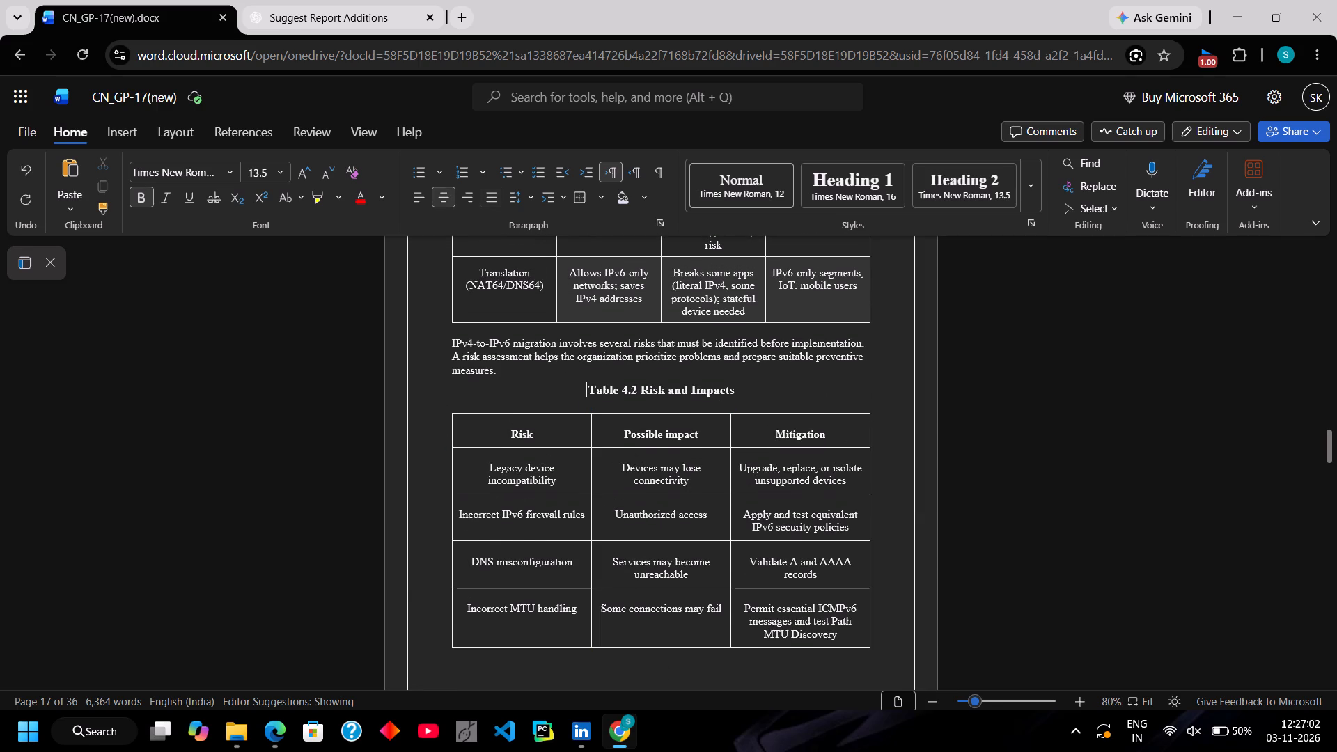
key("Return")
scroll(584, 389, "down", 1)
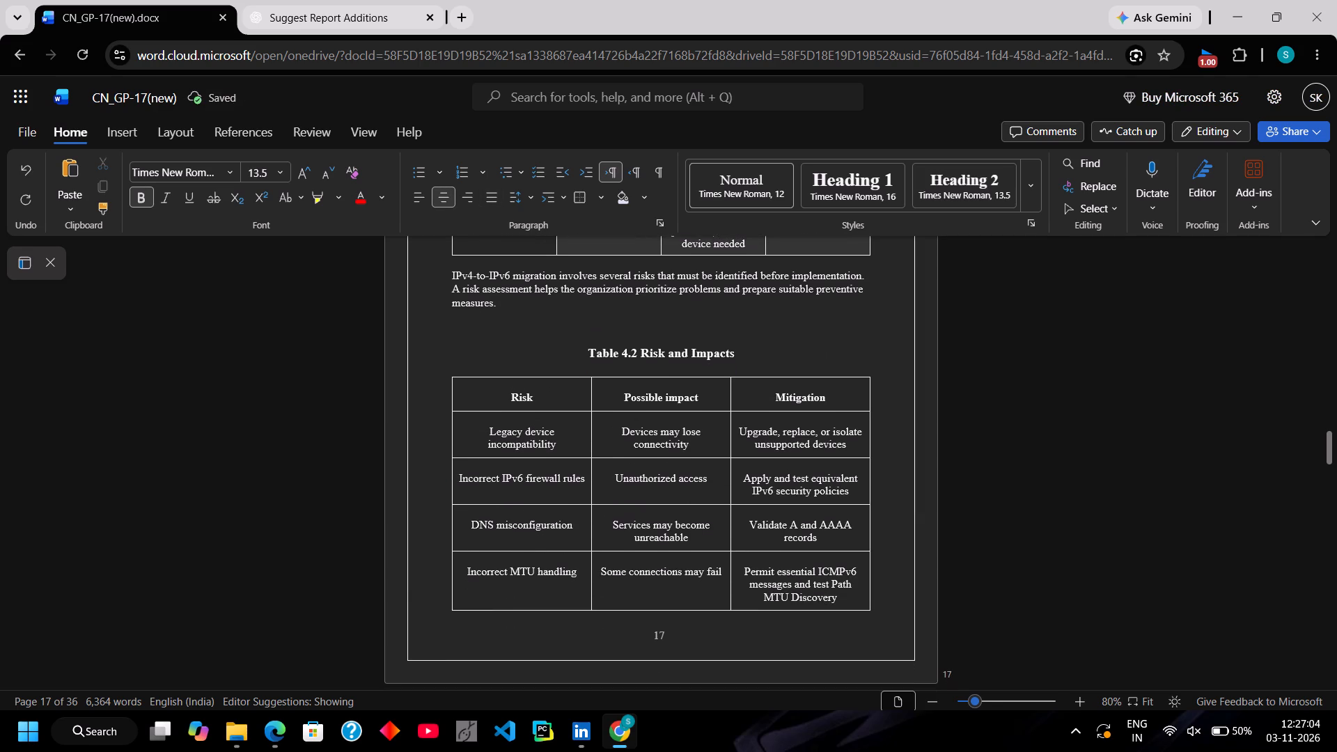
scroll(584, 389, "down", 2)
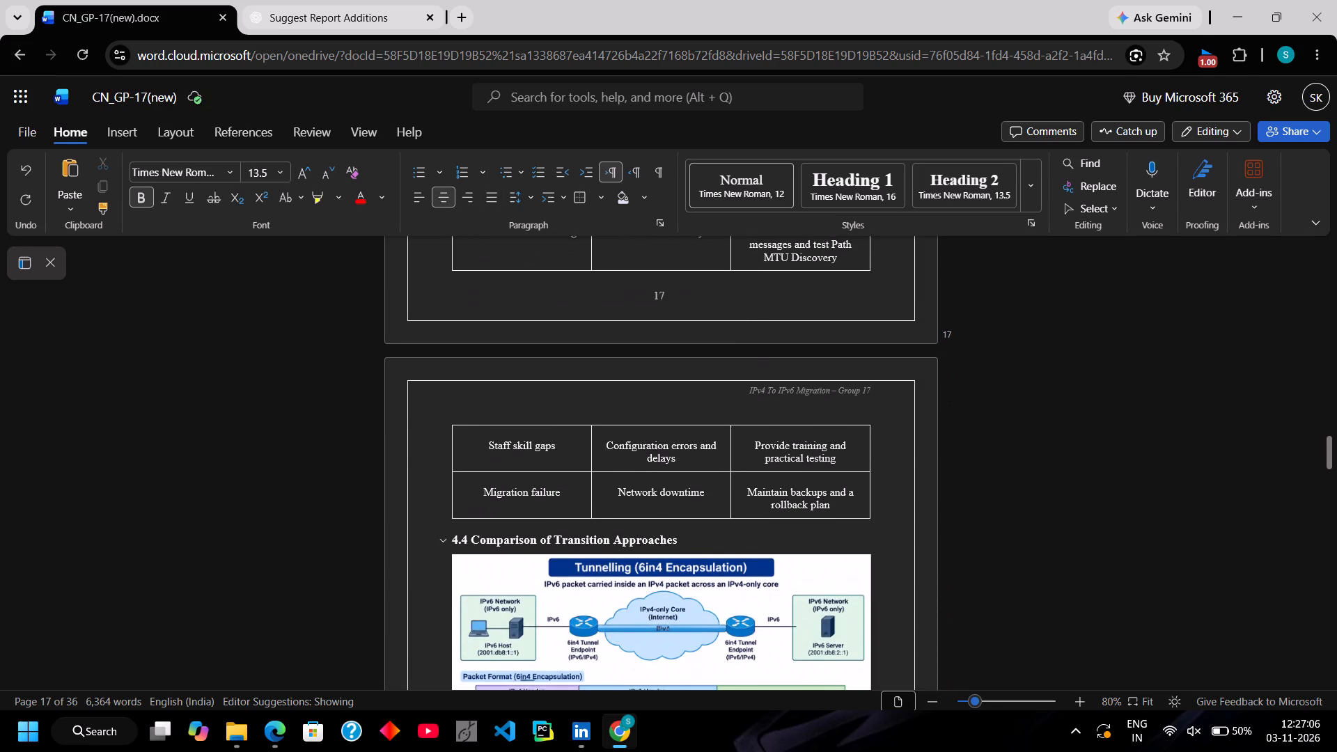
scroll(584, 389, "down", 2)
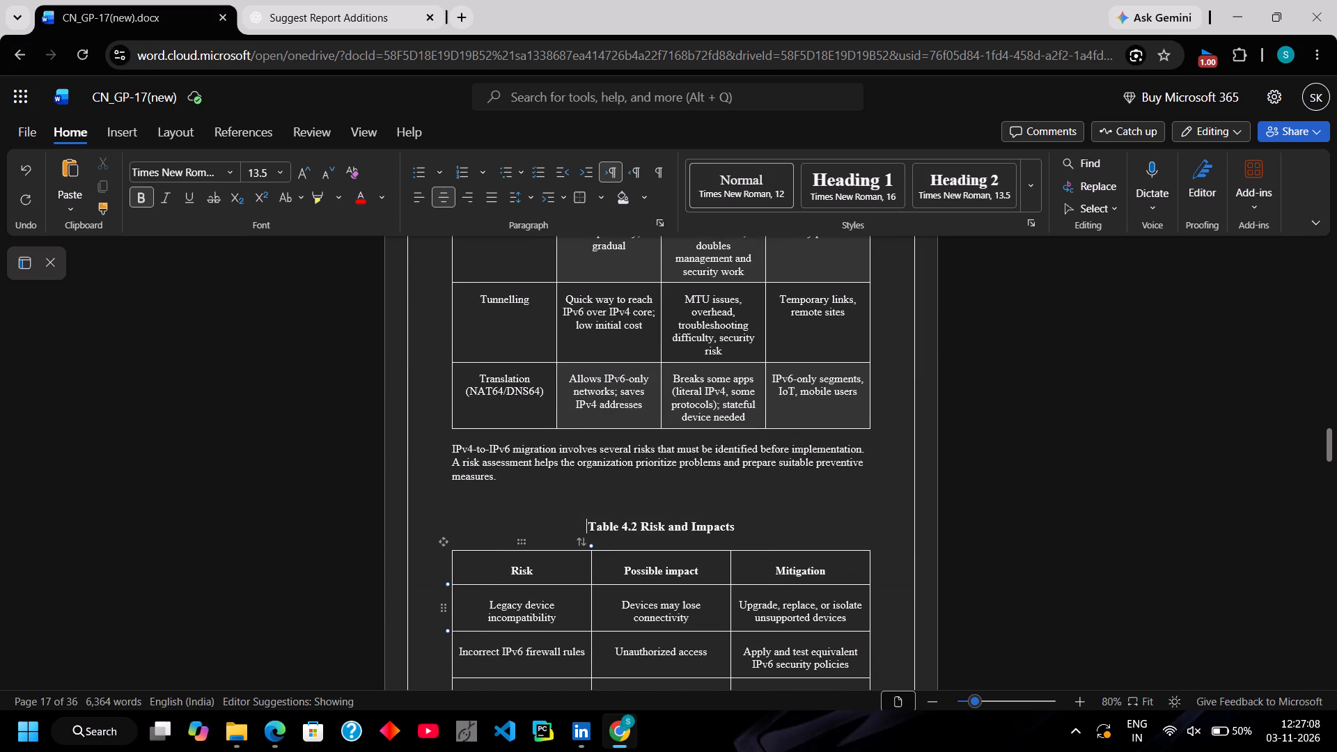
Look through the report's text and figures from Table 4.2 to section 5.7.6, IPv6 Security Demonstration.
scroll(584, 389, "down", 4)
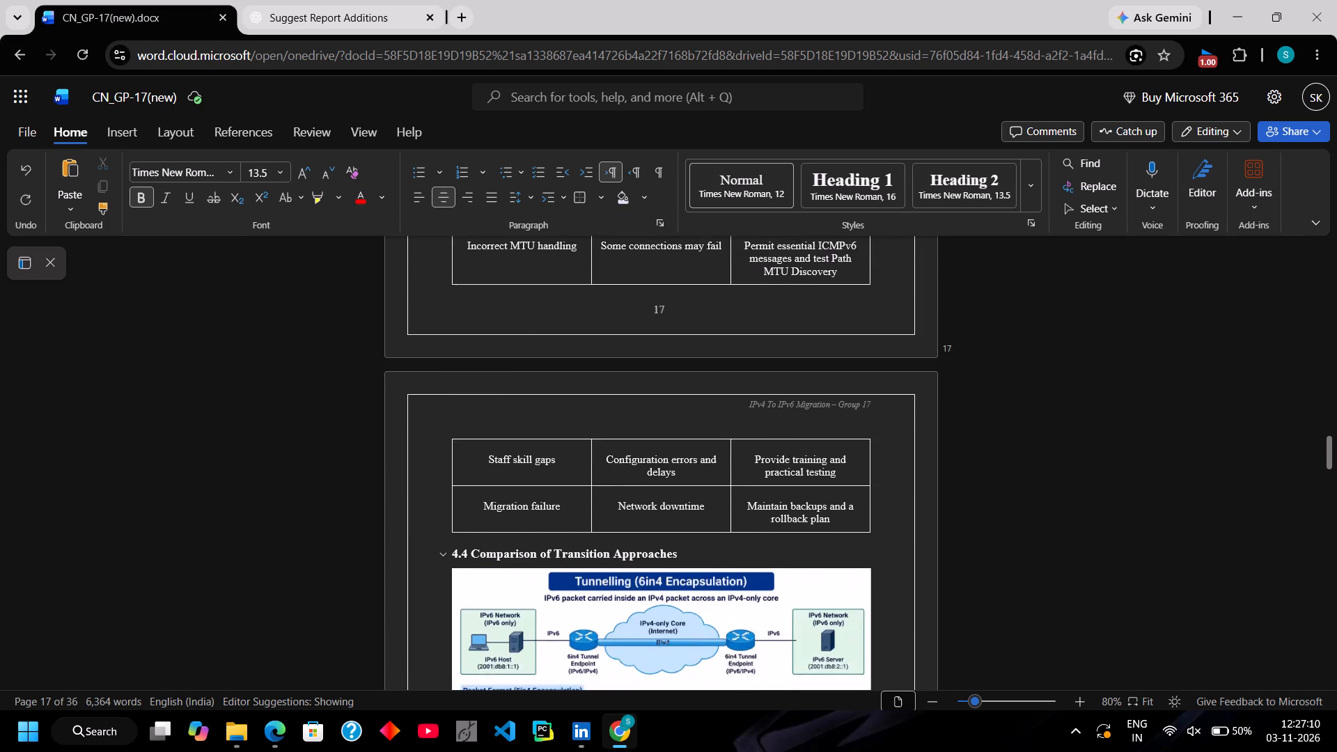
scroll(584, 389, "down", 5)
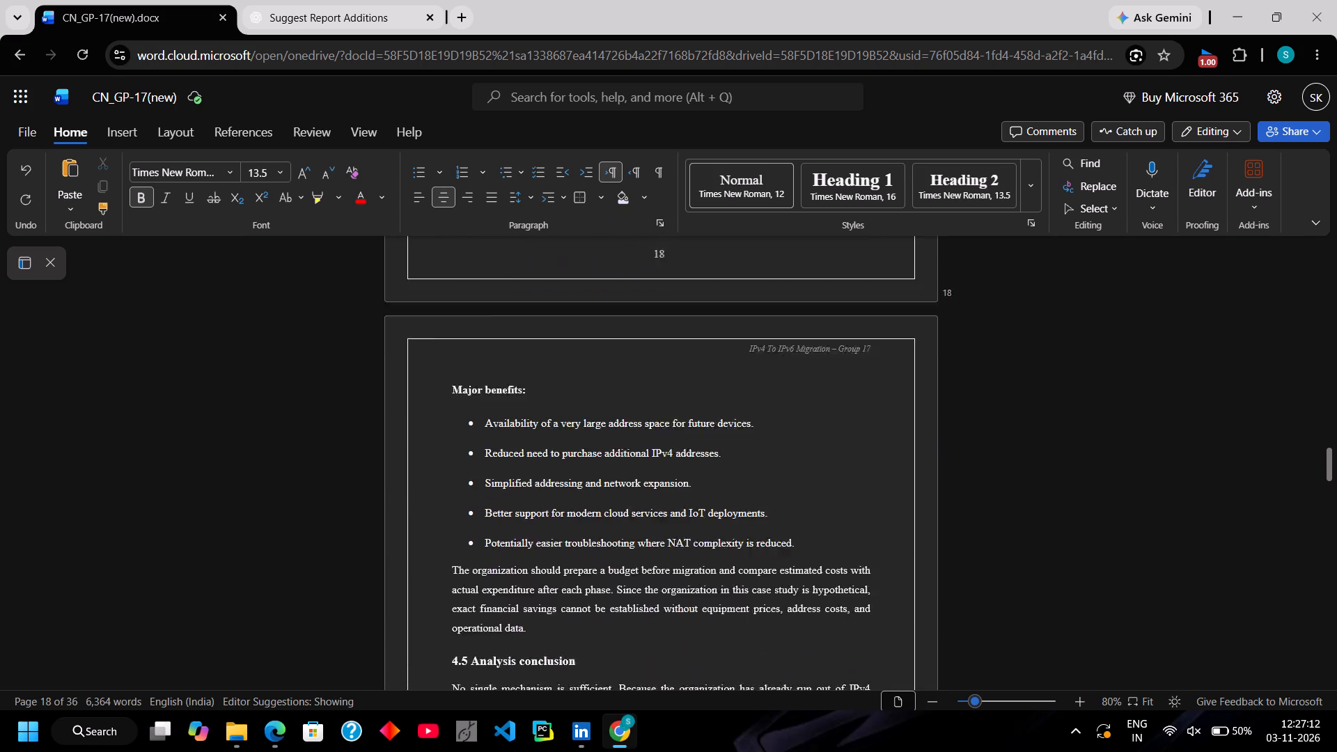
scroll(584, 389, "down", 5)
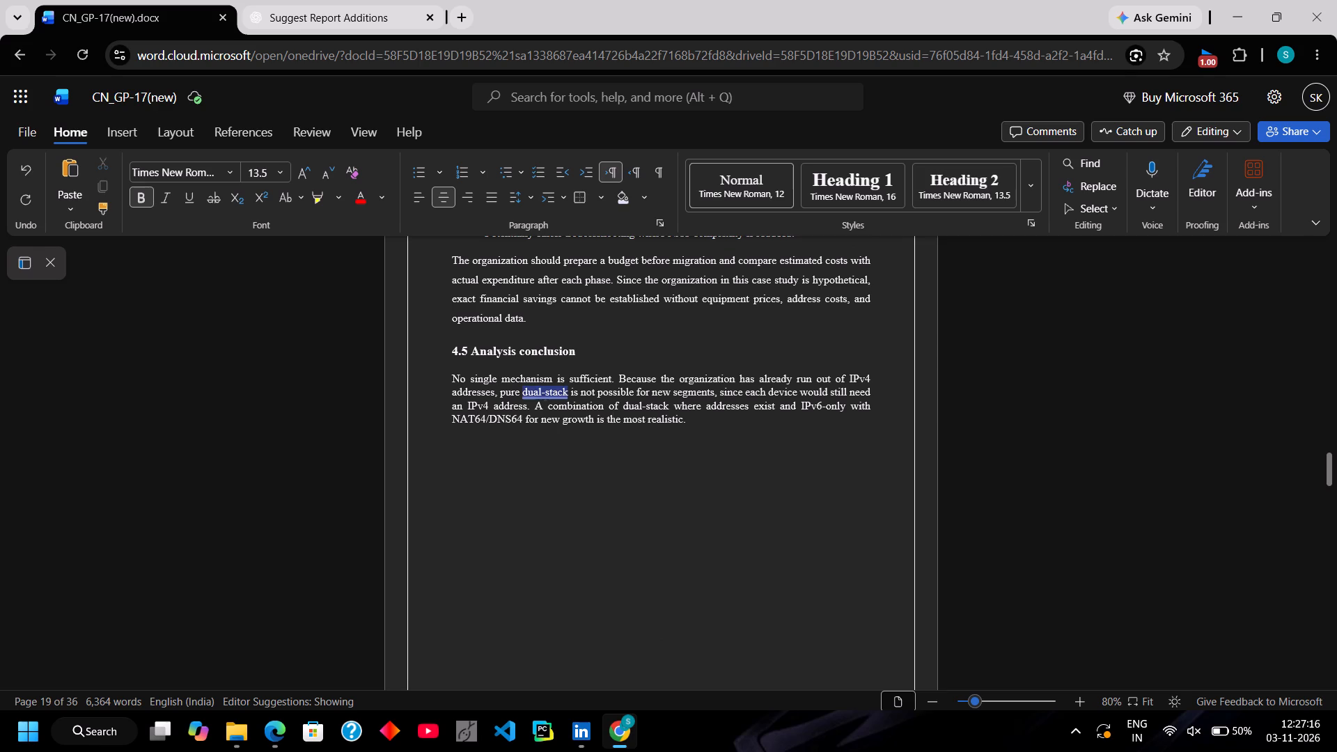
scroll(533, 561, "down", 2)
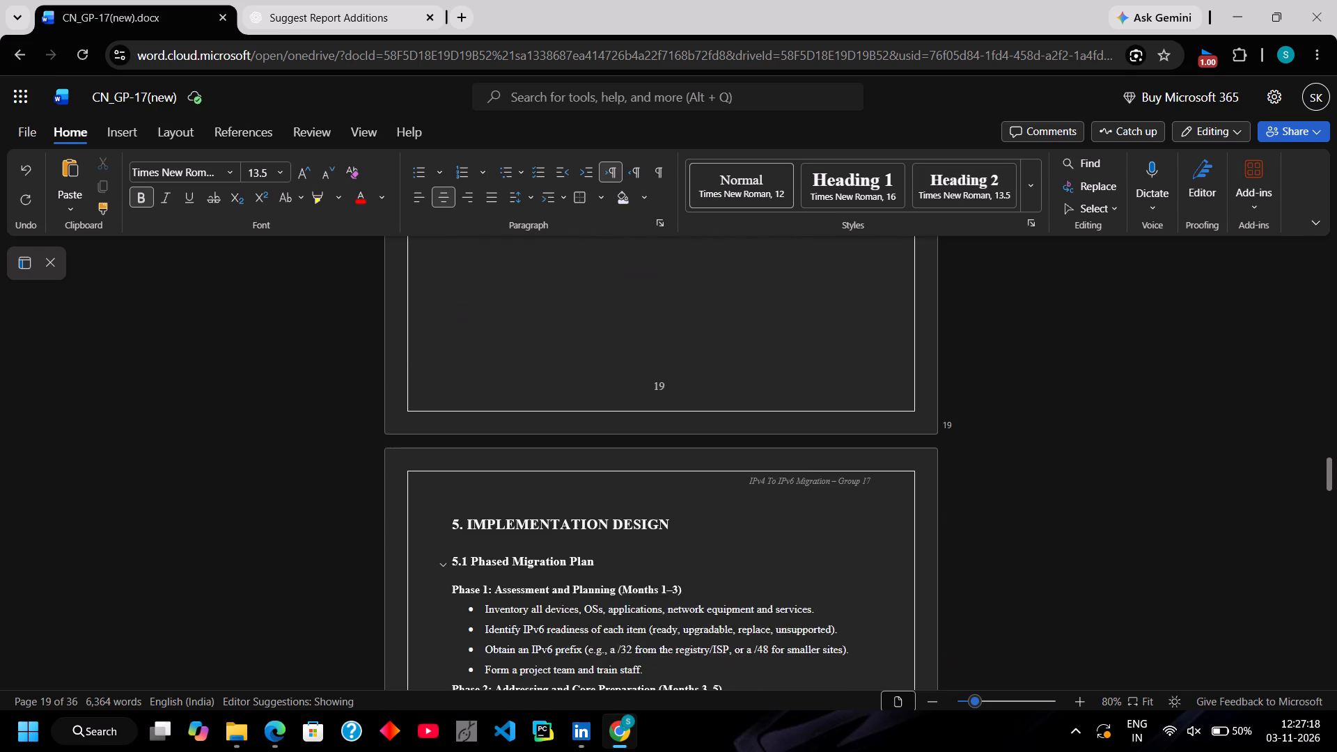
scroll(533, 561, "down", 7)
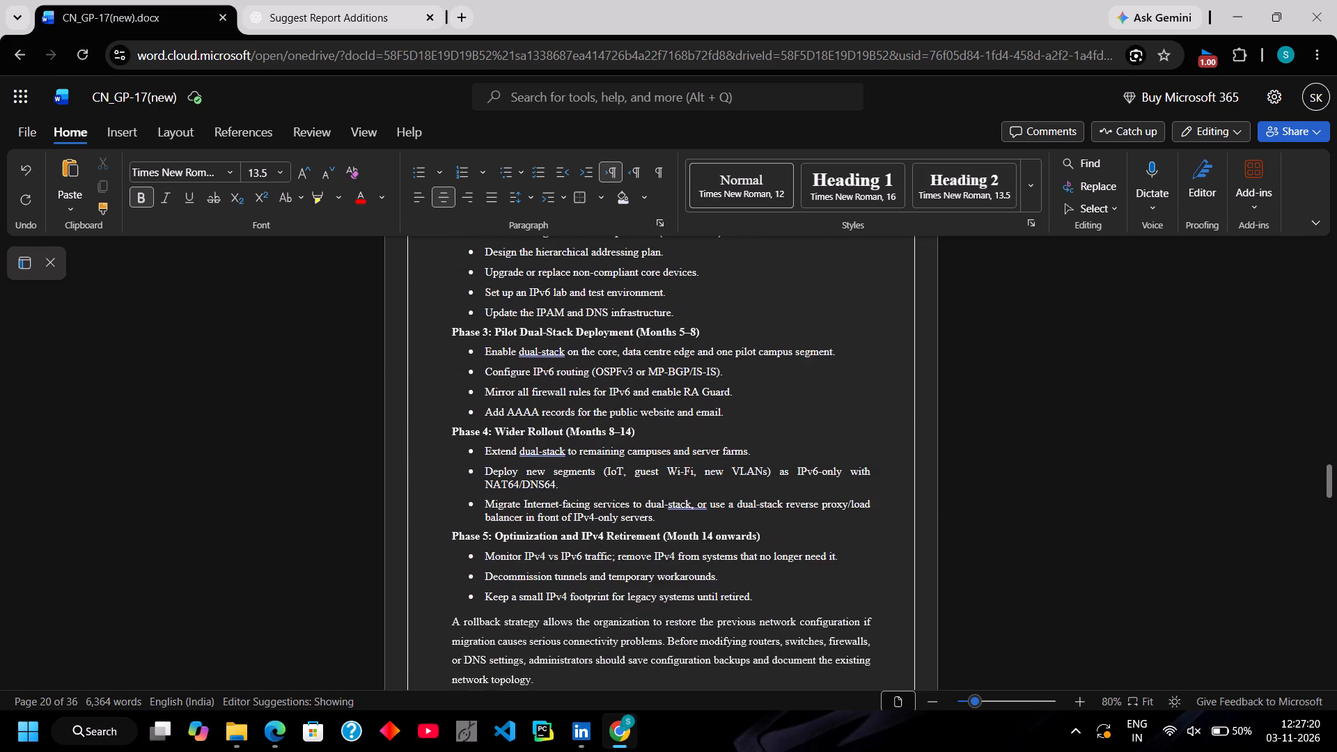
scroll(533, 561, "down", 6)
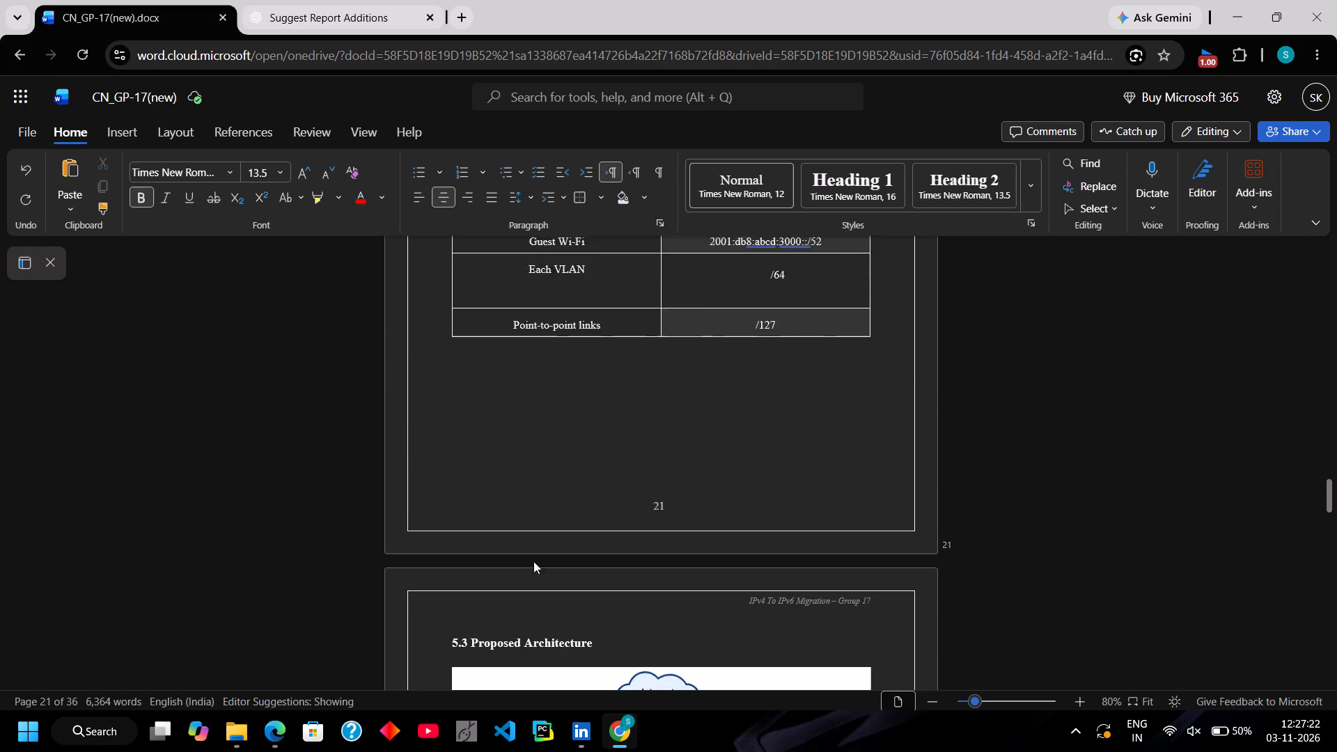
scroll(533, 561, "down", 6)
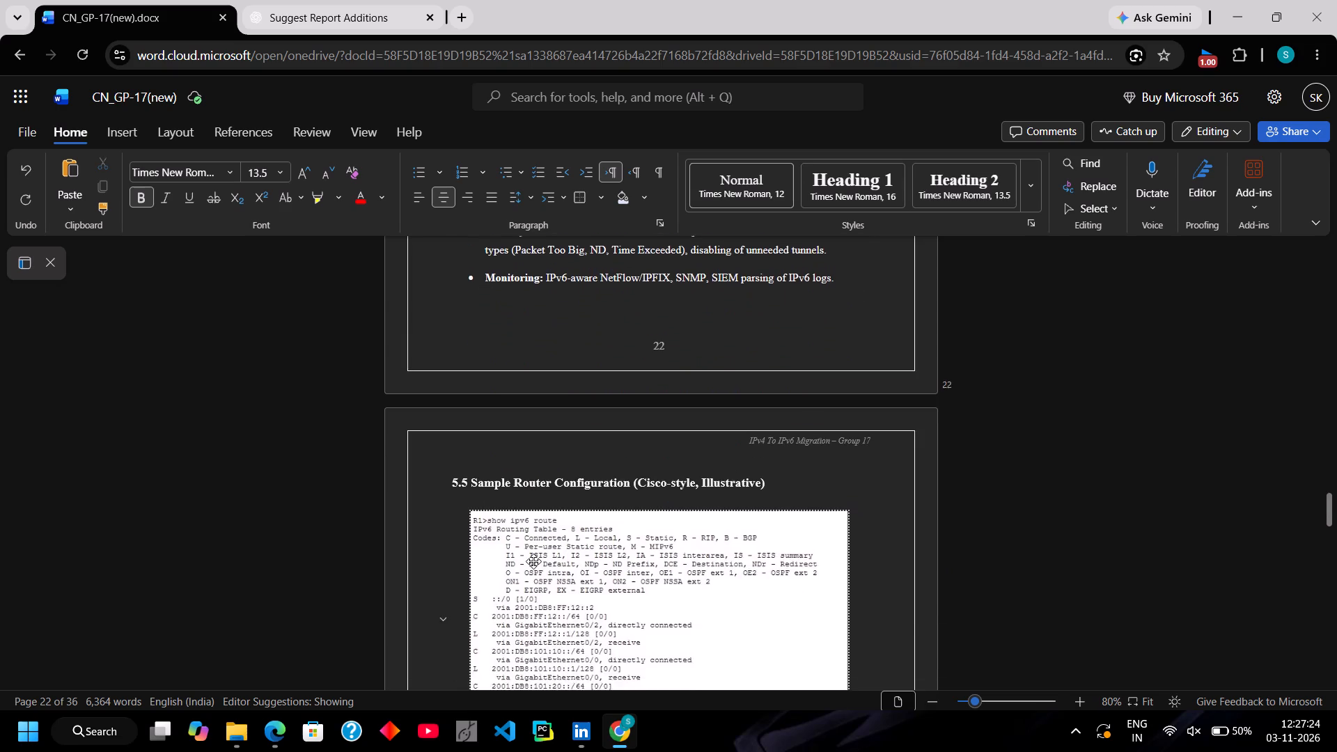
scroll(533, 561, "down", 4)
scroll(536, 434, "down", 2)
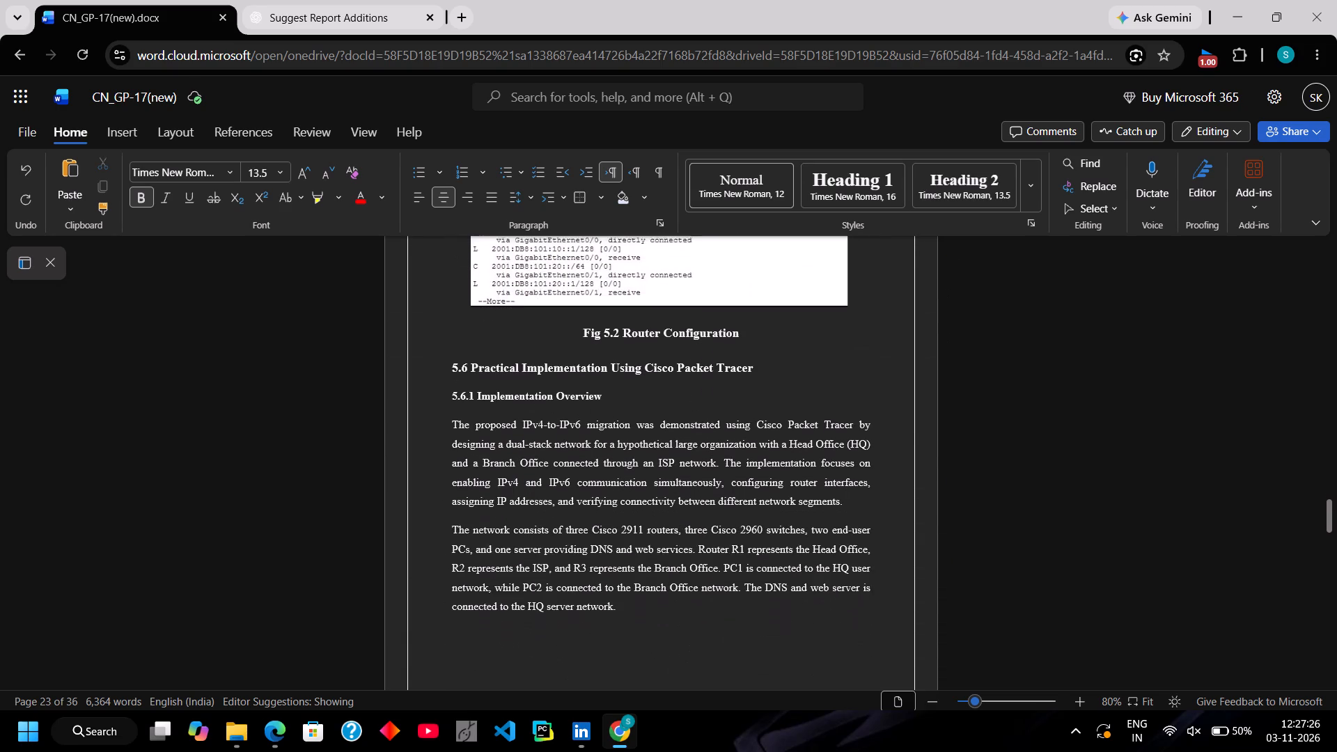
scroll(536, 434, "down", 6)
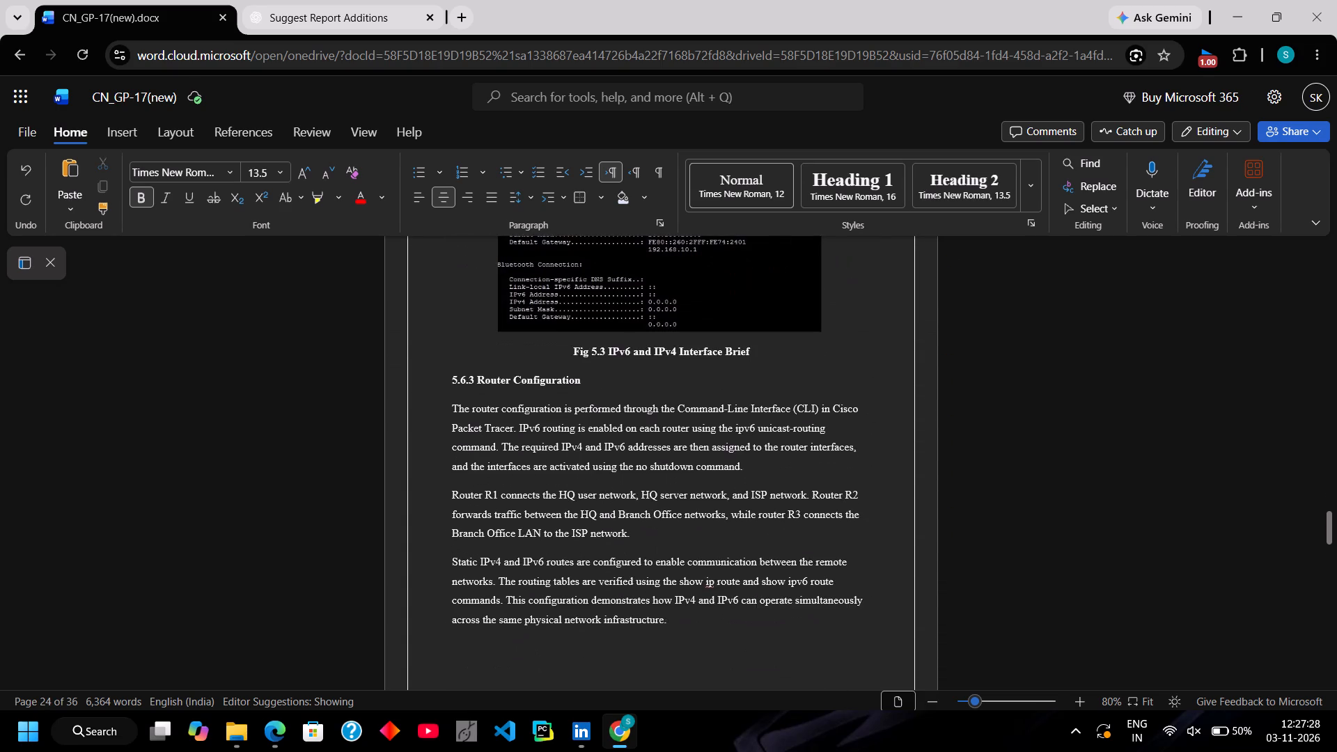
scroll(536, 434, "down", 7)
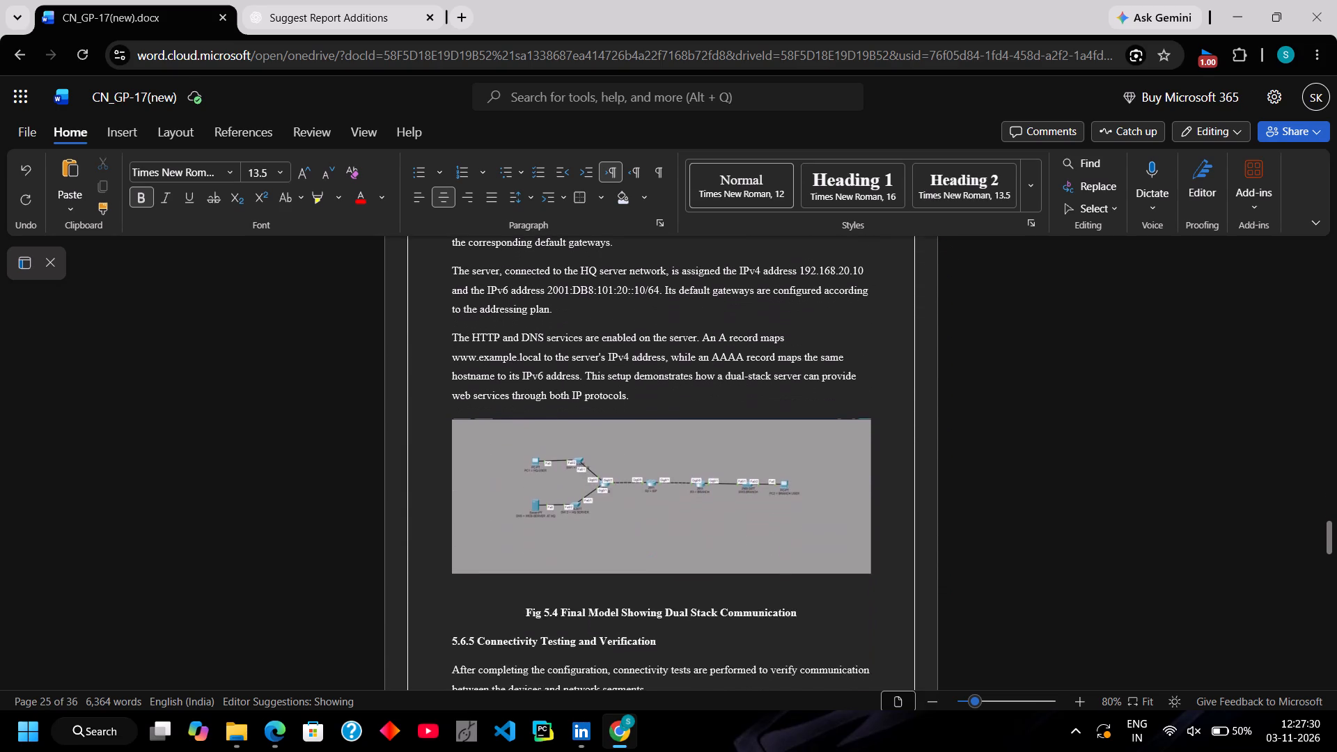
scroll(536, 434, "down", 6)
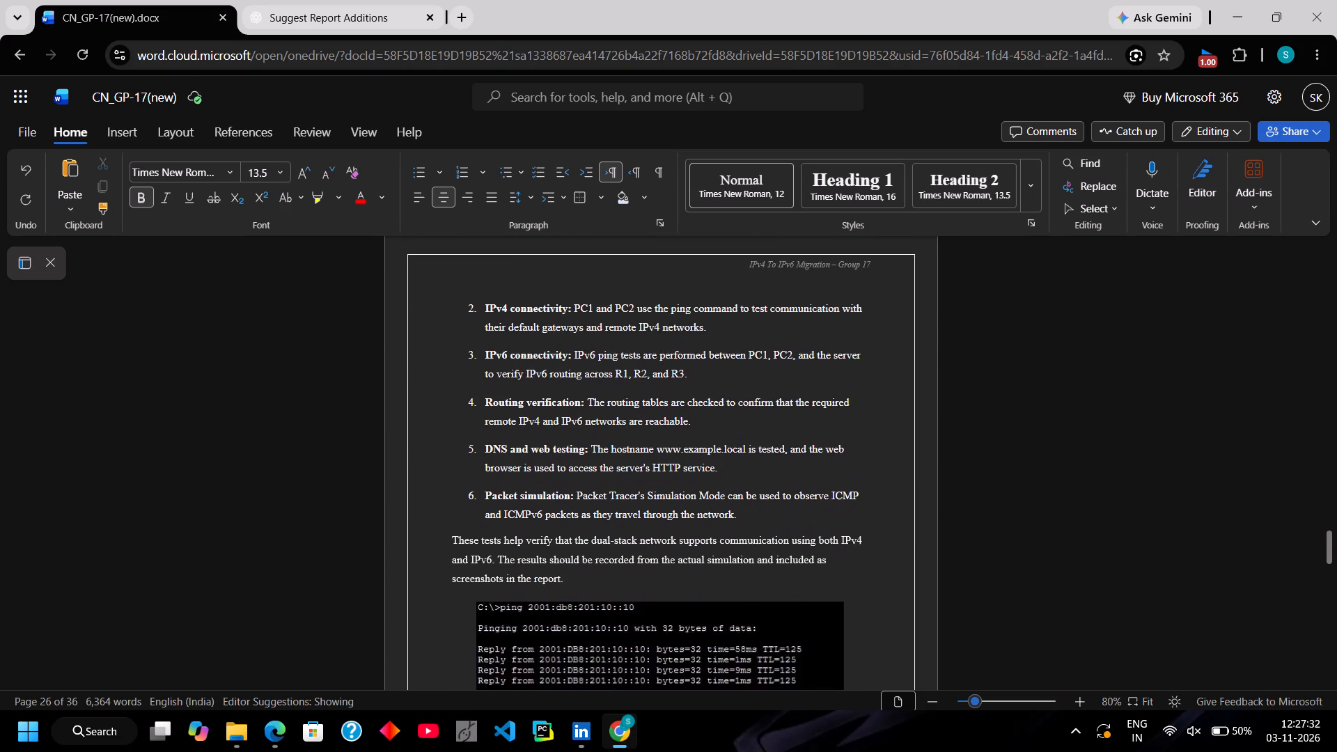
scroll(536, 434, "down", 6)
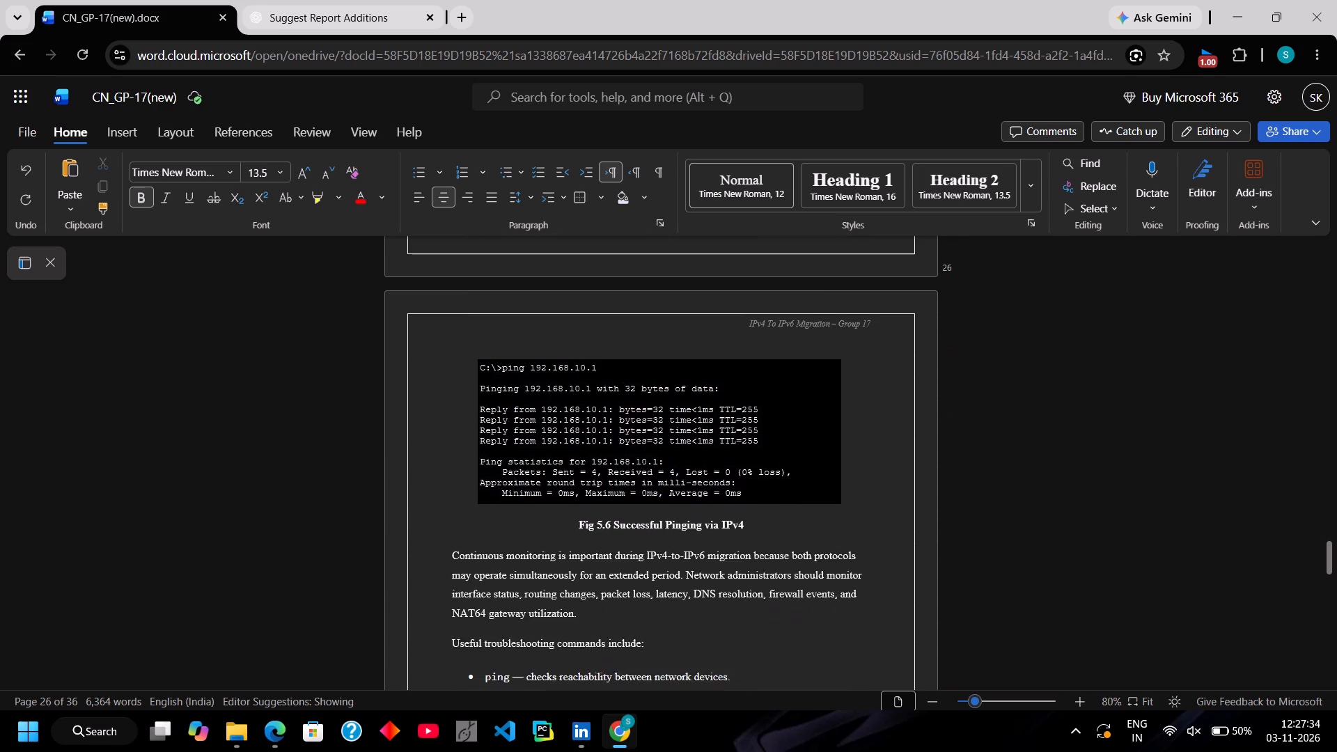
scroll(536, 434, "down", 5)
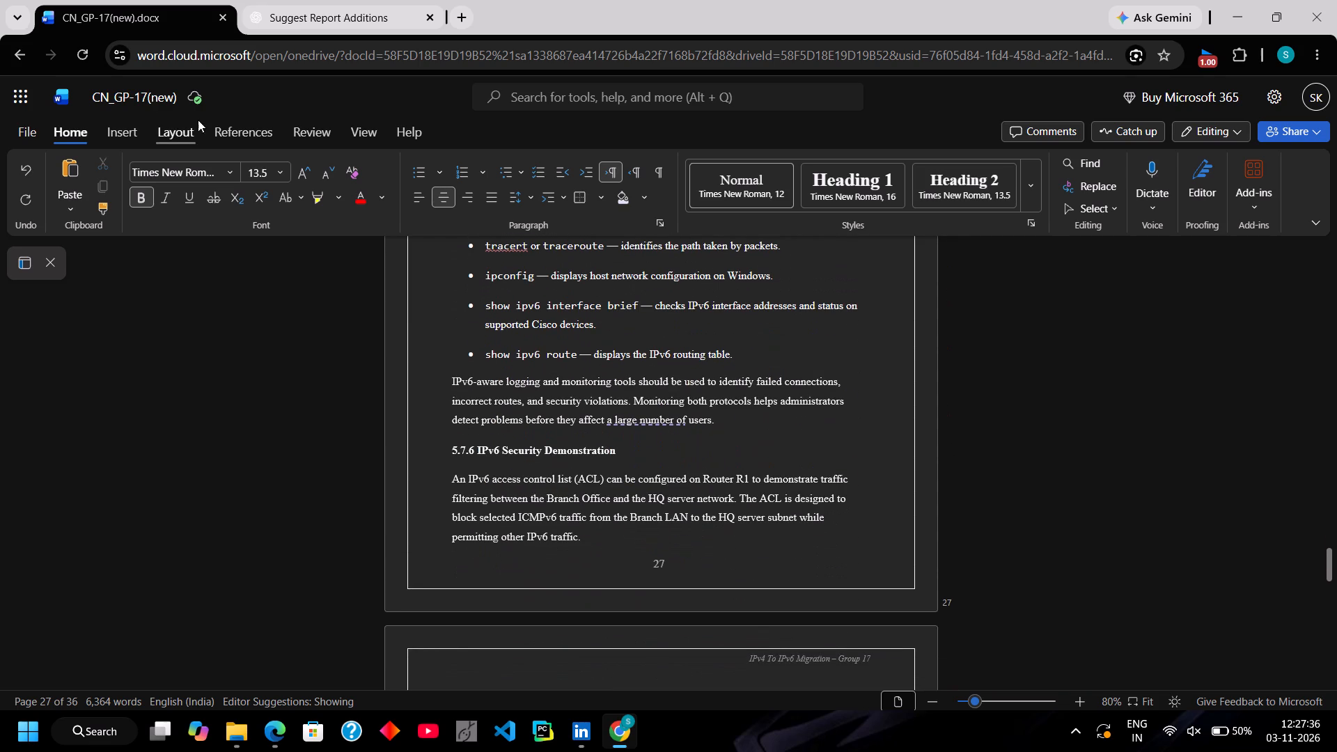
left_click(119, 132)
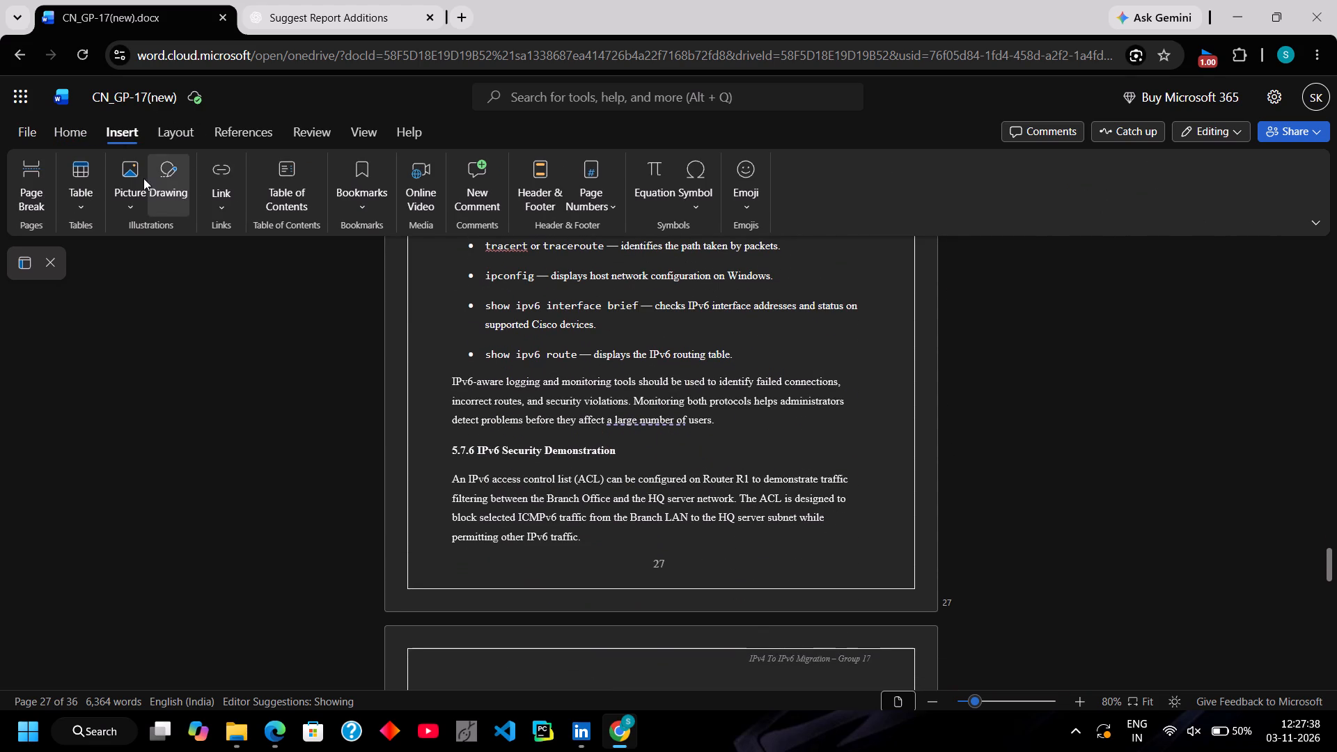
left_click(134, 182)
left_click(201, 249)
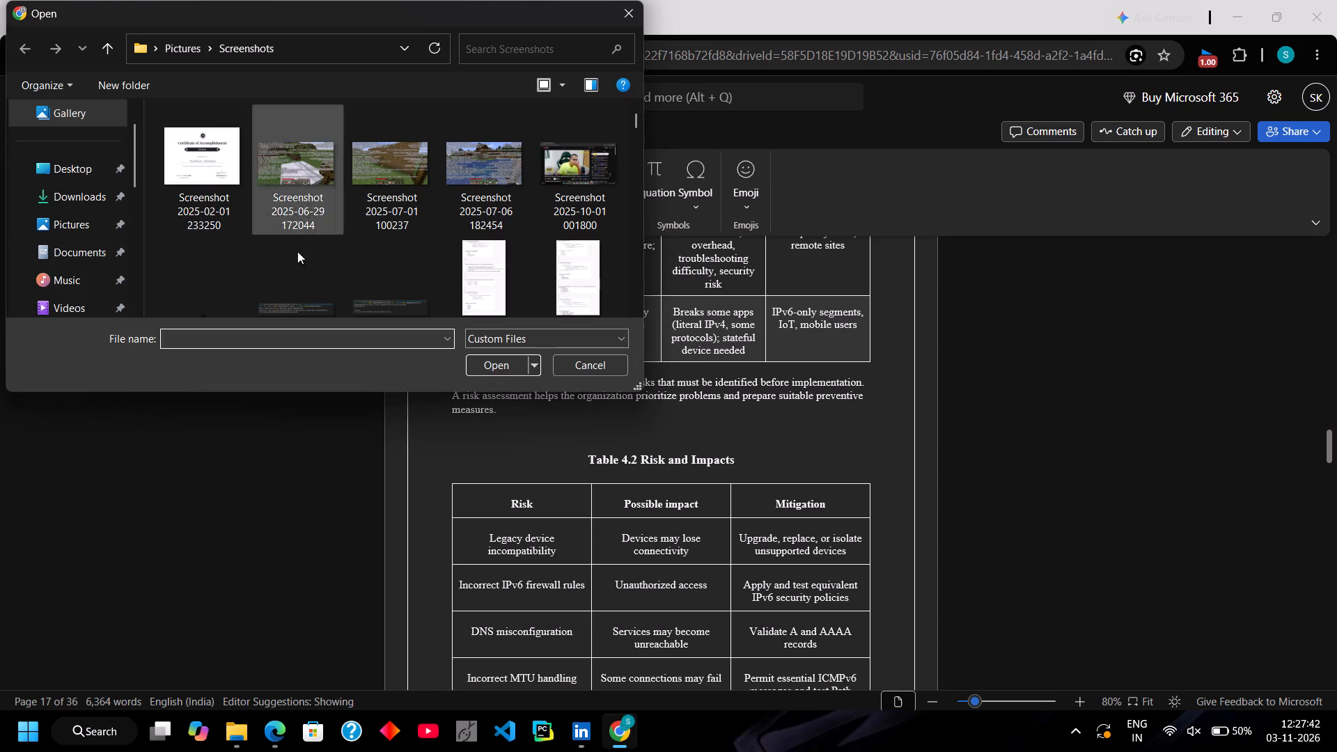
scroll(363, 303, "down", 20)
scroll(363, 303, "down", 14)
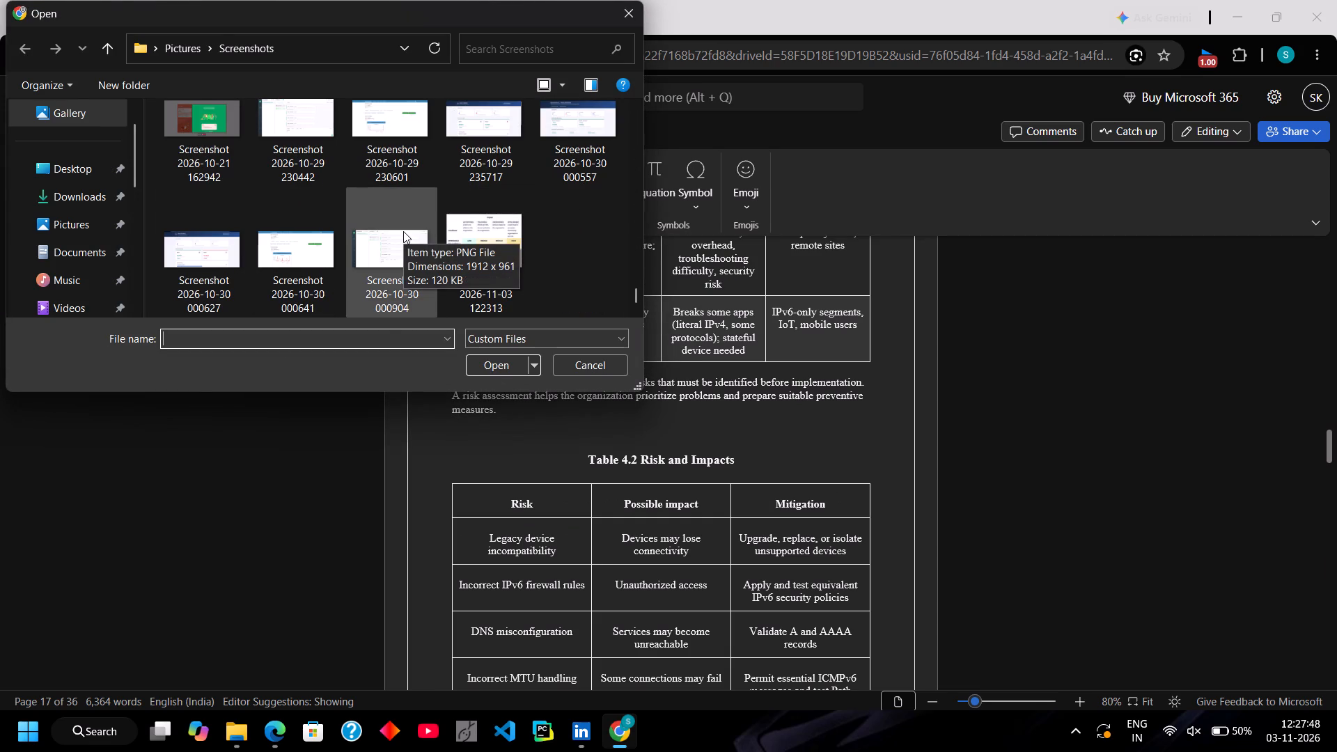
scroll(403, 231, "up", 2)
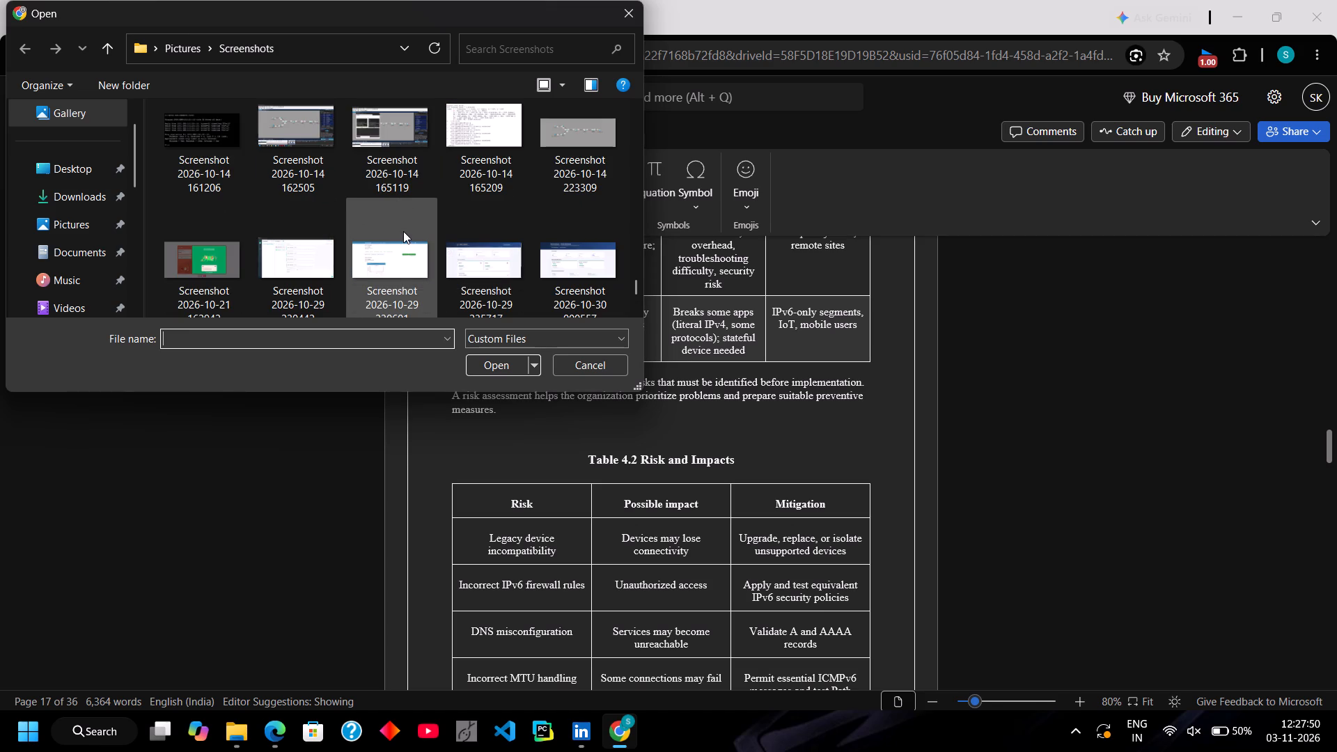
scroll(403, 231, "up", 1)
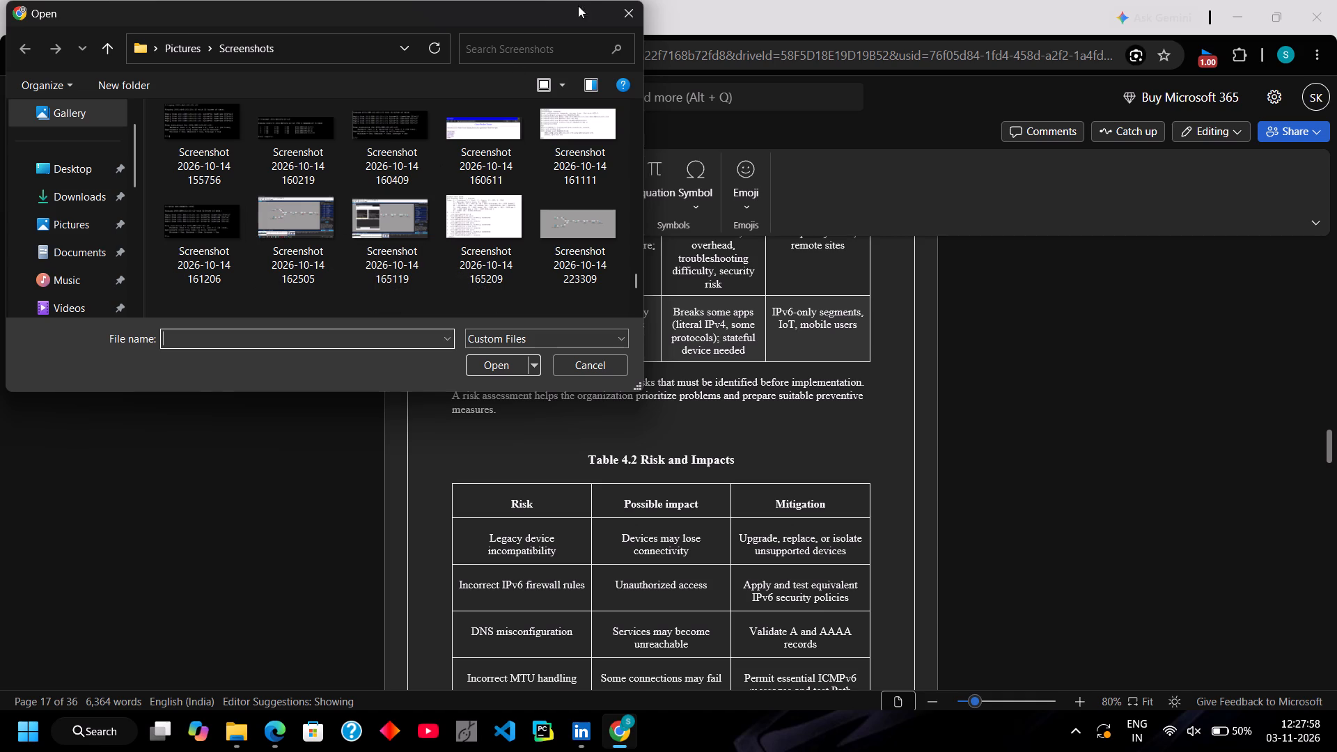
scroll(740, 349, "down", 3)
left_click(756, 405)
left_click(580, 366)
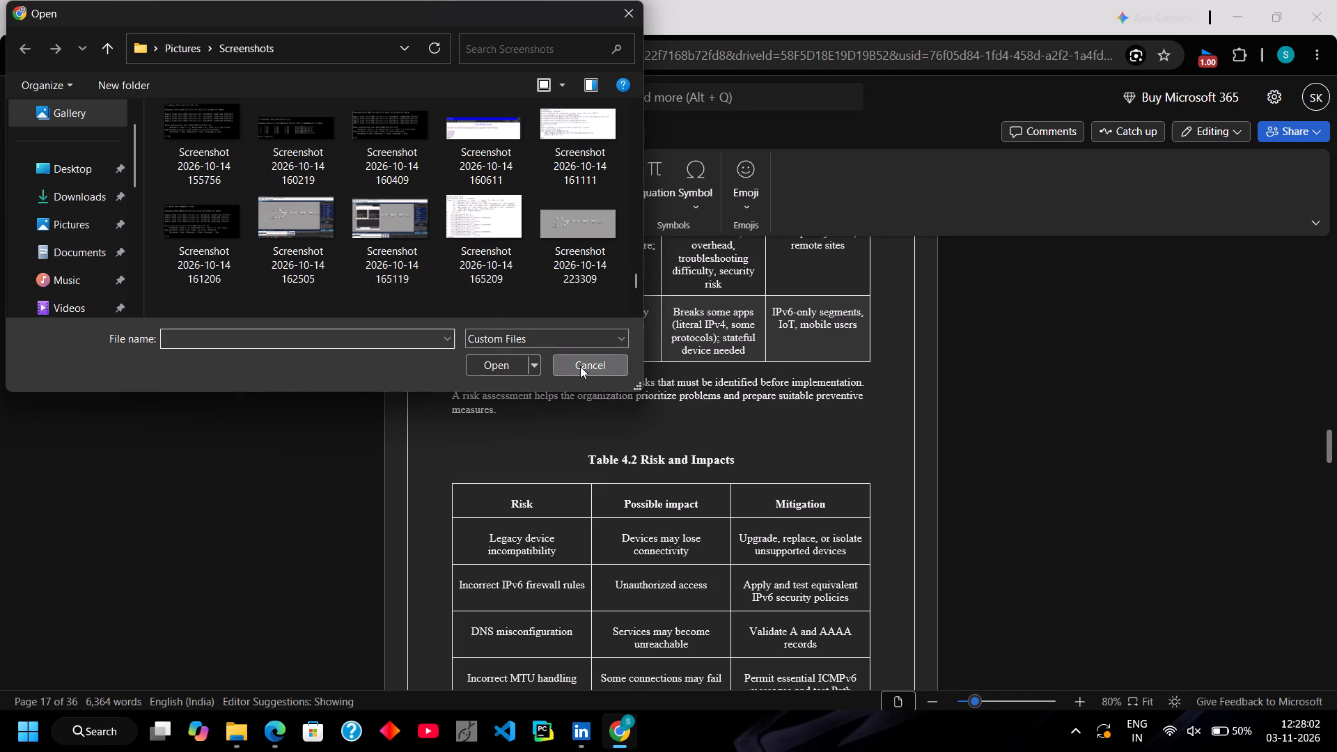
Examine the report from the cost factors in chapter 4 to the testing section that closes chapter 5.
scroll(591, 423, "down", 8)
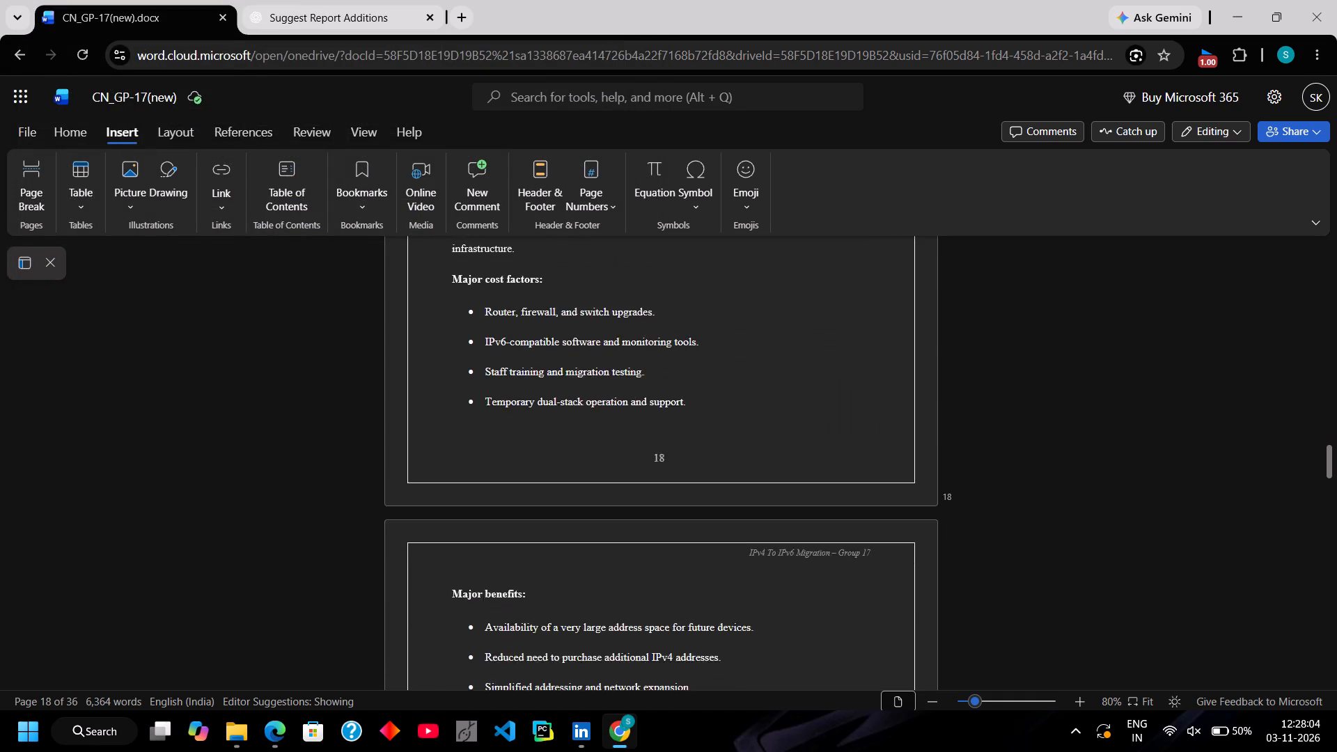
scroll(591, 423, "down", 10)
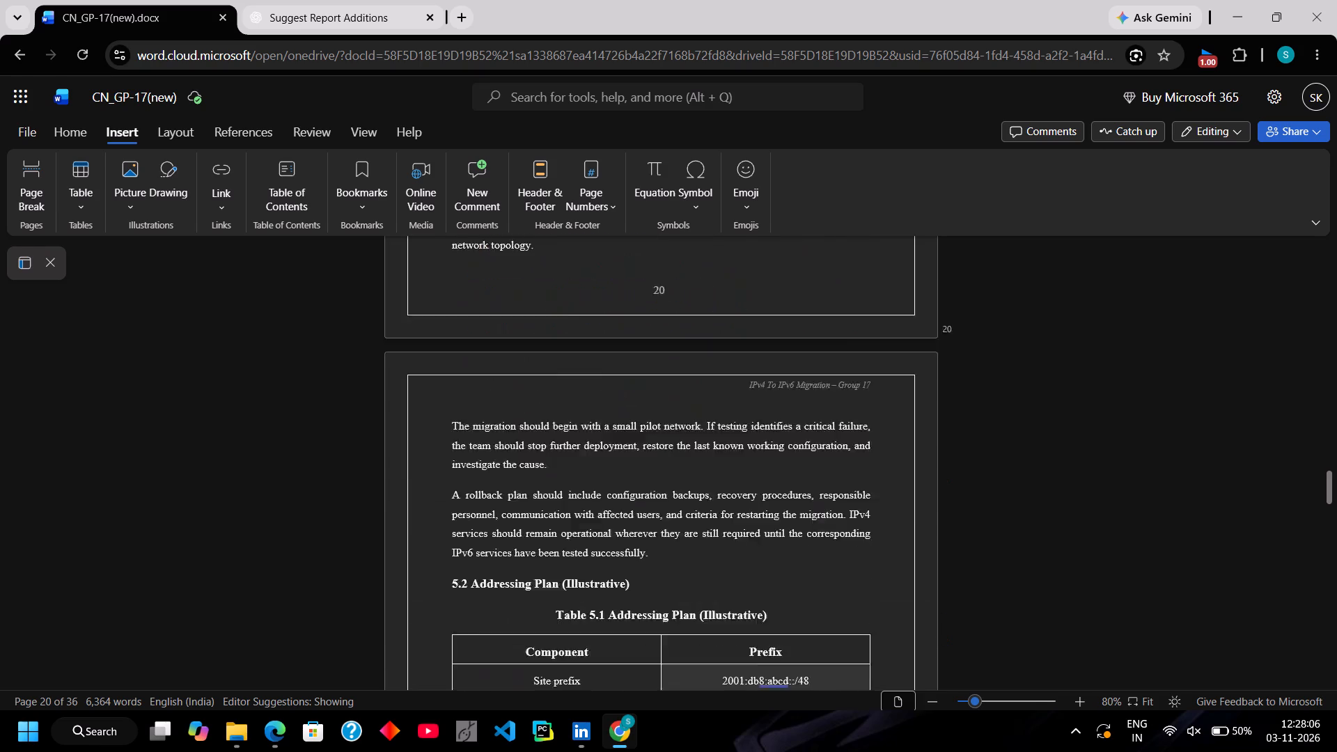
scroll(595, 387, "down", 9)
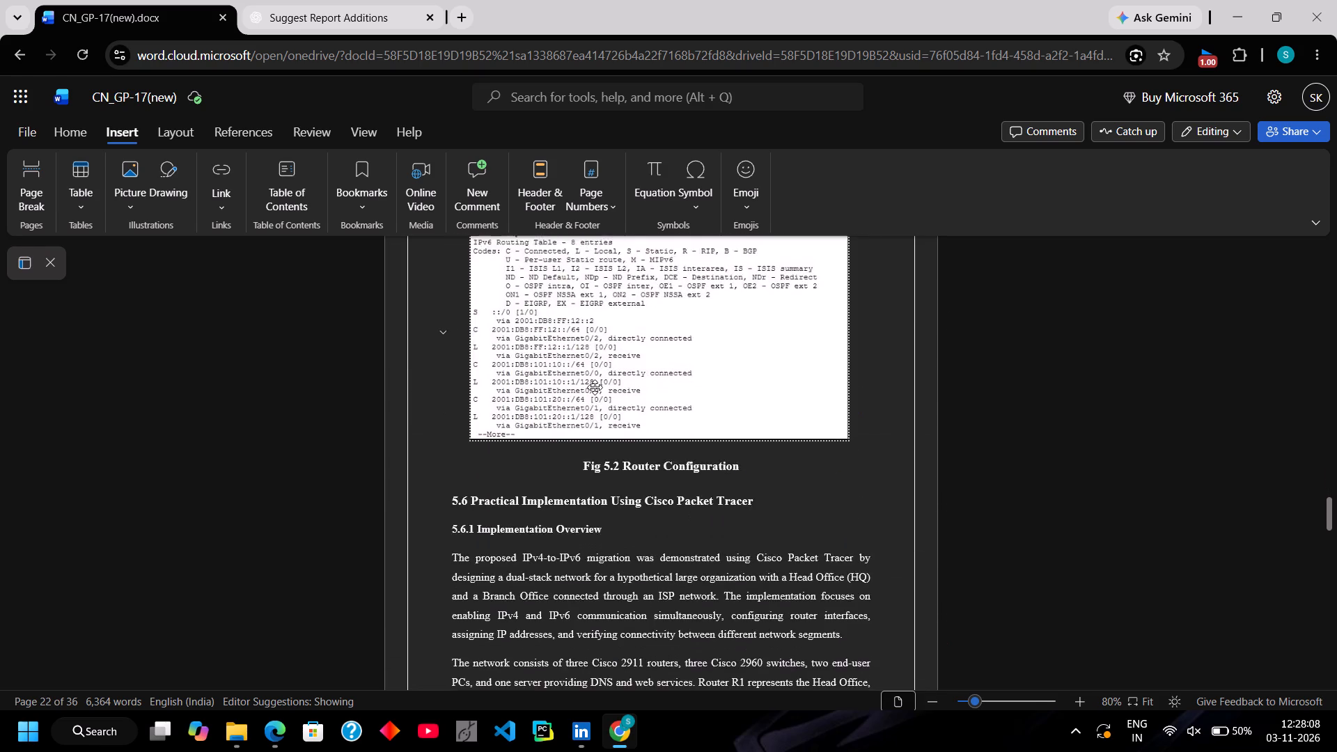
scroll(595, 387, "down", 9)
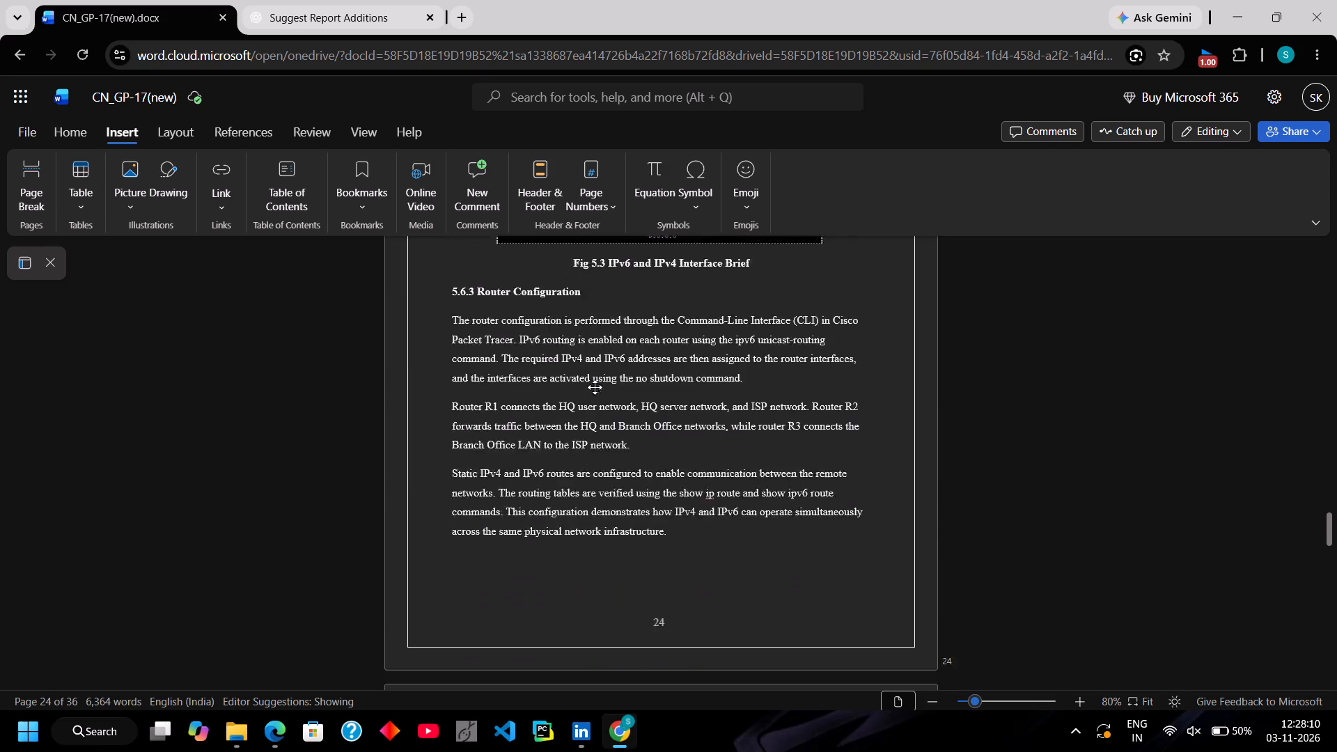
scroll(595, 387, "down", 9)
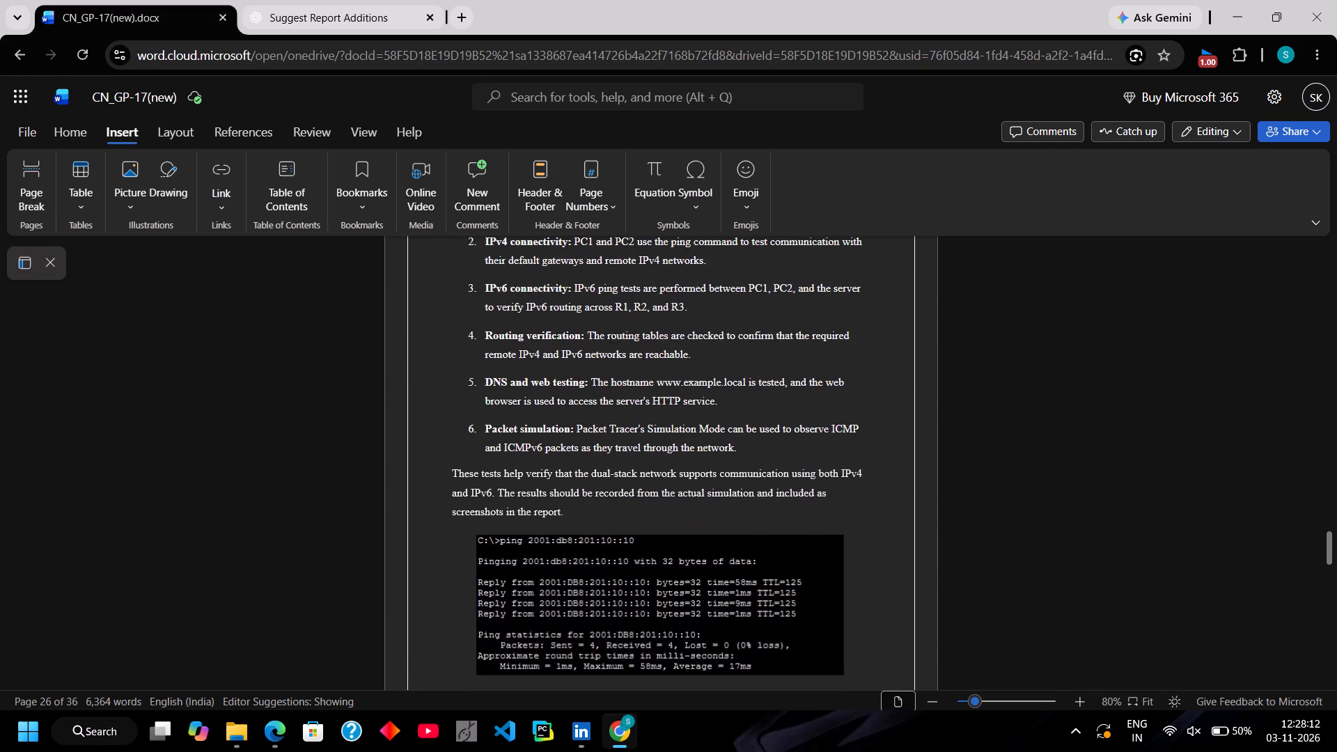
scroll(595, 387, "down", 9)
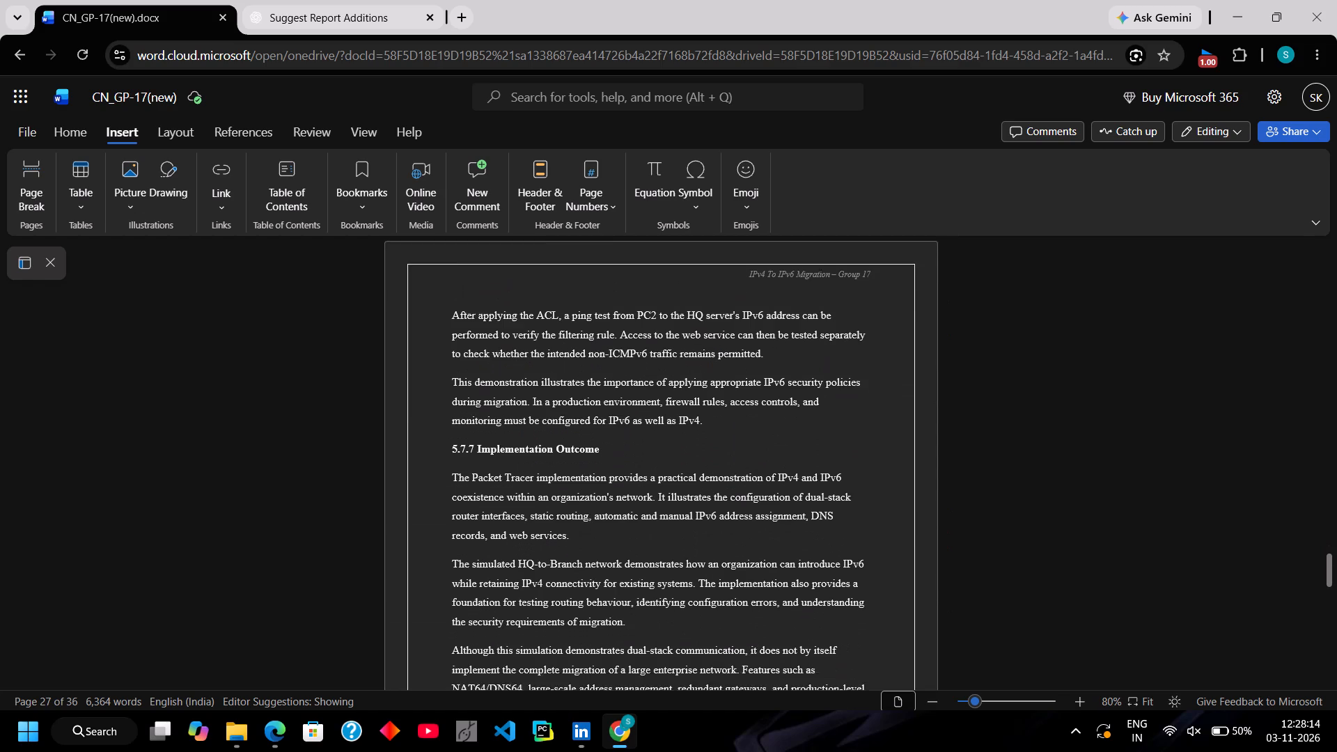
scroll(595, 387, "down", 7)
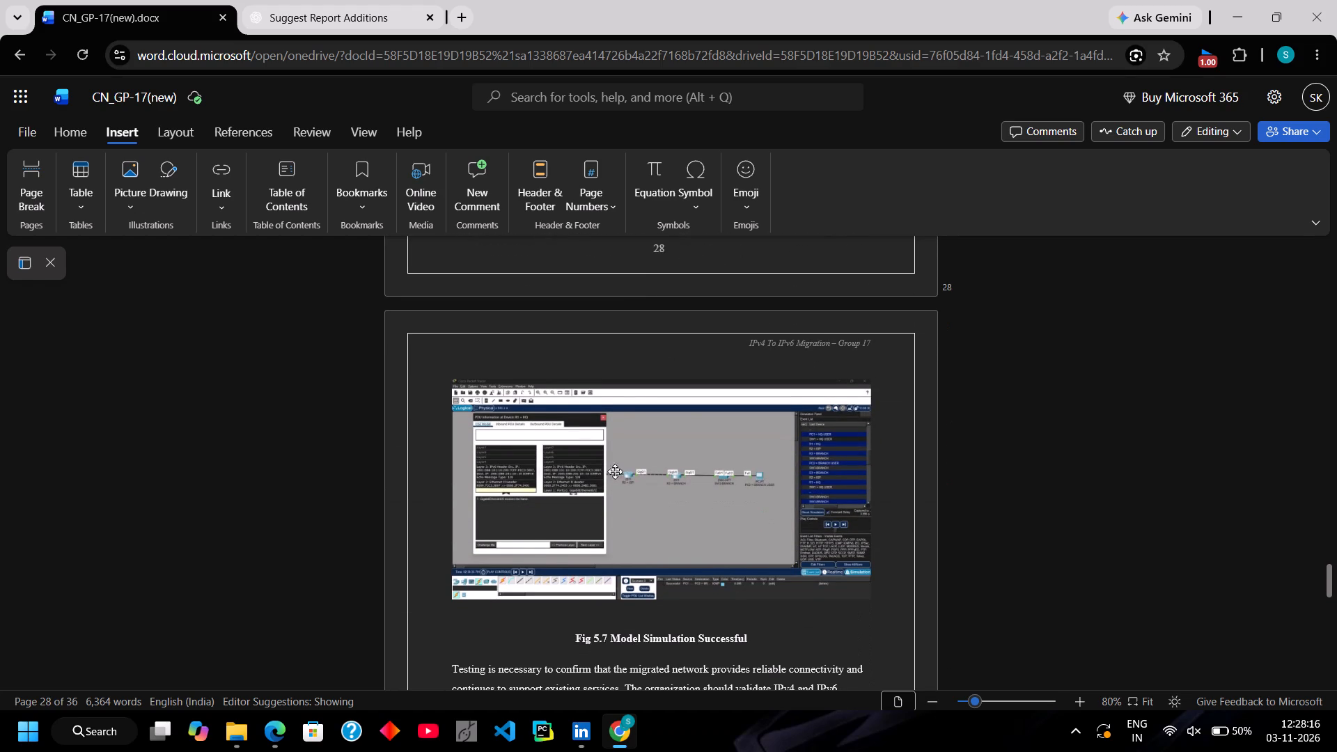
scroll(596, 648, "down", 3)
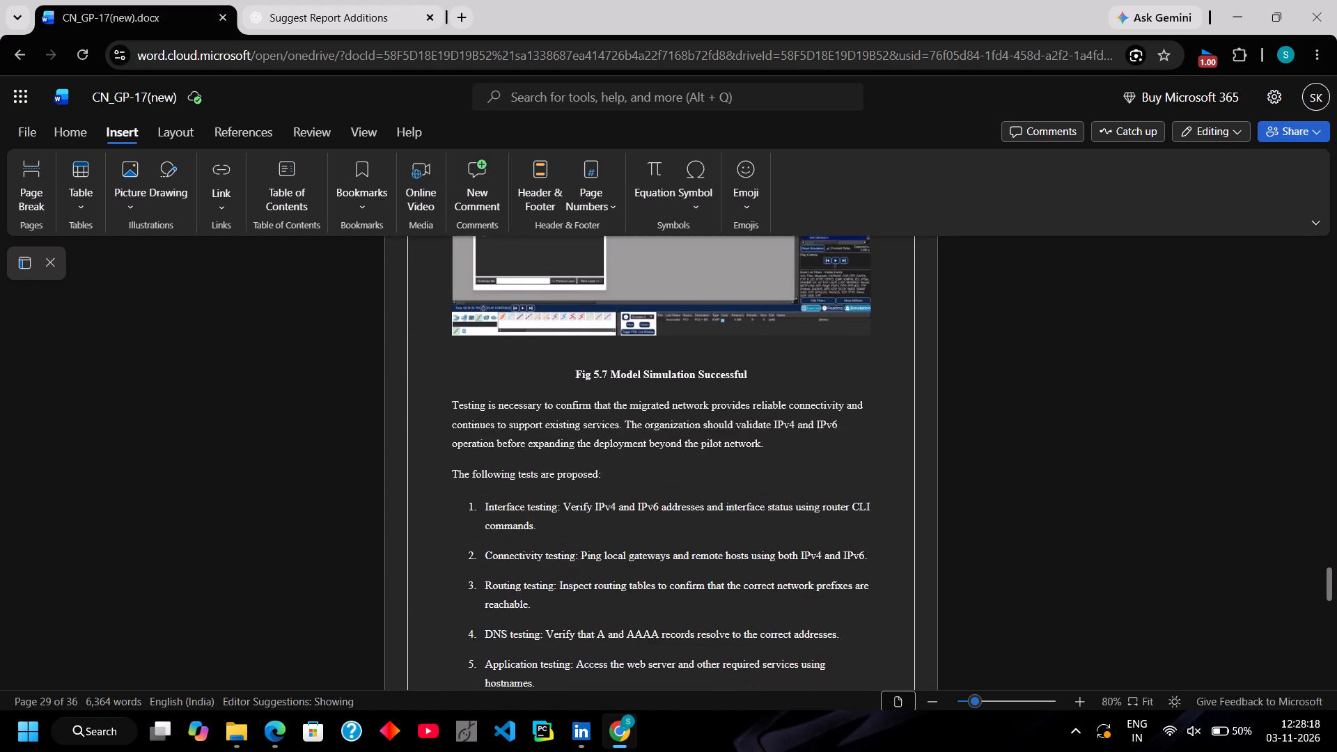
scroll(596, 648, "down", 5)
scroll(596, 648, "up", 1)
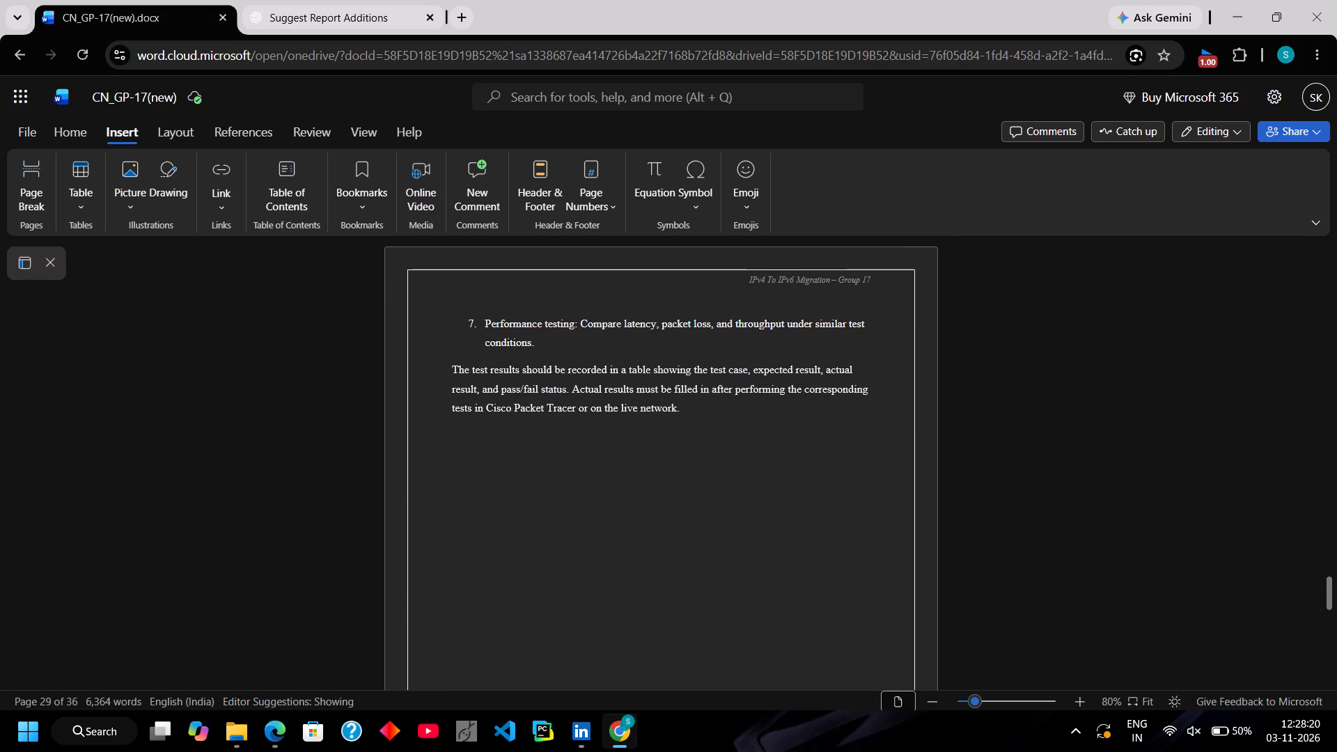
scroll(596, 648, "up", 6)
scroll(596, 648, "down", 1)
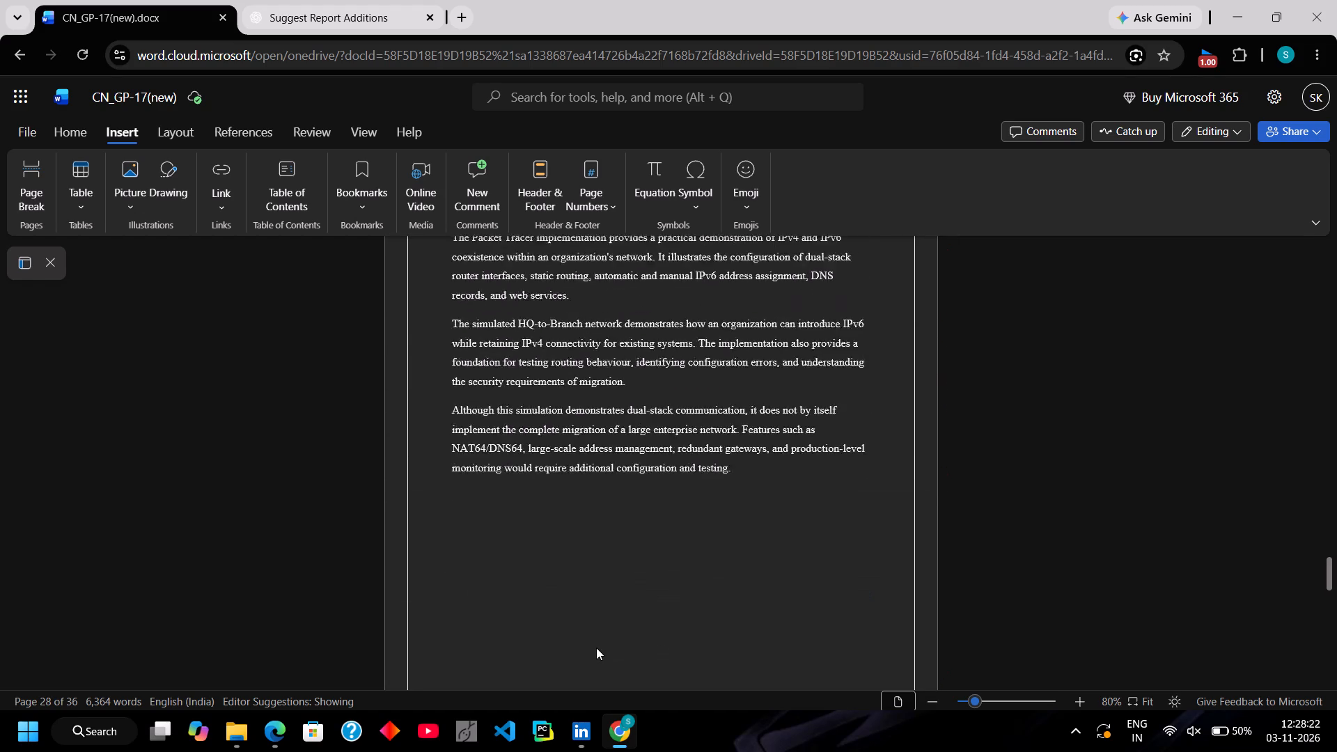
scroll(596, 648, "down", 7)
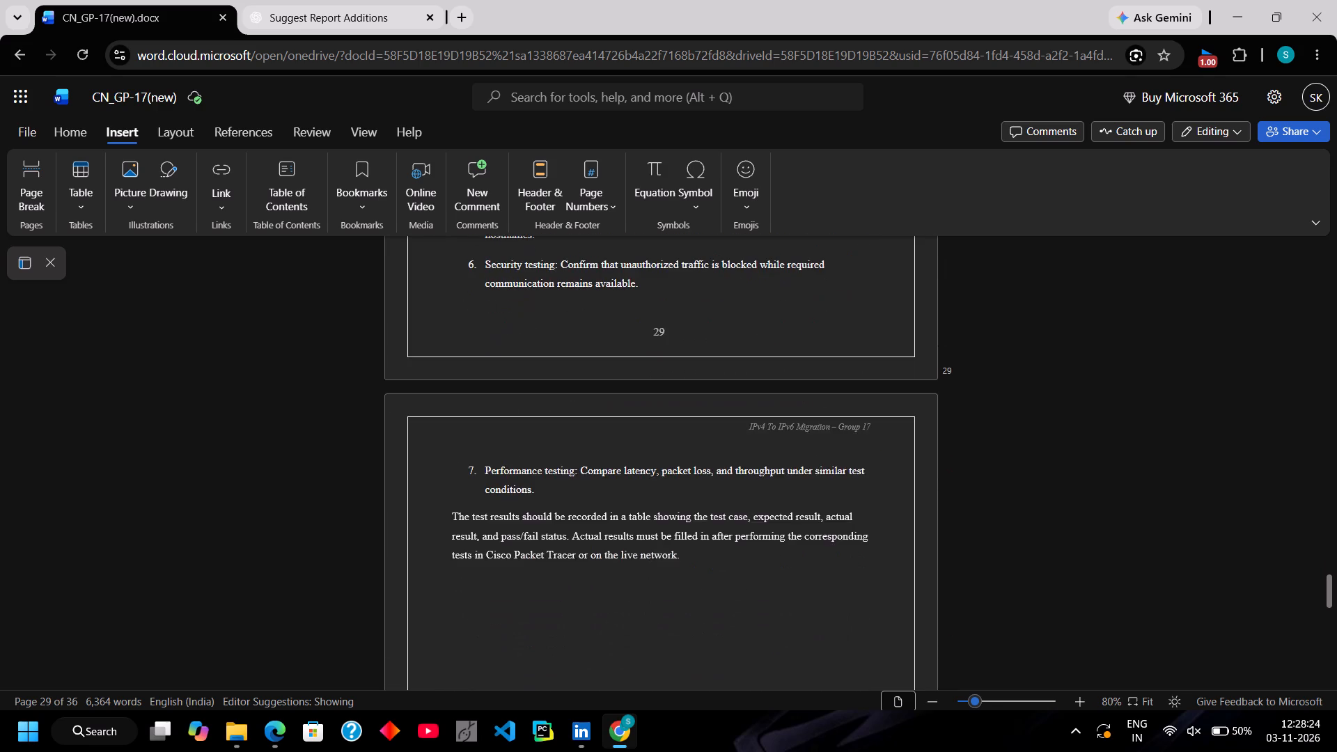
scroll(596, 648, "down", 4)
scroll(596, 648, "up", 3)
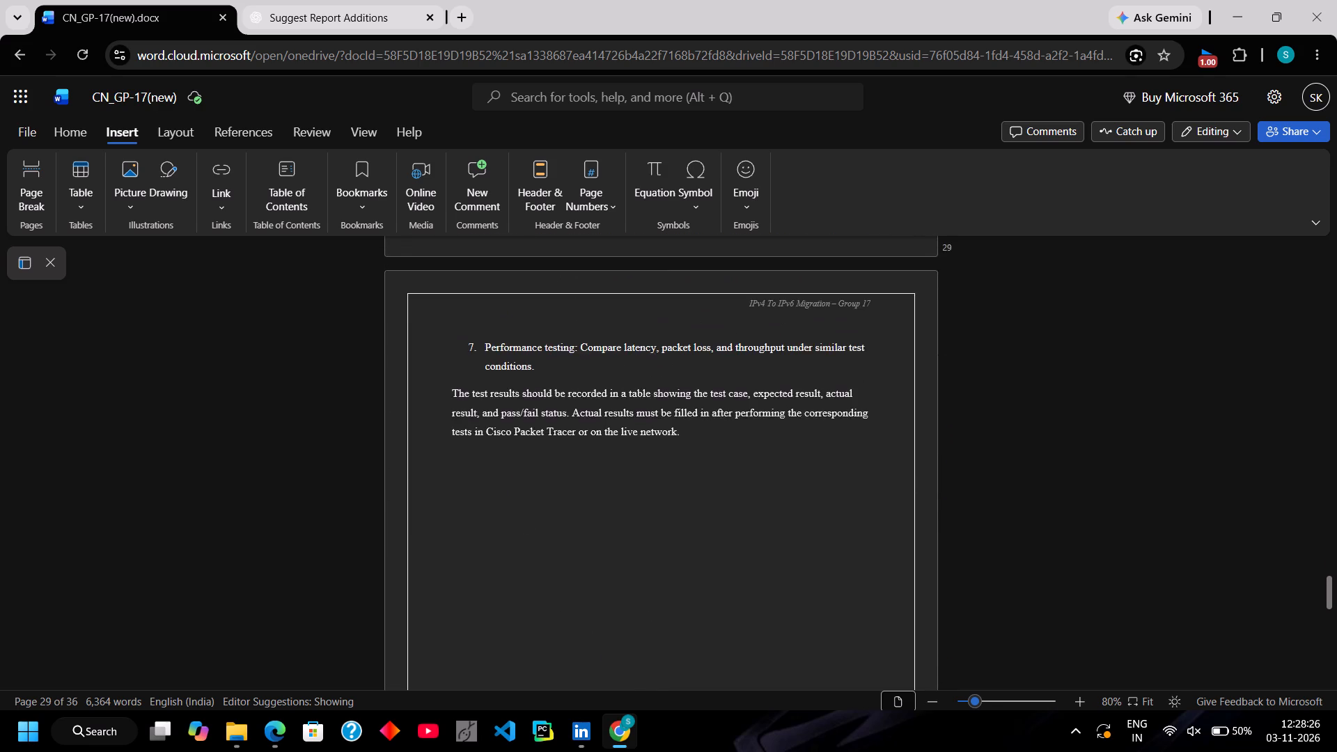
scroll(596, 648, "up", 2)
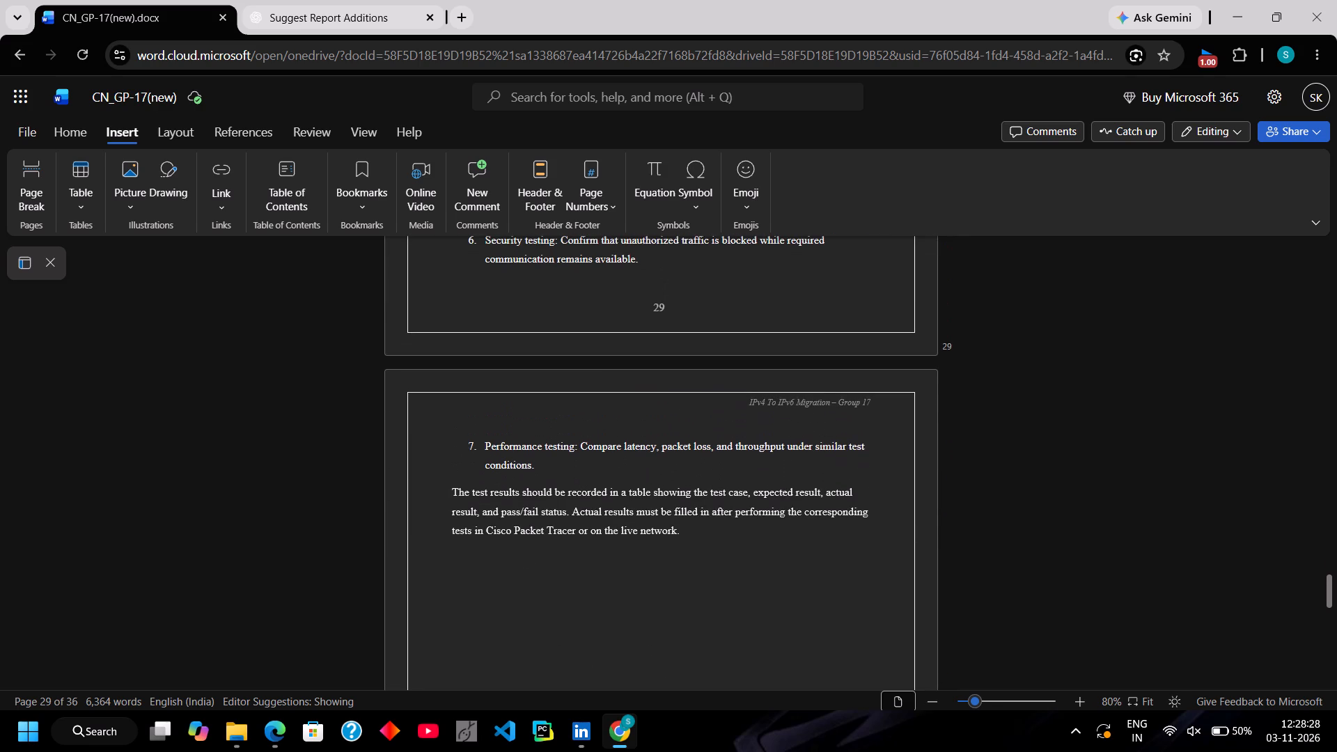
Insert an empty paragraph after the paragraph about recording test results in a table, at the end of chapter 5 on page 30.
left_click(703, 527)
key("Return")
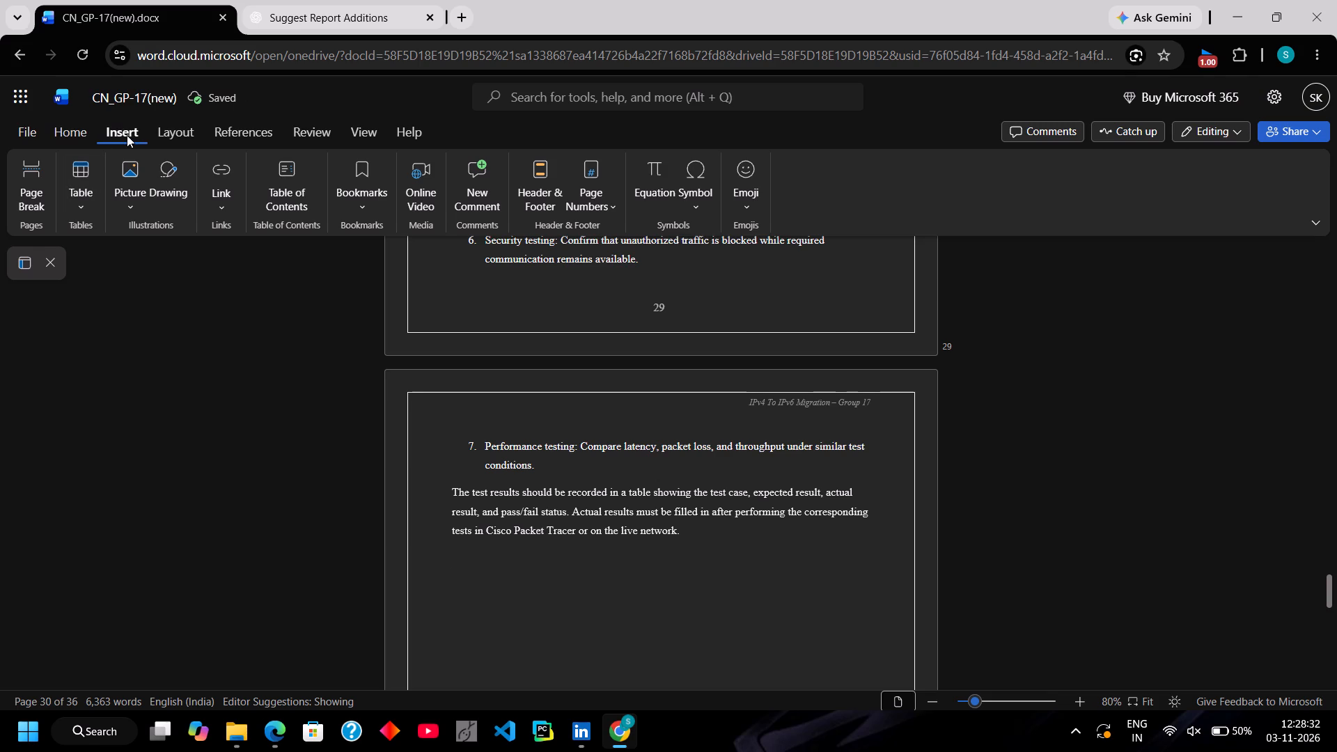
scroll(540, 524, "down", 6)
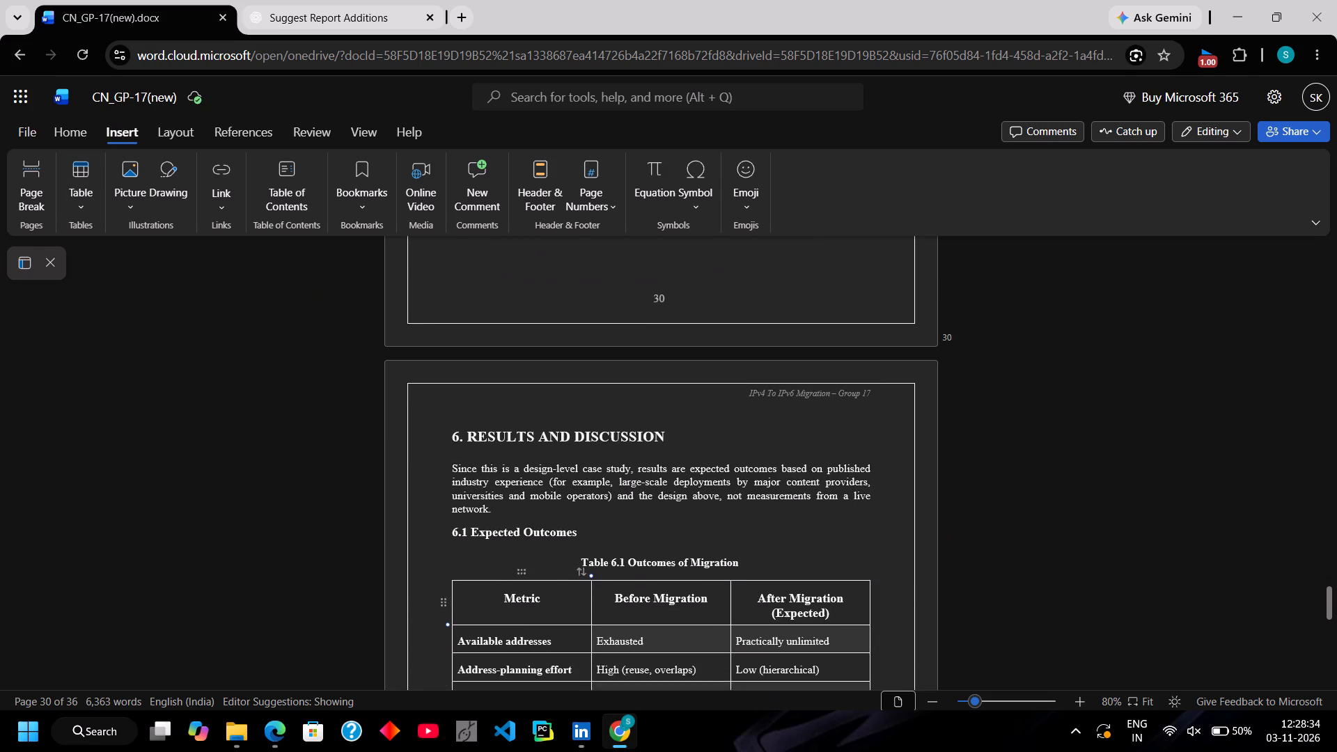
Look through chapter 6, Results and Discussion, up to the start of chapter 7, Recommendations.
scroll(540, 524, "down", 10)
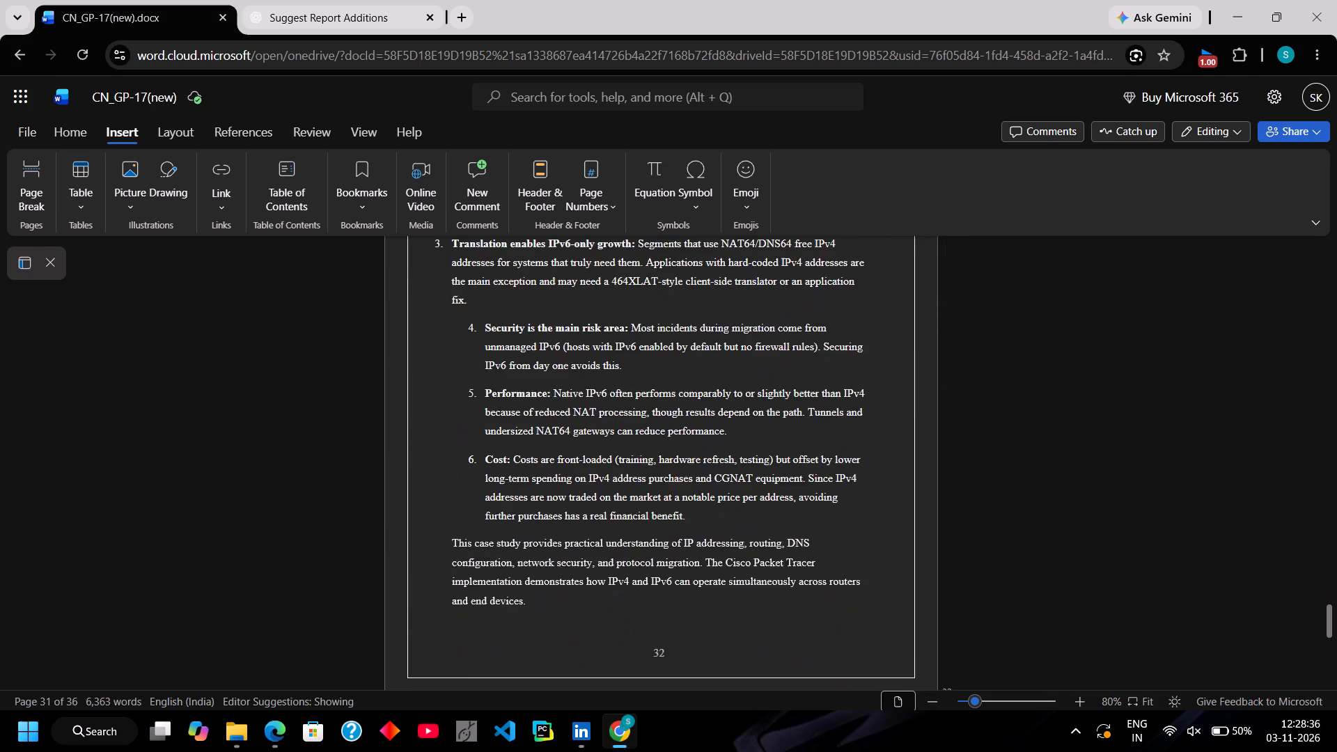
scroll(540, 524, "down", 8)
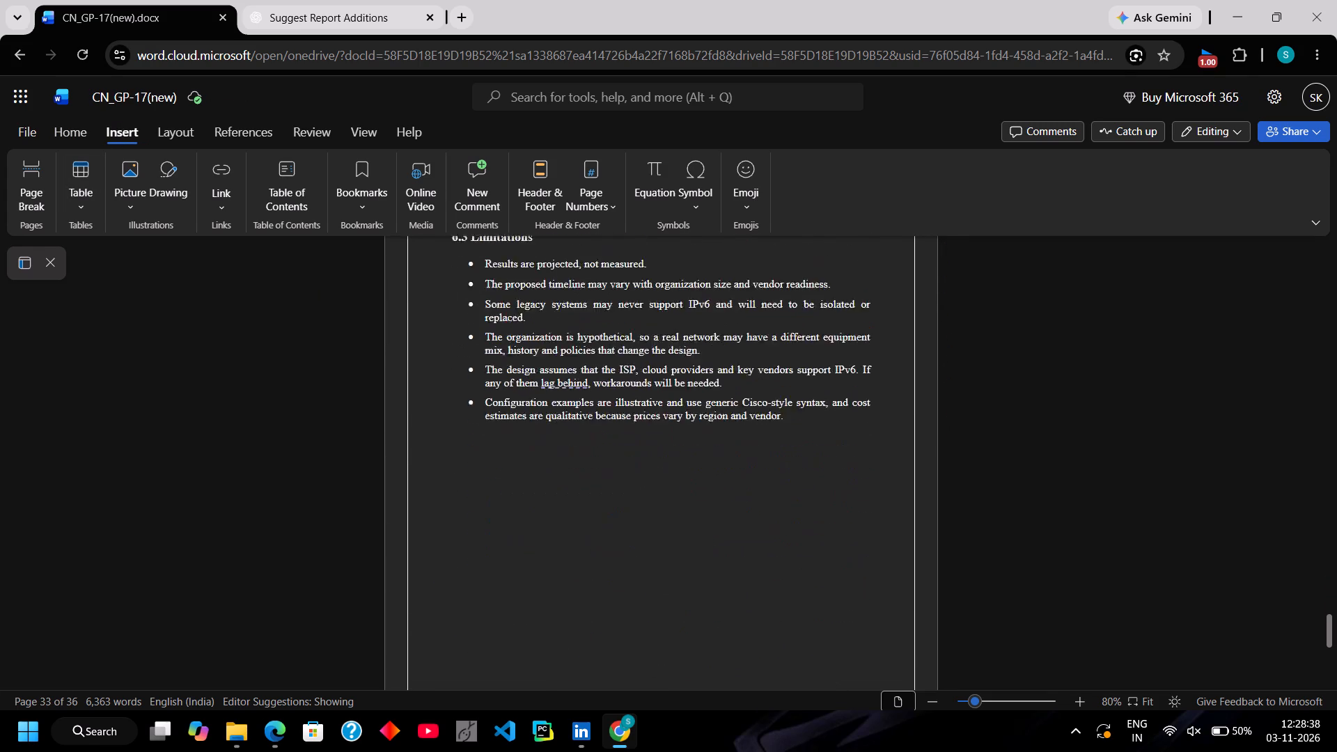
scroll(540, 524, "down", 1)
scroll(540, 524, "up", 2)
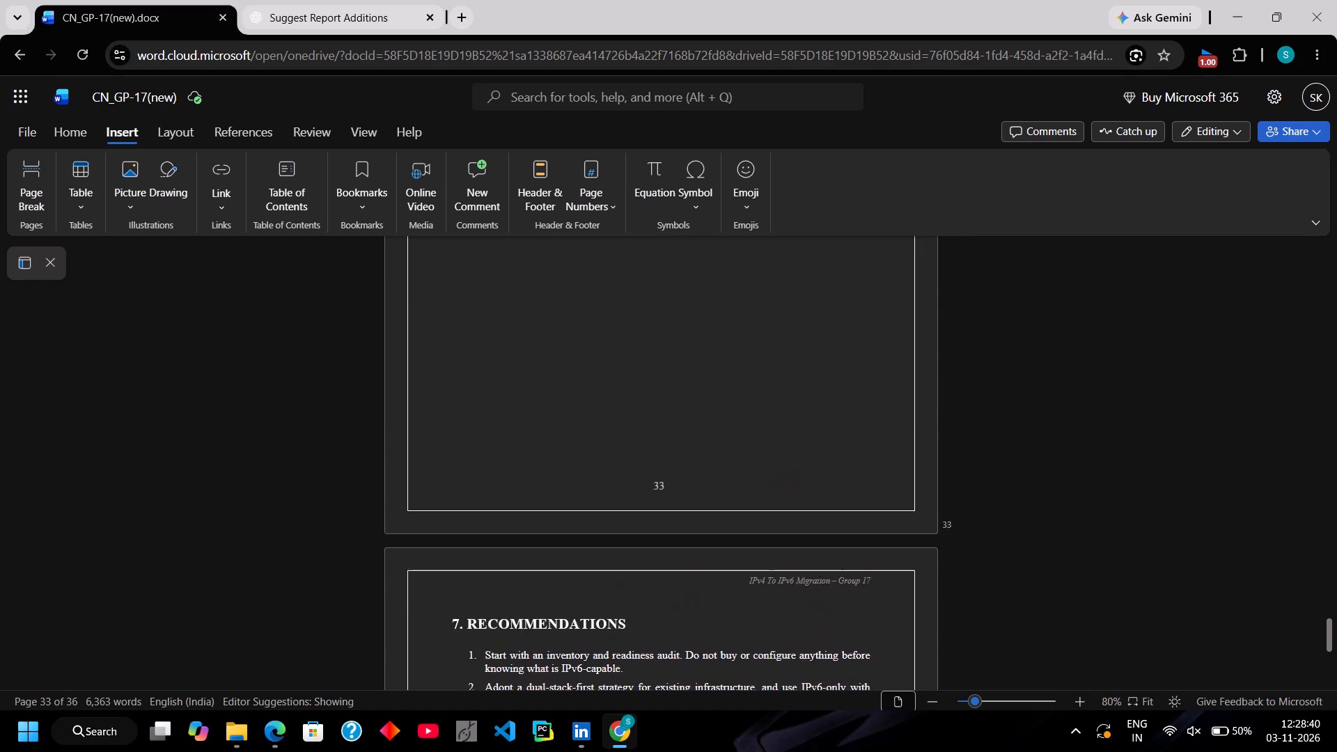
scroll(540, 524, "up", 1)
scroll(570, 612, "down", 1)
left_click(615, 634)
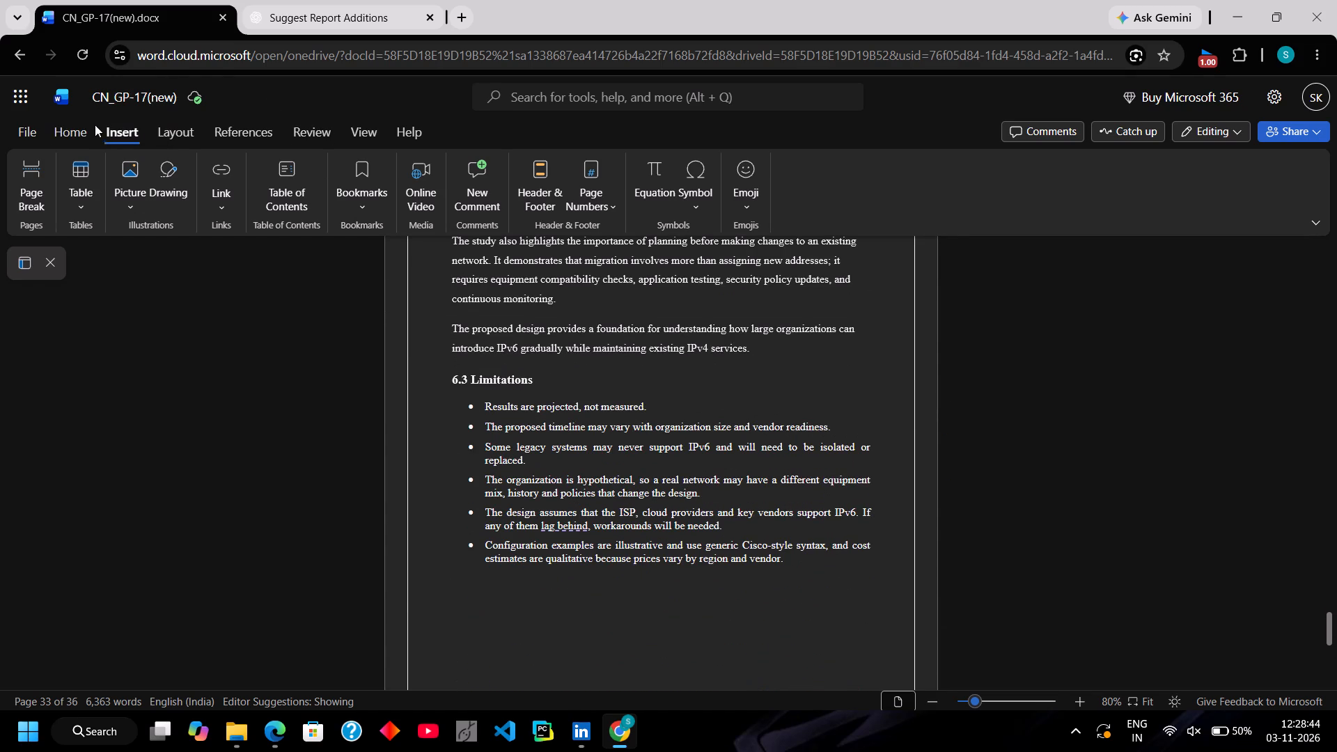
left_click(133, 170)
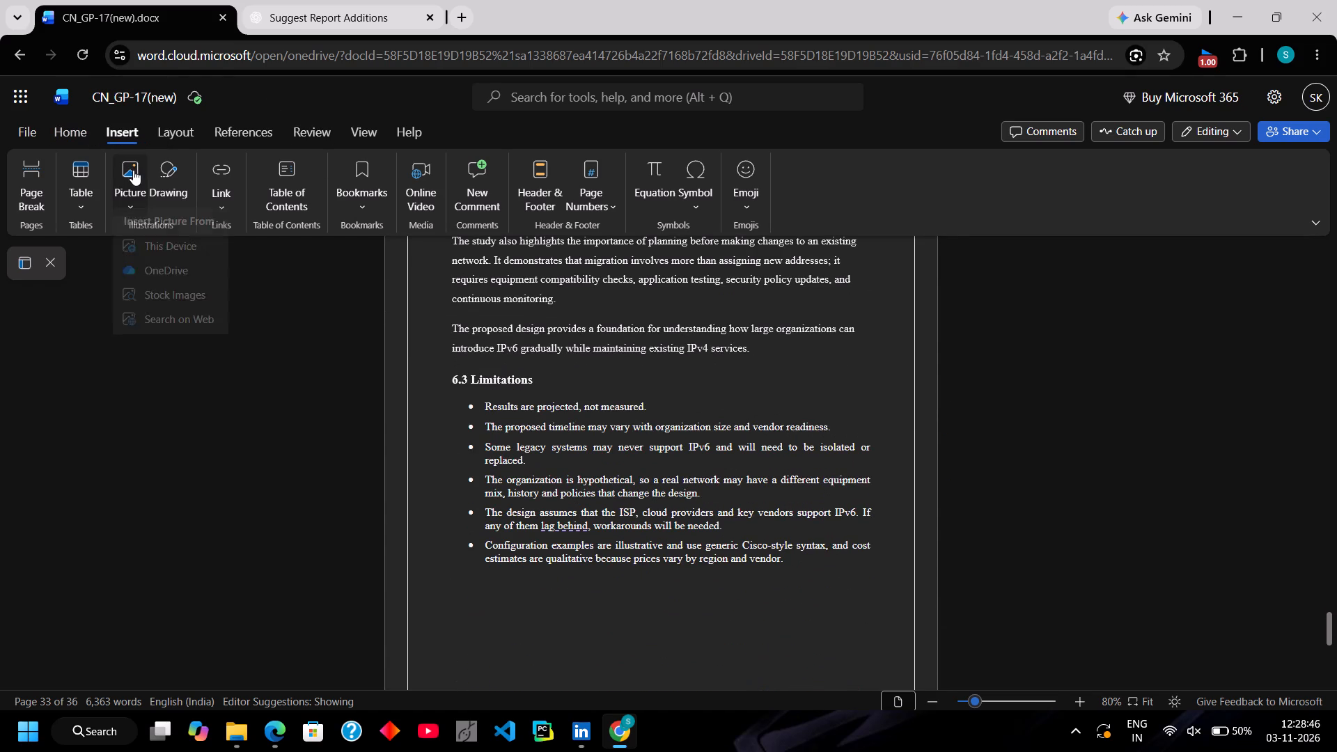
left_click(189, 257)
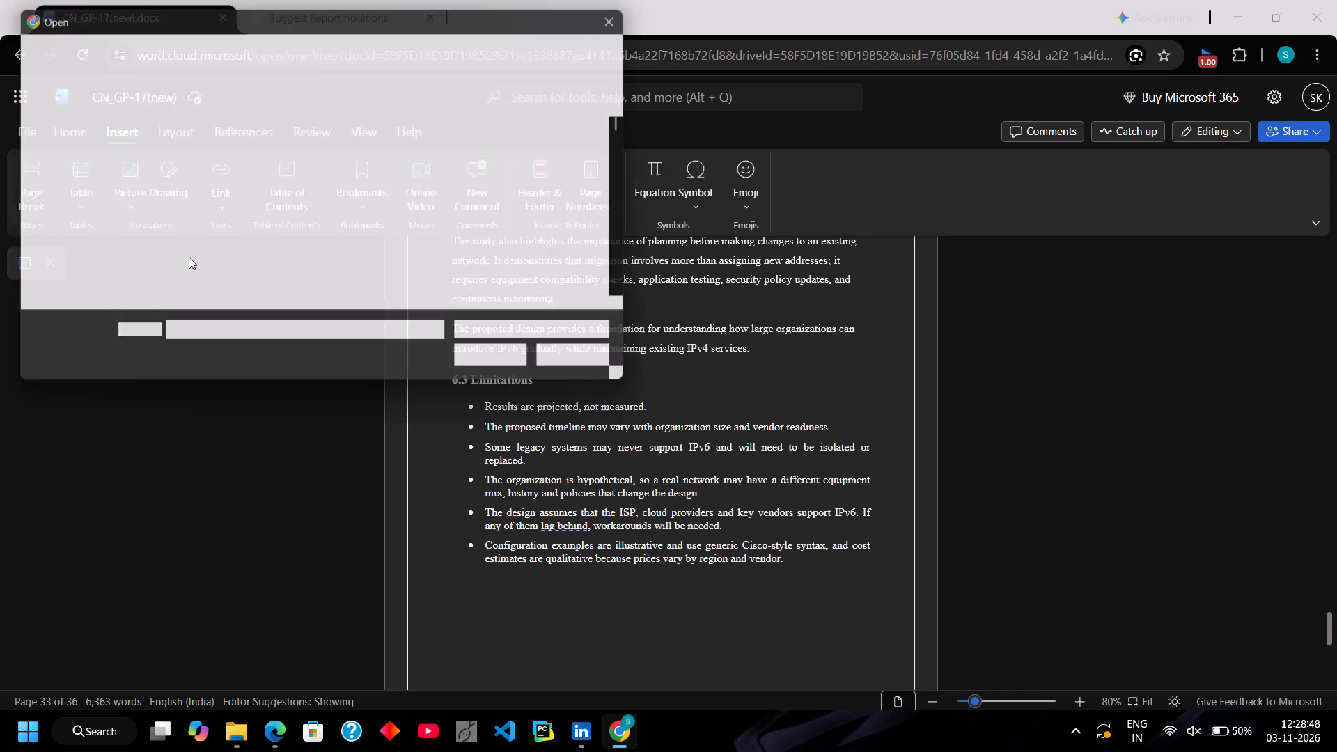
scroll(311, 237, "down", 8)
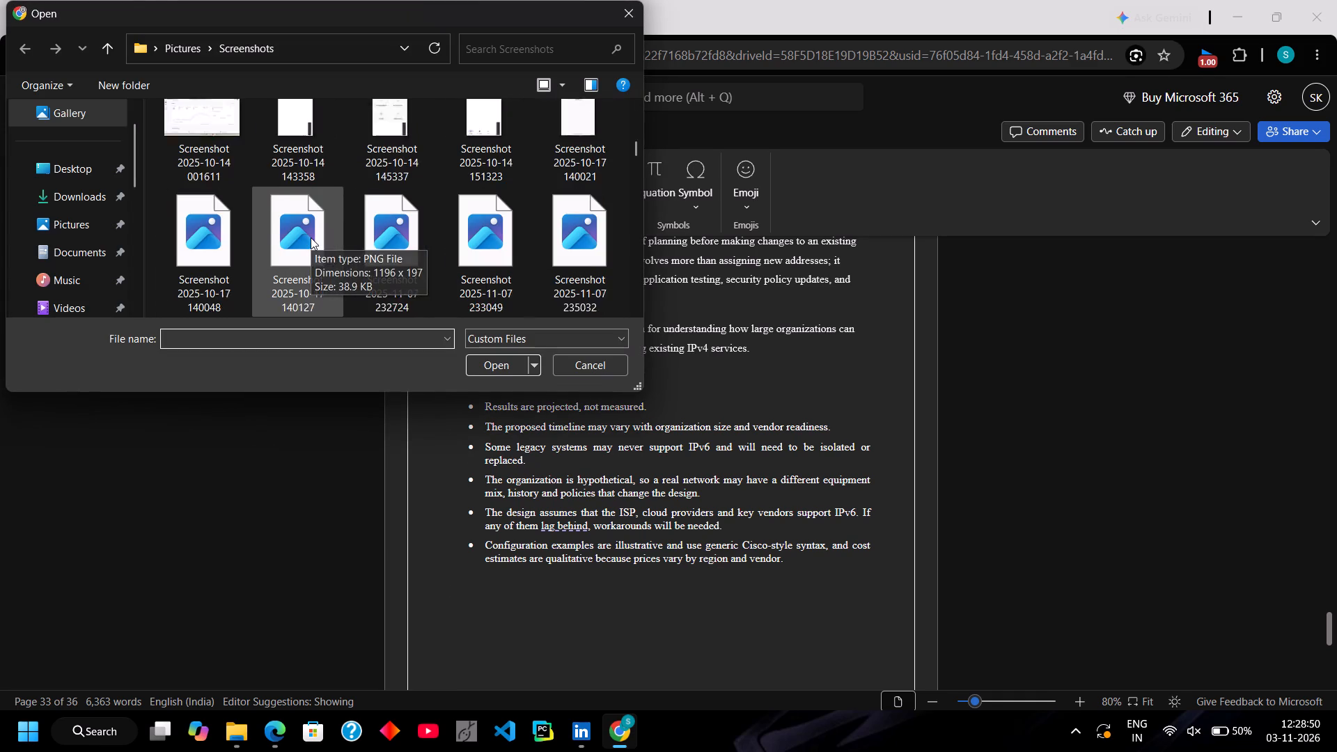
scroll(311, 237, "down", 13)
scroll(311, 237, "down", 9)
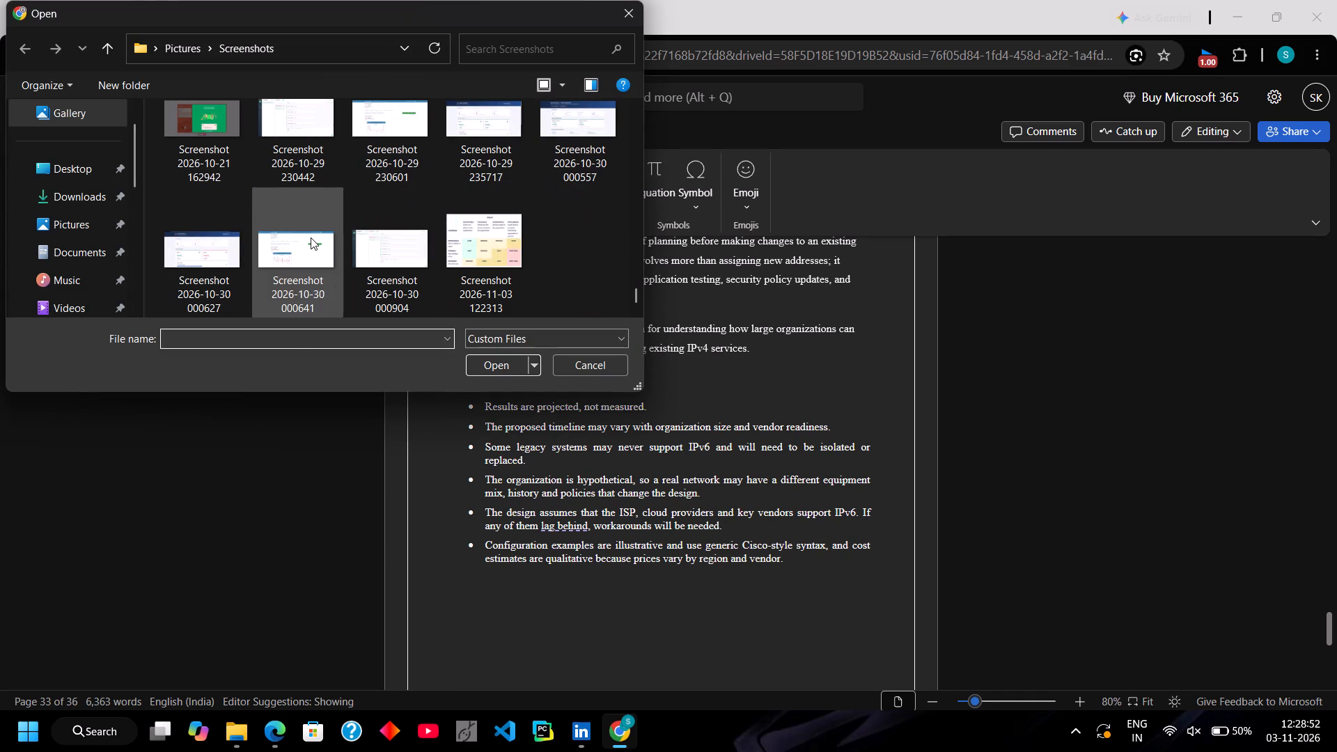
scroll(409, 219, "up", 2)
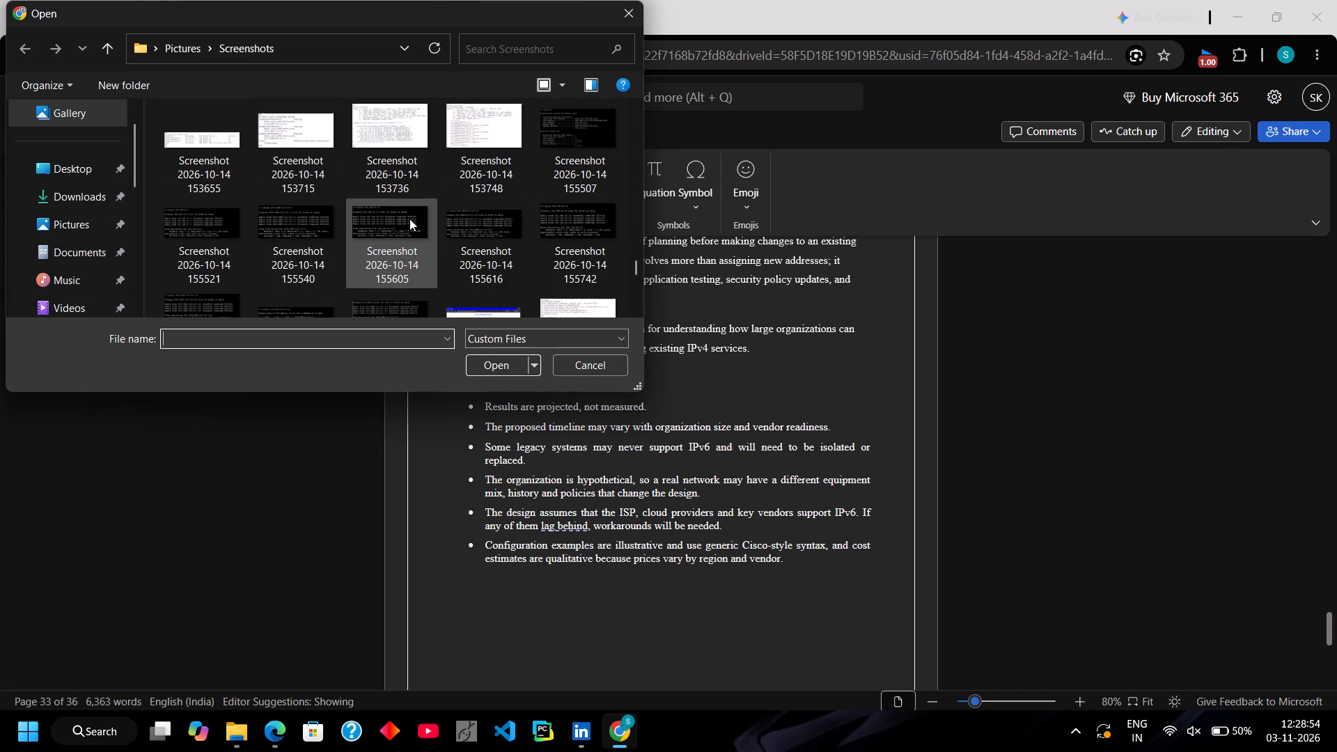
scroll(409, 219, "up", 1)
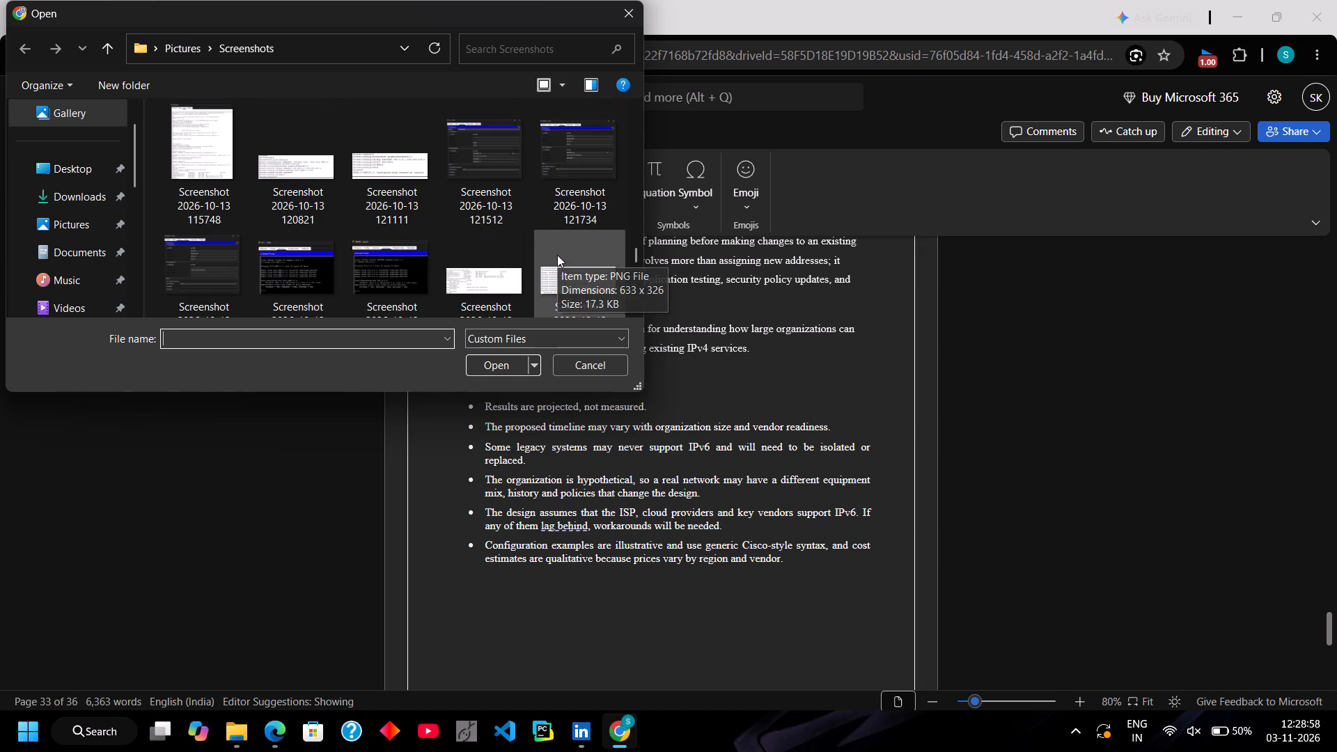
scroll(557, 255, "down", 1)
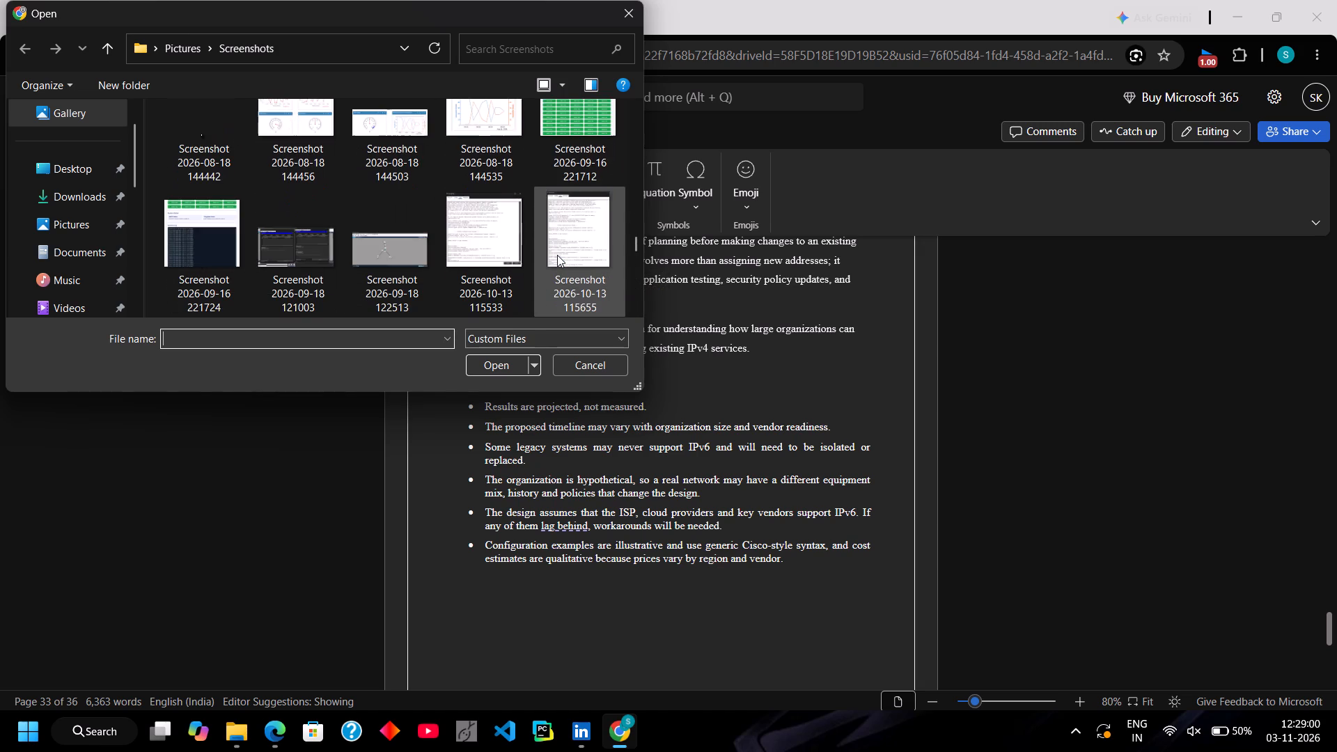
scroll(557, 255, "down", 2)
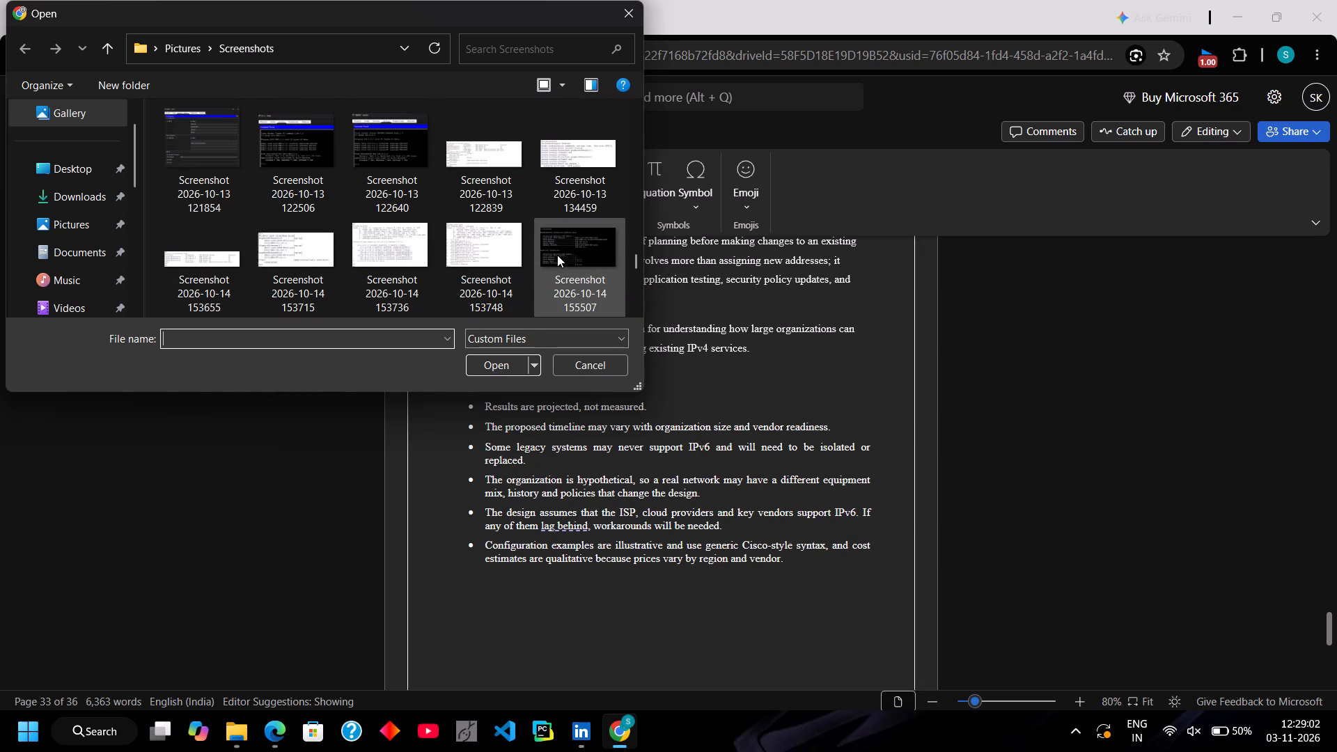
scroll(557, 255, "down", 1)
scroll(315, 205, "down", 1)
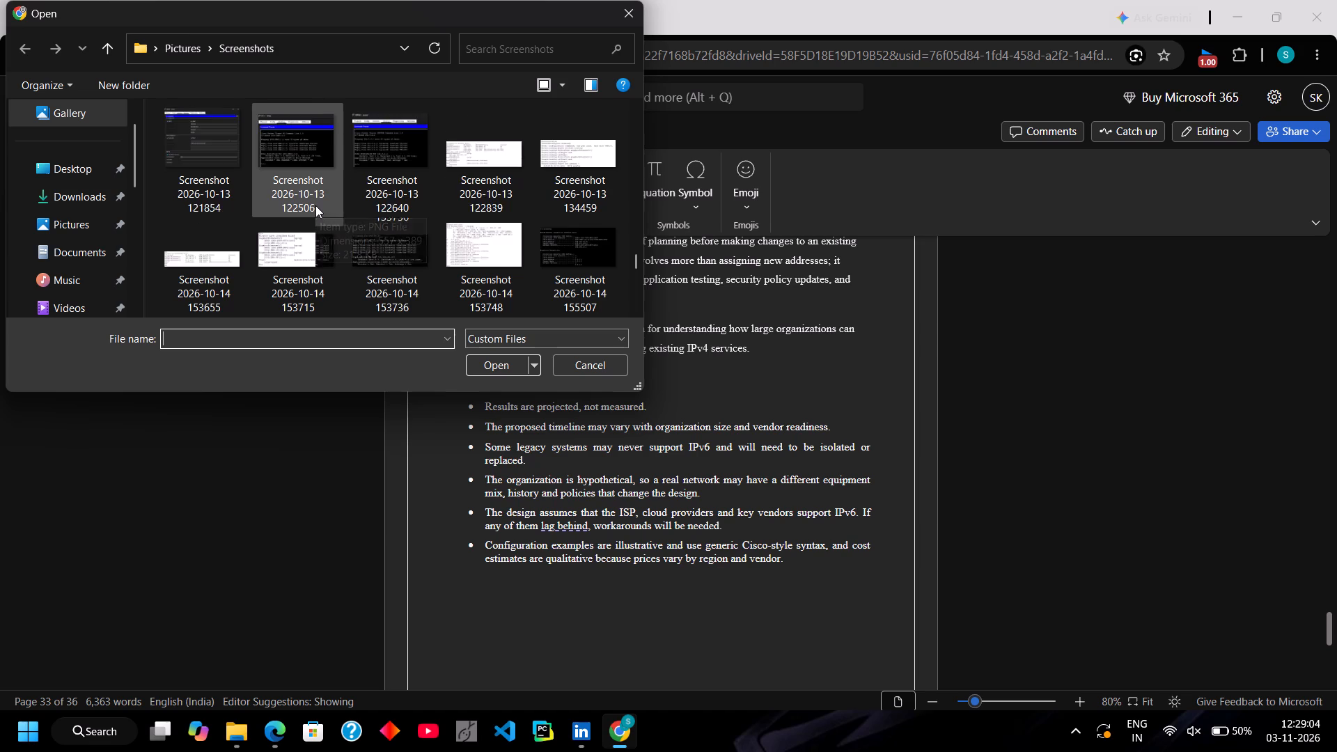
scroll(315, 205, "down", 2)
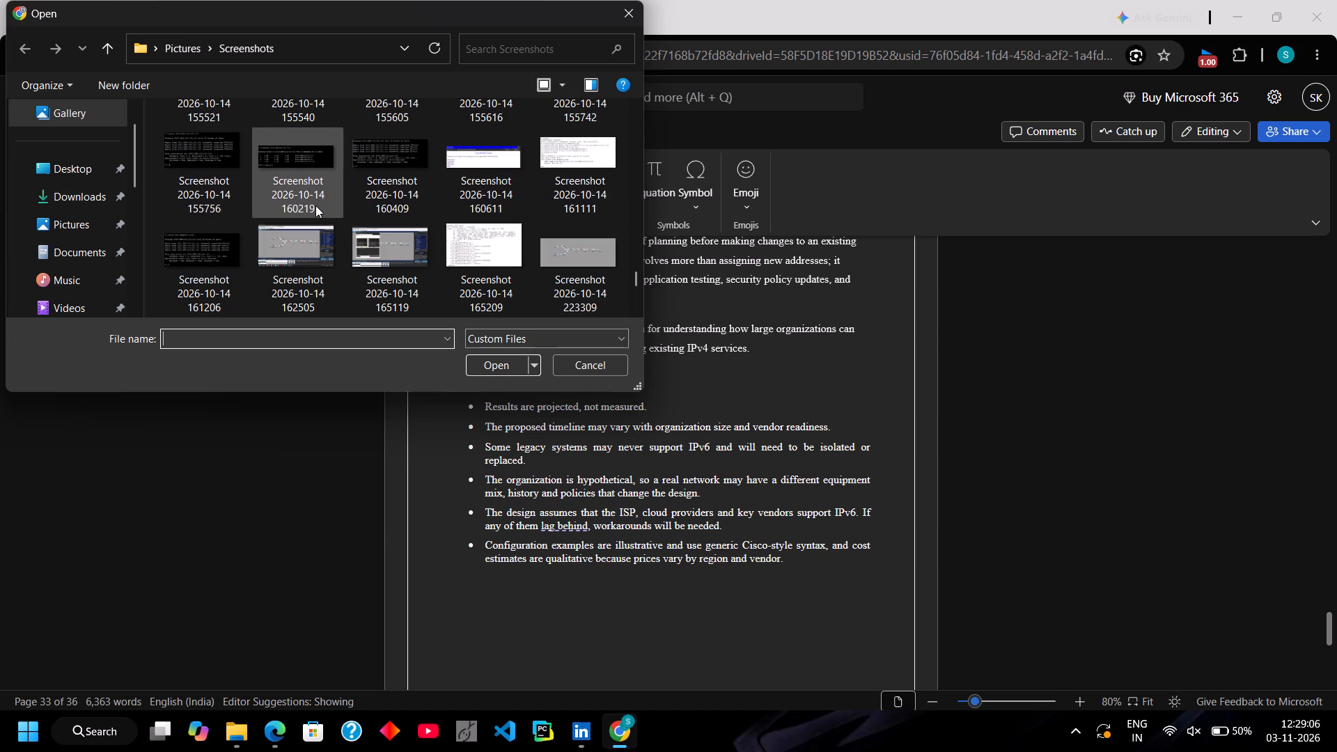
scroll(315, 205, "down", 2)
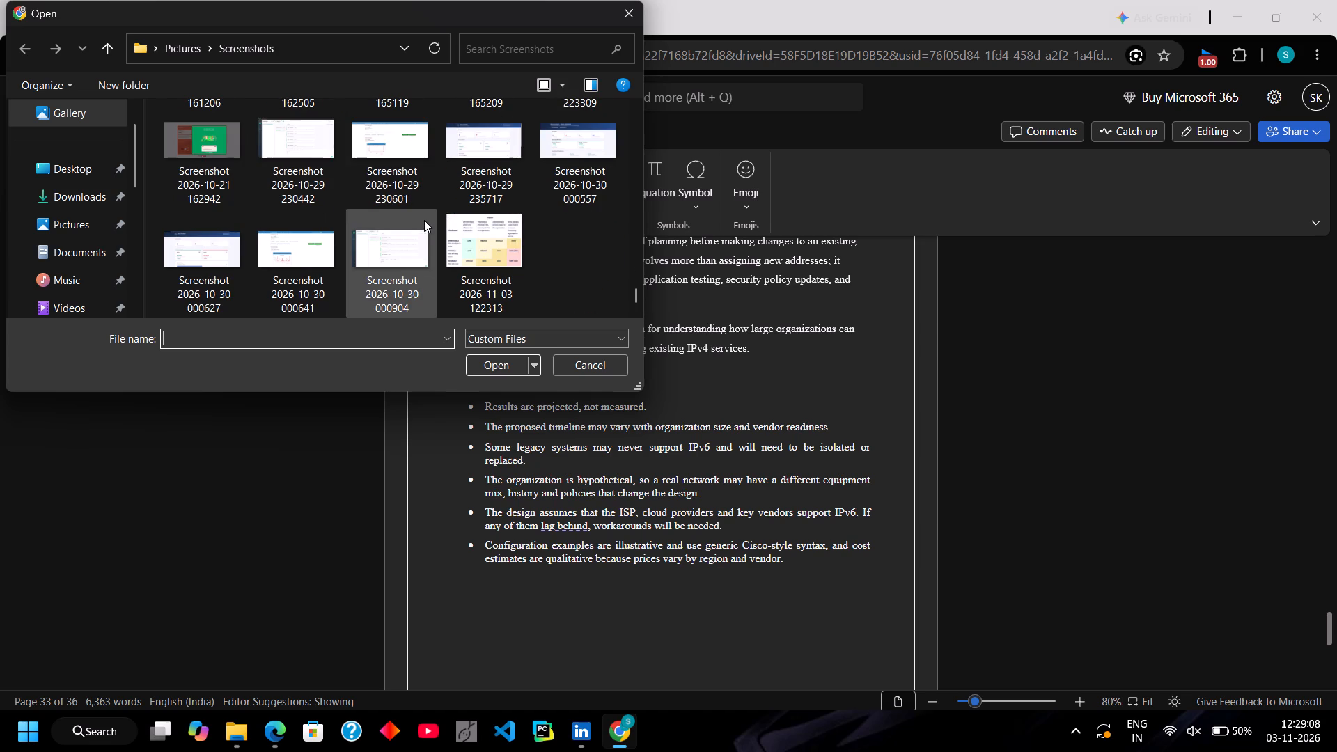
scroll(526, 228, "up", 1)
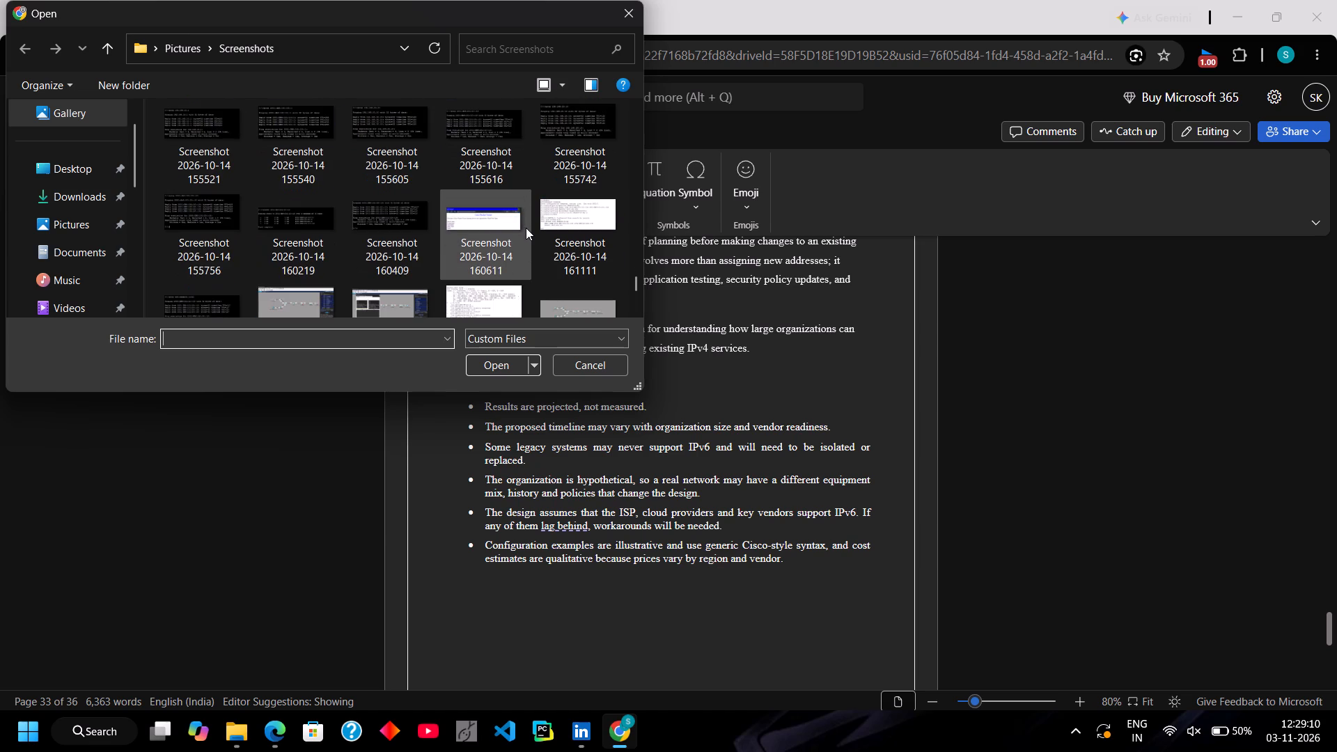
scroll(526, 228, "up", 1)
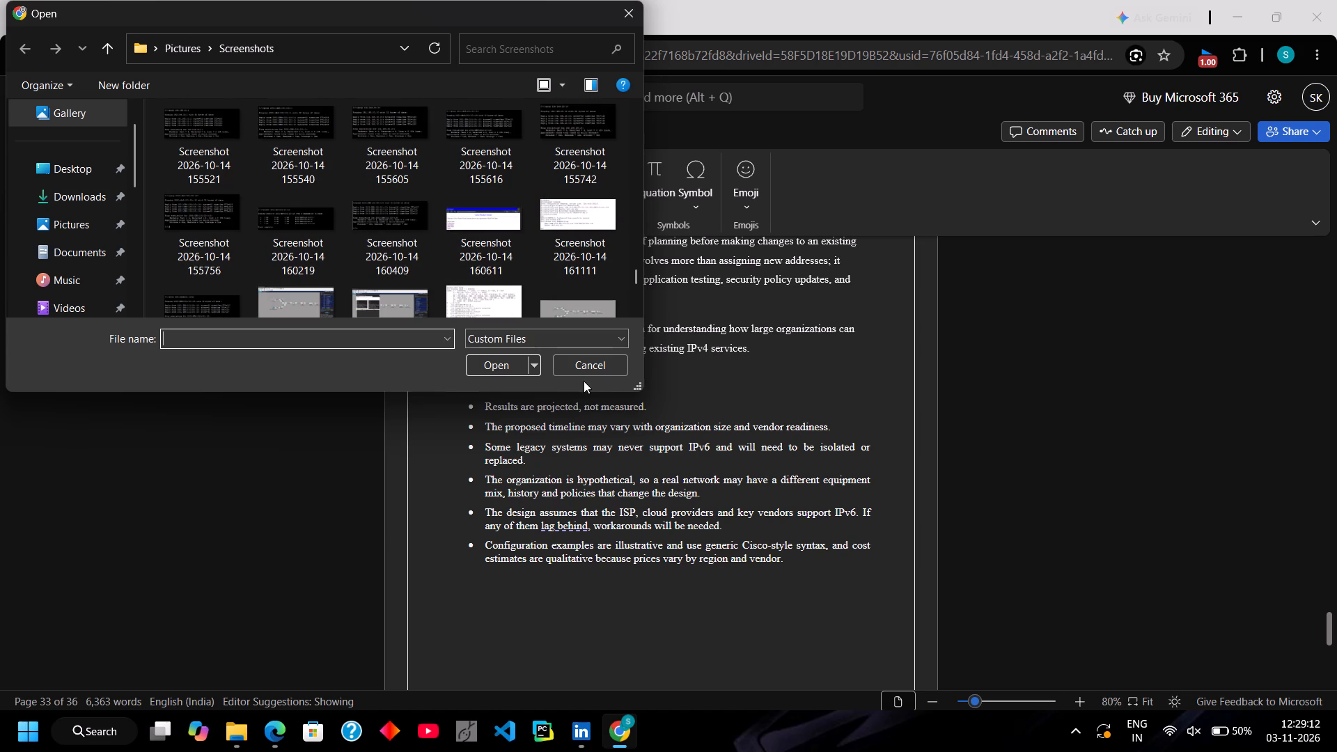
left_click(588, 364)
Look back through the report from section 6.2, Discussion, past the chapter 5 figures and tables, to the cover page.
scroll(588, 364, "up", 6)
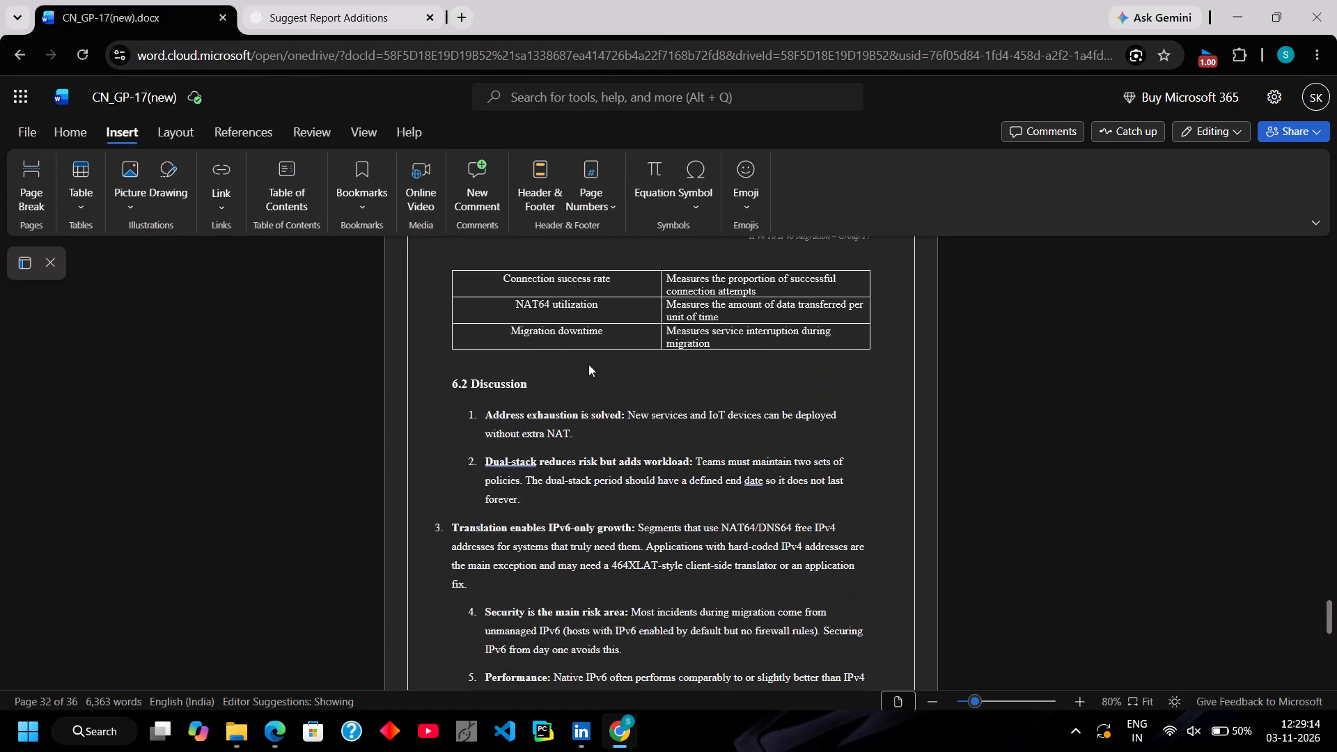
scroll(588, 364, "up", 6)
scroll(588, 364, "down", 1)
scroll(588, 364, "up", 1)
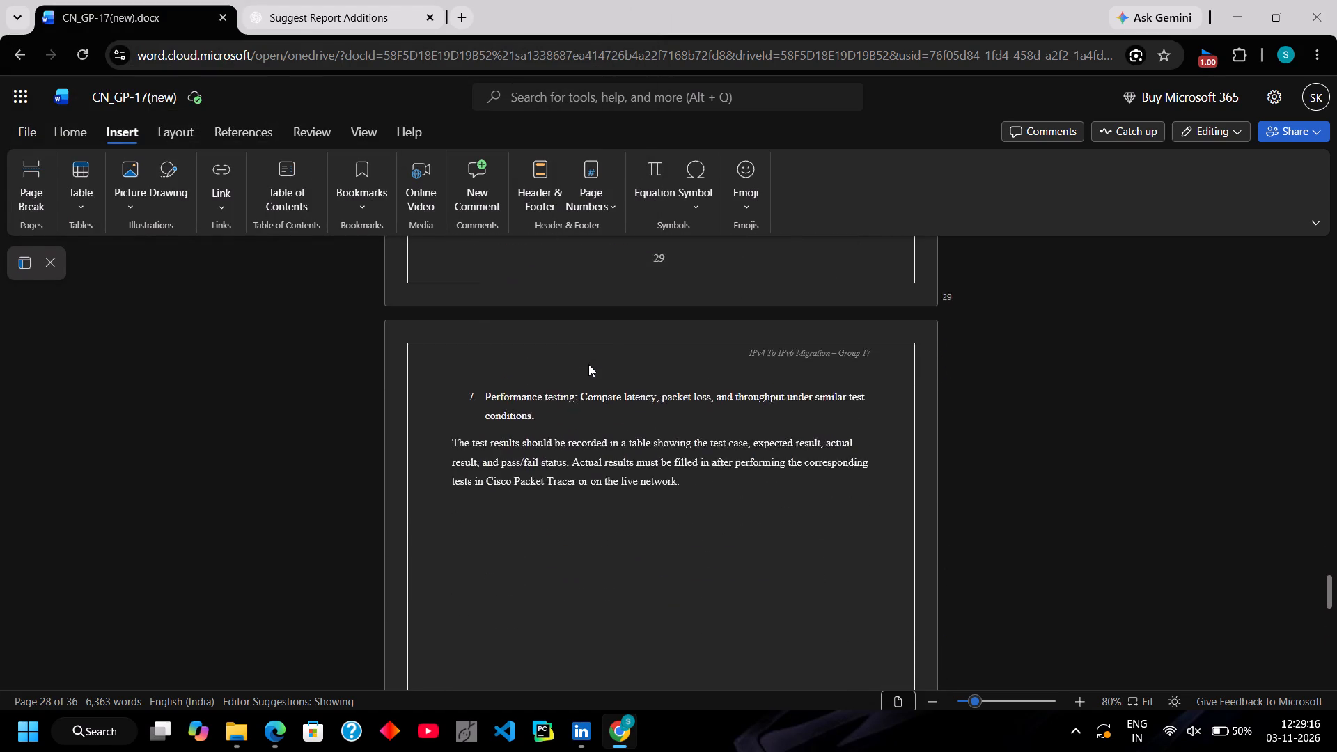
scroll(588, 364, "up", 1)
scroll(588, 364, "down", 2)
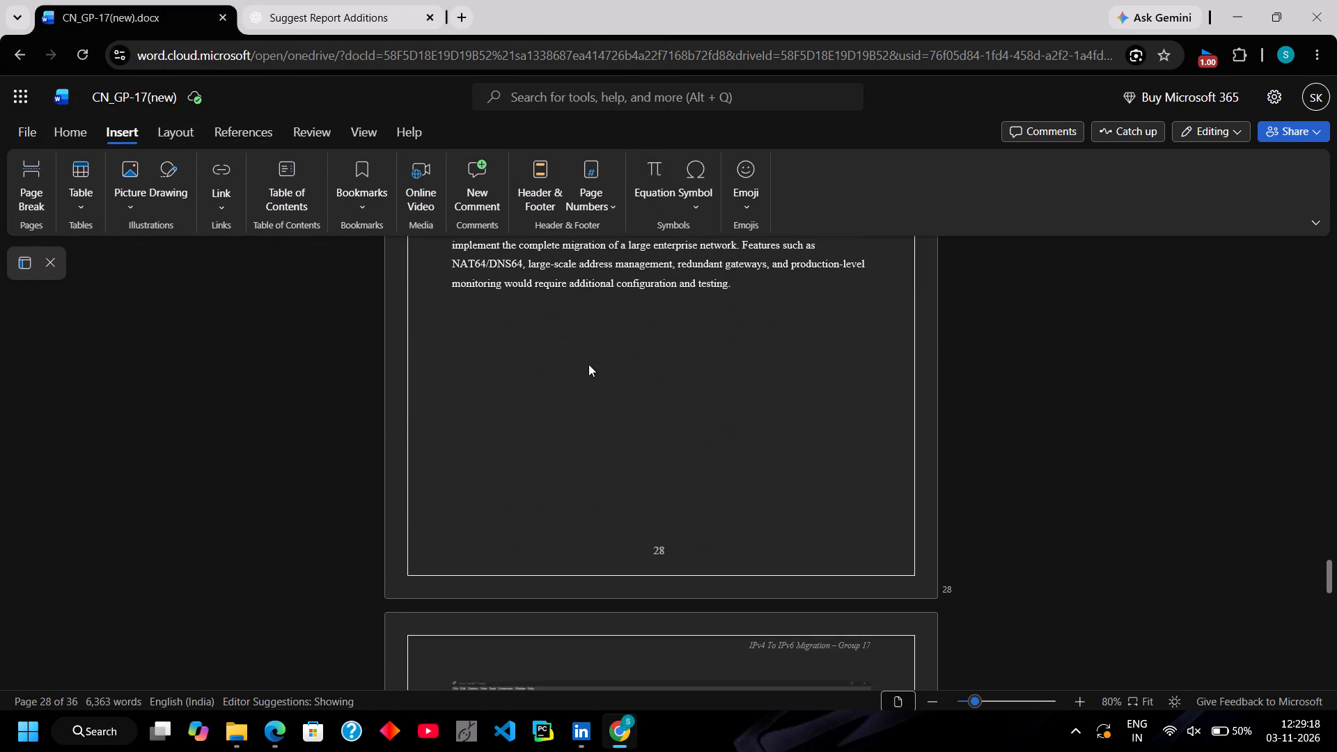
scroll(588, 364, "down", 2)
scroll(588, 364, "up", 6)
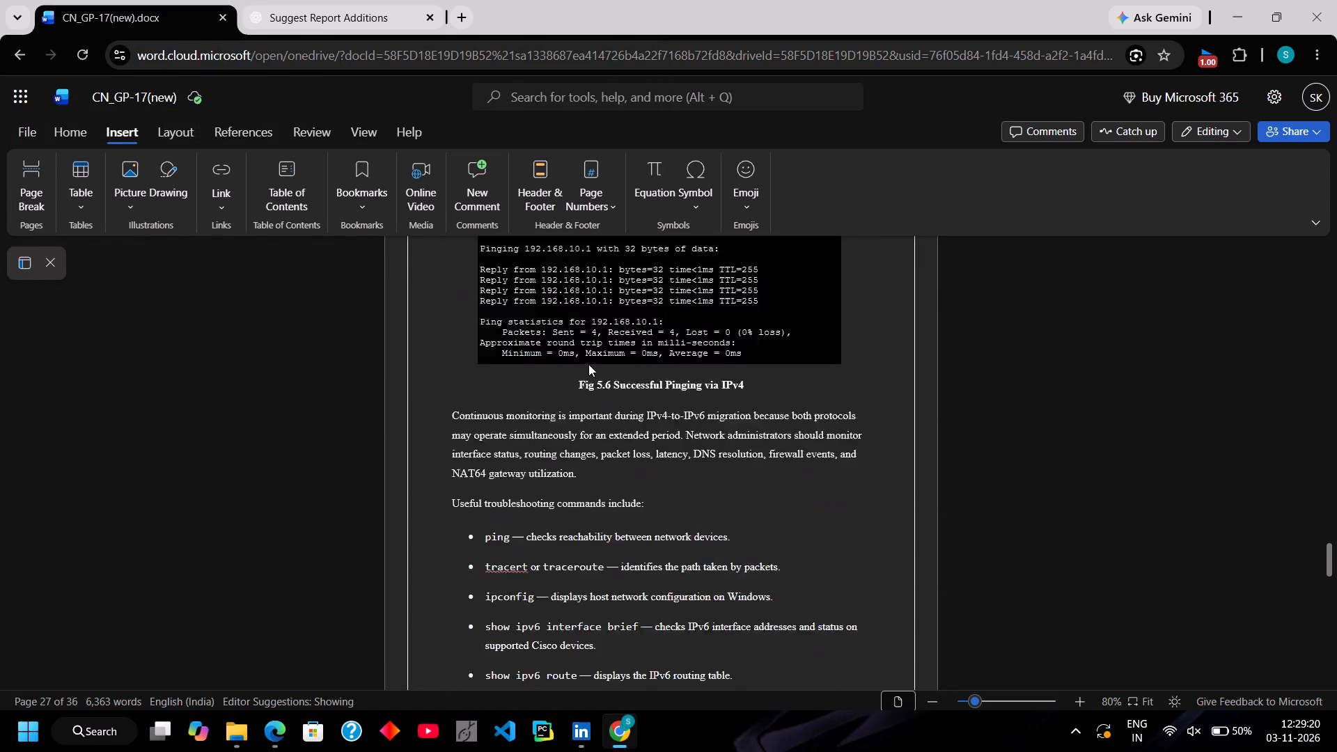
scroll(588, 364, "up", 3)
scroll(588, 364, "down", 2)
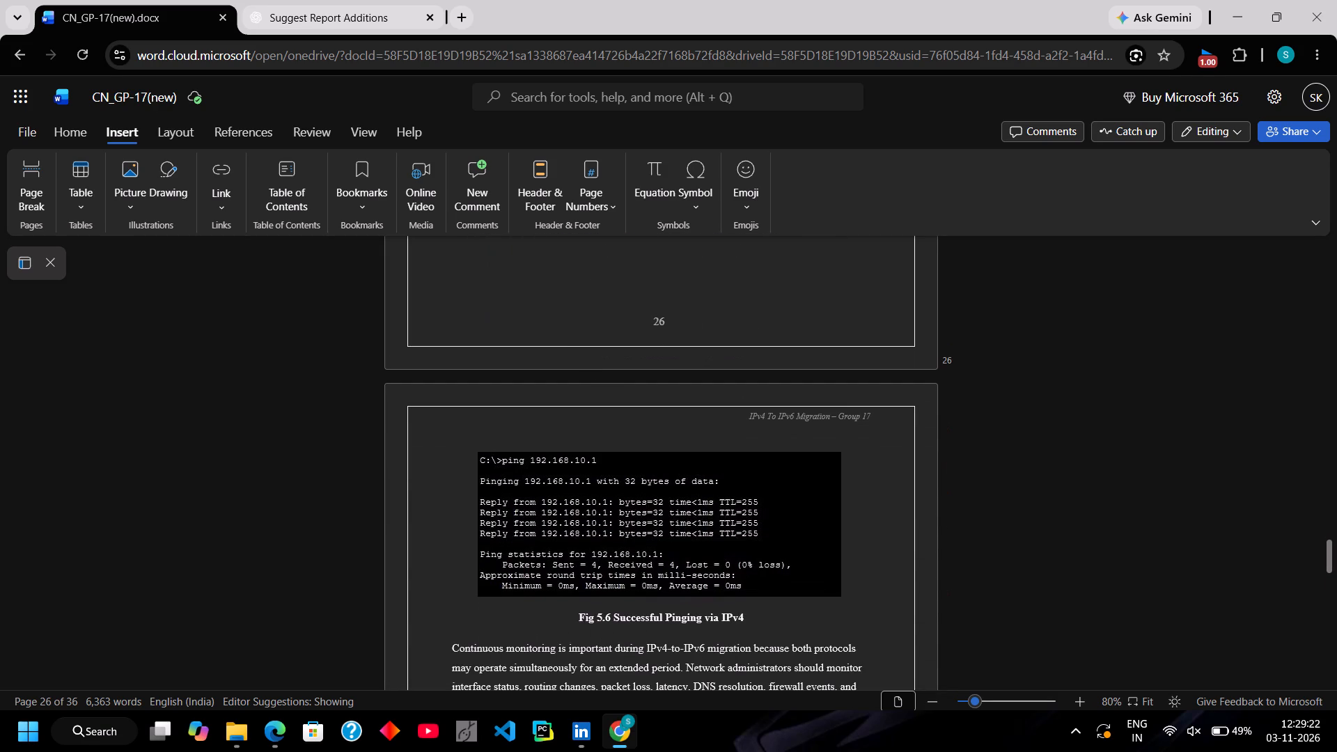
scroll(570, 477, "up", 11)
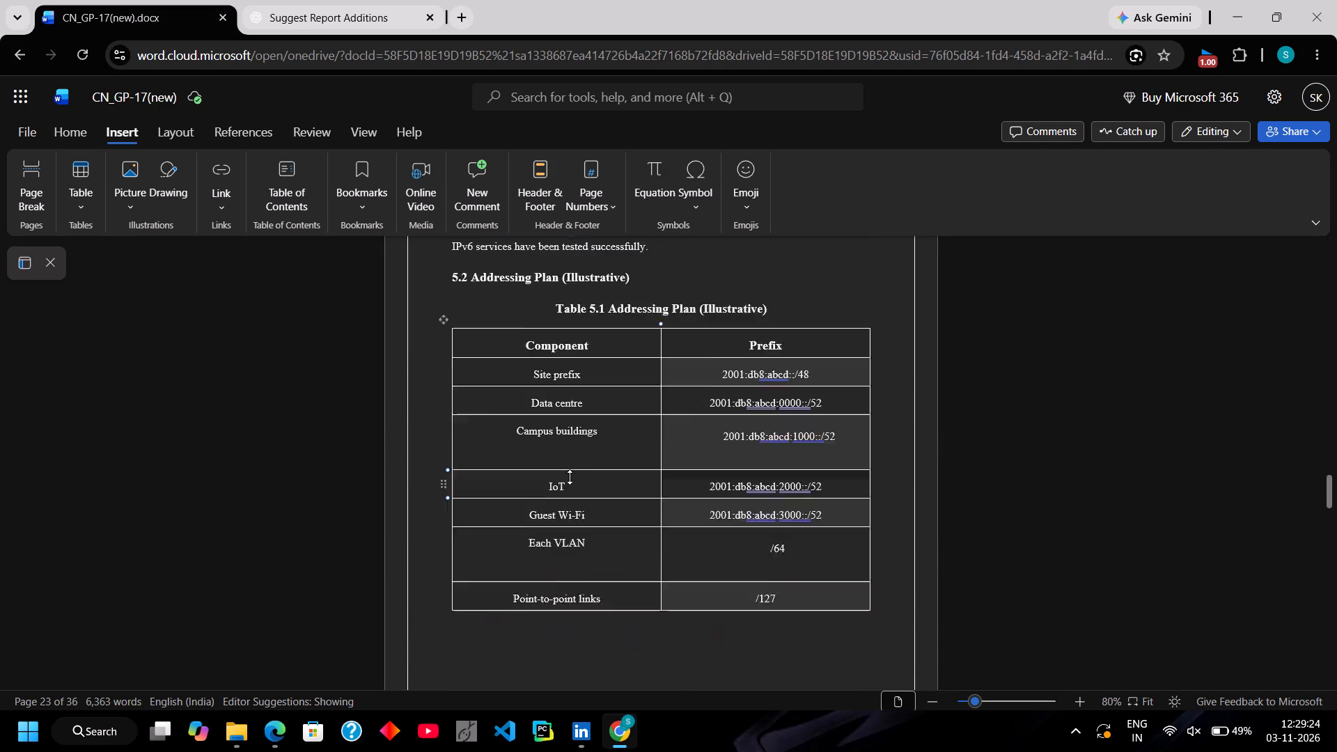
scroll(570, 477, "up", 16)
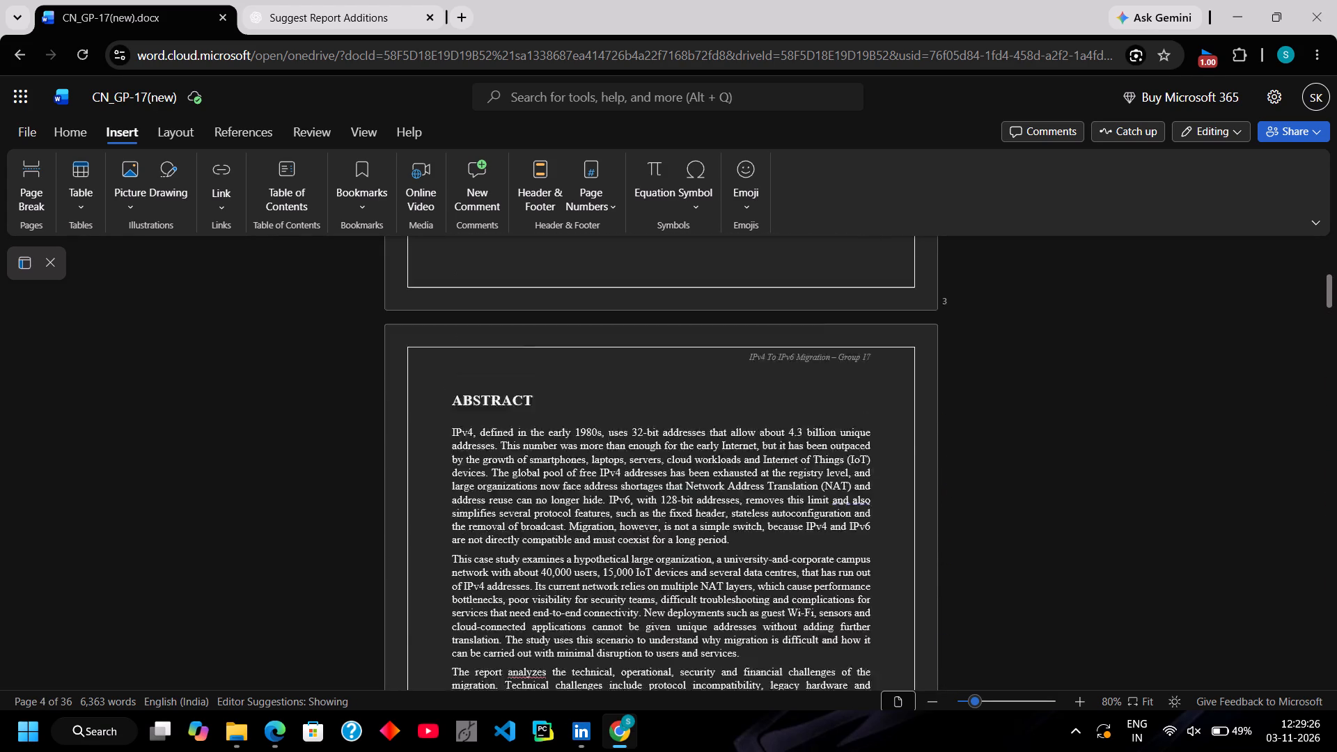
scroll(570, 477, "up", 8)
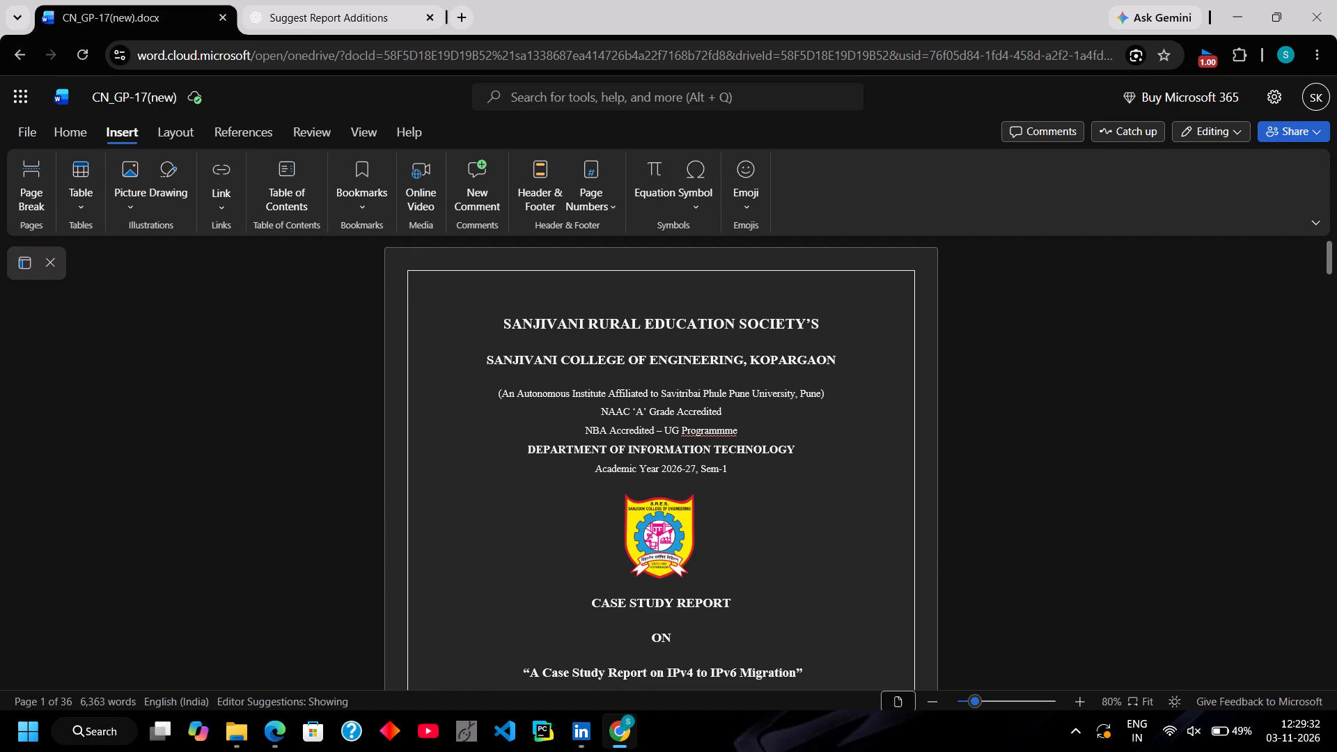
Review the report from the cover page through the abstract, table of contents and chapter 1 to section 2.2, Scope.
scroll(570, 477, "down", 17)
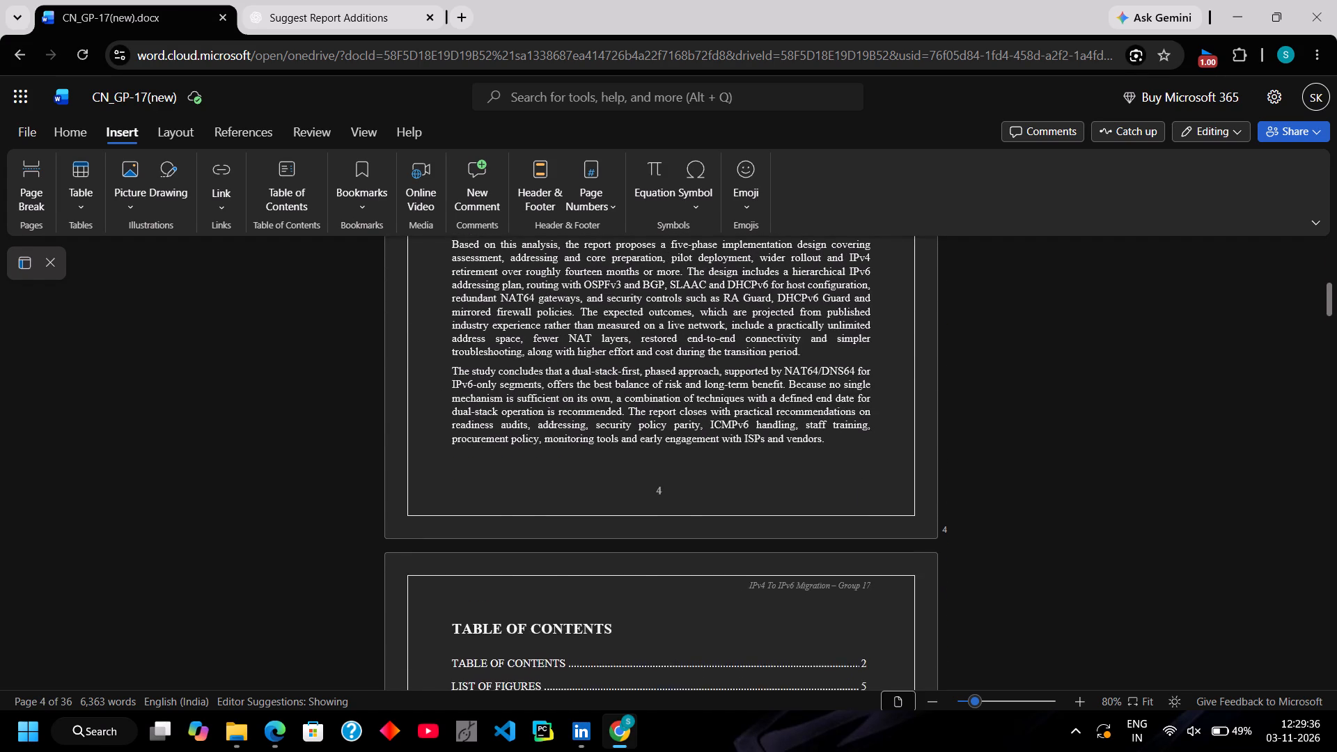
scroll(570, 477, "down", 5)
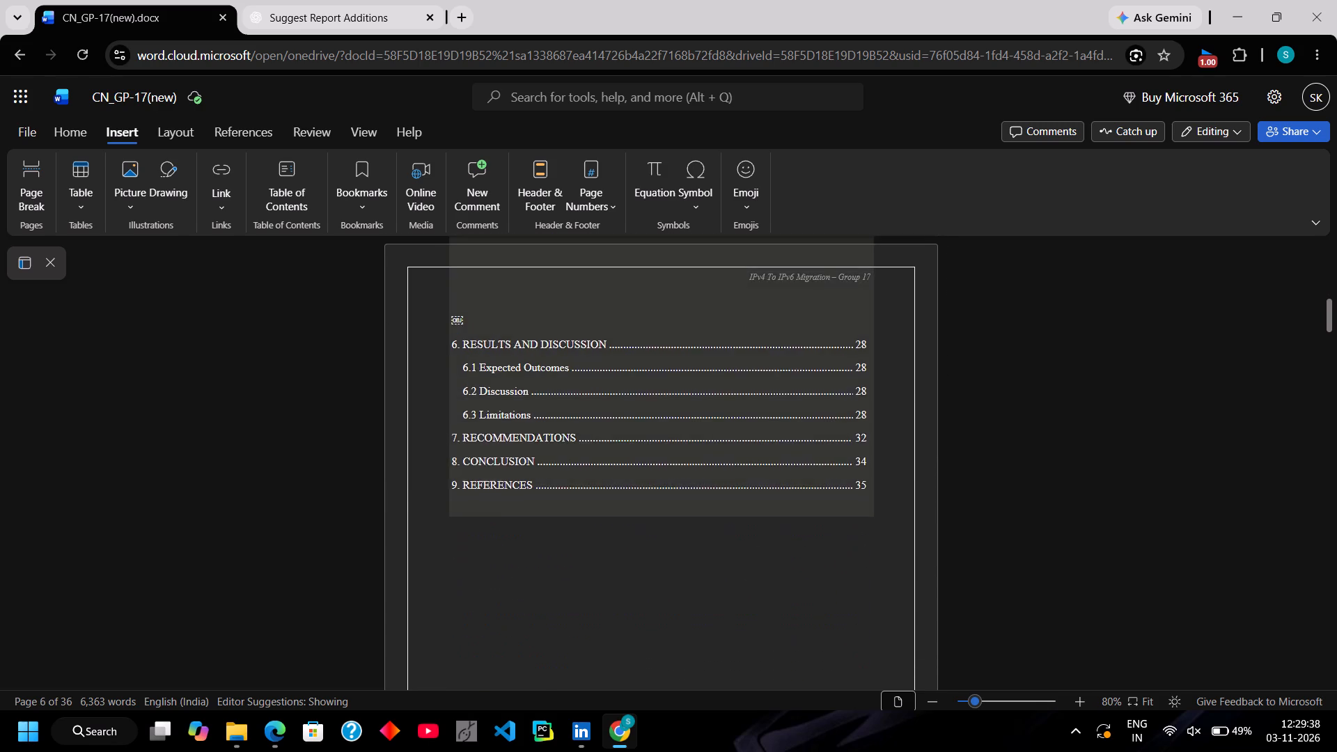
scroll(570, 477, "down", 5)
scroll(570, 477, "up", 1)
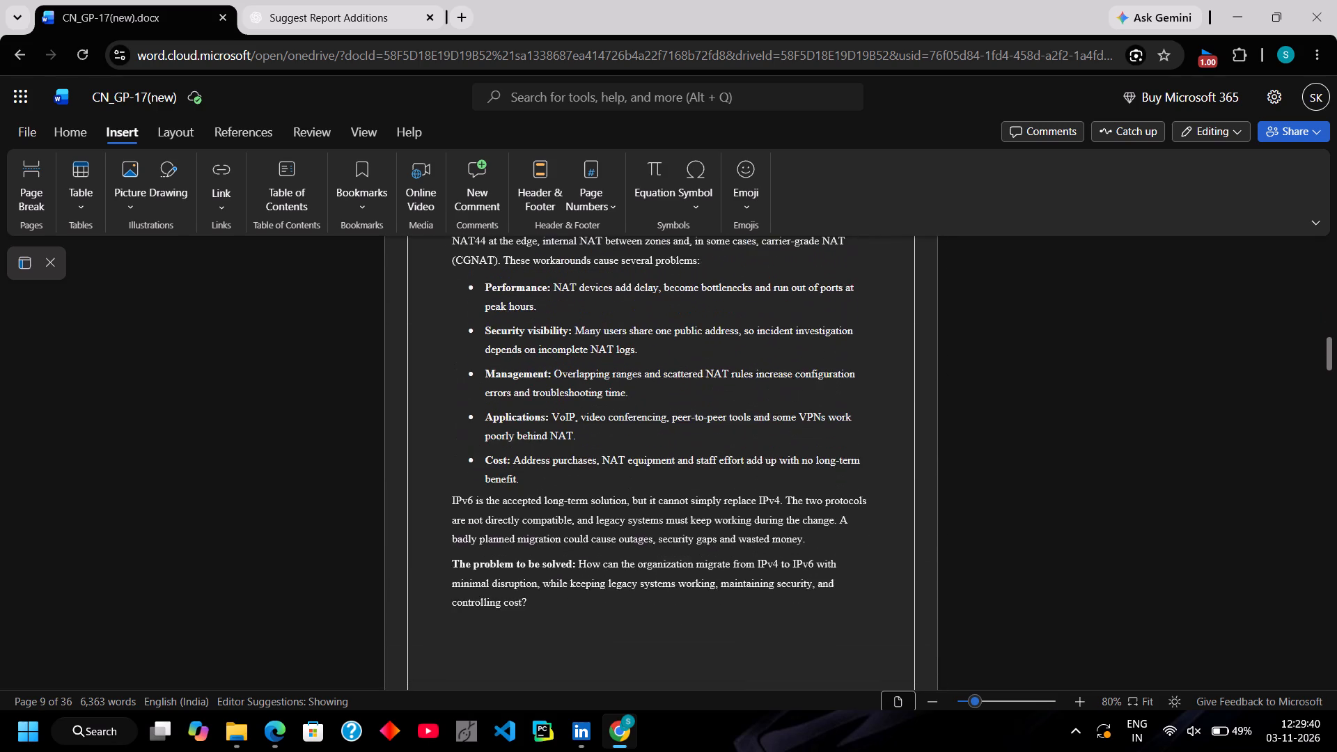
scroll(570, 477, "up", 5)
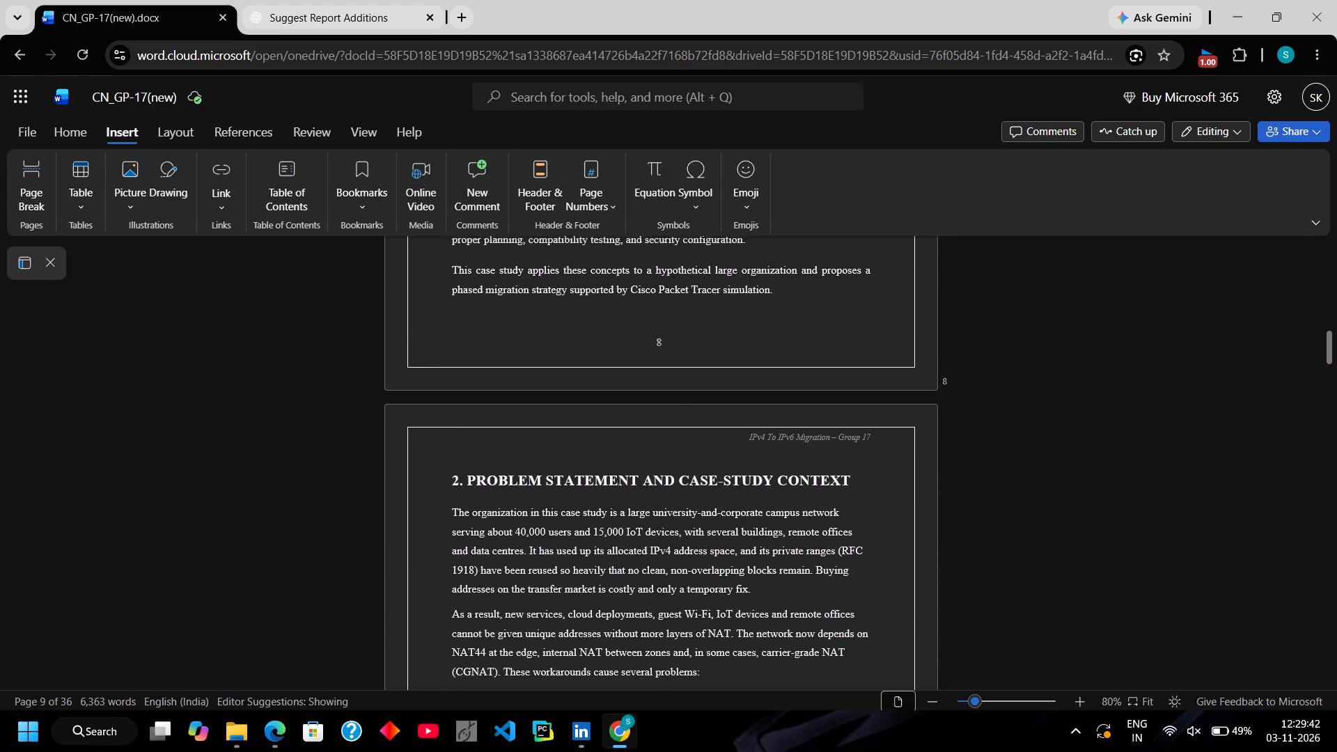
scroll(570, 477, "up", 2)
scroll(570, 477, "down", 4)
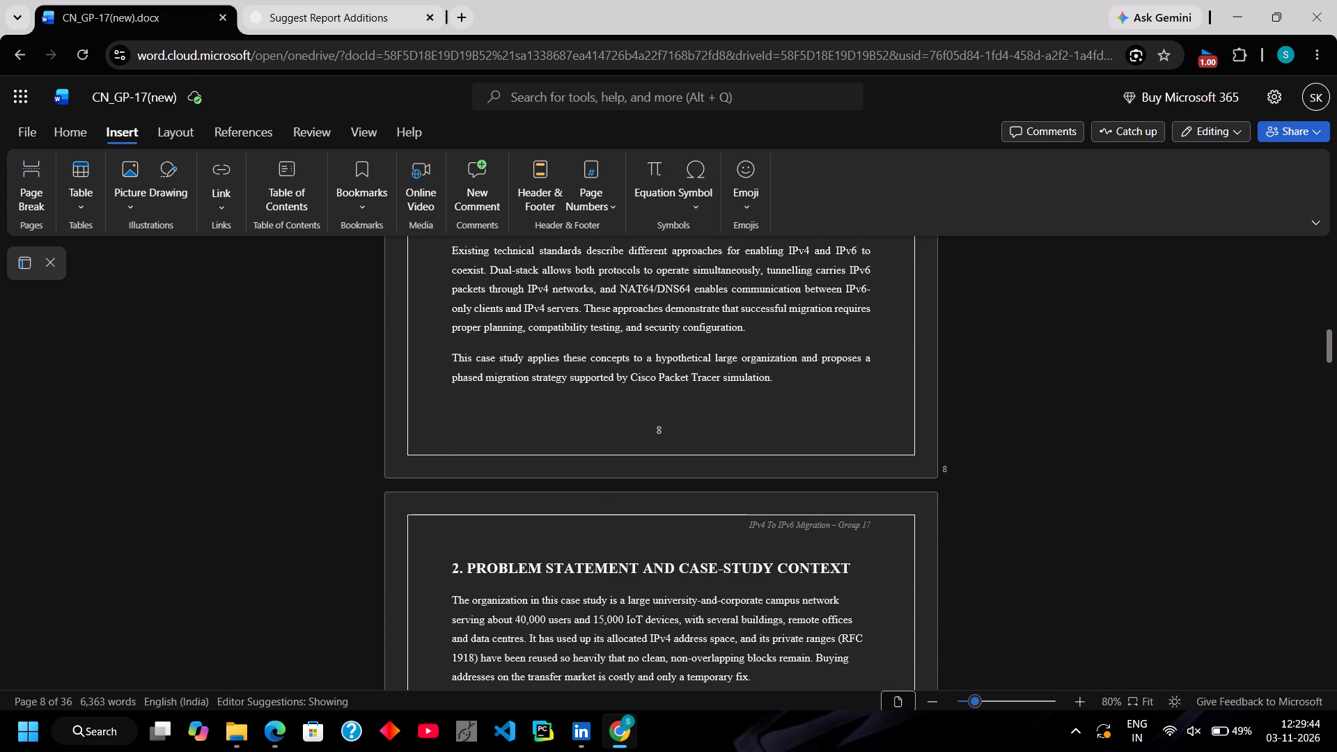
scroll(641, 558, "down", 3)
scroll(625, 409, "down", 5)
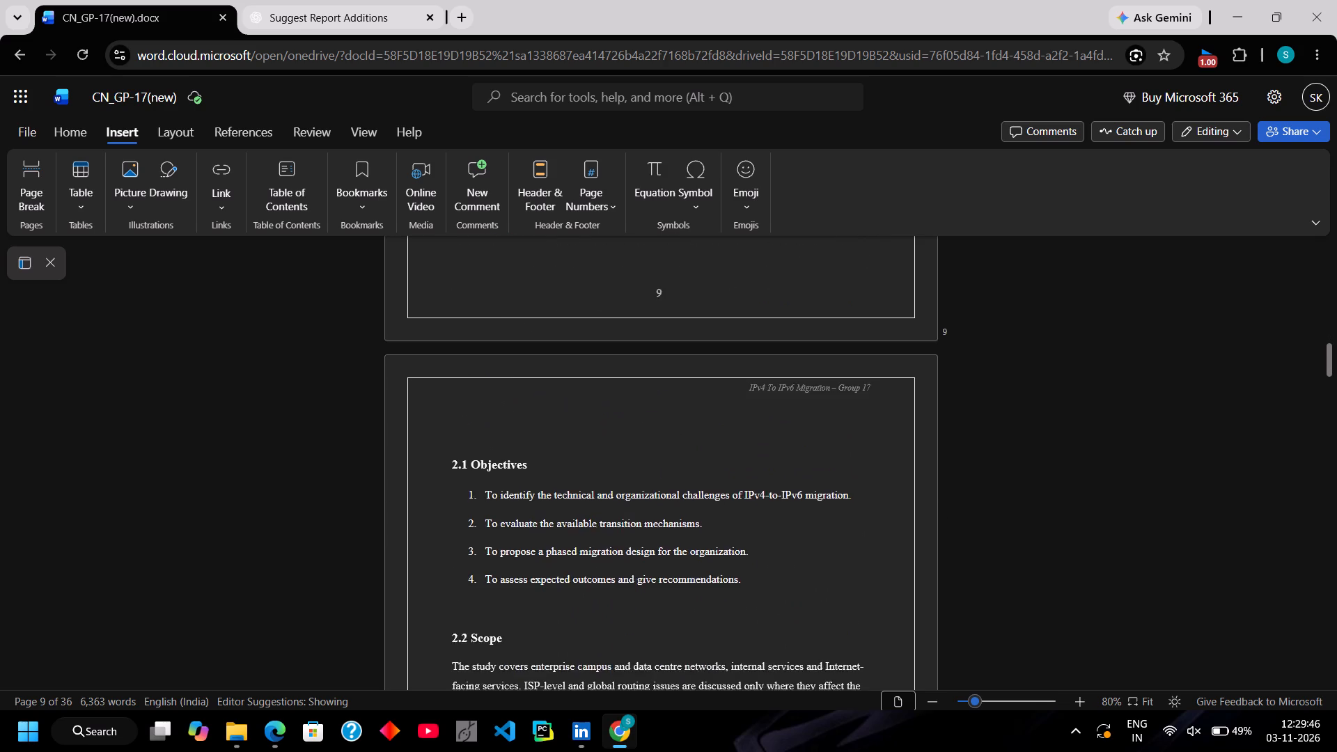
Review chapters 3 and 4 and the implementation design up to section 5.5, Sample Router Configuration, checking text, tables and figures.
scroll(625, 409, "down", 8)
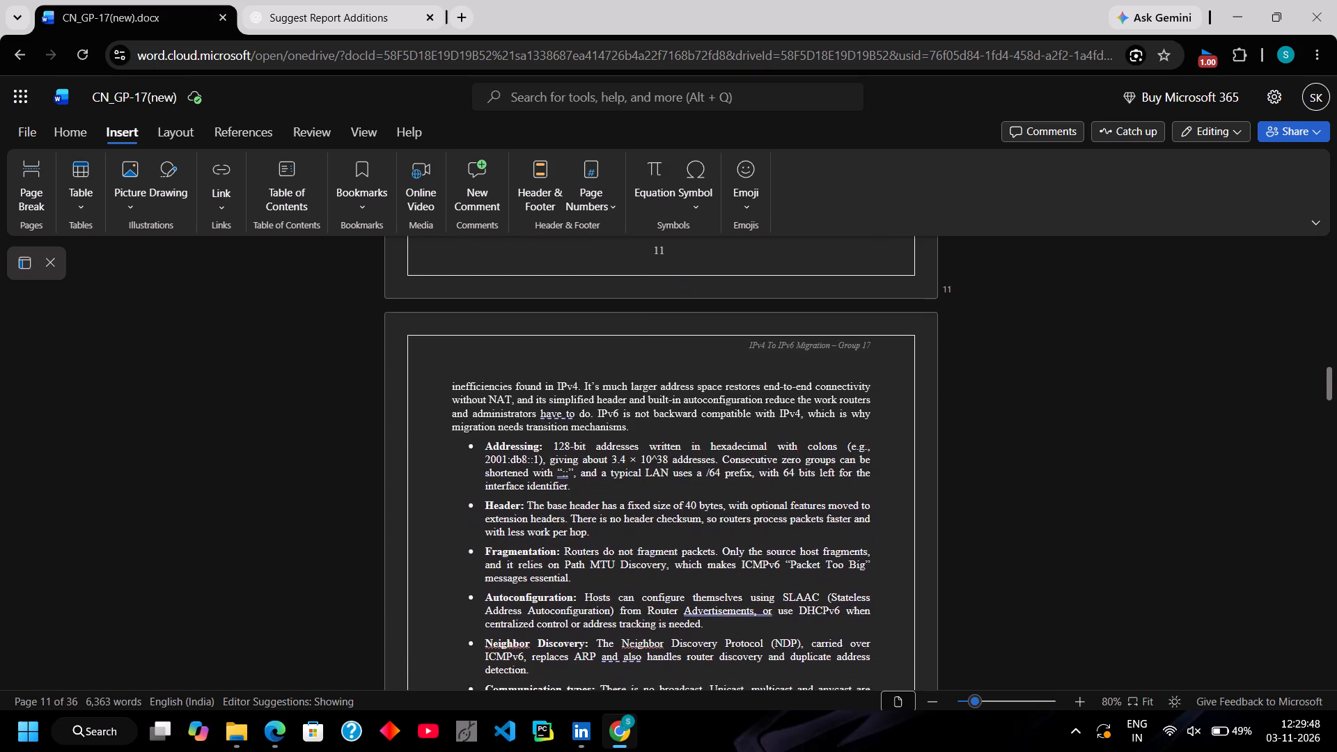
scroll(625, 409, "down", 8)
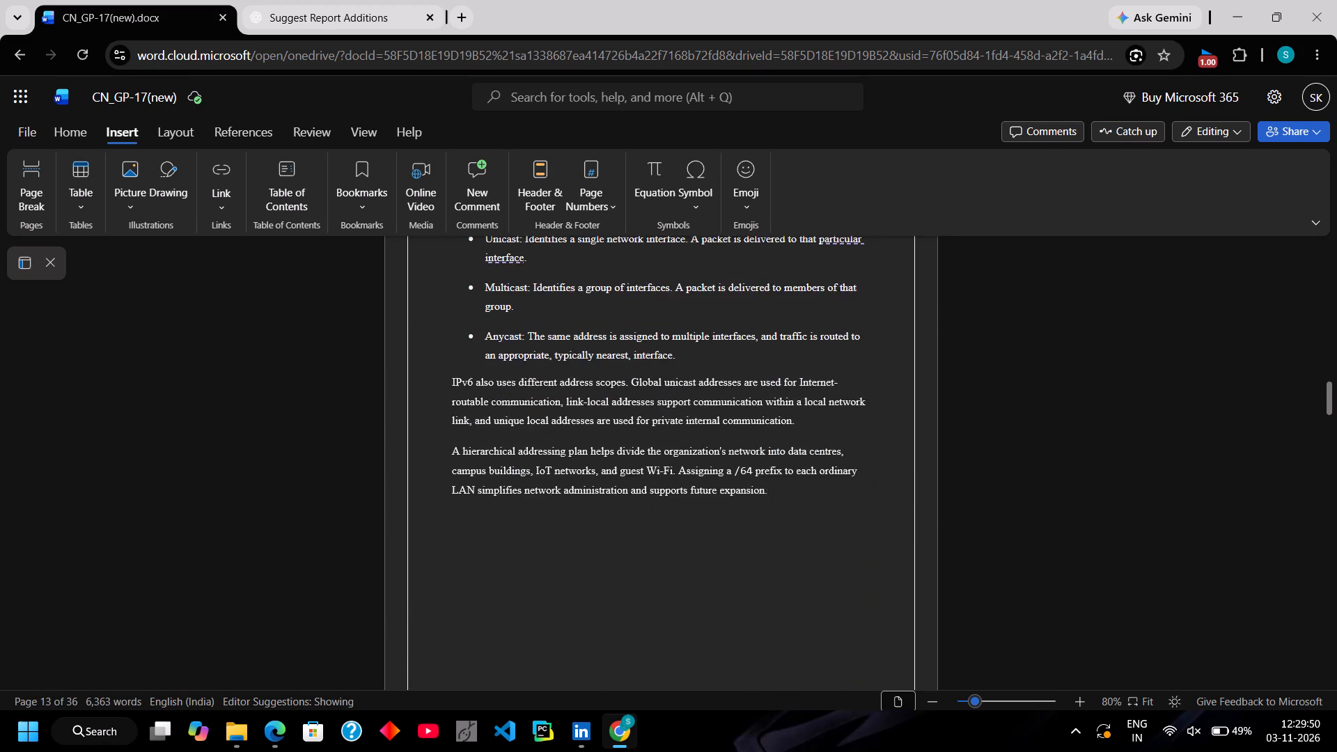
scroll(625, 409, "down", 8)
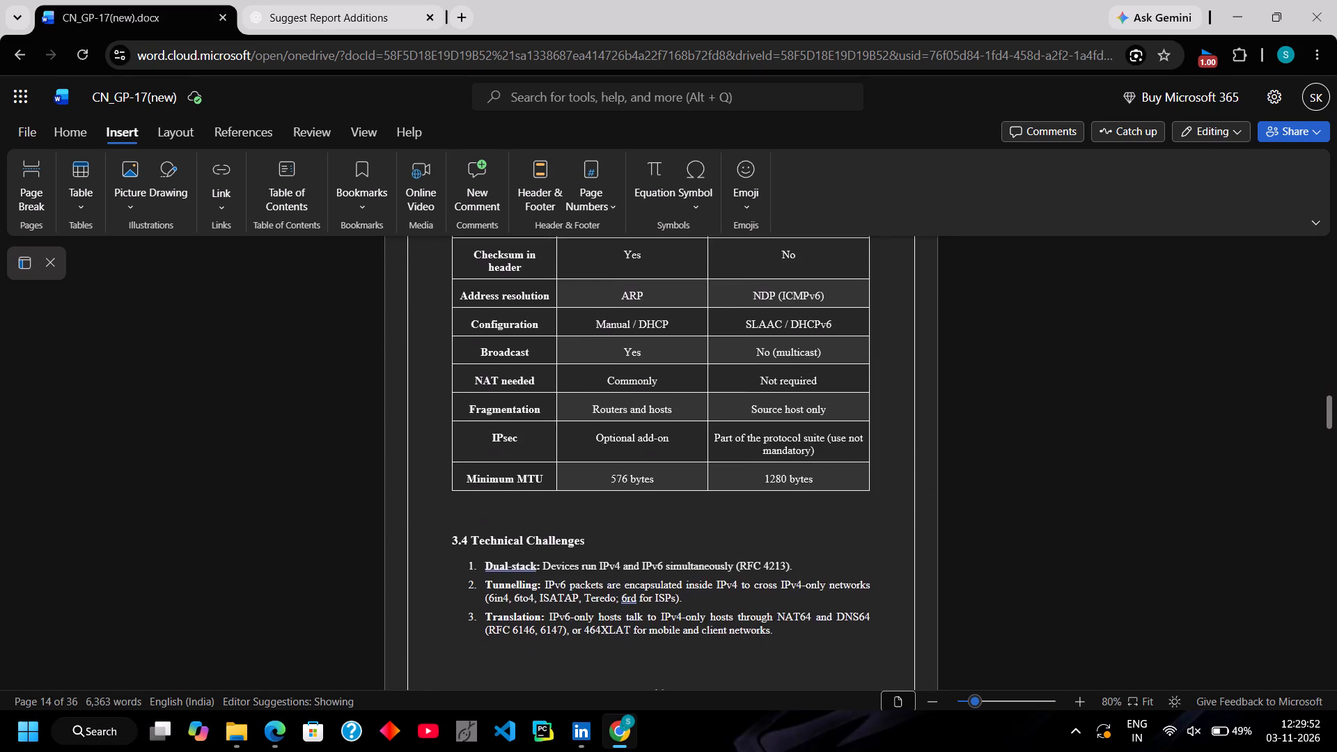
scroll(625, 409, "down", 7)
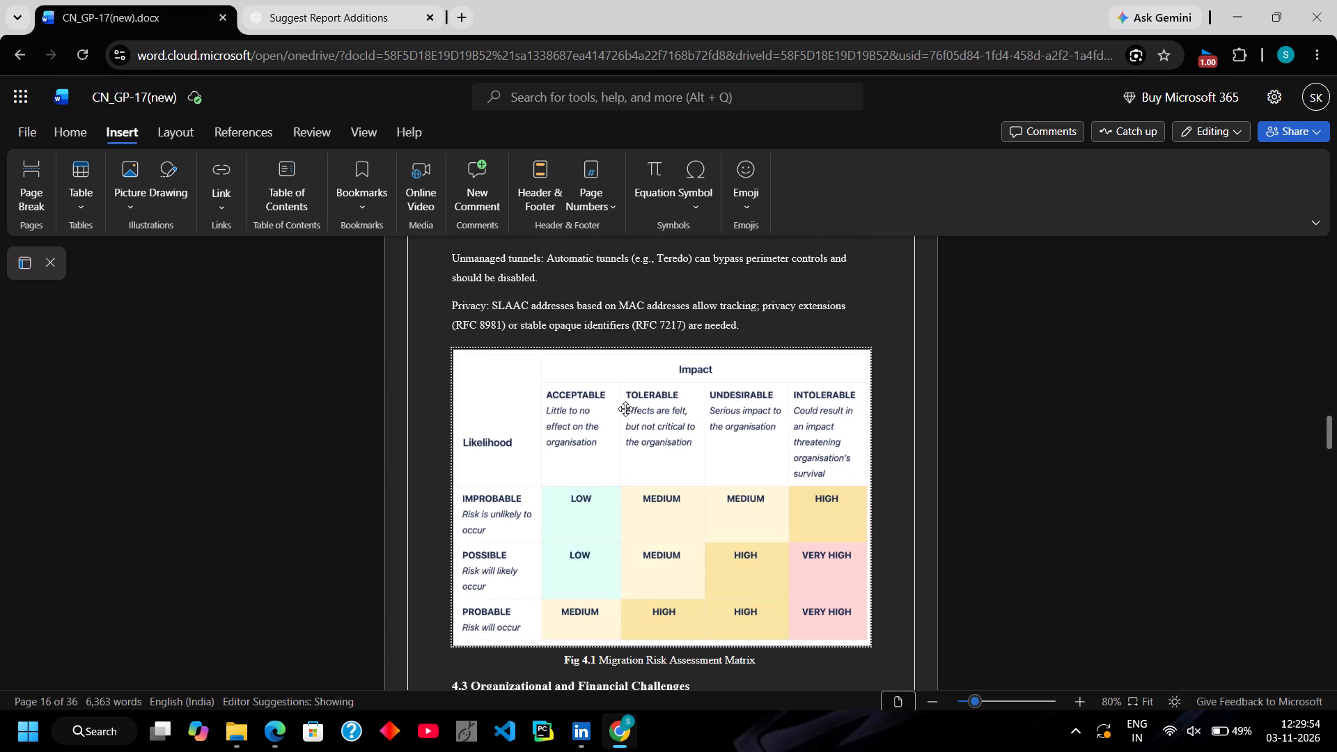
scroll(625, 409, "down", 7)
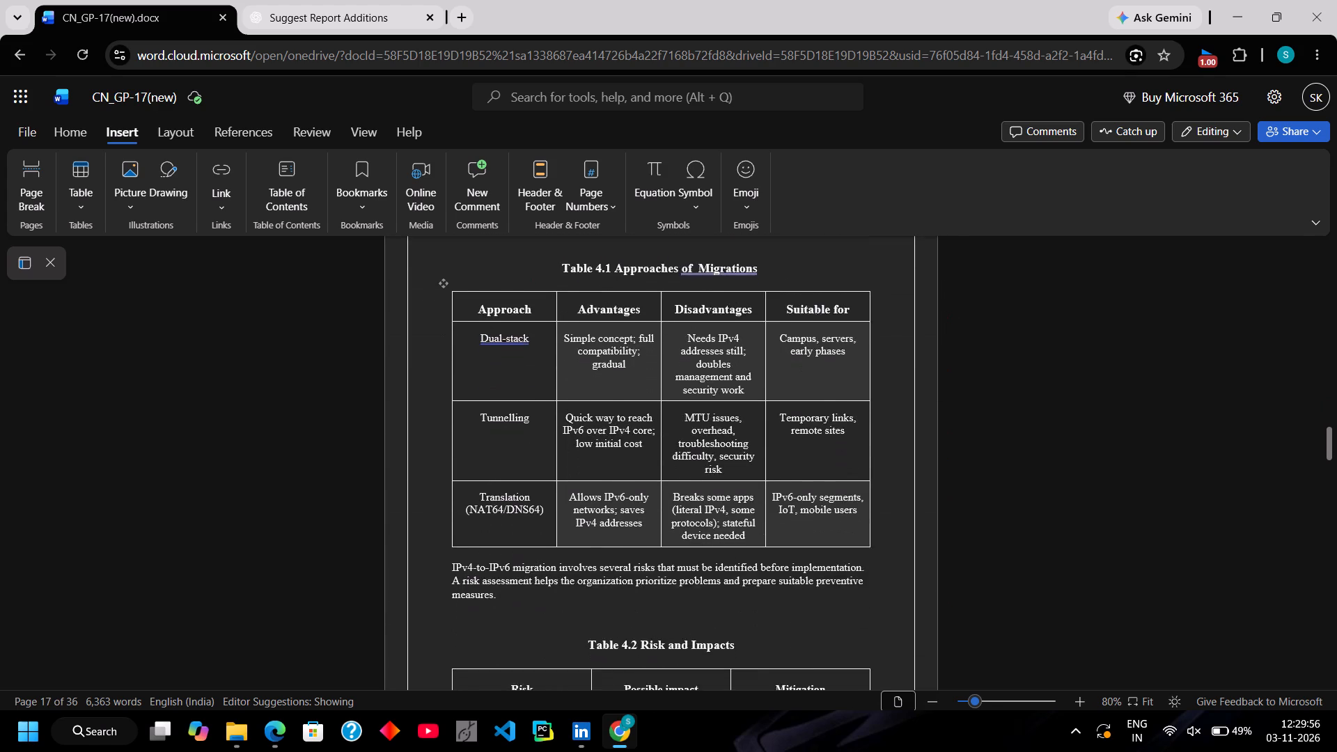
scroll(625, 409, "down", 7)
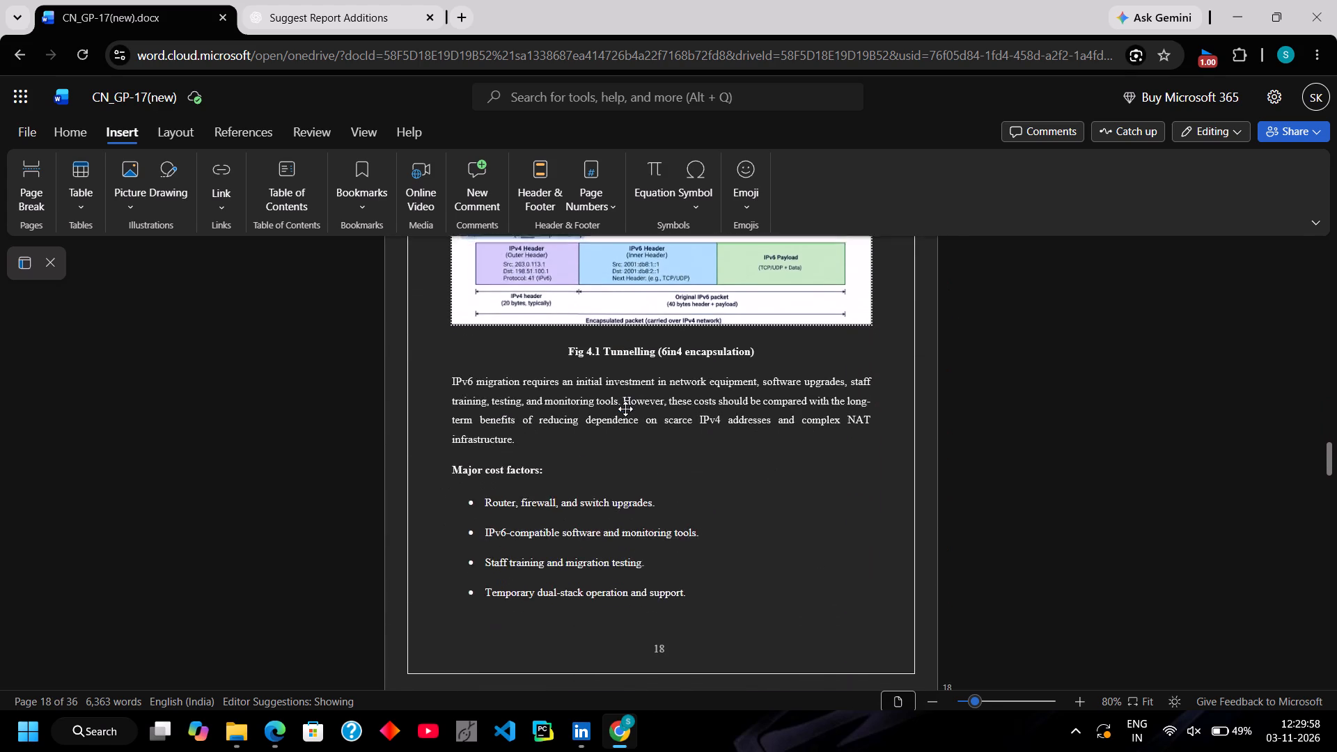
scroll(625, 409, "down", 7)
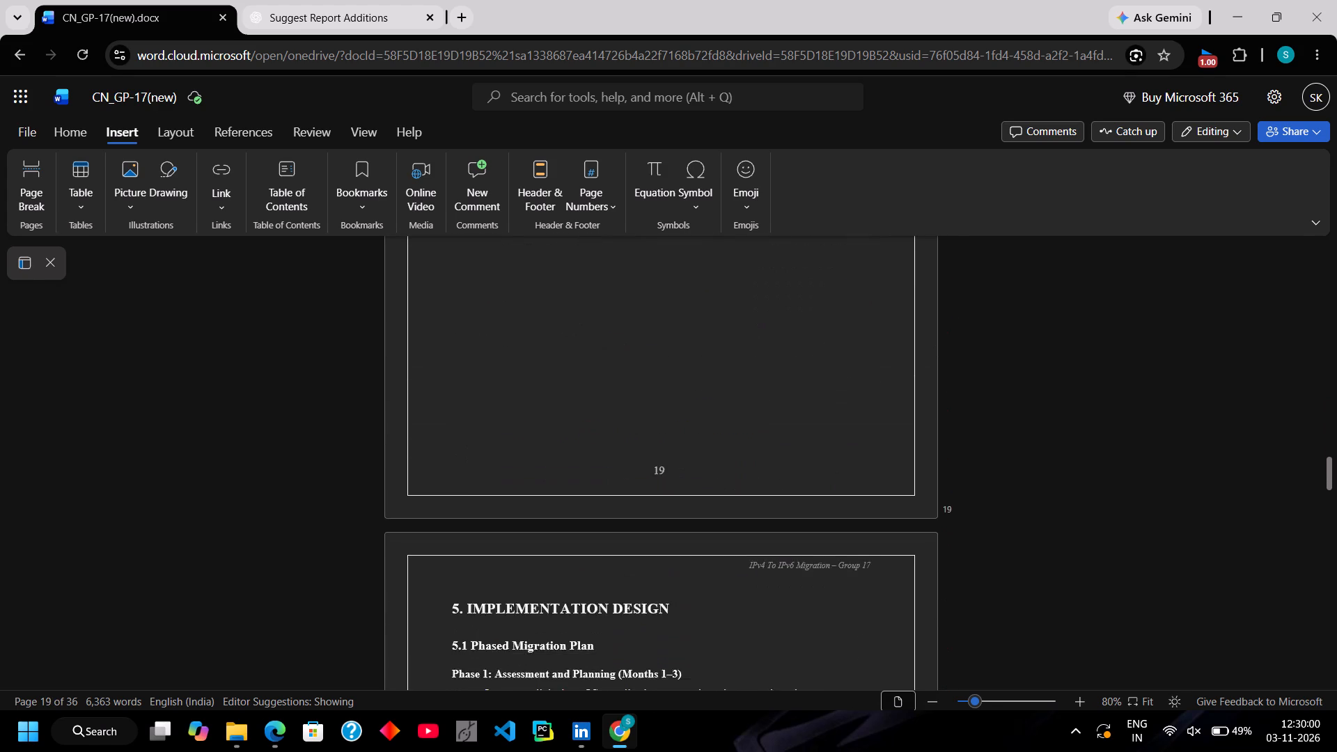
scroll(625, 409, "down", 7)
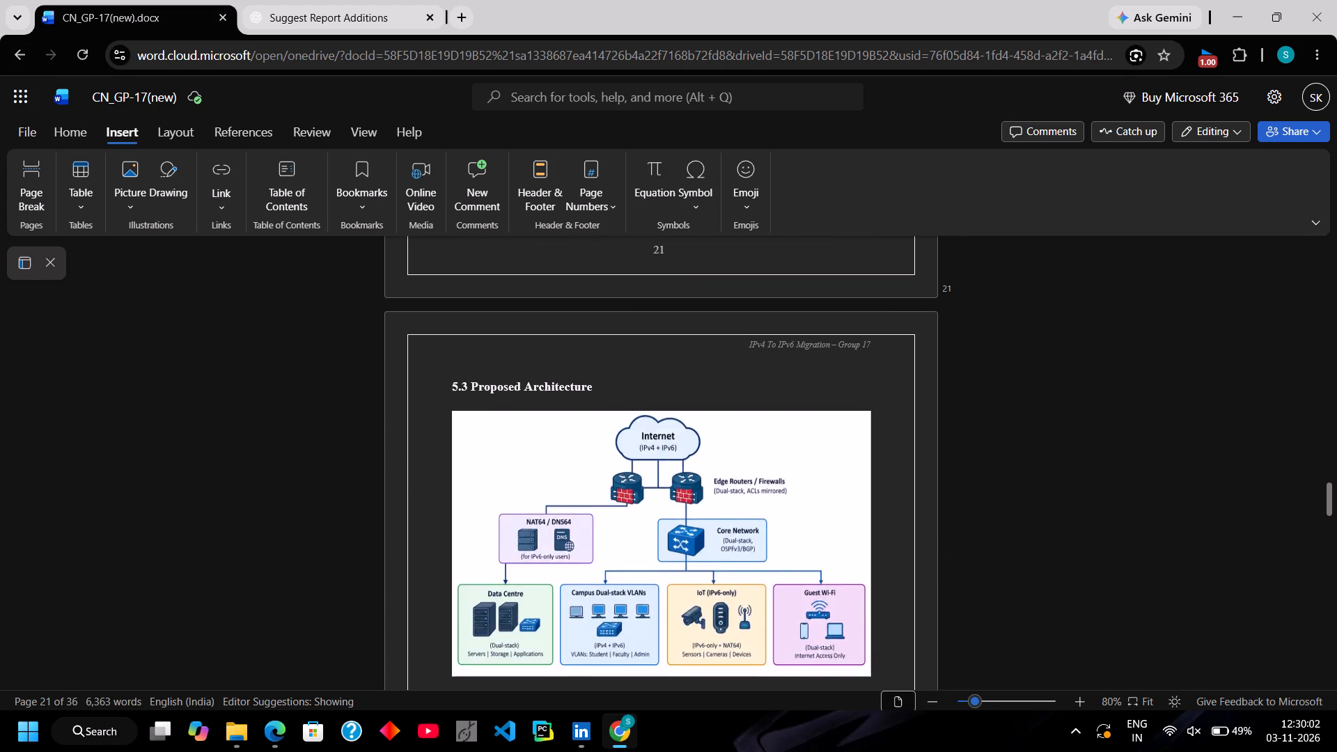
scroll(625, 409, "down", 7)
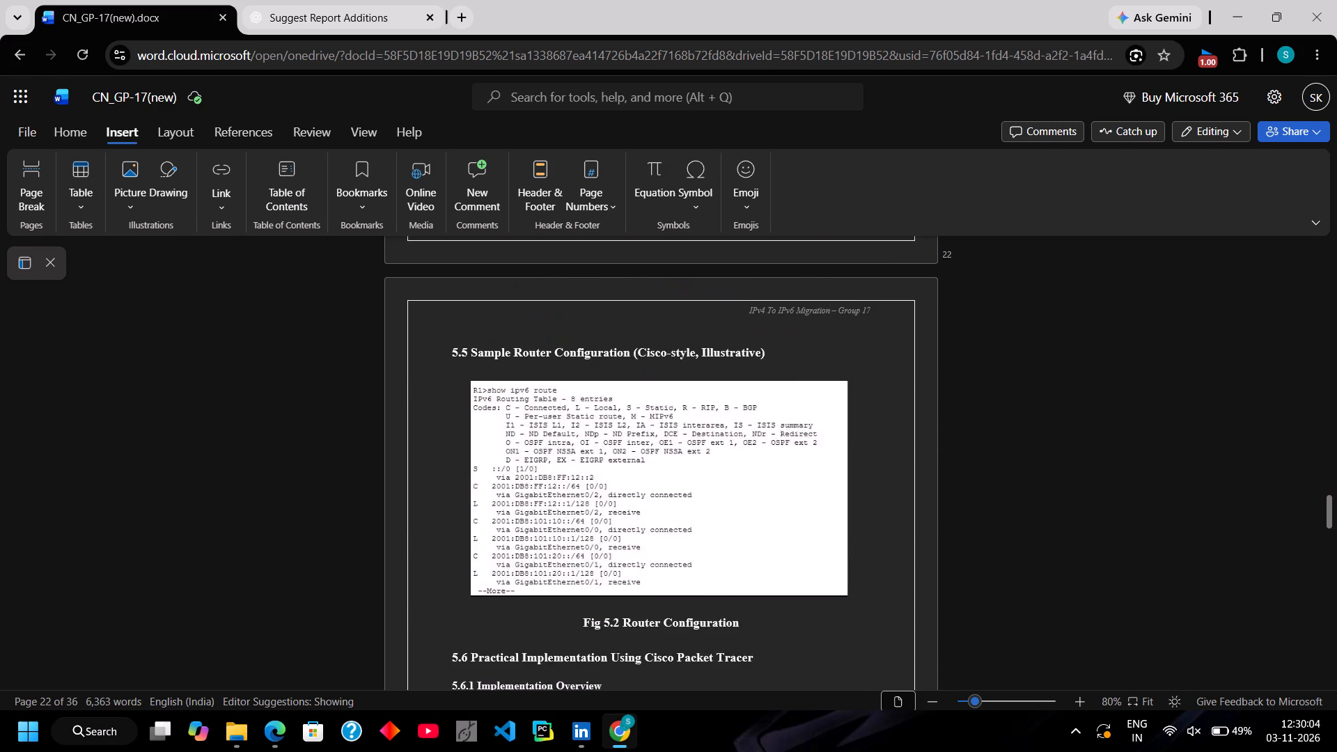
Review the rest of the report from section 5.6, Practical Implementation Using Cisco Packet Tracer, to the references on the last page.
scroll(625, 409, "down", 10)
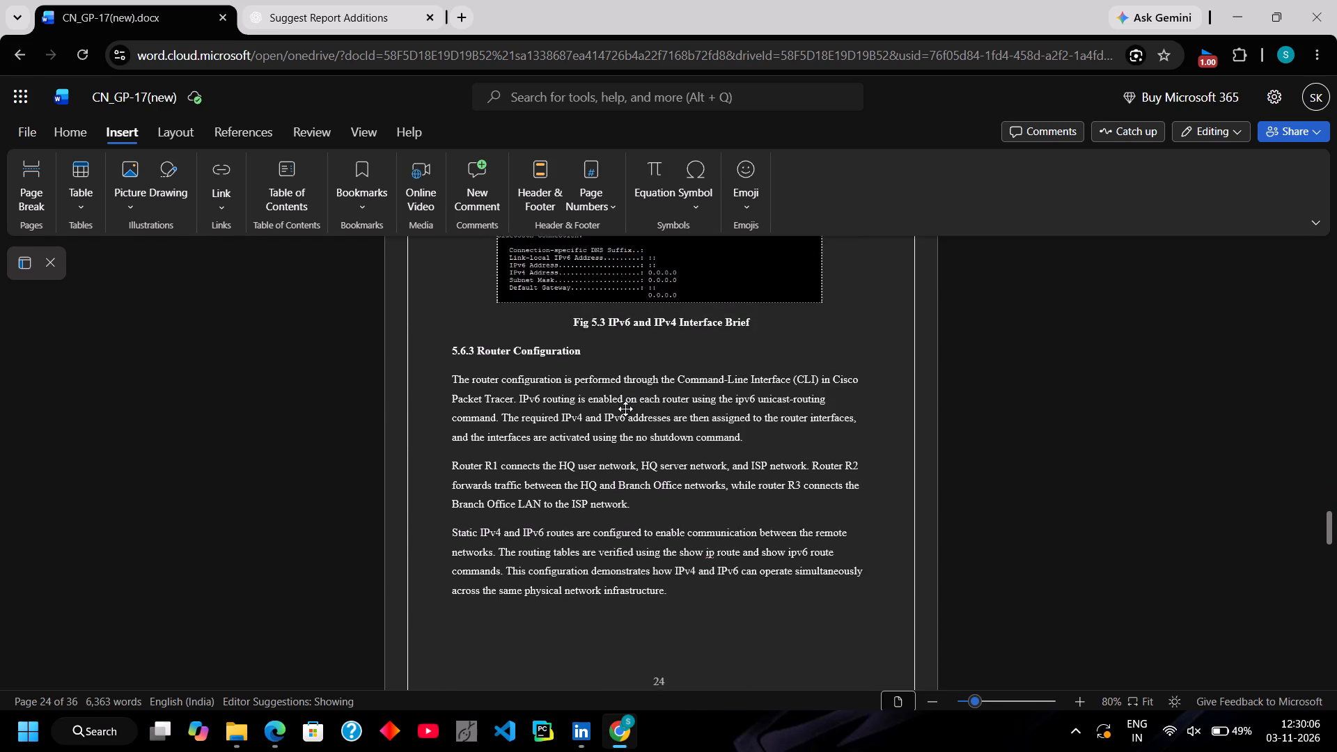
scroll(625, 409, "down", 5)
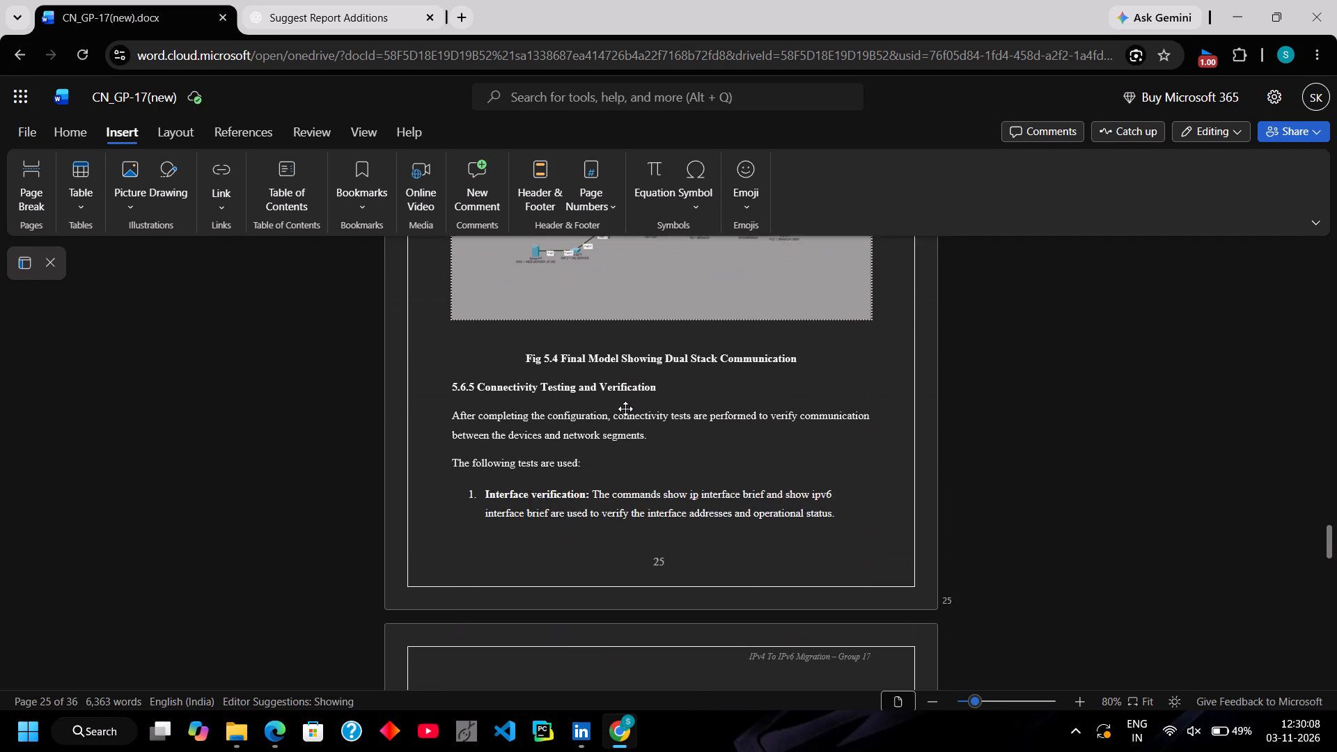
scroll(625, 409, "down", 6)
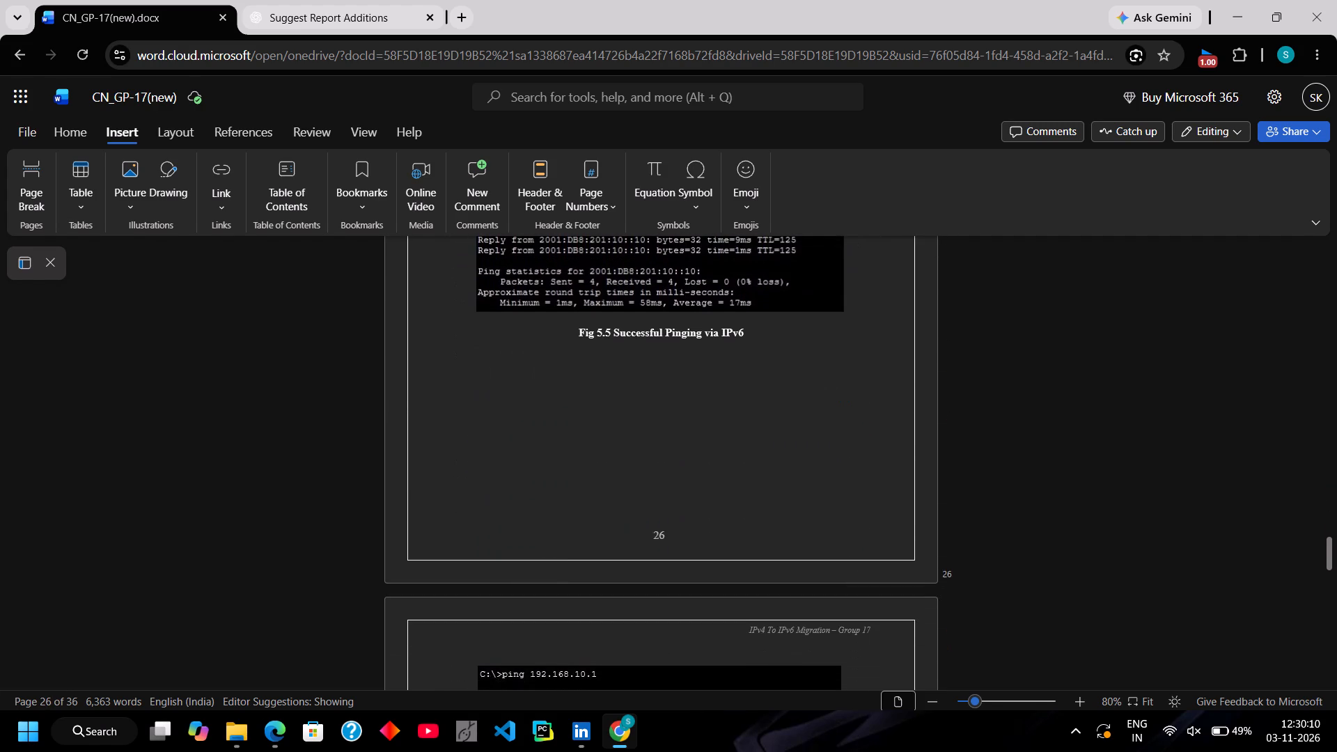
scroll(625, 409, "down", 6)
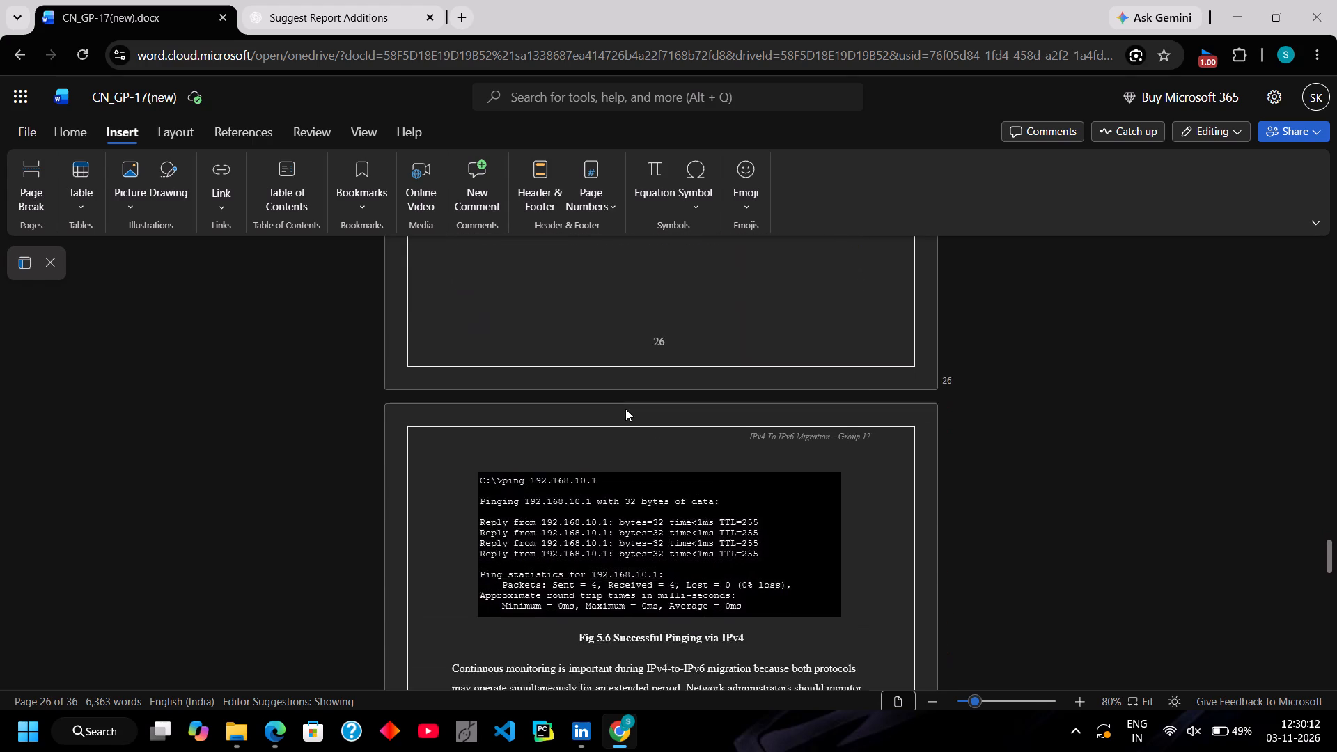
scroll(625, 409, "down", 5)
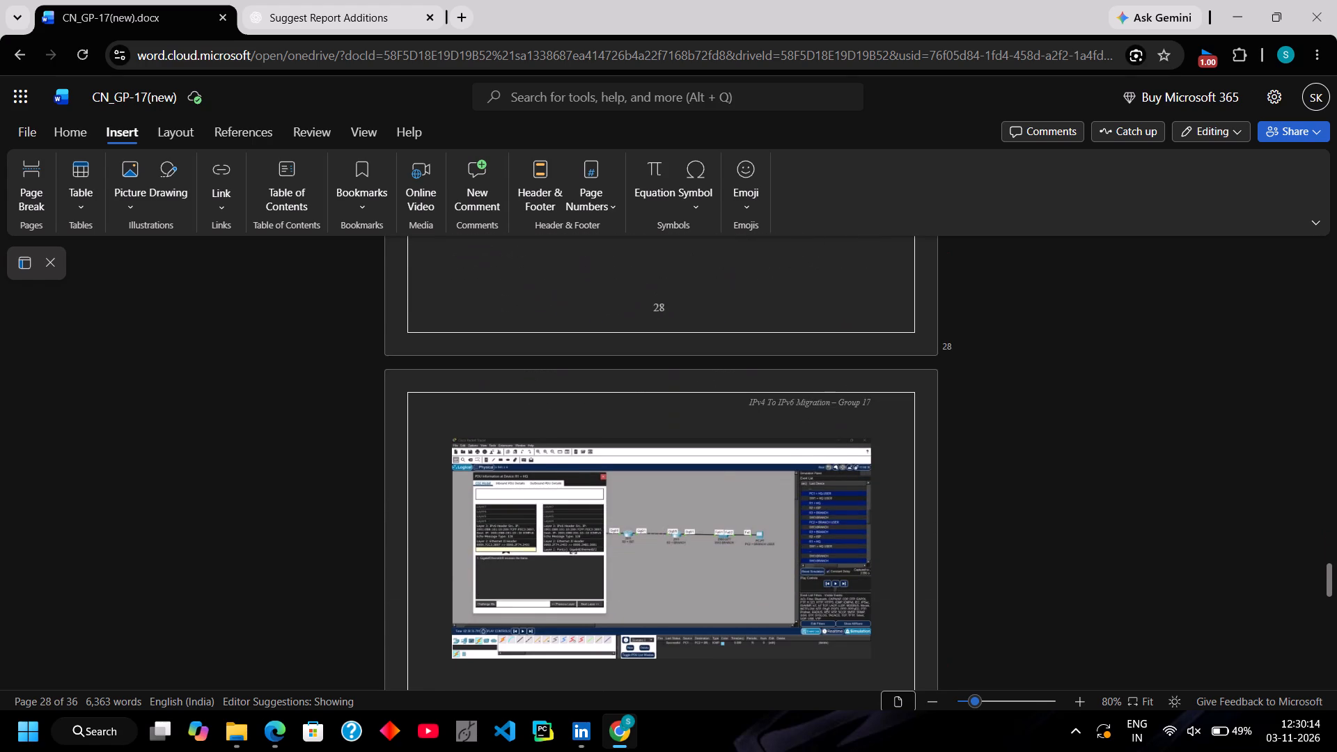
scroll(625, 409, "down", 9)
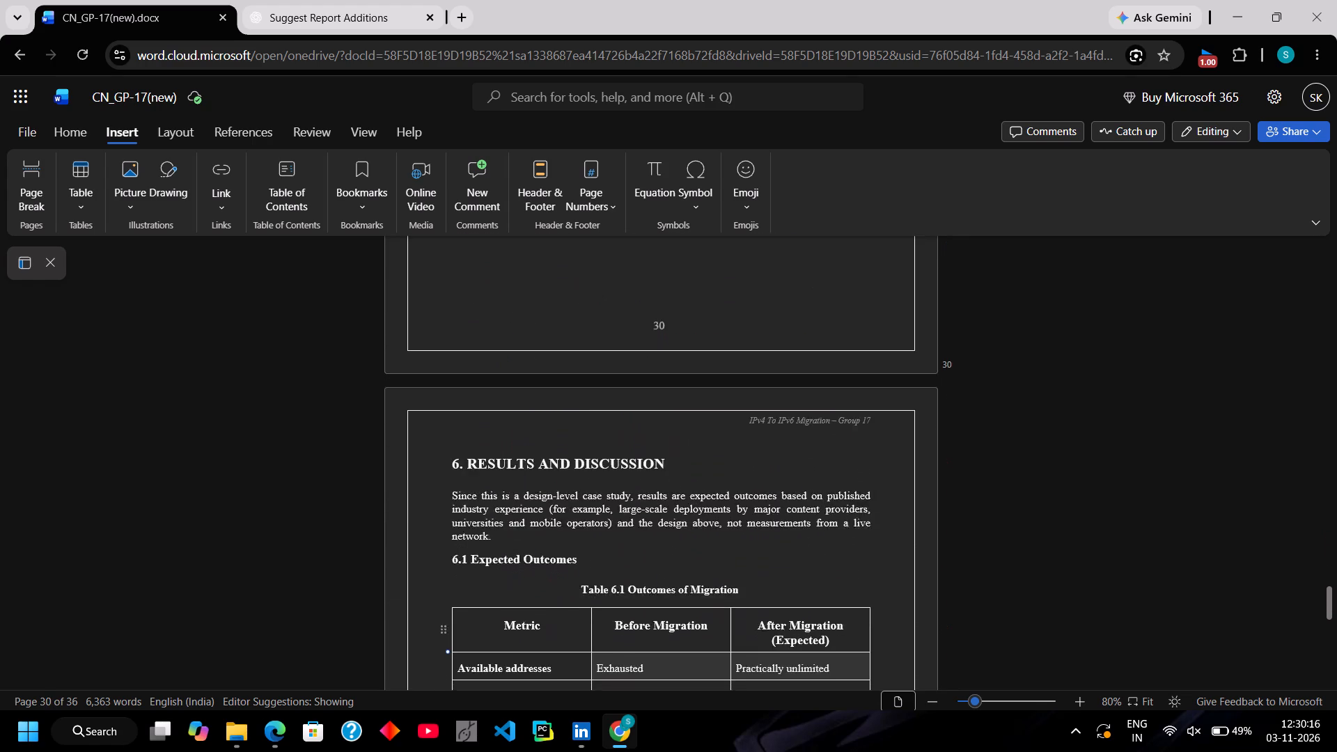
scroll(625, 409, "down", 5)
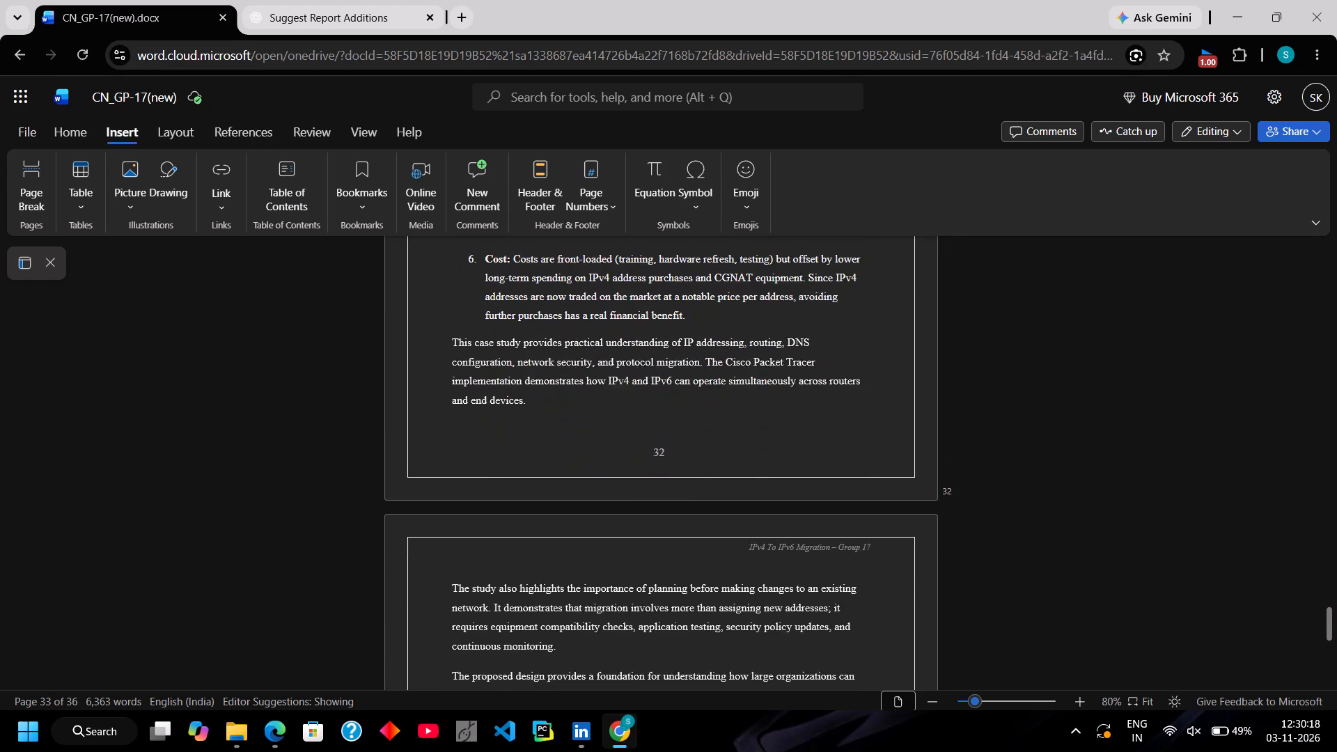
scroll(625, 409, "down", 7)
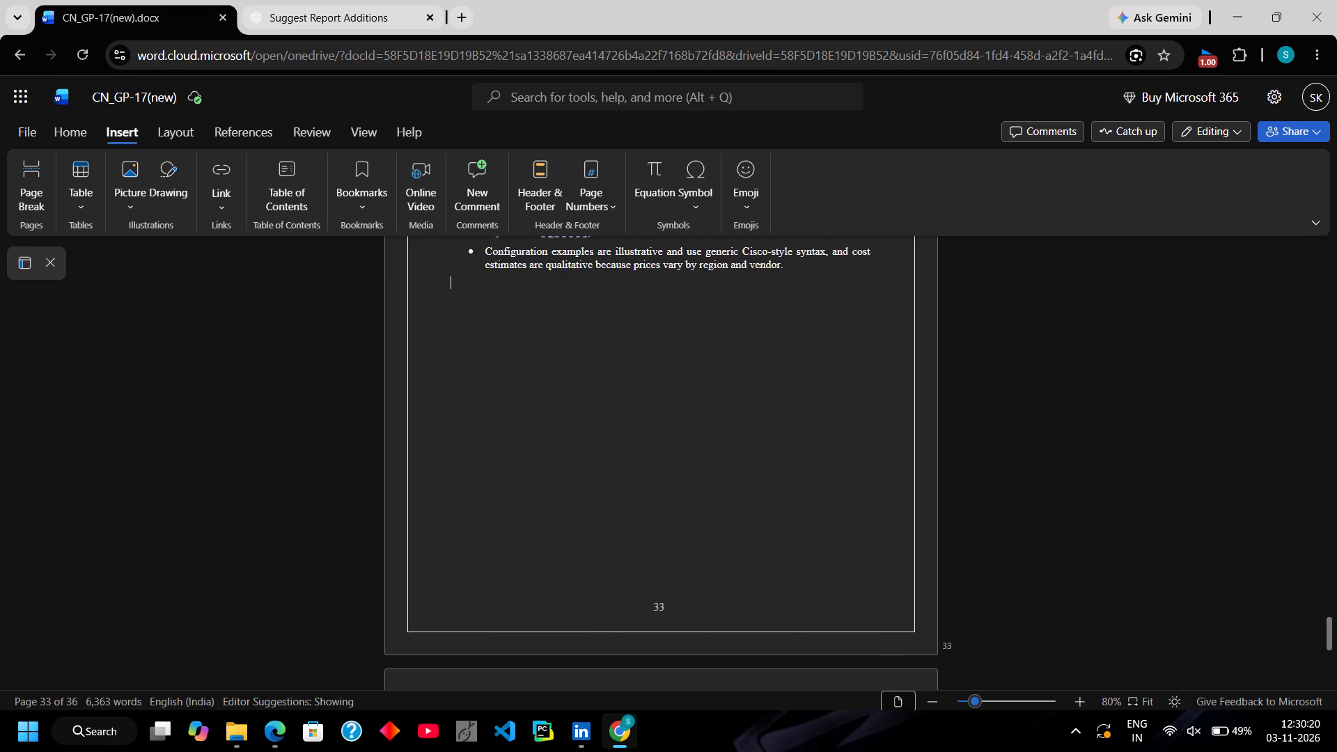
scroll(625, 409, "down", 7)
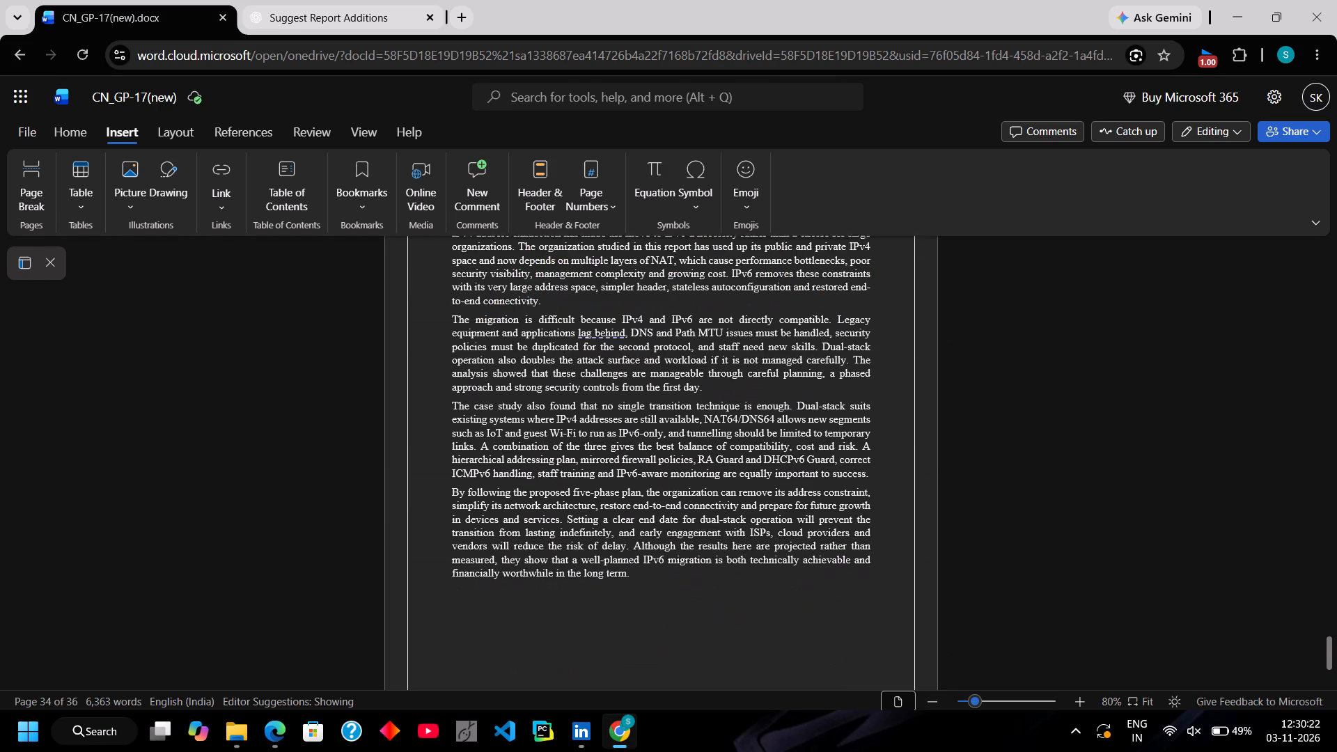
scroll(625, 409, "down", 5)
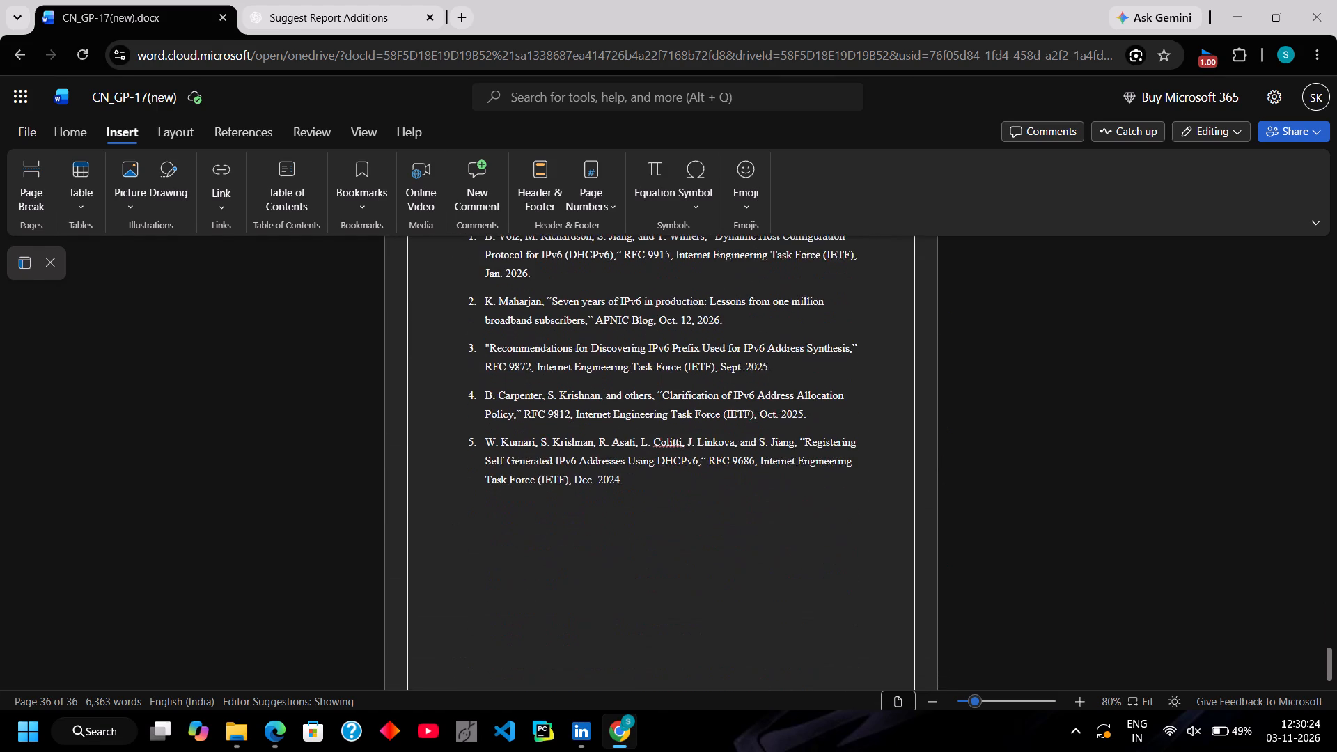
scroll(625, 409, "down", 3)
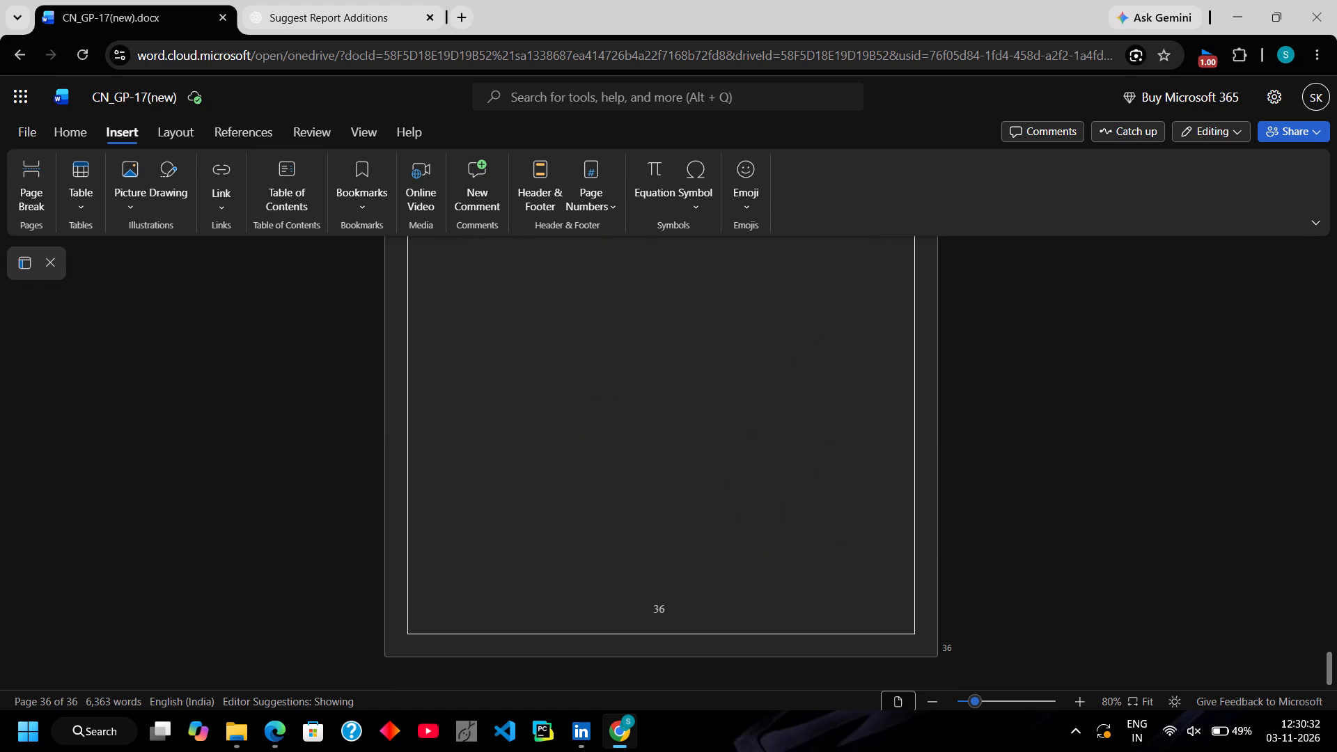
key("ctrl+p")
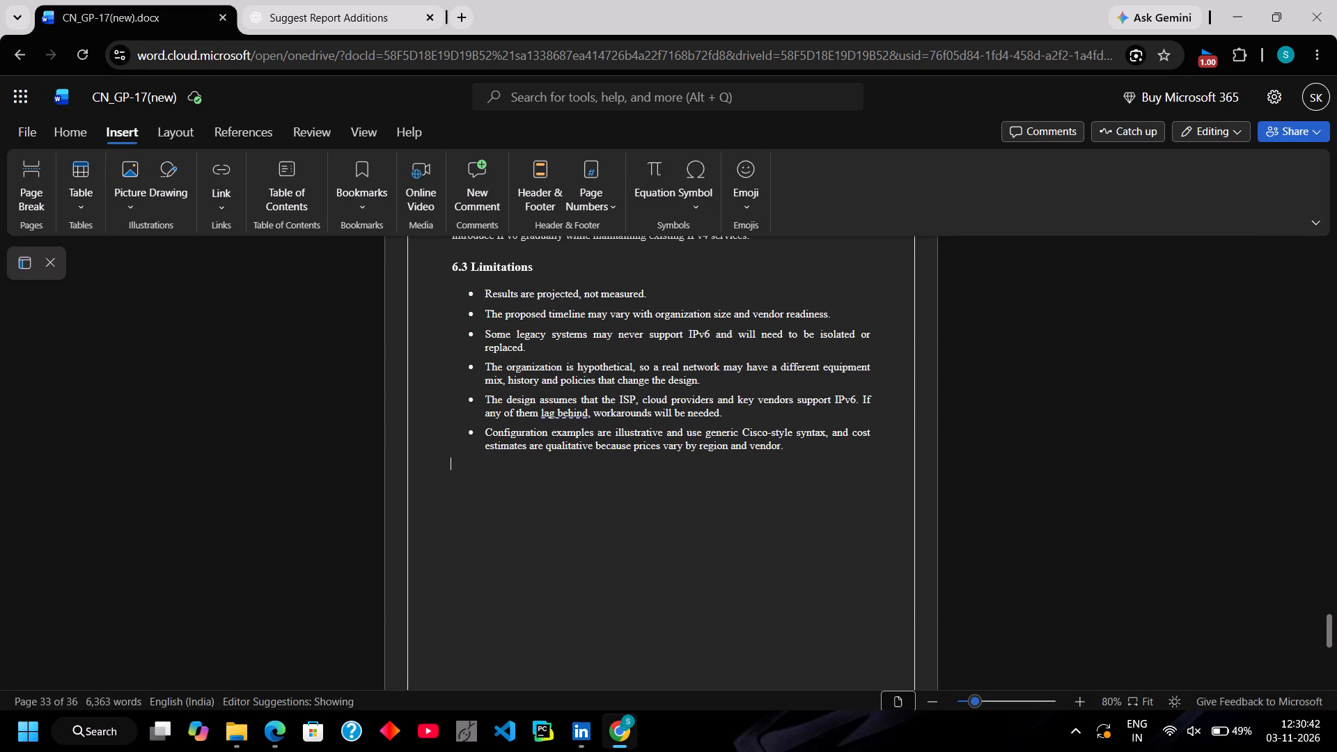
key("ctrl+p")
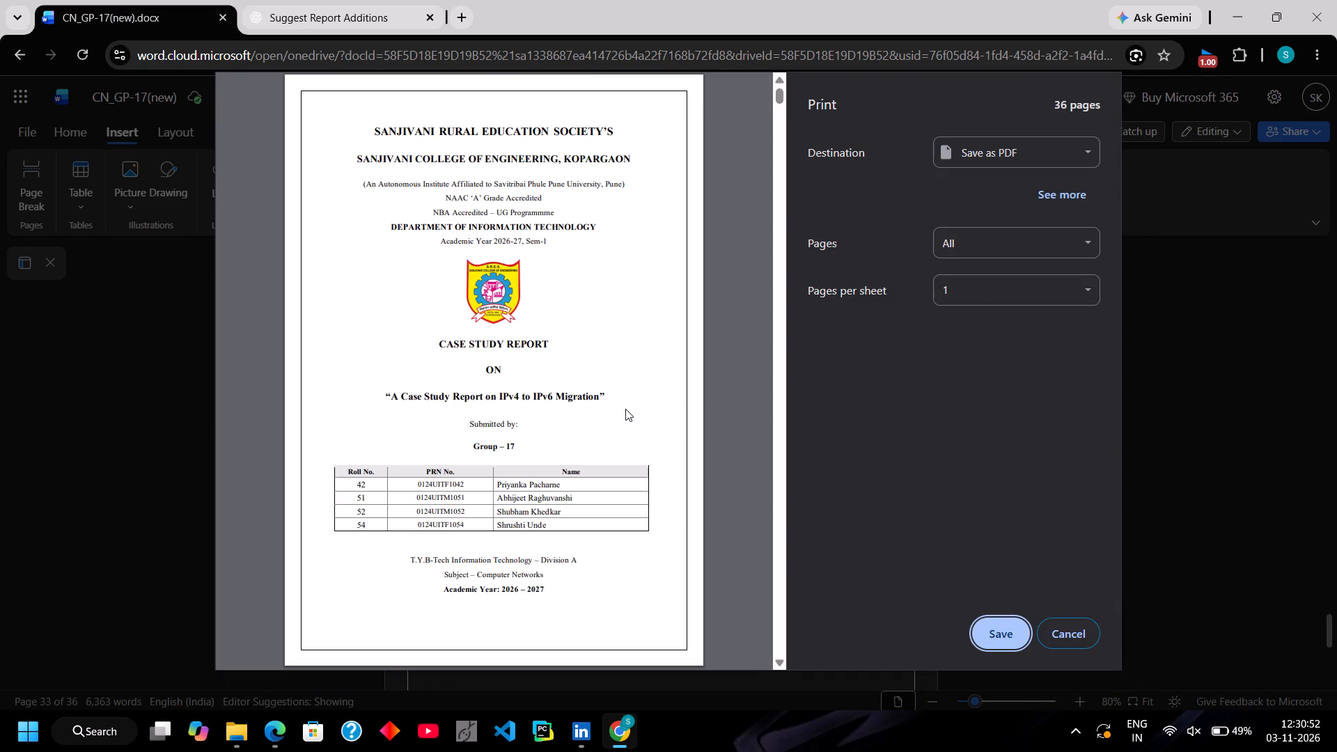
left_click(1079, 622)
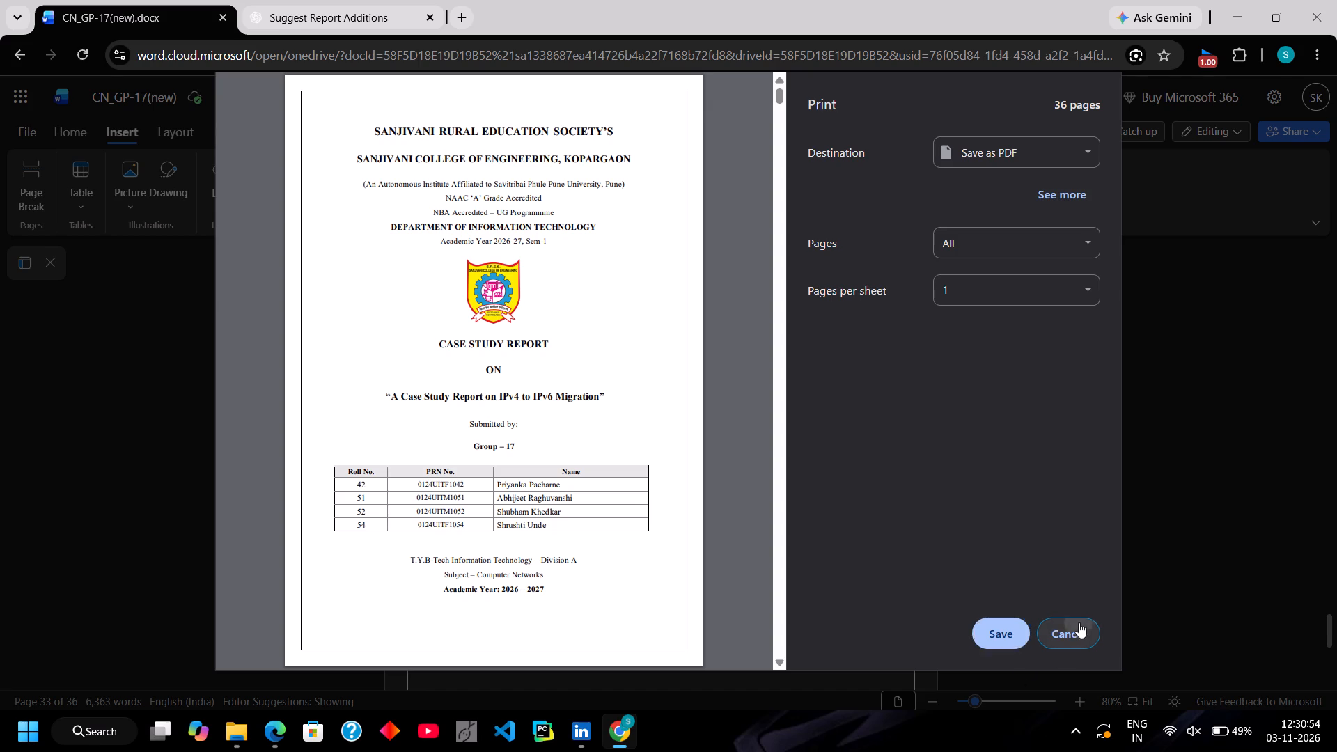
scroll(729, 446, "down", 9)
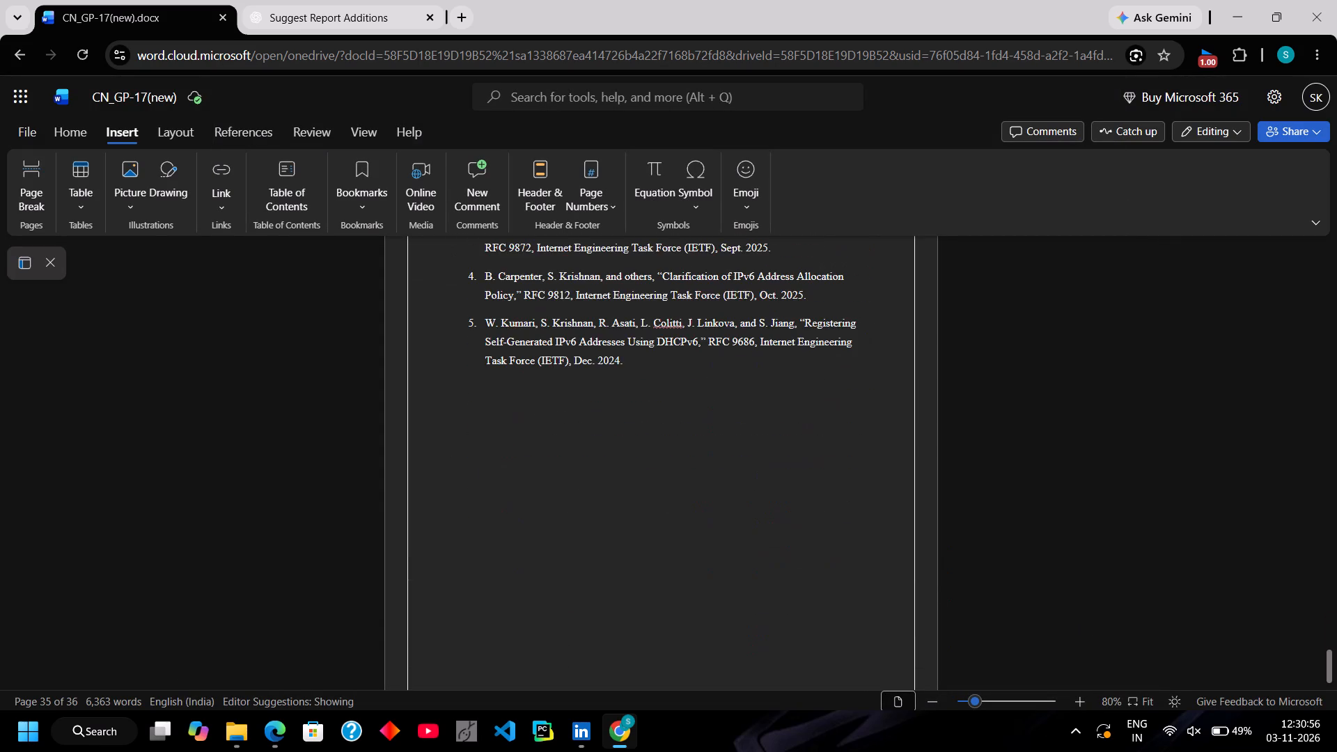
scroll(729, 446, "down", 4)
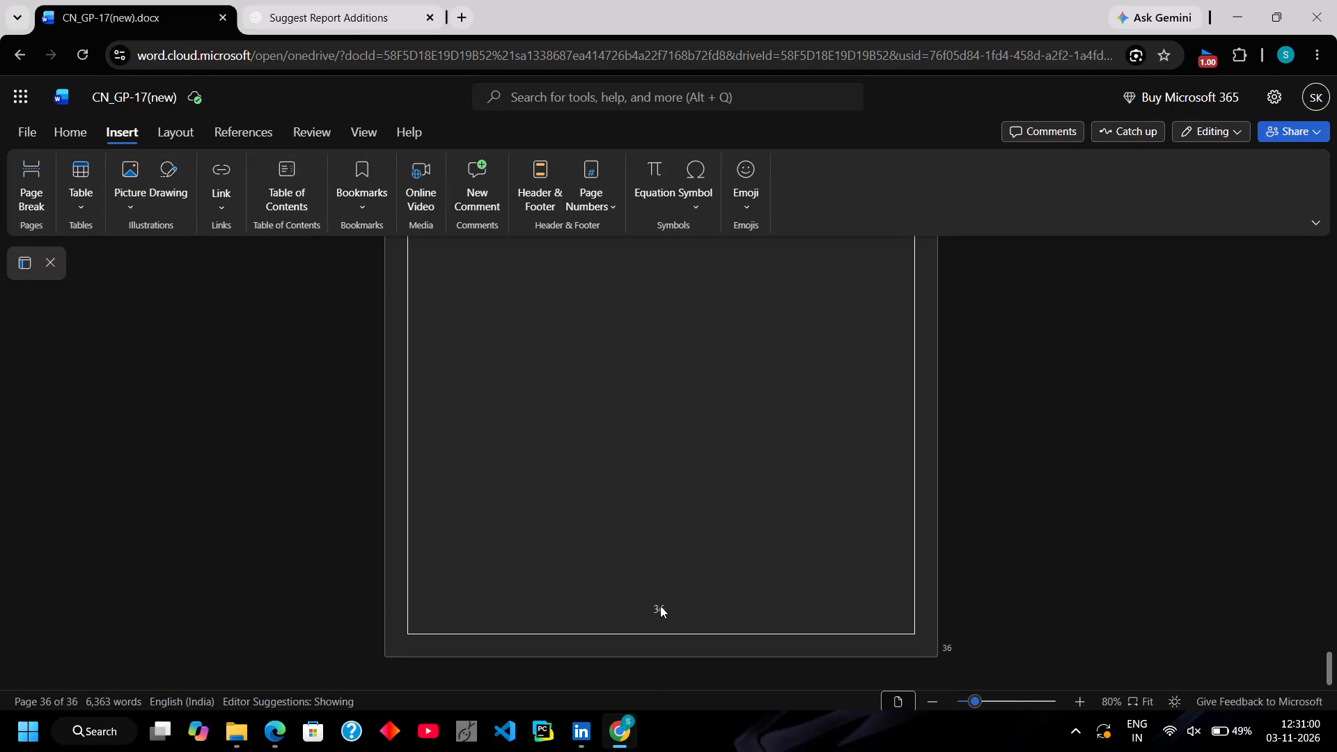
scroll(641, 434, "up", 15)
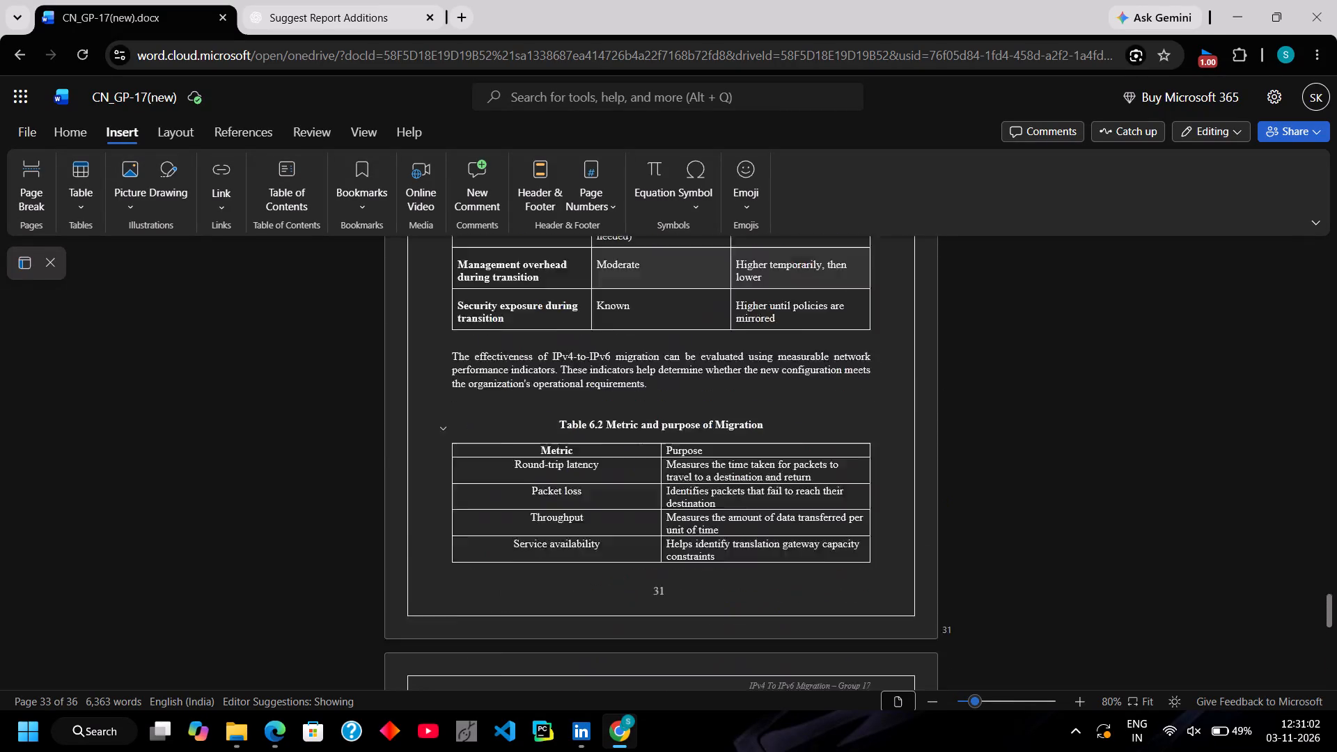
Open the report's print preview and check the front pages from the cover and certificate through the table of contents and list of figures.
key("ctrl+p")
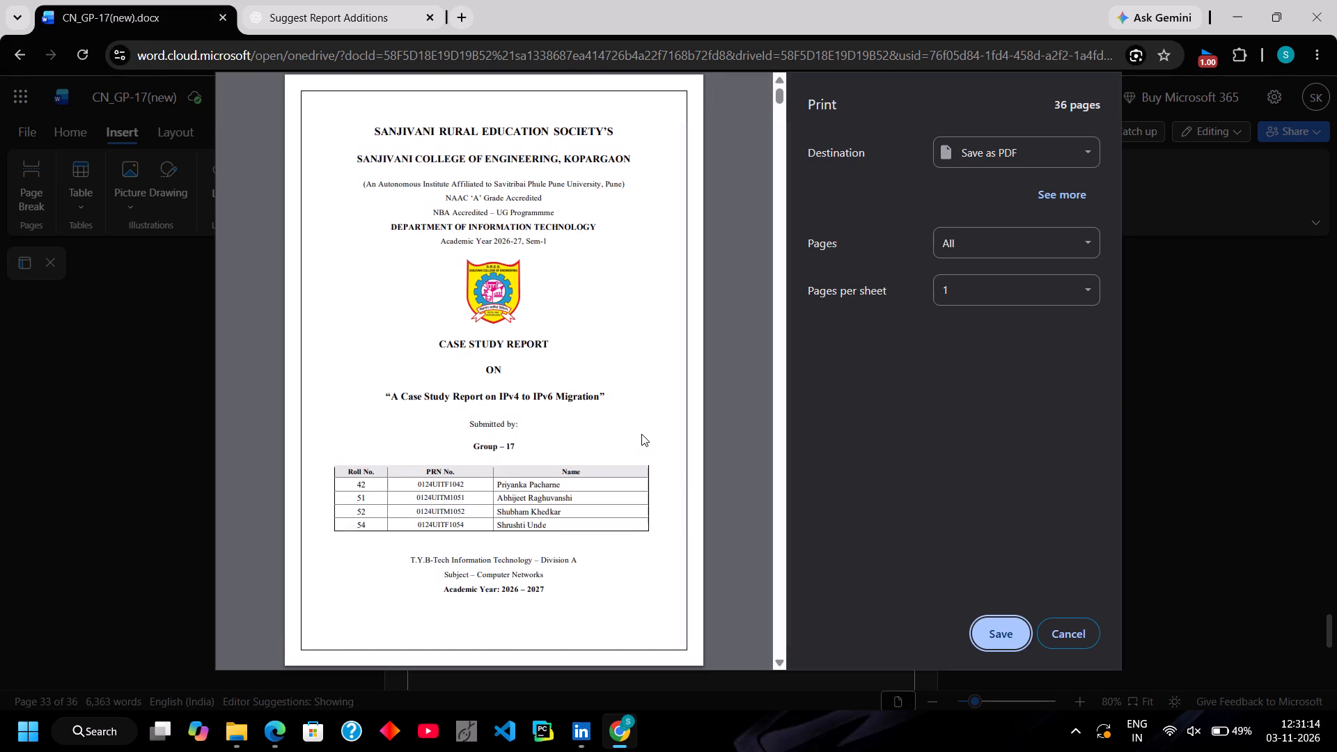
scroll(641, 434, "down", 3)
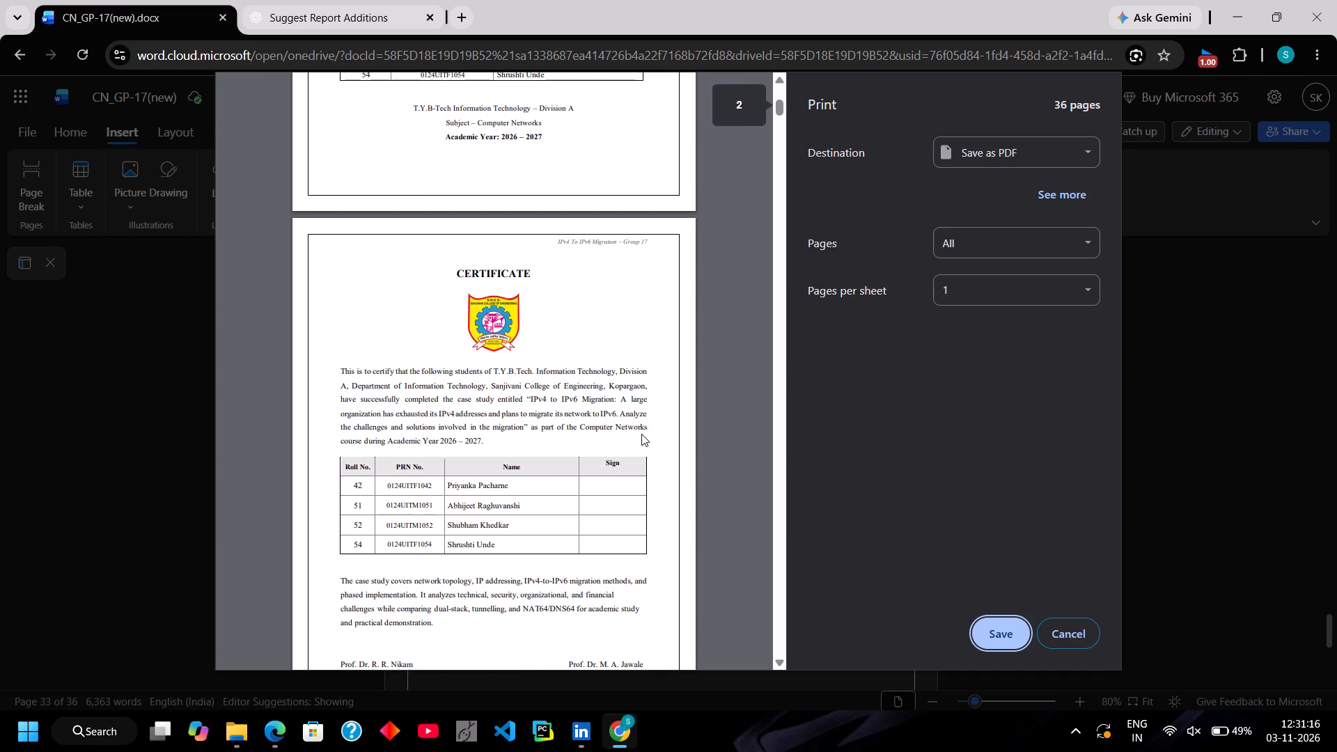
scroll(641, 434, "down", 10)
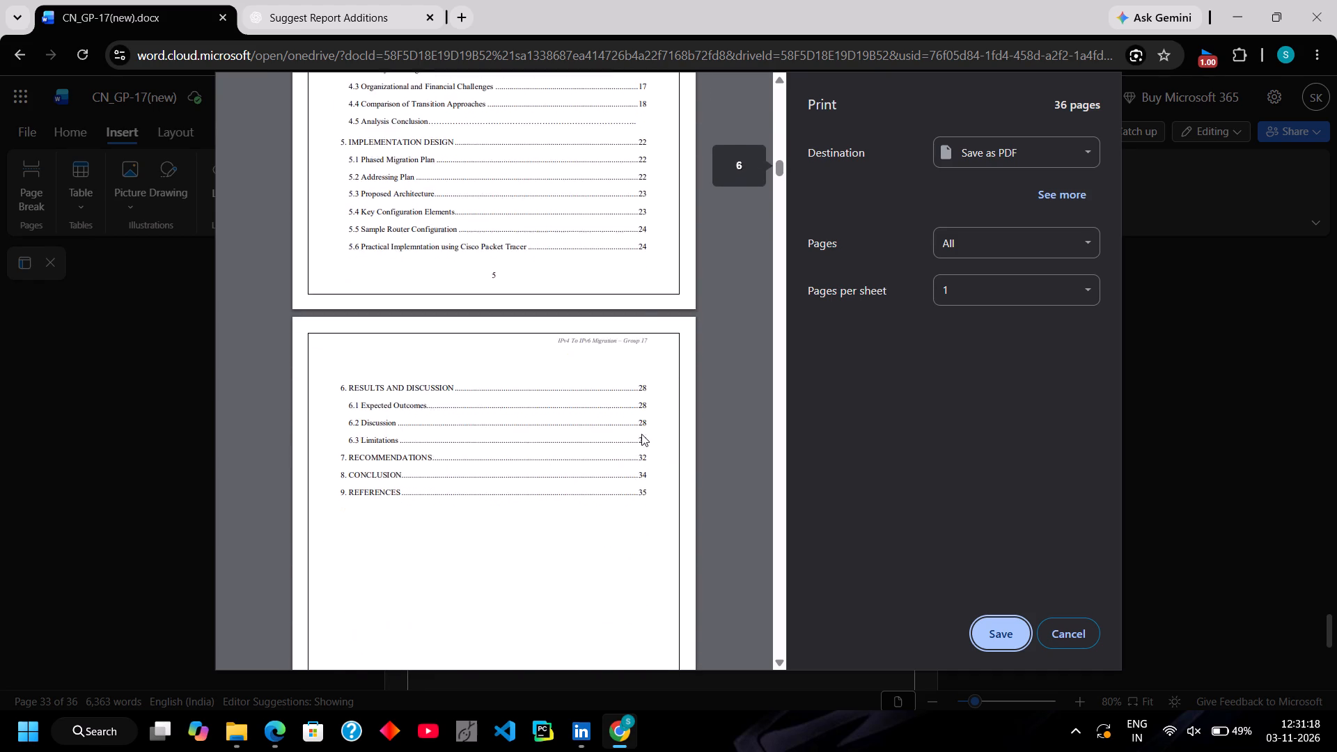
scroll(641, 434, "down", 1)
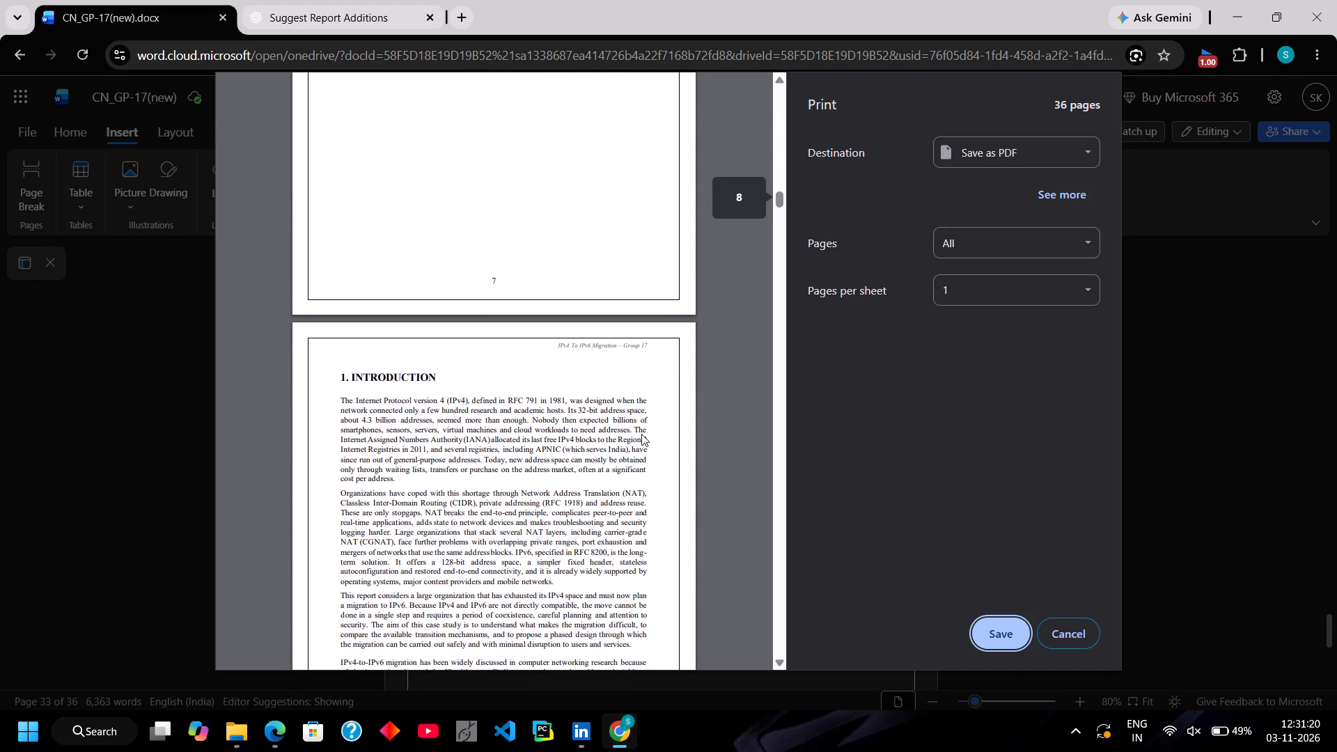
scroll(641, 434, "up", 9)
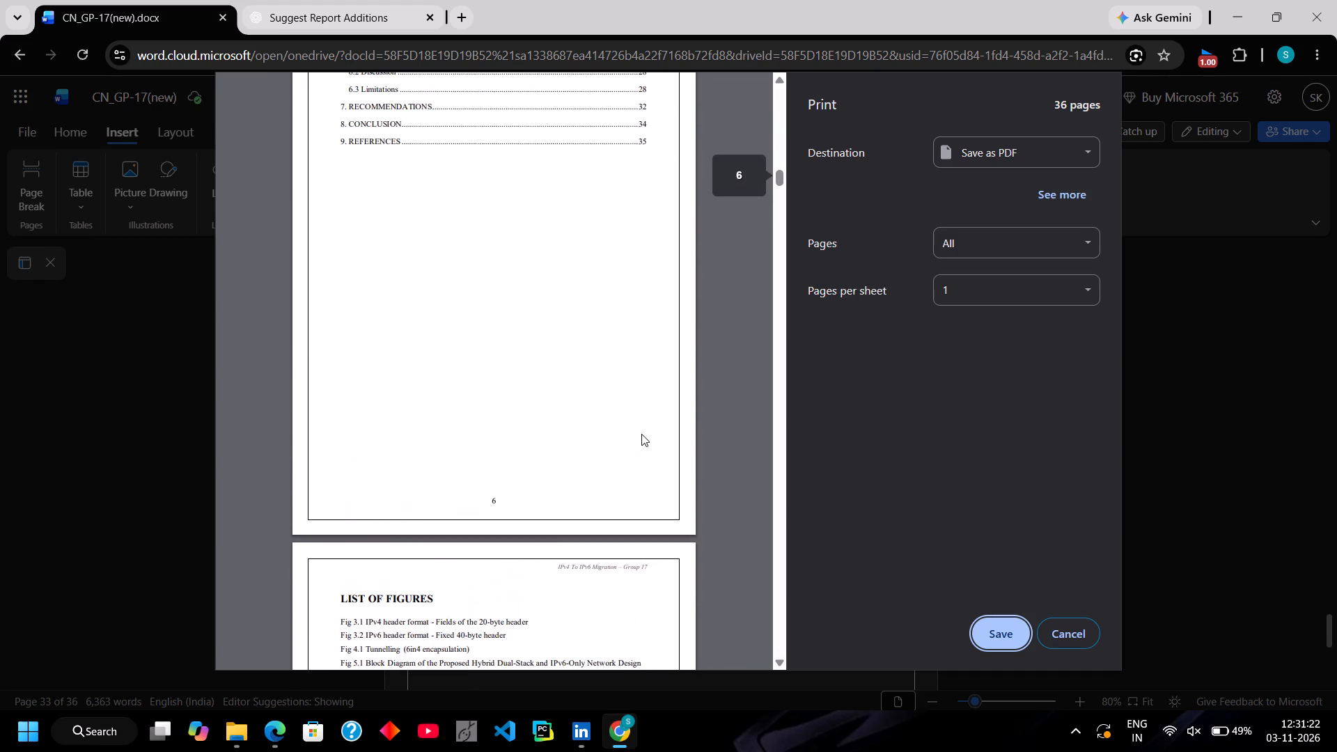
scroll(641, 434, "up", 8)
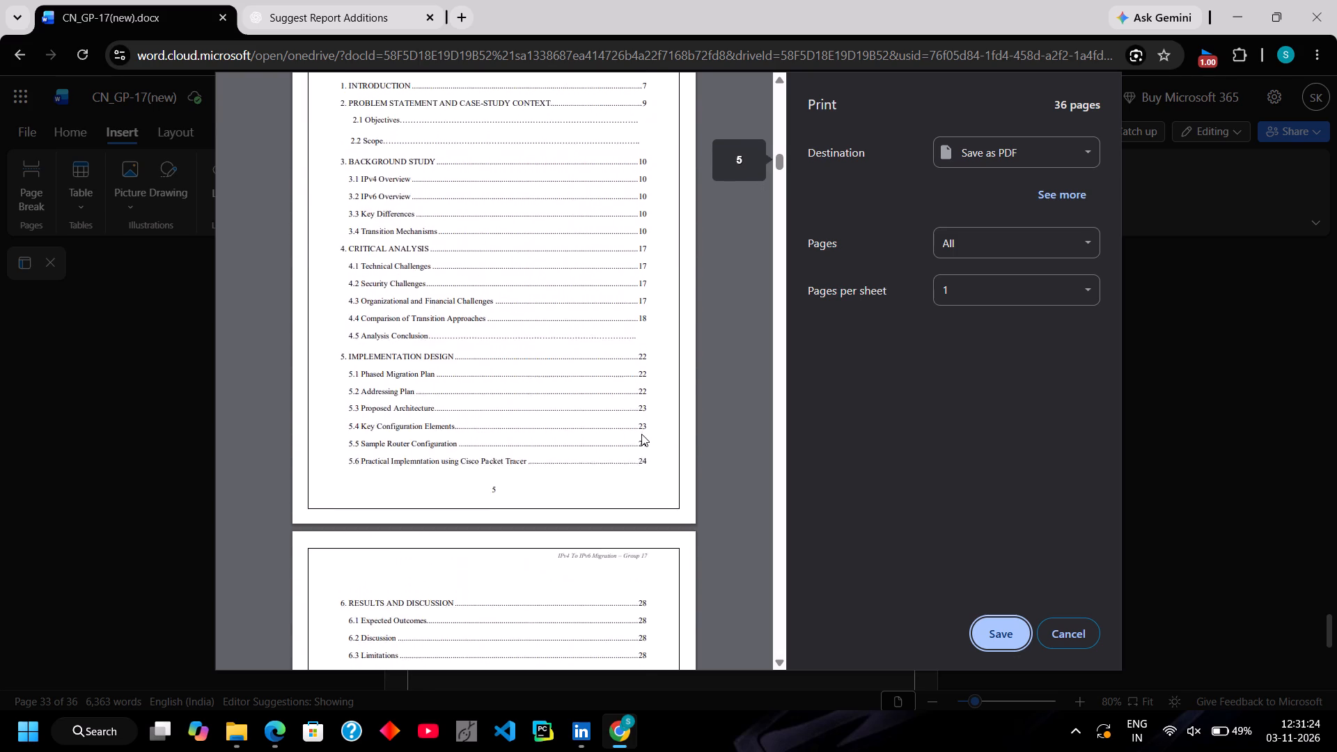
scroll(641, 434, "up", 2)
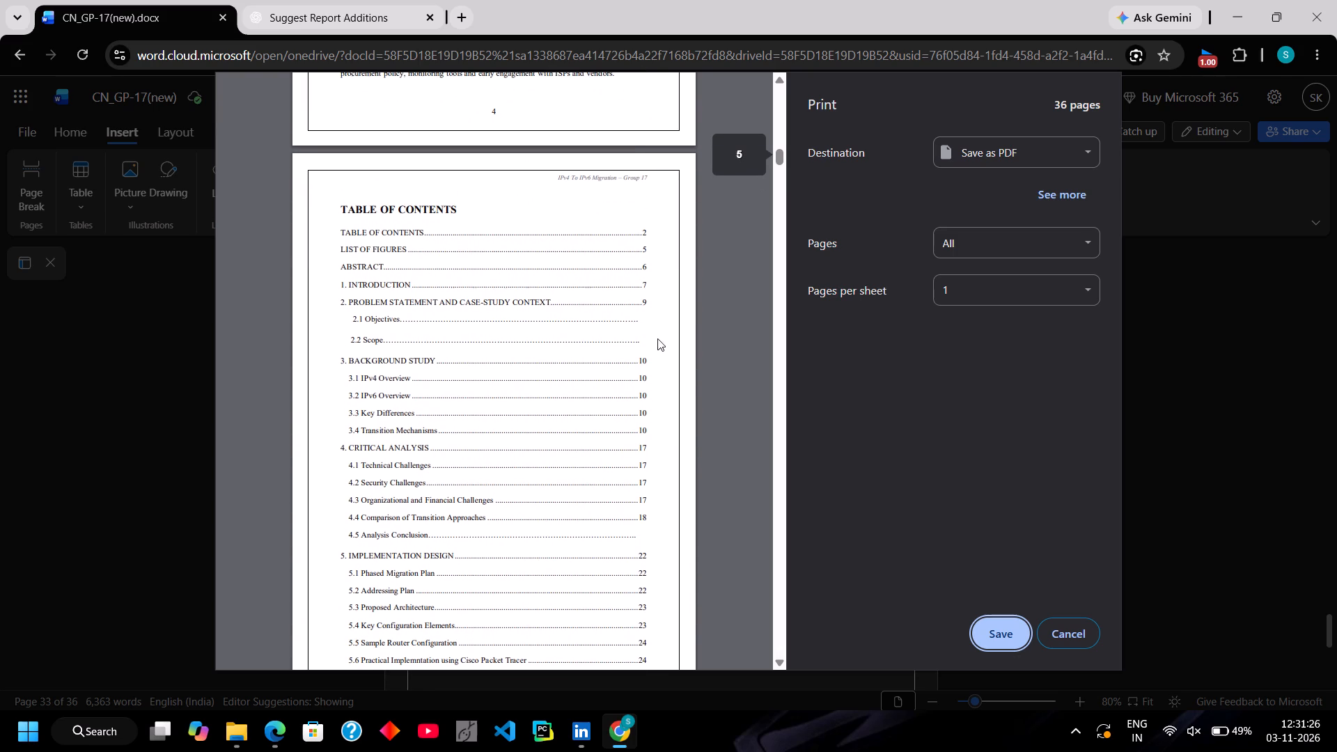
scroll(662, 376, "down", 3)
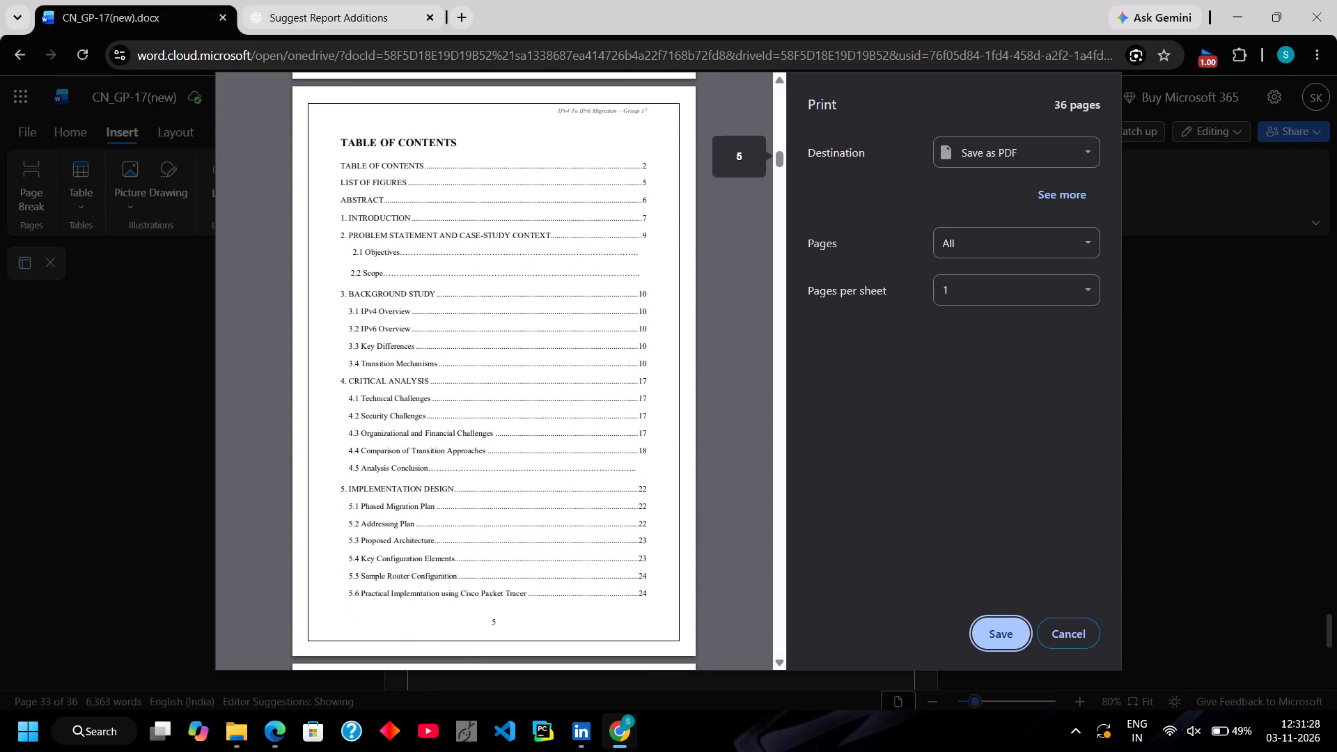
scroll(639, 342, "down", 7)
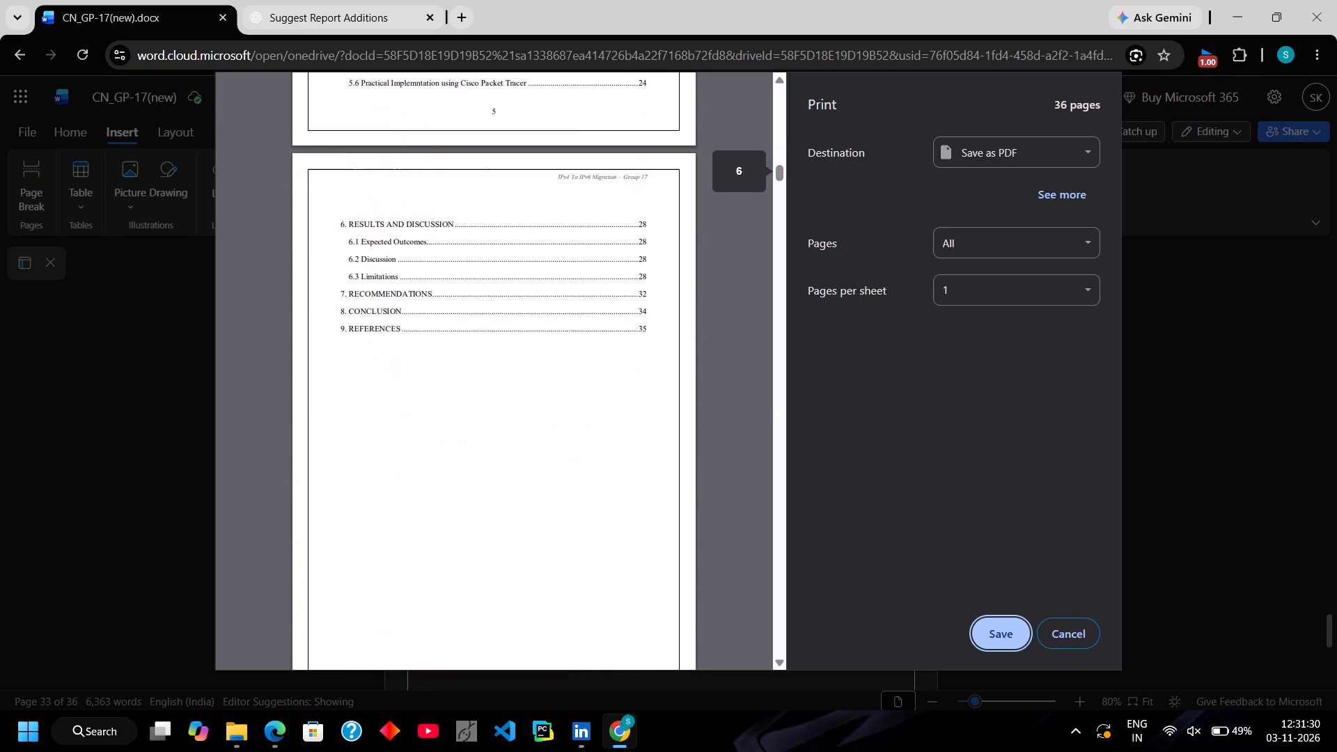
Check the preview pages of chapter 1, Introduction, and chapter 2, Problem Statement, through sections 2.1 Objectives and 2.2 Scope.
scroll(639, 342, "down", 8)
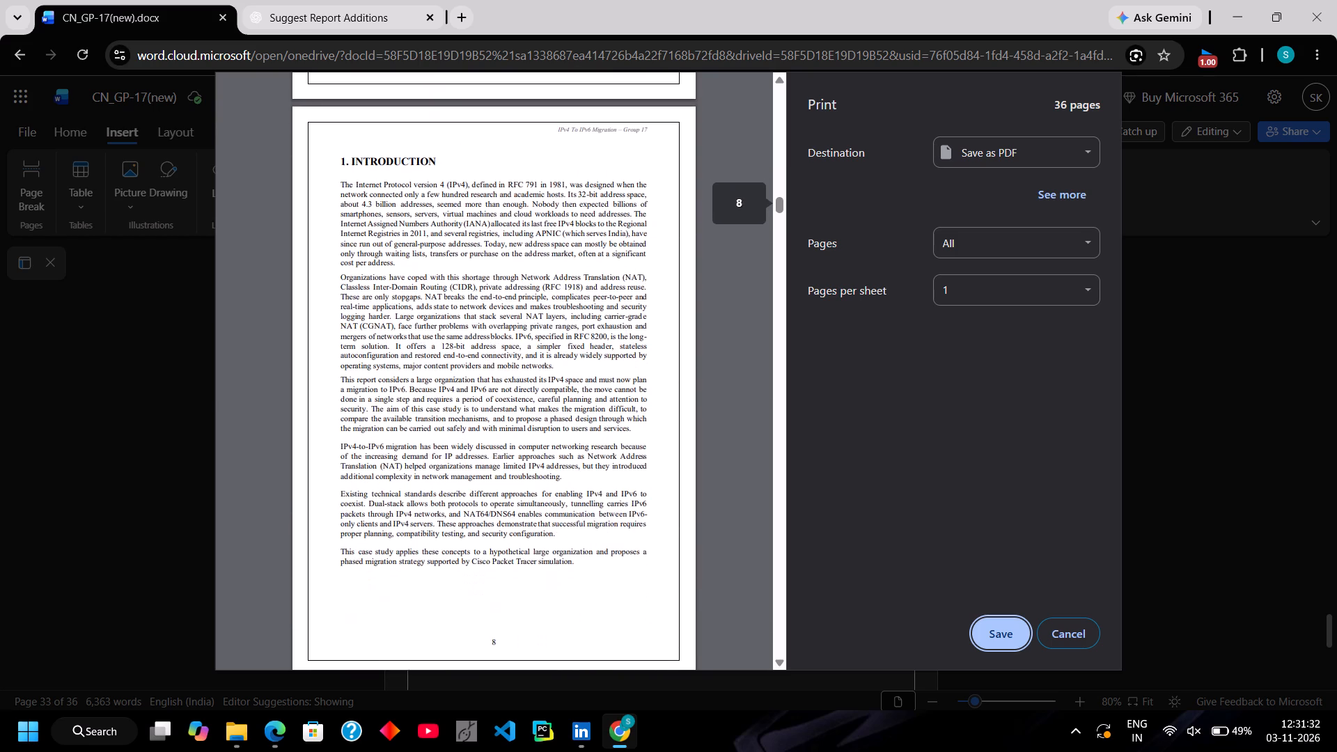
scroll(639, 342, "down", 9)
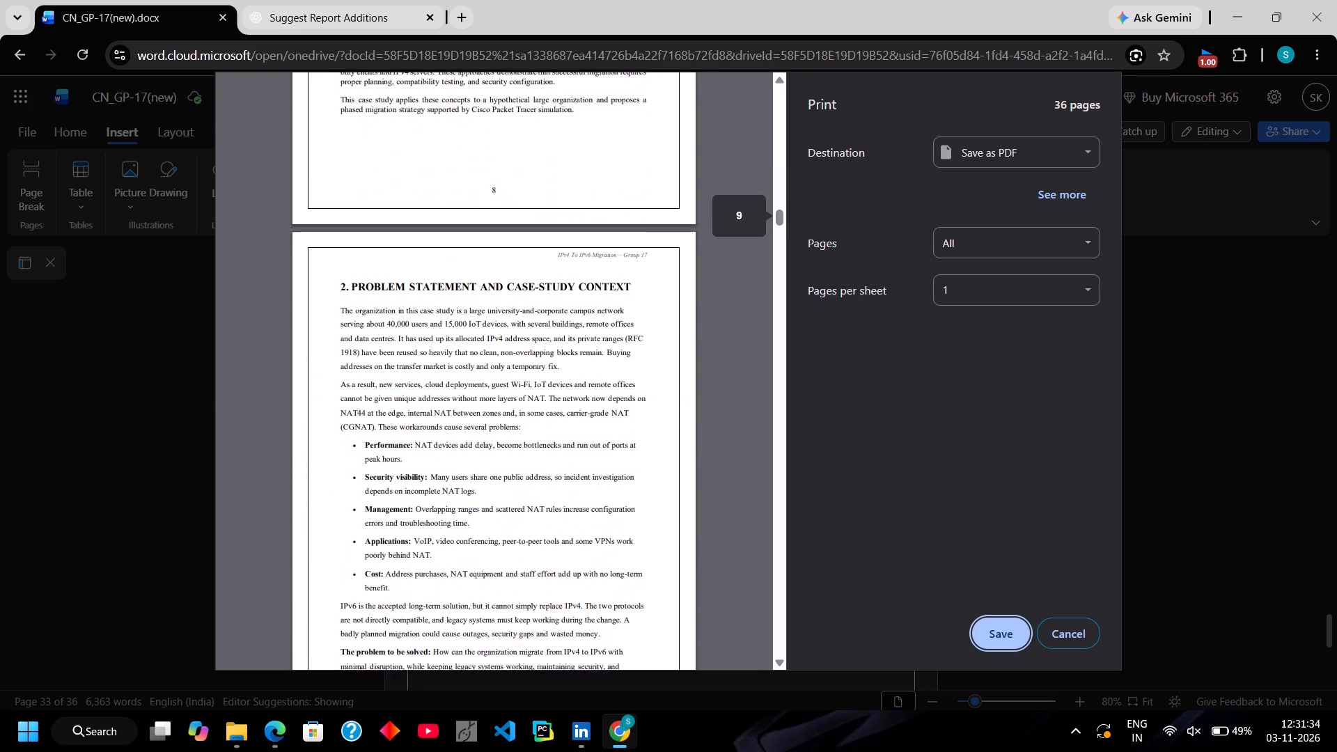
scroll(639, 342, "down", 7)
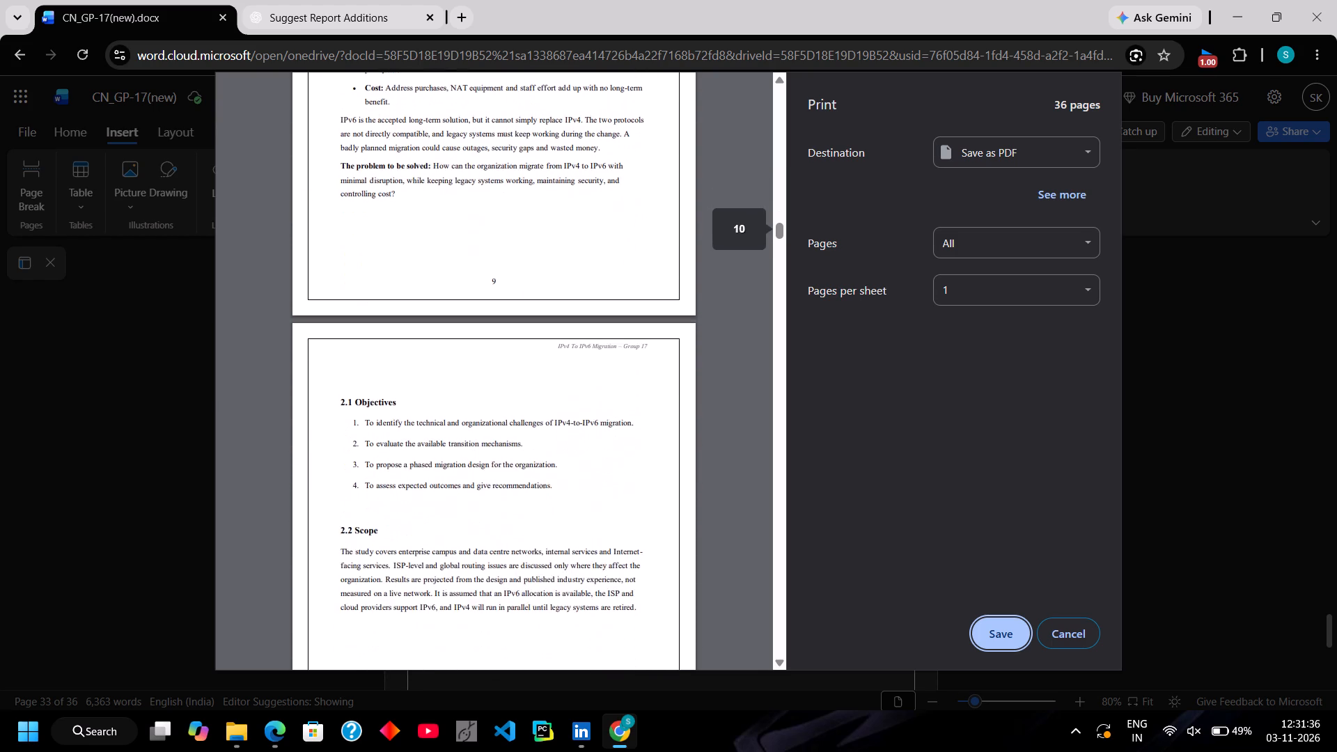
Check chapter 3, Background Study, in the preview, including the IPv4 and IPv6 header figures and Table 3.1 of key differences.
scroll(639, 342, "down", 10)
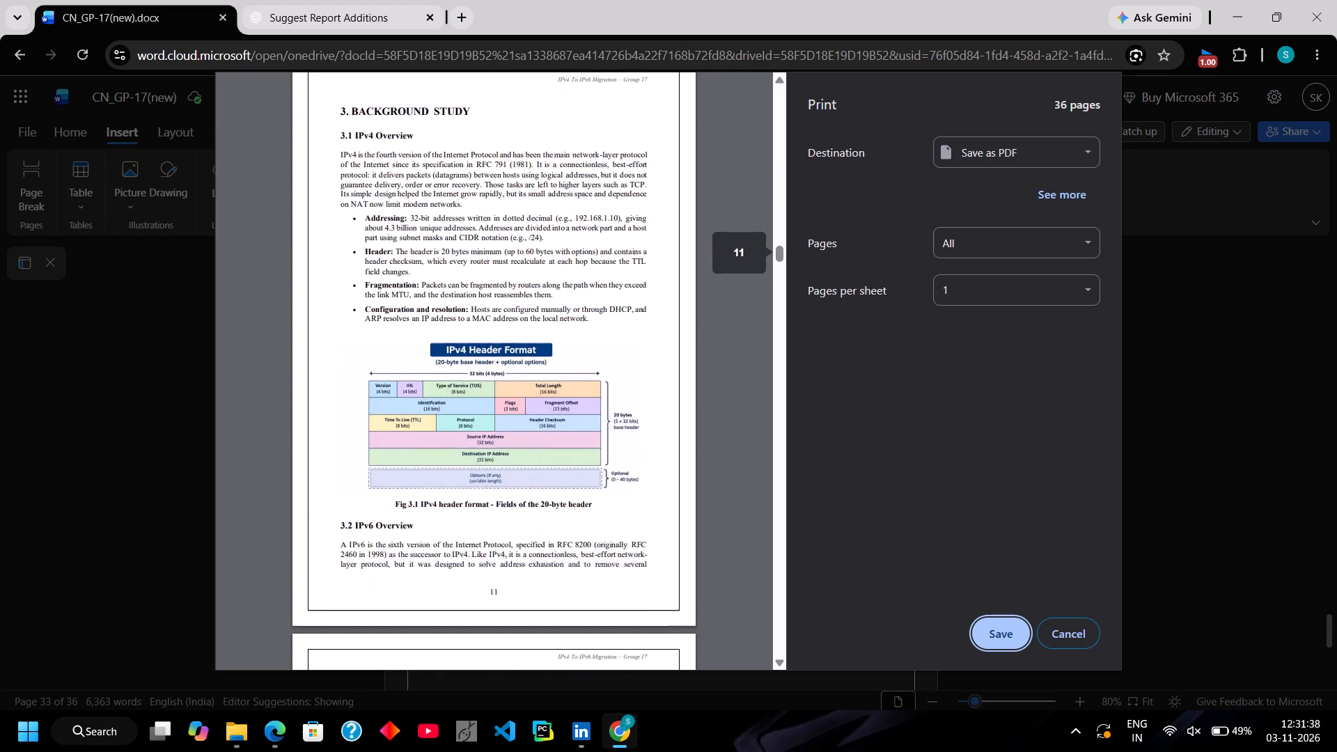
scroll(639, 342, "down", 7)
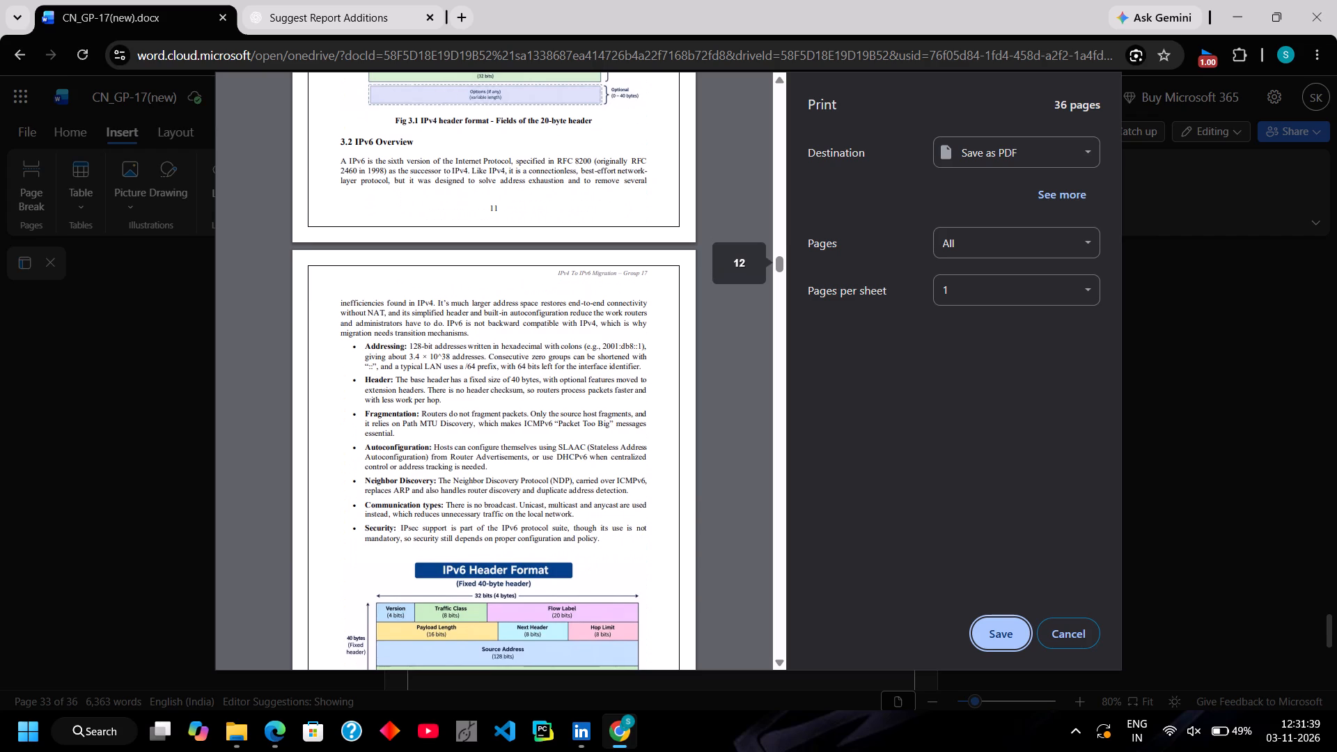
scroll(639, 342, "down", 1)
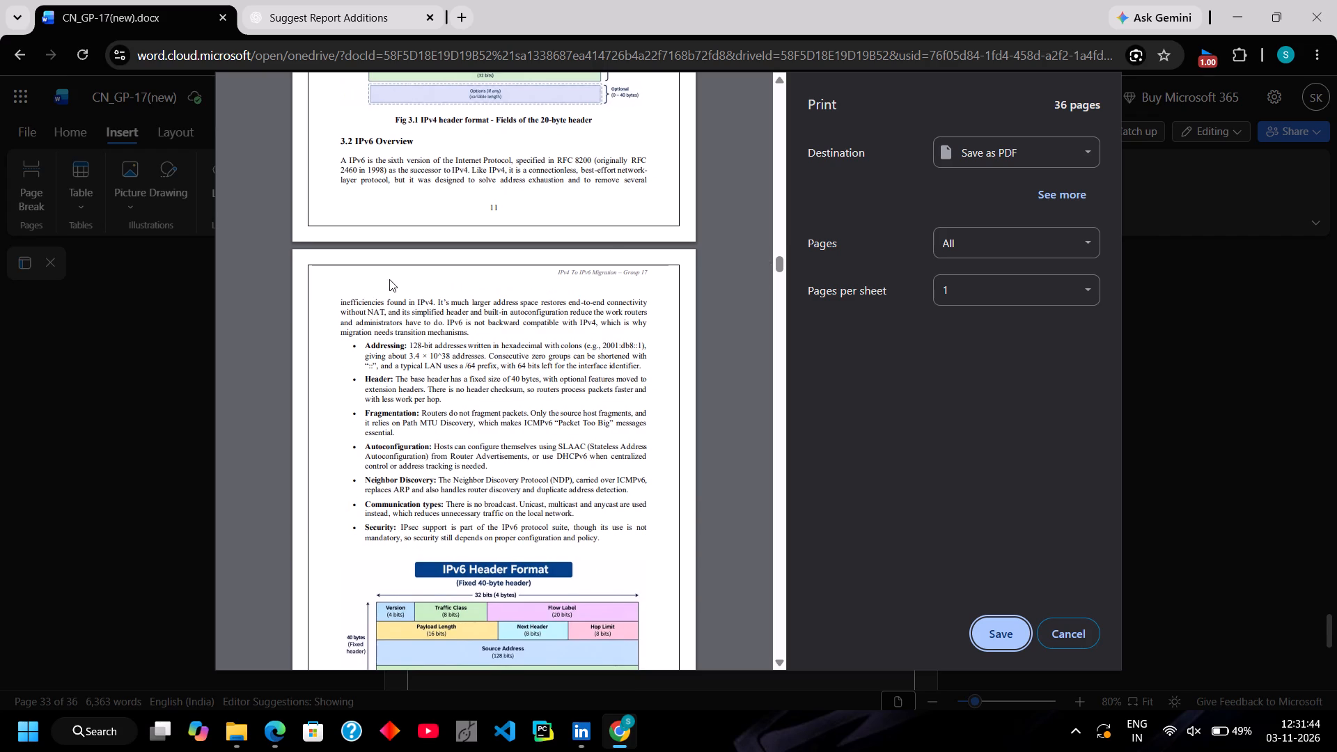
scroll(604, 463, "down", 7)
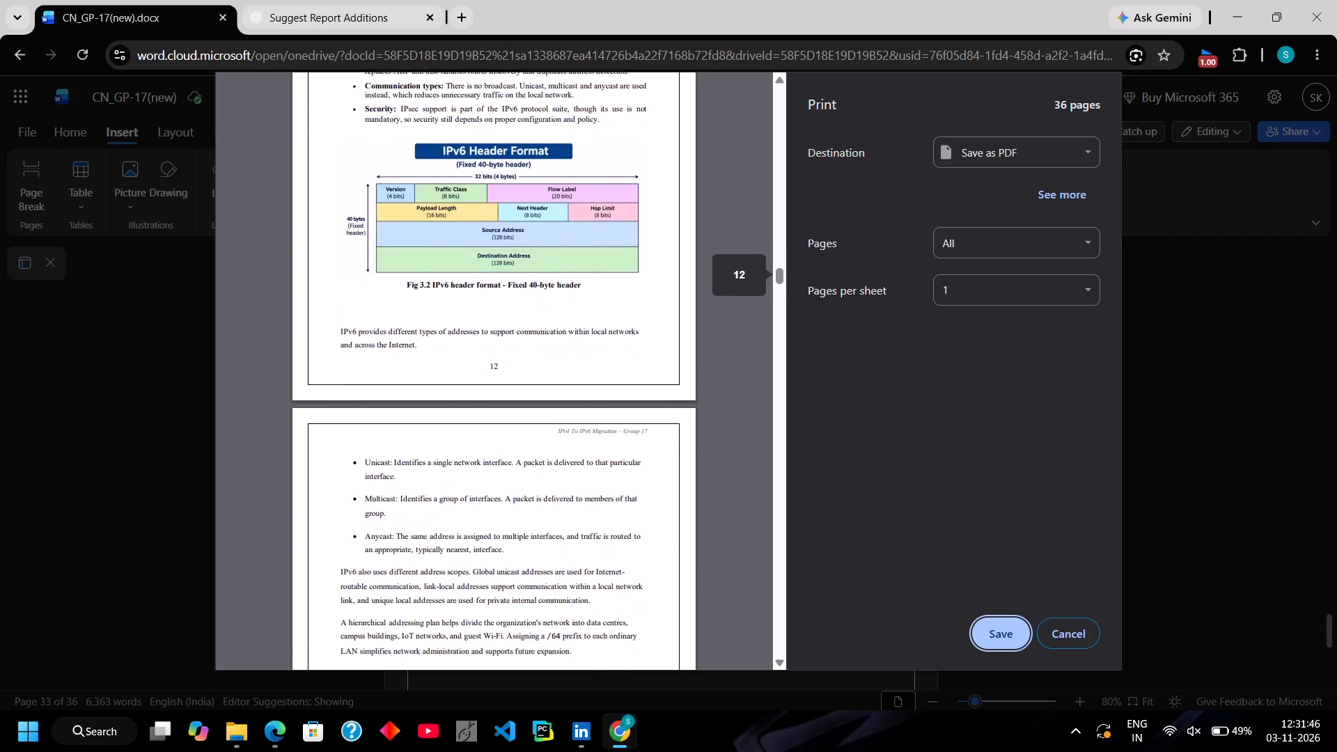
scroll(604, 463, "down", 6)
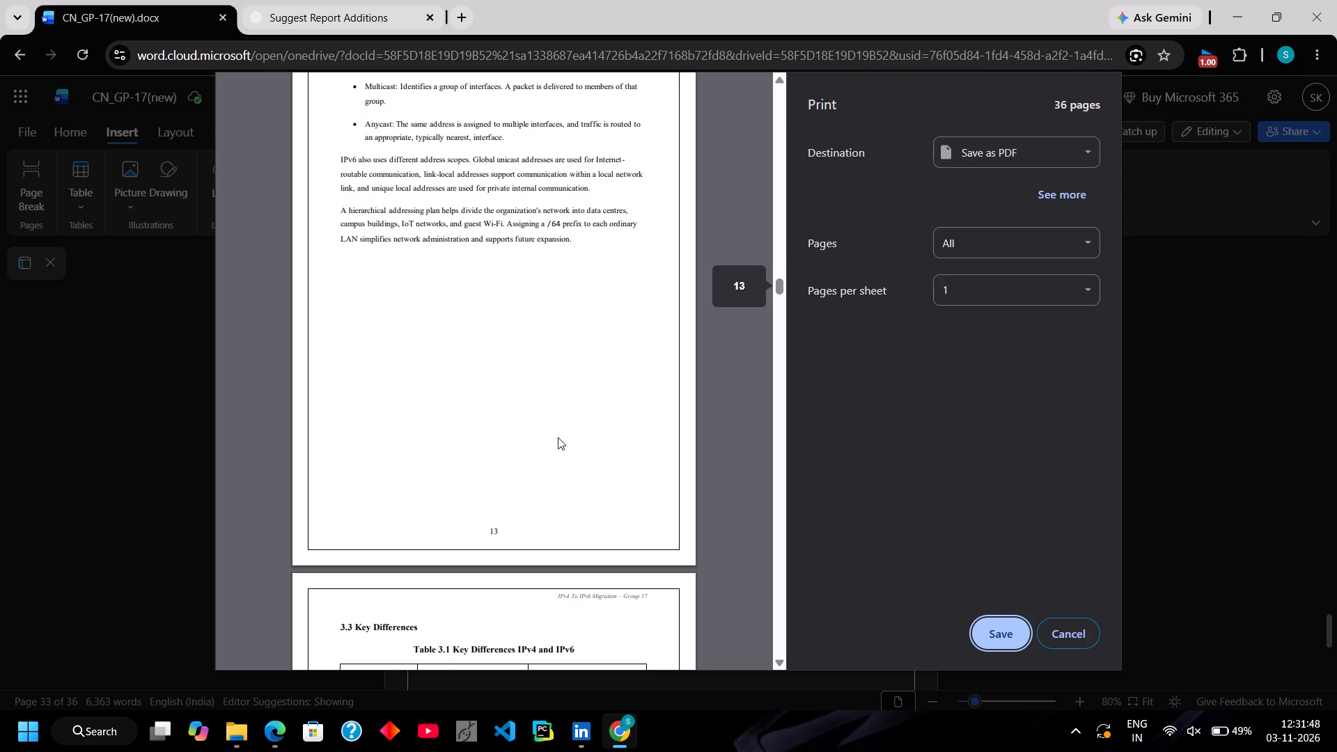
scroll(558, 432, "down", 7)
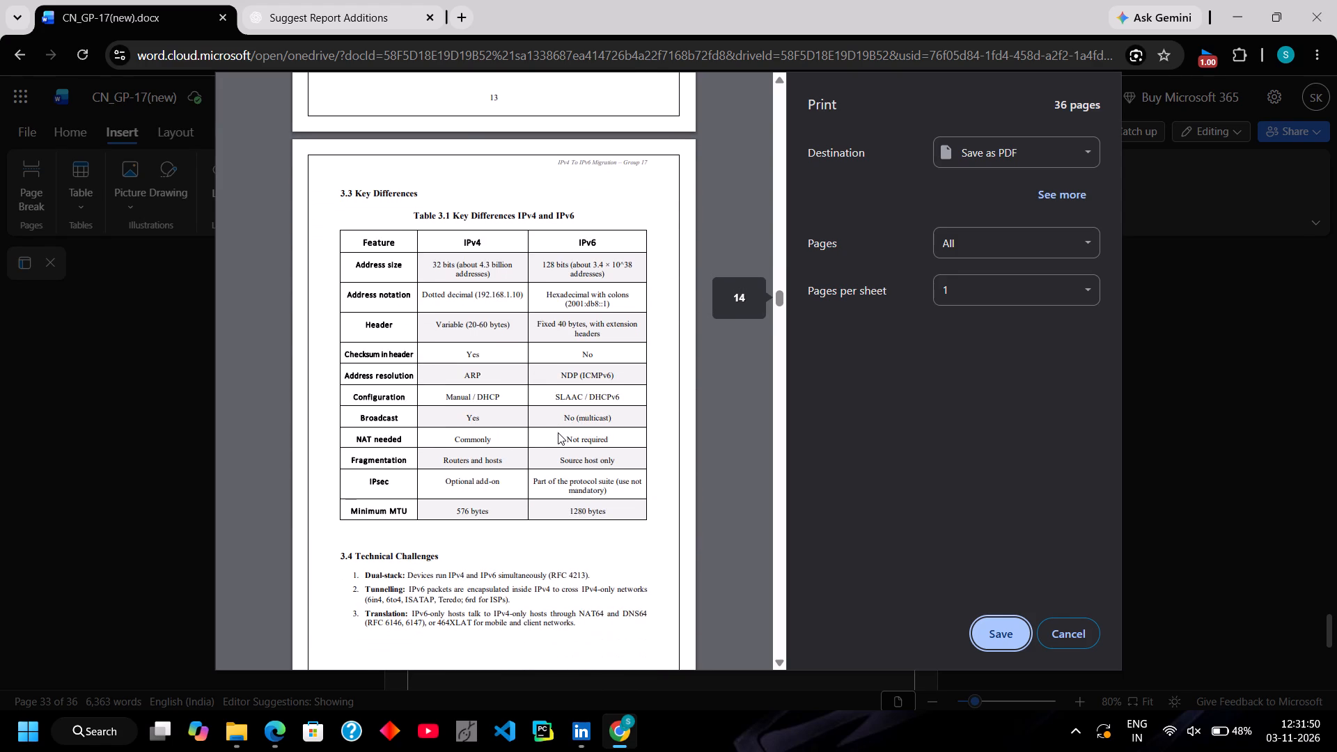
Check chapter 4, Critical Analysis, in the preview, including the risk assessment matrix, approach and risk tables, tunnelling figure and analysis conclusion.
scroll(558, 432, "down", 2)
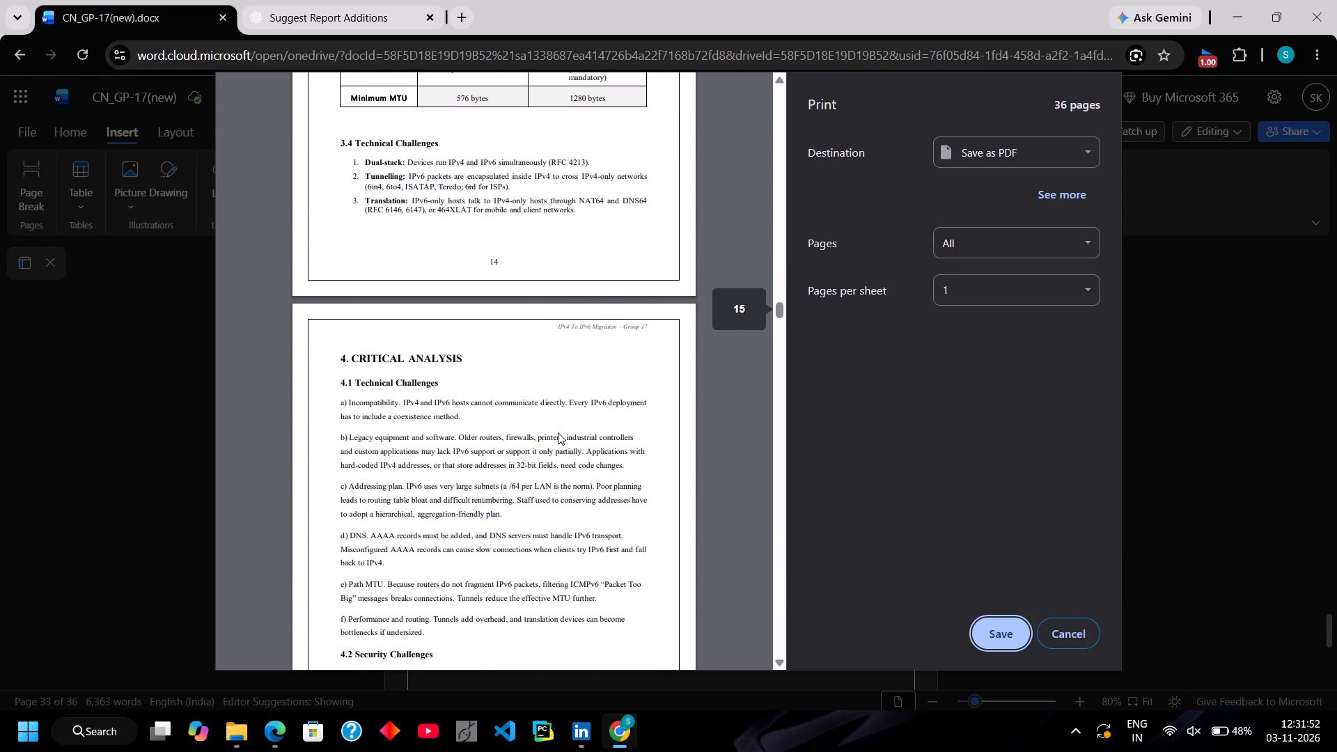
scroll(558, 432, "down", 7)
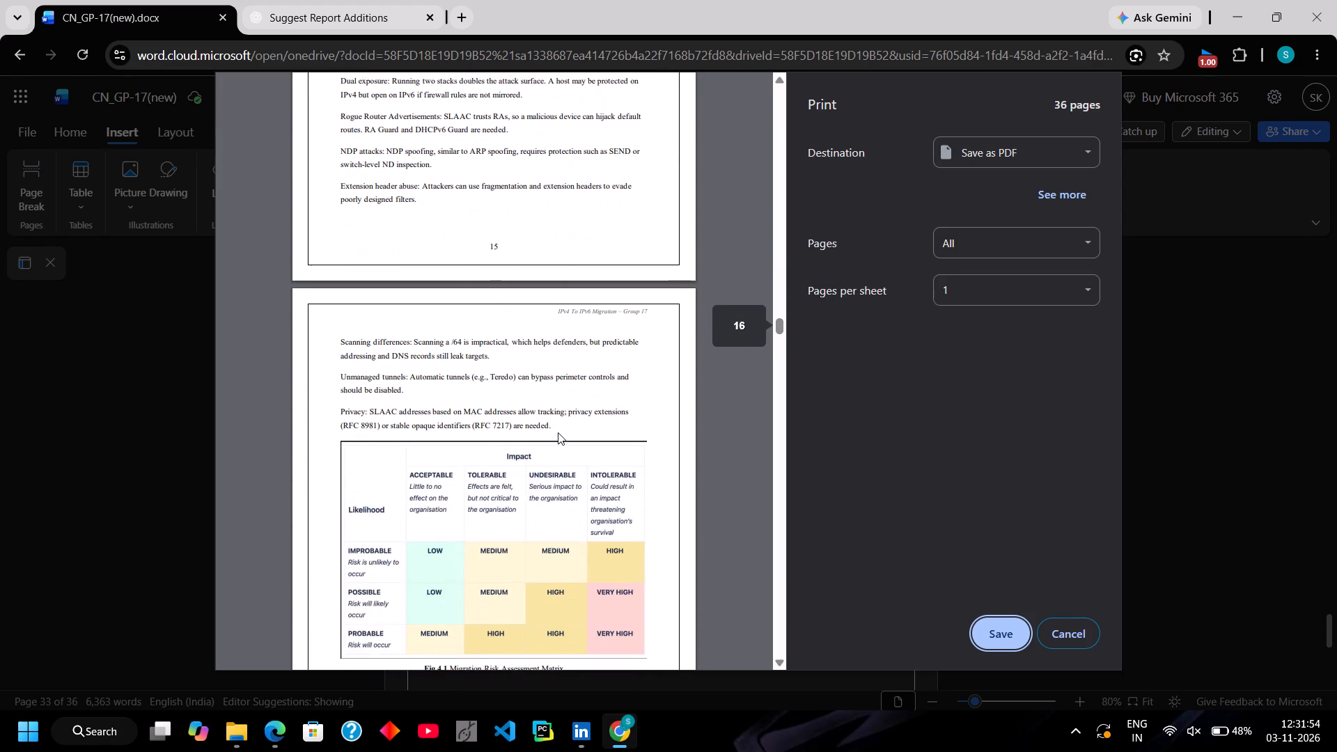
scroll(558, 432, "down", 3)
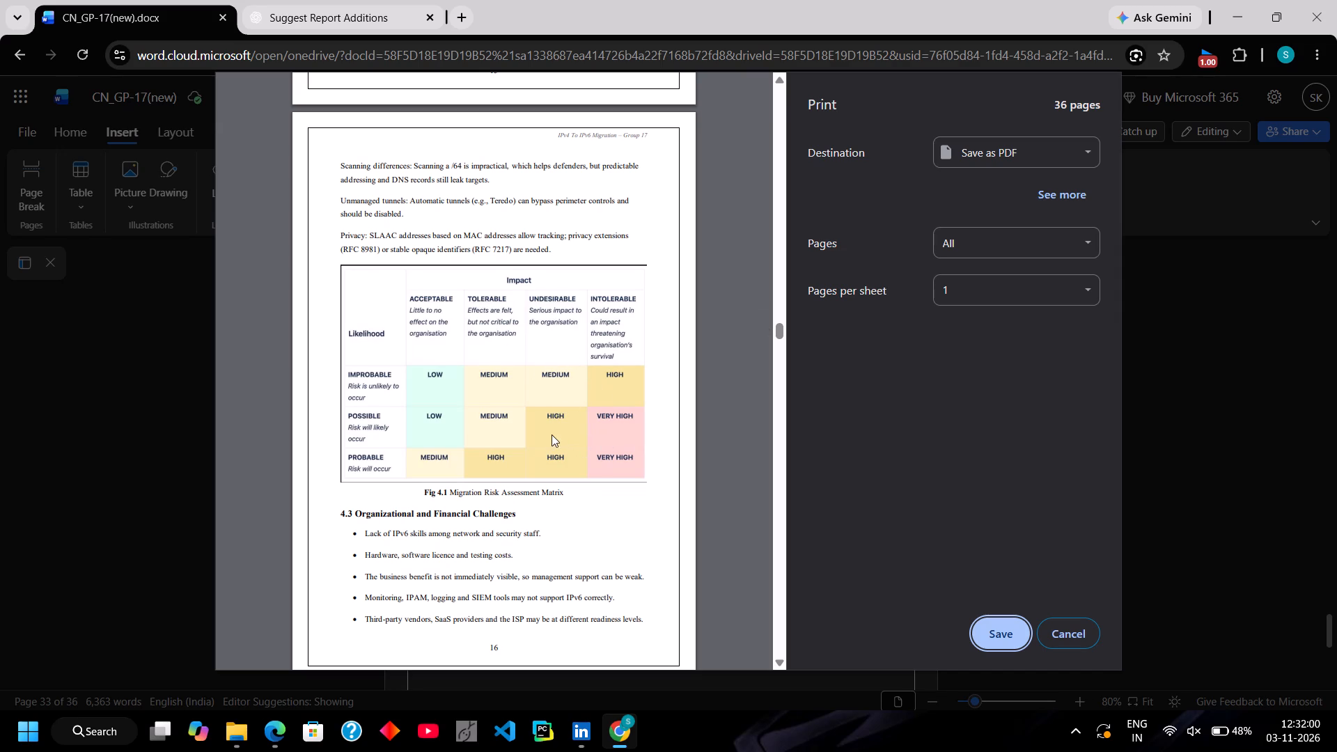
scroll(548, 436, "down", 4)
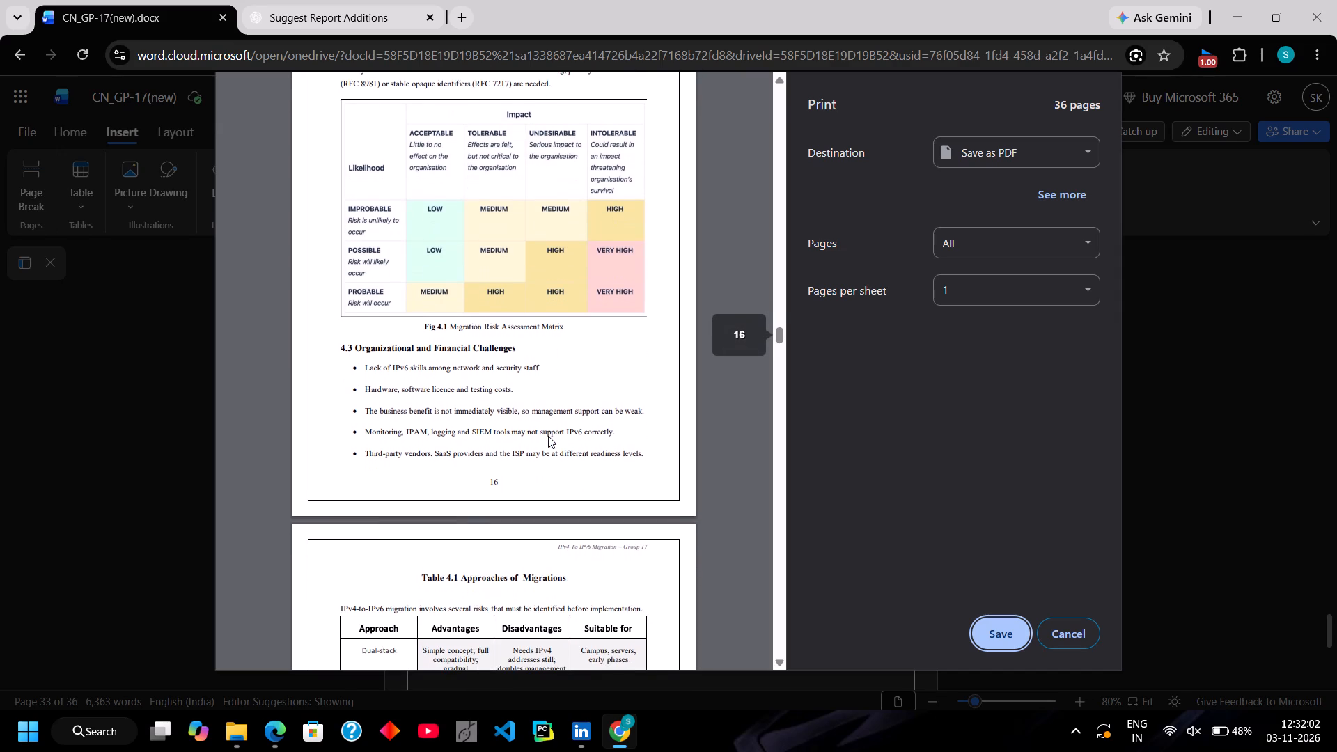
scroll(548, 436, "down", 12)
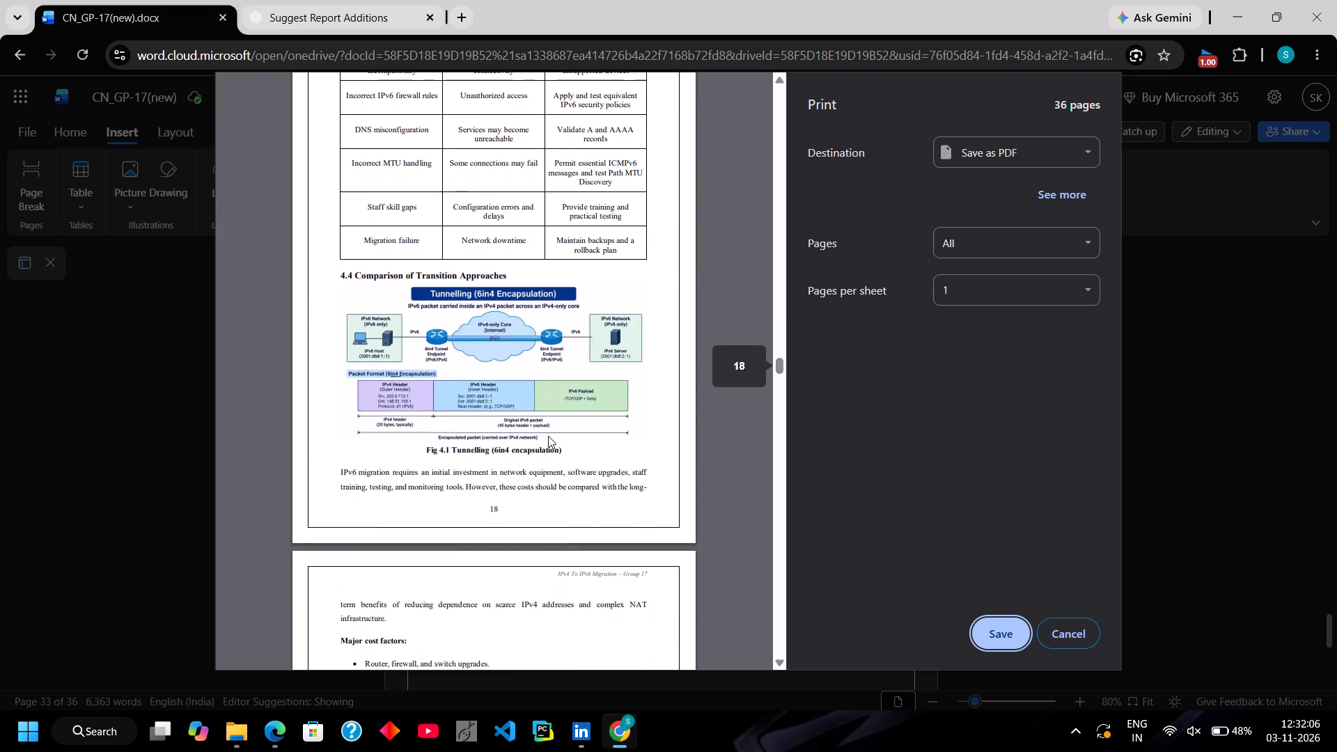
scroll(548, 436, "down", 6)
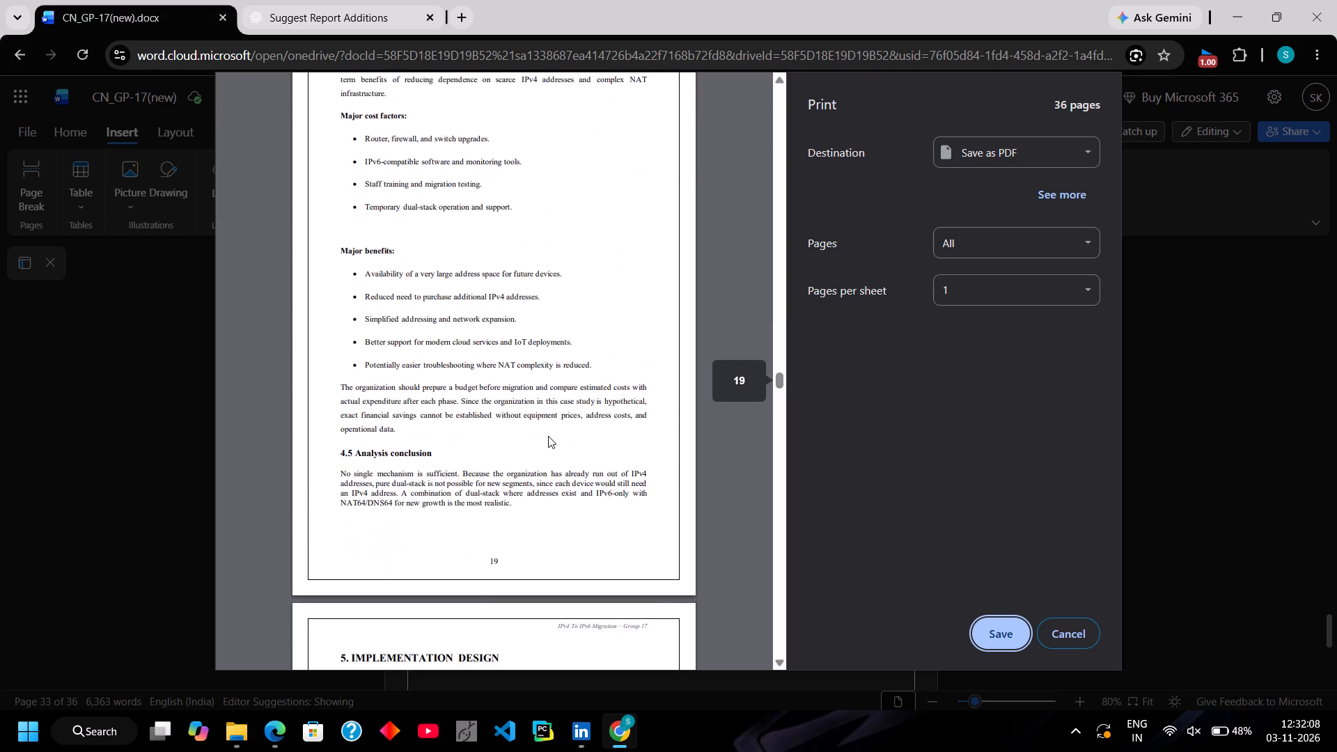
Examine the chapter 5 page layout in the preview, comparing the rollback plan text on page 21 with section 5.2, Addressing Plan, on page 22.
scroll(548, 436, "down", 6)
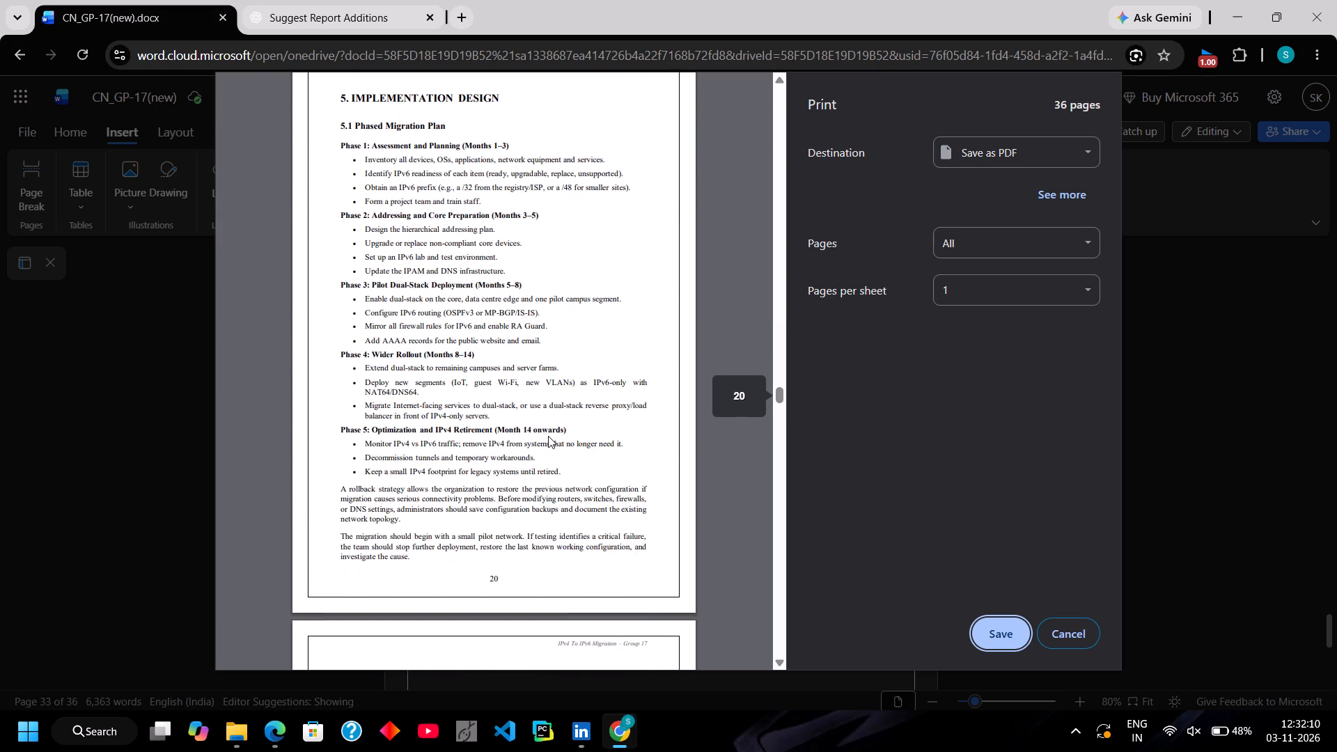
scroll(548, 436, "down", 4)
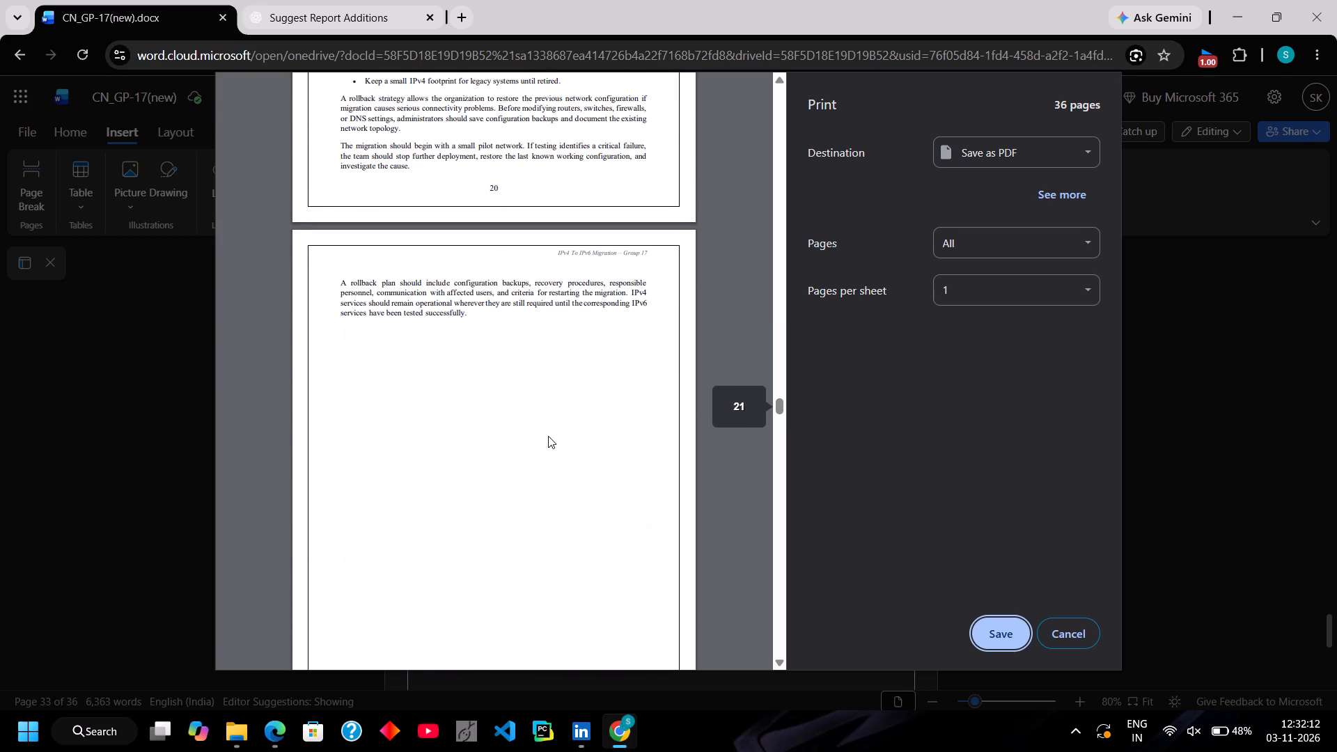
scroll(548, 436, "down", 6)
scroll(548, 436, "up", 2)
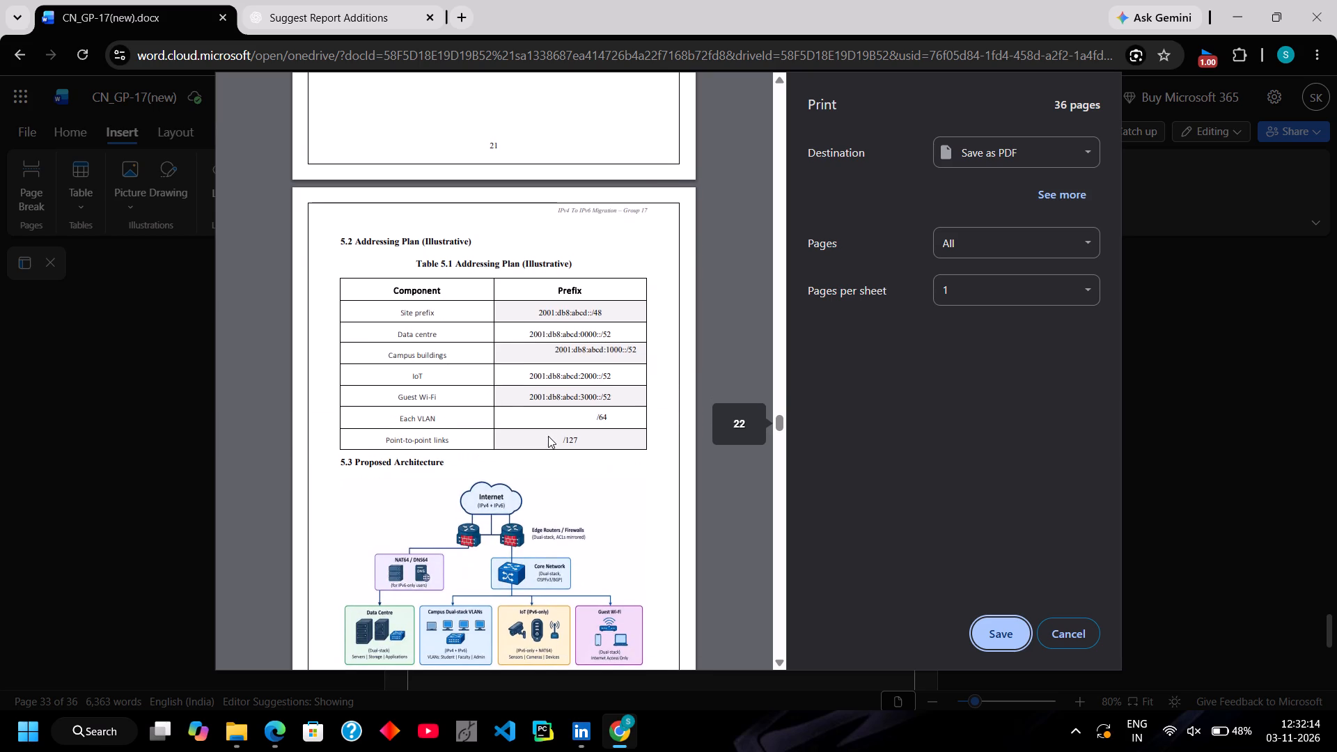
scroll(548, 436, "up", 2)
scroll(548, 436, "down", 1)
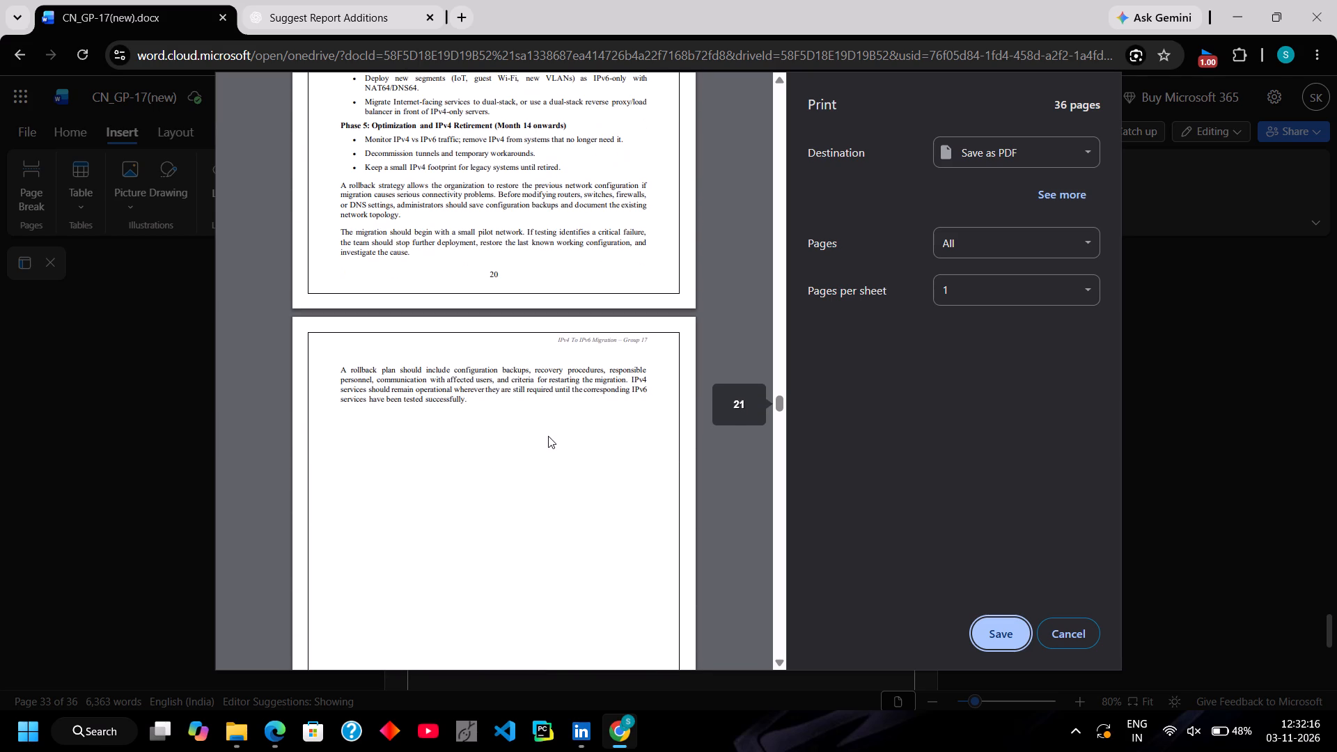
scroll(548, 436, "down", 1)
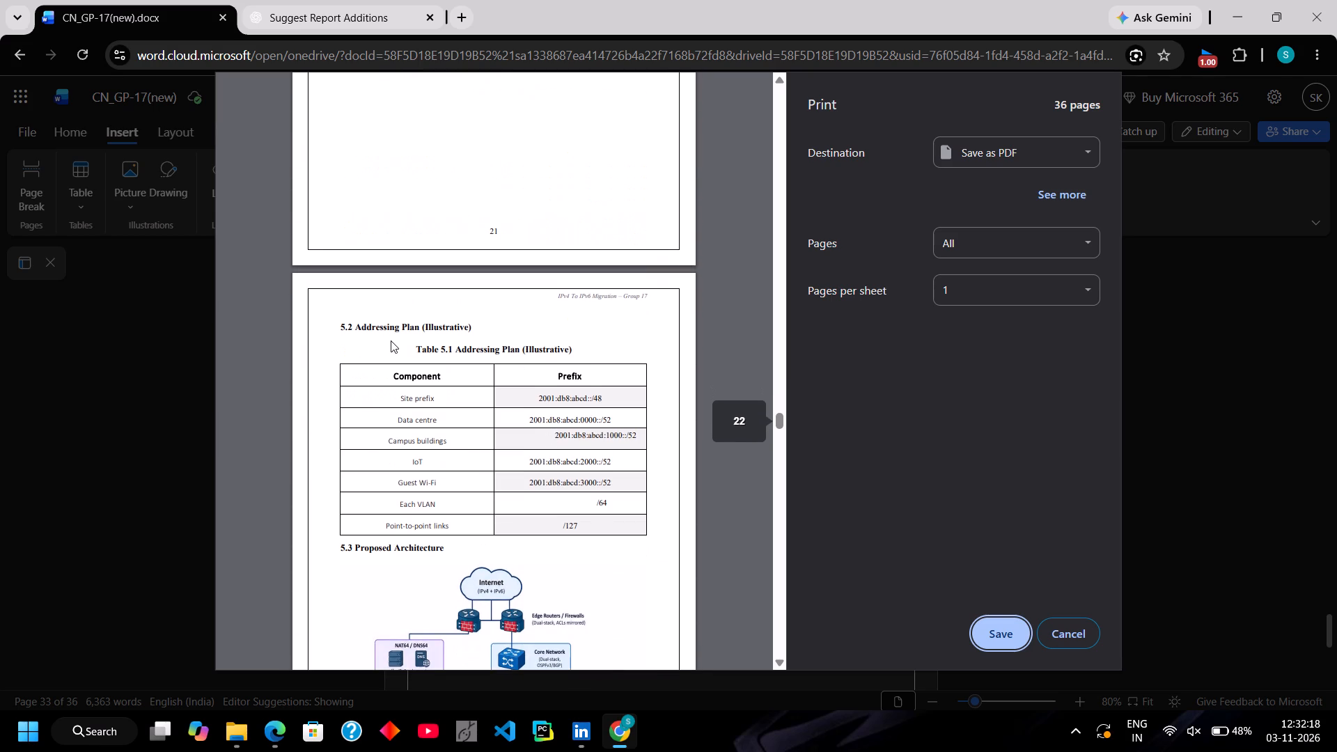
scroll(423, 481, "up", 5)
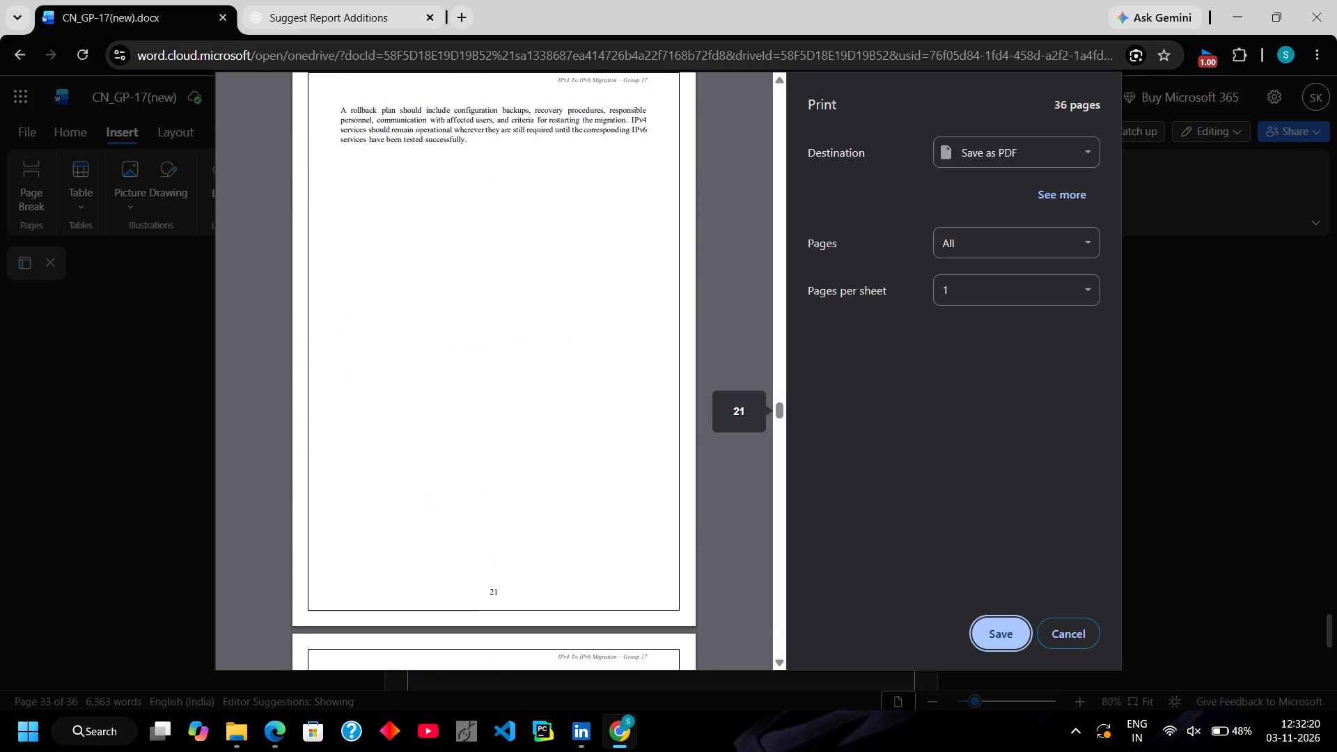
scroll(423, 481, "down", 1)
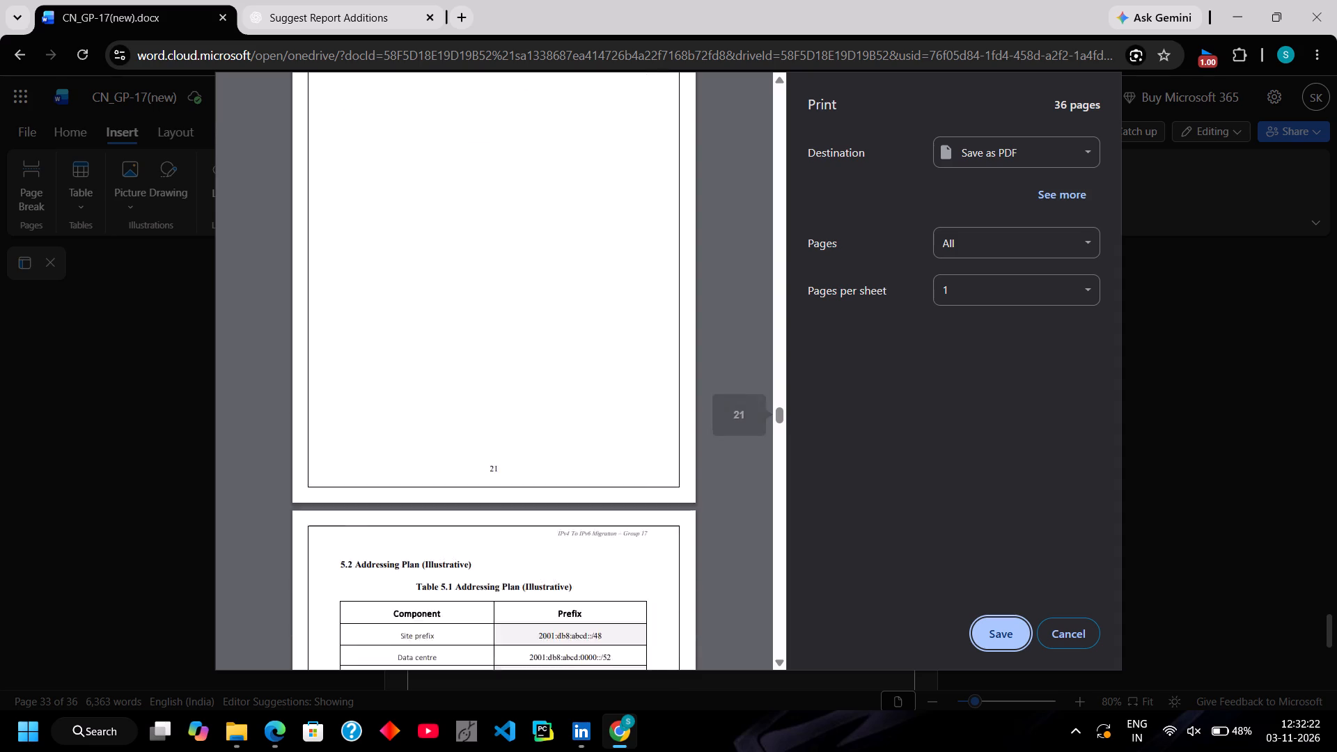
scroll(423, 481, "down", 2)
scroll(423, 481, "up", 5)
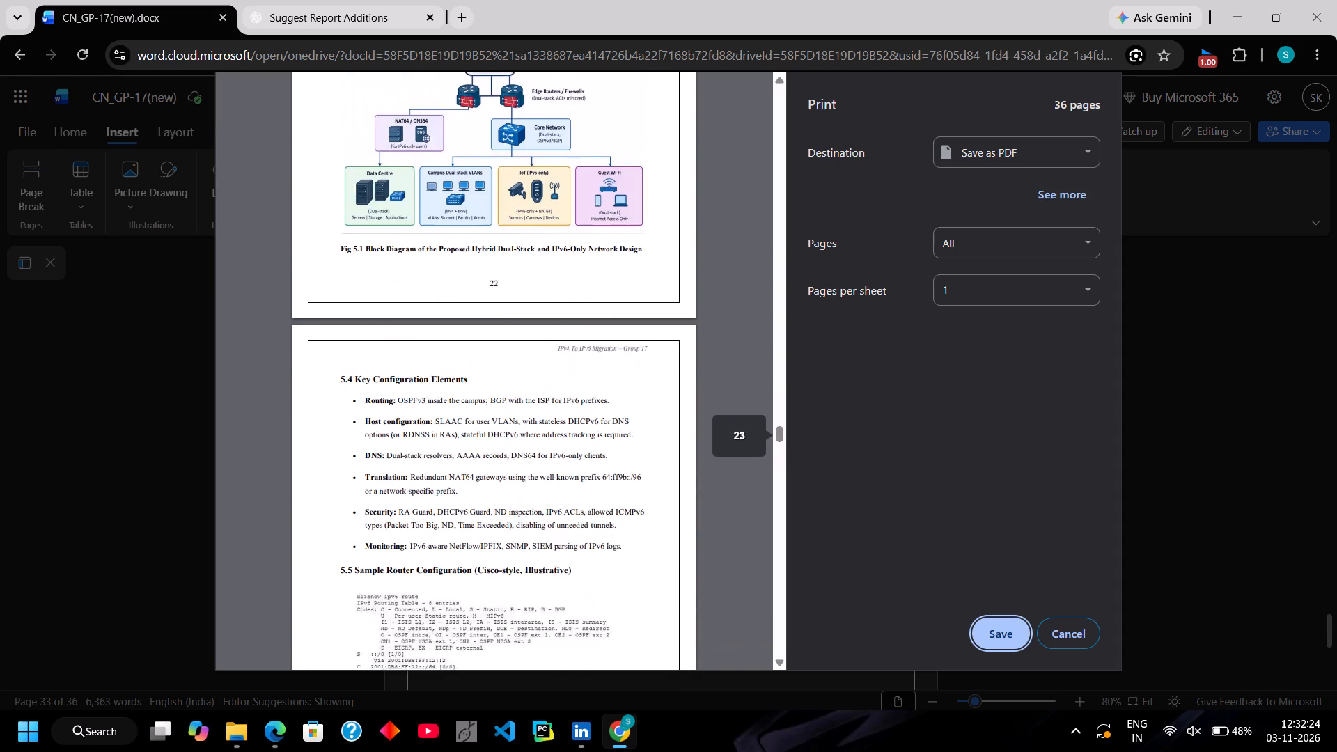
scroll(423, 481, "up", 8)
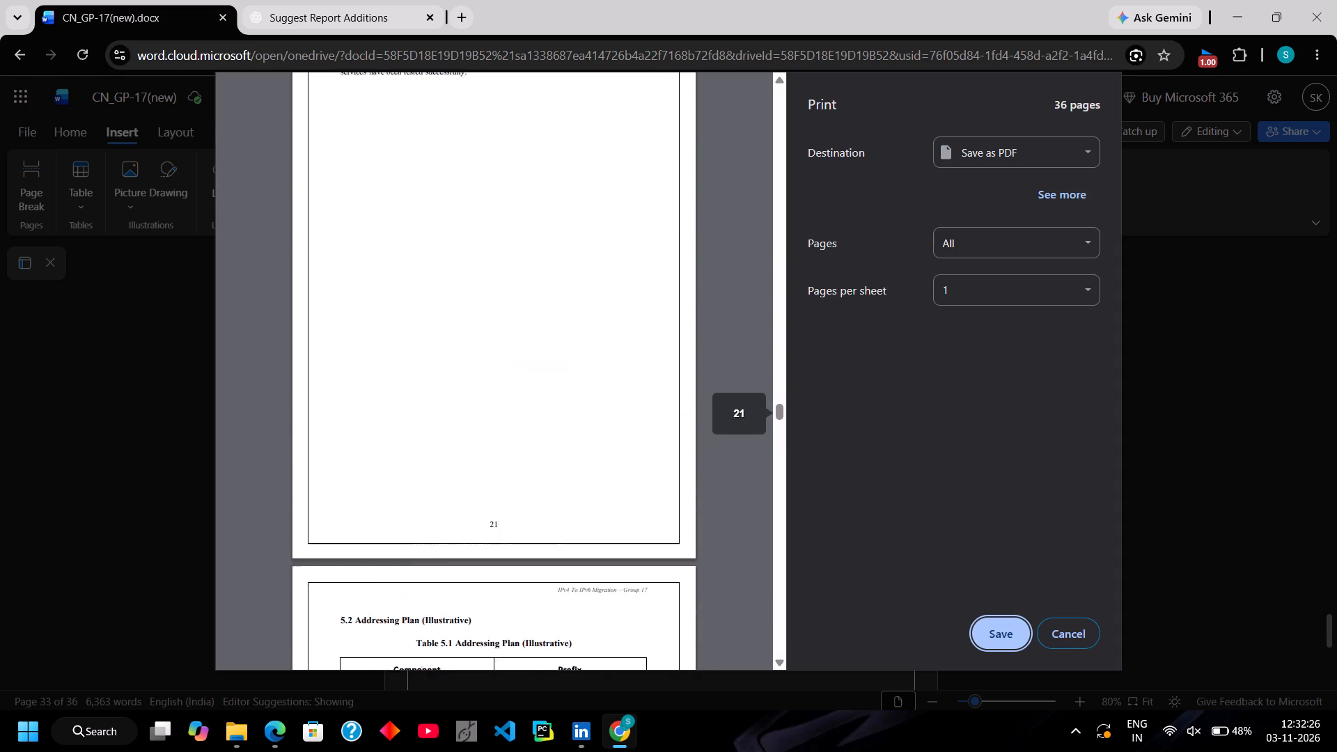
scroll(423, 481, "up", 5)
scroll(559, 380, "down", 2)
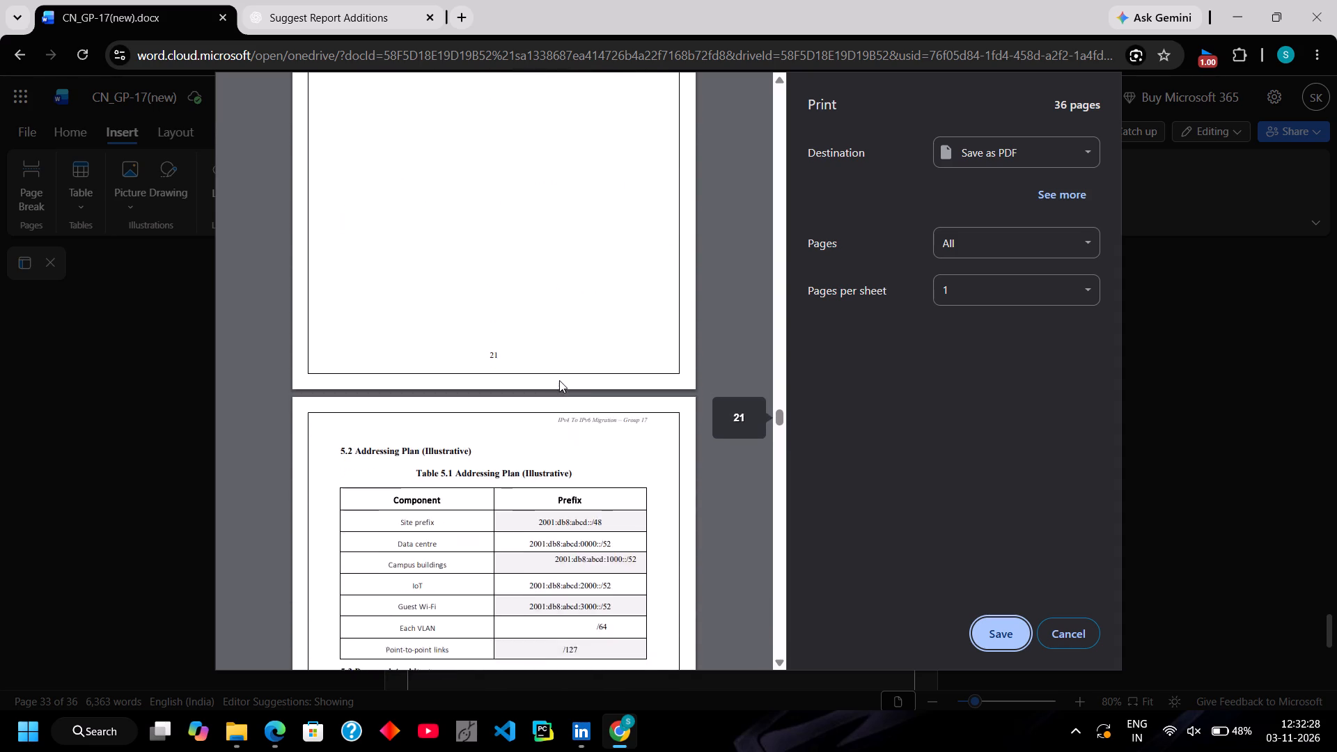
scroll(559, 380, "down", 3)
scroll(559, 380, "up", 1)
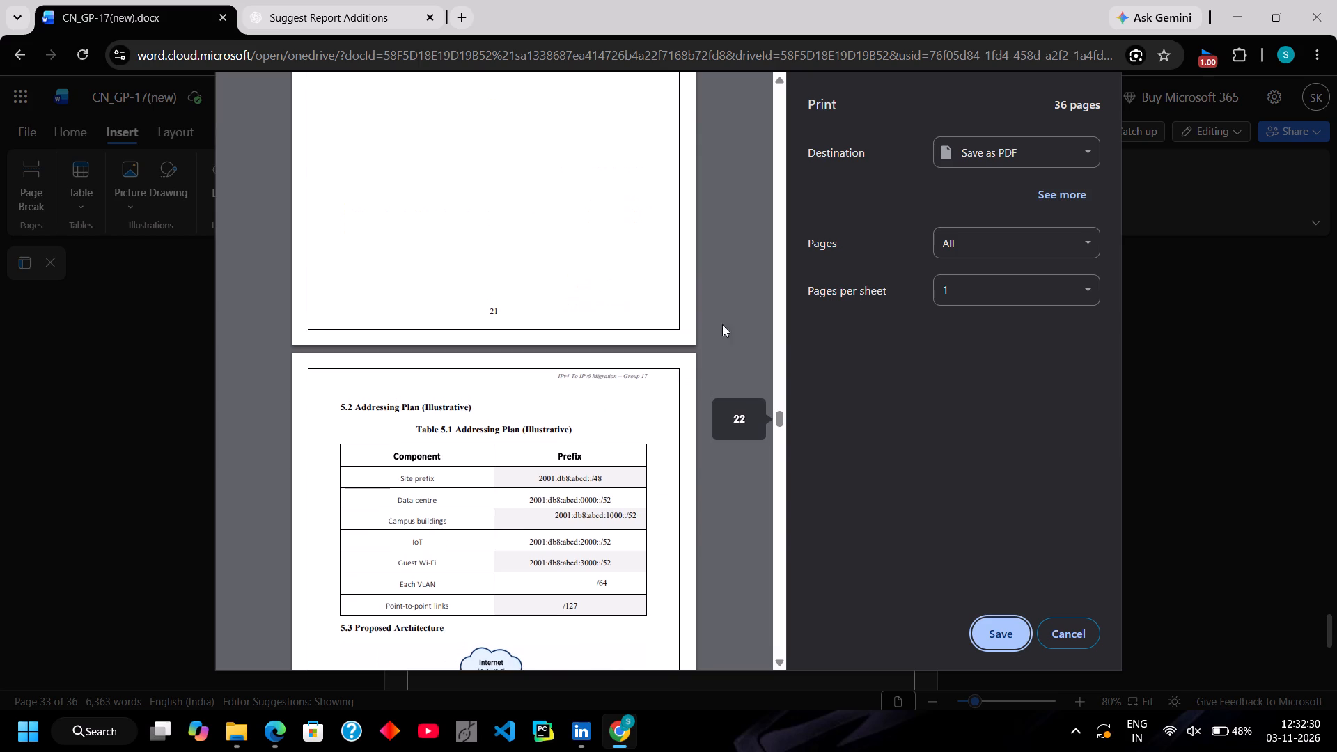
Close the print preview and examine the editable document around the rollback plan text, section 5.2 and Table 5.1 on page 21.
left_click(1072, 632)
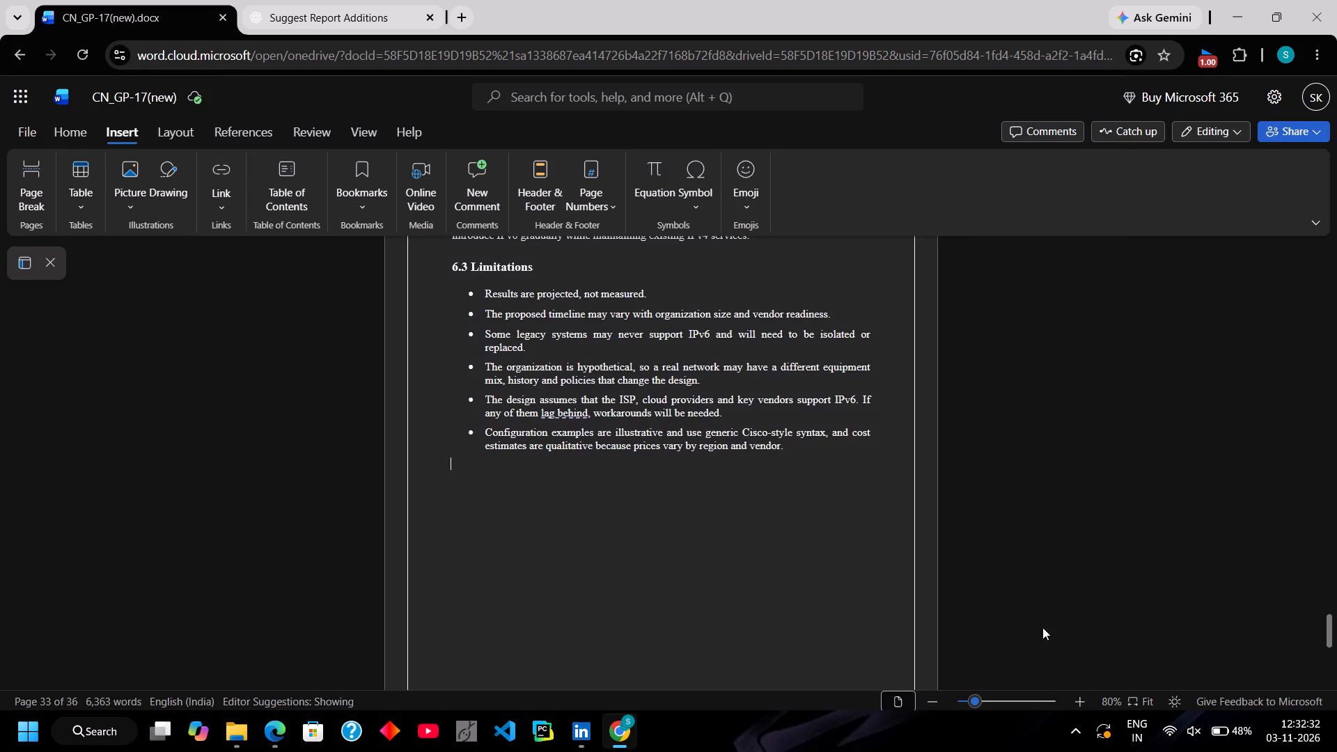
scroll(864, 552, "up", 2)
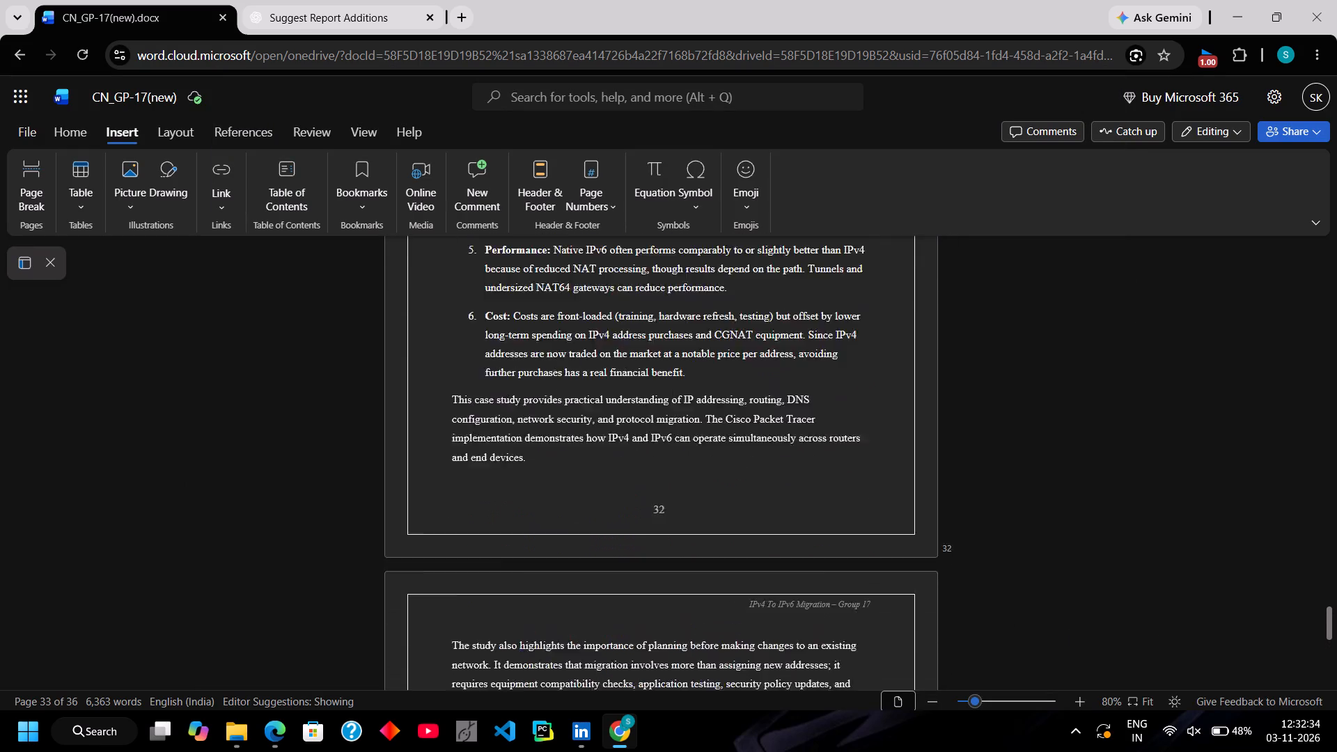
scroll(864, 552, "up", 11)
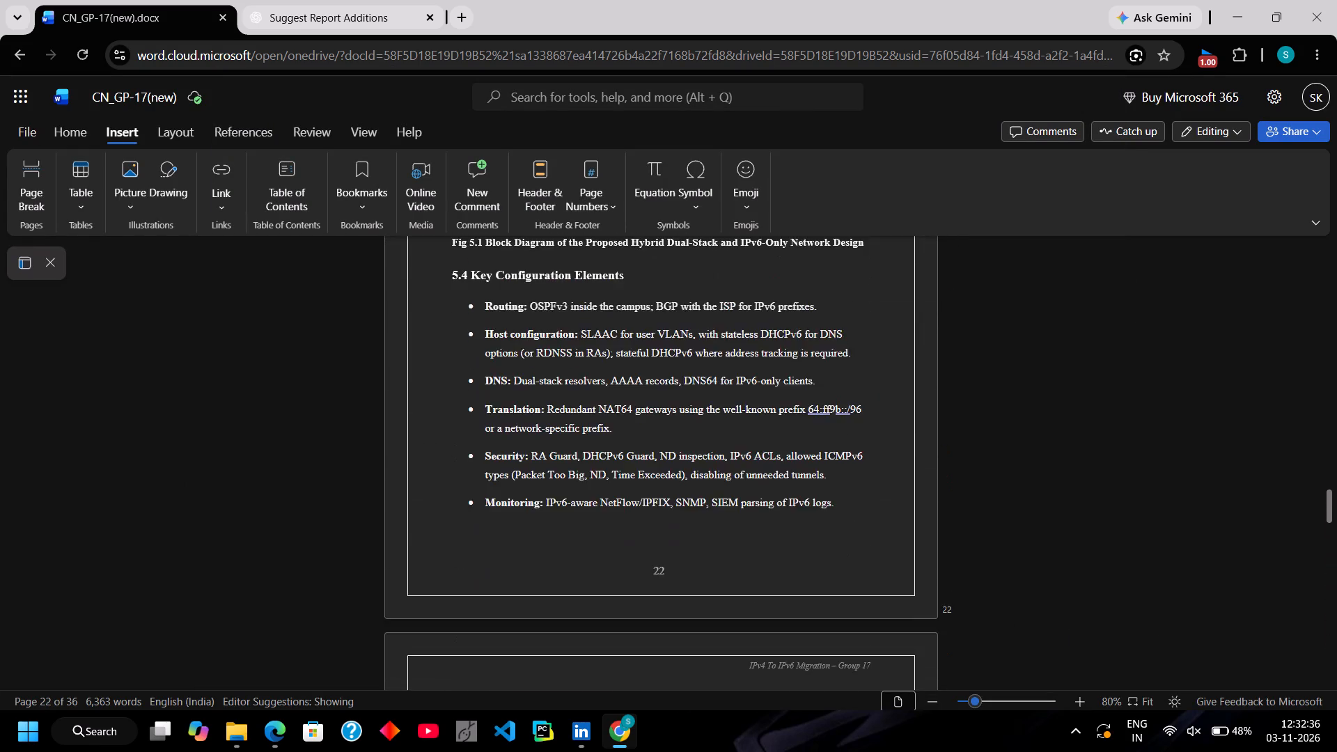
scroll(864, 552, "up", 11)
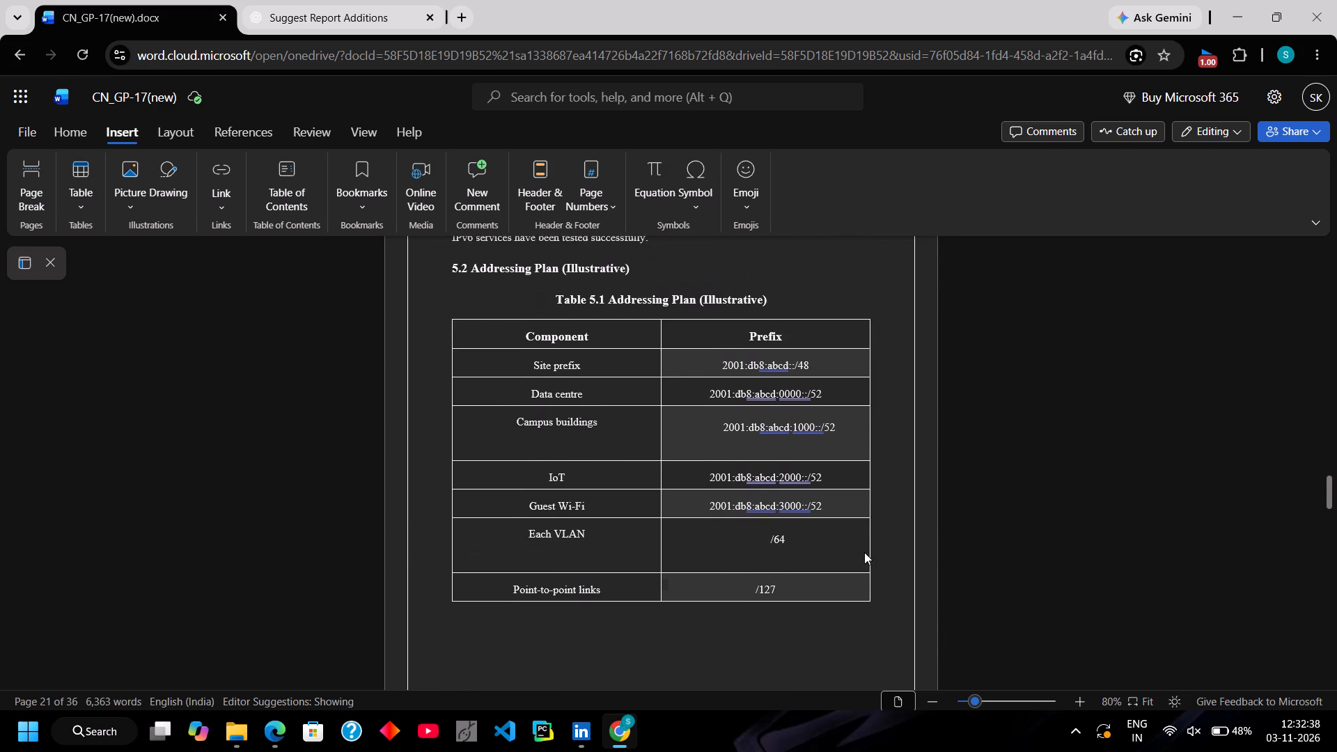
scroll(864, 552, "up", 5)
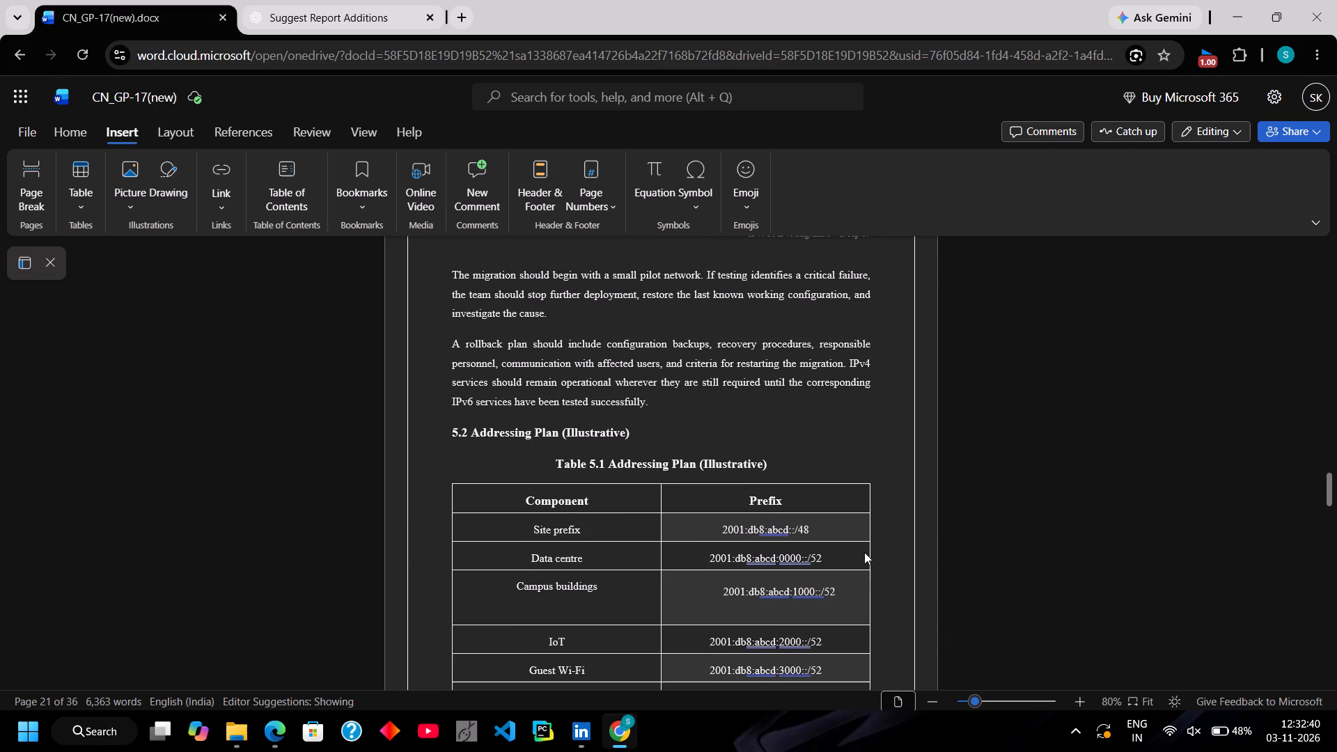
scroll(864, 552, "up", 2)
scroll(864, 552, "down", 2)
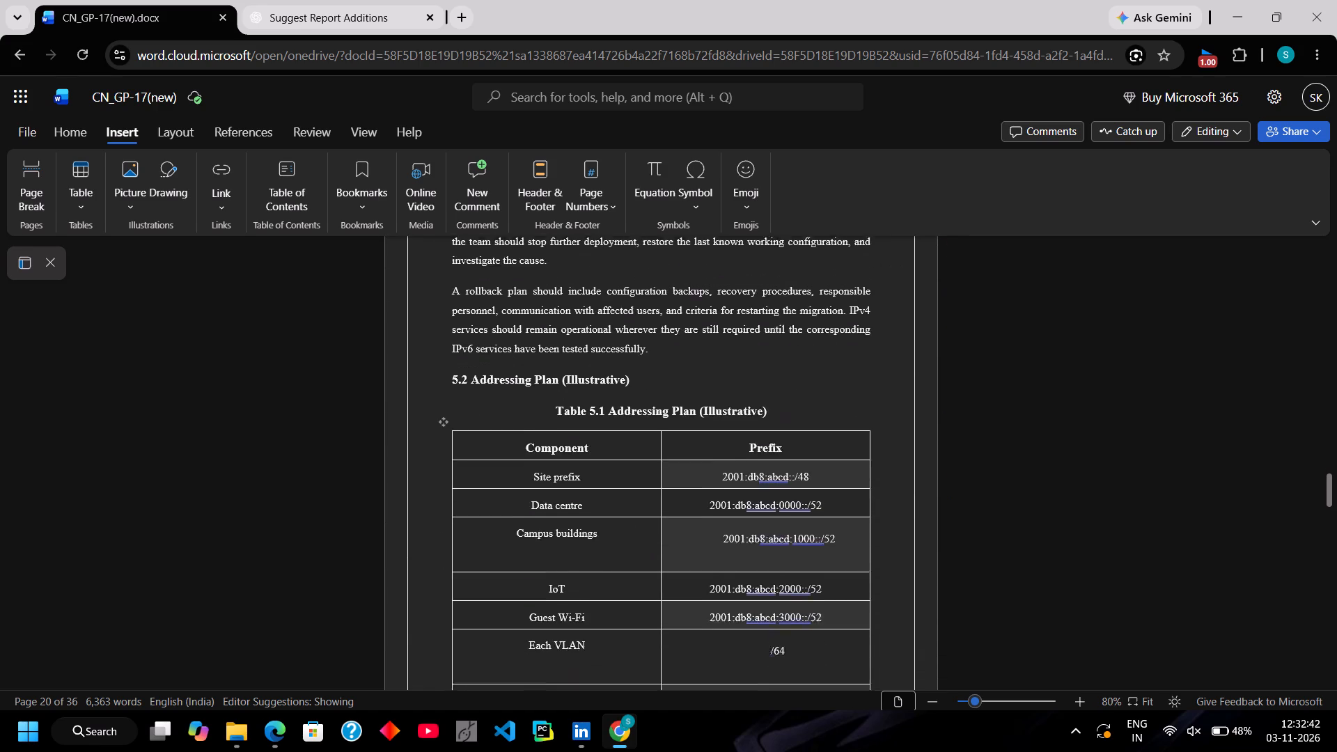
scroll(864, 552, "down", 2)
scroll(864, 552, "up", 3)
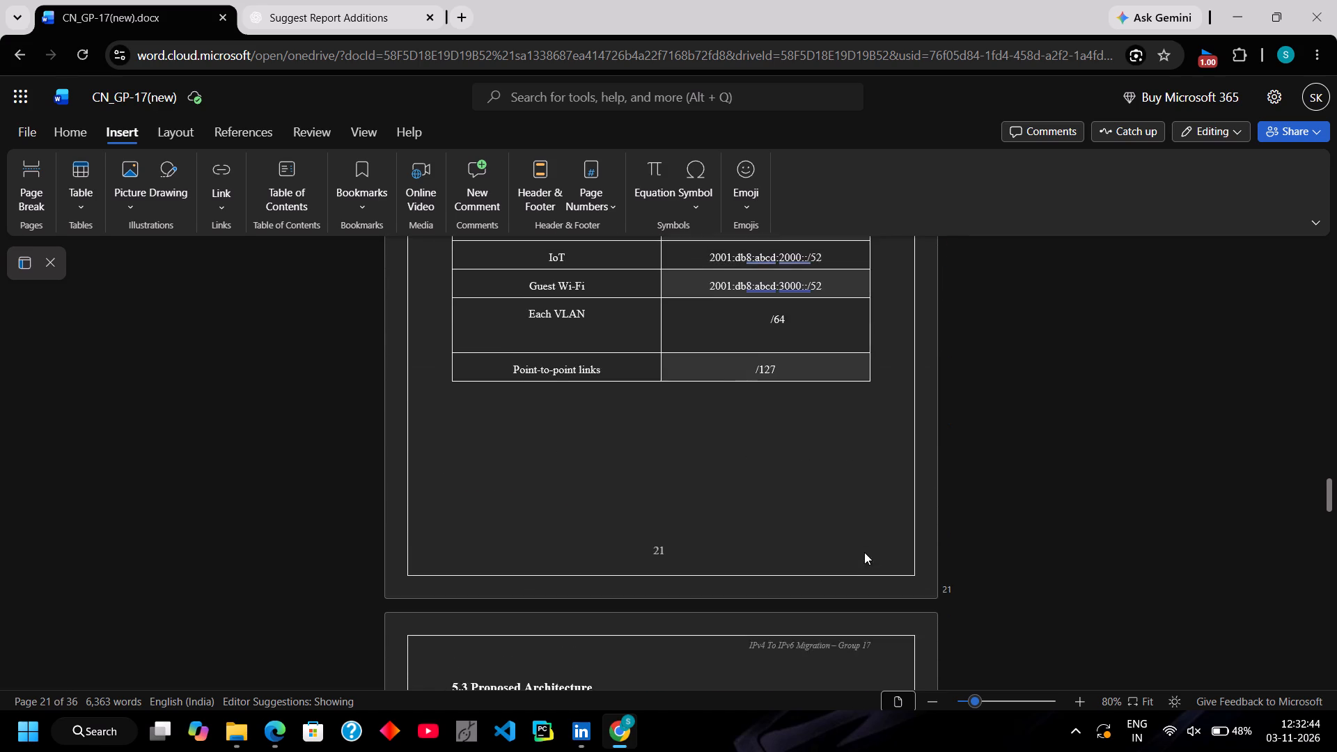
scroll(864, 552, "up", 4)
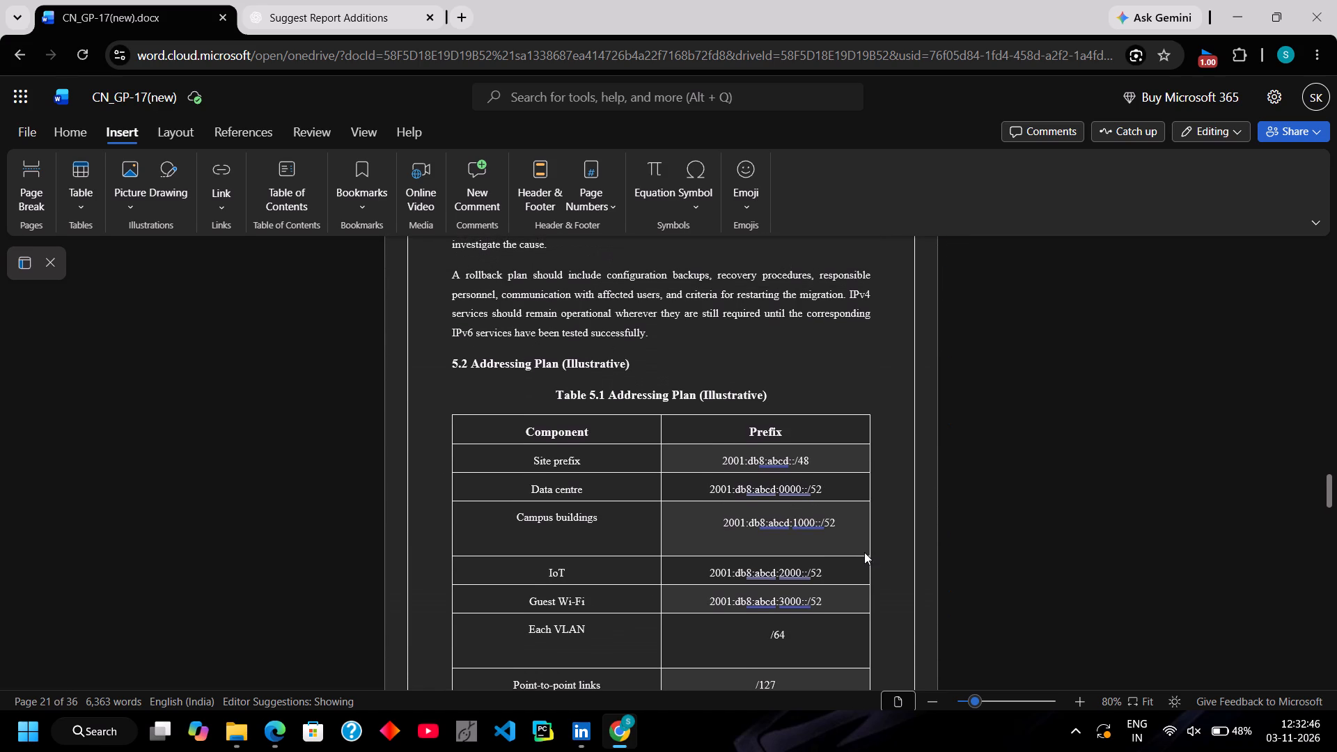
Reopen the print preview and check pages 13 to 17, from the IPv6 address types through Table 3.1 and the risk assessment matrix.
key("ctrl+p")
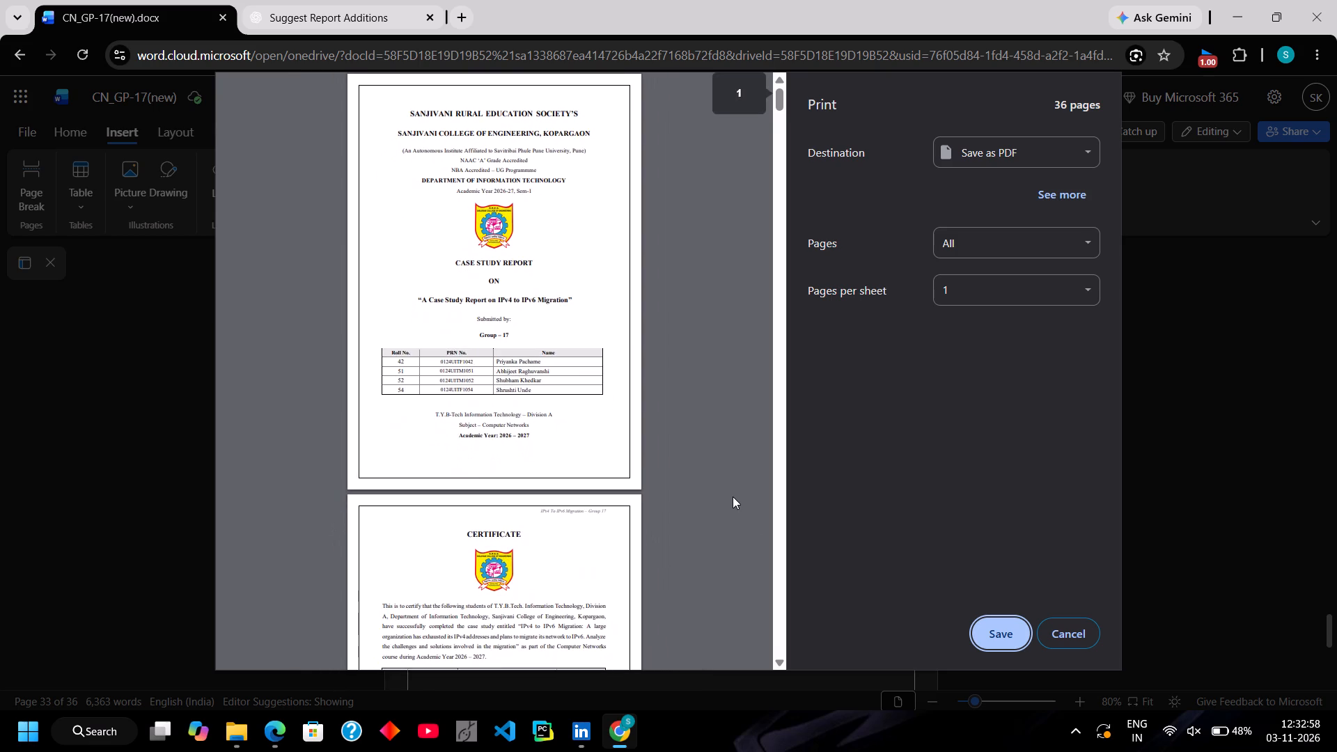
scroll(733, 496, "down", 16)
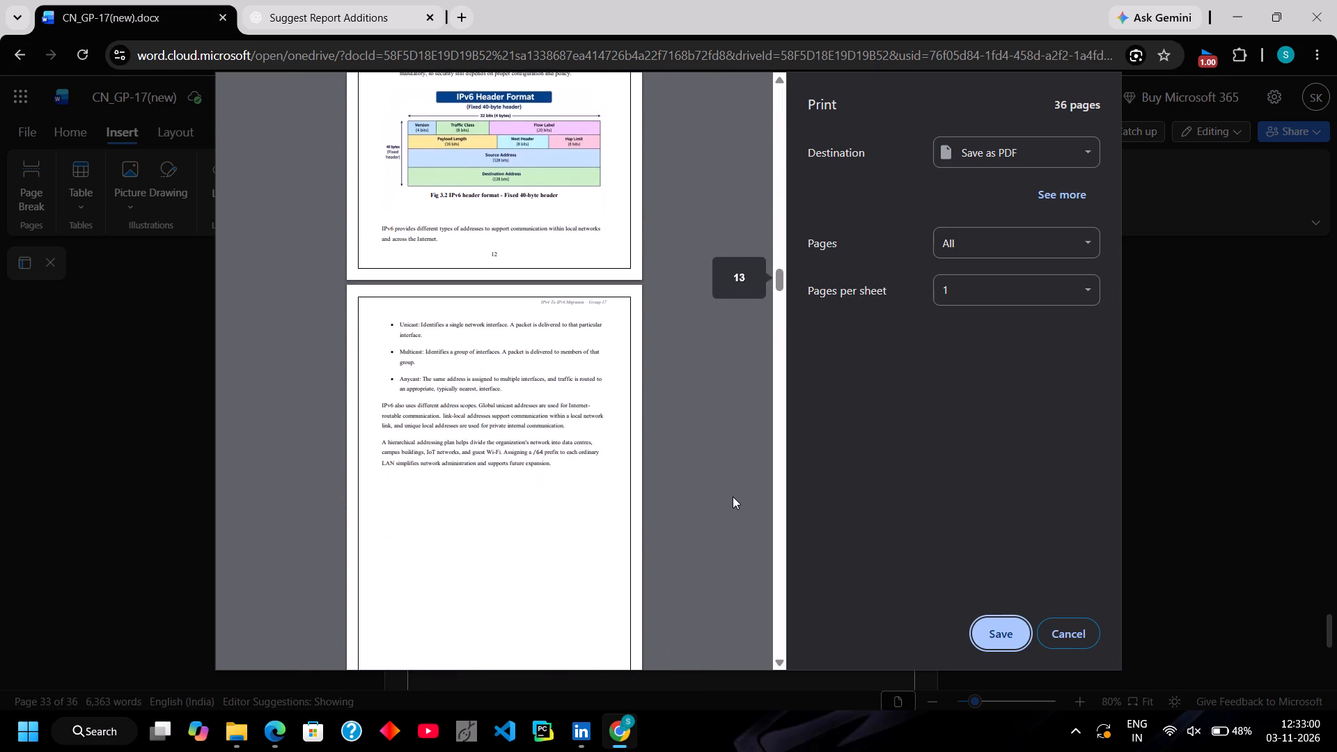
scroll(733, 496, "down", 3)
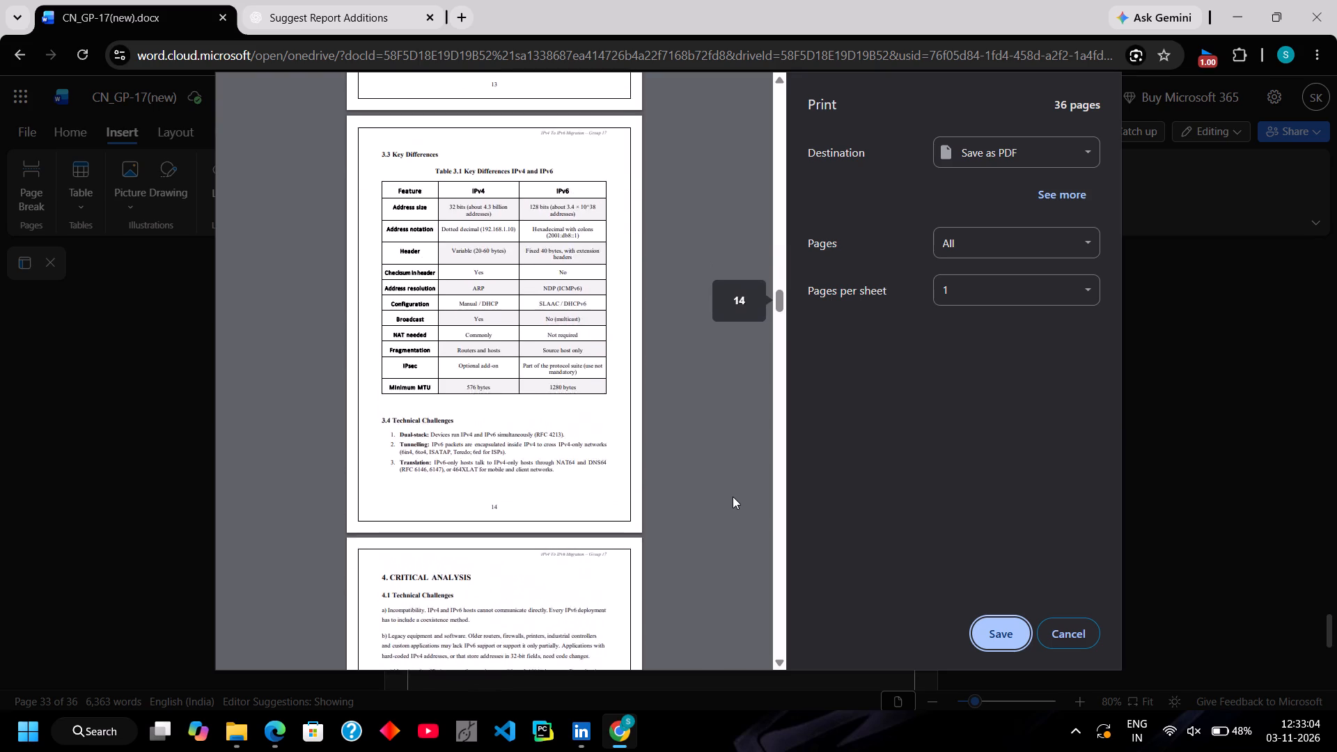
scroll(733, 496, "down", 1)
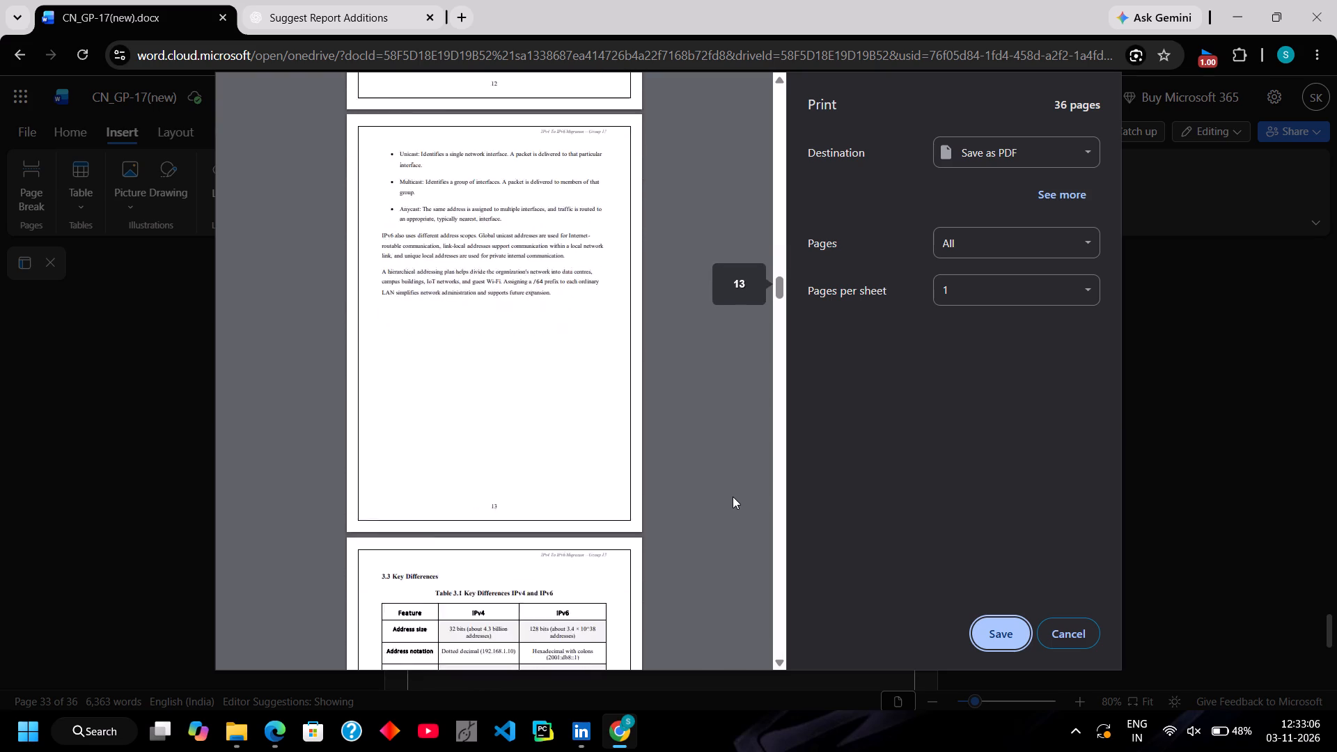
scroll(733, 496, "down", 1)
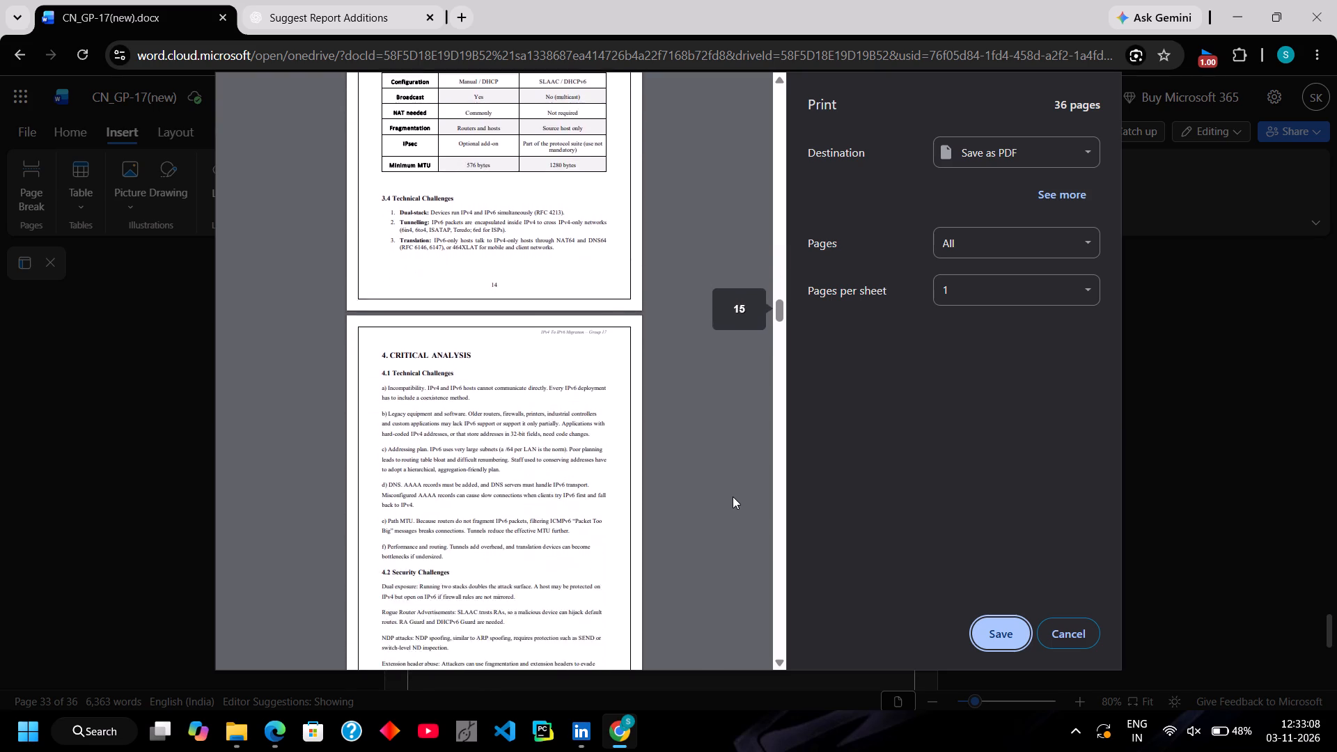
scroll(733, 496, "down", 7)
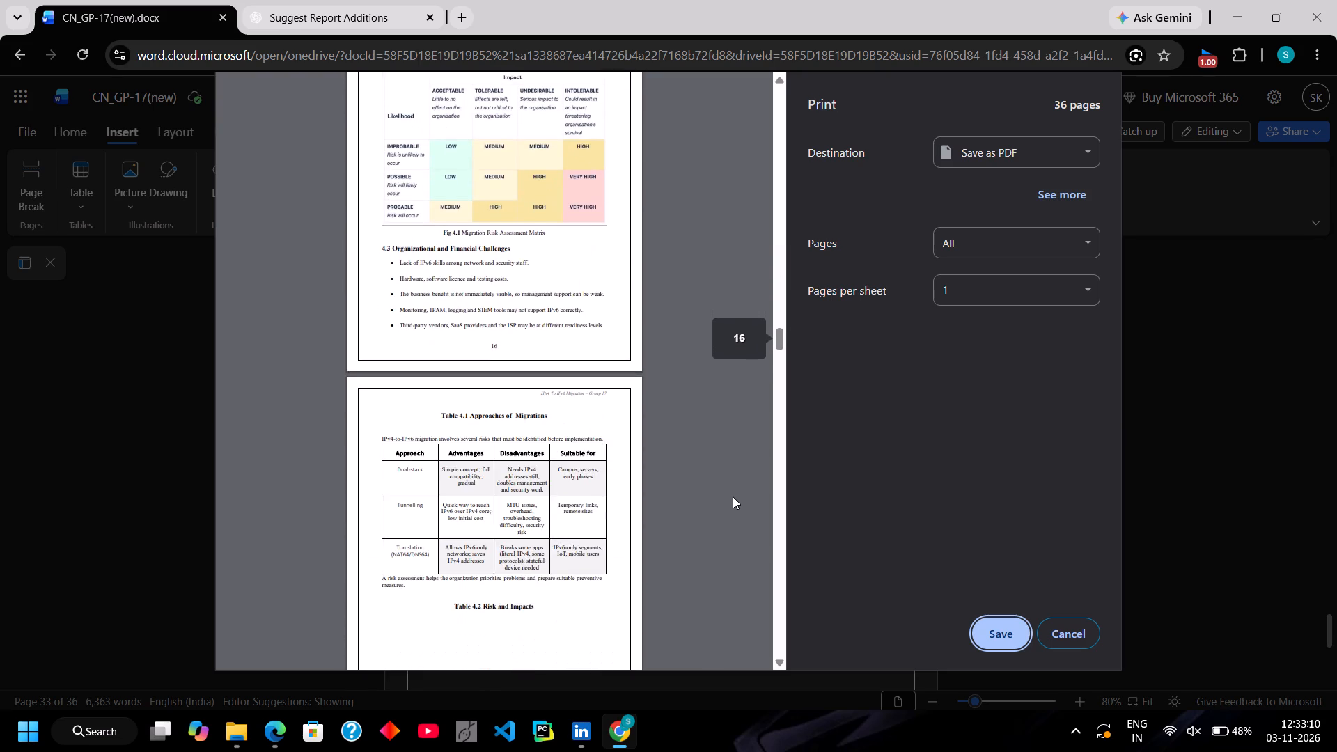
Examine pages 17 to 19 in the preview, comparing where the Table 4.2 Risk and Impacts caption and its table are placed.
scroll(733, 496, "down", 5)
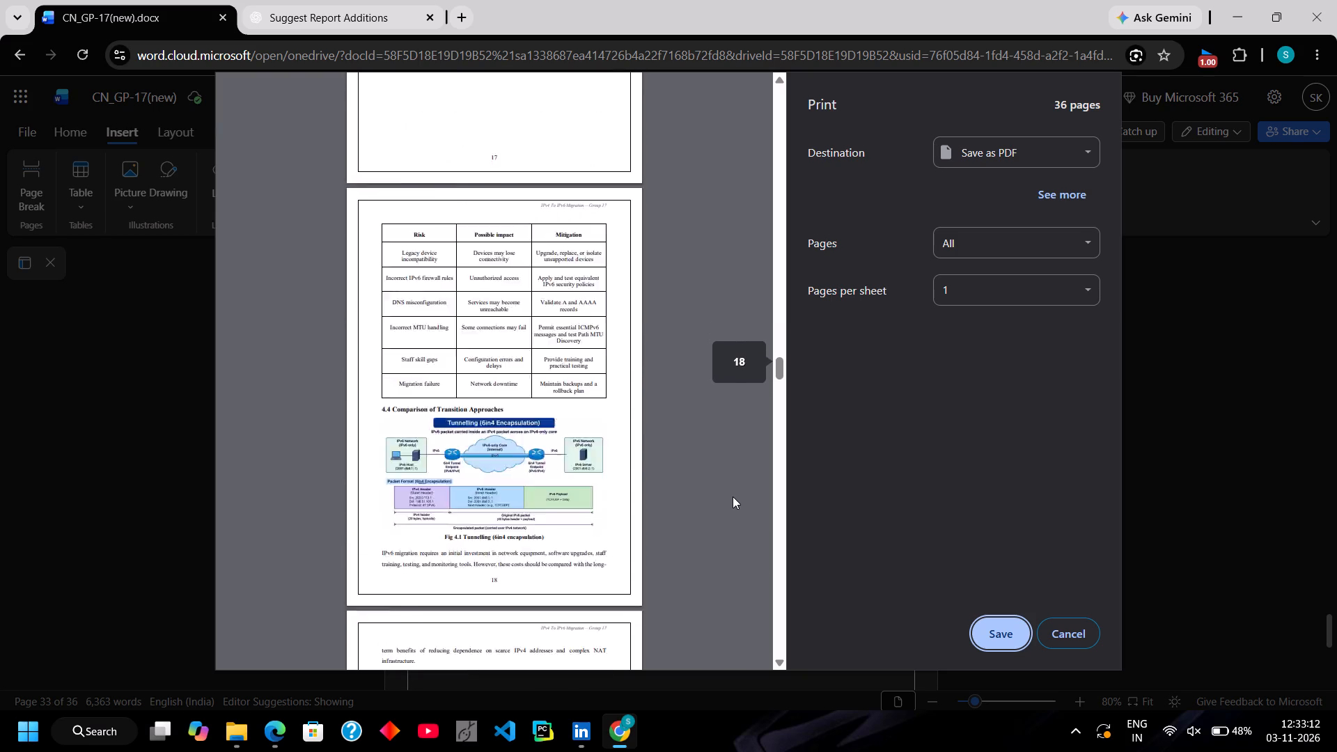
scroll(733, 496, "down", 1)
scroll(733, 496, "up", 1)
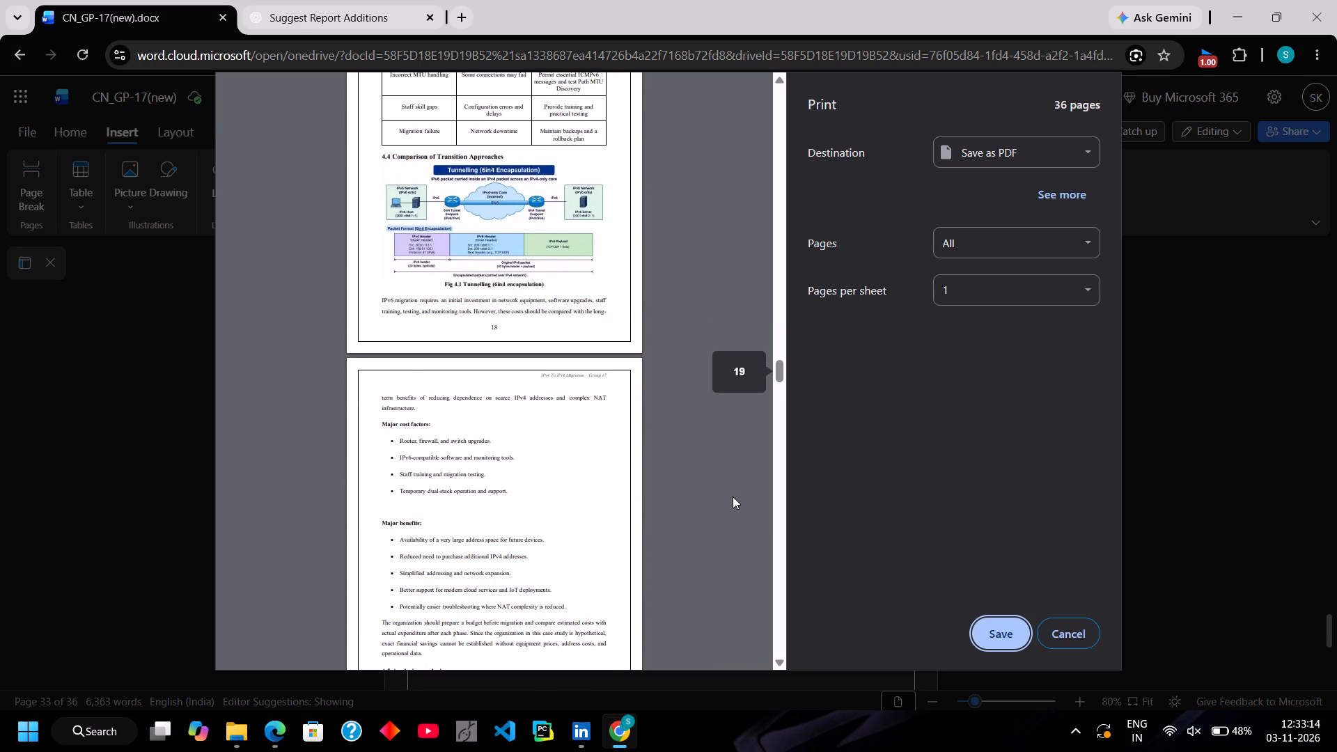
scroll(733, 496, "up", 3)
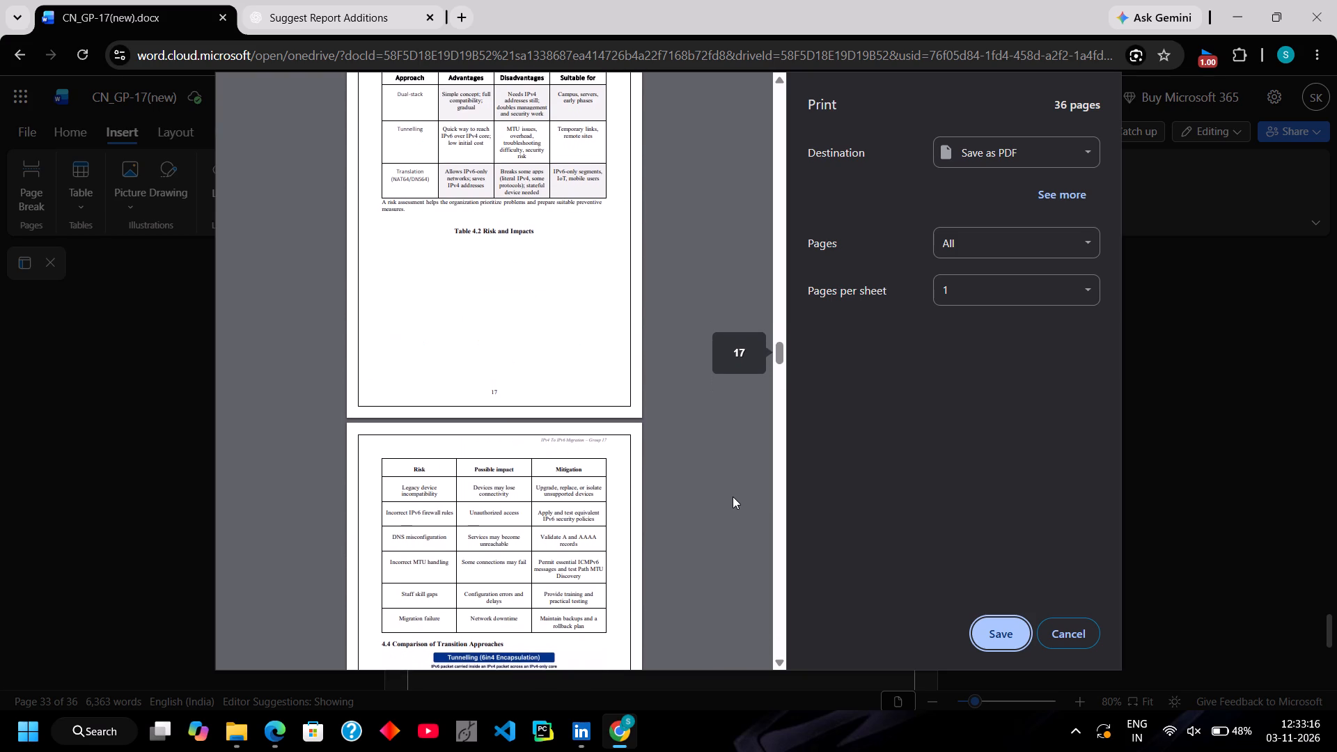
scroll(733, 496, "up", 3)
scroll(733, 496, "down", 1)
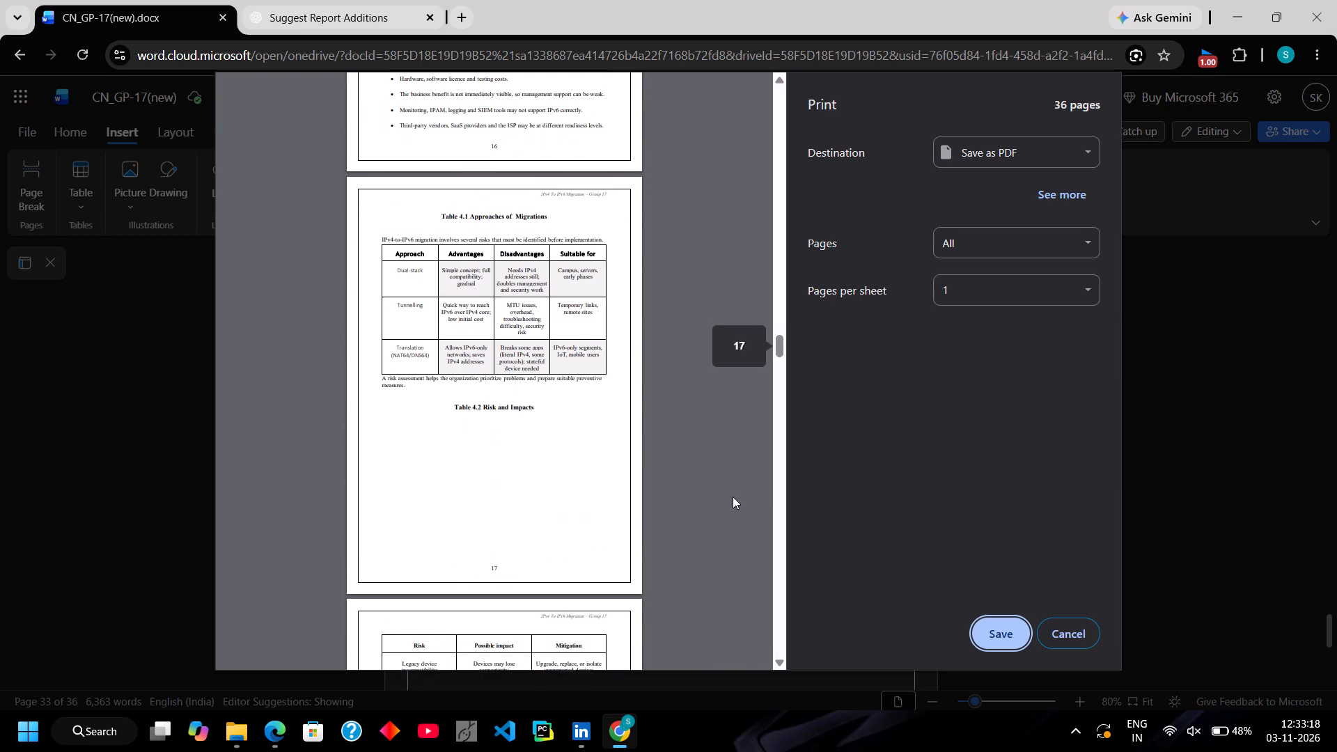
Compare the rollback plan text on page 21 with section 5.2 on page 22 in the preview, and close the preview.
scroll(733, 496, "down", 12)
scroll(733, 496, "up", 1)
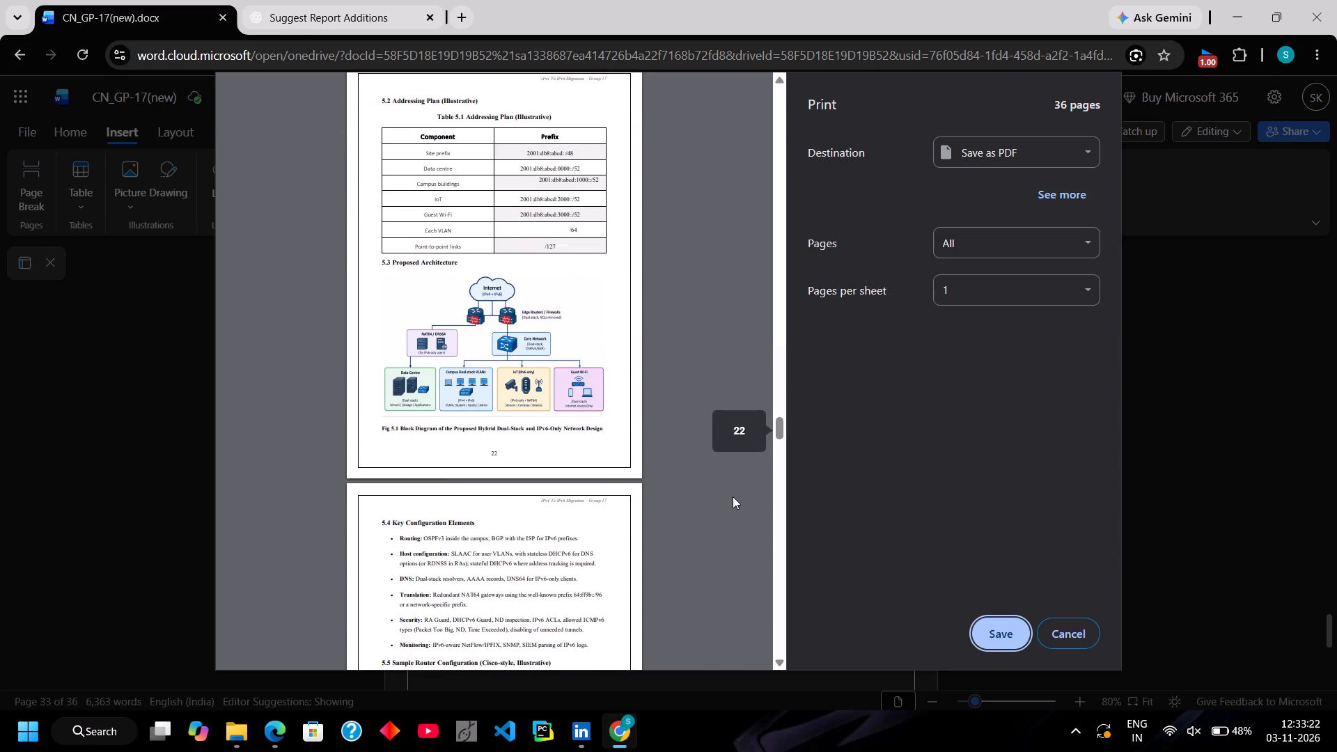
scroll(733, 496, "up", 5)
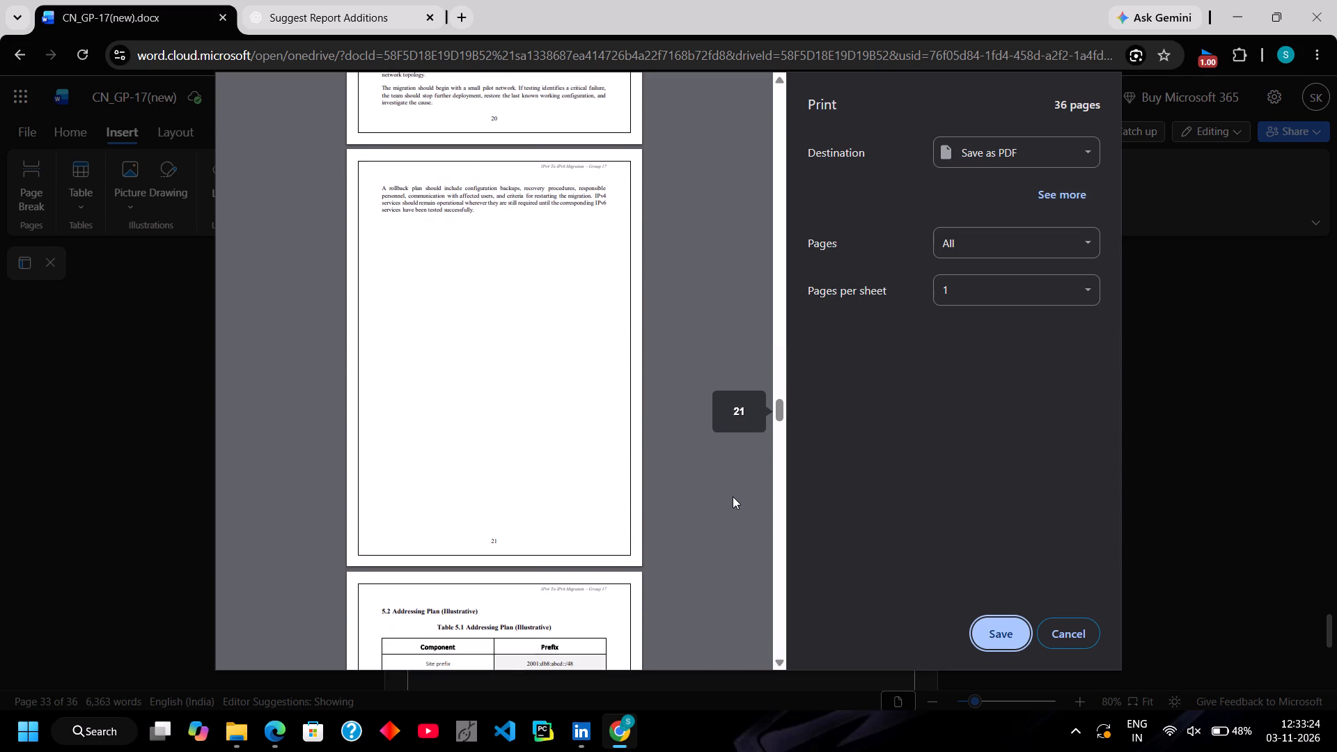
scroll(733, 496, "up", 1)
scroll(687, 481, "down", 1)
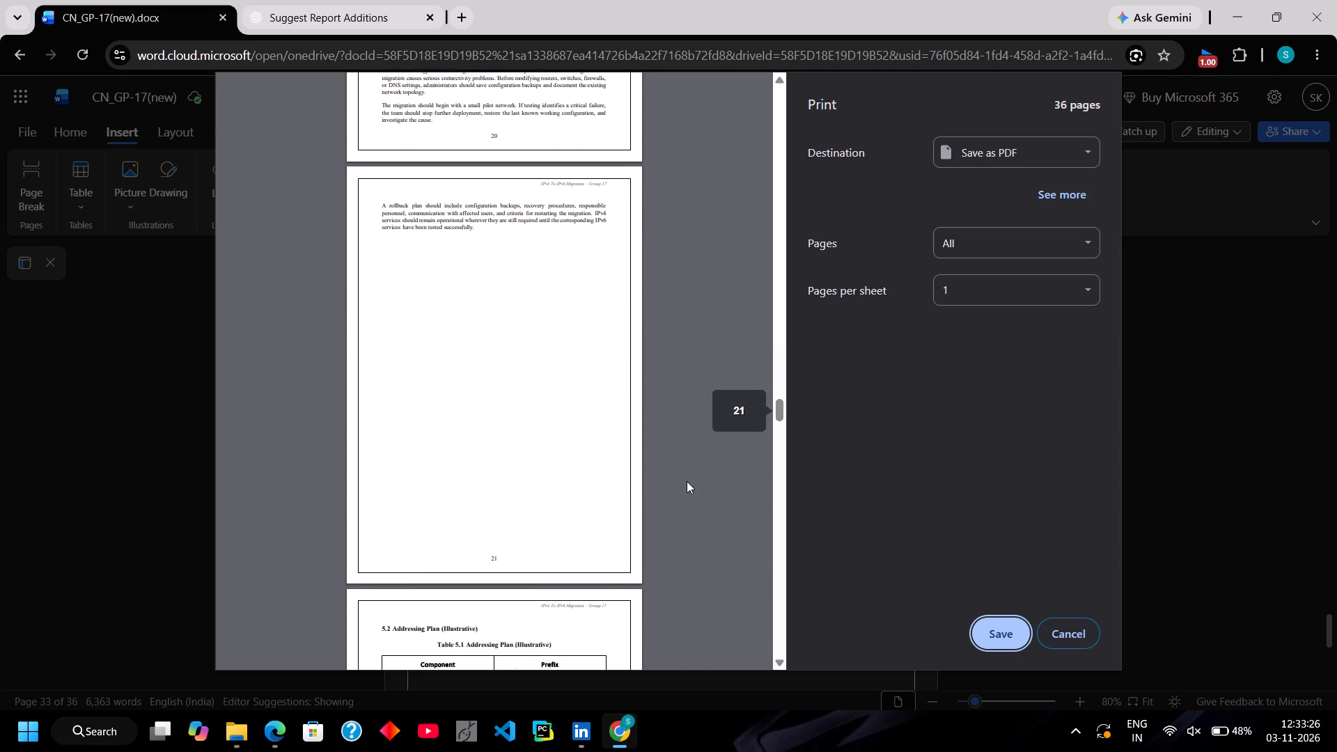
scroll(687, 481, "down", 2)
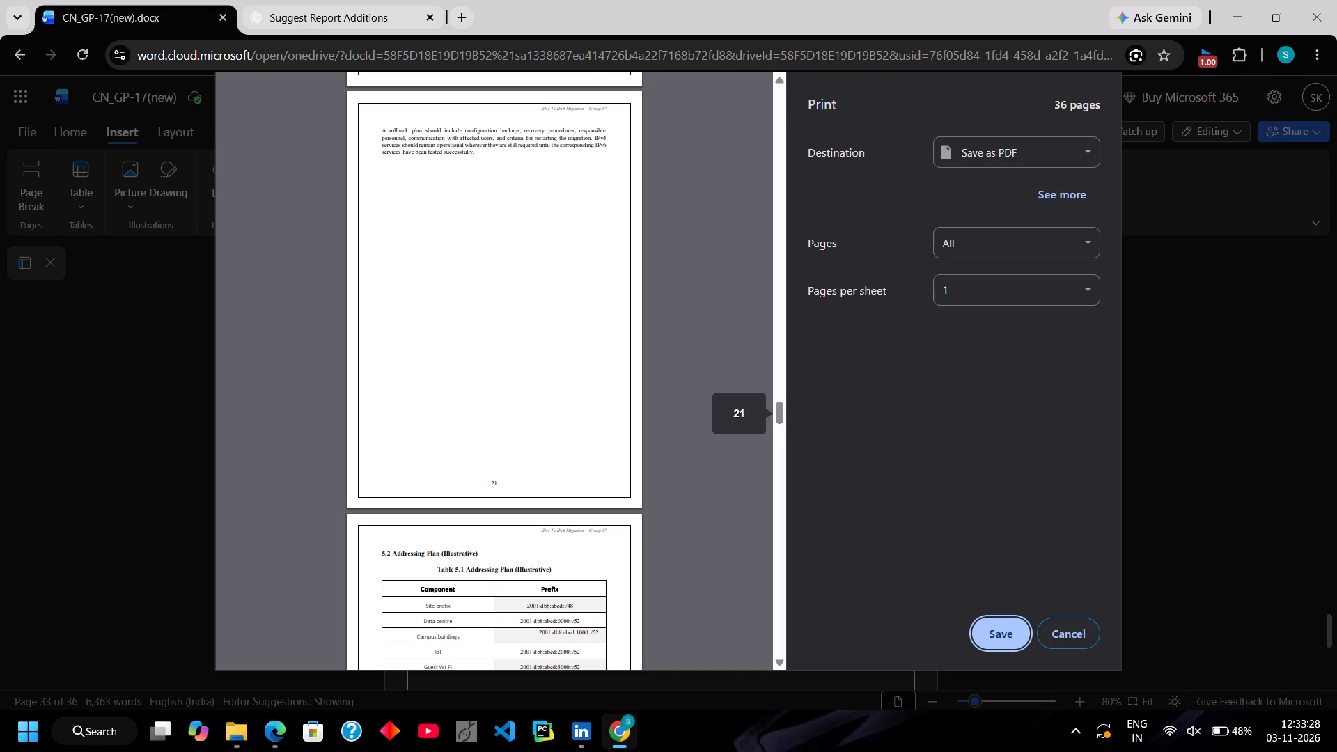
left_click(1077, 623)
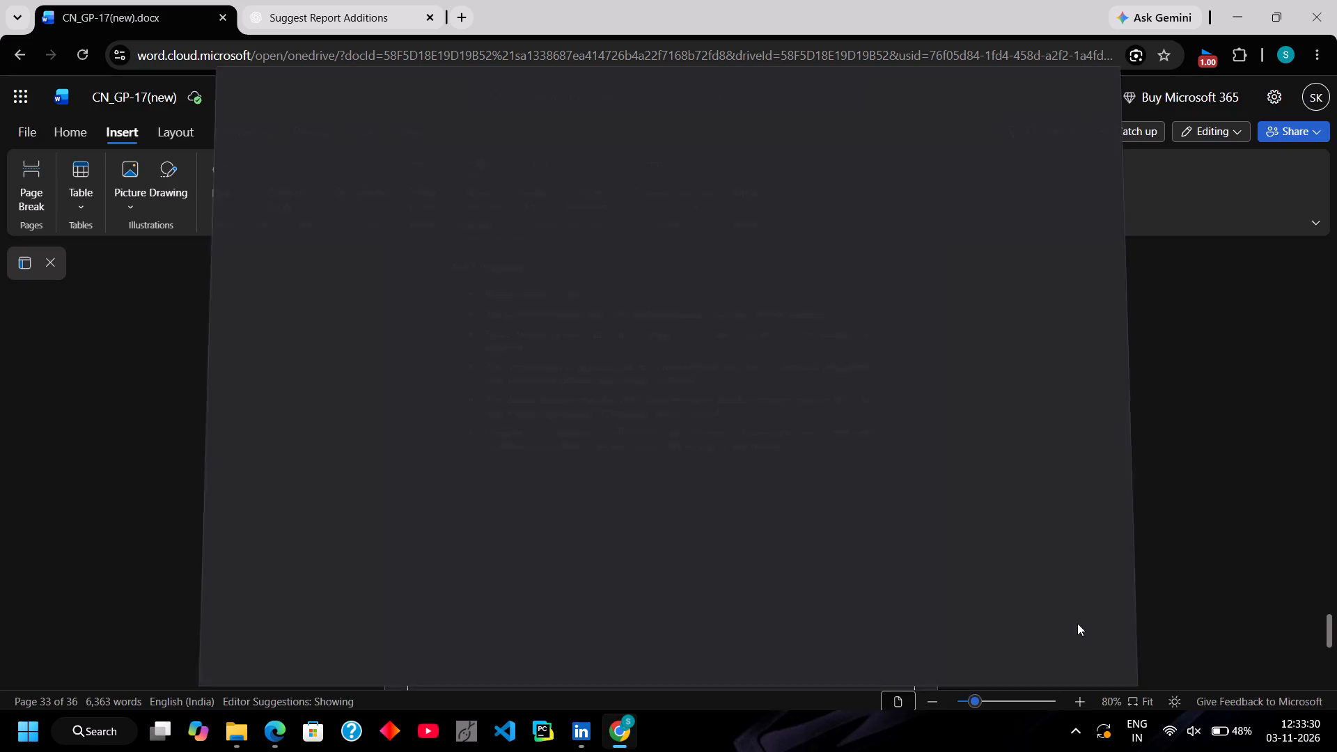
Look back through the chapter 5 pages in the document, from the Implementation Outcome to section 5.4, Key Configuration Elements.
scroll(933, 519, "up", 7)
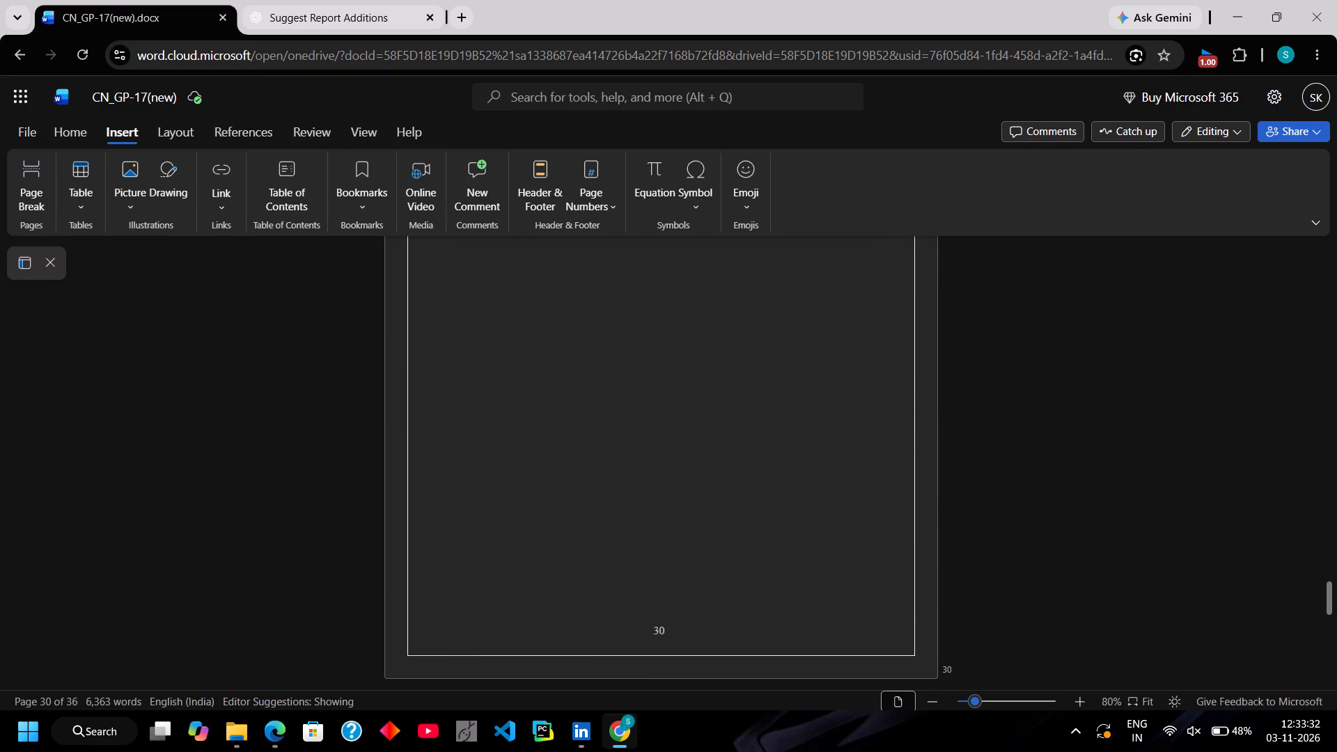
scroll(933, 519, "up", 4)
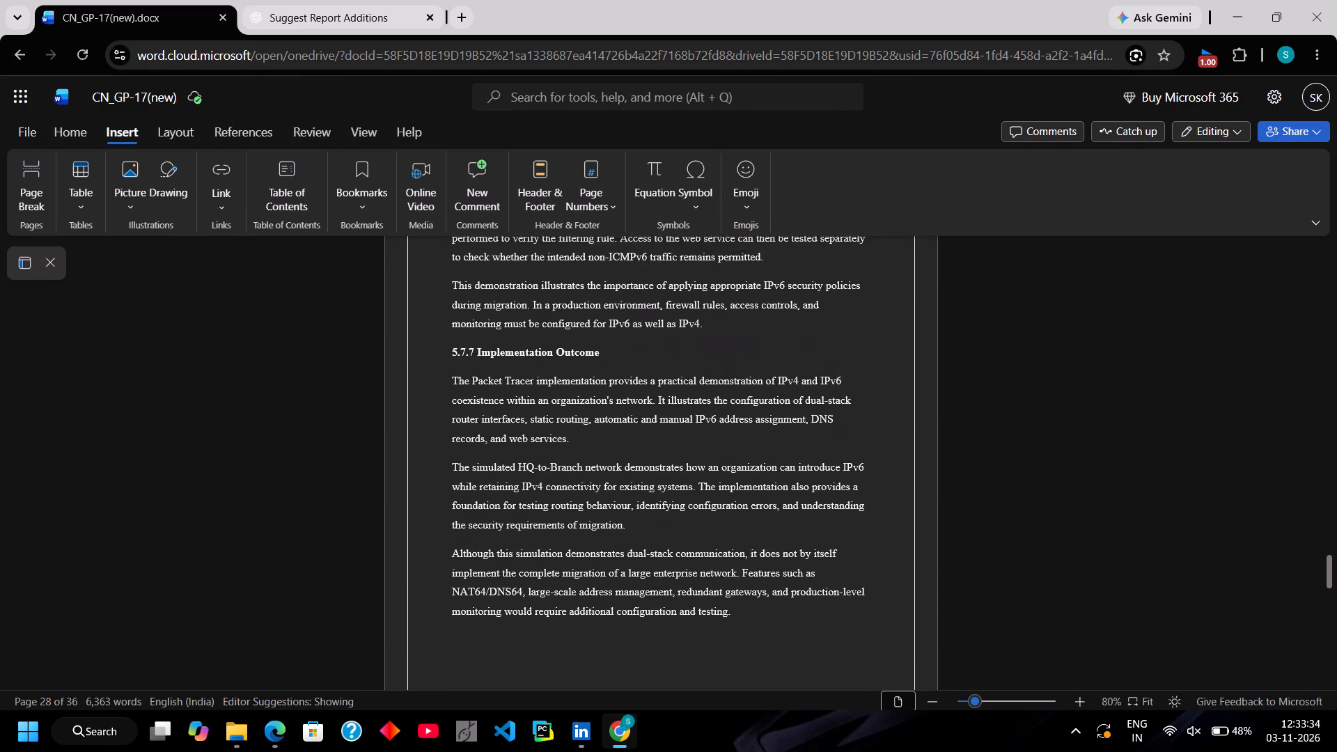
scroll(933, 519, "up", 7)
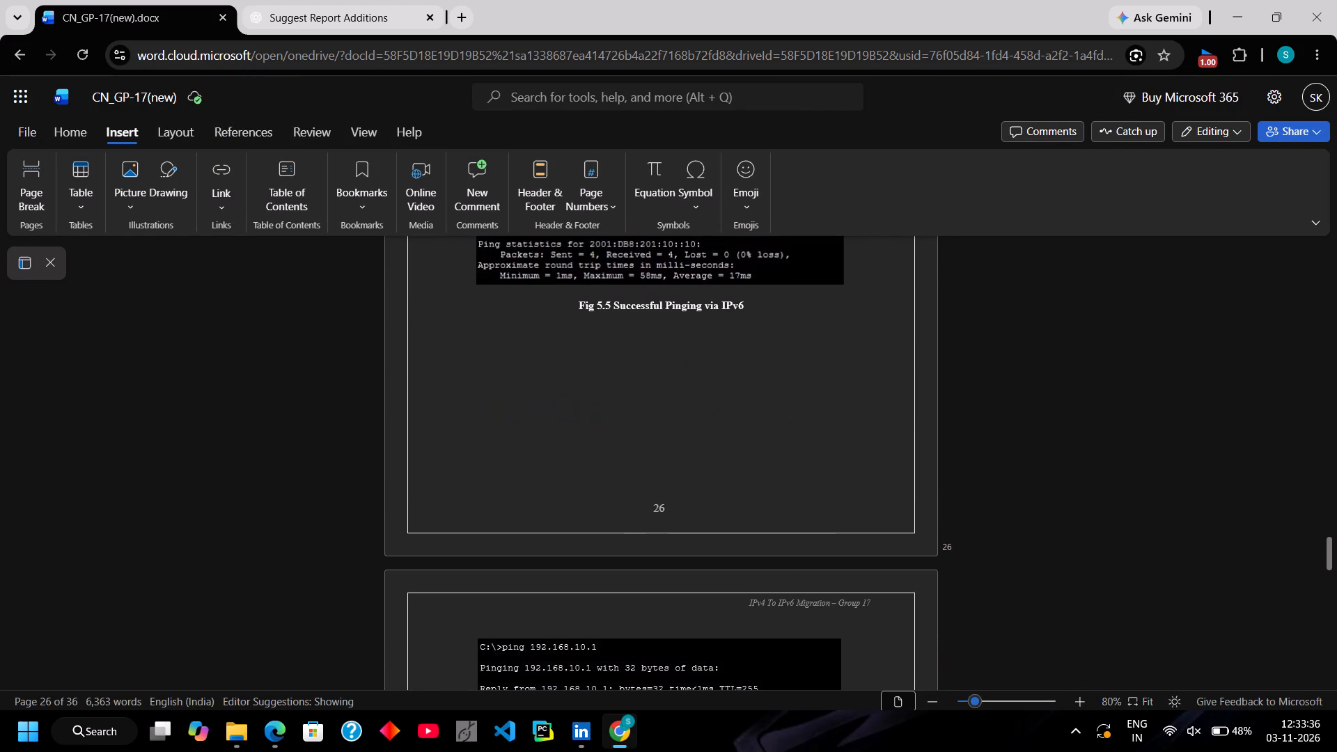
scroll(933, 519, "up", 6)
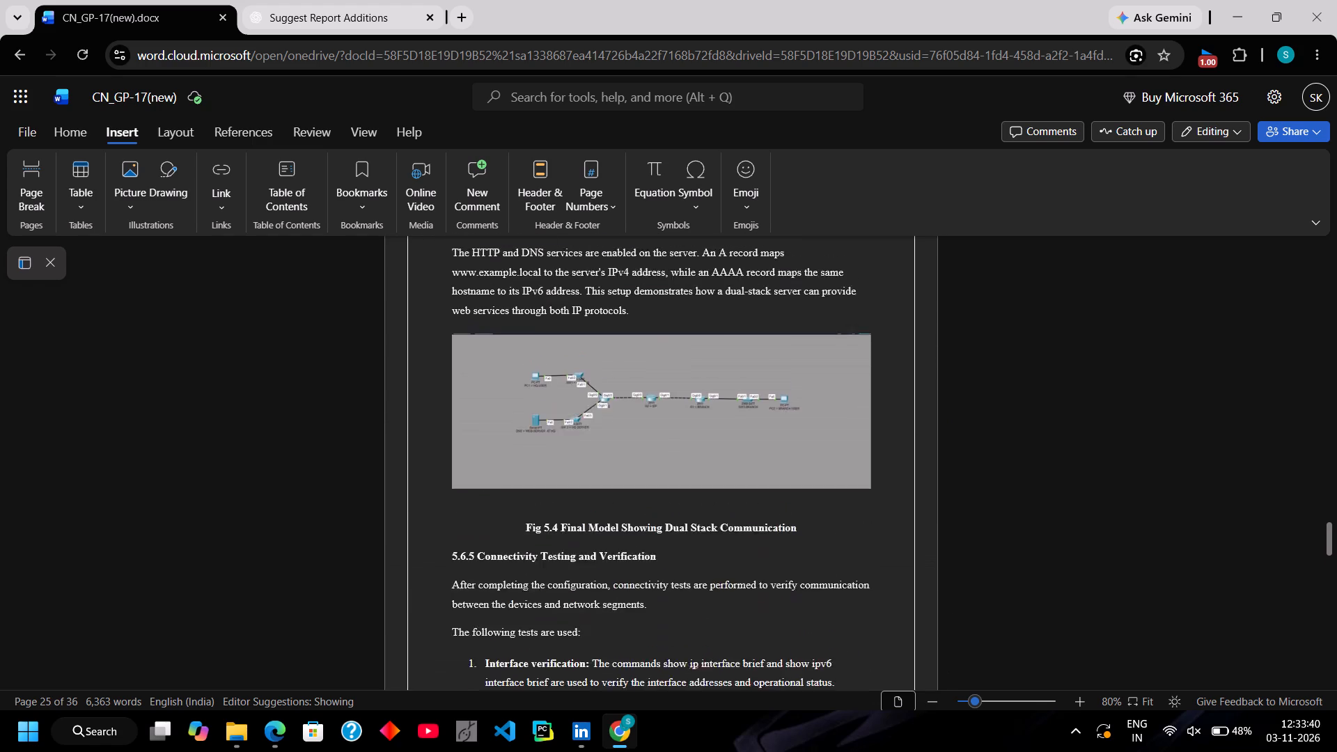
scroll(933, 519, "up", 6)
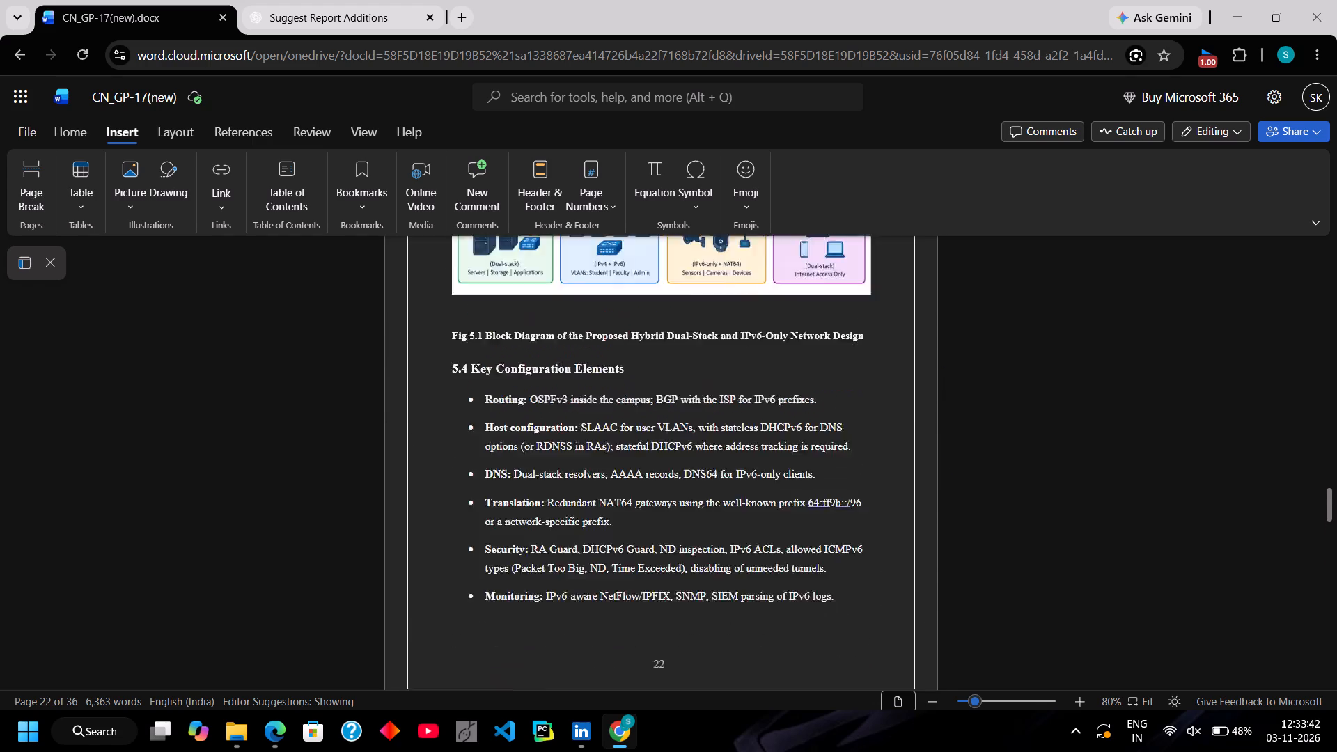
Examine the document layout of the rollback strategy on page 20 and Tables 4.1 and 4.2 on page 17.
scroll(932, 526, "up", 3)
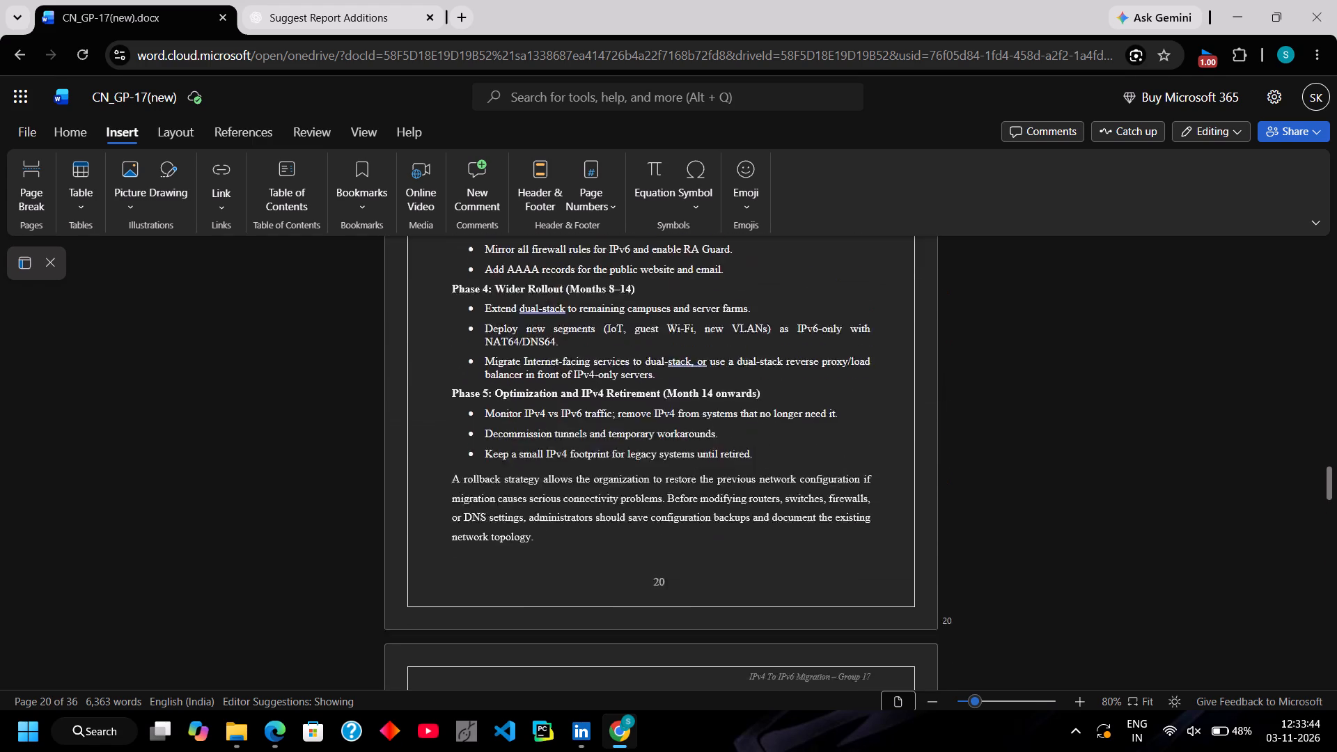
scroll(932, 526, "up", 7)
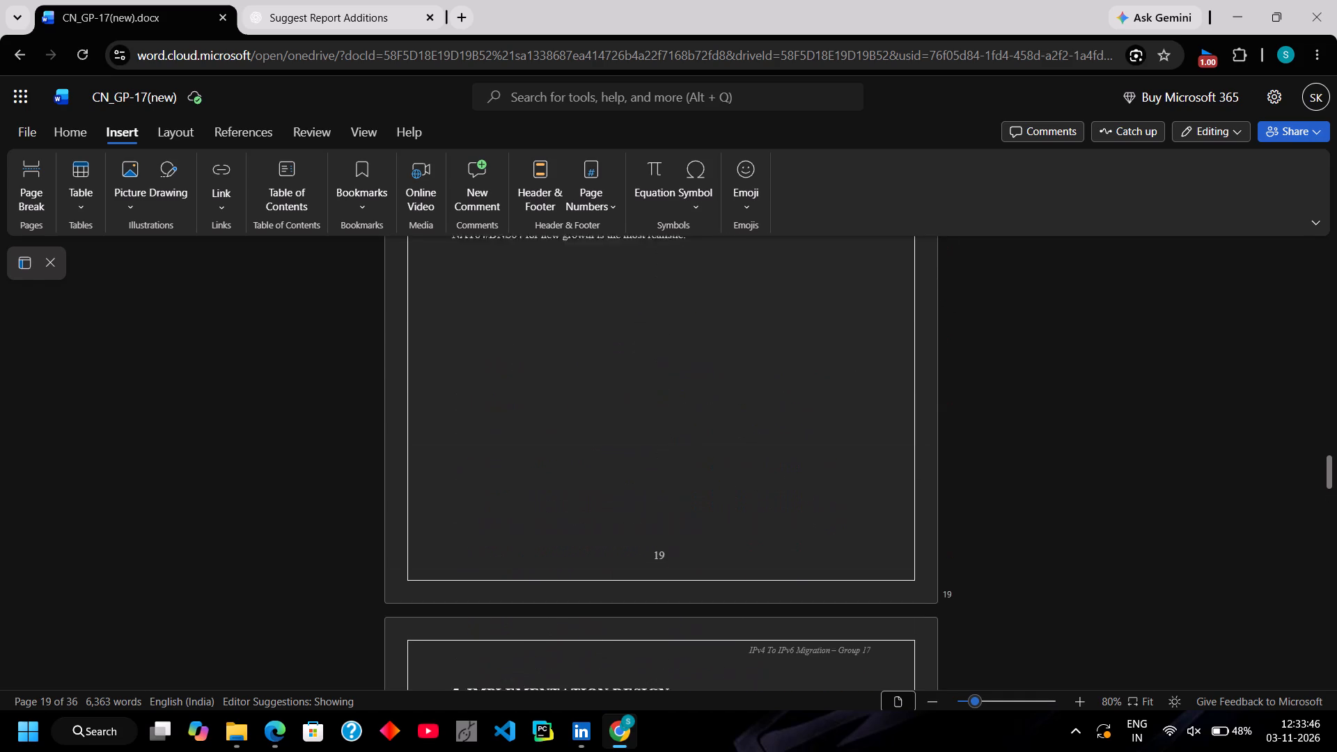
scroll(932, 526, "up", 7)
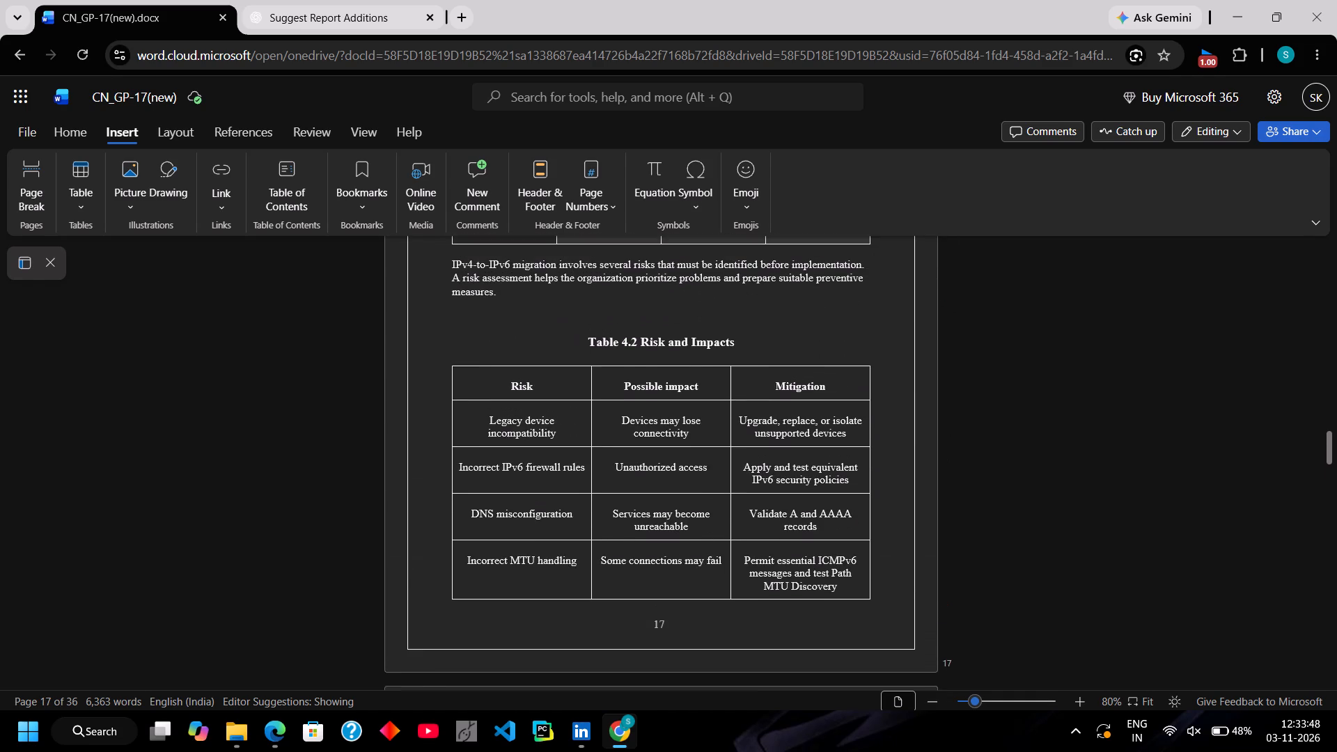
scroll(932, 526, "up", 4)
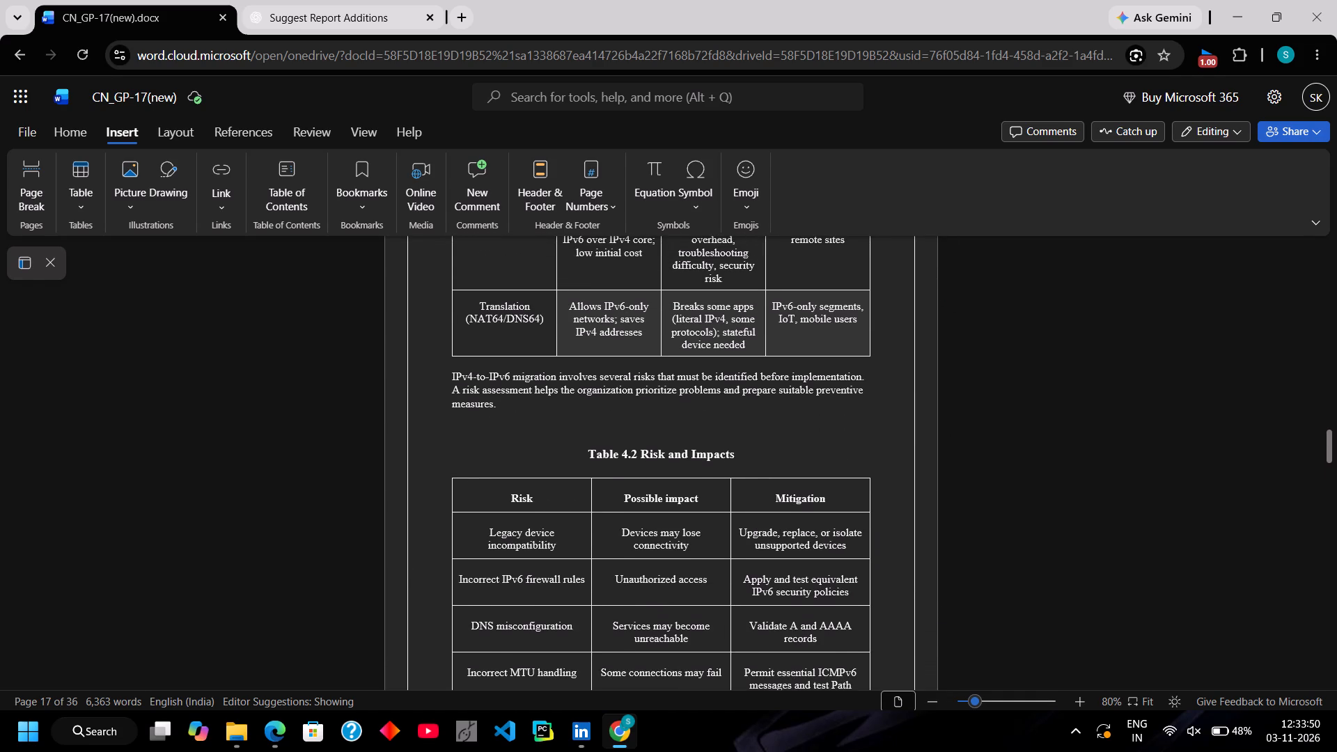
scroll(815, 337, "up", 3)
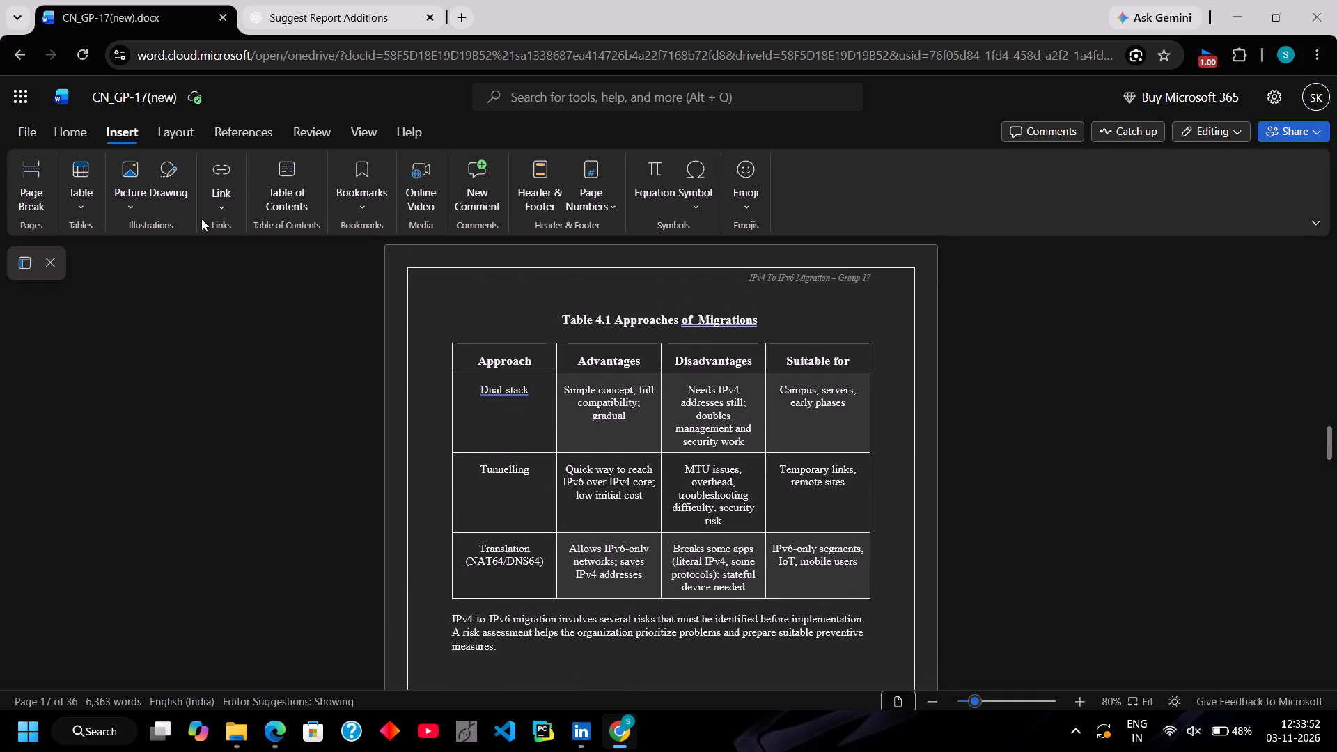
Export the report as a PDF and download it.
left_click(19, 141)
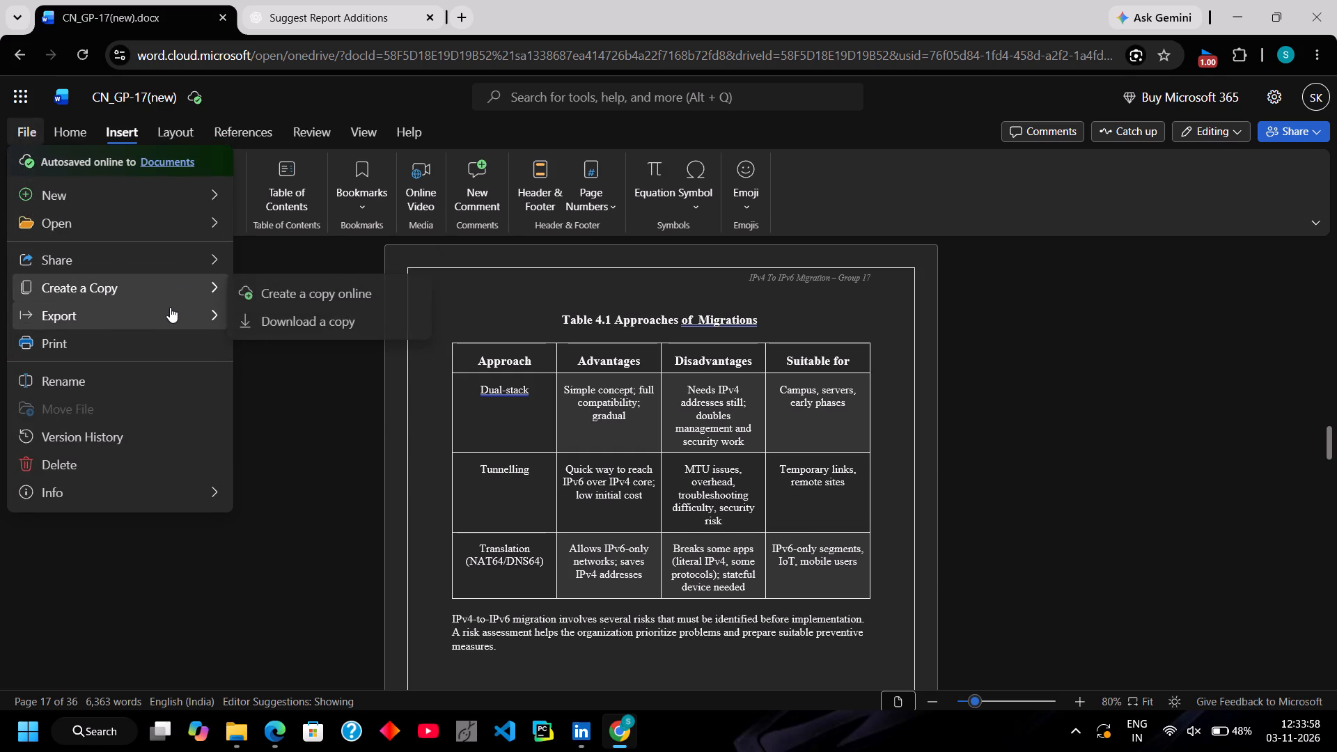
left_click(250, 327)
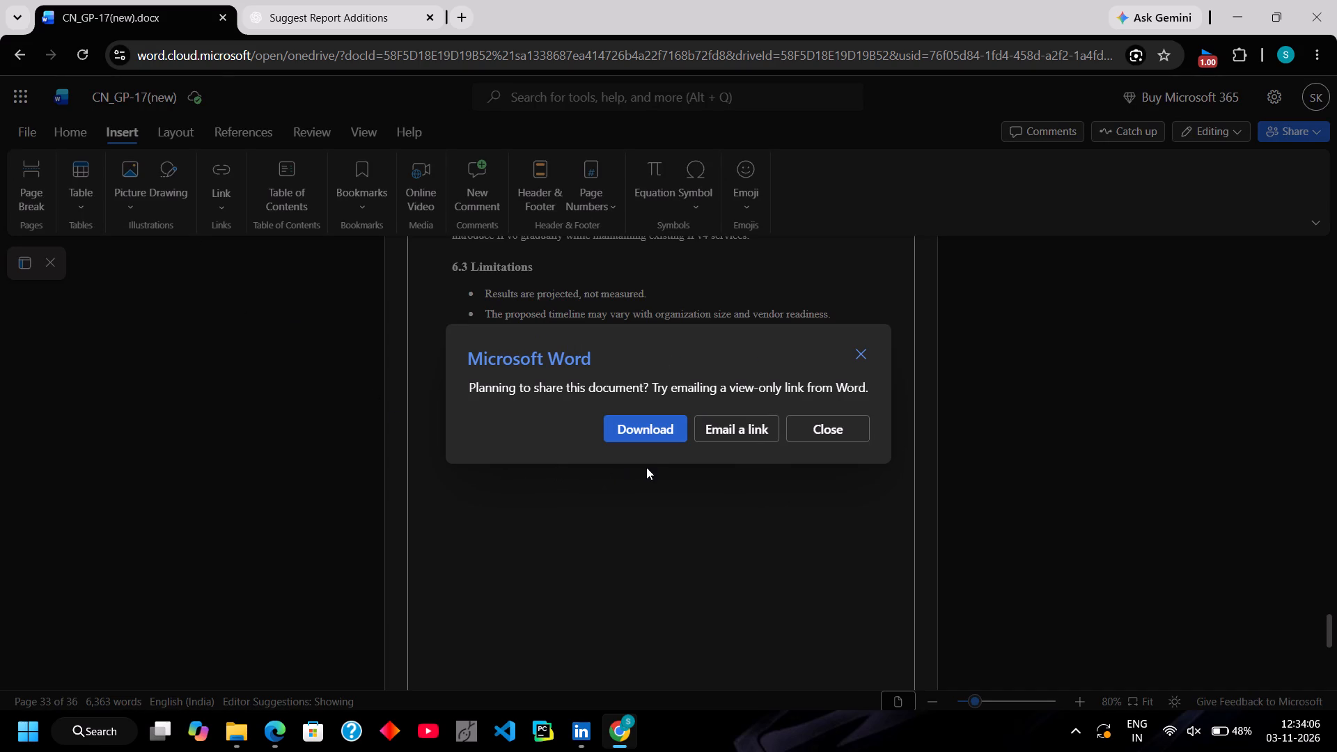
left_click(630, 431)
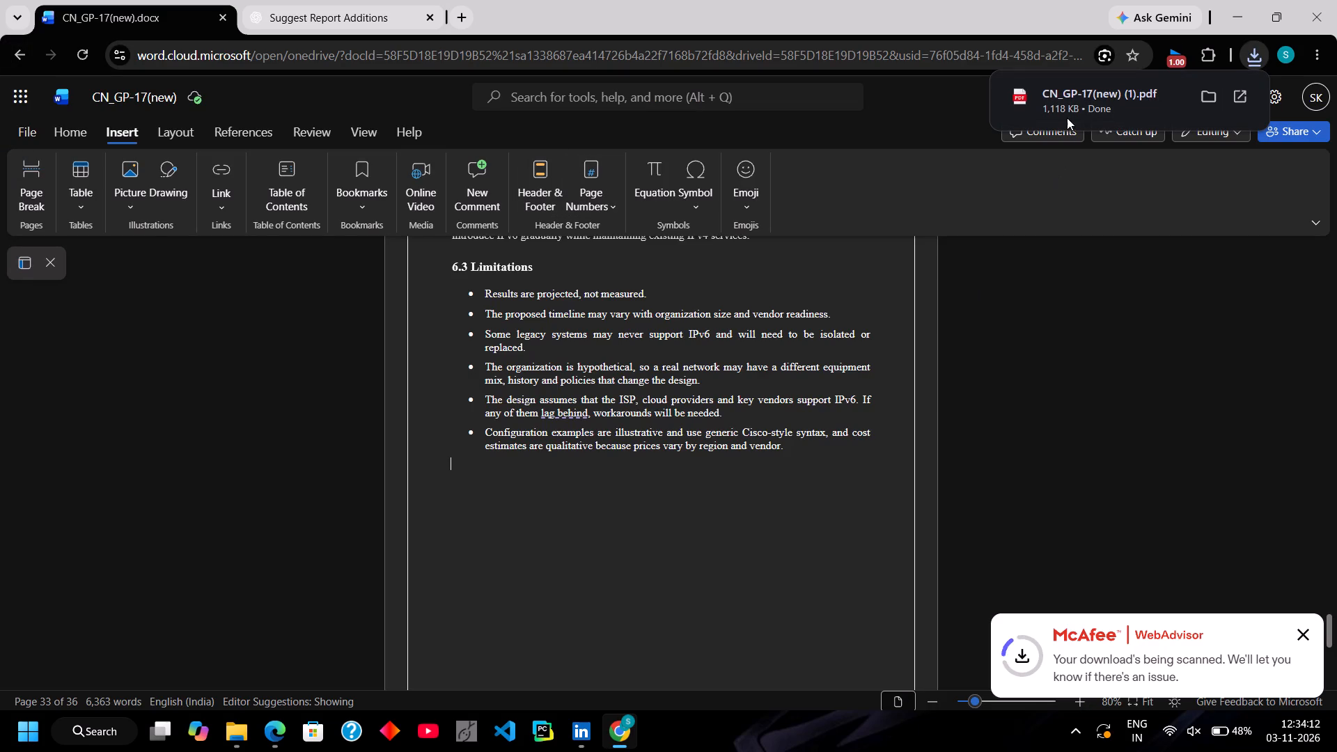
Open the downloaded PDF and look through its pages from the cover to section 3.3, Key Differences.
left_click(1065, 104)
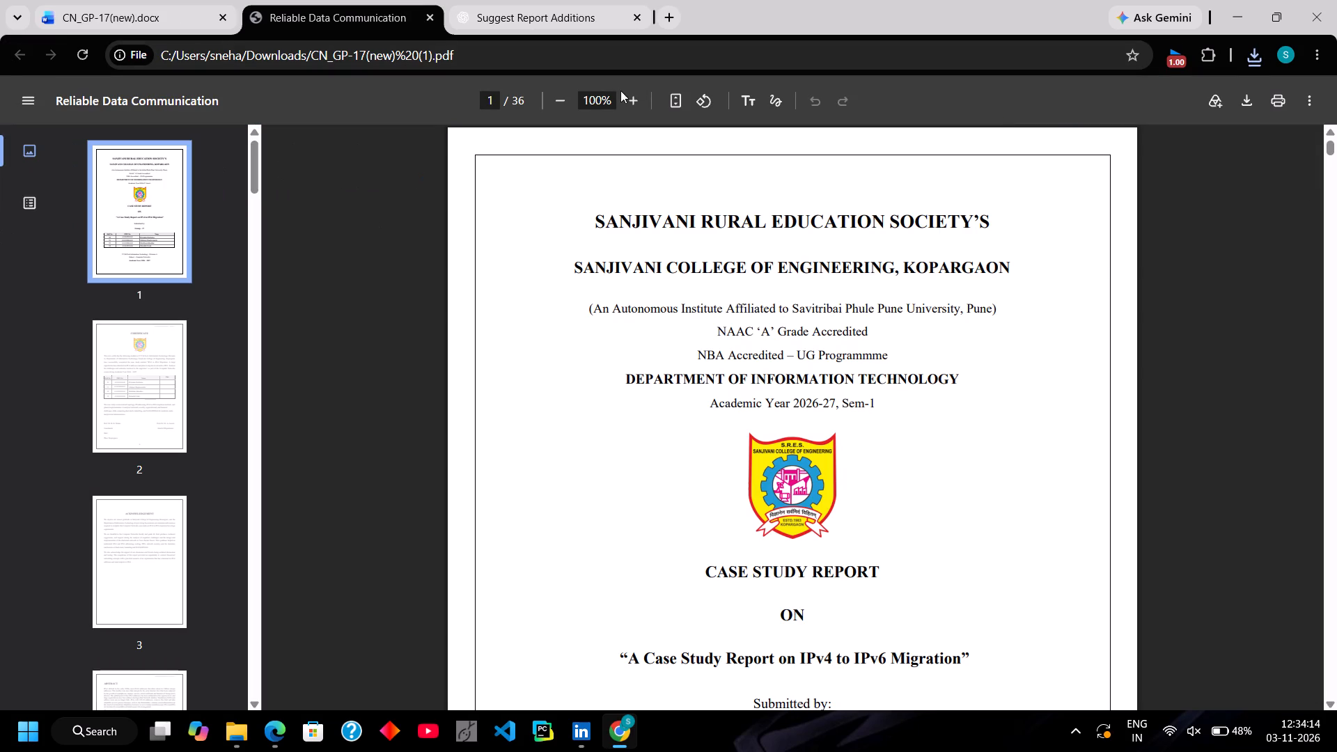
scroll(448, 584, "down", 4)
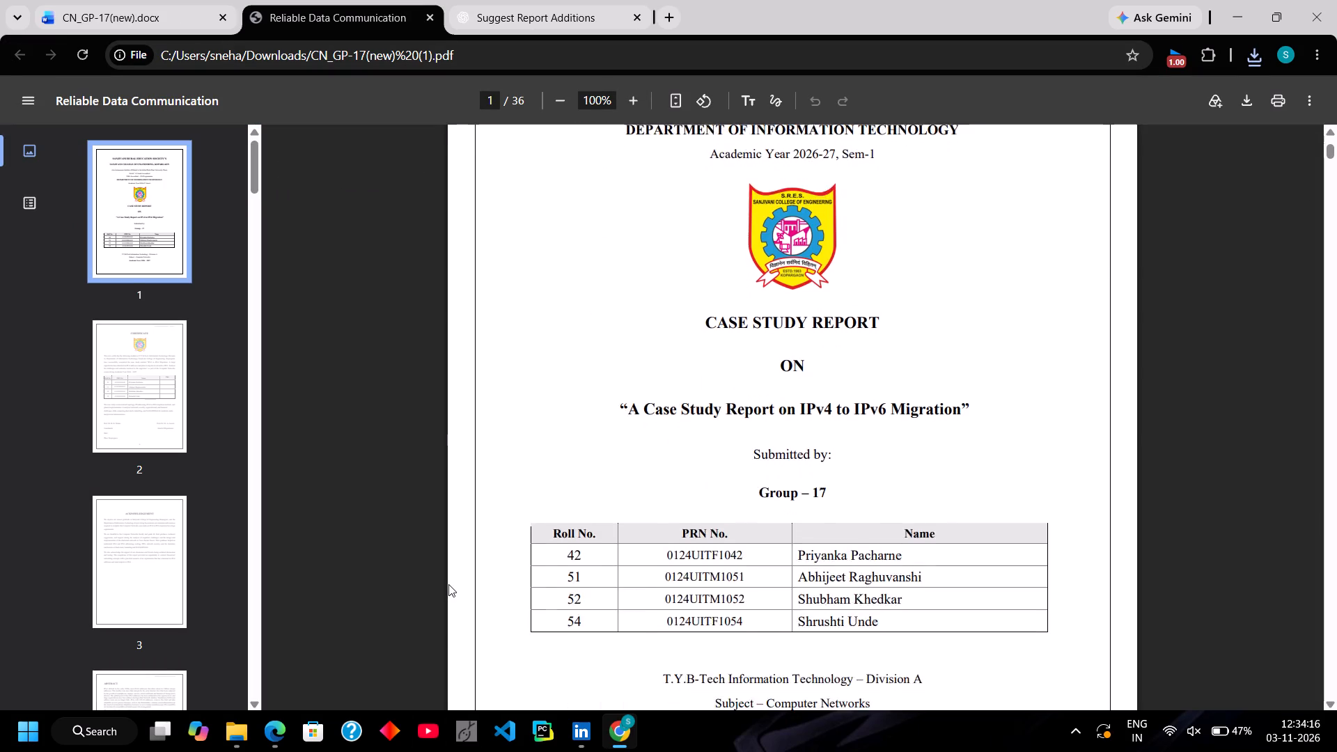
scroll(448, 584, "down", 13)
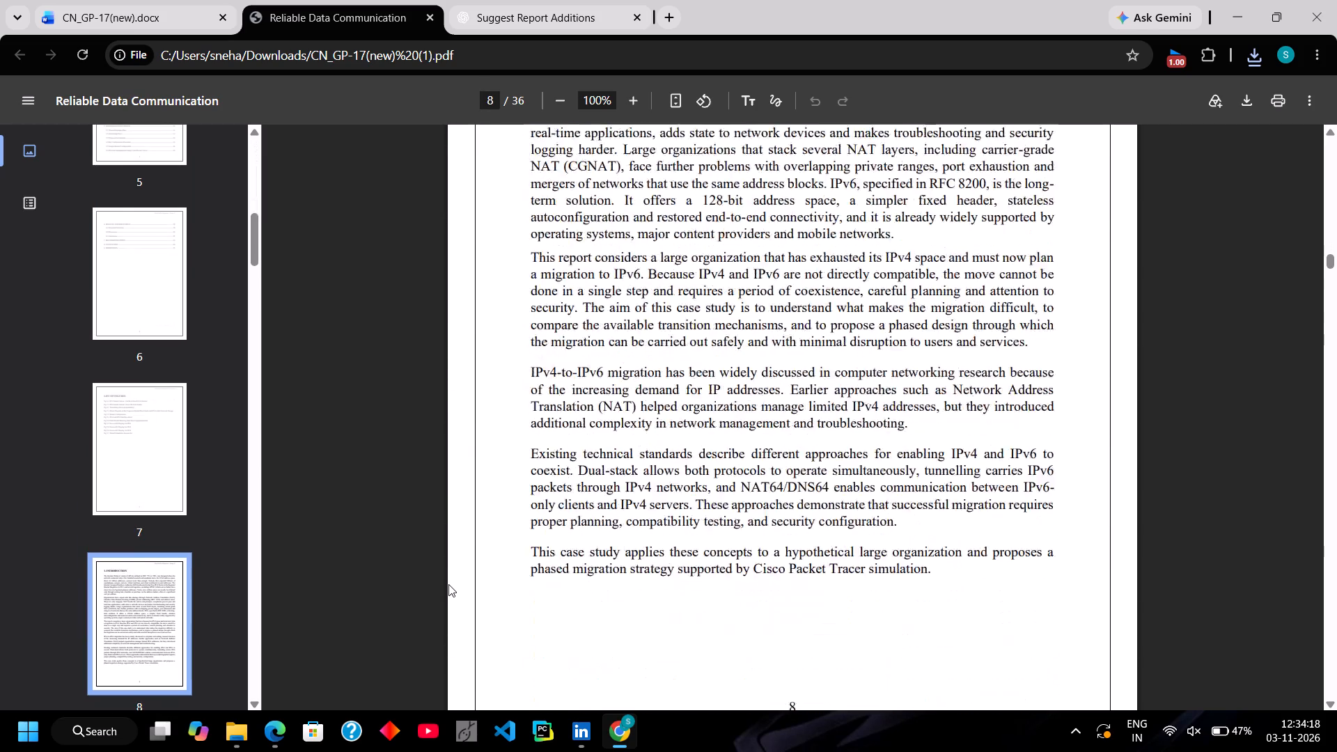
scroll(448, 584, "down", 10)
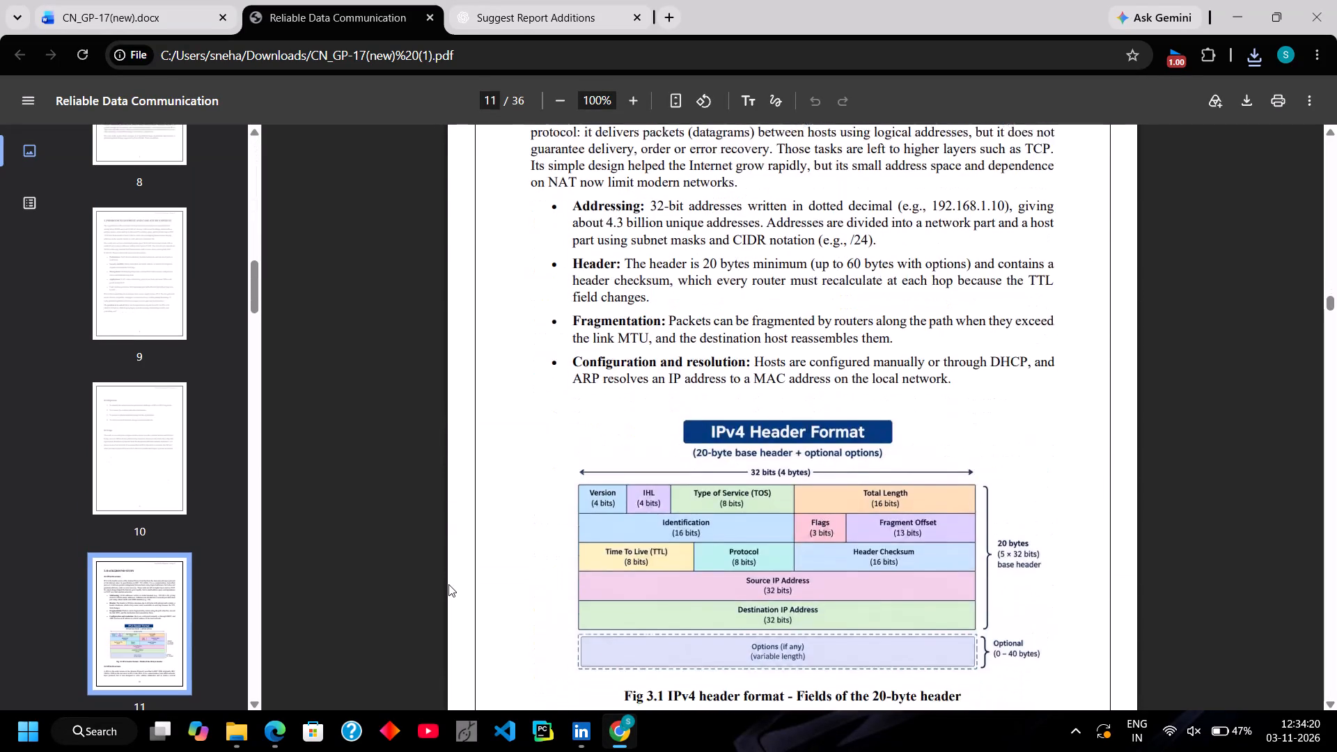
scroll(448, 584, "down", 9)
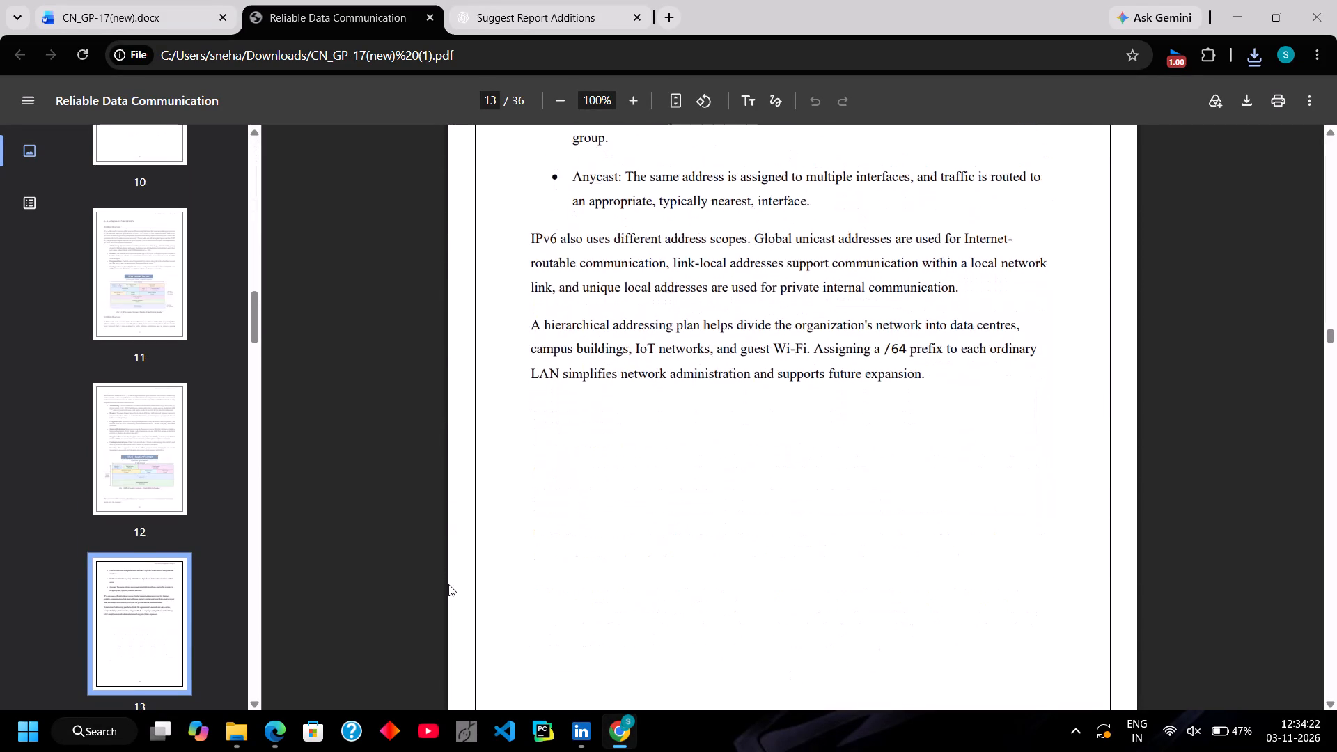
scroll(448, 584, "down", 5)
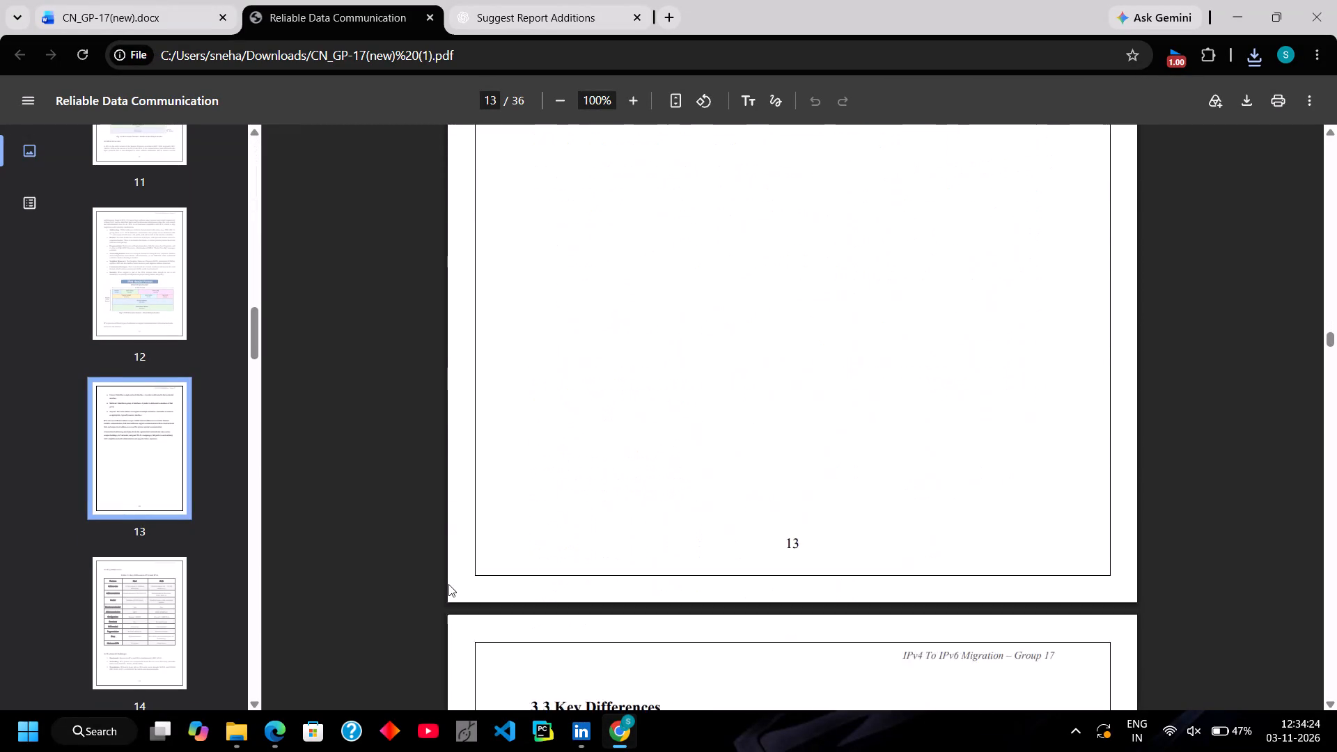
Examine how Table 4.1, the Table 4.2 Risk and Impacts caption and the risk table are laid out on PDF pages 17 and 18.
scroll(448, 584, "down", 4)
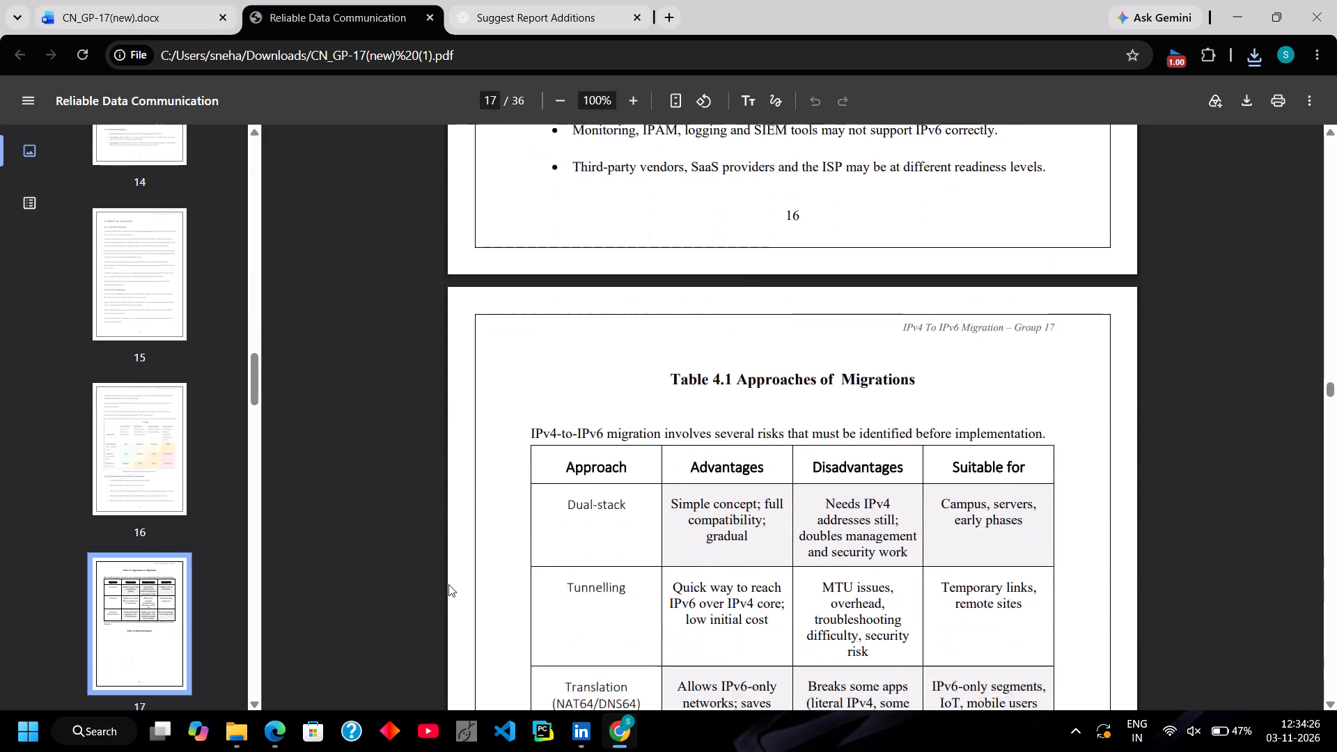
scroll(448, 584, "down", 4)
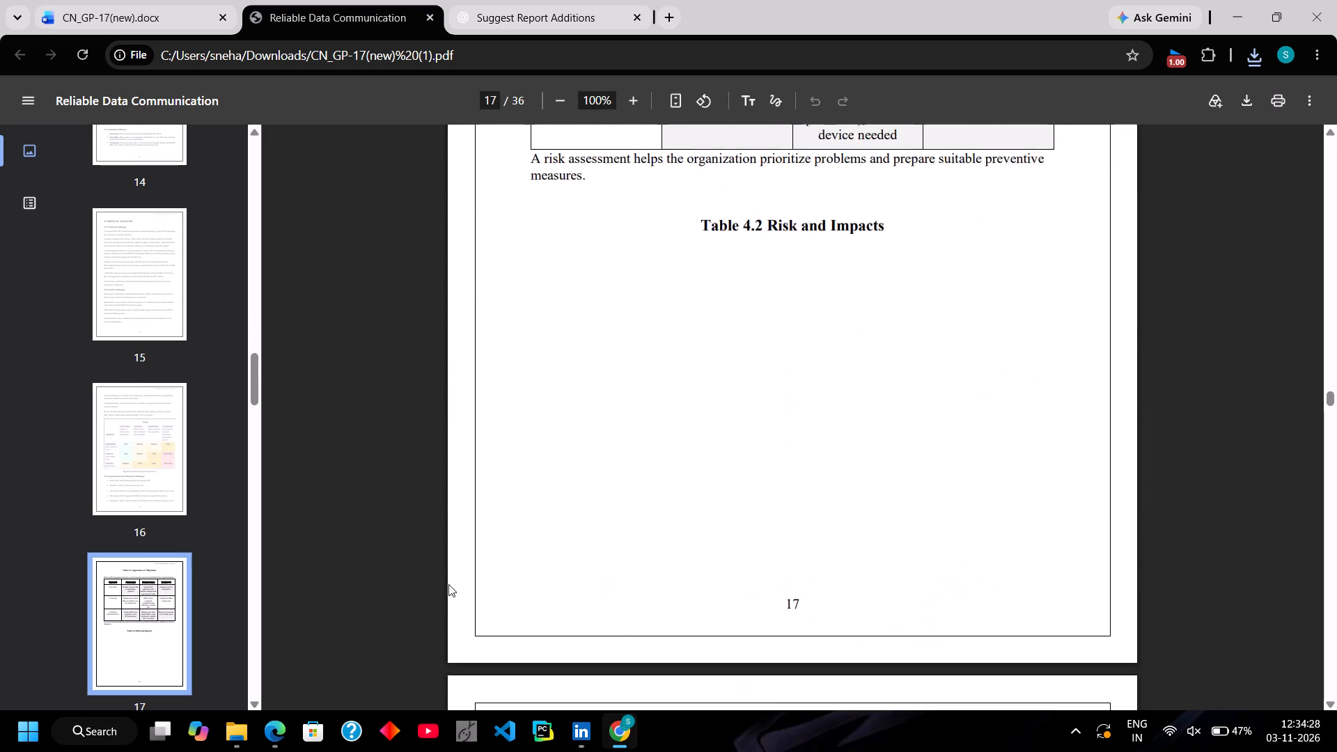
scroll(448, 584, "down", 3)
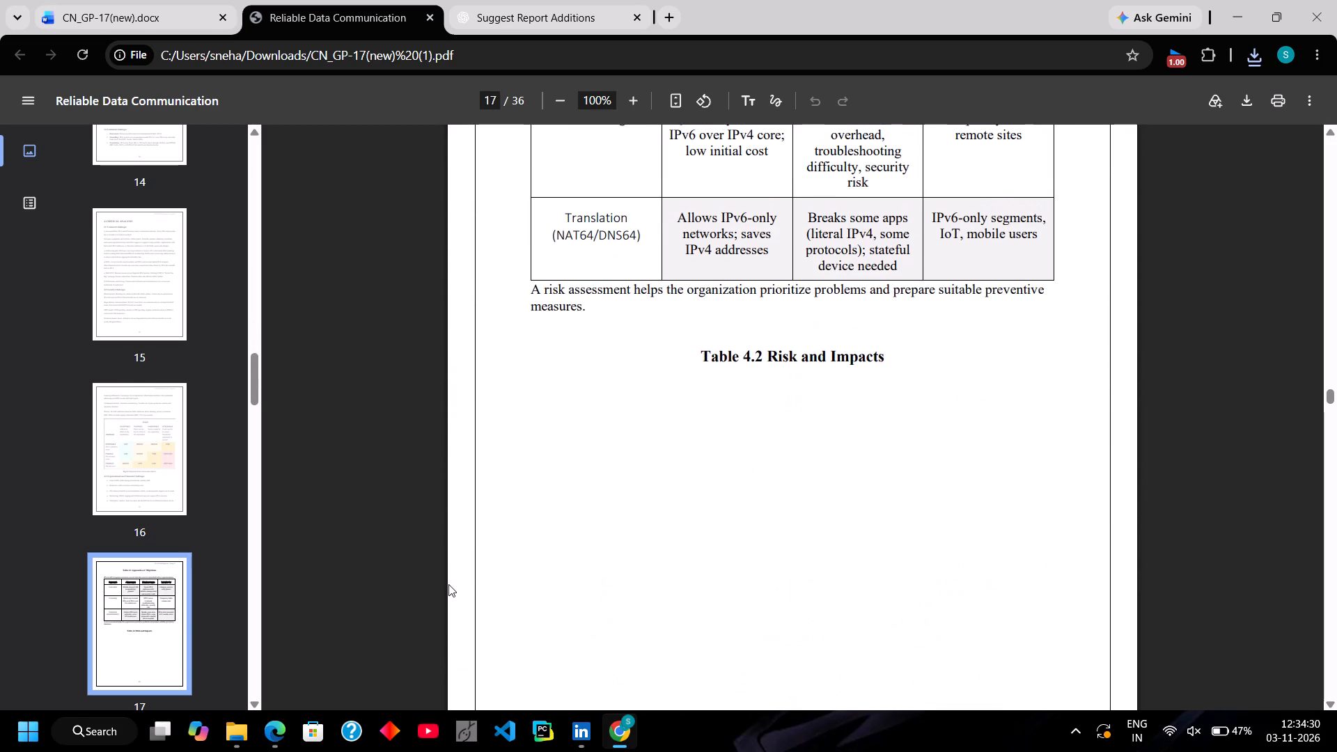
scroll(448, 584, "down", 1)
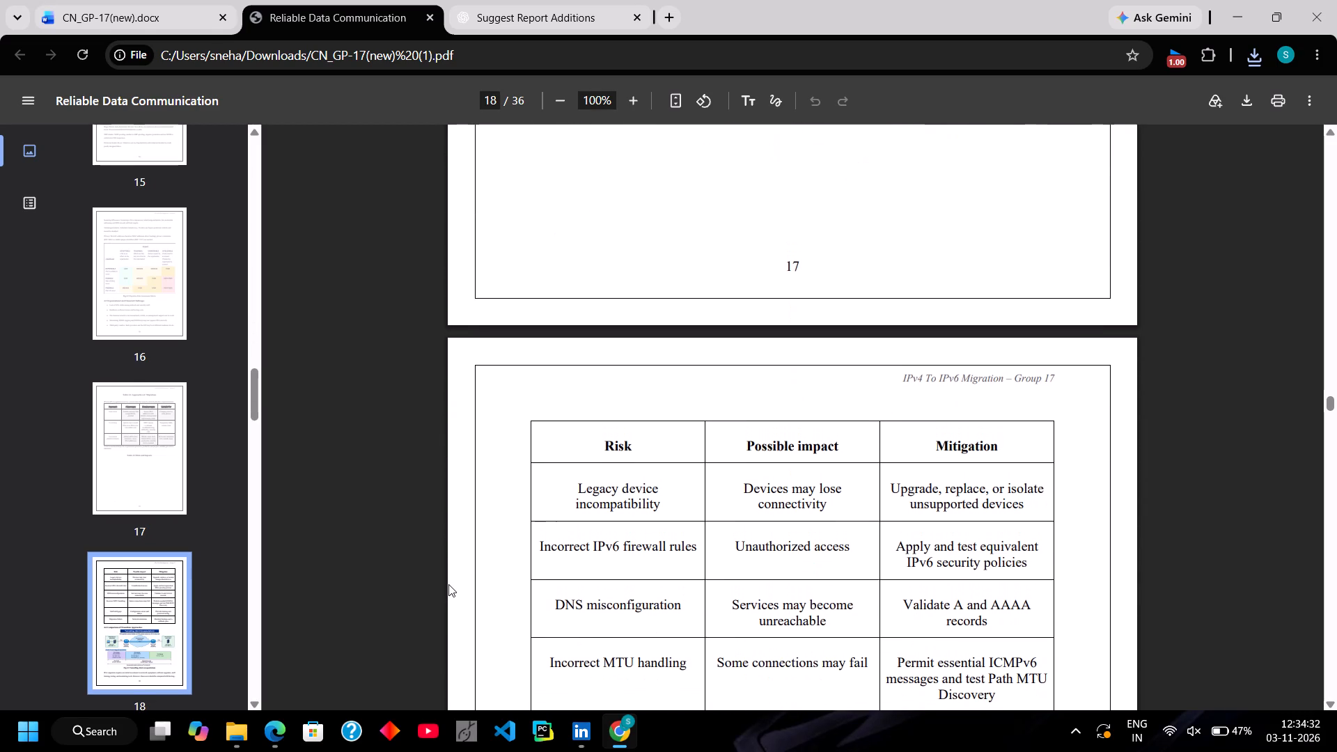
scroll(448, 584, "down", 3)
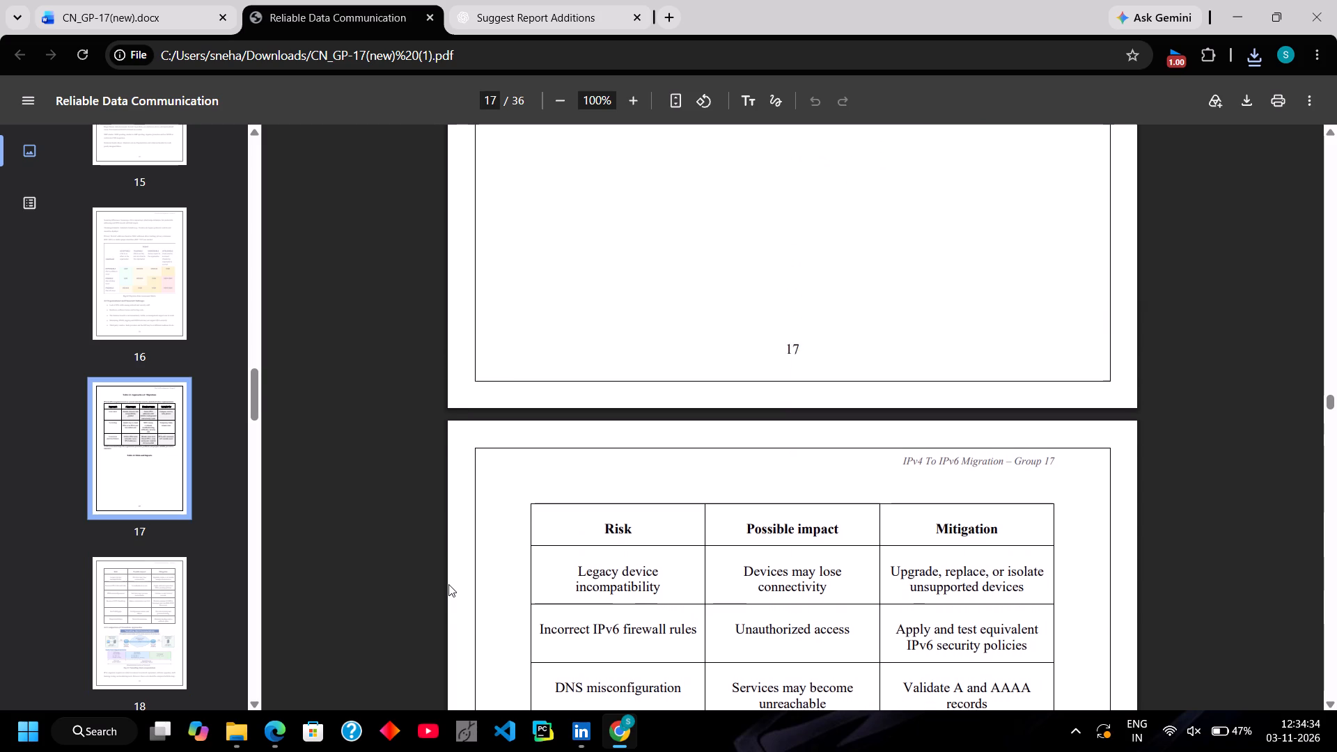
scroll(448, 584, "down", 3)
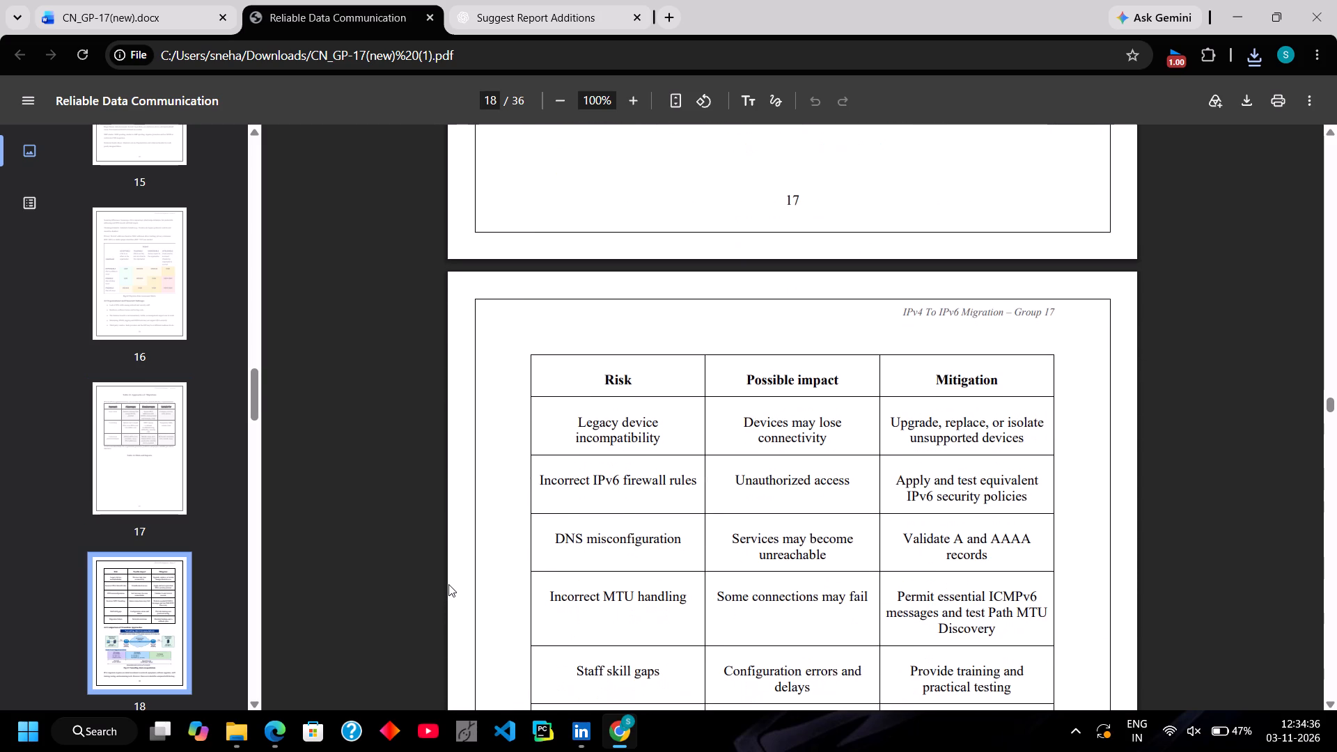
Check PDF pages 19 to 22, including the rollback plan text before section 5.2, and close the PDF.
scroll(448, 584, "down", 3)
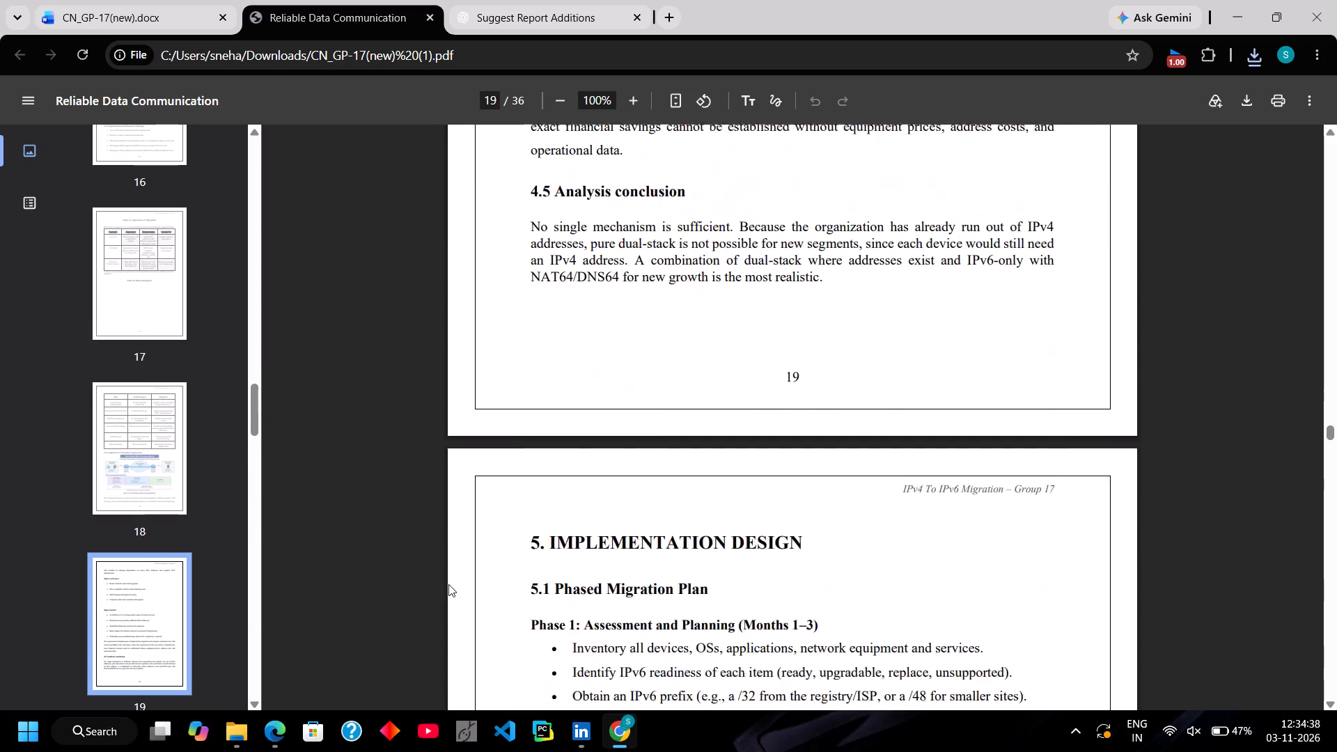
scroll(448, 584, "down", 9)
scroll(448, 584, "left", 1)
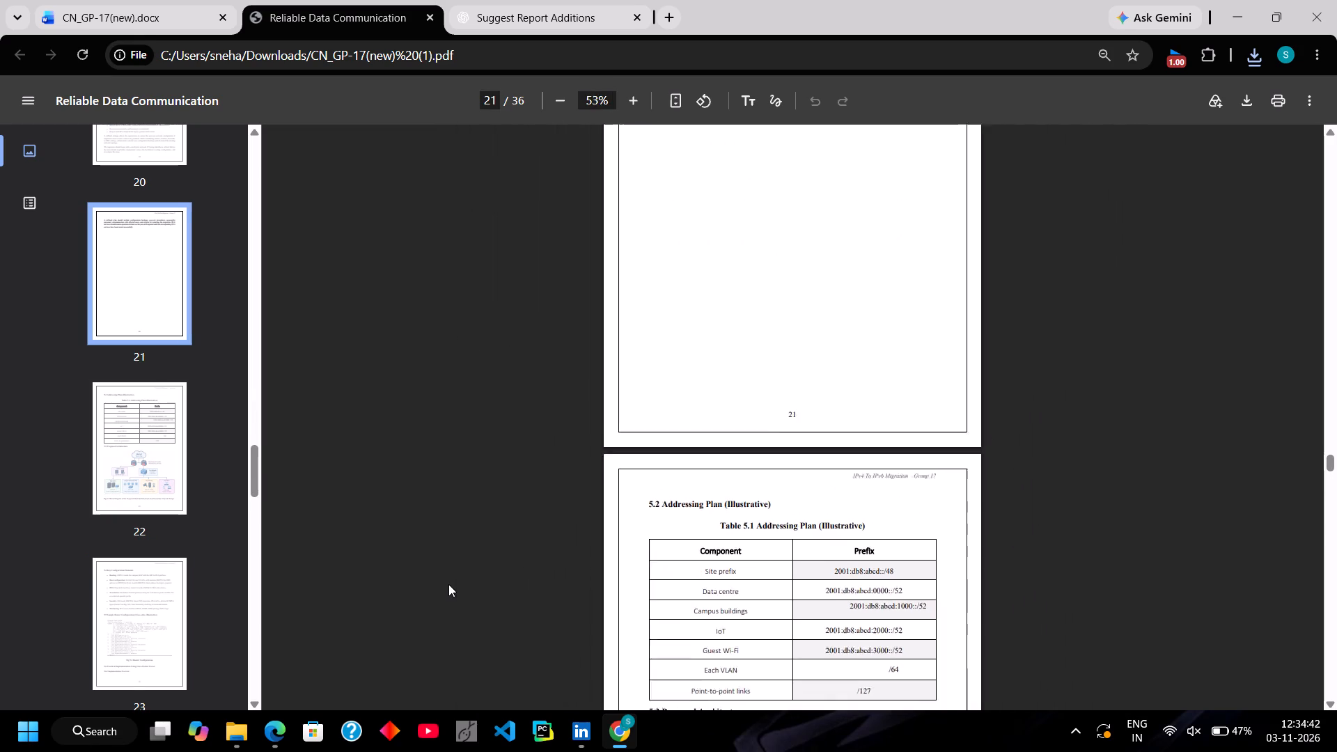
scroll(448, 584, "up", 2)
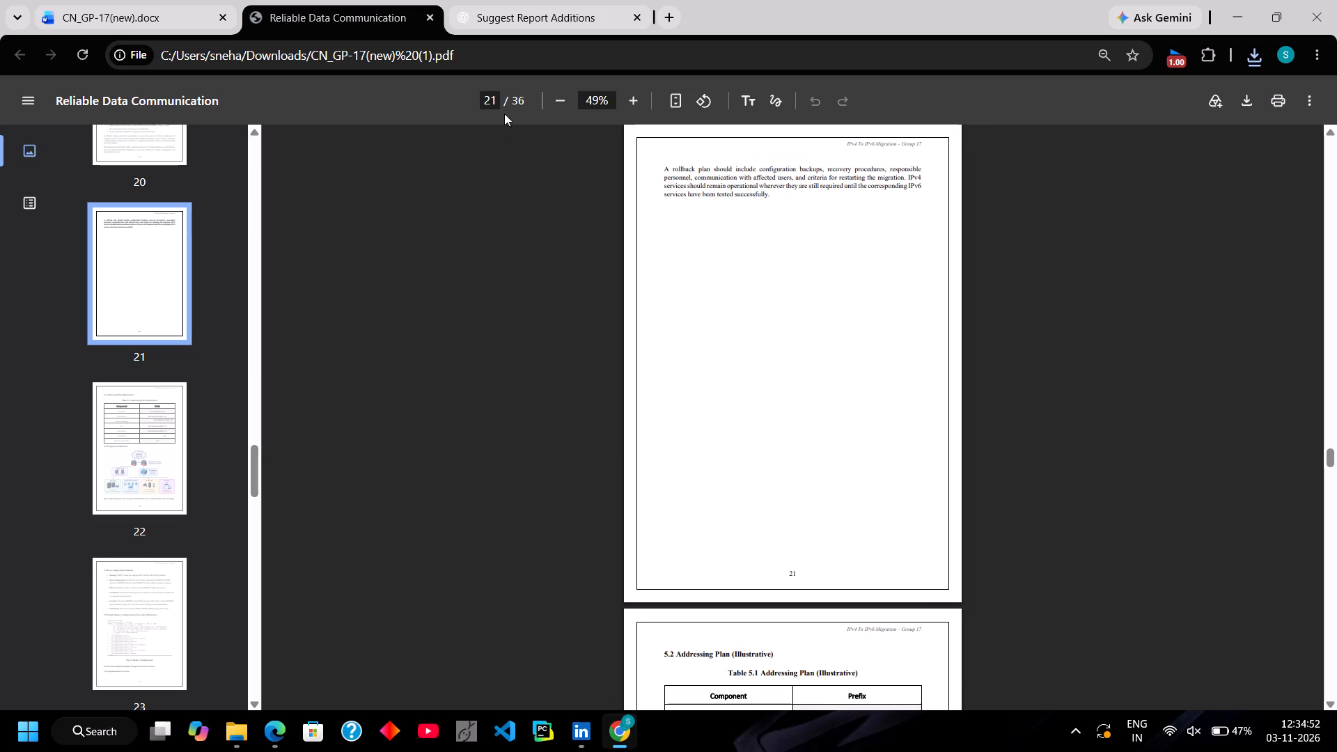
left_click(431, 19)
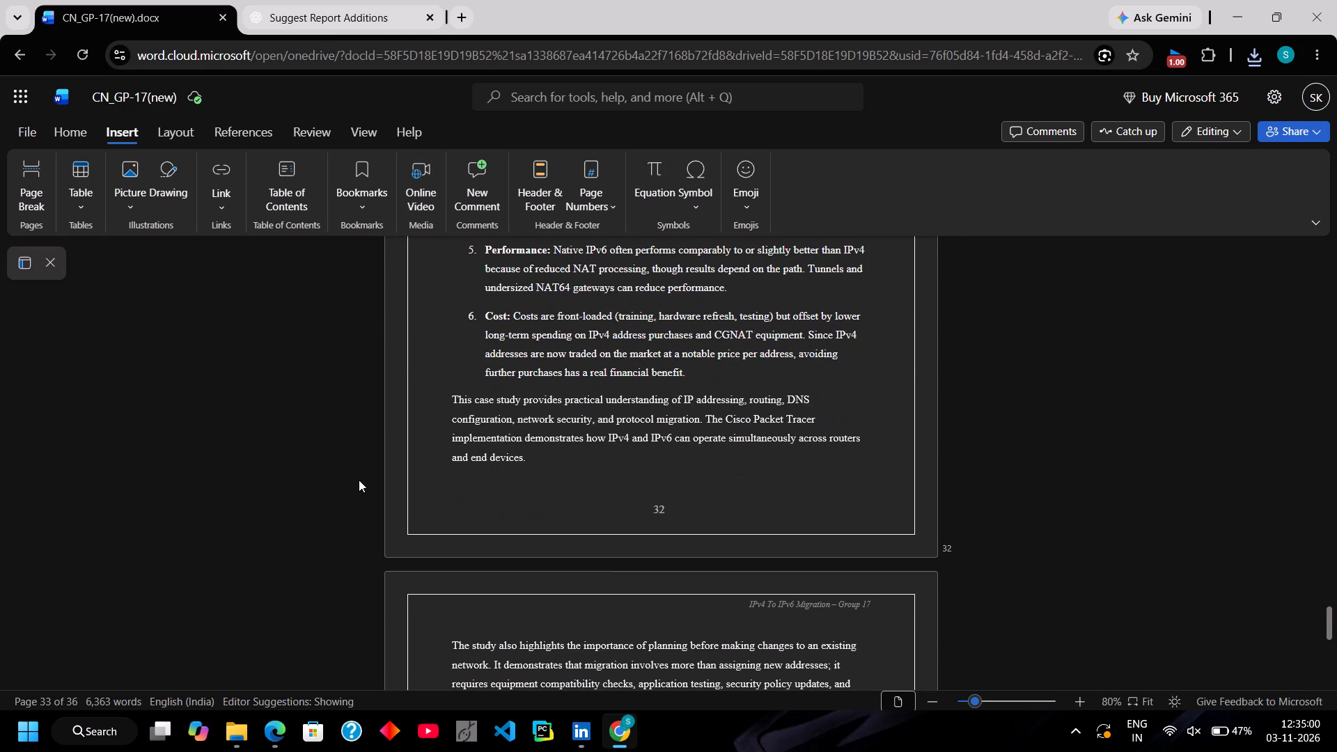
Look back through the Word document from page 32 to section 5.6.5, Connectivity Testing and Verification.
scroll(685, 478, "up", 4)
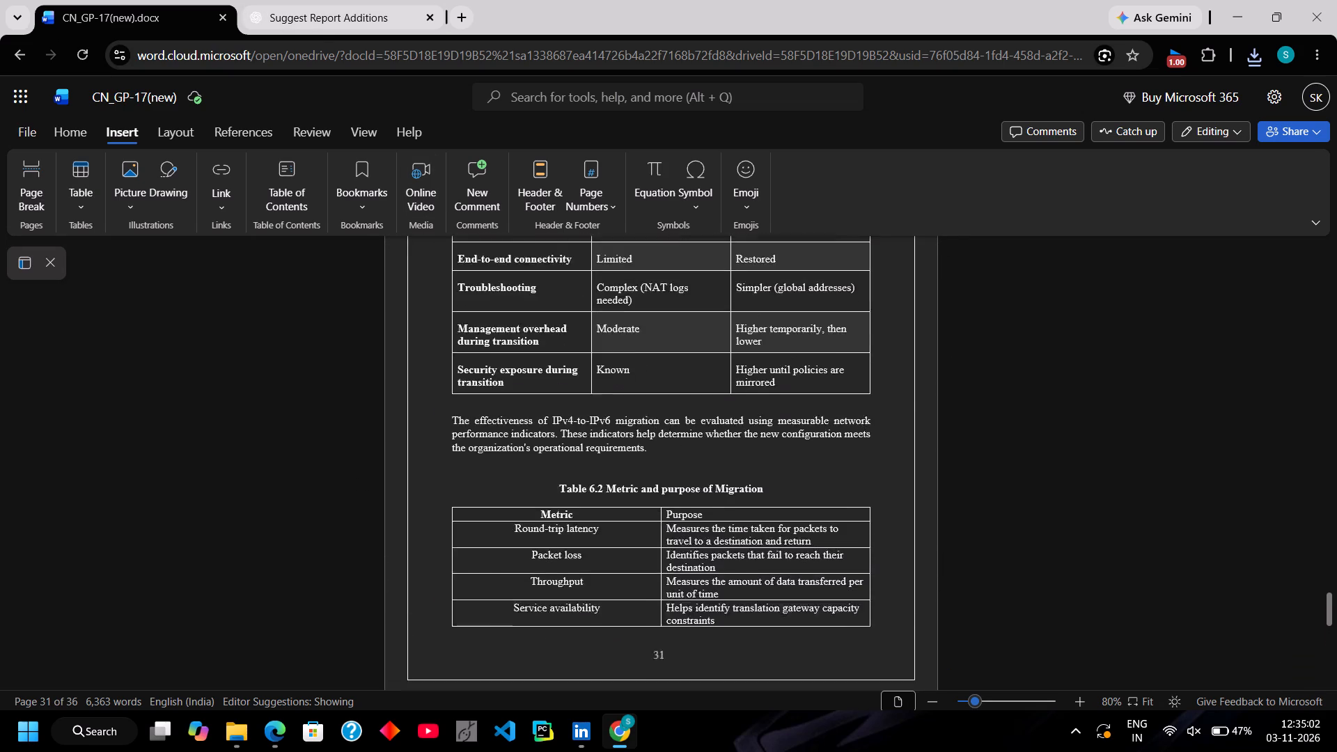
scroll(685, 478, "up", 8)
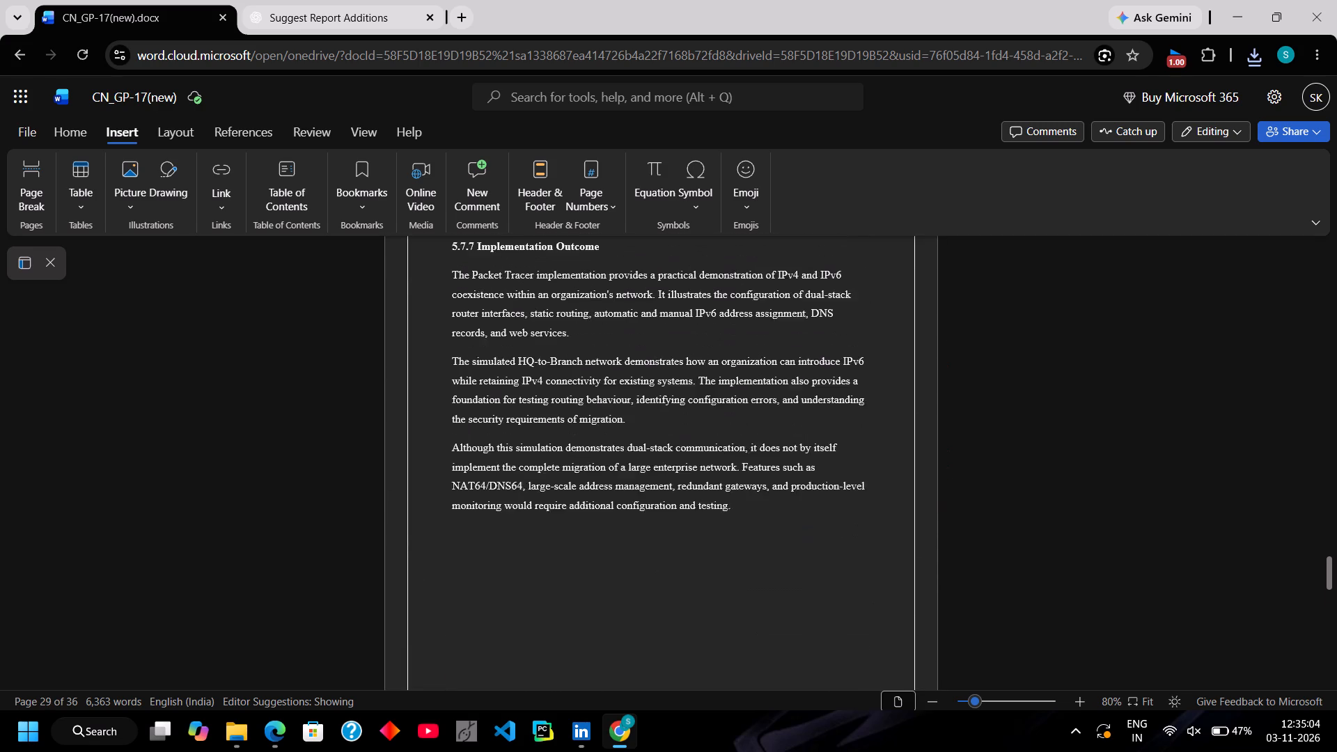
scroll(685, 478, "up", 8)
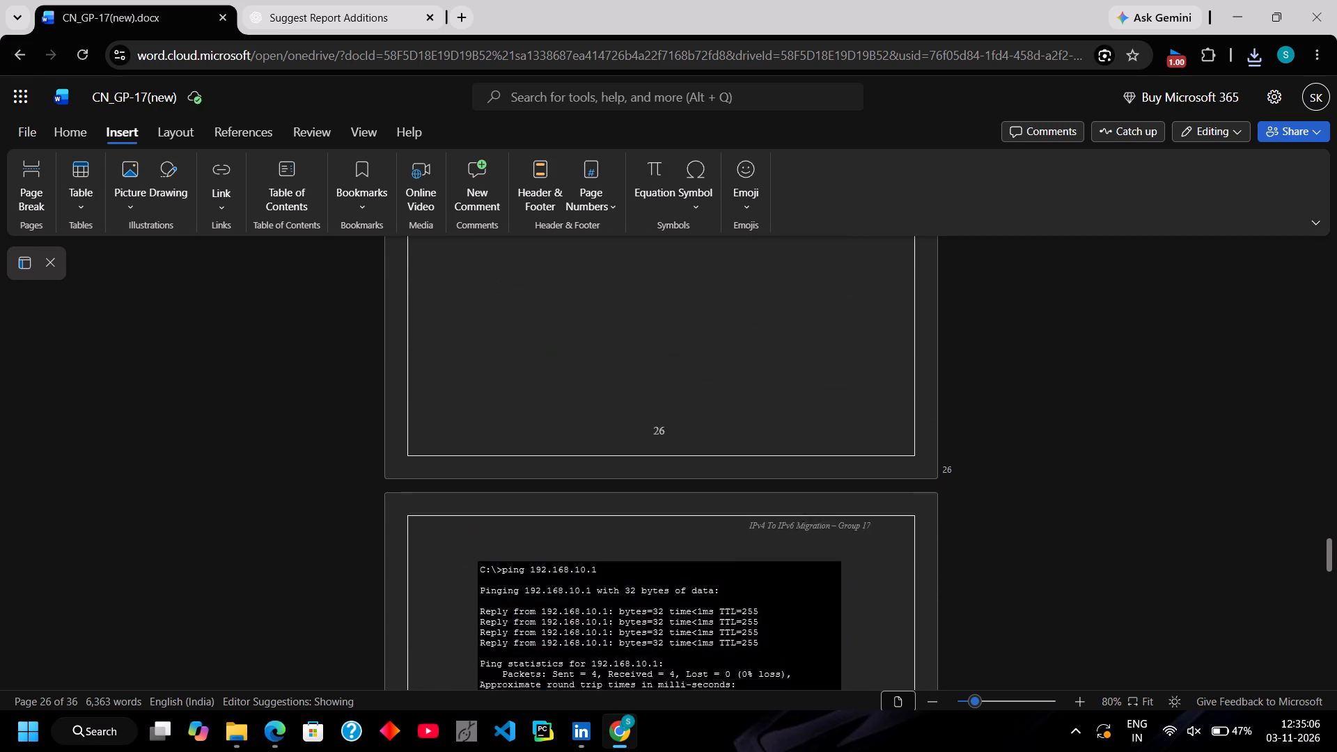
scroll(685, 478, "up", 4)
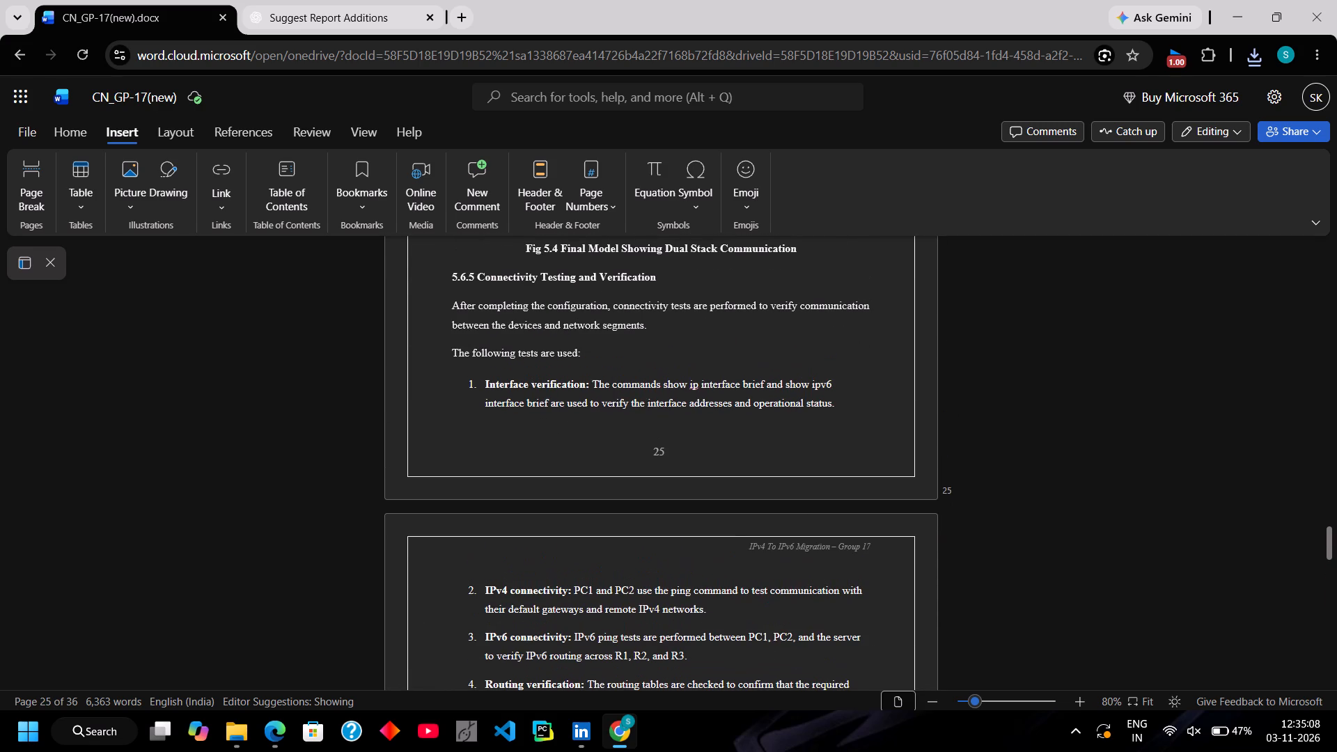
Save the document.
key("ctrl+s")
Examine the document's page layout backwards from section 5.6.4 through Tables 5.1 and 4.1 to section 3.3, Key Differences.
scroll(685, 478, "up", 4)
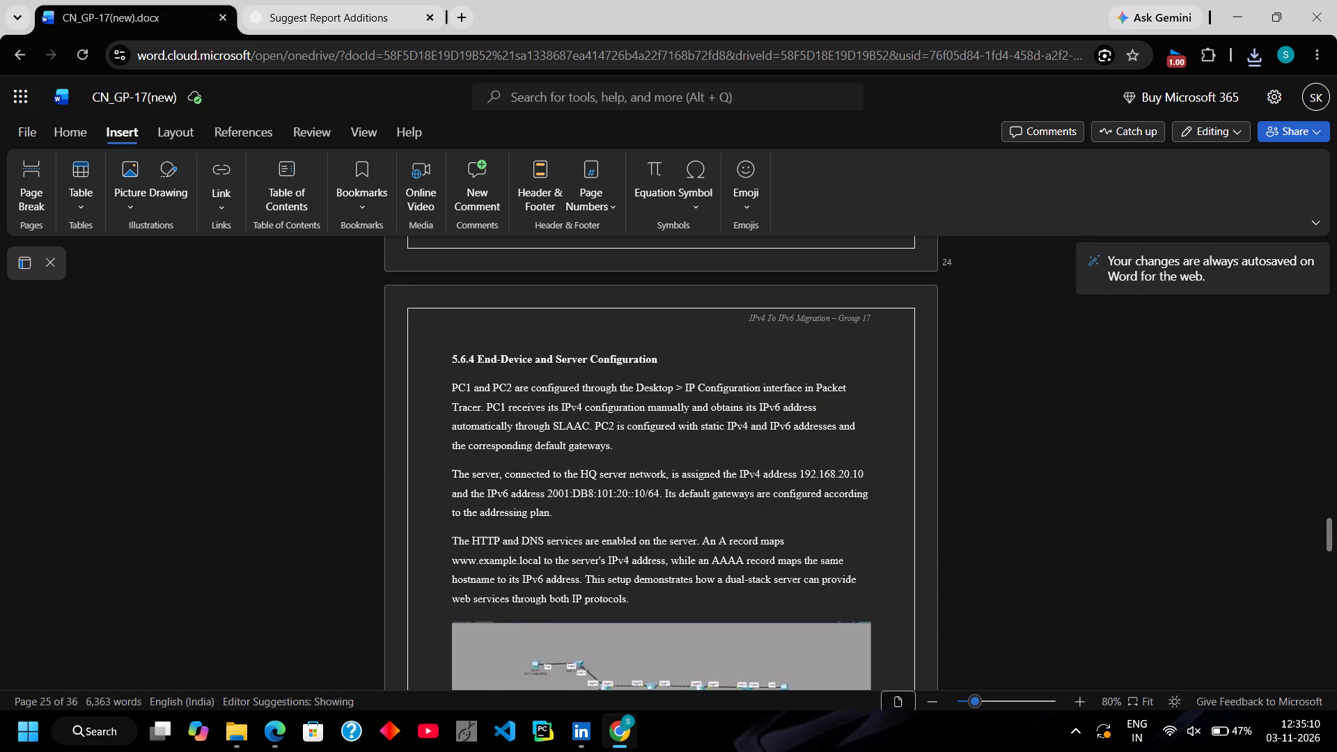
scroll(685, 478, "up", 13)
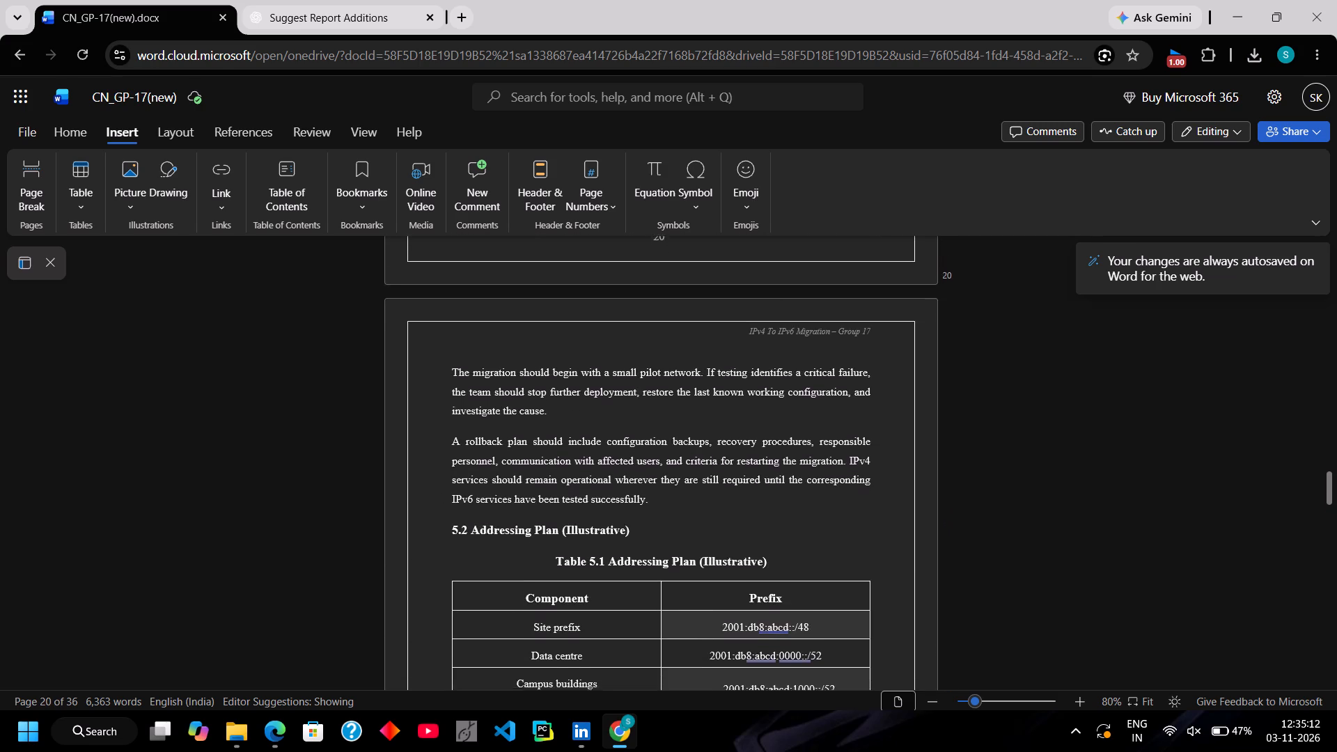
scroll(685, 478, "up", 10)
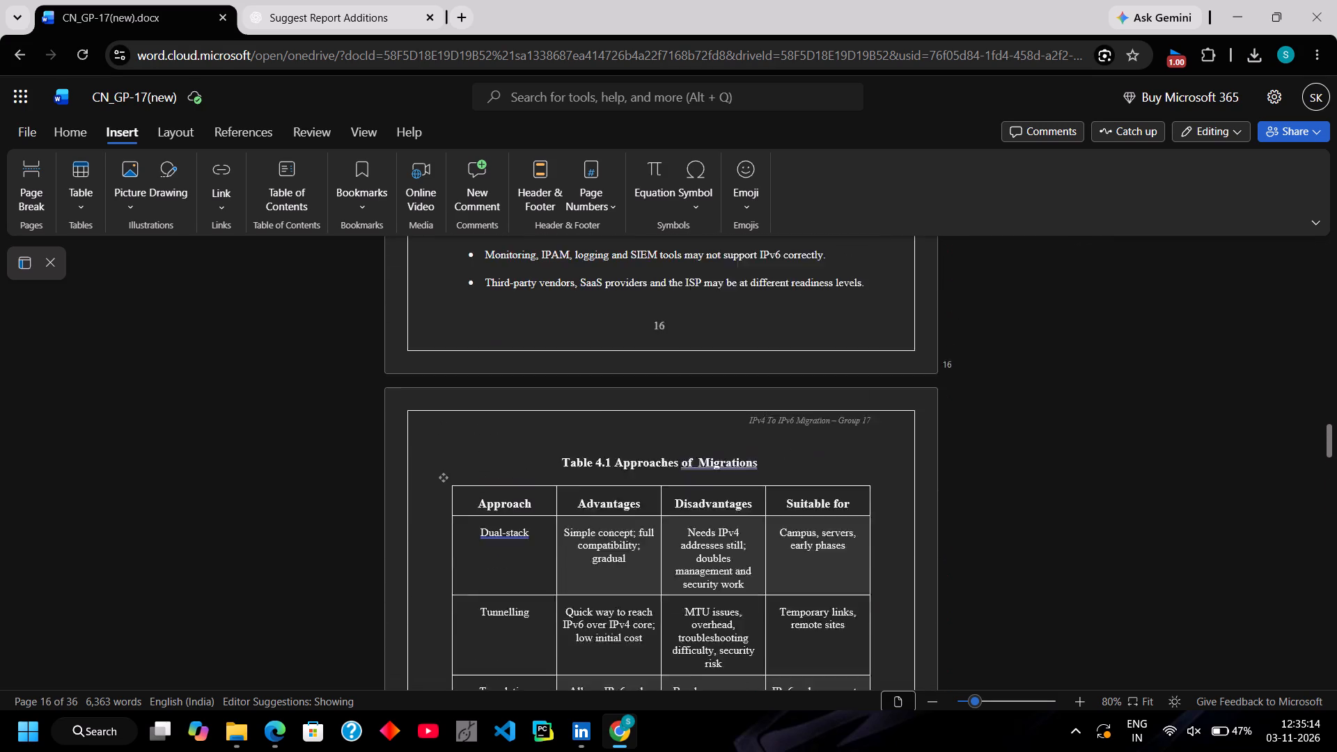
scroll(685, 478, "up", 6)
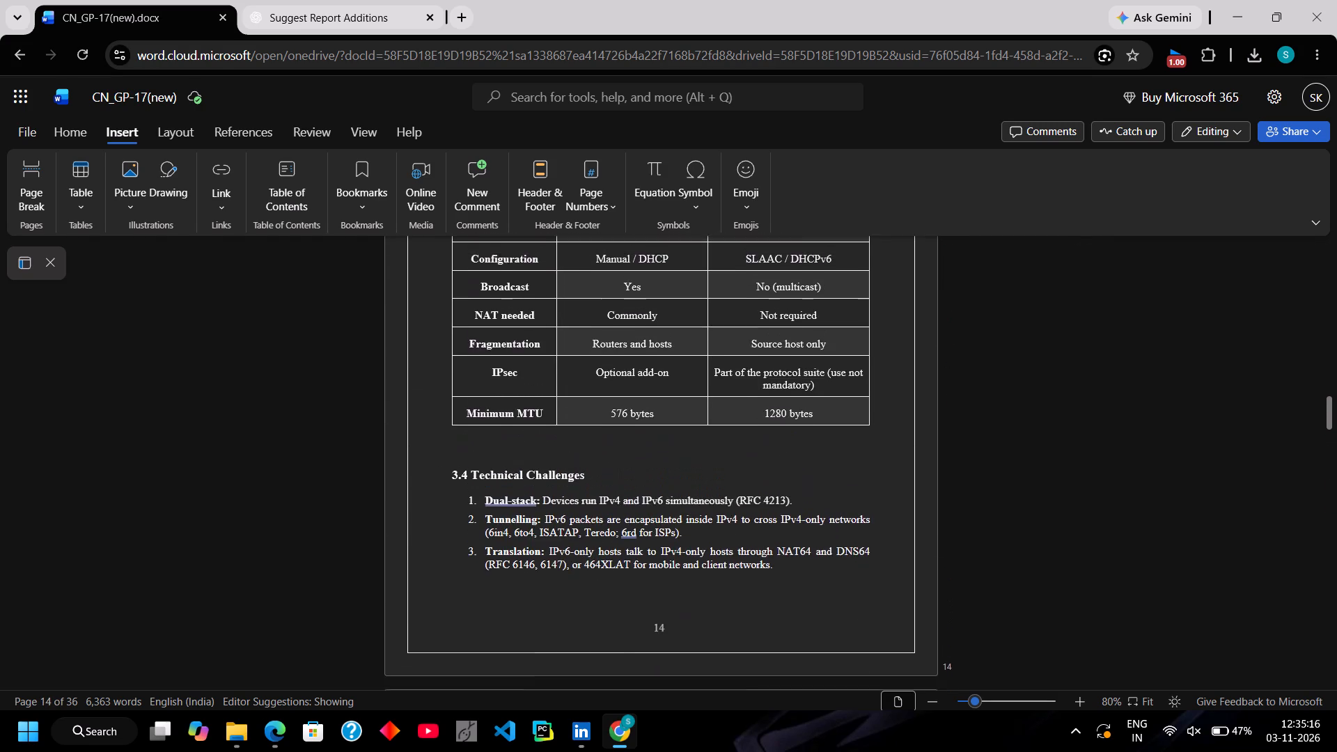
scroll(685, 478, "up", 4)
Look ahead from Table 3.1 to the Packet Tracer figures in chapter 5 and on to page 31.
scroll(685, 478, "down", 2)
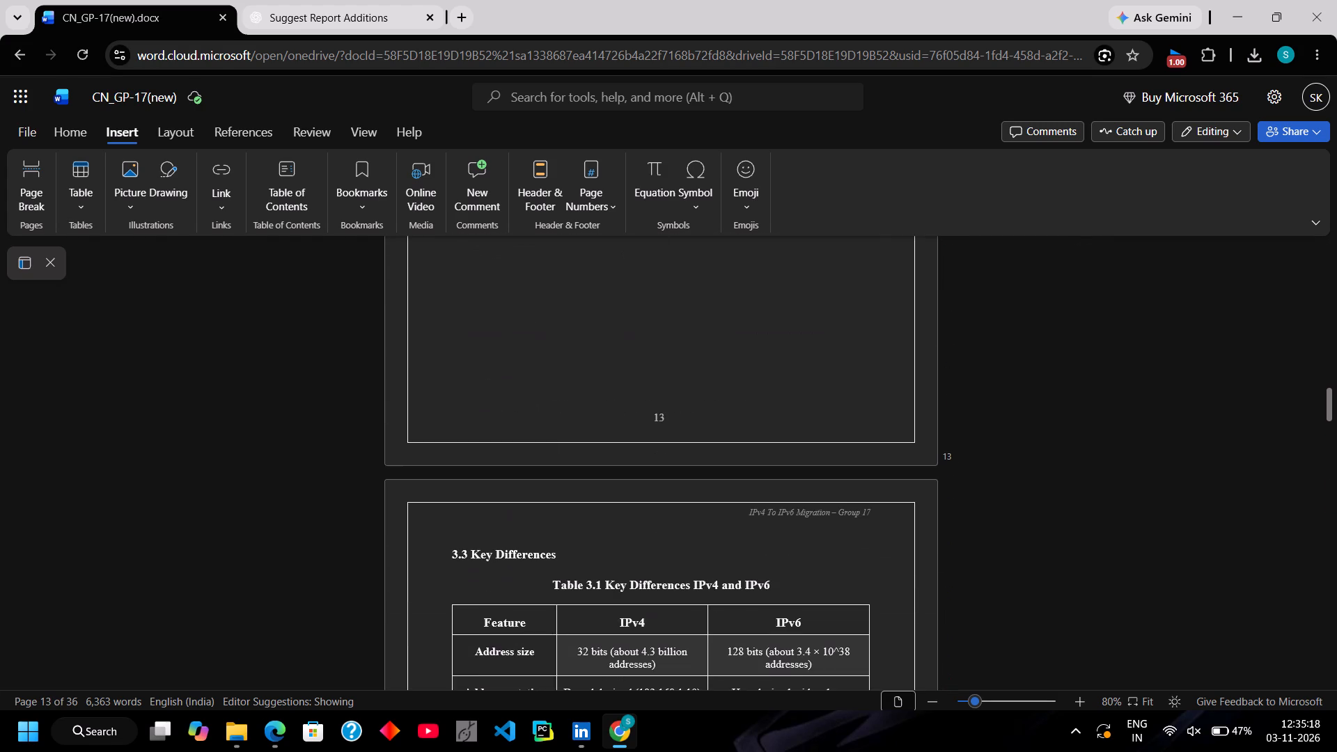
scroll(685, 478, "down", 7)
scroll(685, 478, "right", 2)
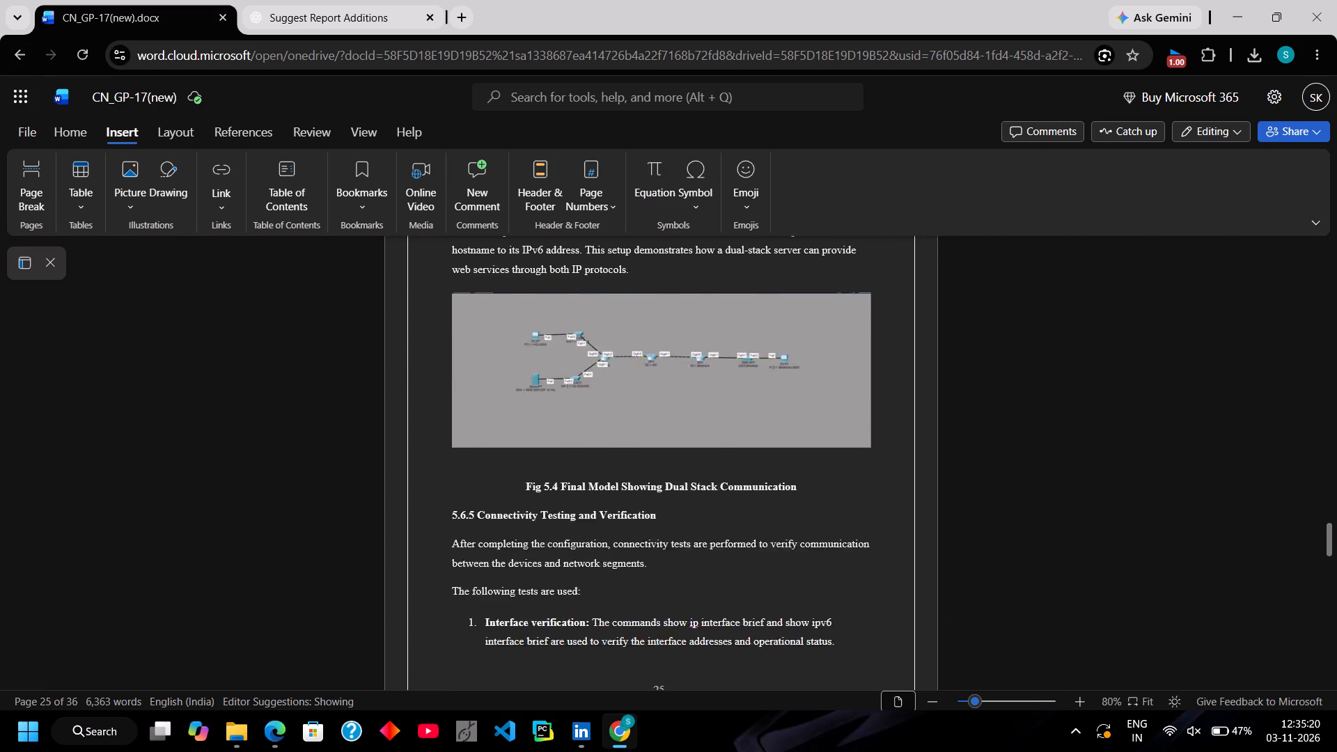
scroll(685, 478, "right", 13)
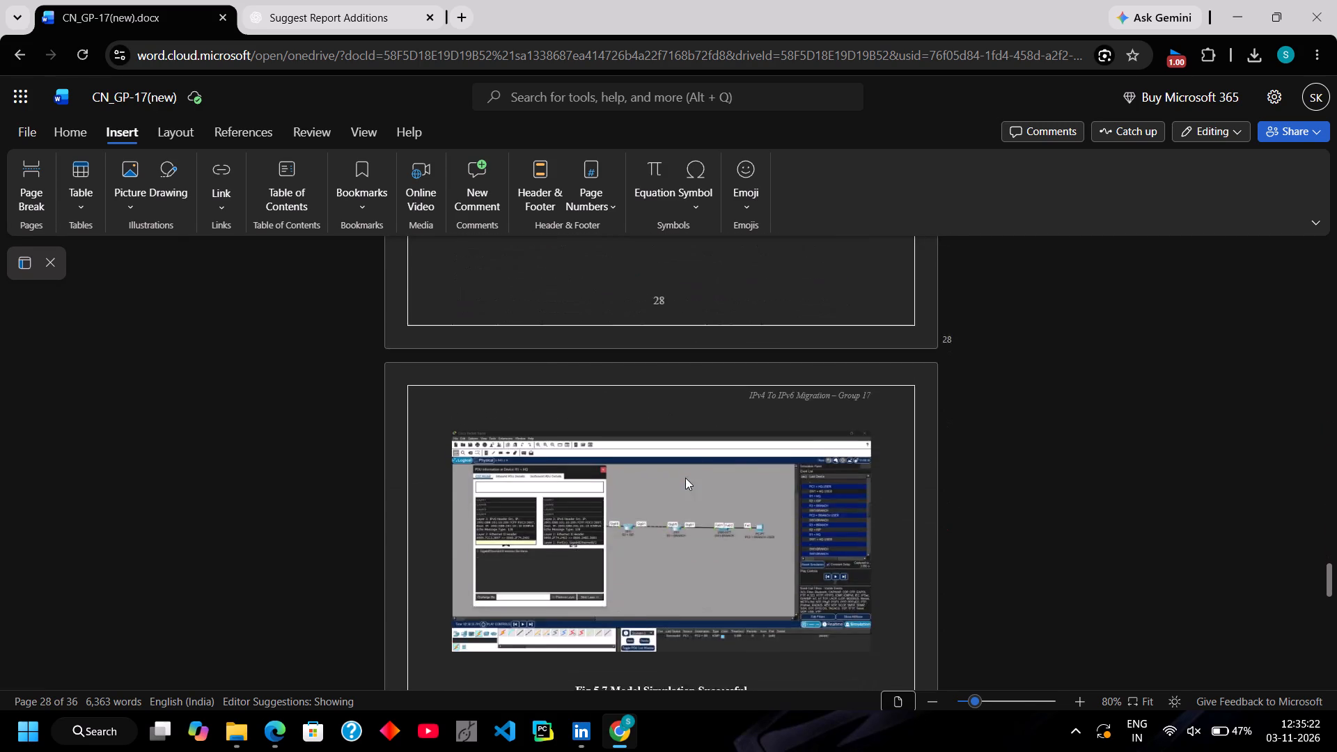
scroll(685, 478, "right", 11)
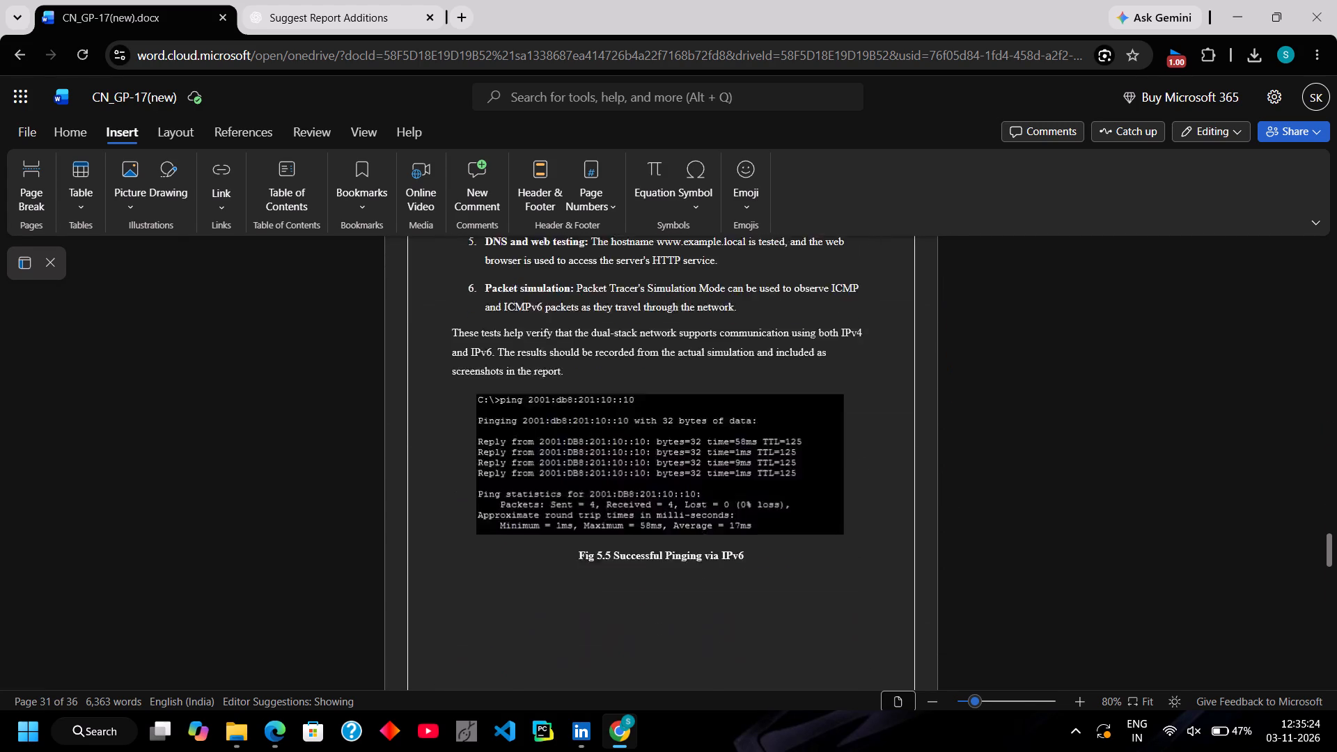
Look back through the document from Fig 5.5 on page 31, past Table 5.1 and Fig 4.1, to Table 4.2 on page 17.
scroll(685, 478, "up", 6)
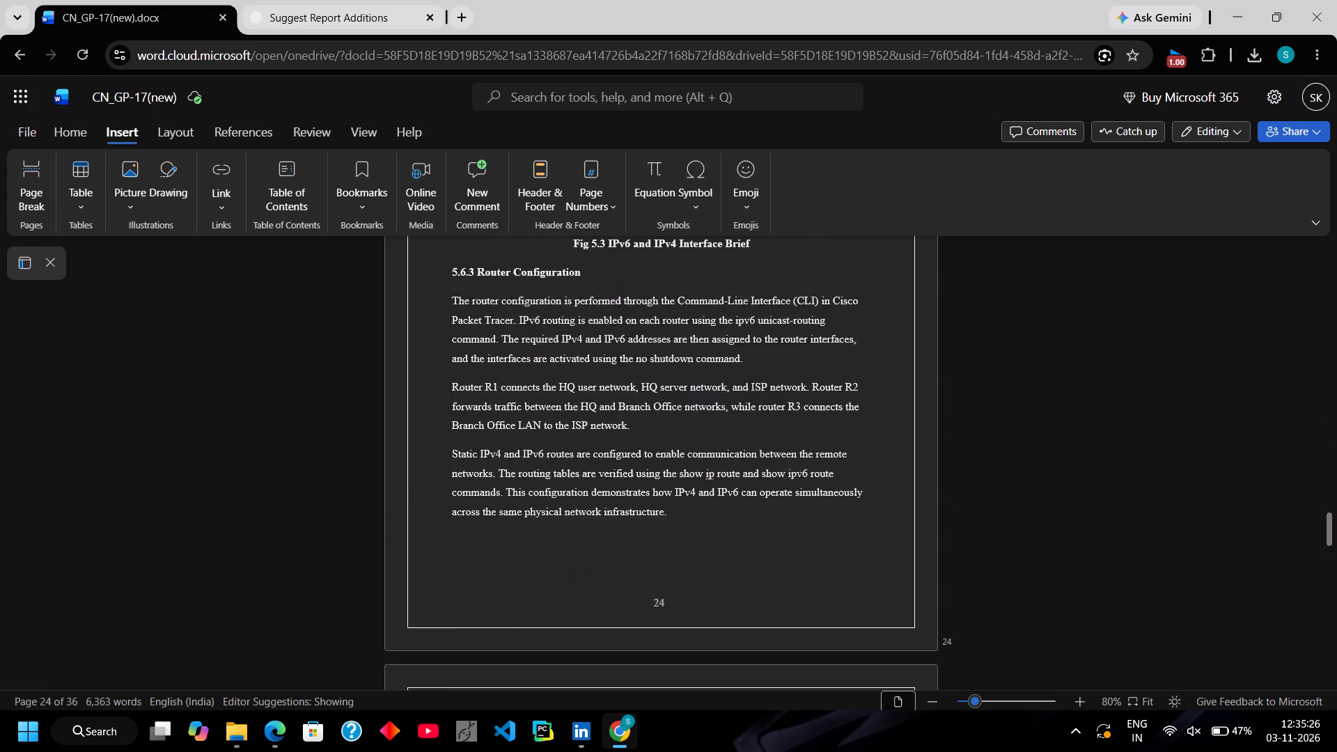
scroll(685, 478, "up", 7)
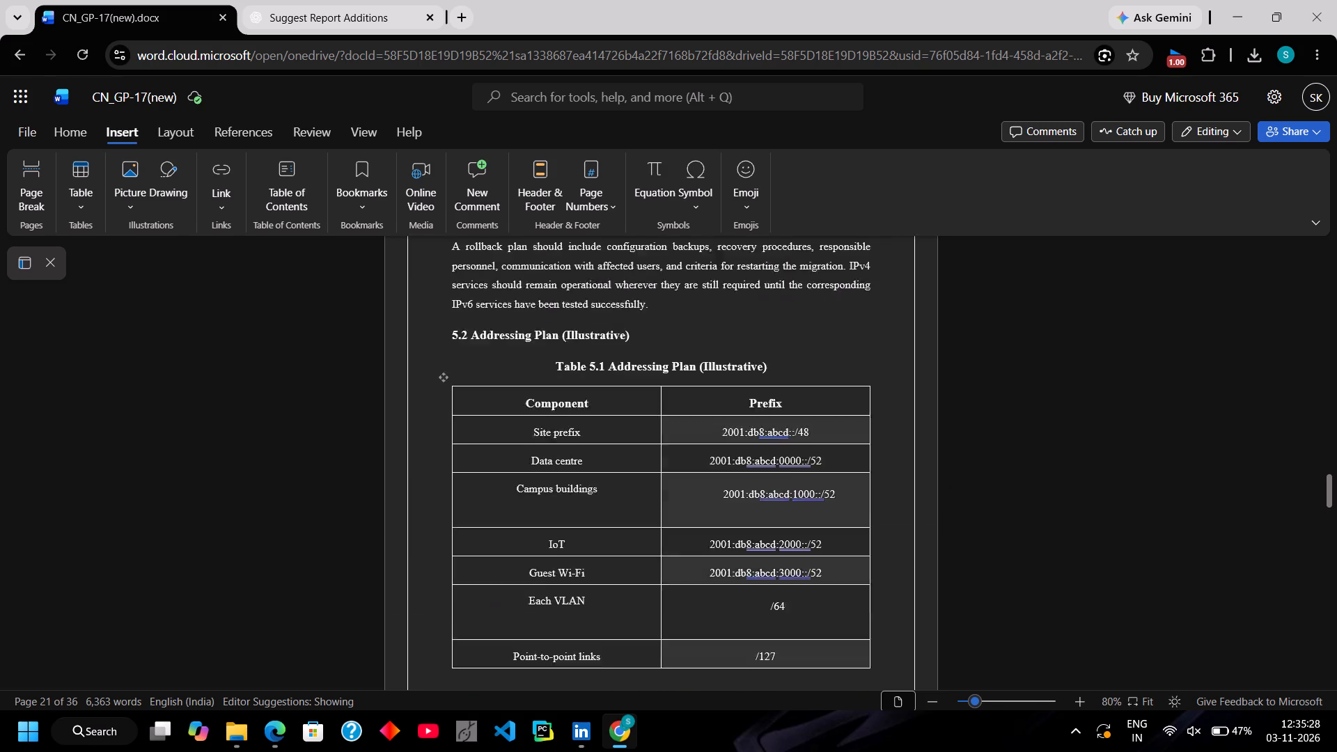
scroll(685, 478, "up", 8)
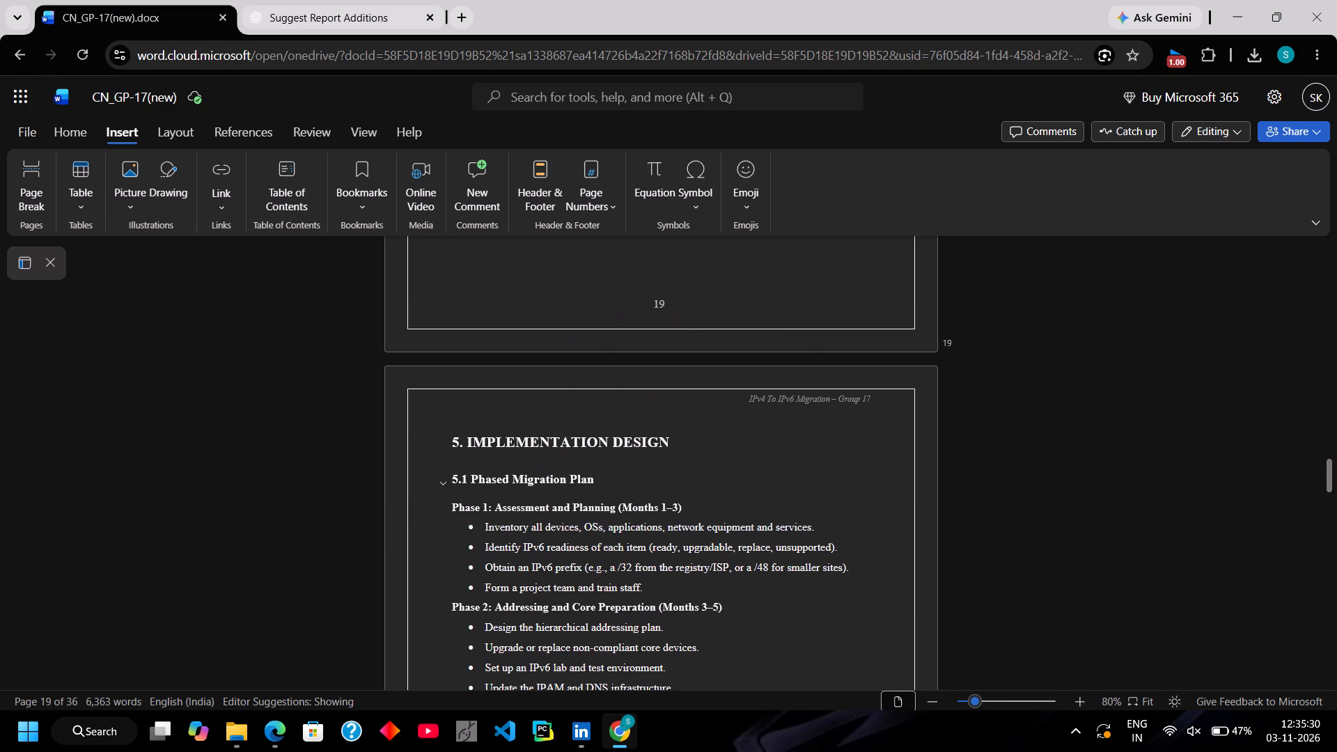
scroll(685, 478, "up", 10)
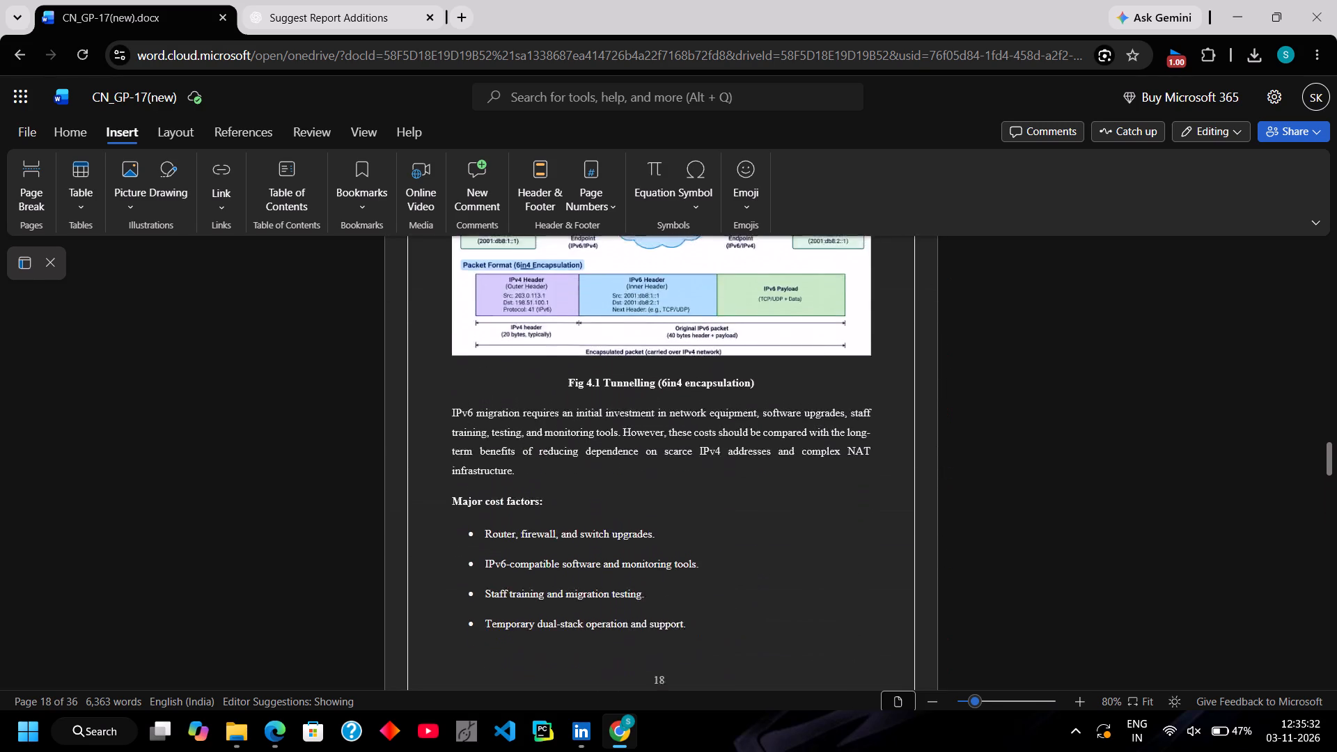
scroll(685, 478, "up", 3)
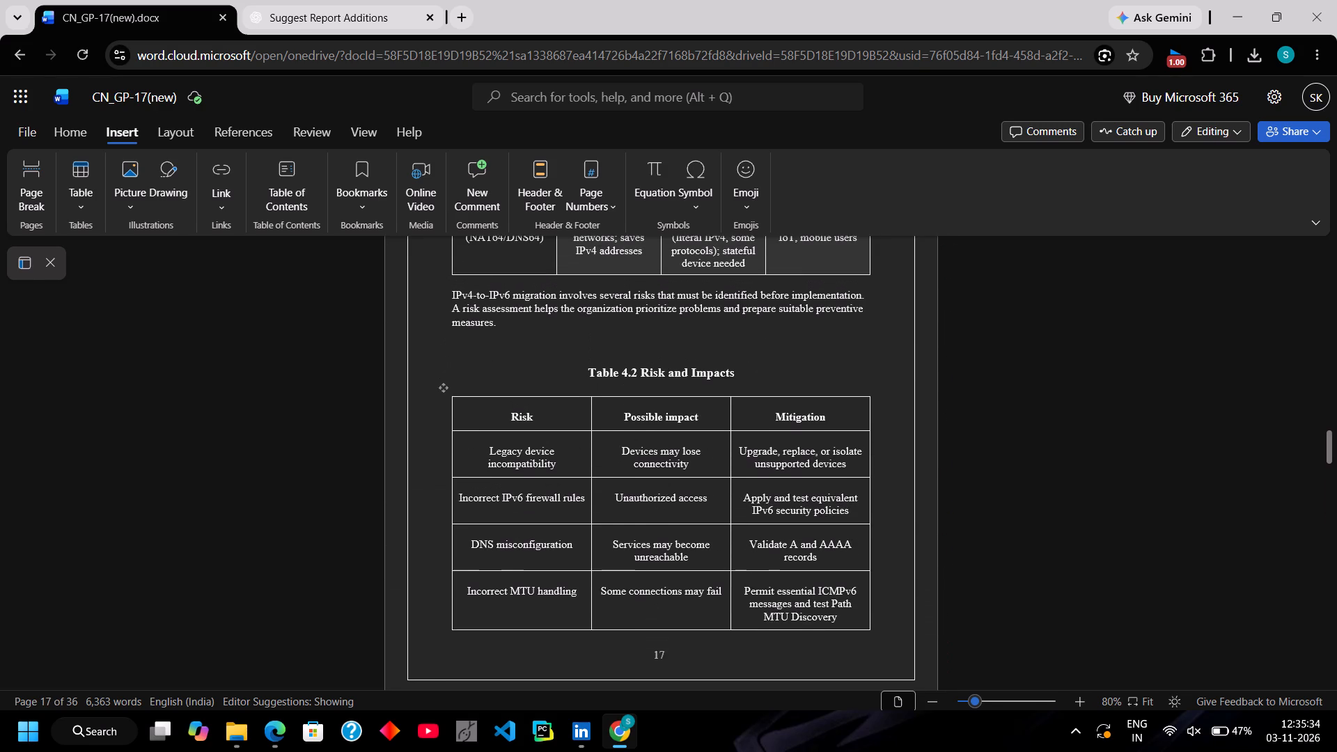
scroll(685, 478, "up", 1)
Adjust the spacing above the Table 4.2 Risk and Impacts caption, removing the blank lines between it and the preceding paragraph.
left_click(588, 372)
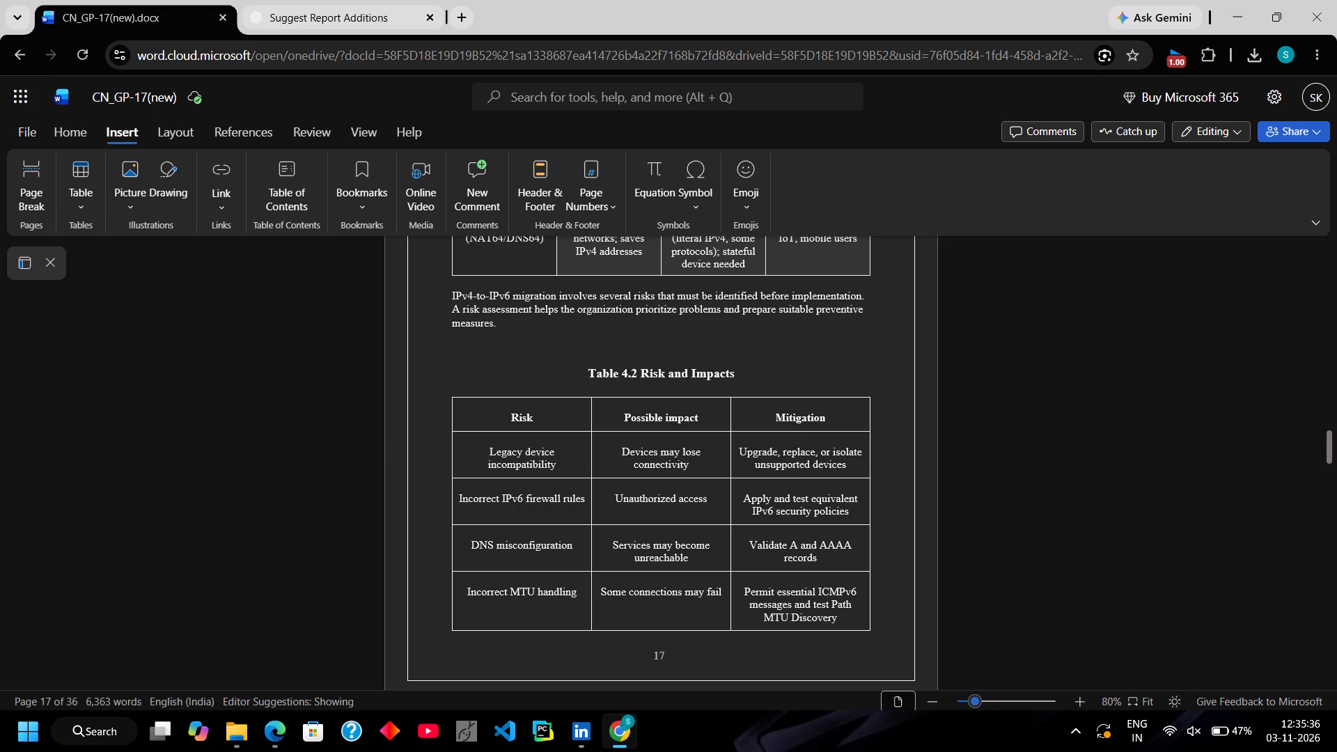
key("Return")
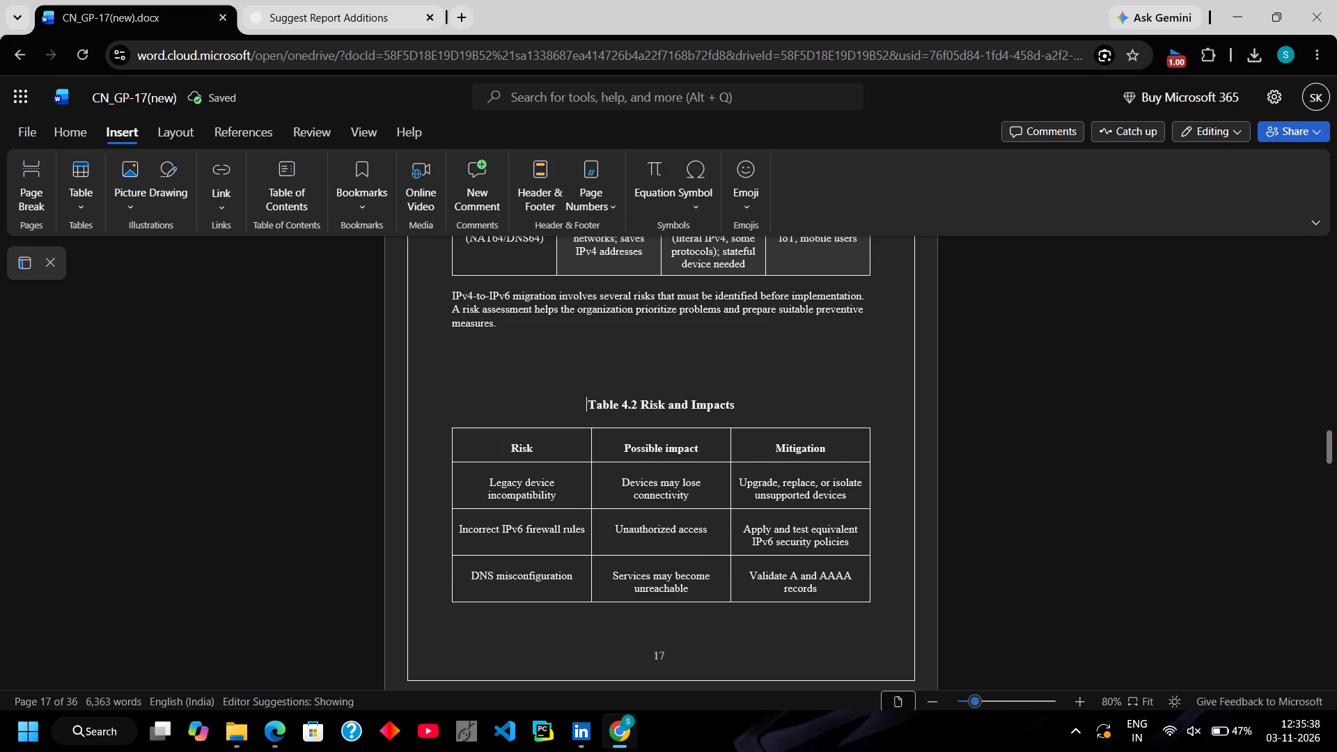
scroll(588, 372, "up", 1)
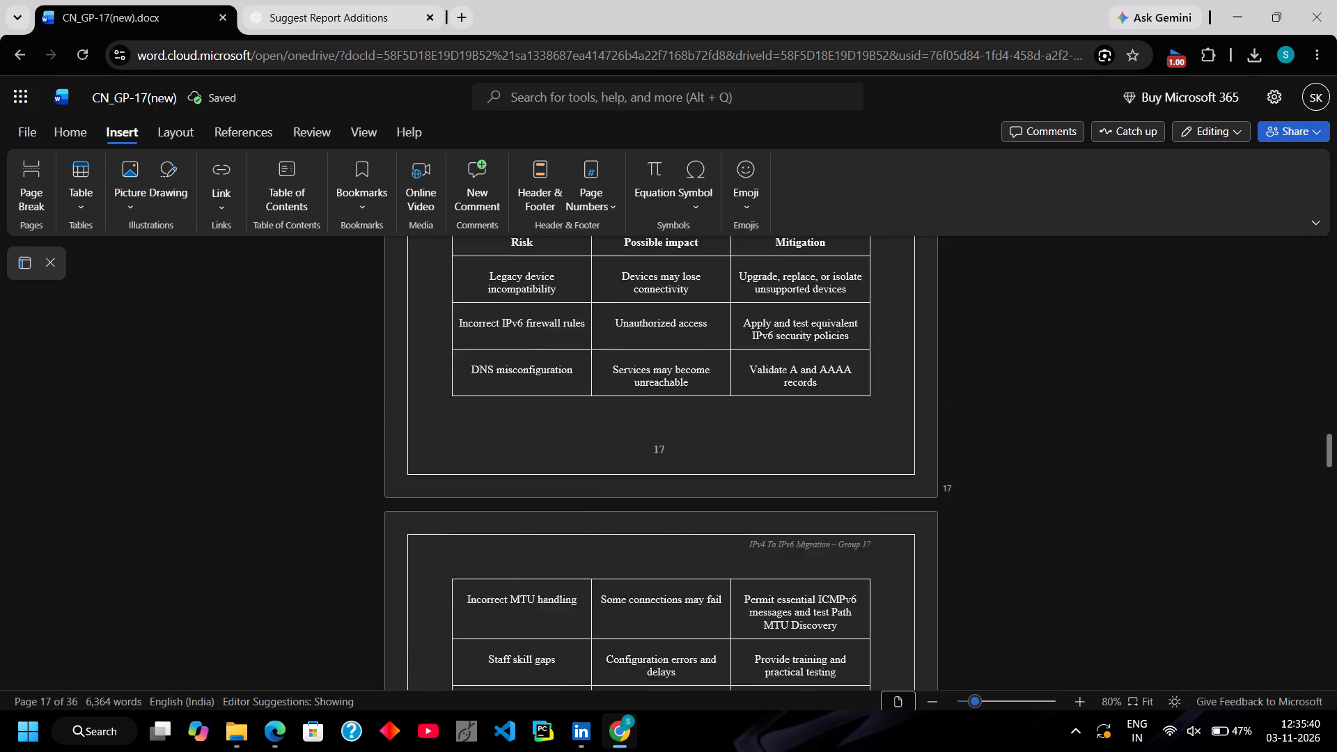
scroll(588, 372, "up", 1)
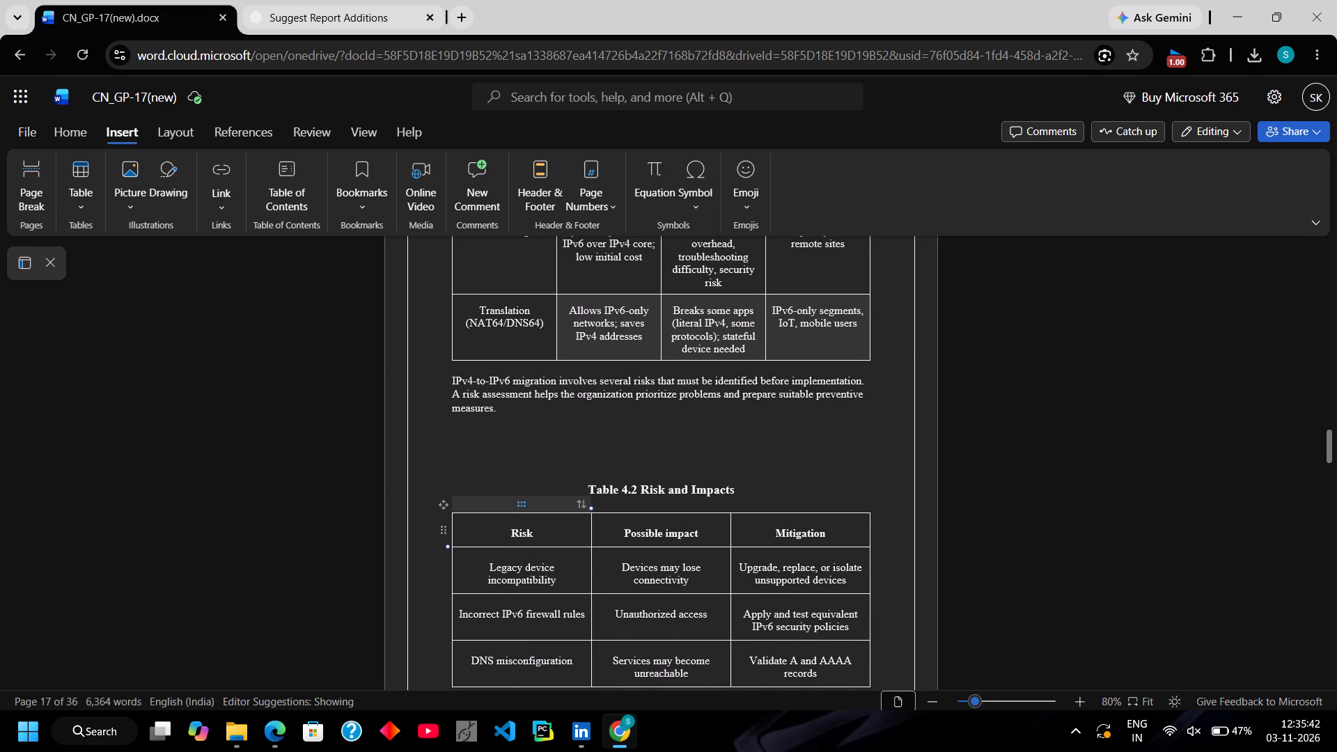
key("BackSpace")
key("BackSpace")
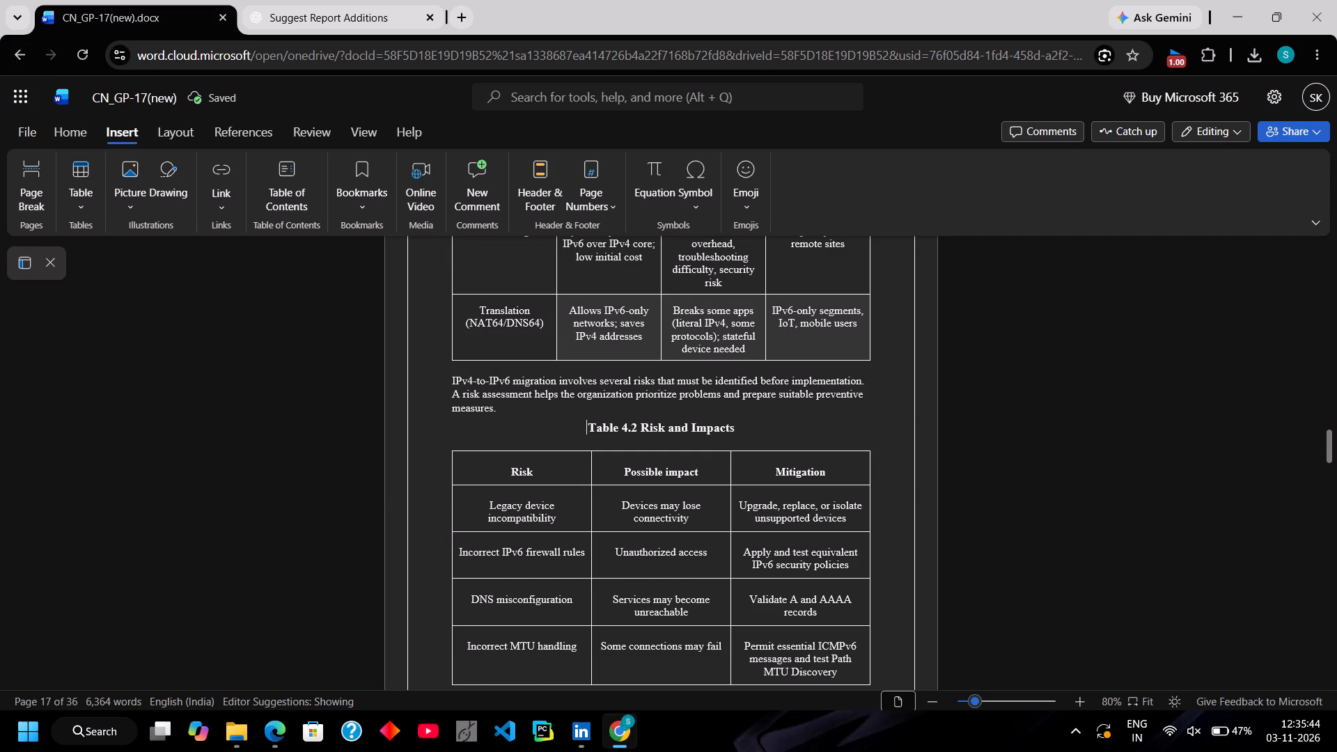
Examine the print preview through page 17 to check how Table 4.2 and its caption are paginated, and leave without saving.
key("ctrl+p")
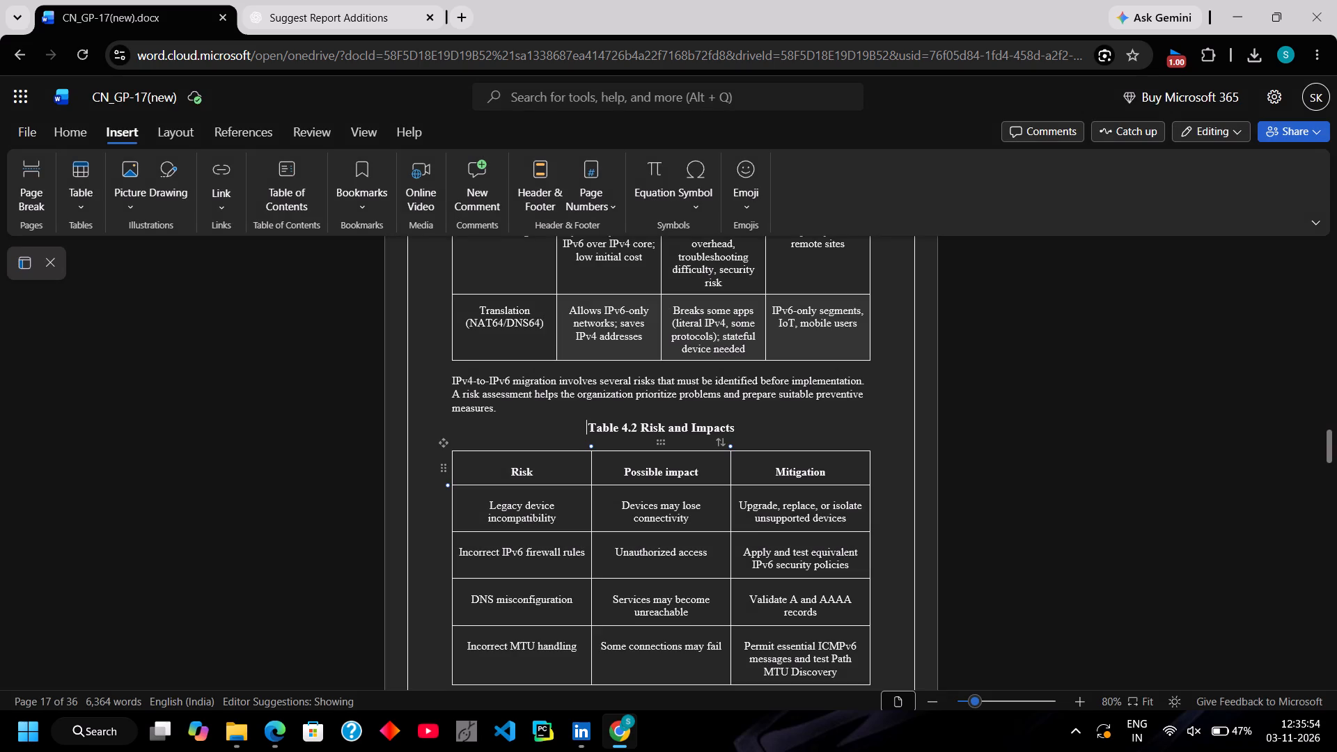
key("ctrl+p")
scroll(624, 481, "down", 4)
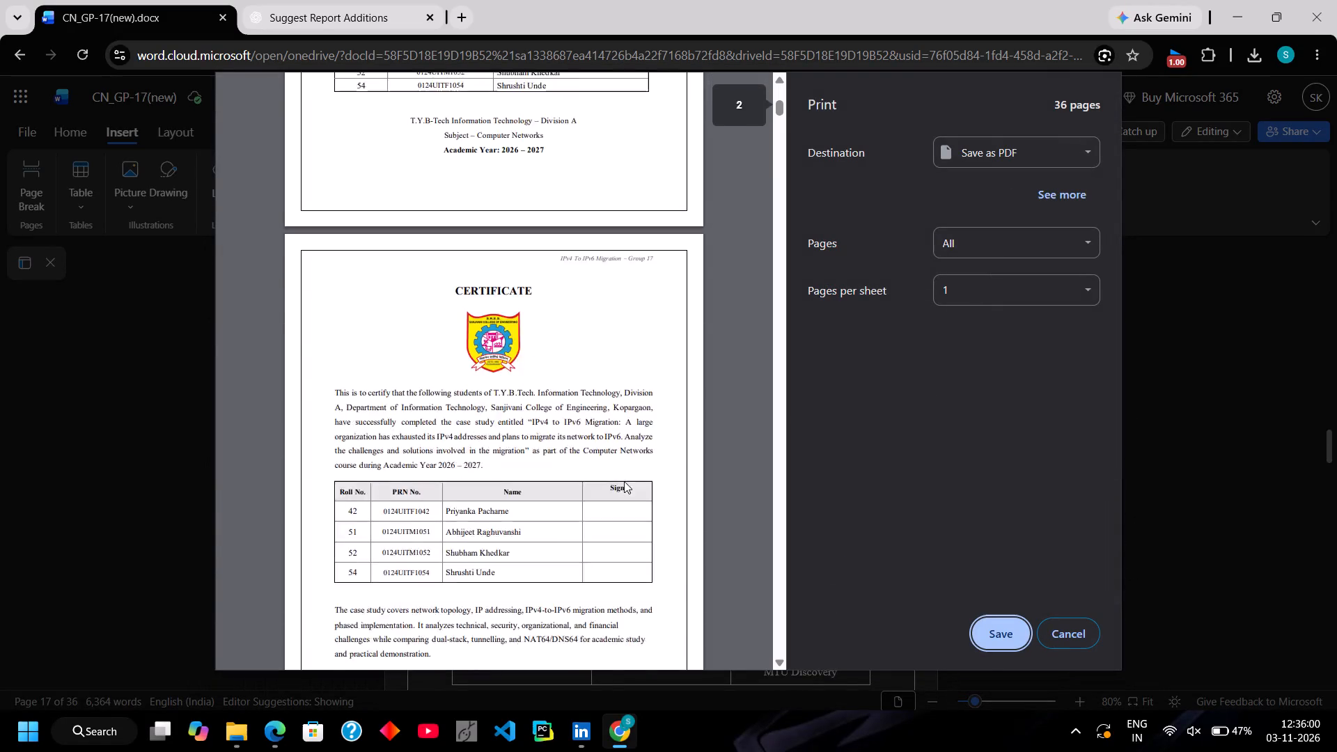
scroll(624, 481, "down", 6)
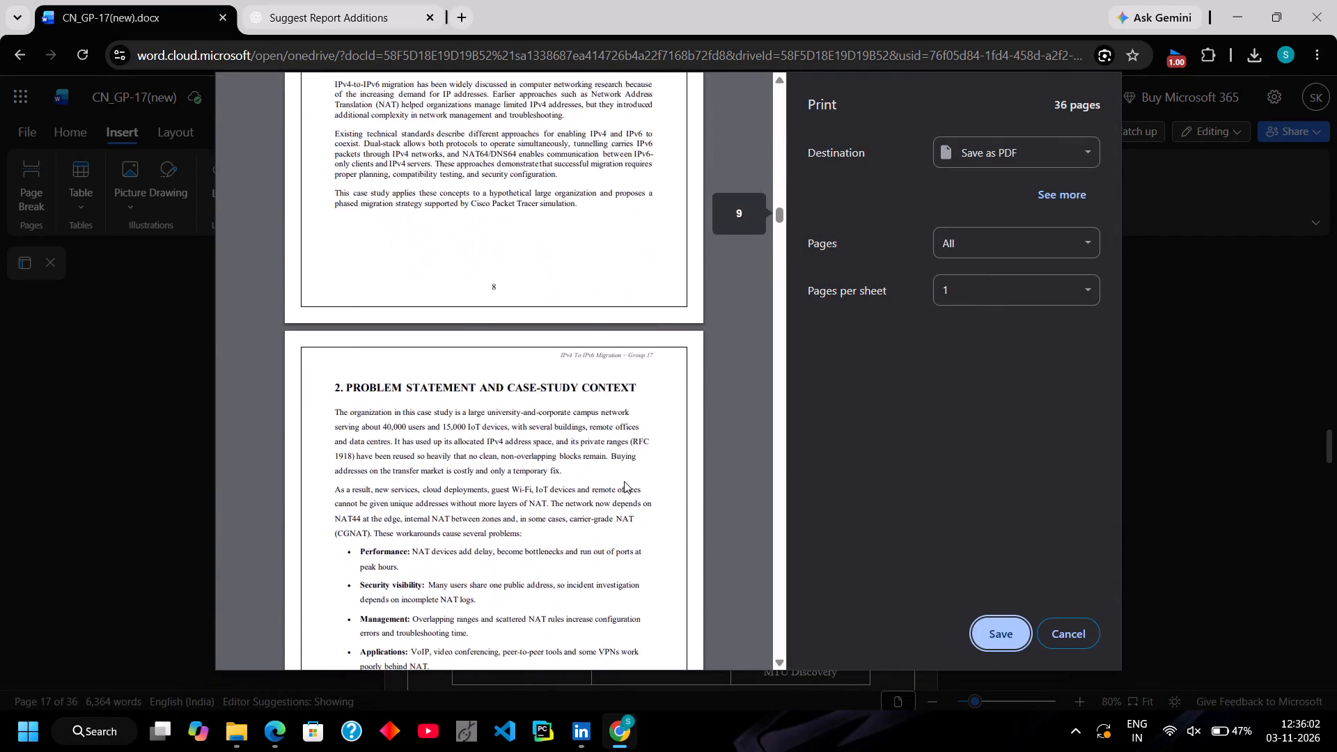
scroll(624, 481, "down", 6)
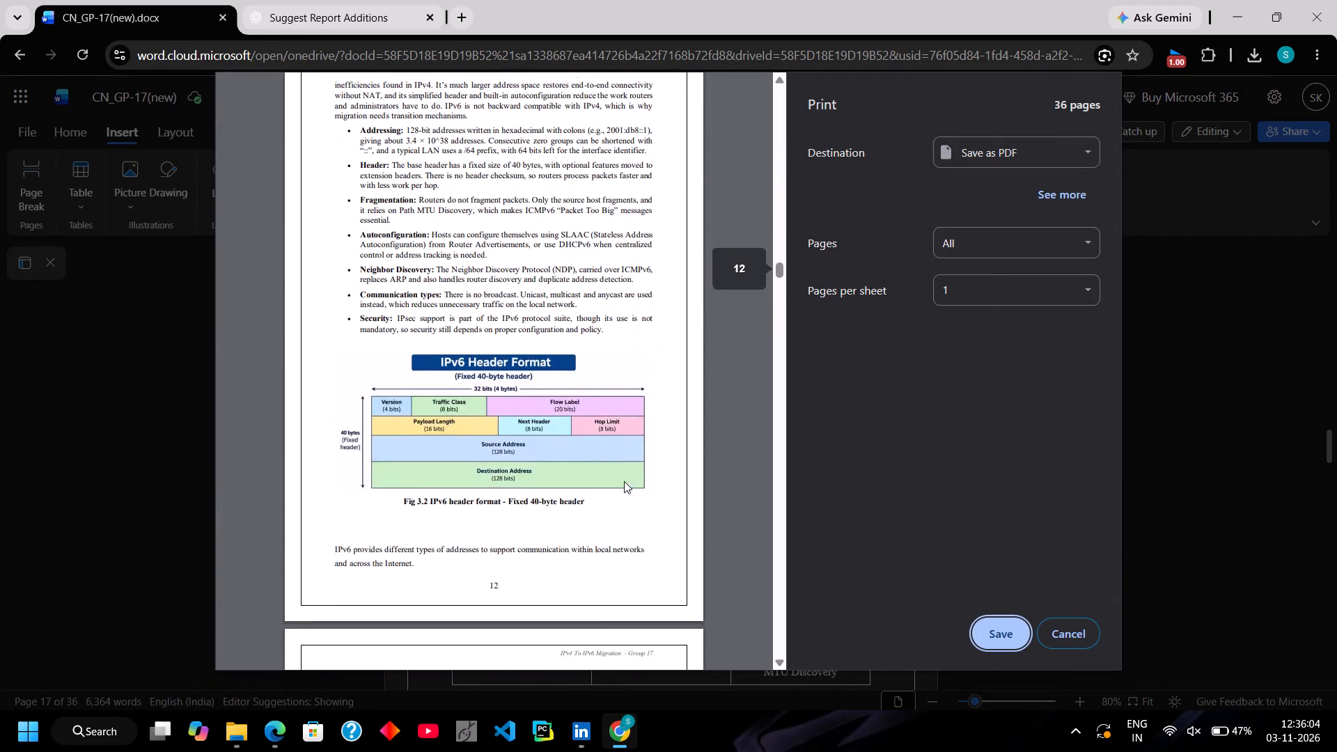
scroll(624, 481, "down", 7)
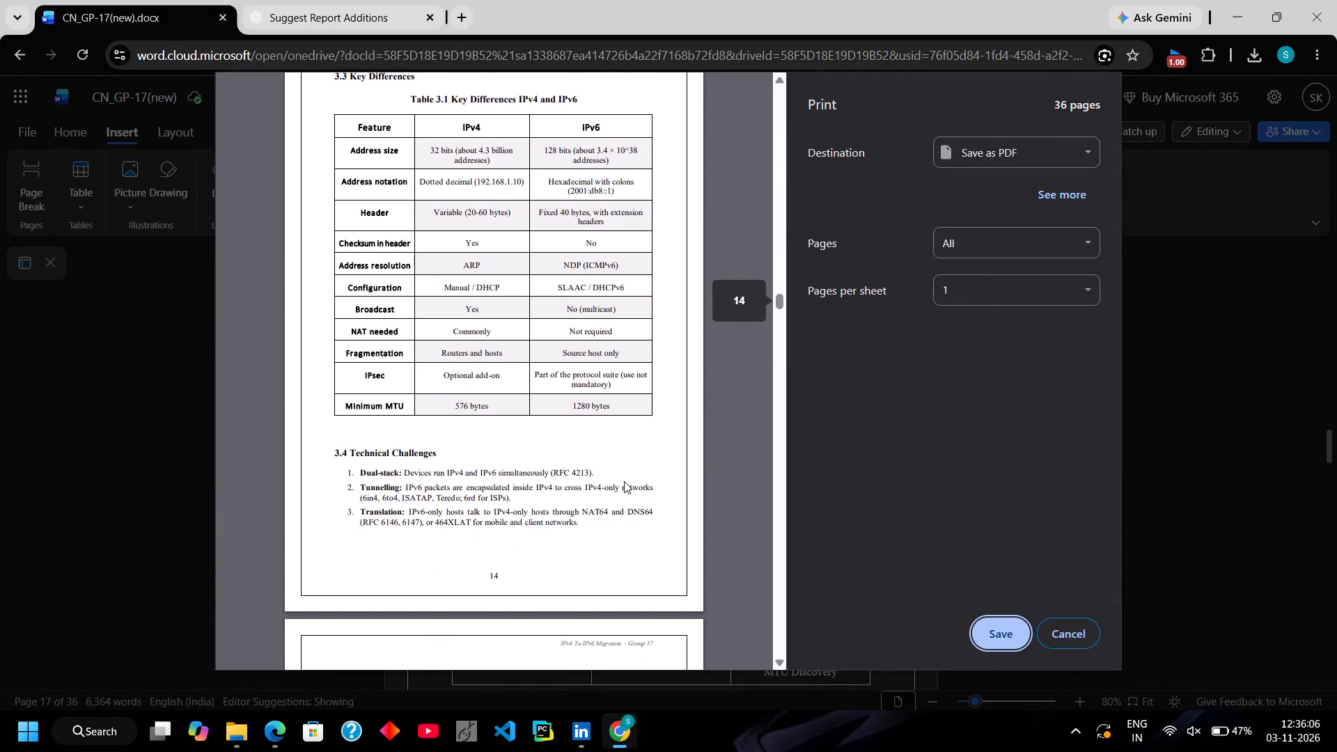
scroll(624, 481, "down", 3)
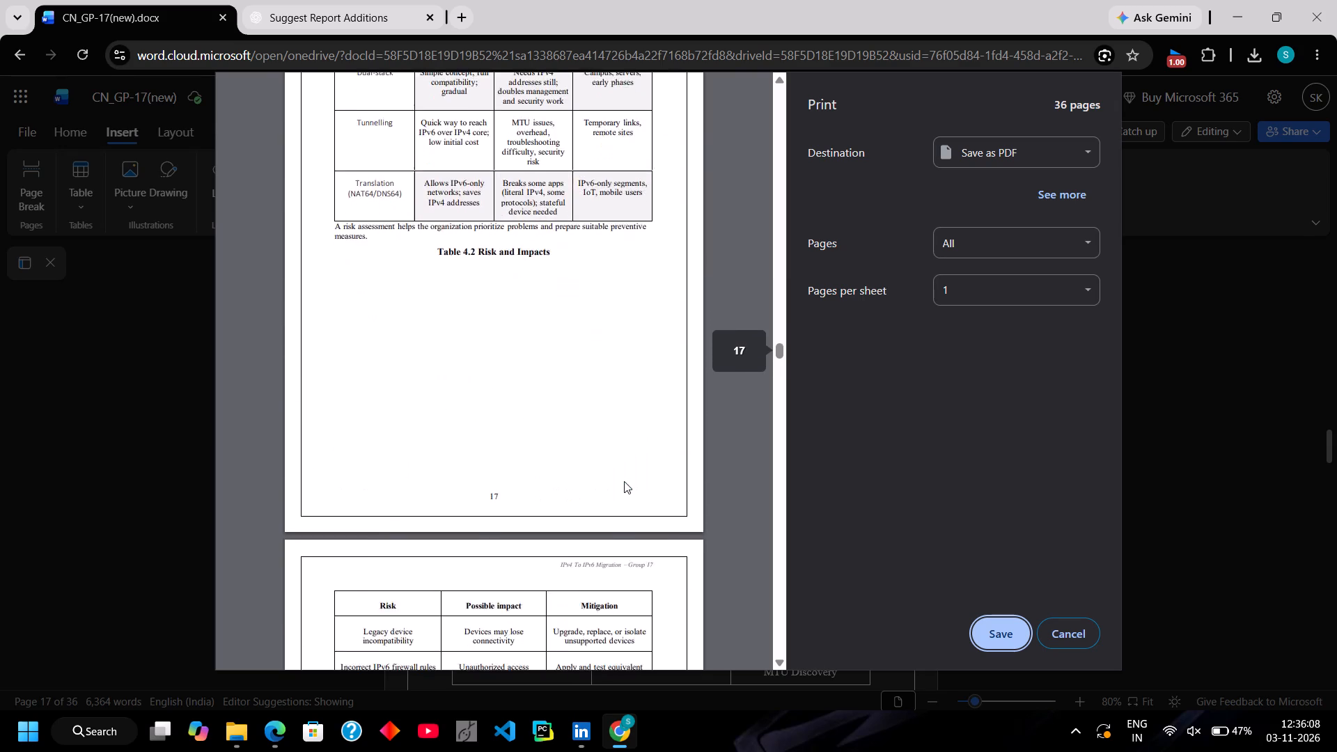
scroll(624, 481, "down", 3)
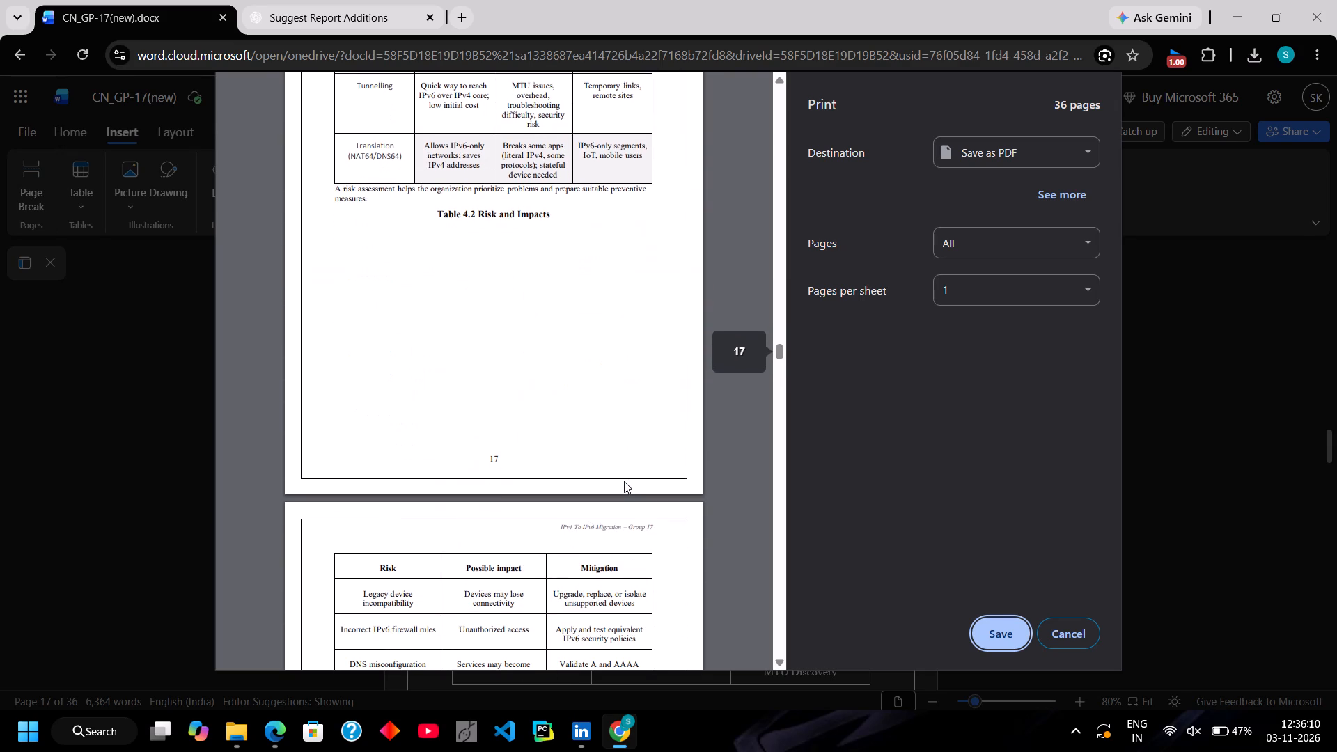
scroll(624, 481, "down", 2)
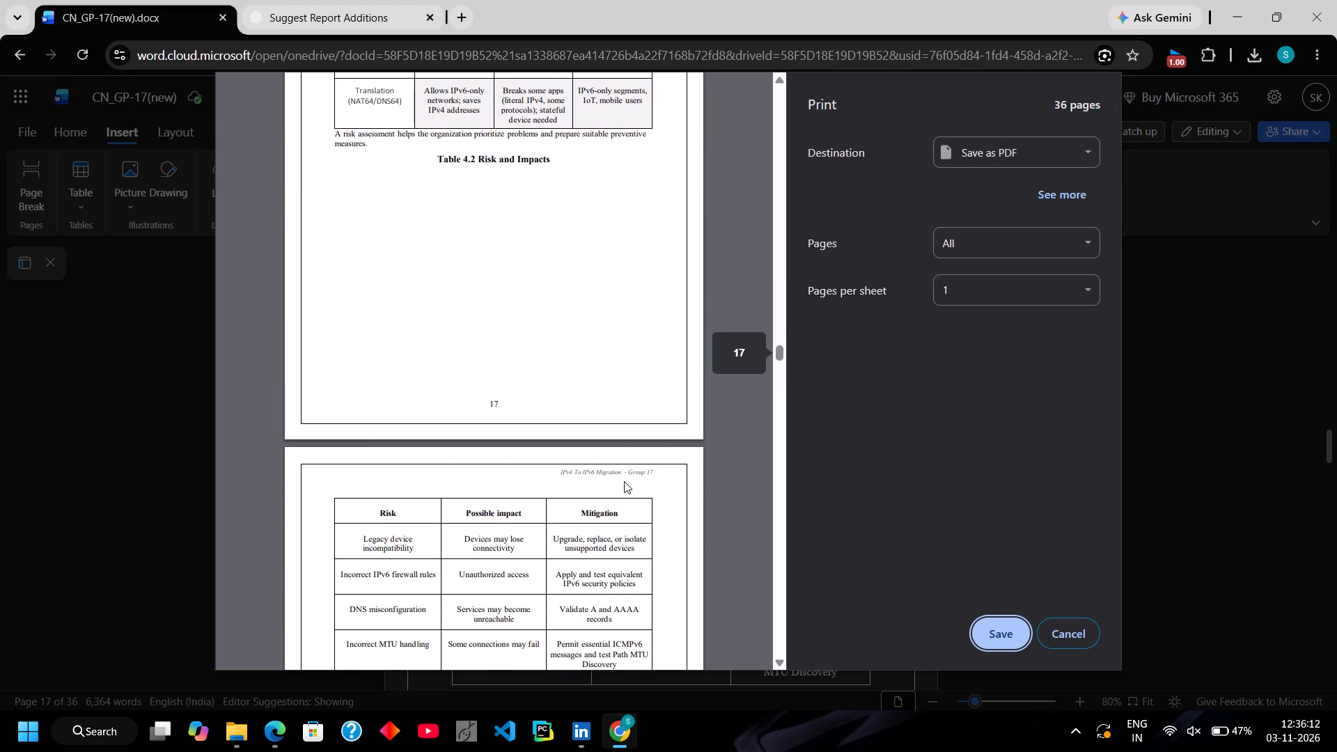
scroll(624, 481, "down", 1)
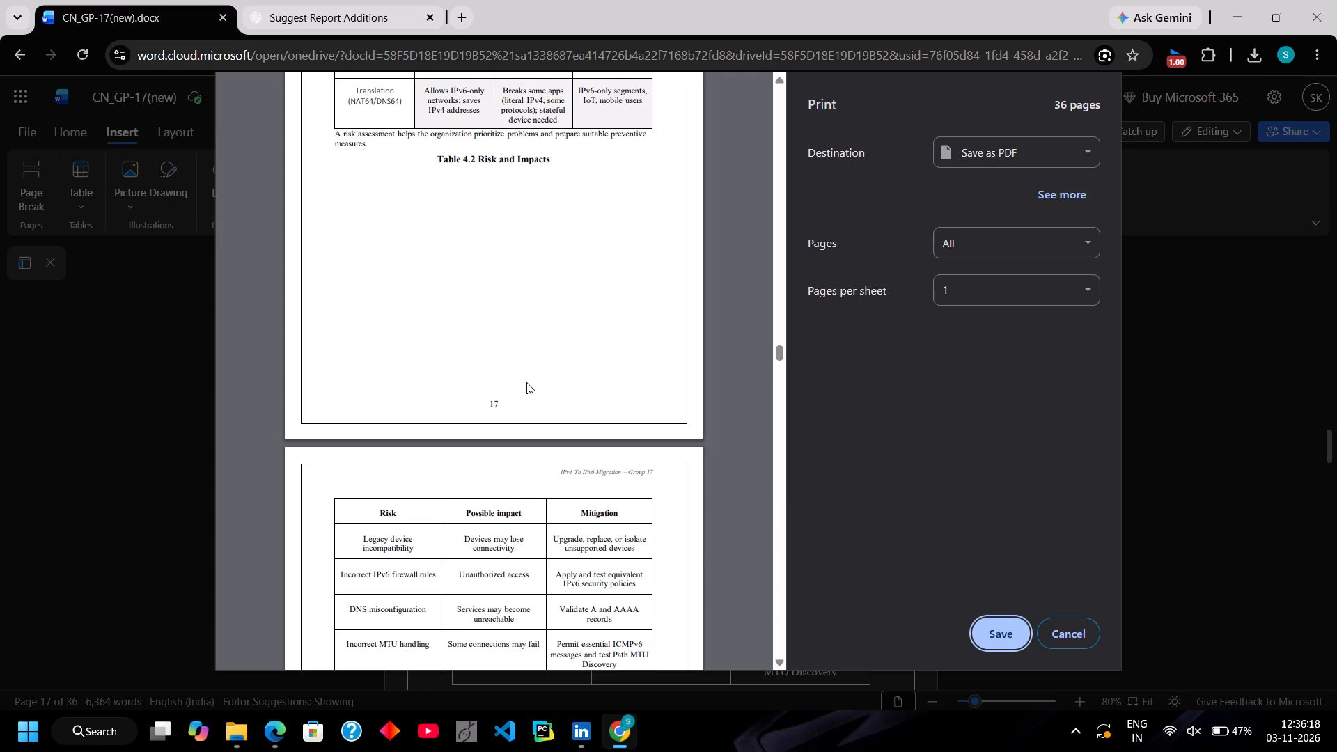
left_click(1054, 638)
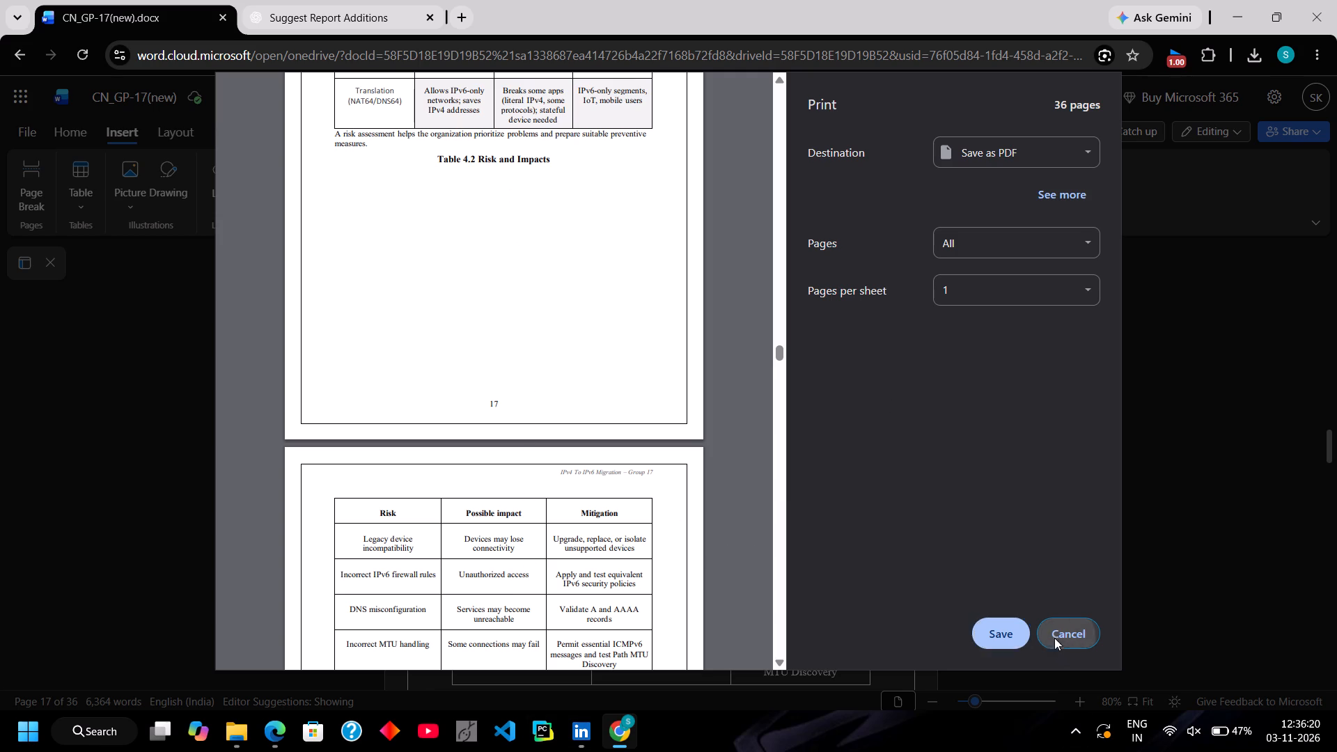
Insert blank lines above the Table 4.2 Risk and Impacts caption to move it onto page 18 with its table.
key("Return")
key("Return")
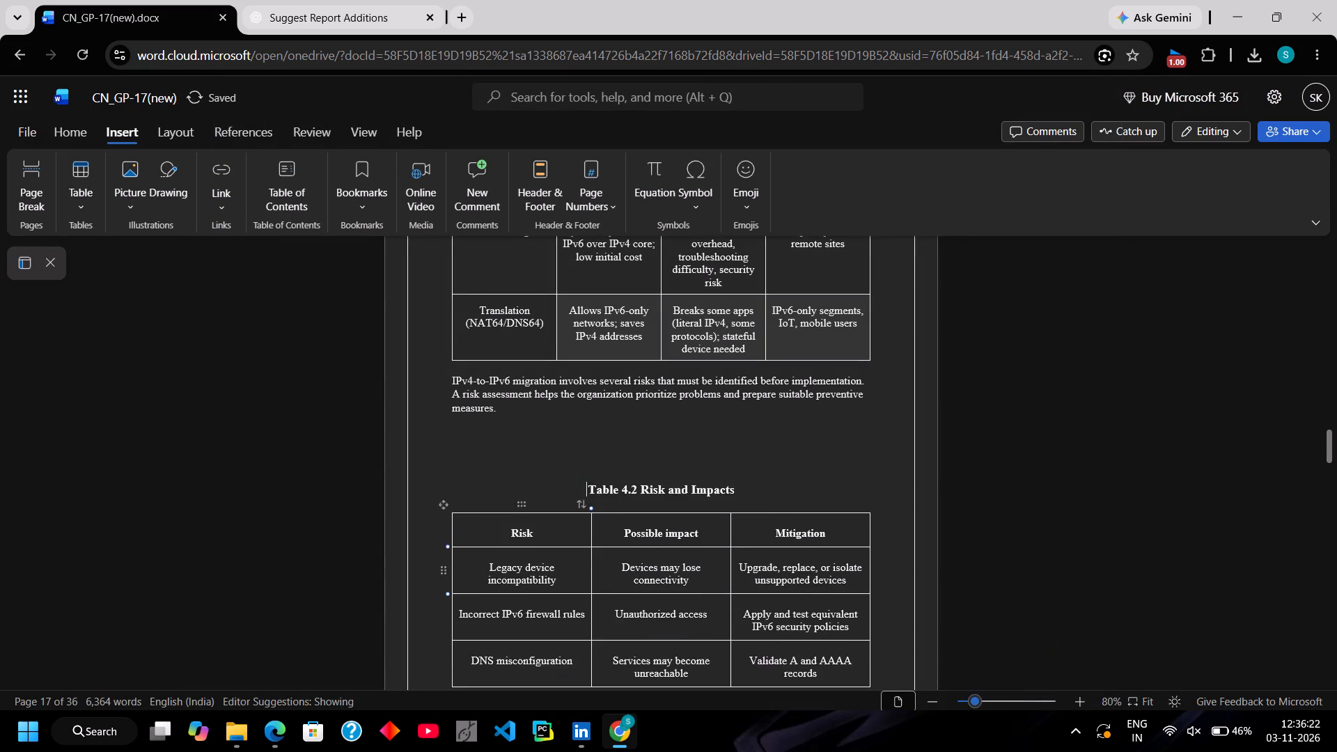
key("Return")
key("Return")
key("Return")
key("Return")
key("Return")
key("Return")
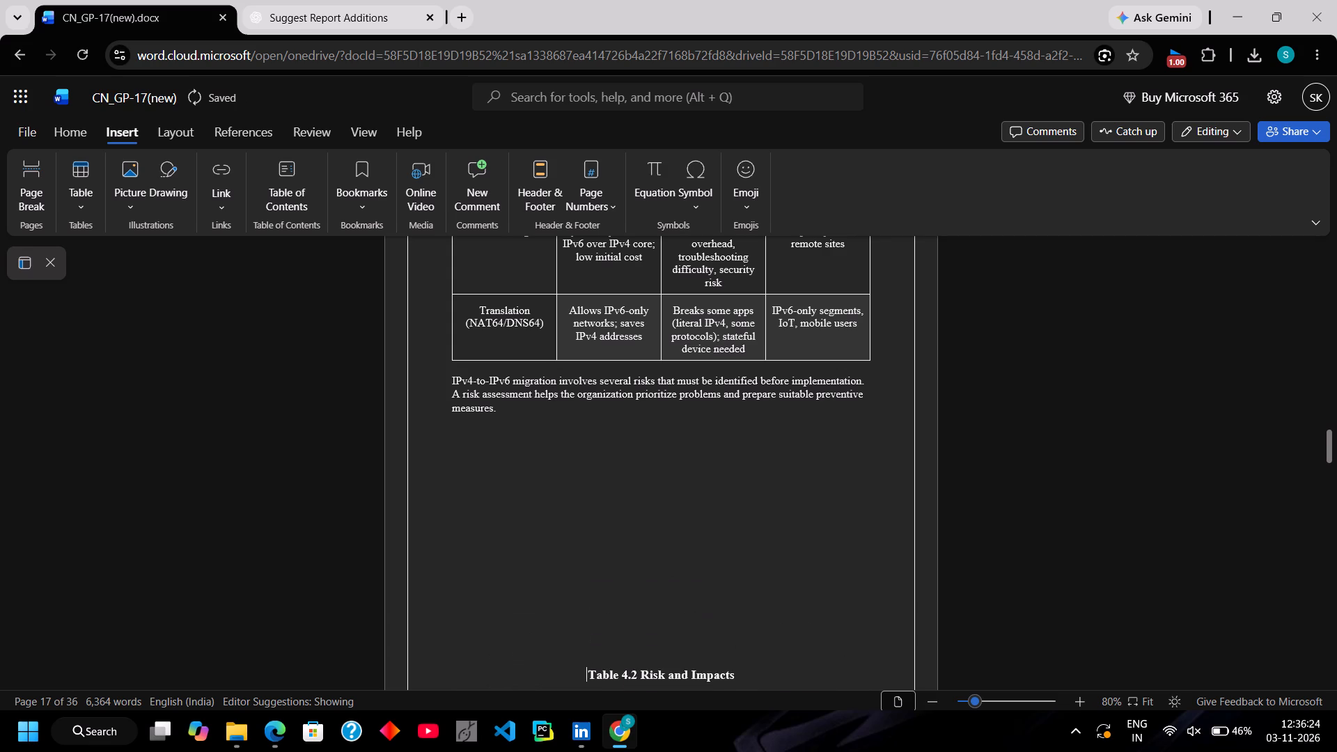
scroll(587, 562, "down", 3)
key("Return")
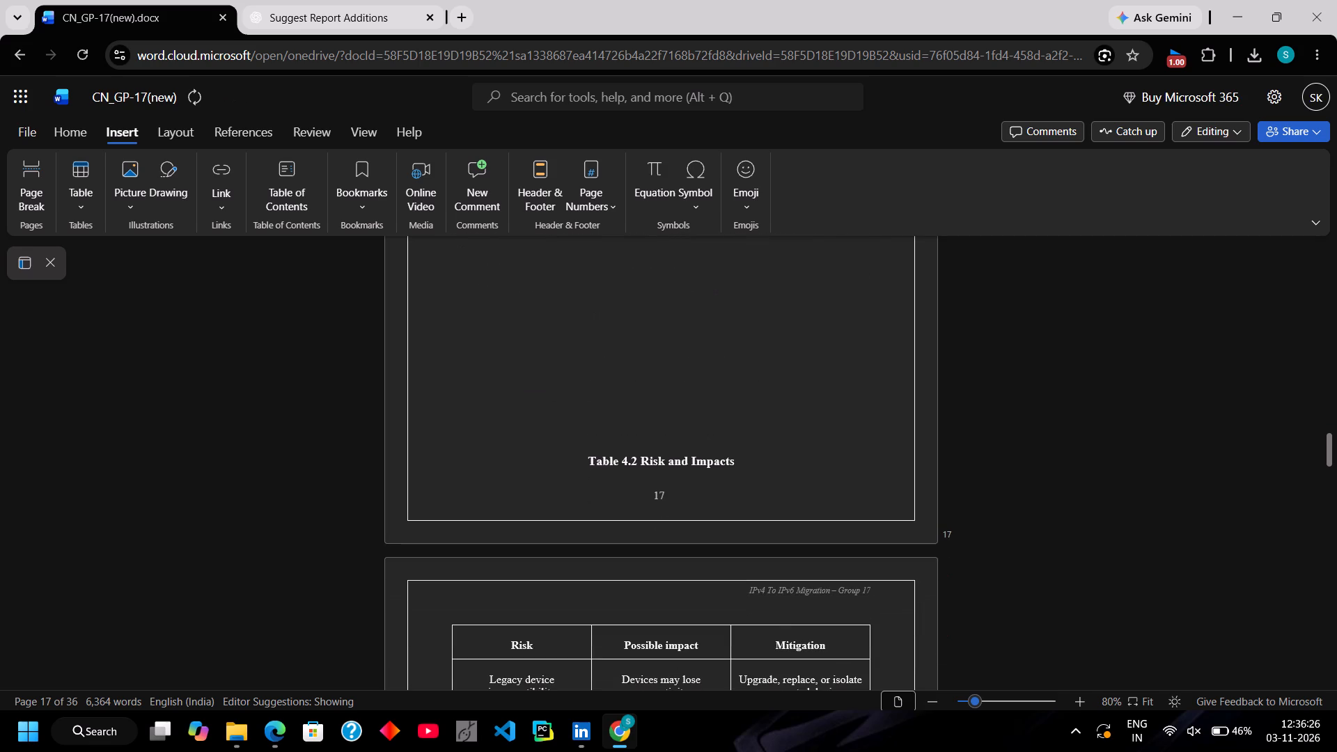
key("Return")
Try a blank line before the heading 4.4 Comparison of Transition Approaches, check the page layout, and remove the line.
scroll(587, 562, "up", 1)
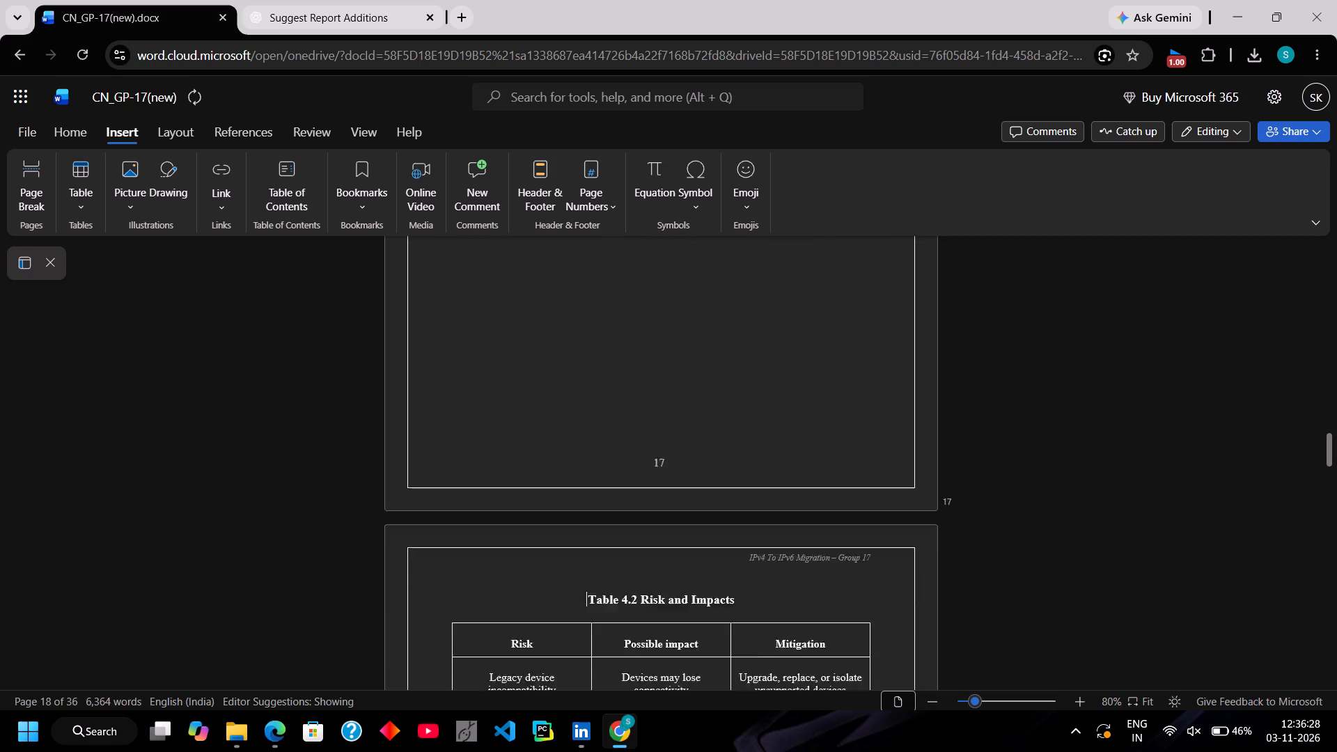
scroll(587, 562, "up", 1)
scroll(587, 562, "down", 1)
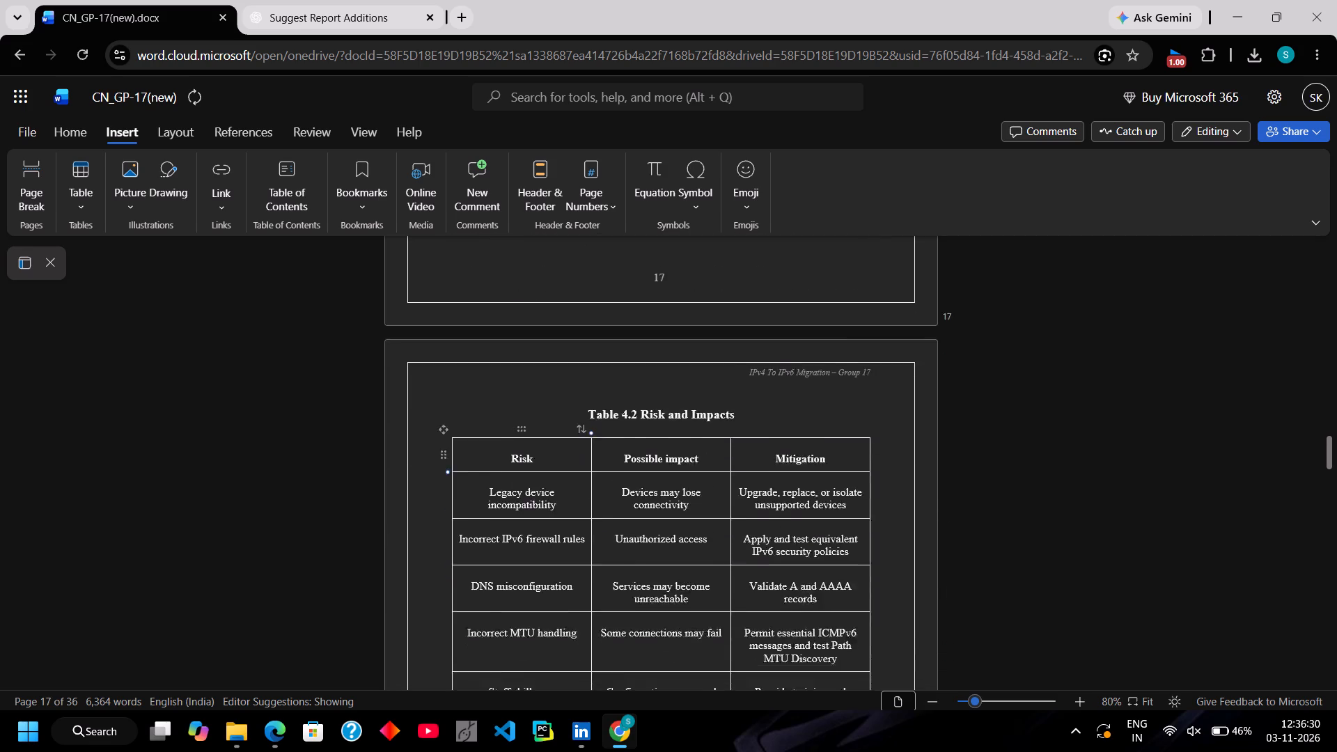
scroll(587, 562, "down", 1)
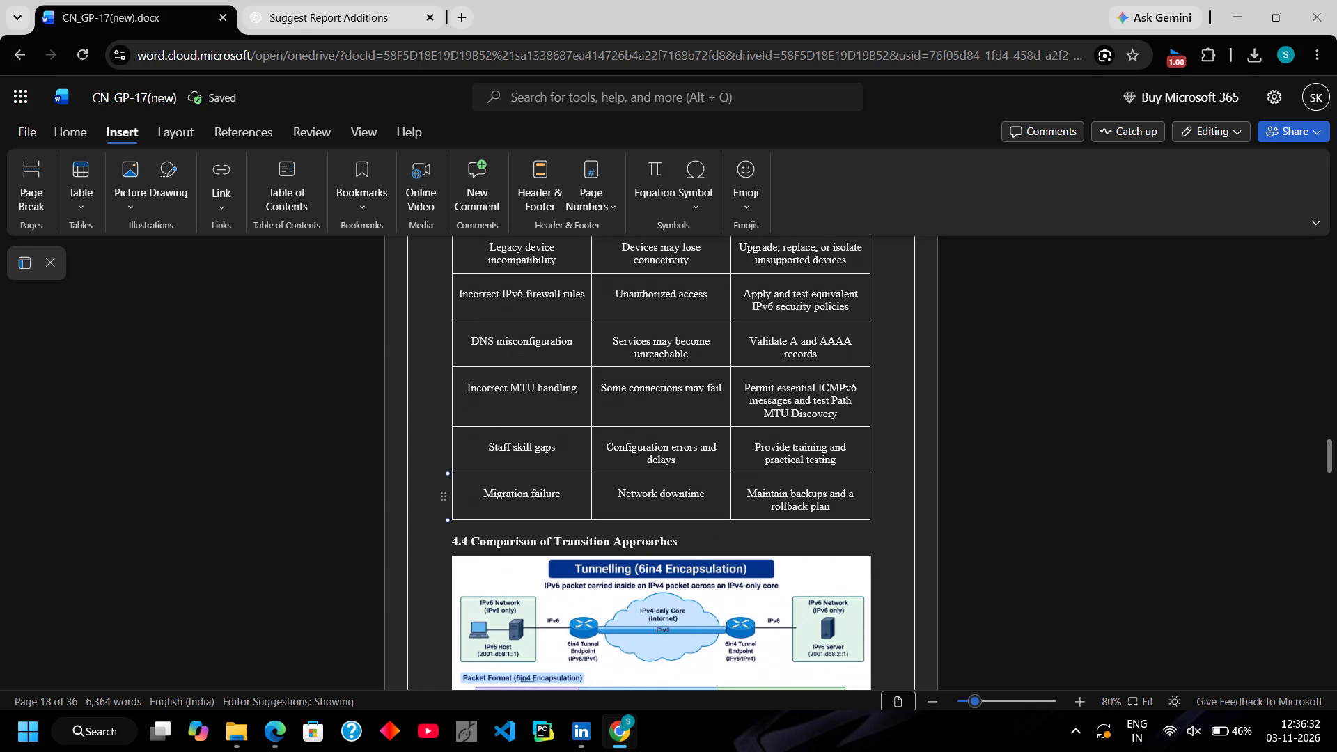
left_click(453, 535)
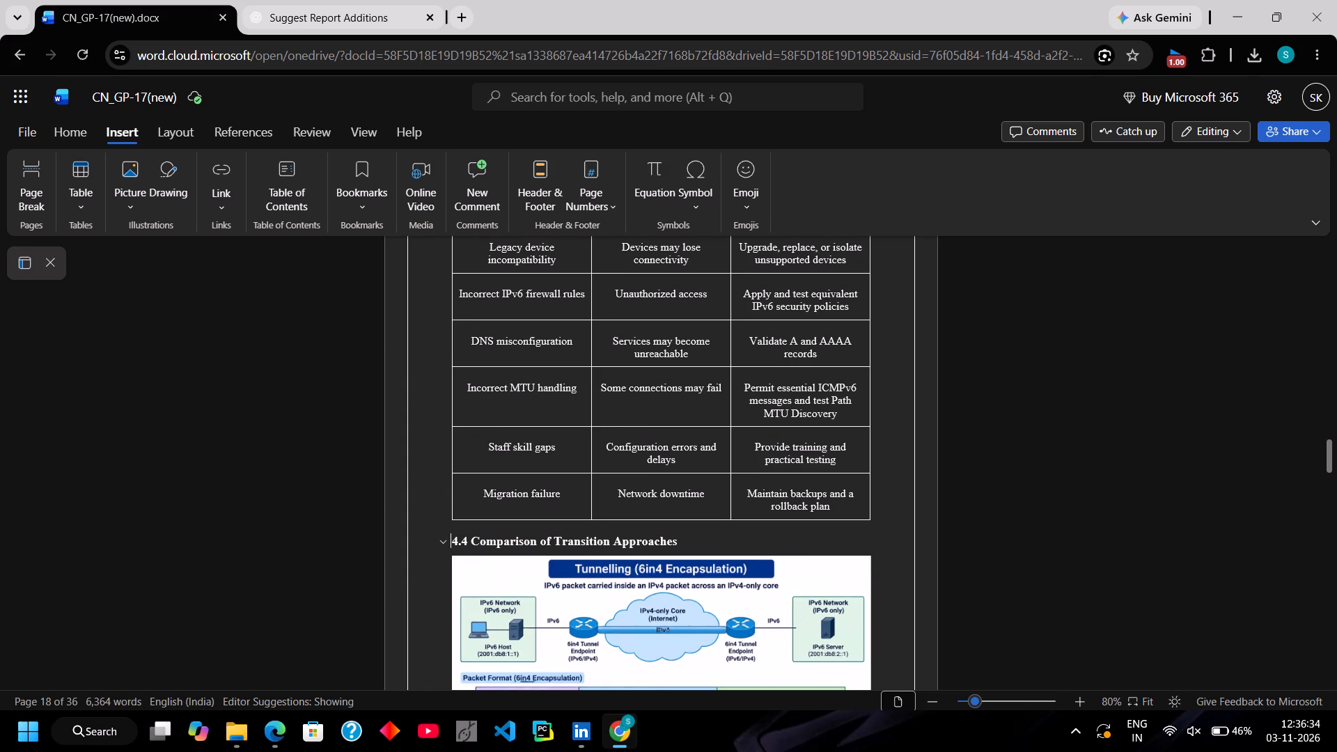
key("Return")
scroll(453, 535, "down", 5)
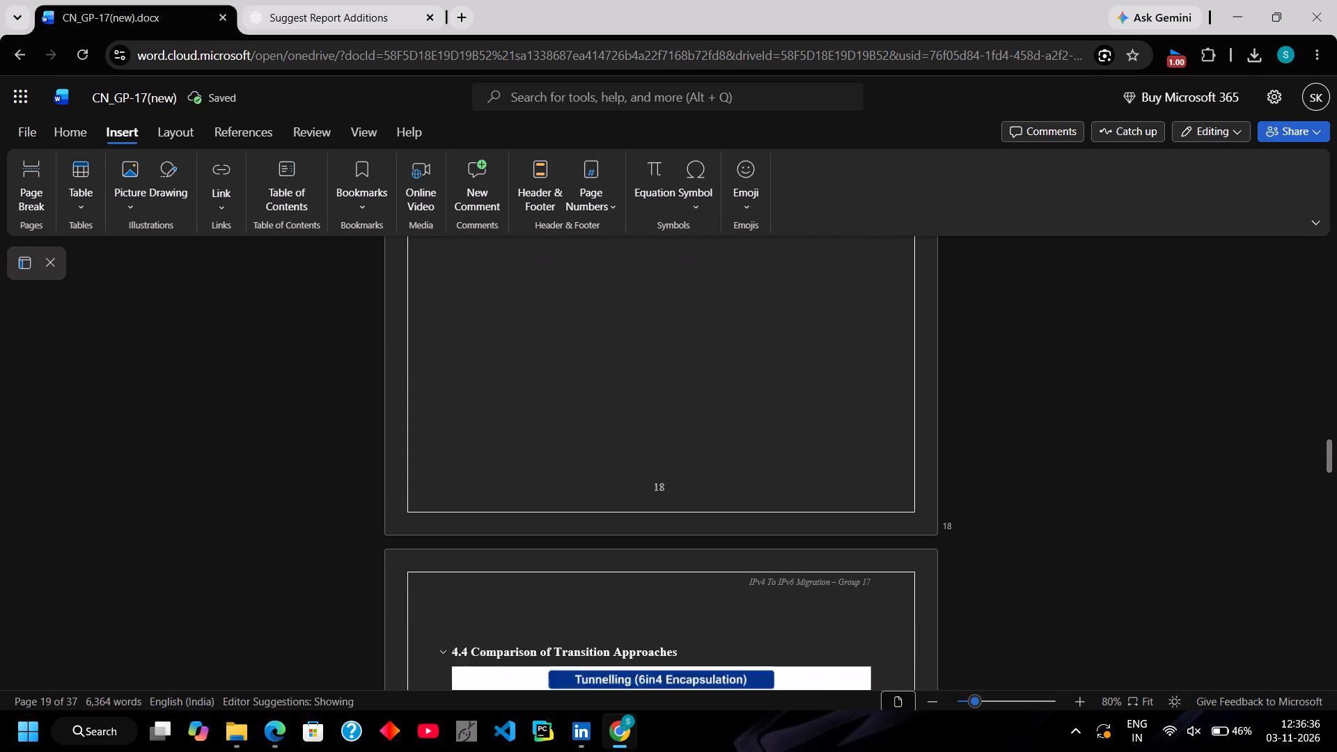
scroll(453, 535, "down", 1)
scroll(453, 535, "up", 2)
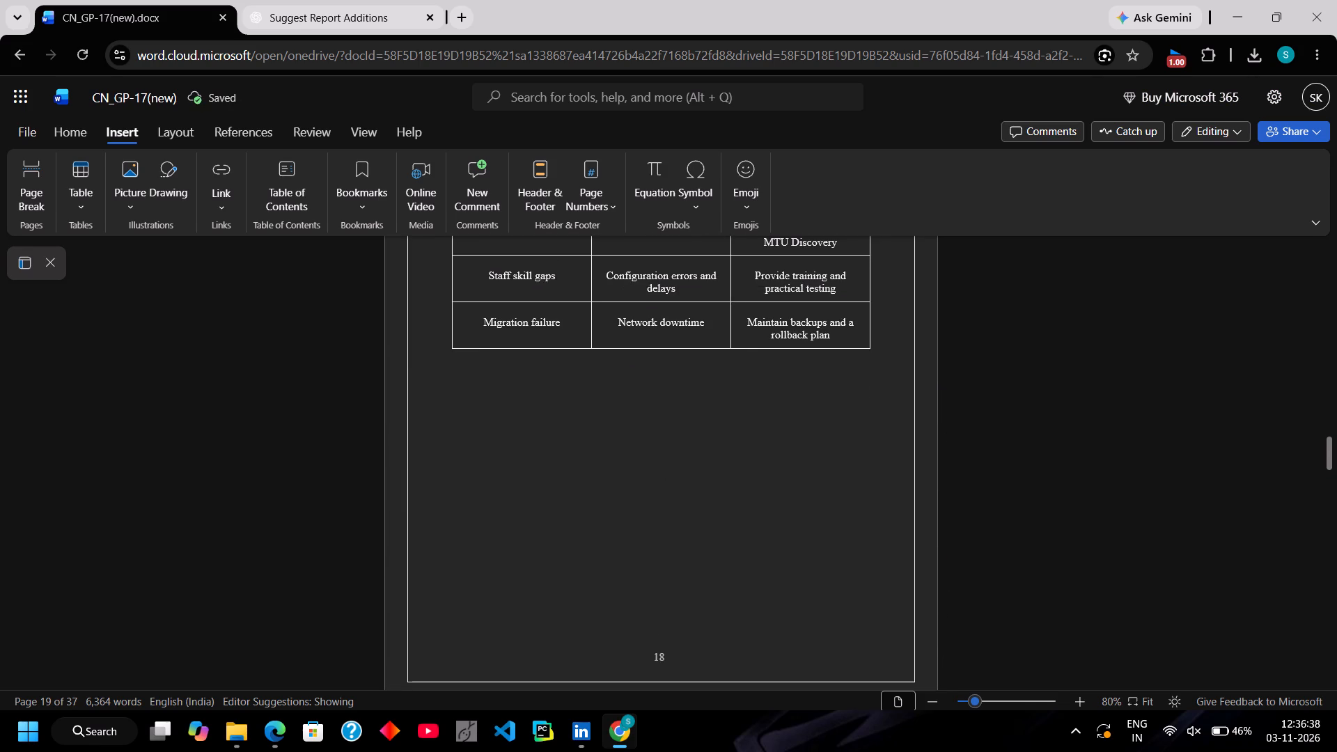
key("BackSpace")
Shrink the Tunnelling (6in4 Encapsulation) picture of Fig 4.1 on page 18 slightly in height and width.
scroll(453, 535, "down", 1)
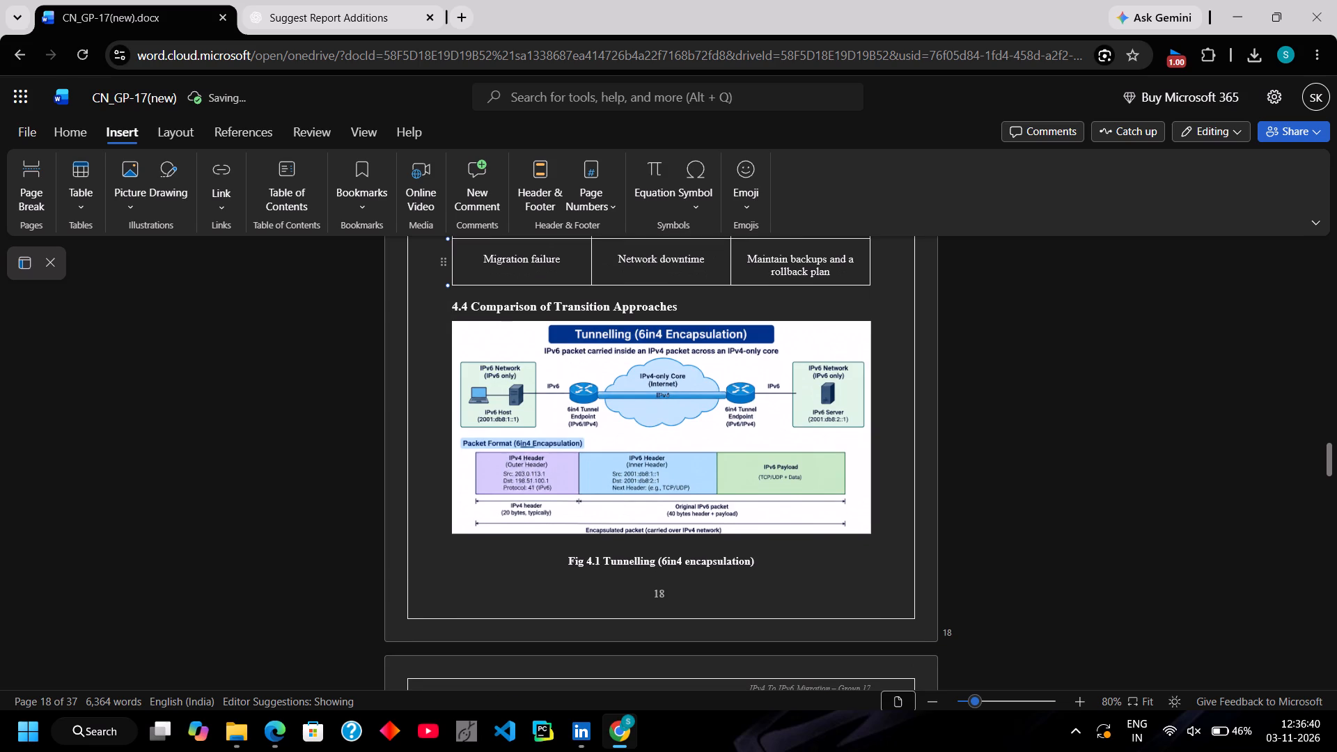
scroll(453, 535, "down", 2)
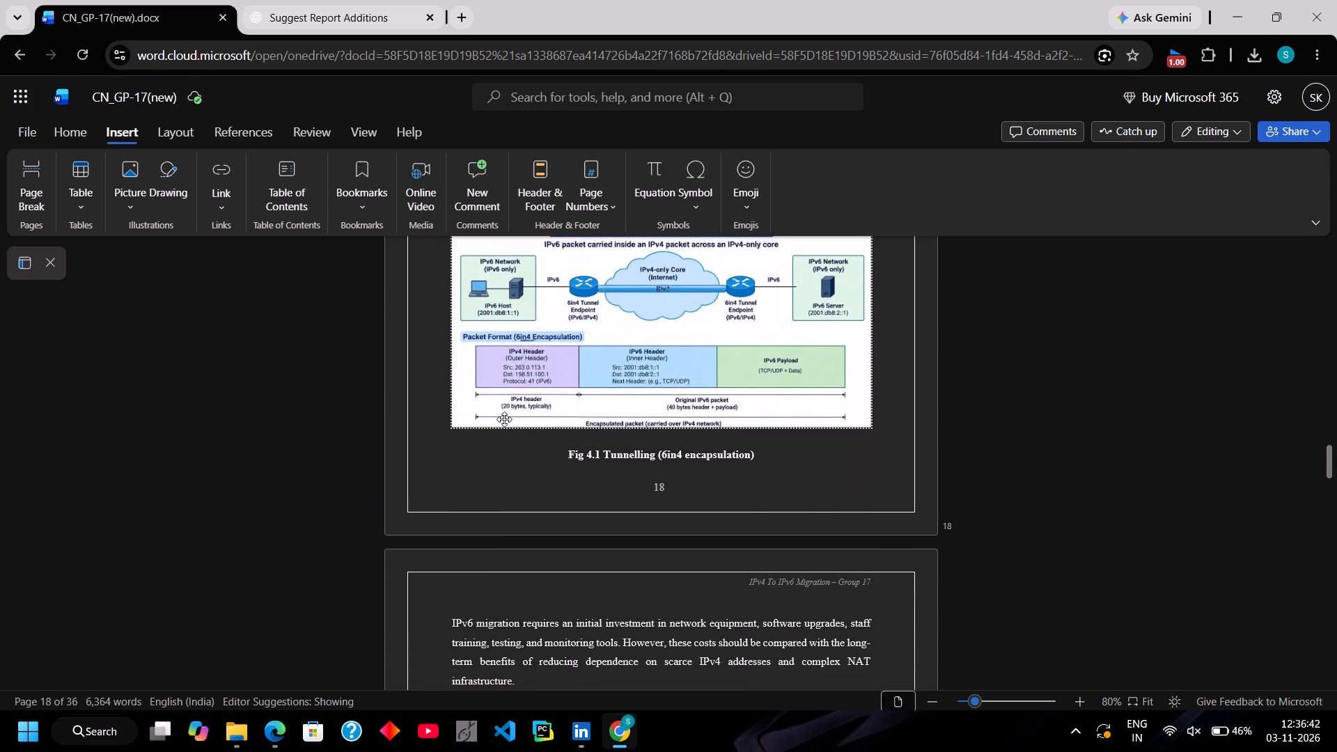
left_click(526, 405)
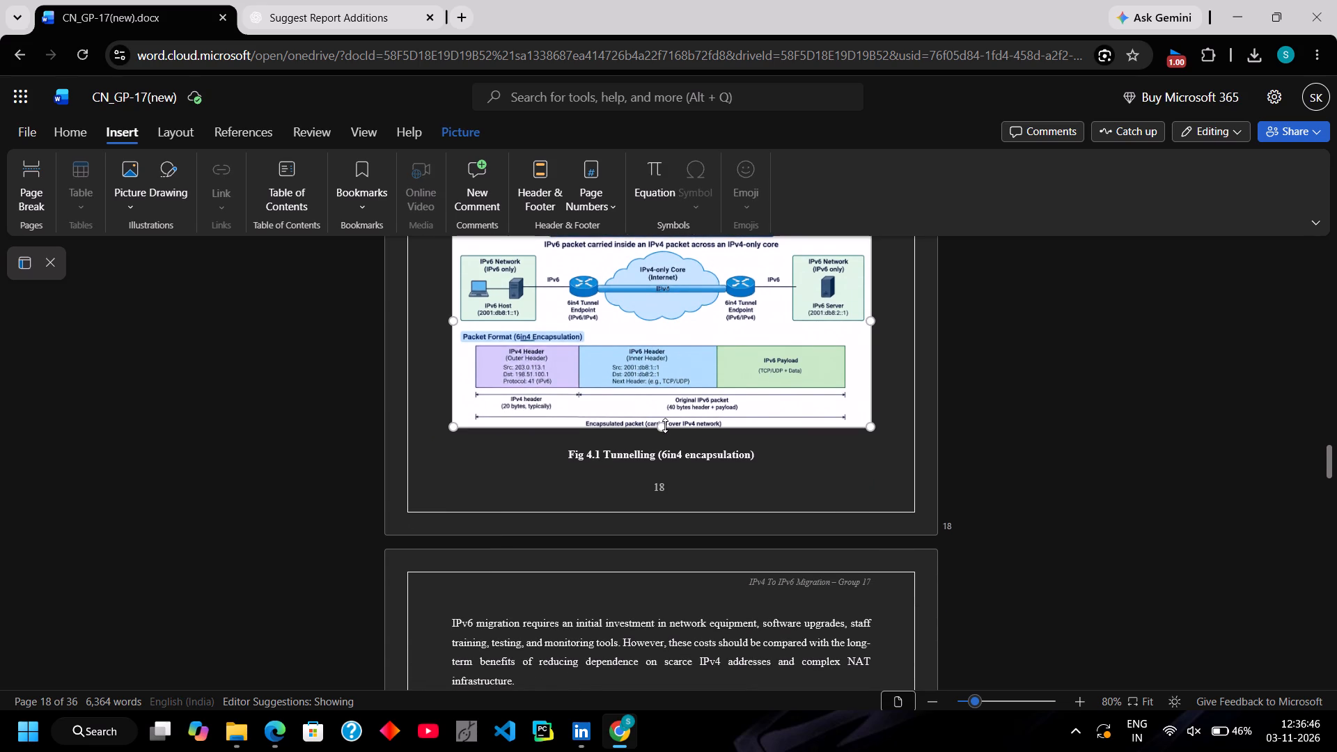
left_click_drag(665, 425, 662, 417)
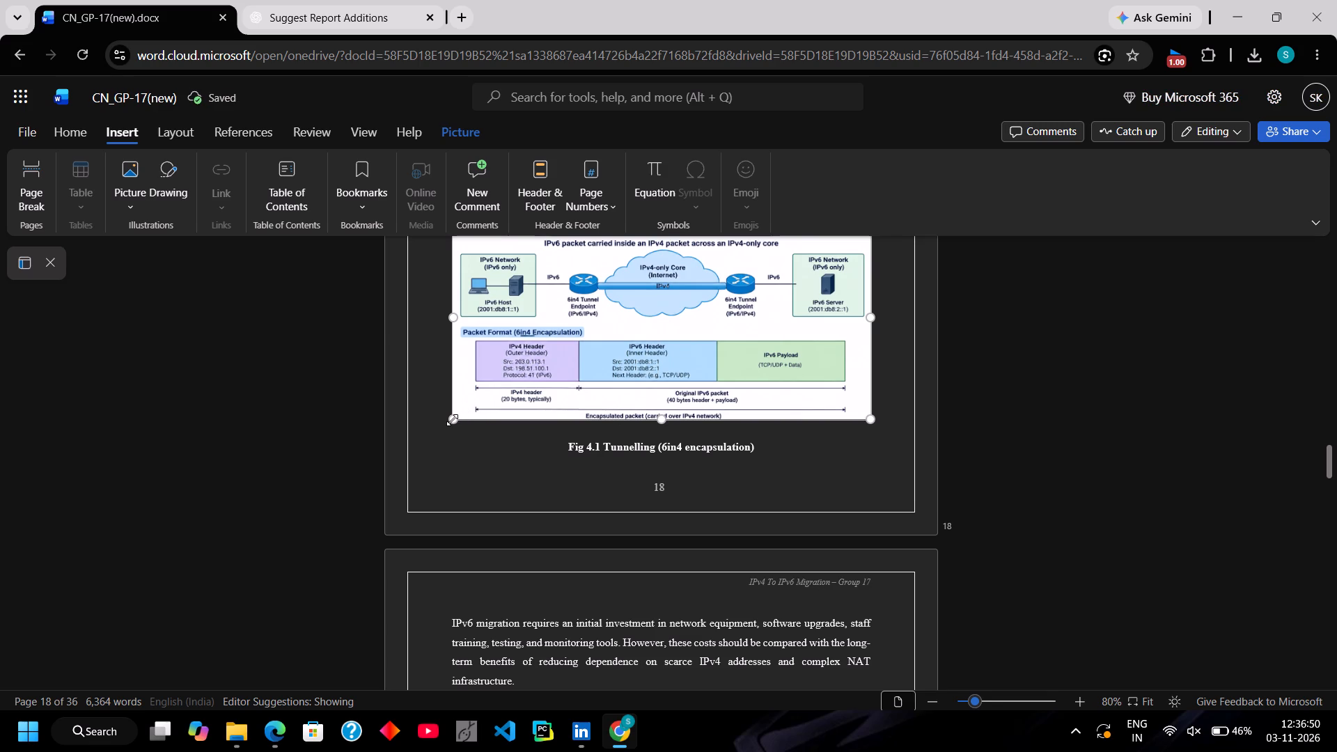
left_click_drag(452, 420, 467, 408)
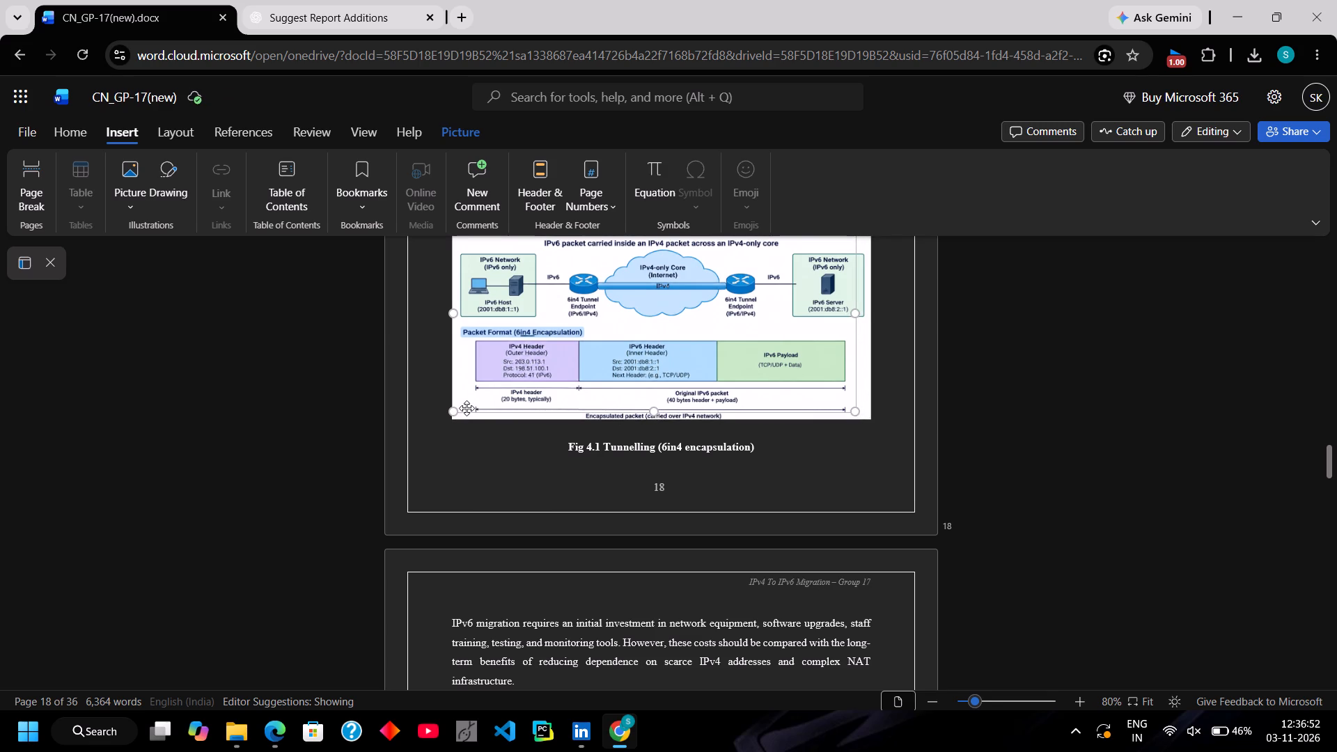
Shrink the Tunnelling (6in4 Encapsulation) picture of Fig 4.1 on page 18 slightly further, keeping its proportions.
left_click_drag(467, 408, 474, 400)
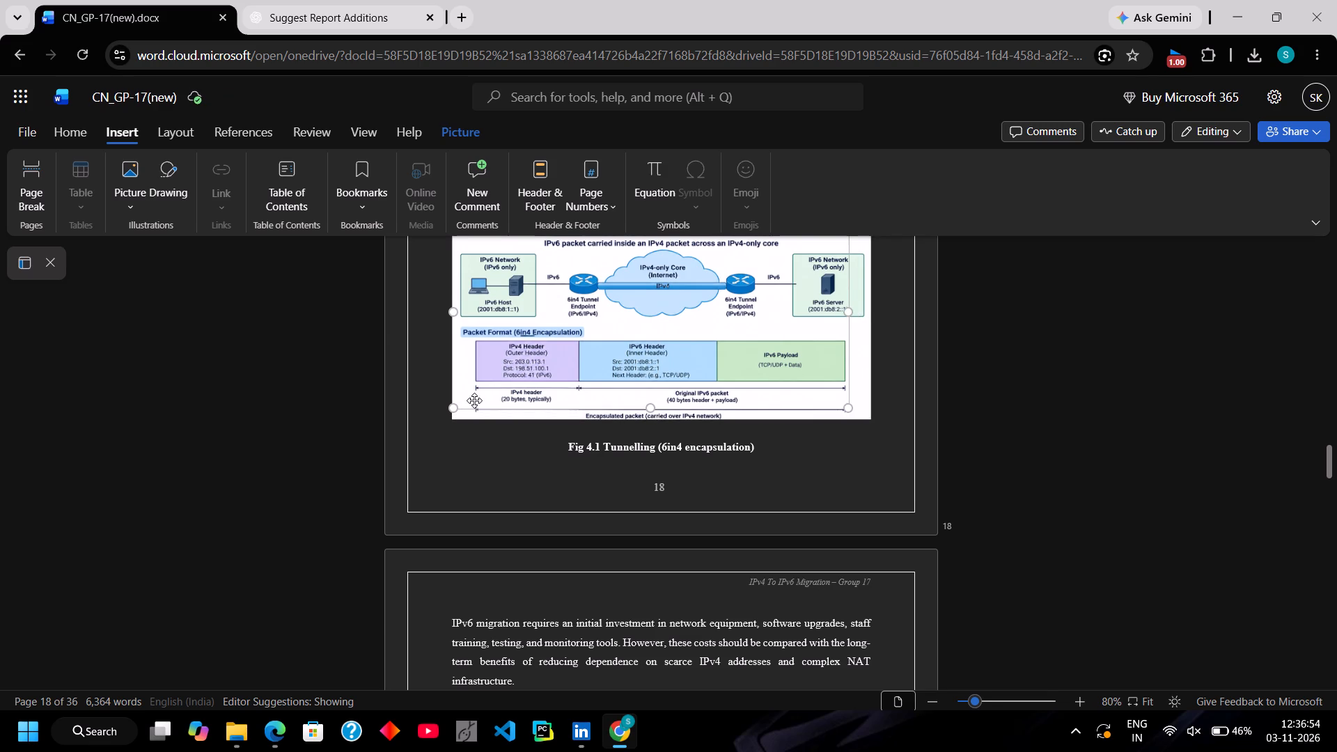
left_click_drag(474, 400, 464, 410)
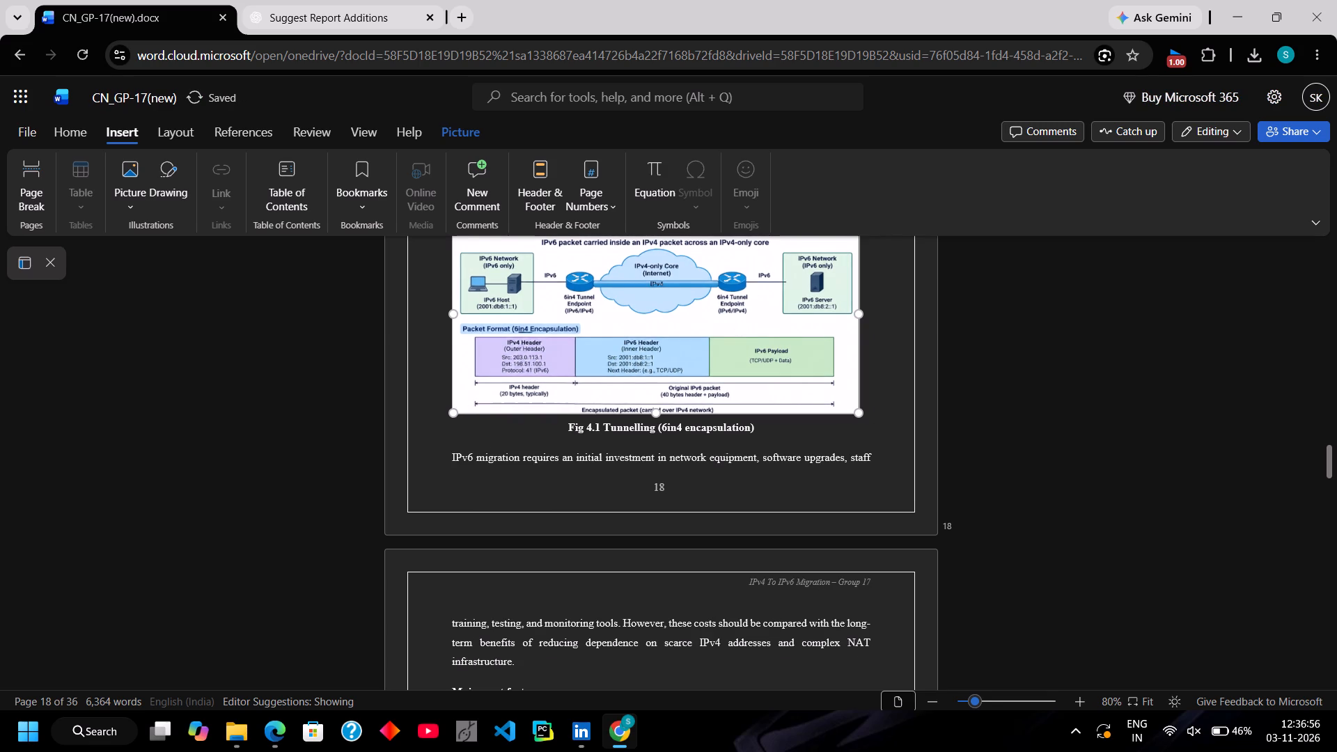
Insert a blank line before the heading 4.4 Comparison of Transition Approaches on page 18.
scroll(547, 434, "up", 2)
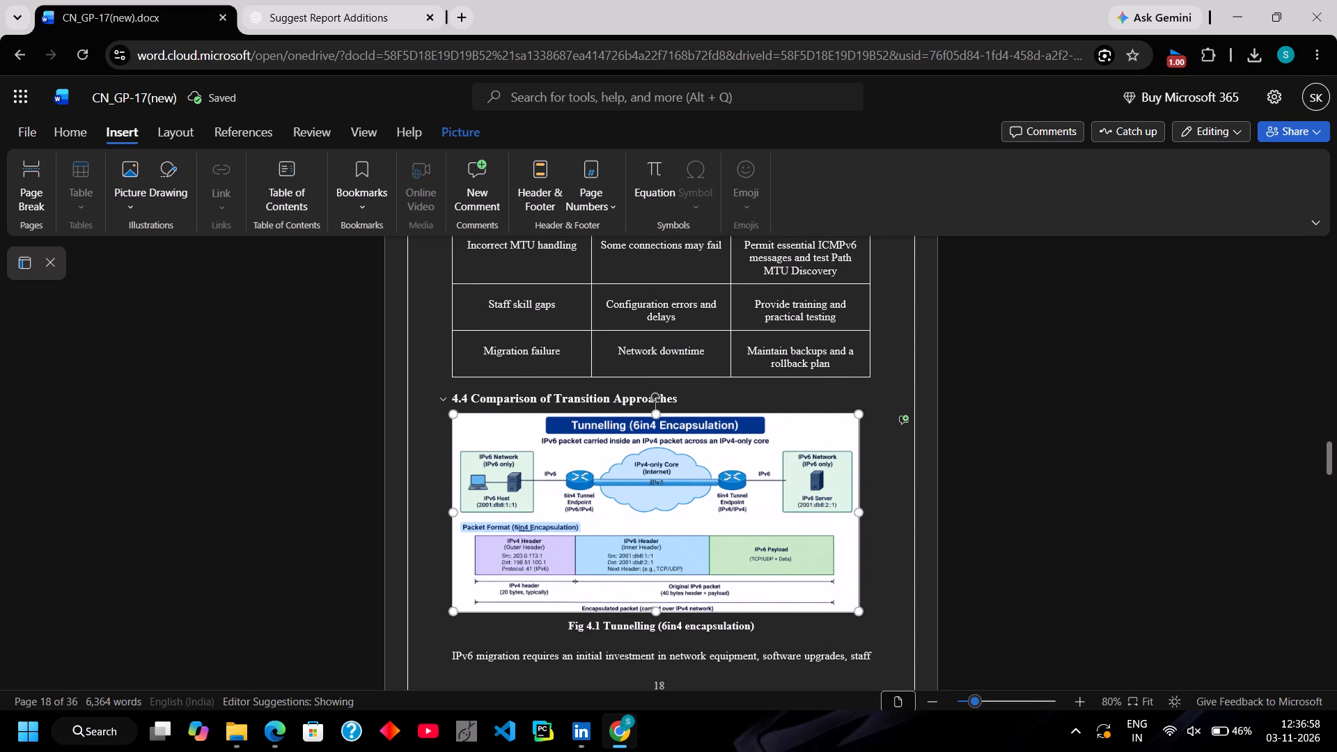
left_click(454, 396)
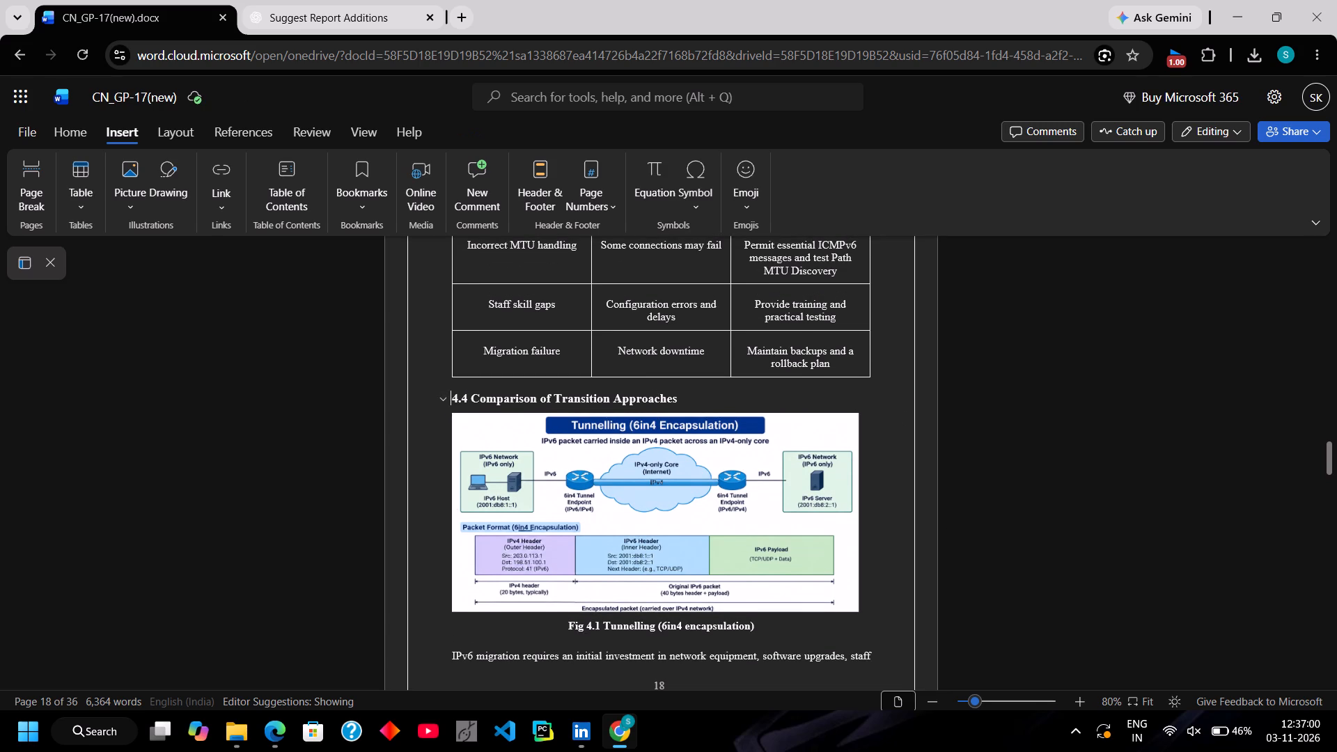
key("Return")
Examine the layout of the pages from Fig 4.1 on page 18 through Fig 5.6 on page 27.
scroll(454, 396, "down", 4)
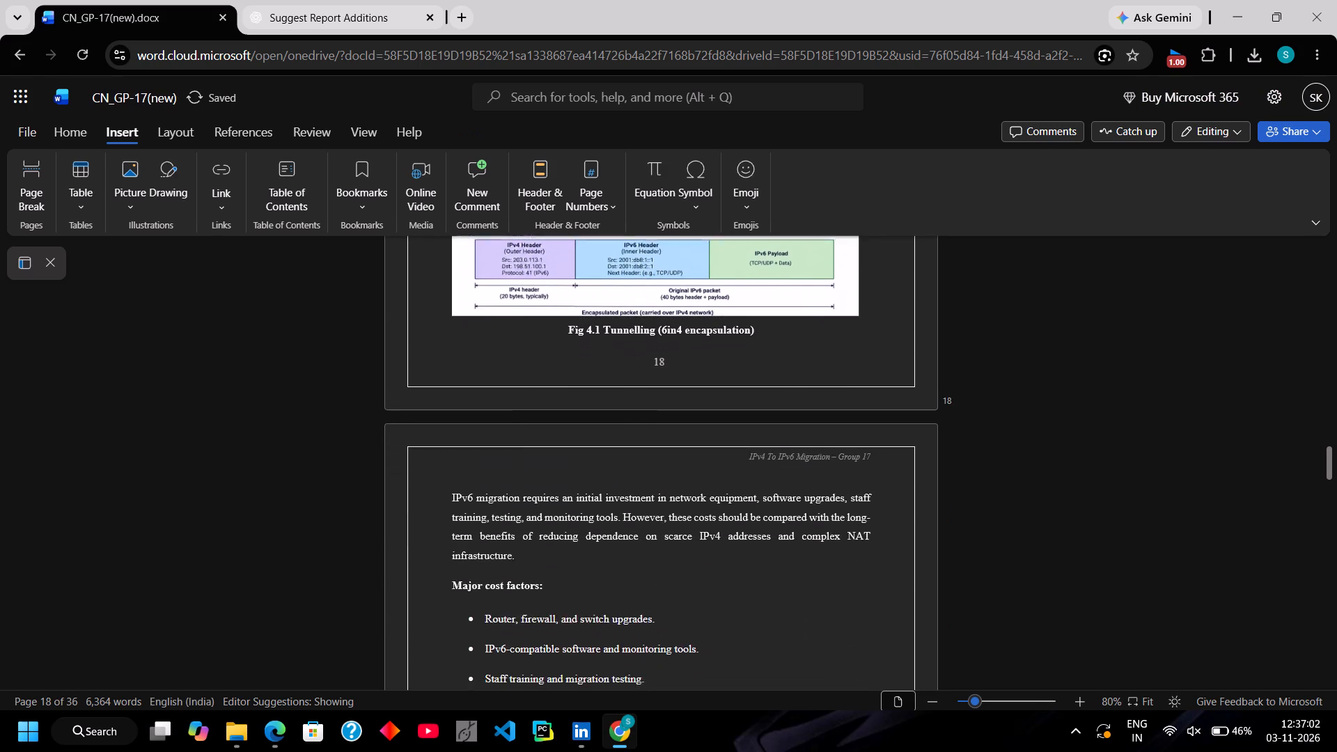
scroll(454, 396, "down", 8)
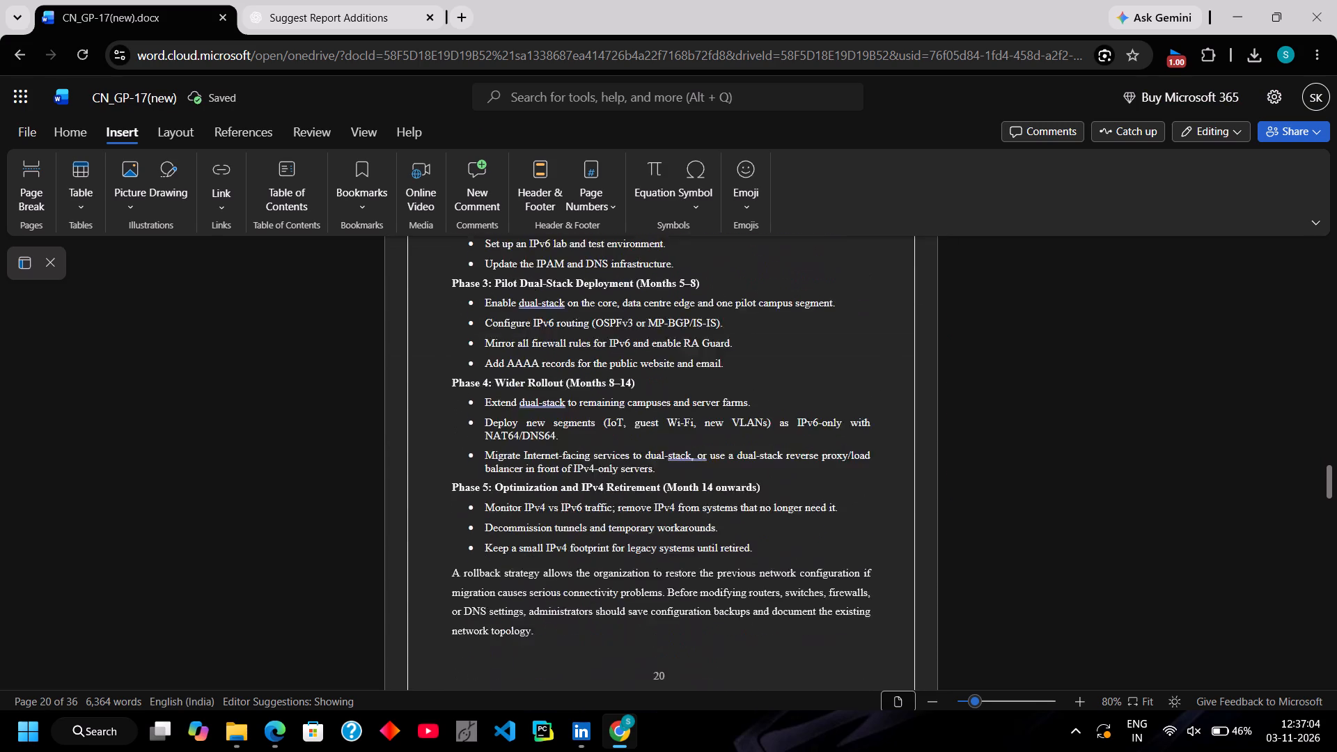
scroll(454, 396, "down", 6)
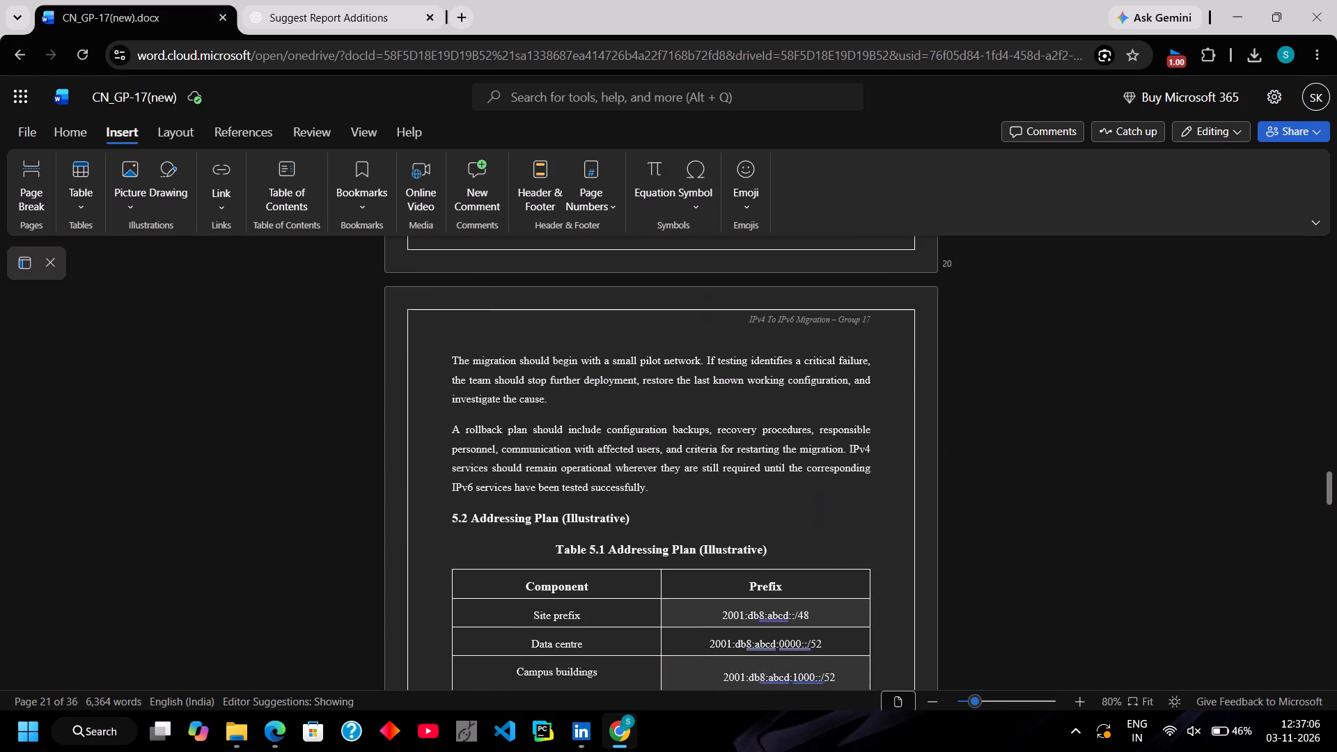
scroll(454, 396, "down", 6)
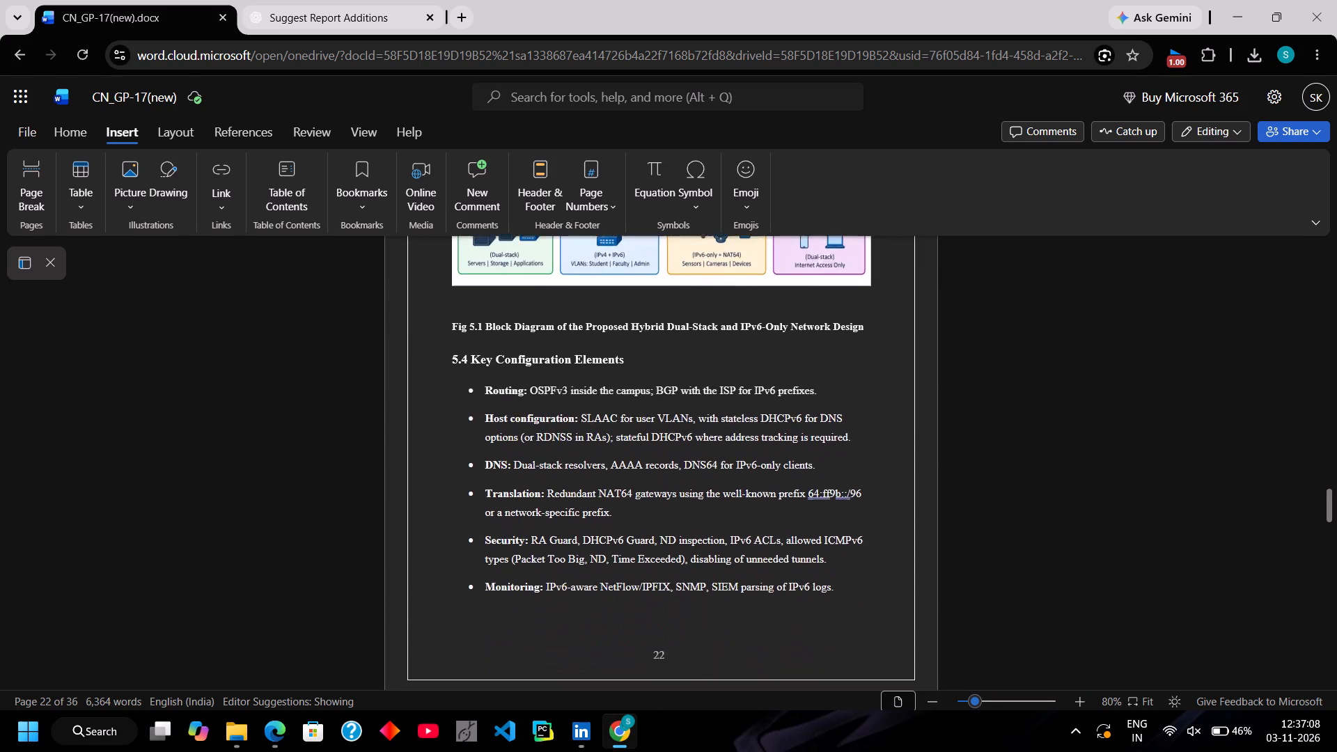
scroll(454, 396, "down", 5)
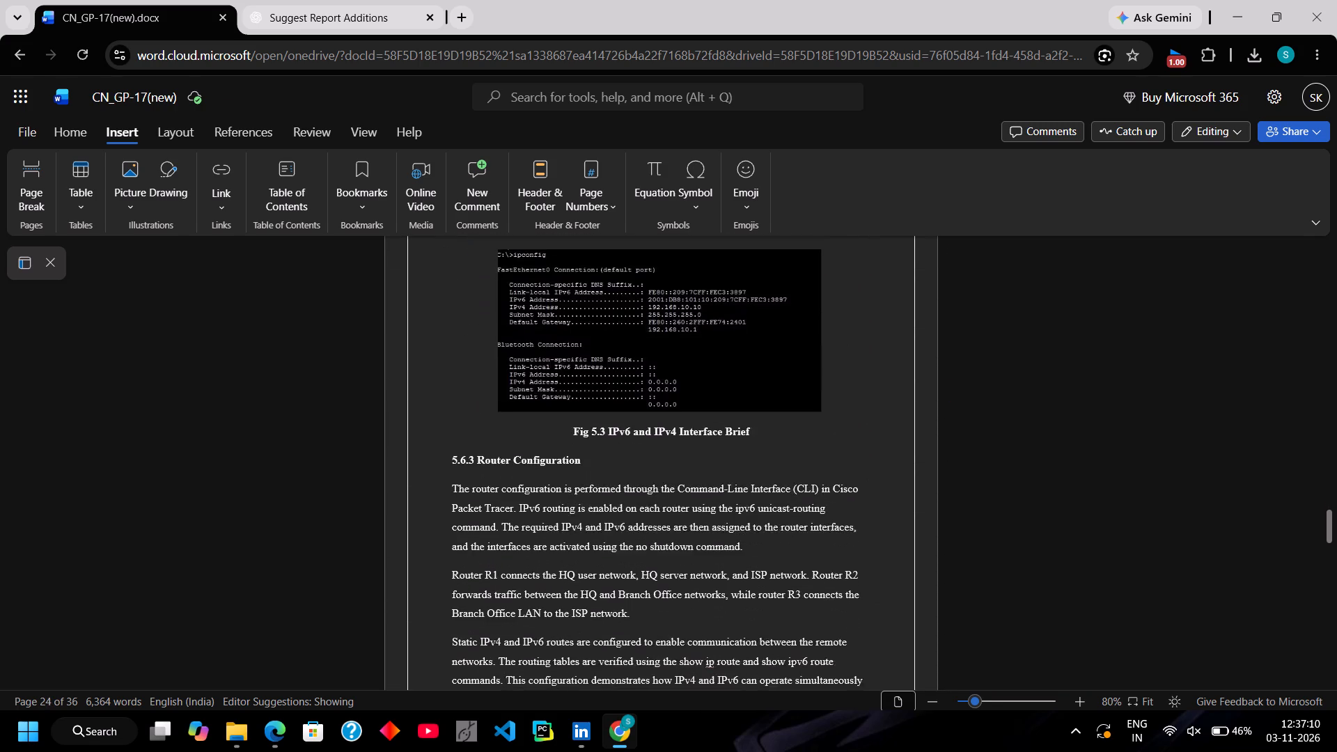
scroll(454, 396, "down", 5)
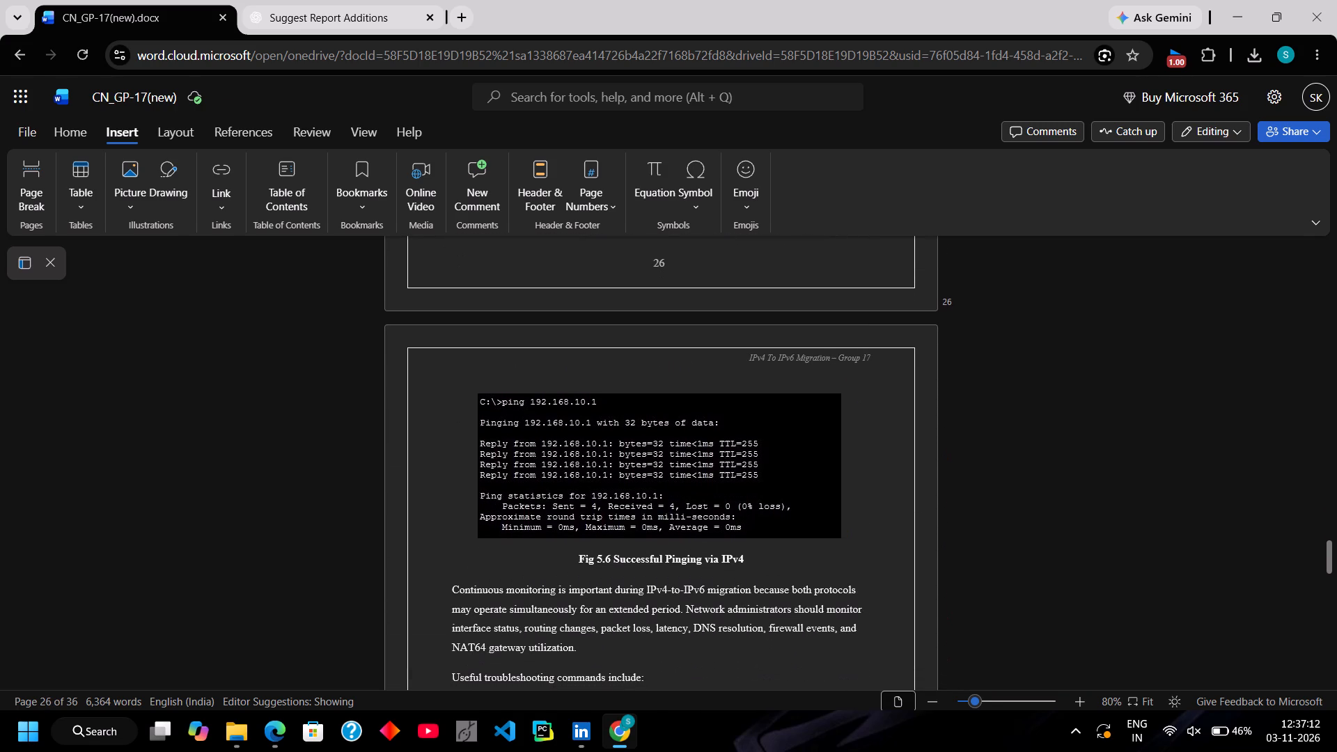
Examine the print preview from the cover through pages 17 and 18 to check the pagination of the figures, tables and Table 4.2 caption.
key("ctrl+p")
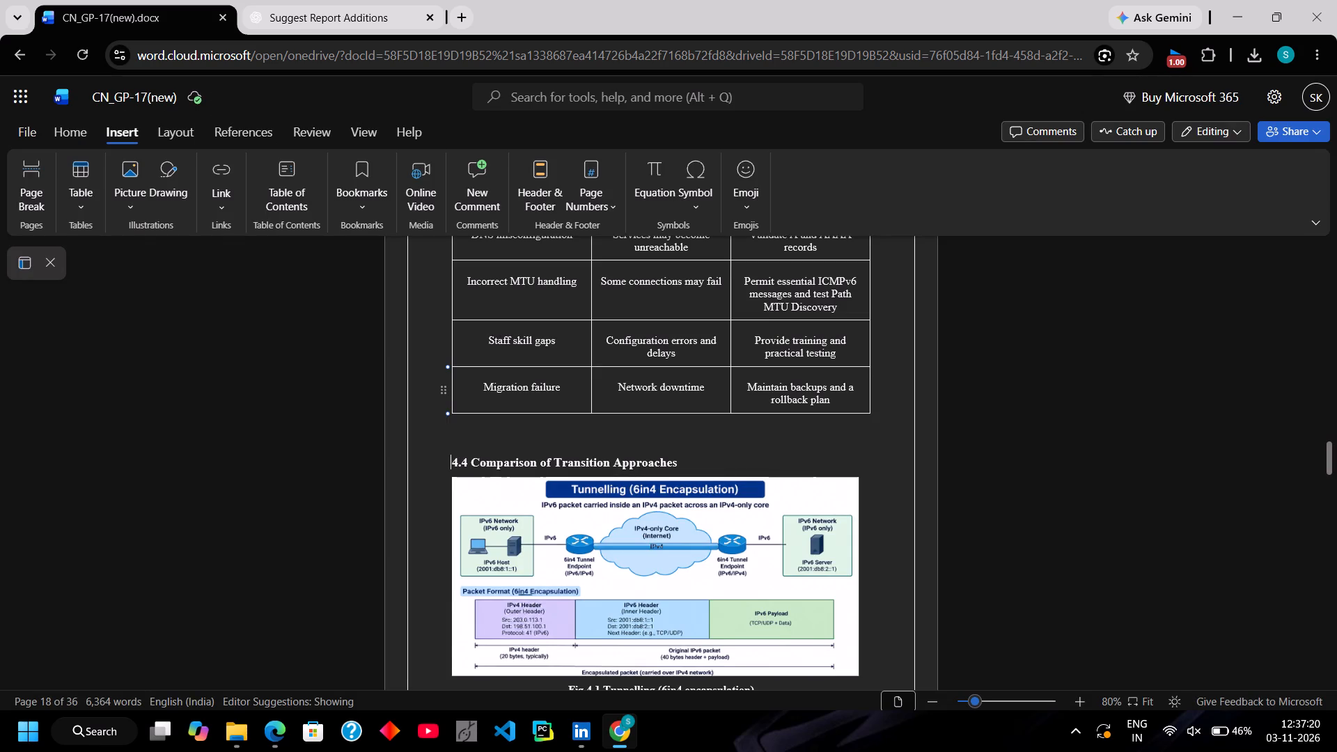
key("ctrl+p")
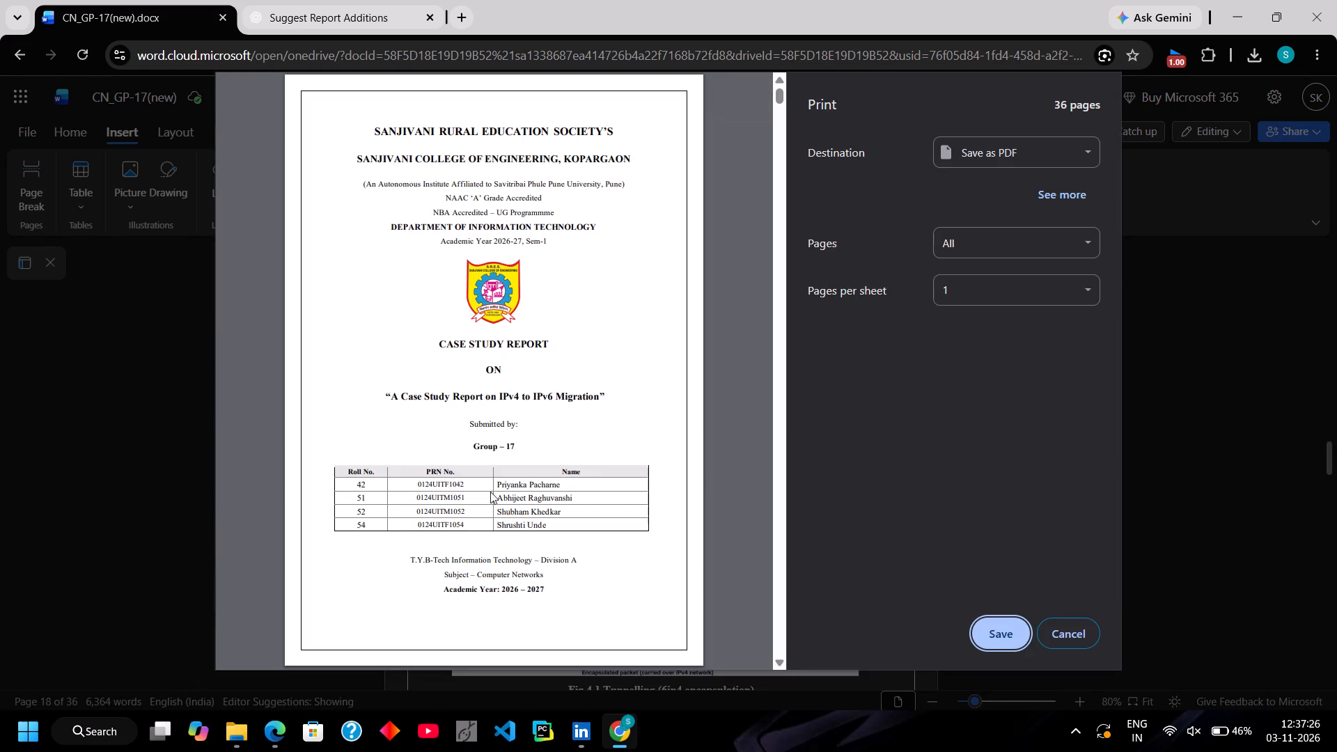
scroll(495, 488, "down", 6)
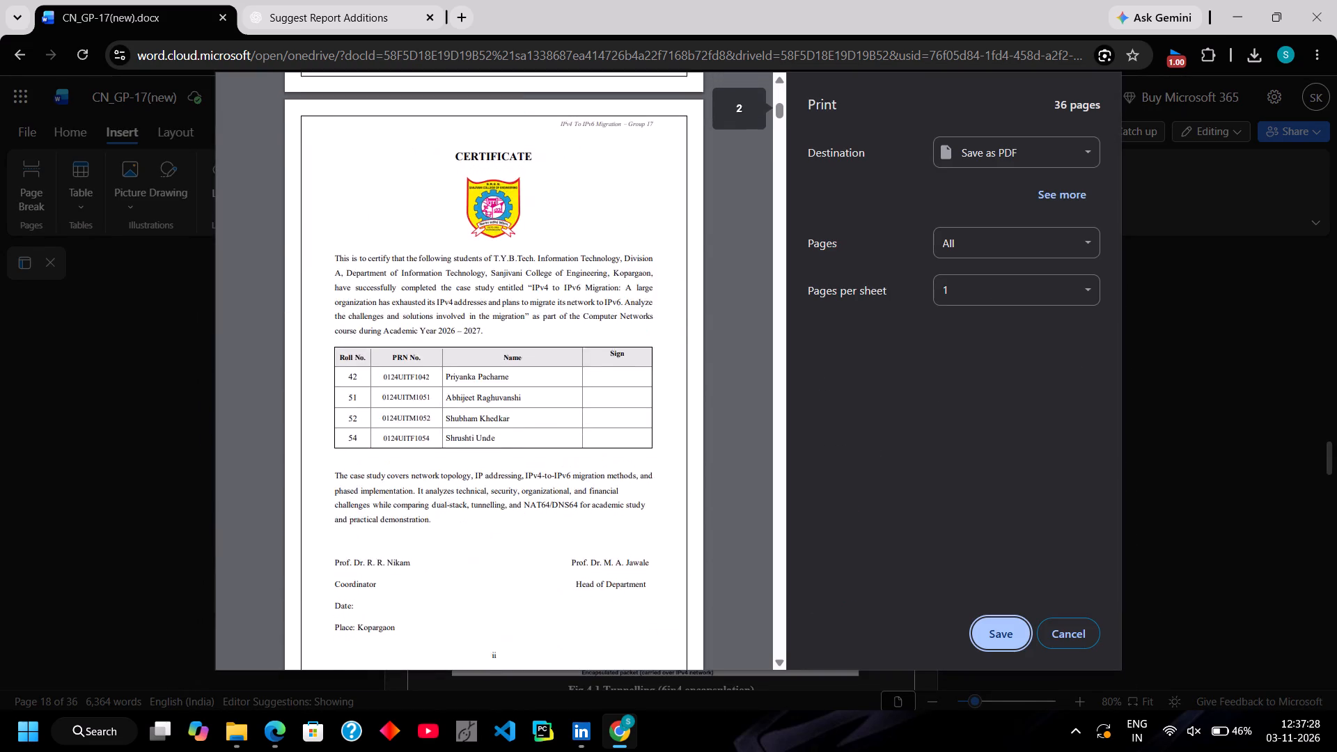
scroll(495, 488, "down", 7)
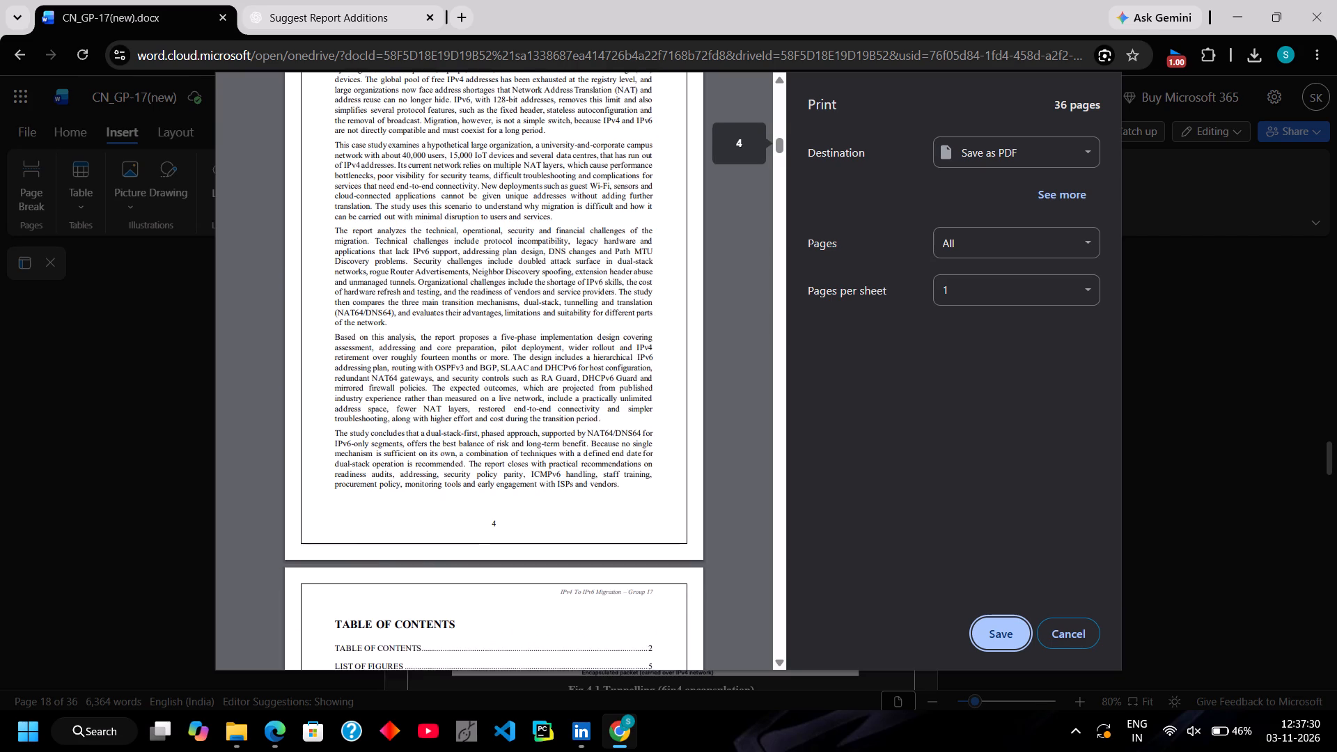
scroll(495, 488, "down", 7)
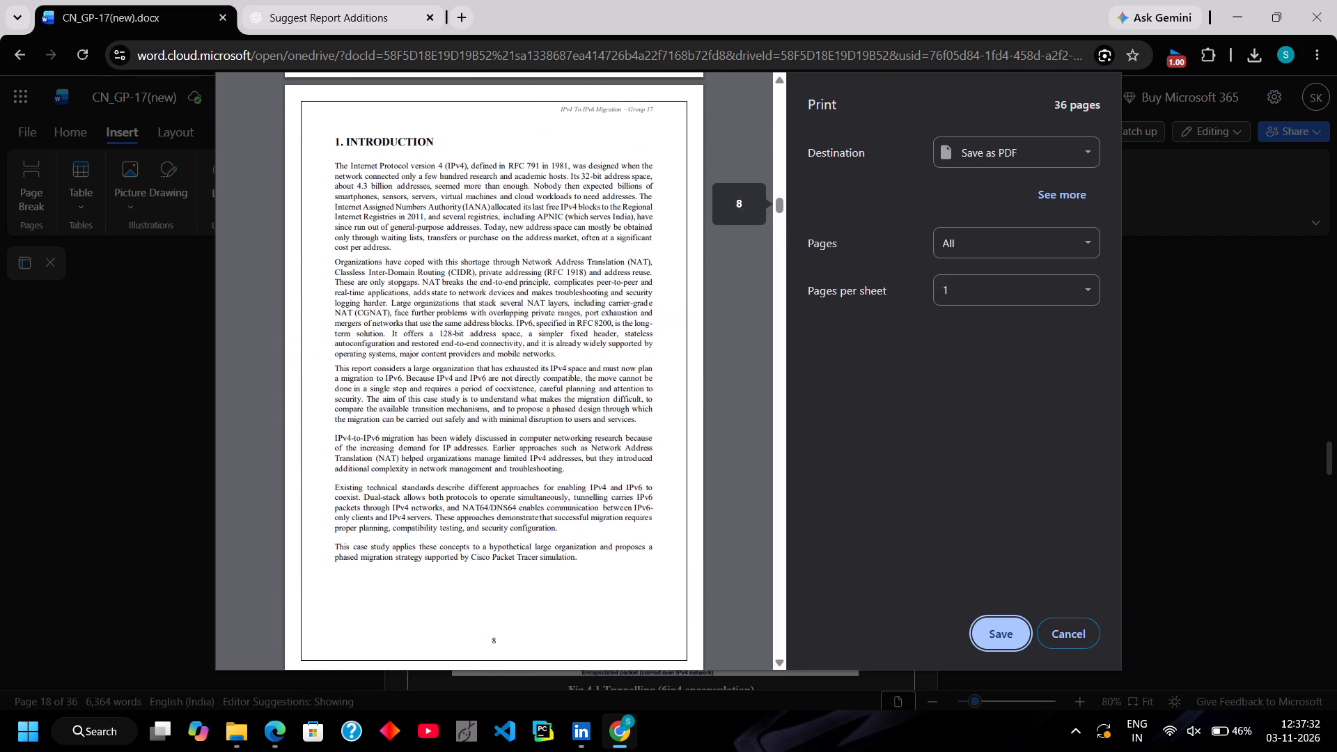
scroll(495, 488, "down", 4)
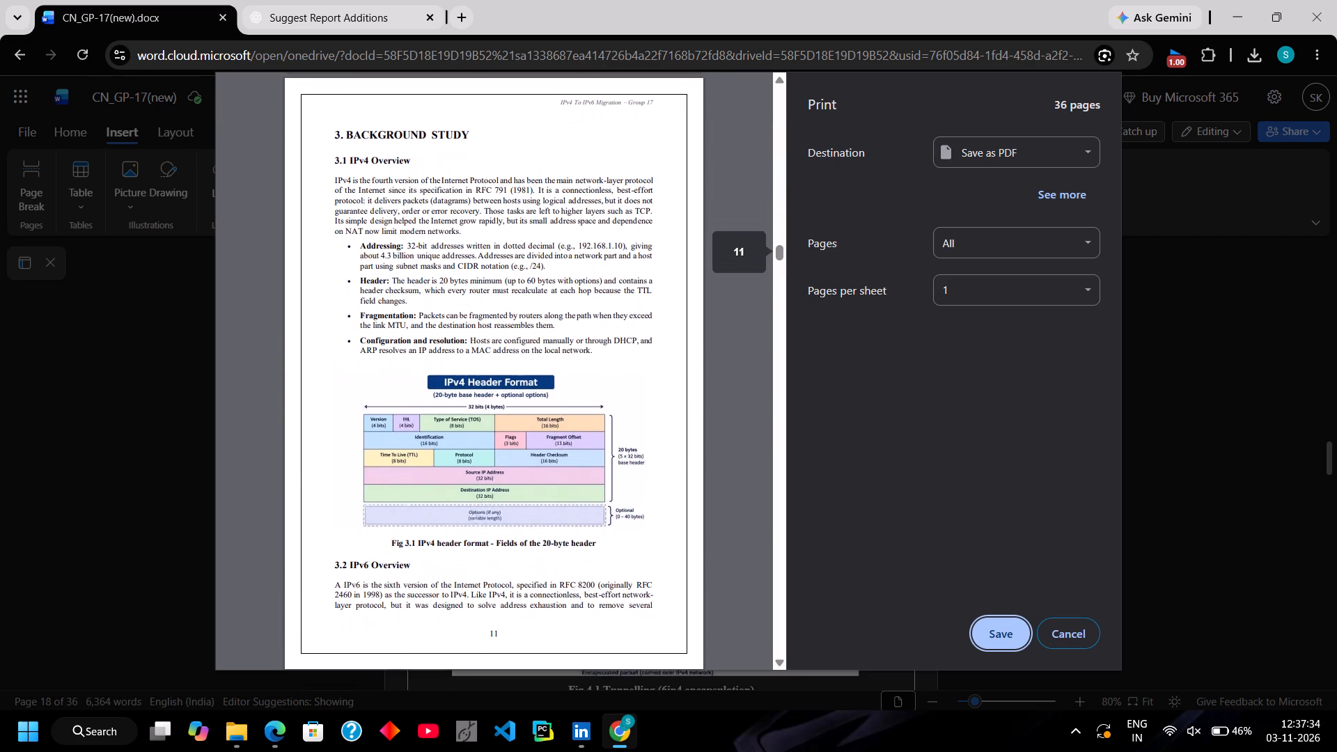
scroll(495, 488, "up", 2)
scroll(495, 488, "down", 2)
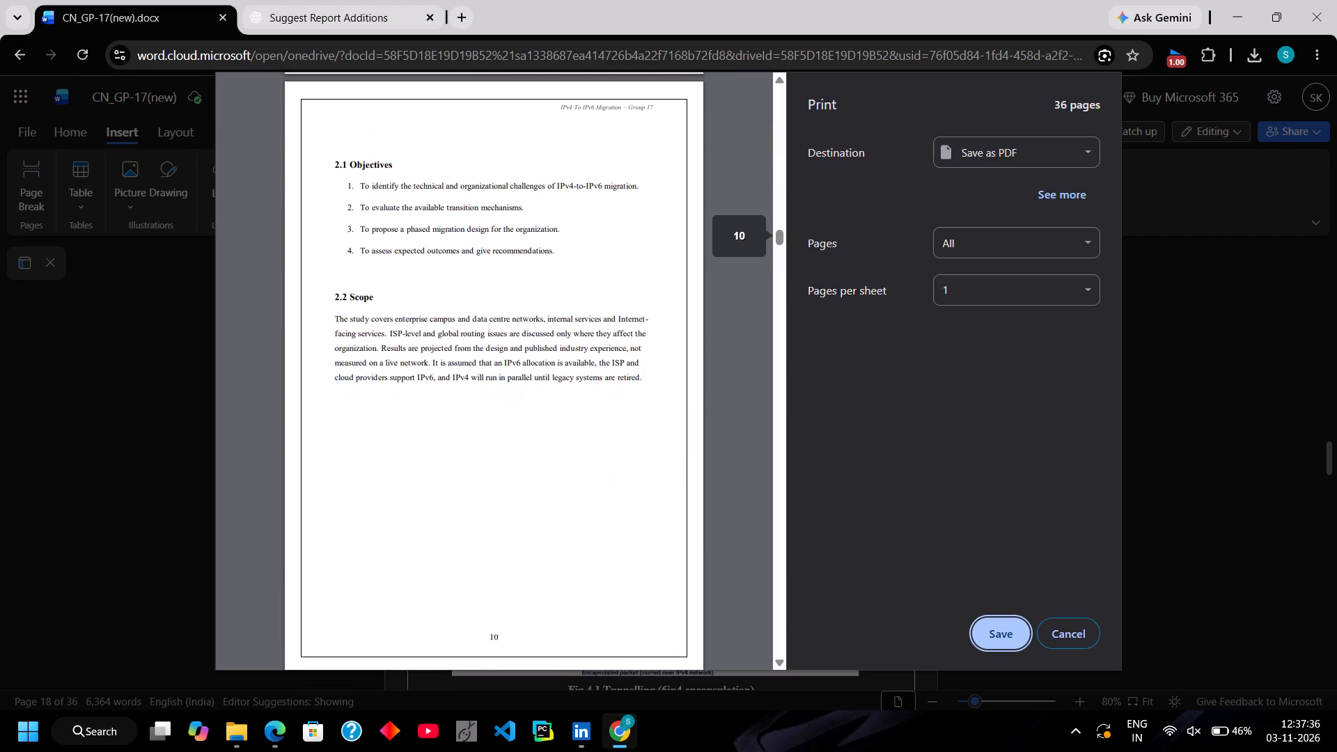
scroll(495, 488, "down", 3)
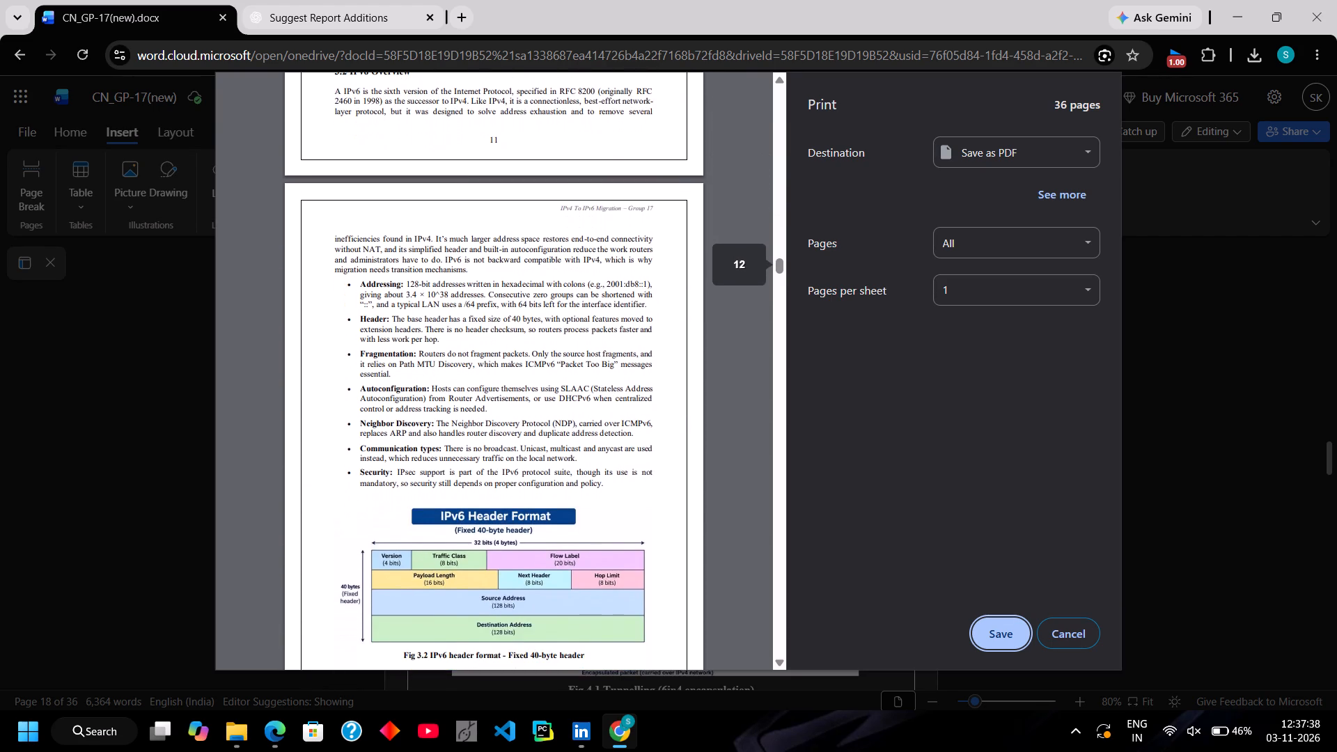
scroll(495, 488, "down", 1)
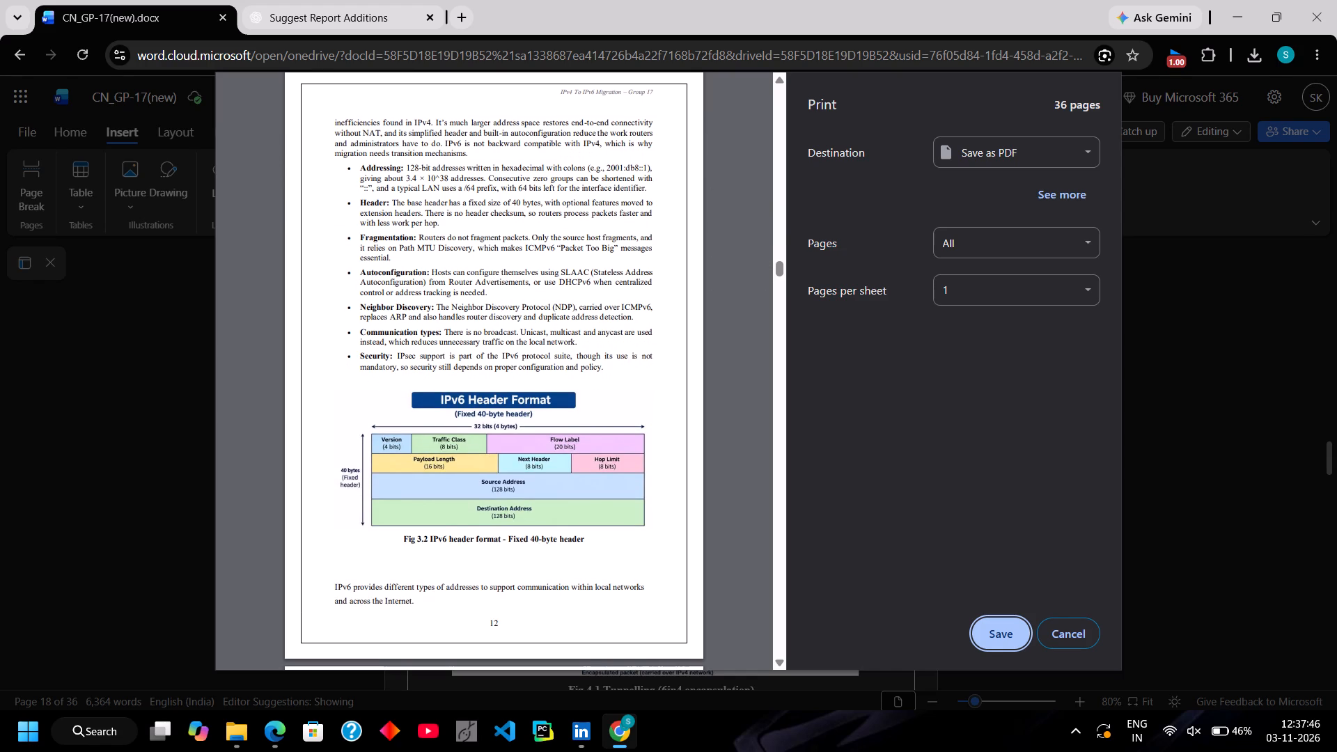
scroll(495, 488, "down", 4)
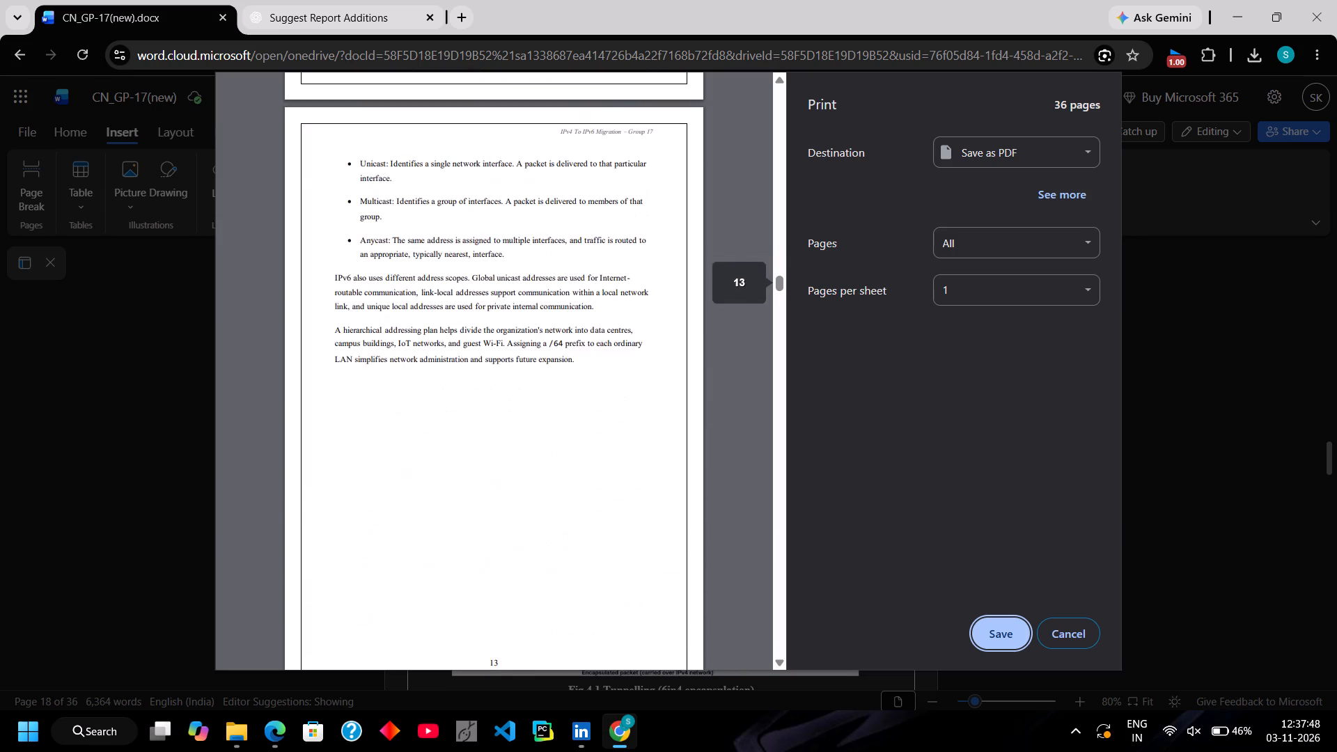
scroll(495, 488, "down", 4)
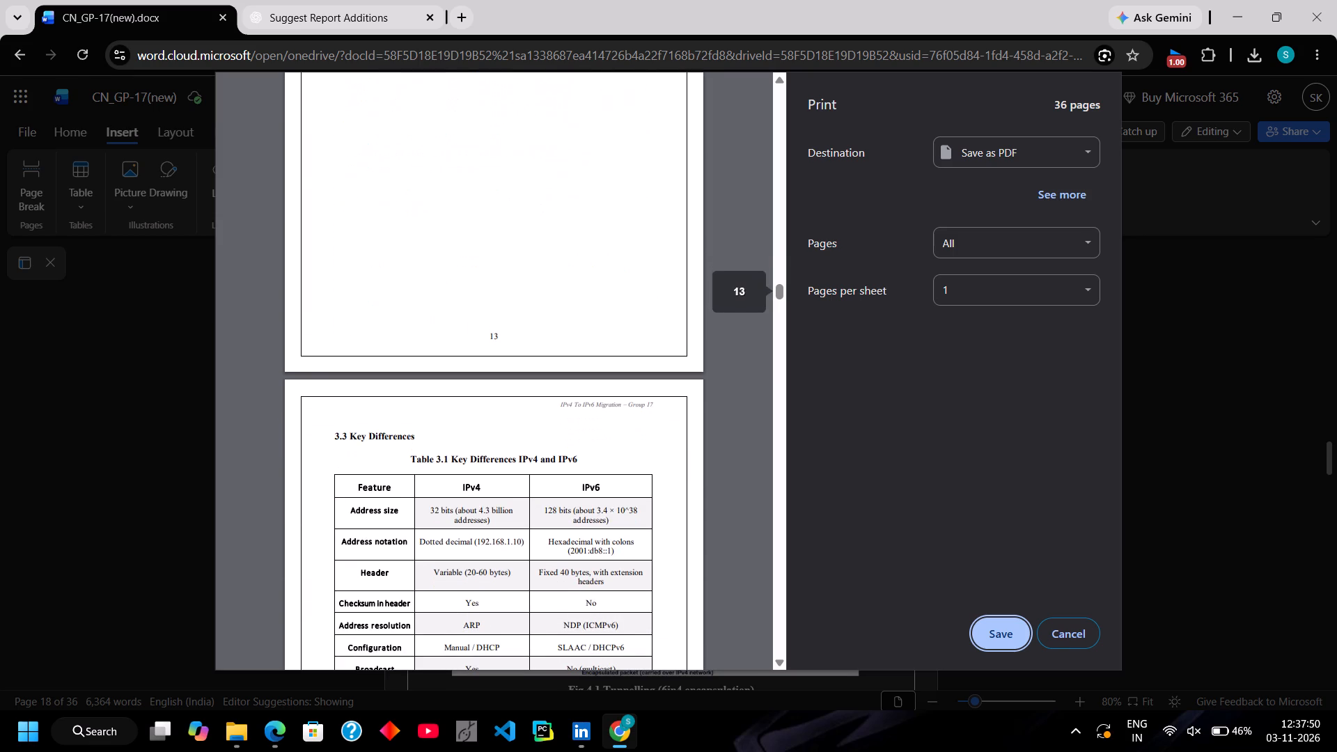
scroll(495, 488, "up", 1)
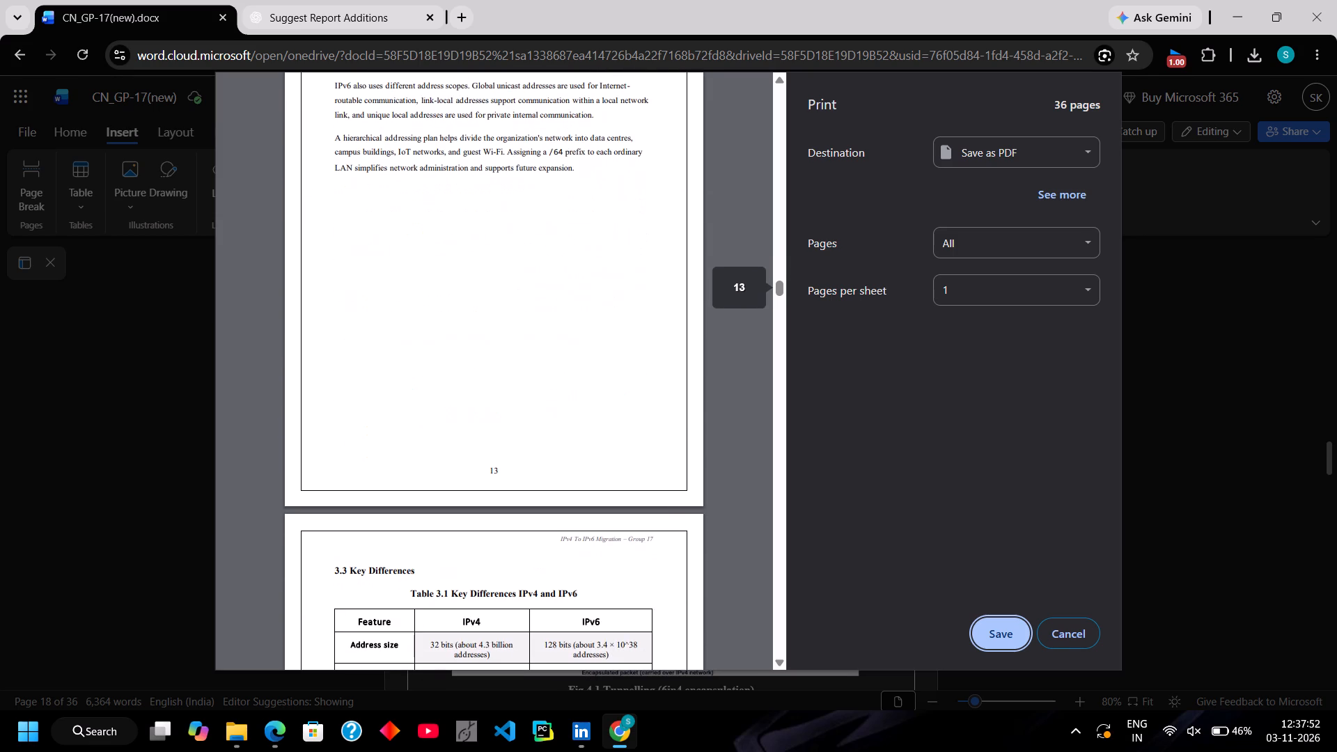
scroll(495, 488, "down", 3)
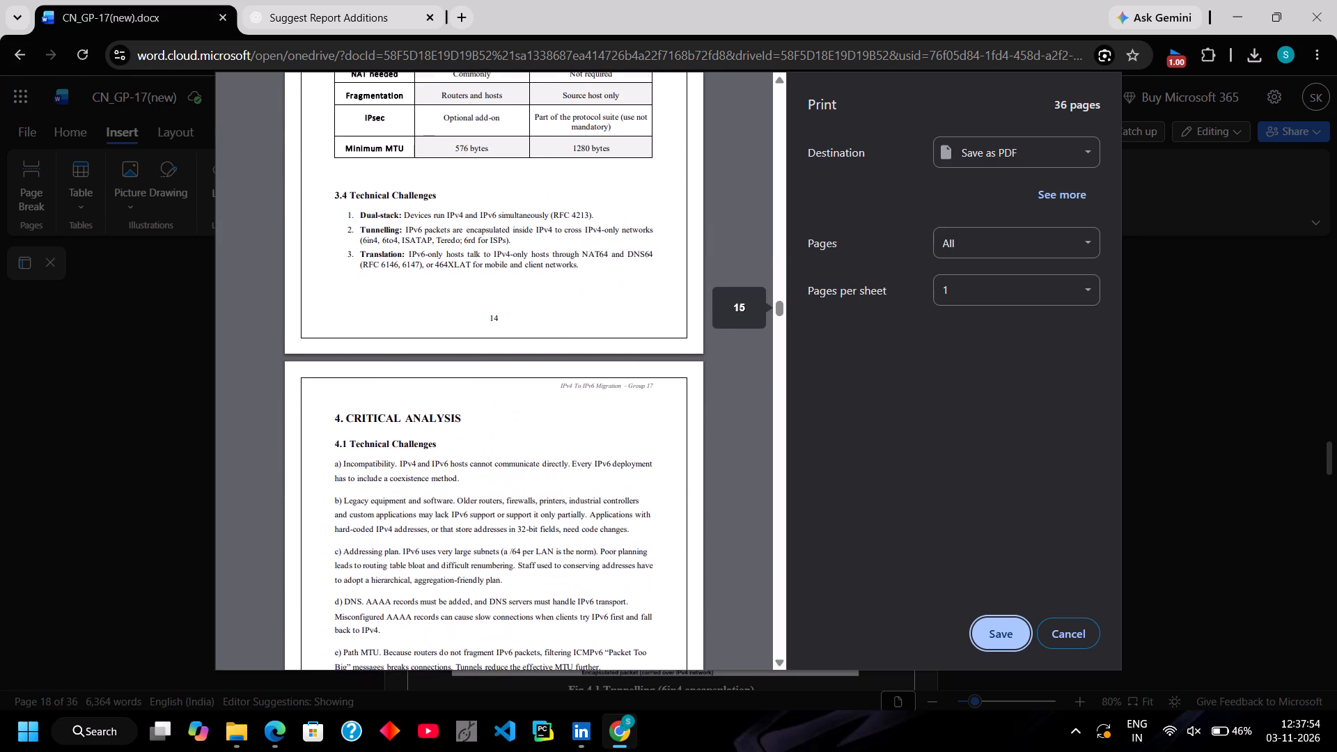
scroll(495, 488, "down", 4)
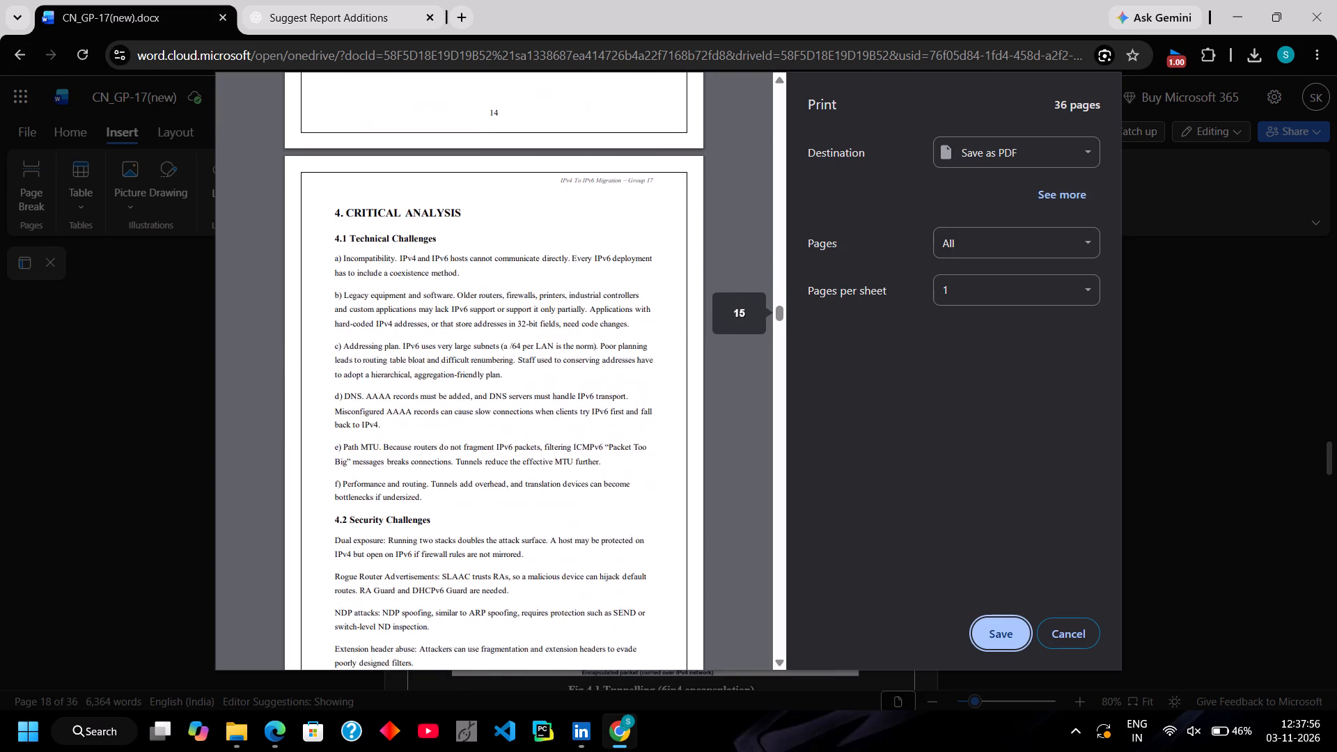
scroll(495, 488, "down", 3)
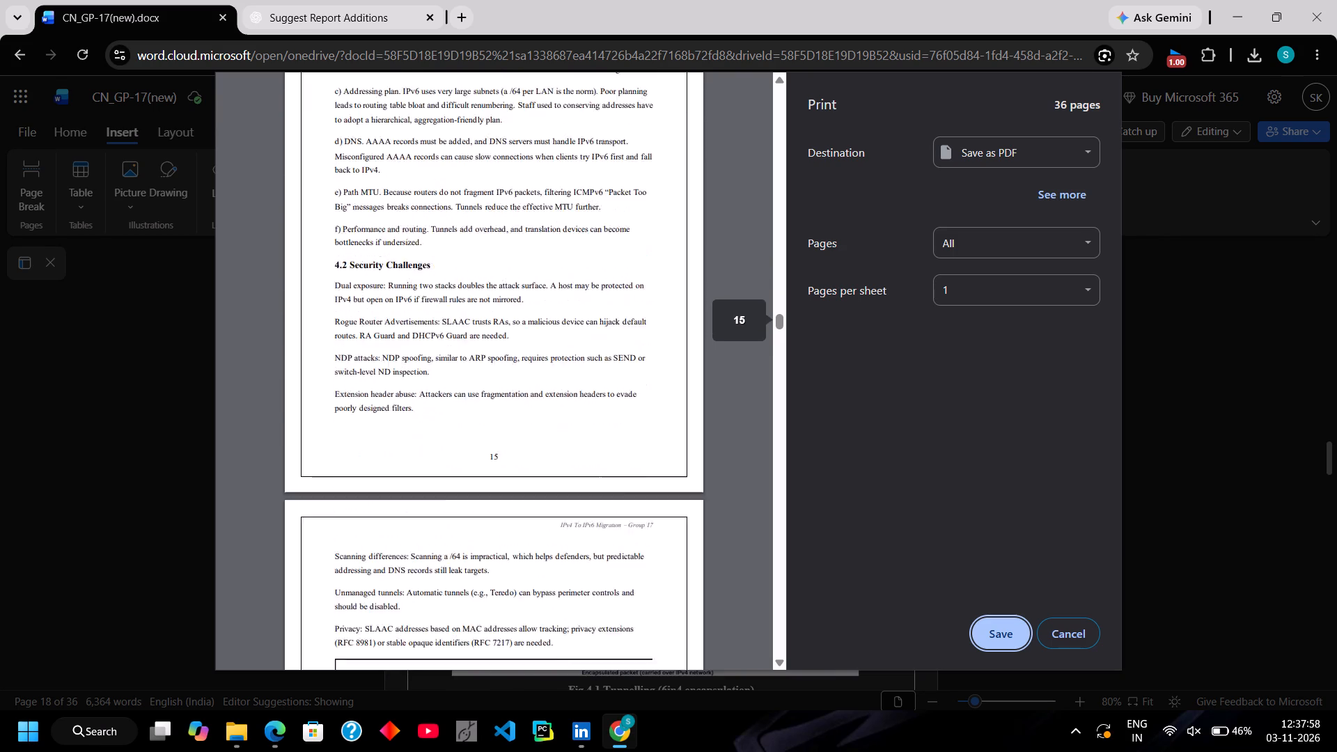
scroll(495, 488, "down", 2)
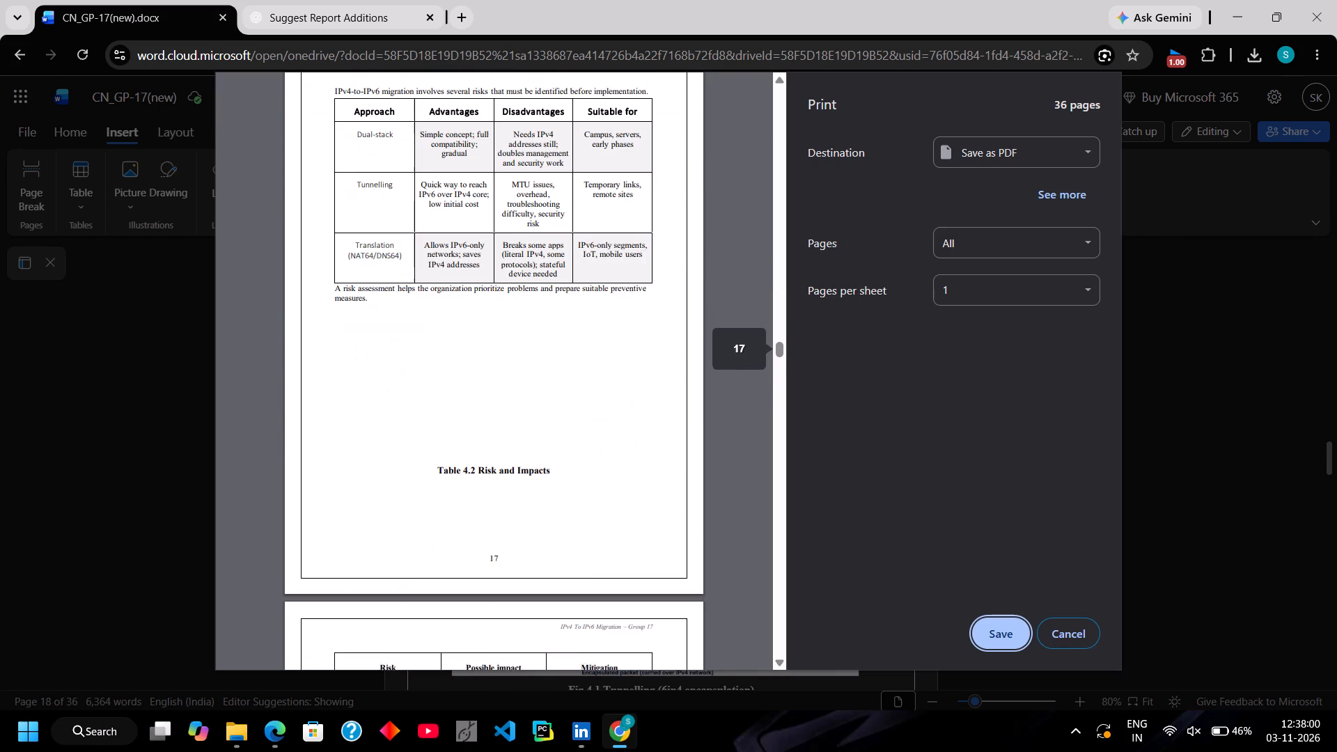
scroll(495, 488, "down", 3)
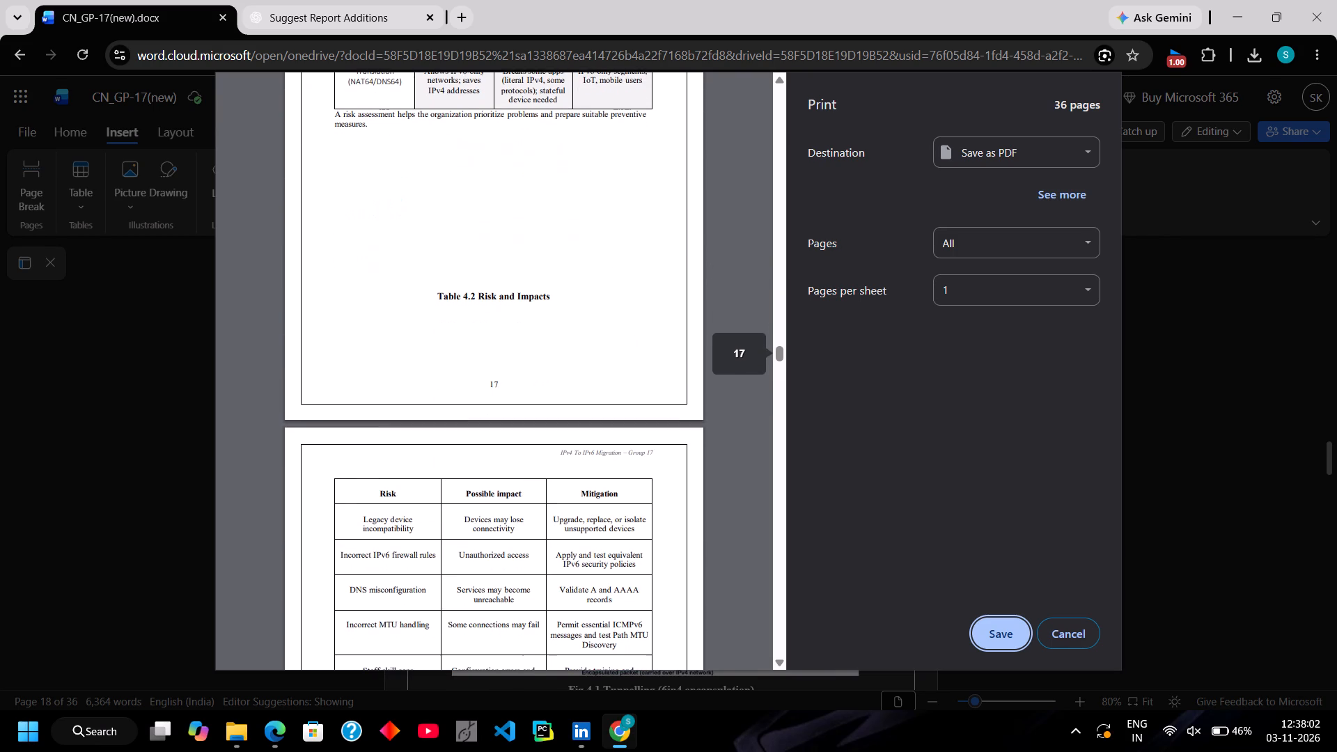
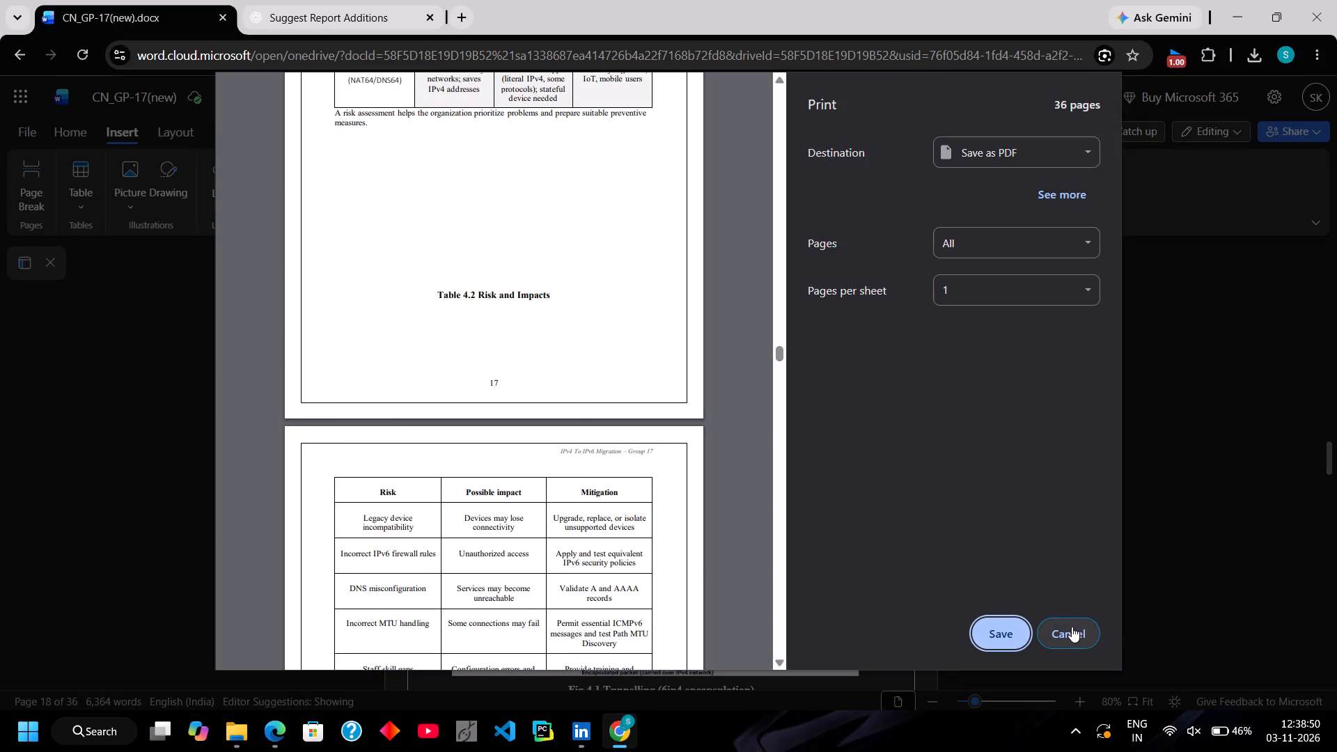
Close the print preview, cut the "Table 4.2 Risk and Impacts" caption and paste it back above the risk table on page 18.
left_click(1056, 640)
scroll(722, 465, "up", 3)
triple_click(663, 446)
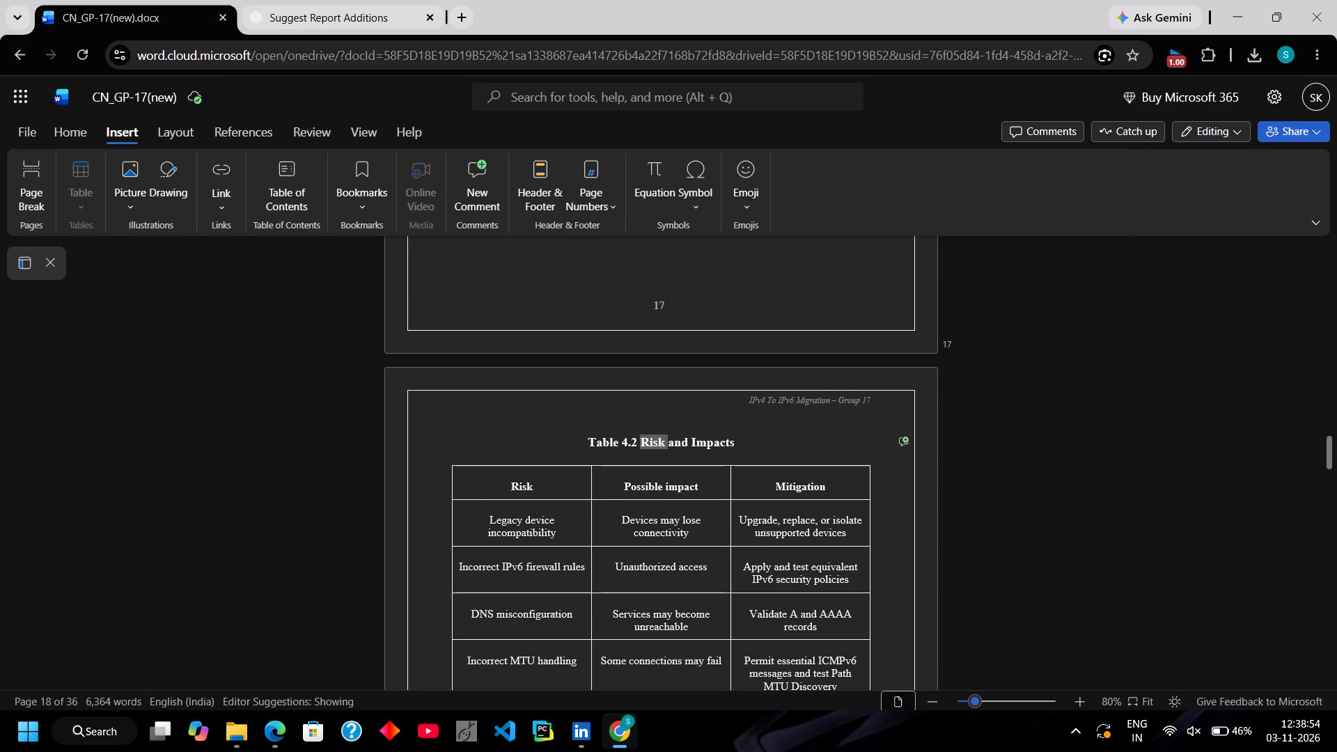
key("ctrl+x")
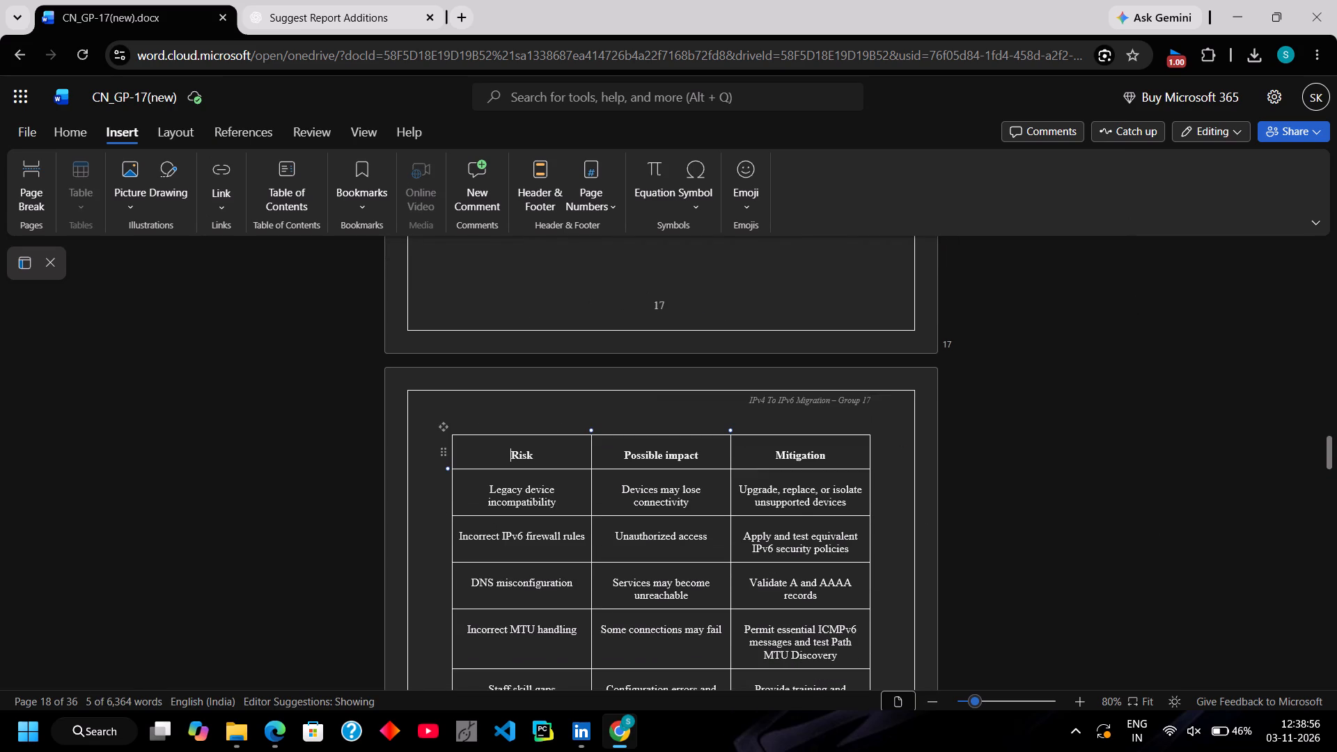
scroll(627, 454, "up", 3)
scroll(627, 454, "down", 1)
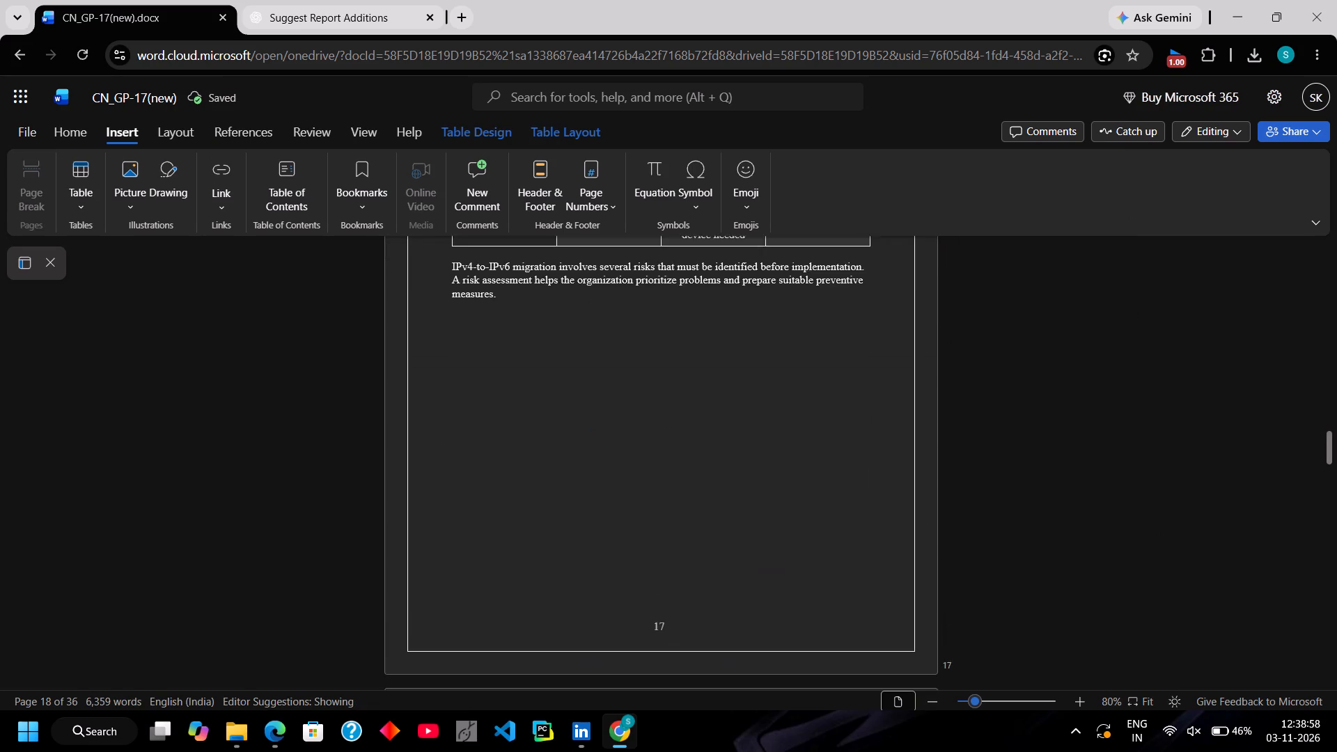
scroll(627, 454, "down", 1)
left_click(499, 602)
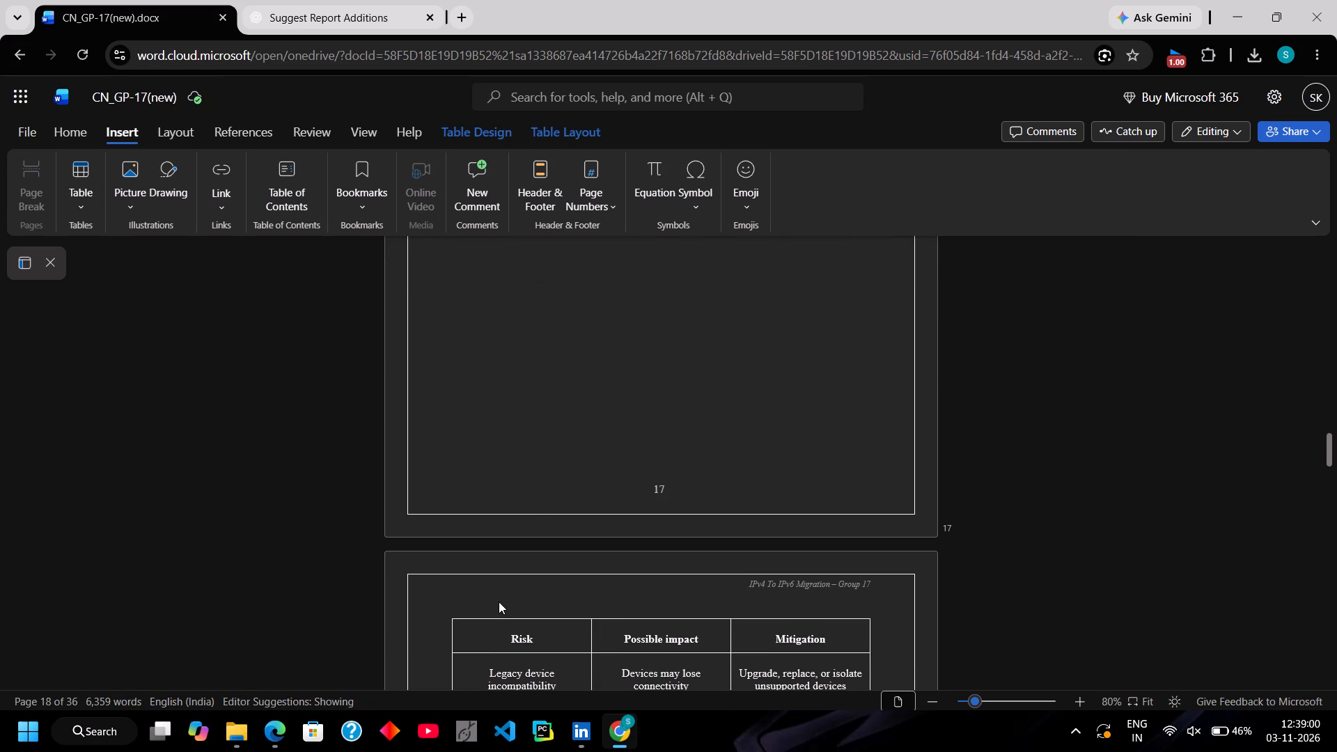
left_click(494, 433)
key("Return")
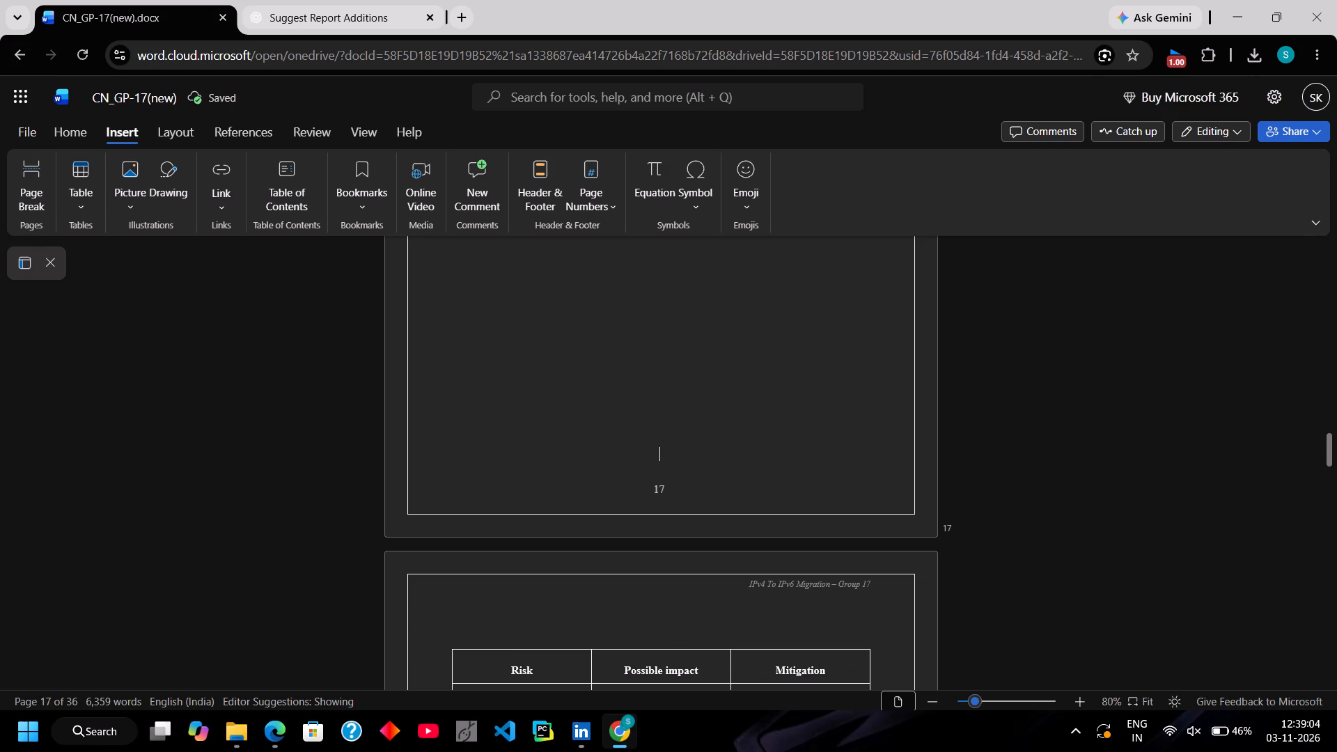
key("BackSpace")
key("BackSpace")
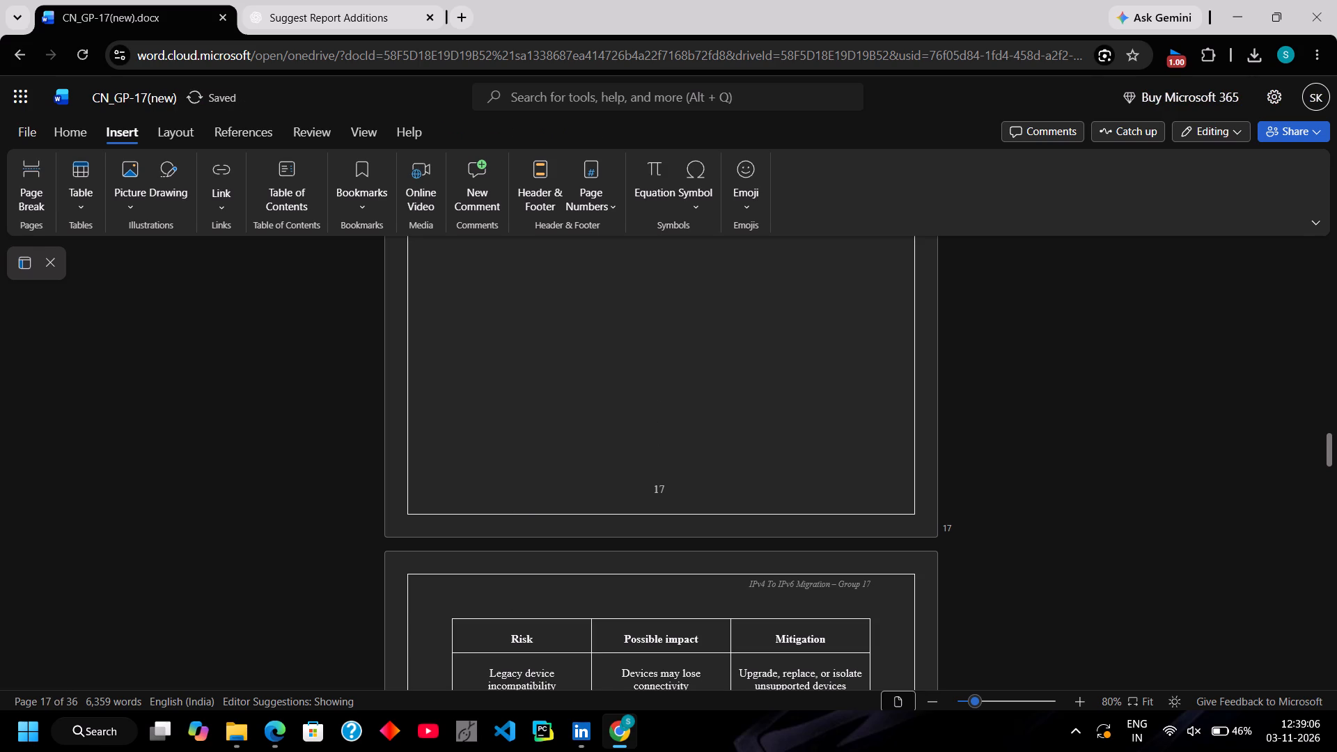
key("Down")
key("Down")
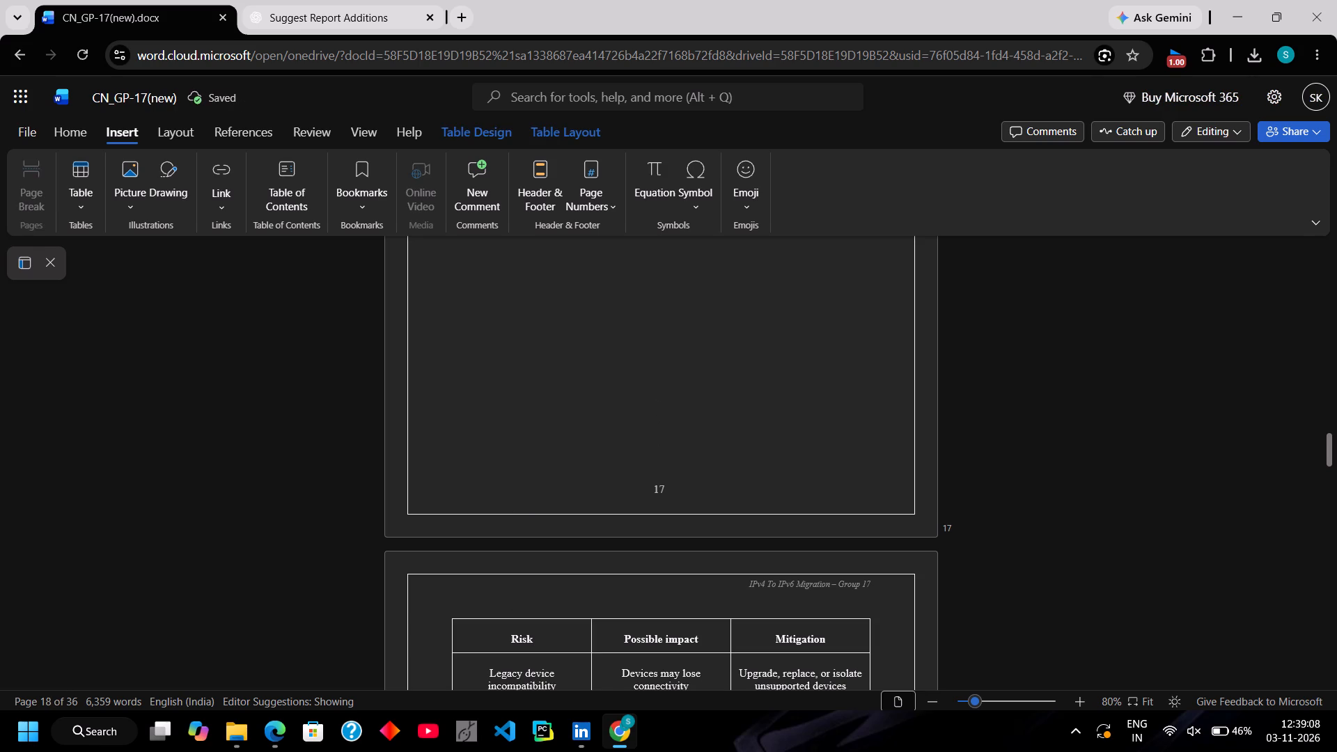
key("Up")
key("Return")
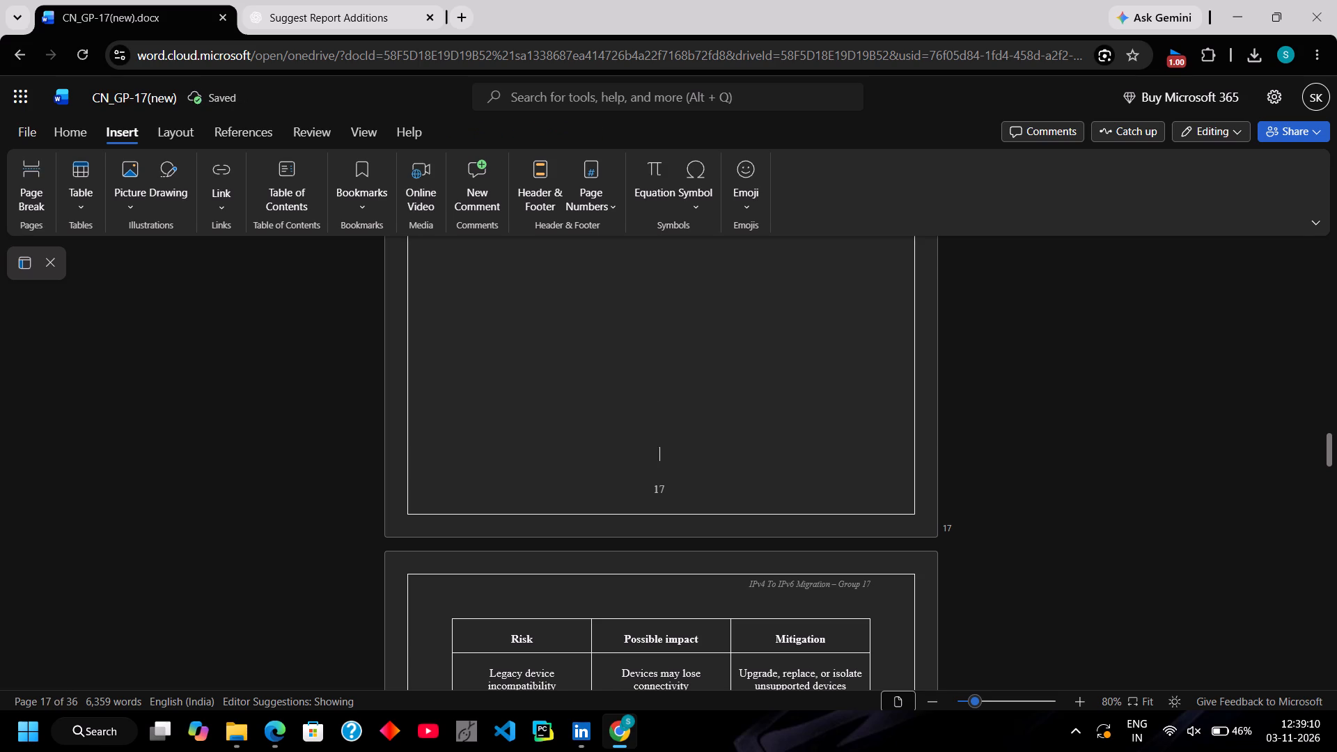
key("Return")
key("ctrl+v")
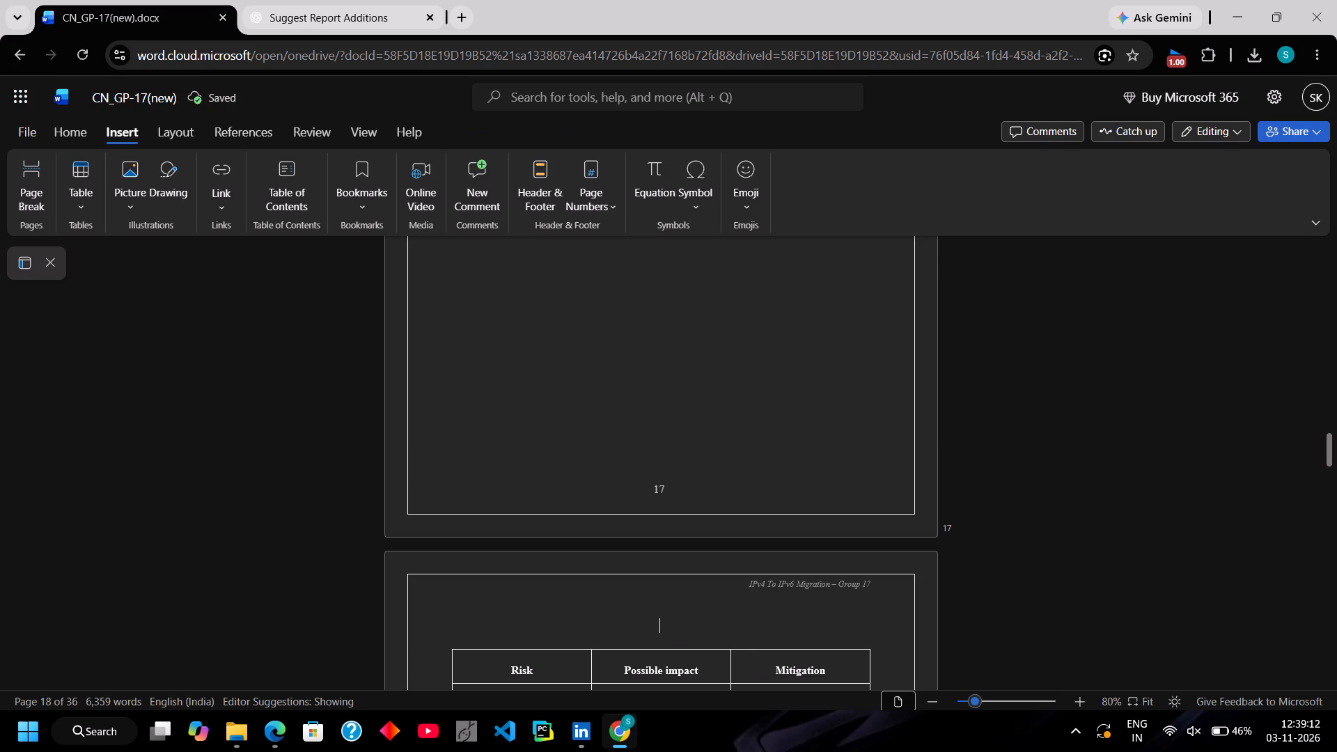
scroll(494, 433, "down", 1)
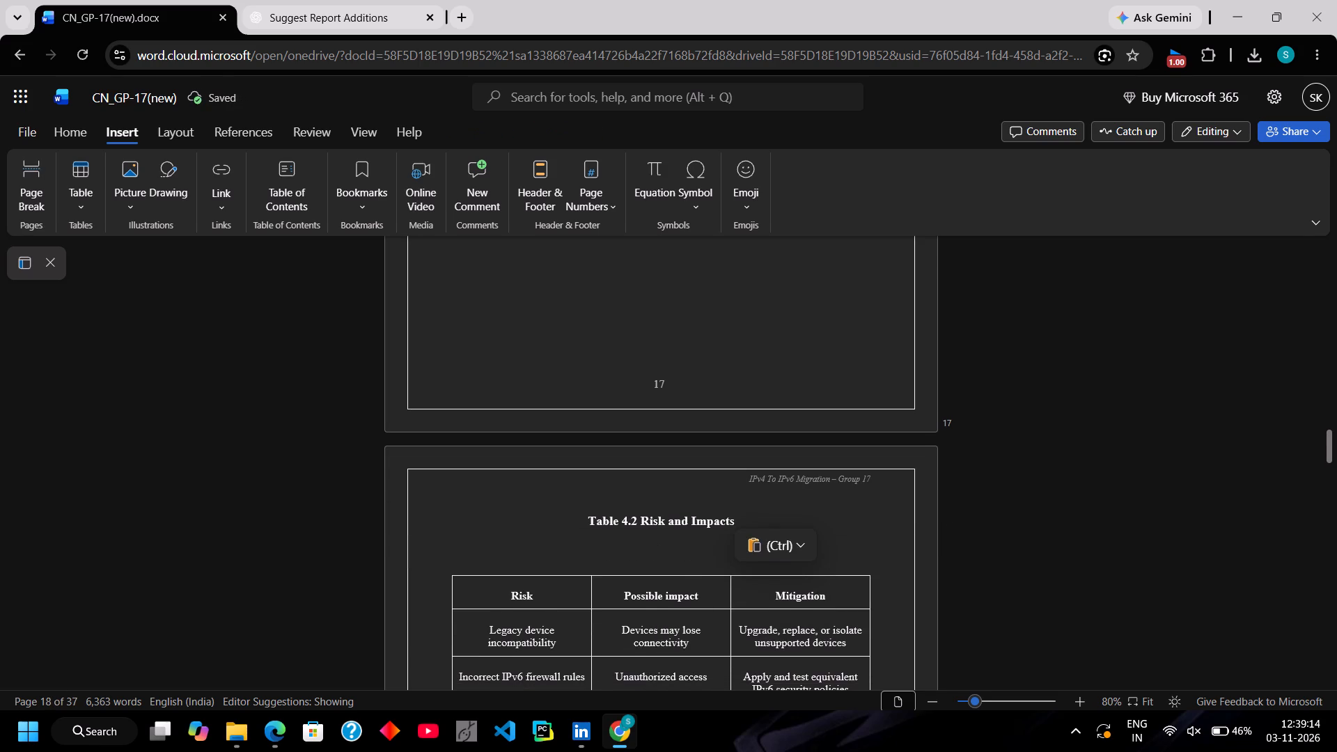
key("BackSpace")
Check in the print preview how the Table 4.2 caption and risk table fall across pages 17 and 18, then close it.
key("ctrl+p")
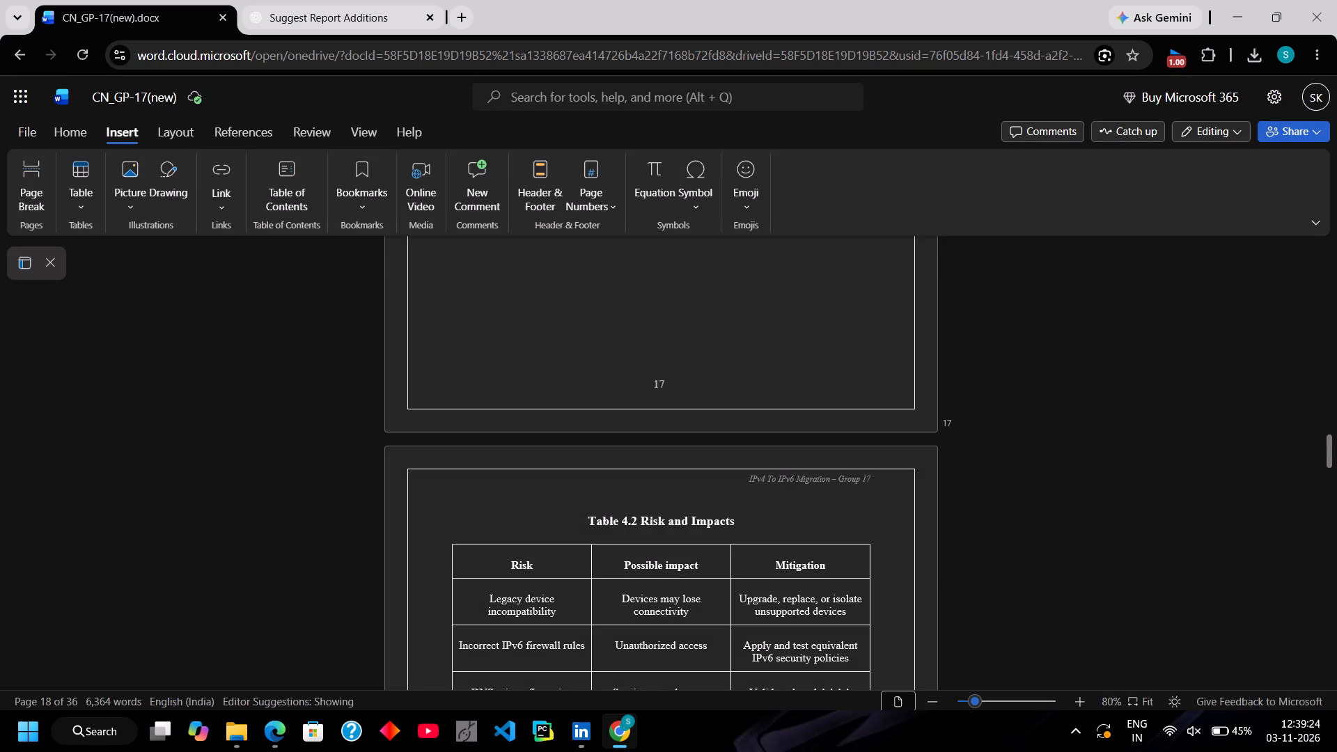
key("ctrl+p")
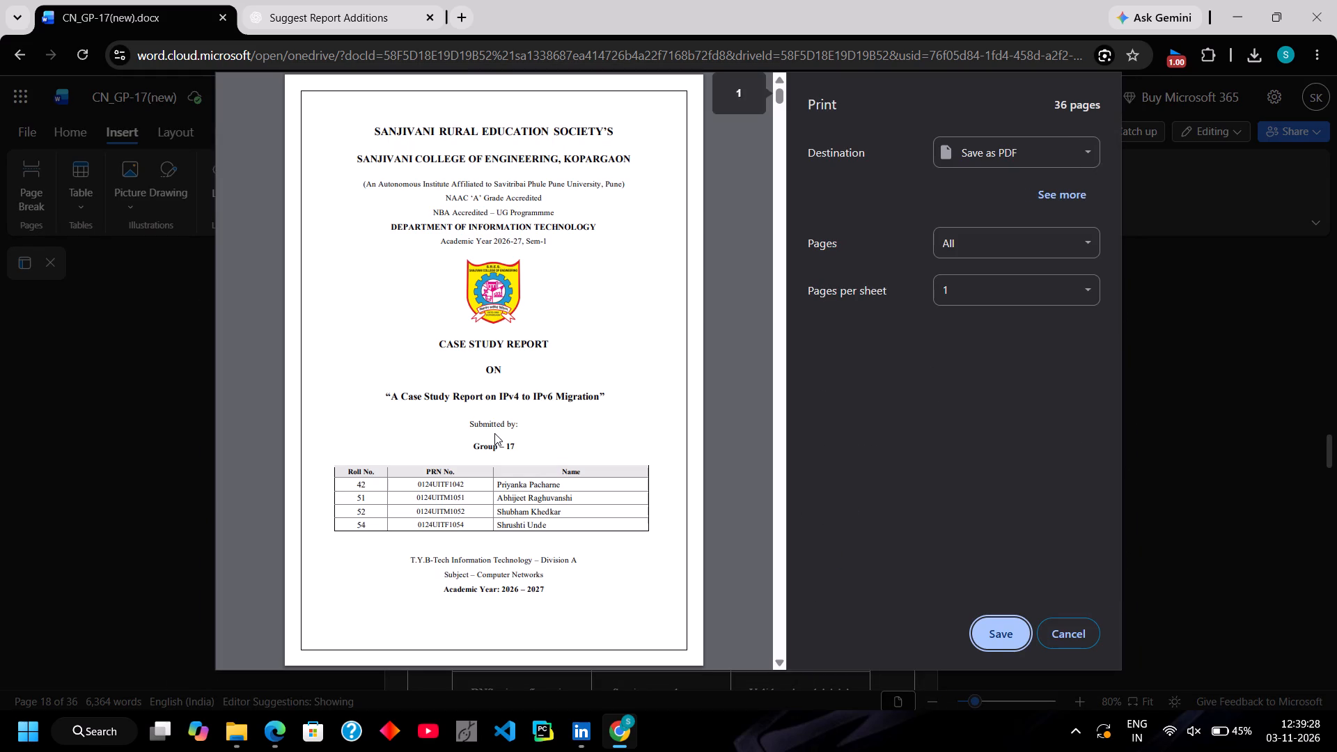
scroll(400, 482, "down", 3)
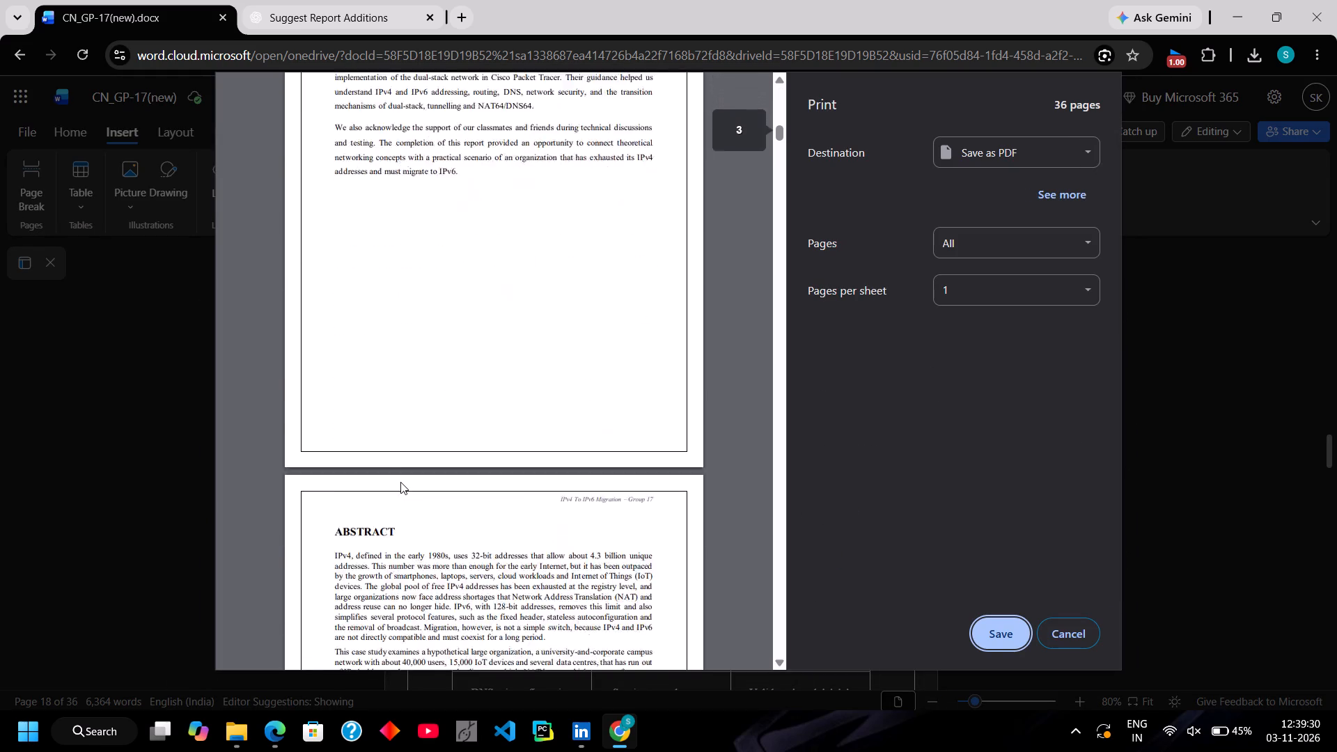
scroll(400, 482, "down", 9)
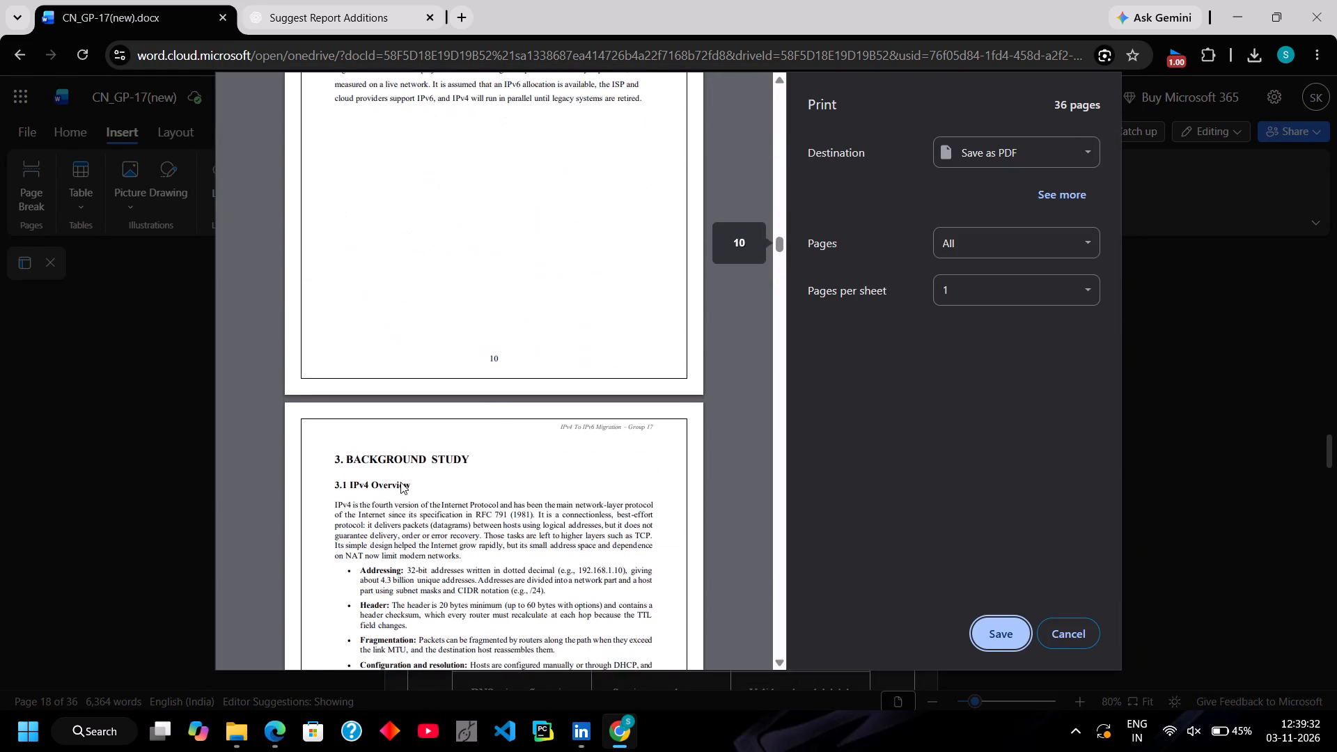
scroll(400, 482, "down", 6)
scroll(400, 482, "up", 1)
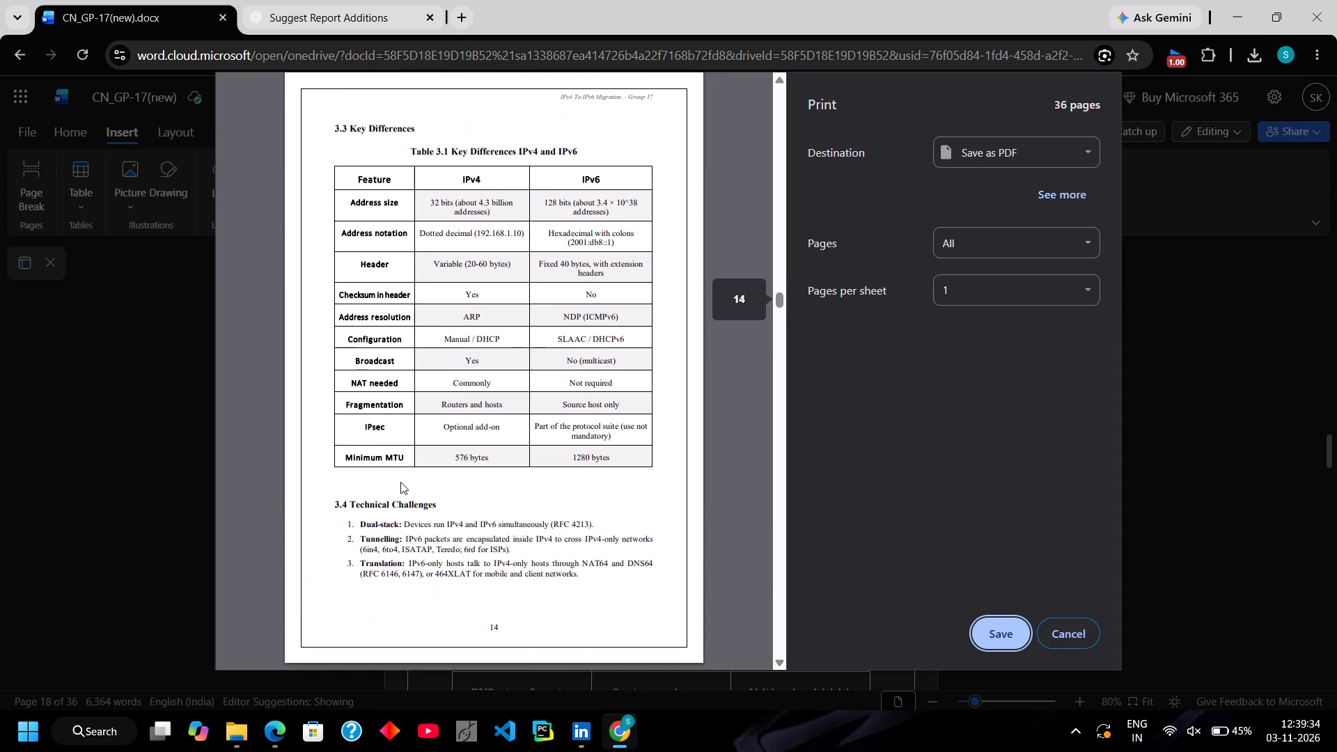
scroll(400, 482, "up", 1)
scroll(400, 482, "down", 2)
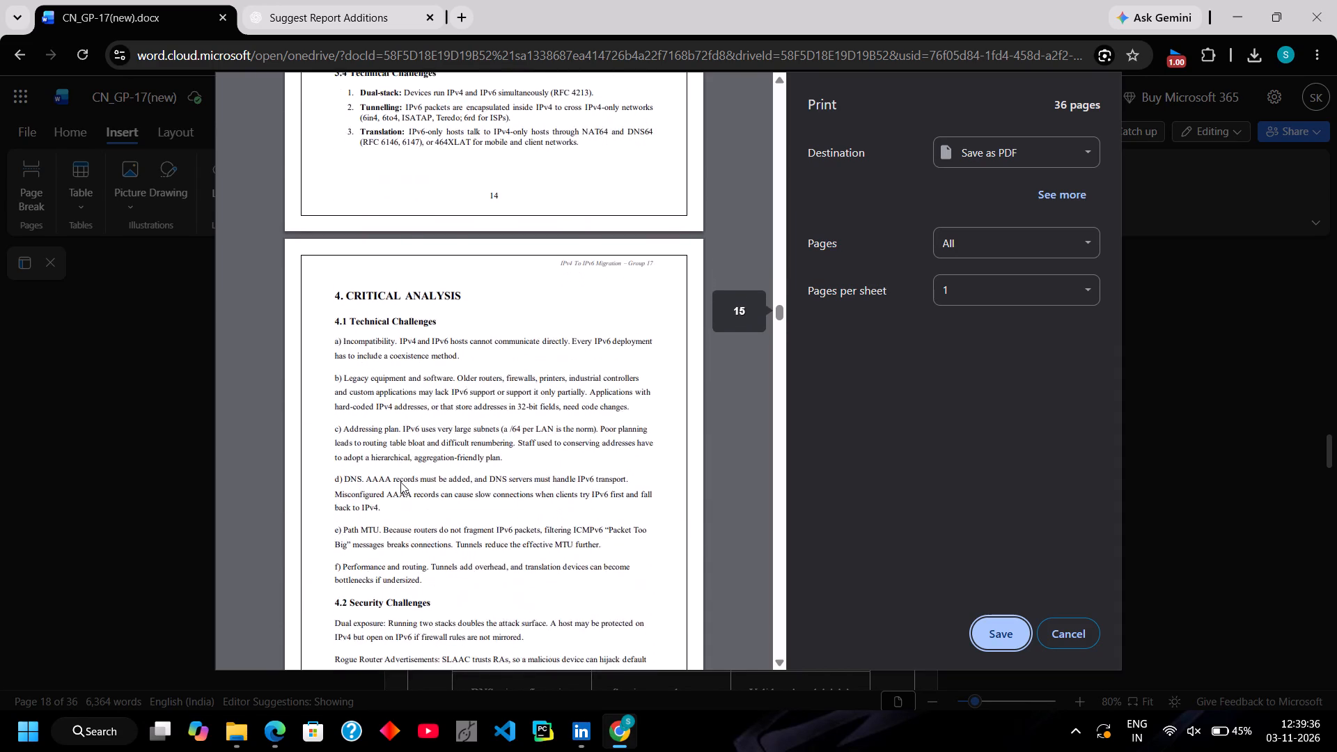
scroll(400, 482, "down", 5)
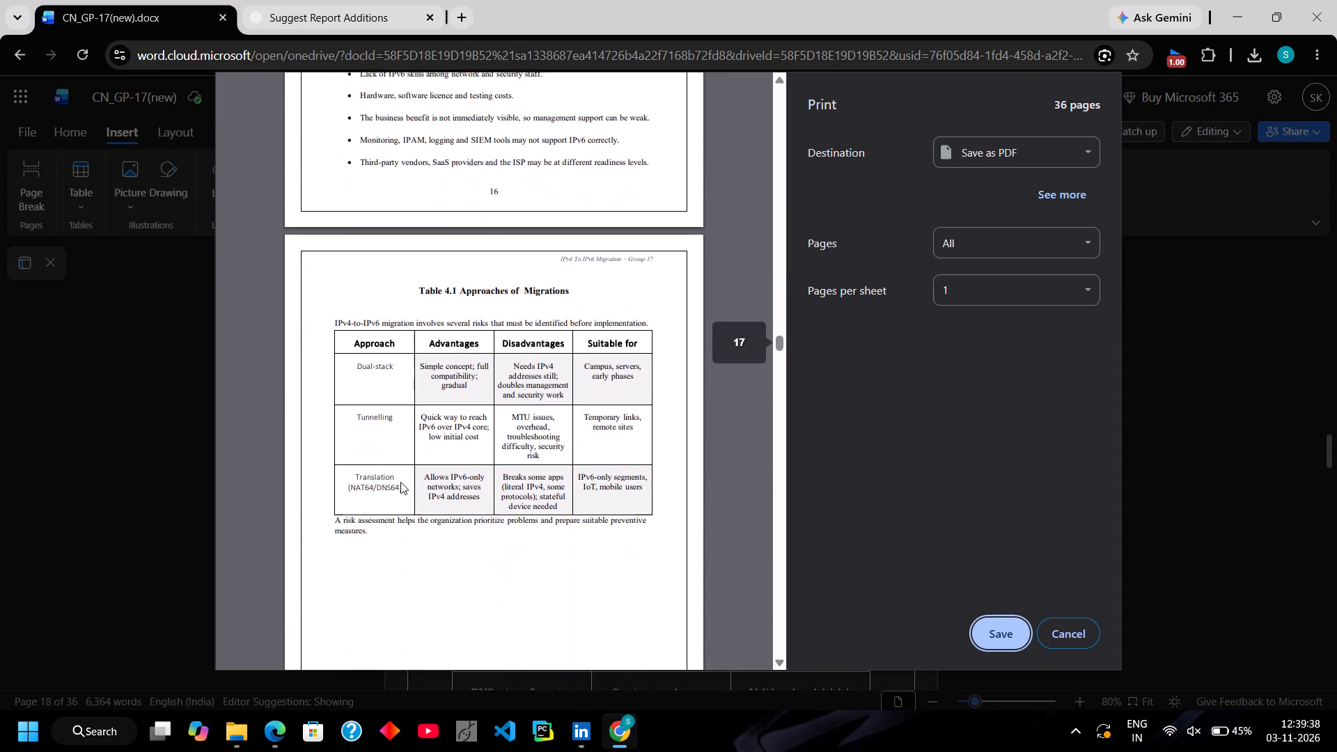
scroll(400, 482, "down", 3)
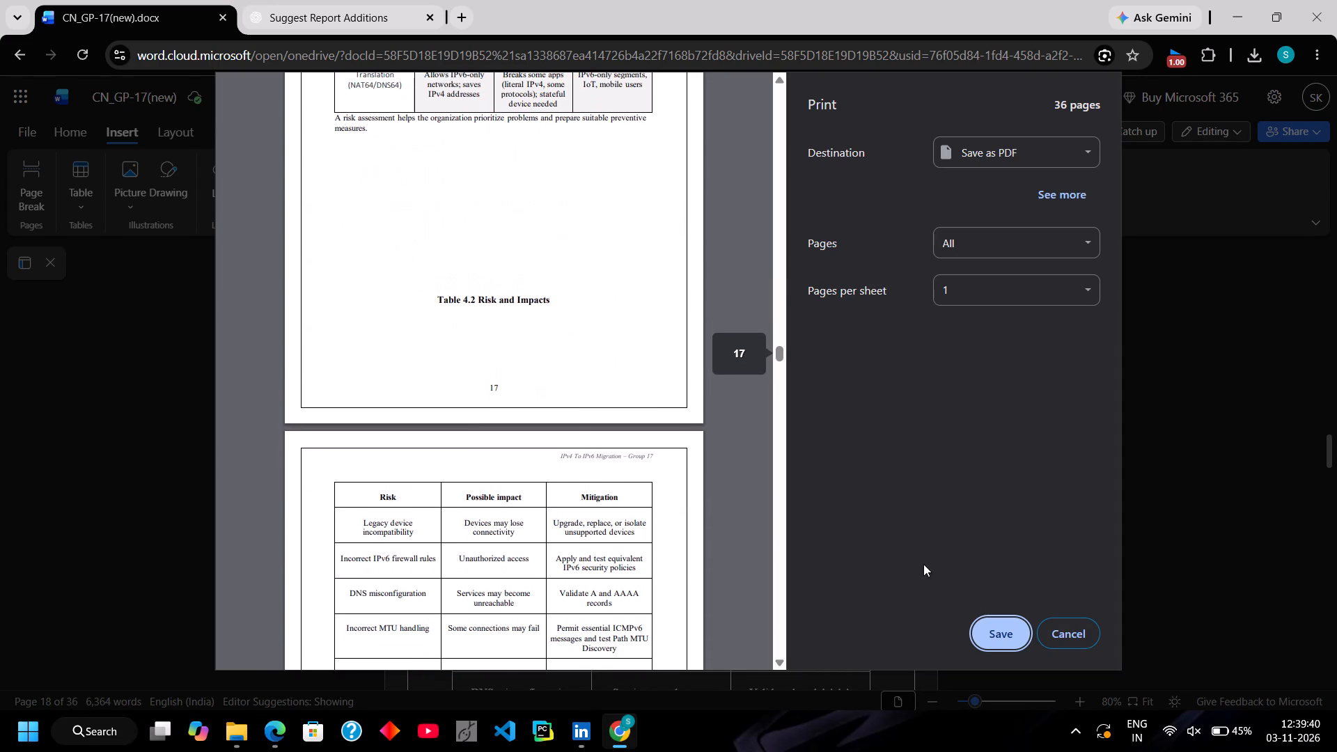
scroll(601, 483, "down", 2)
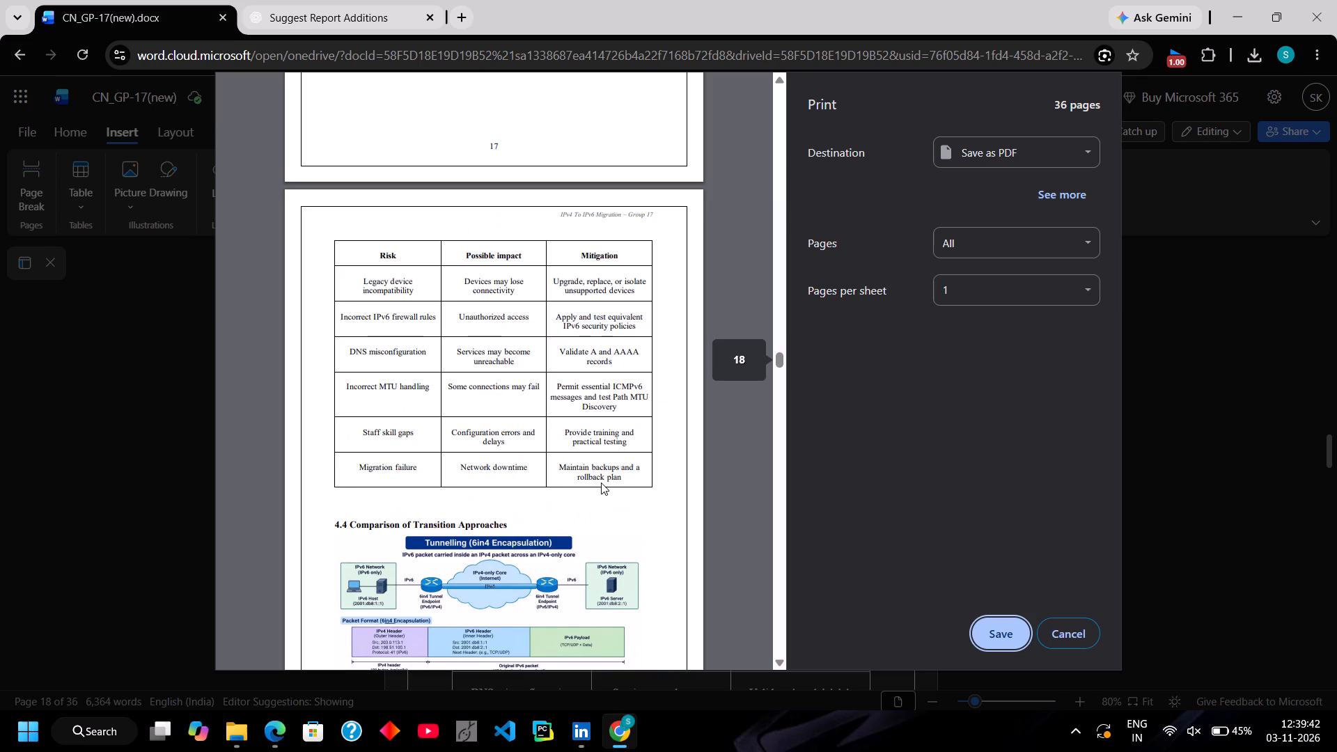
scroll(601, 483, "down", 1)
scroll(601, 483, "up", 3)
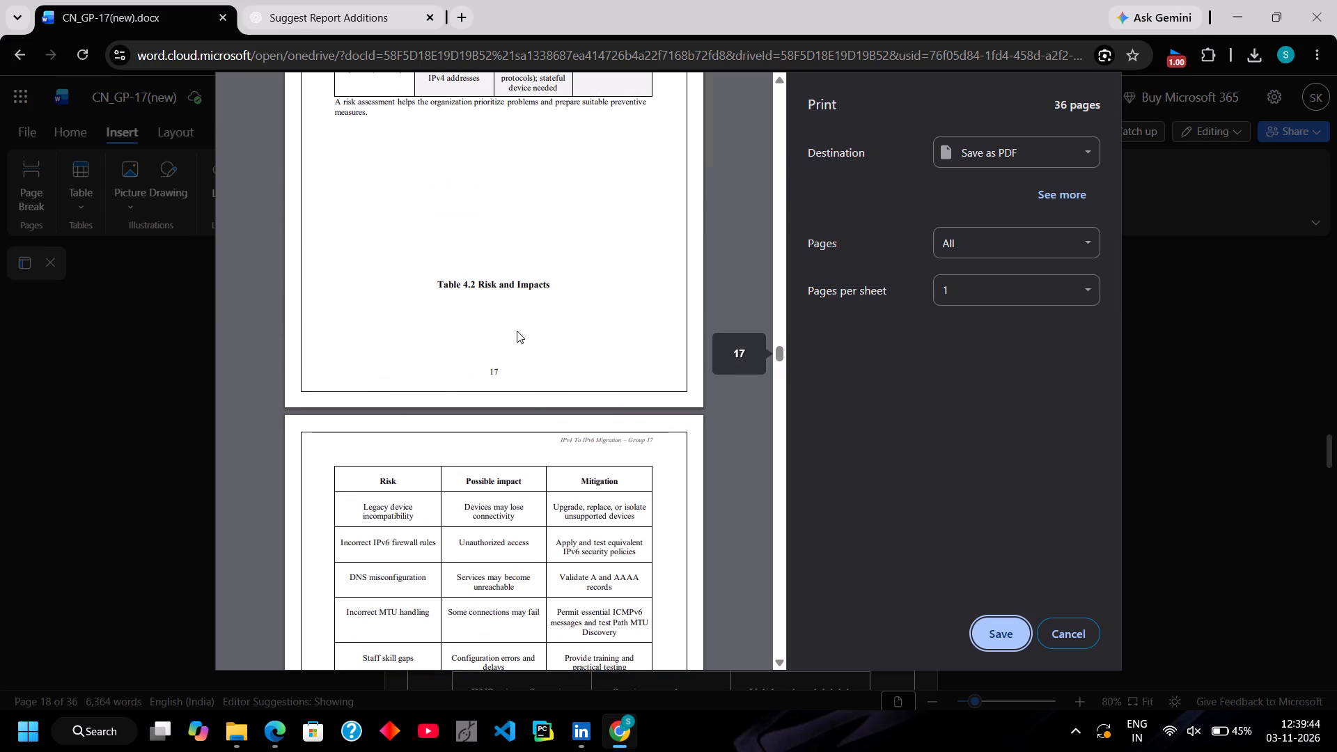
left_click(1078, 644)
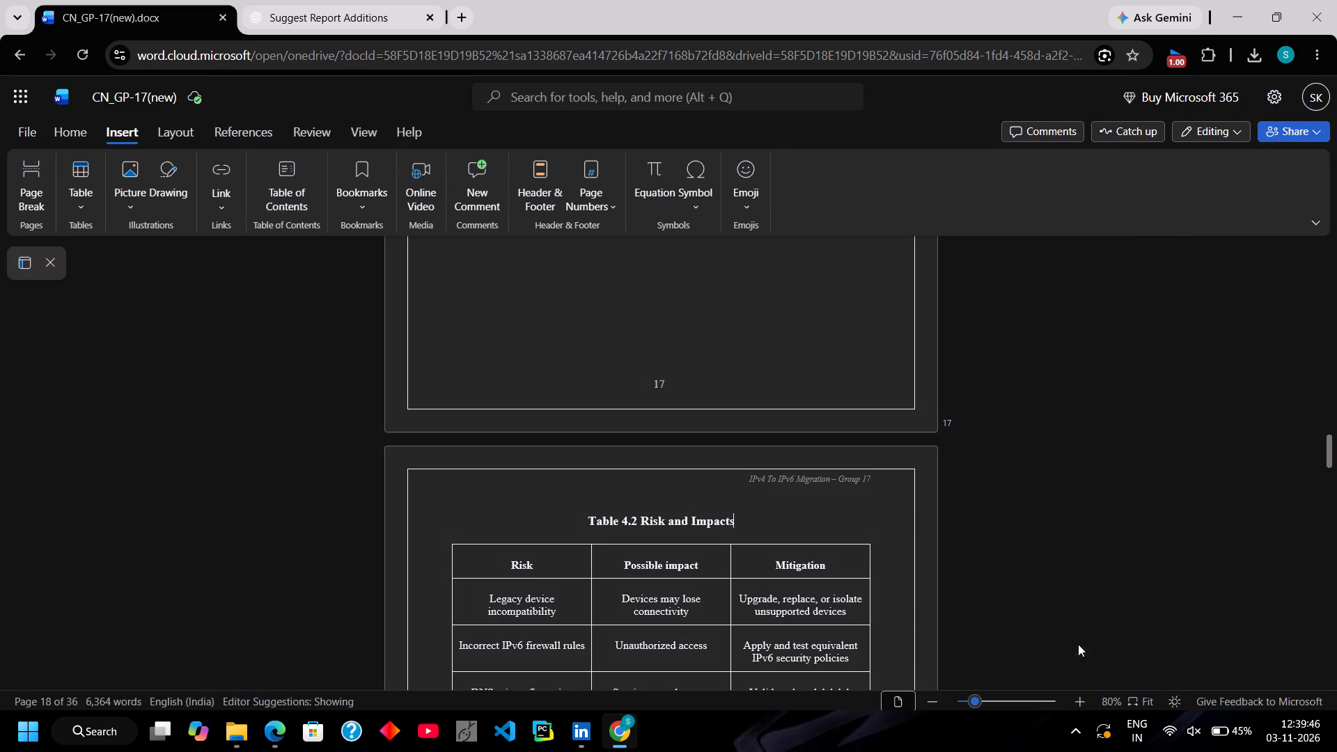
Delete the empty lines before the Table 4.2 caption to bring it up beneath the risk assessment paragraph on page 17.
scroll(732, 473, "down", 1)
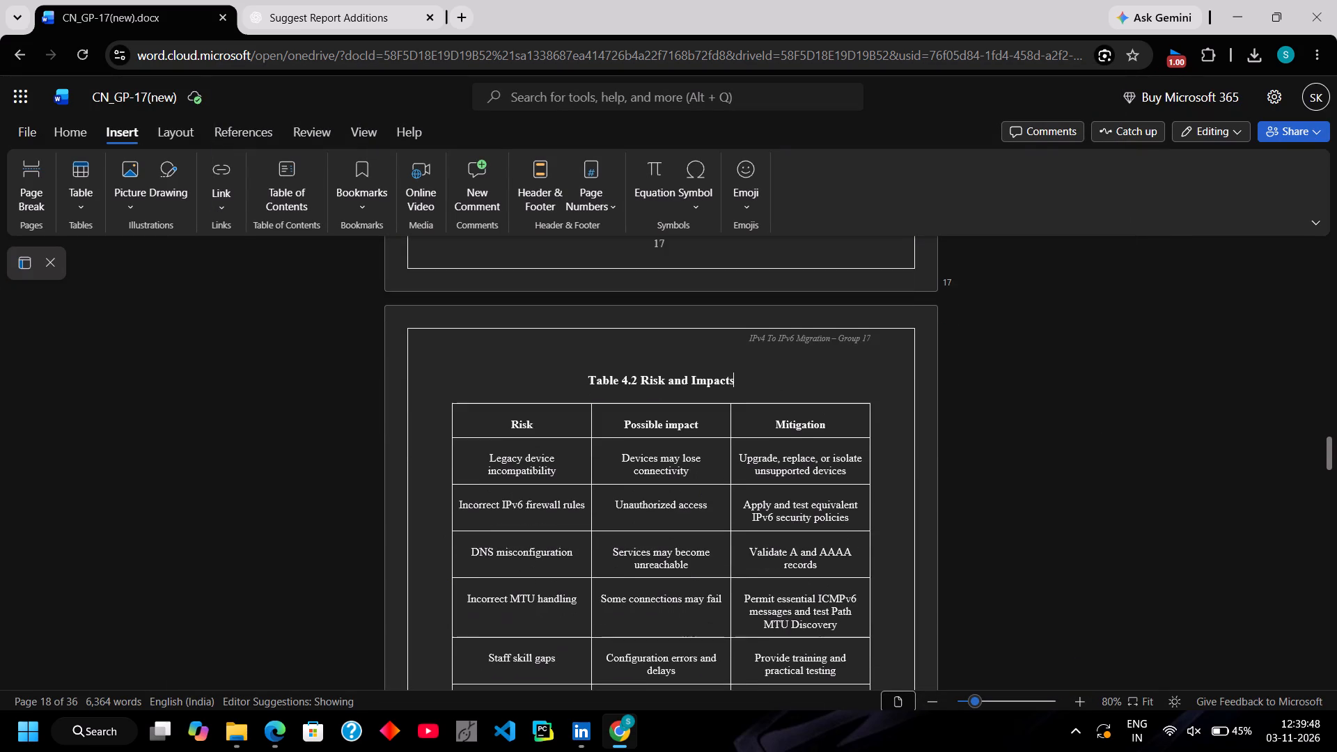
scroll(732, 473, "down", 1)
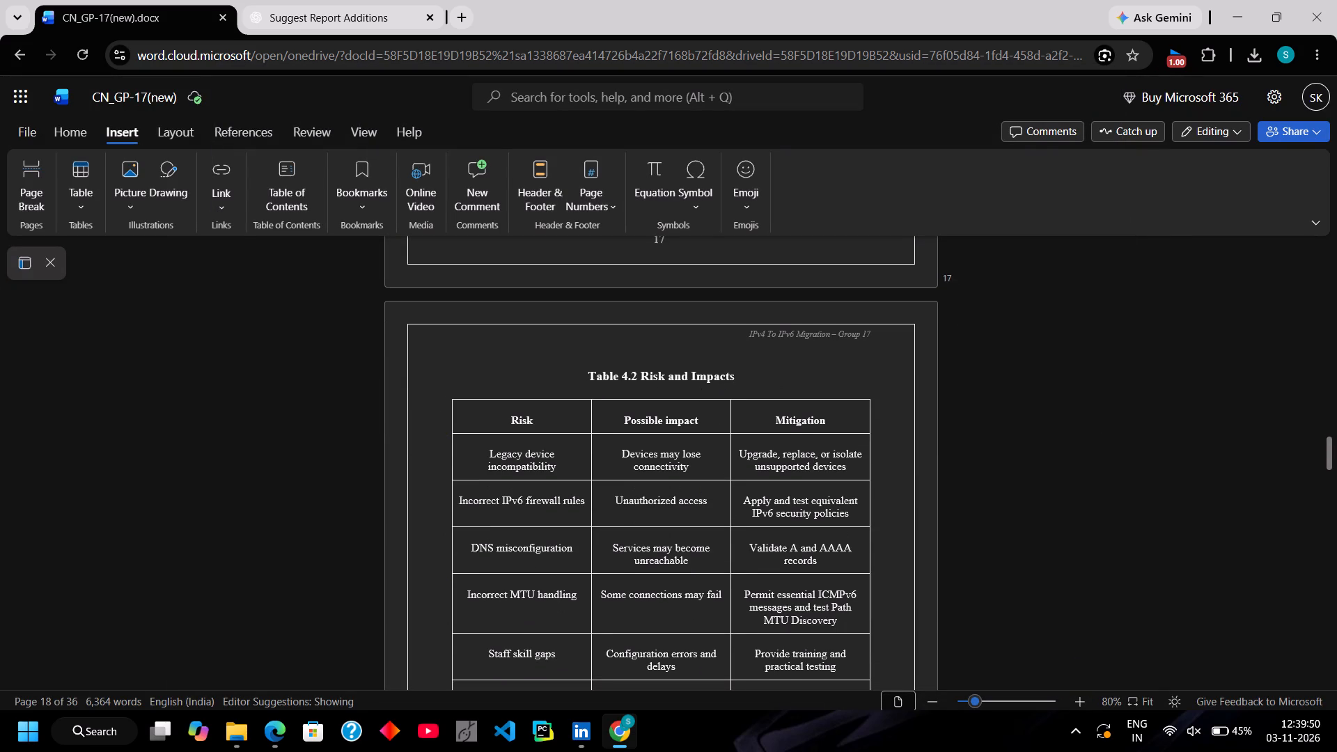
left_click(586, 377)
key("BackSpace")
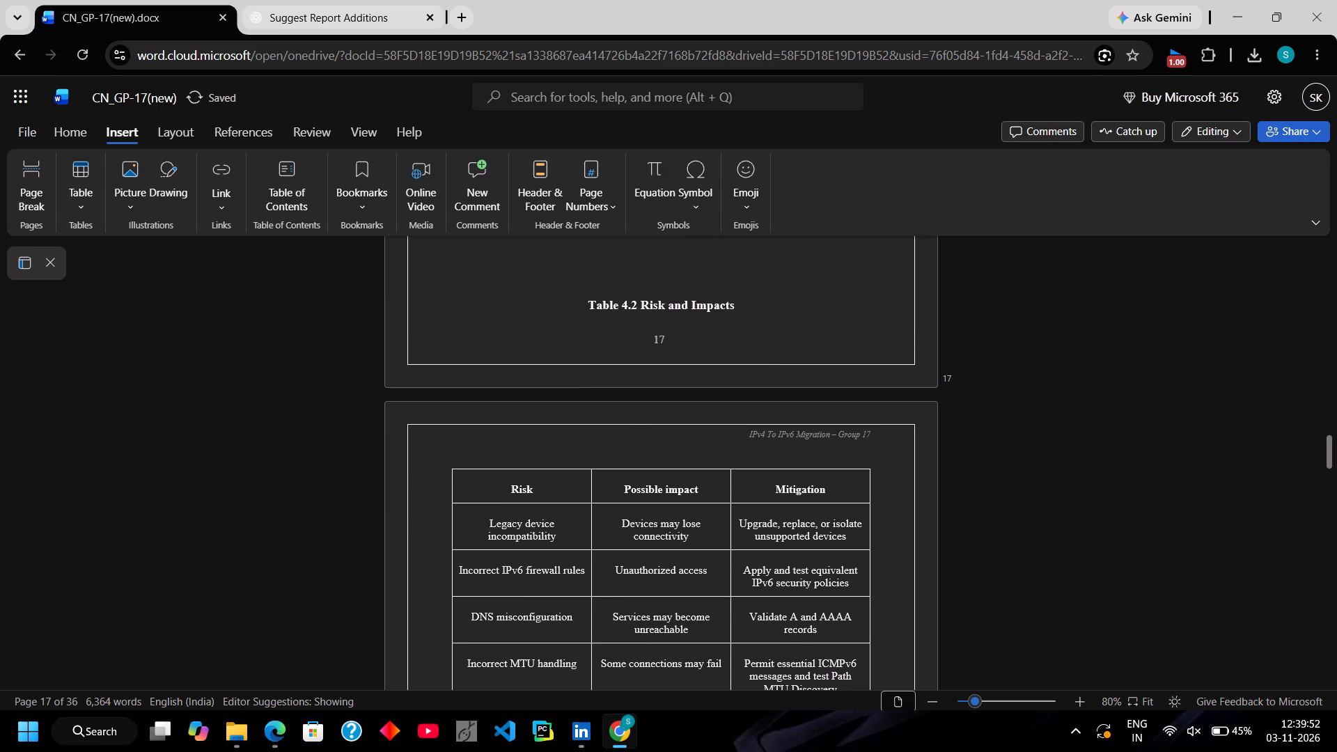
key("BackSpace")
key("BackSpace")
key("BackSpace")
key("BackSpace")
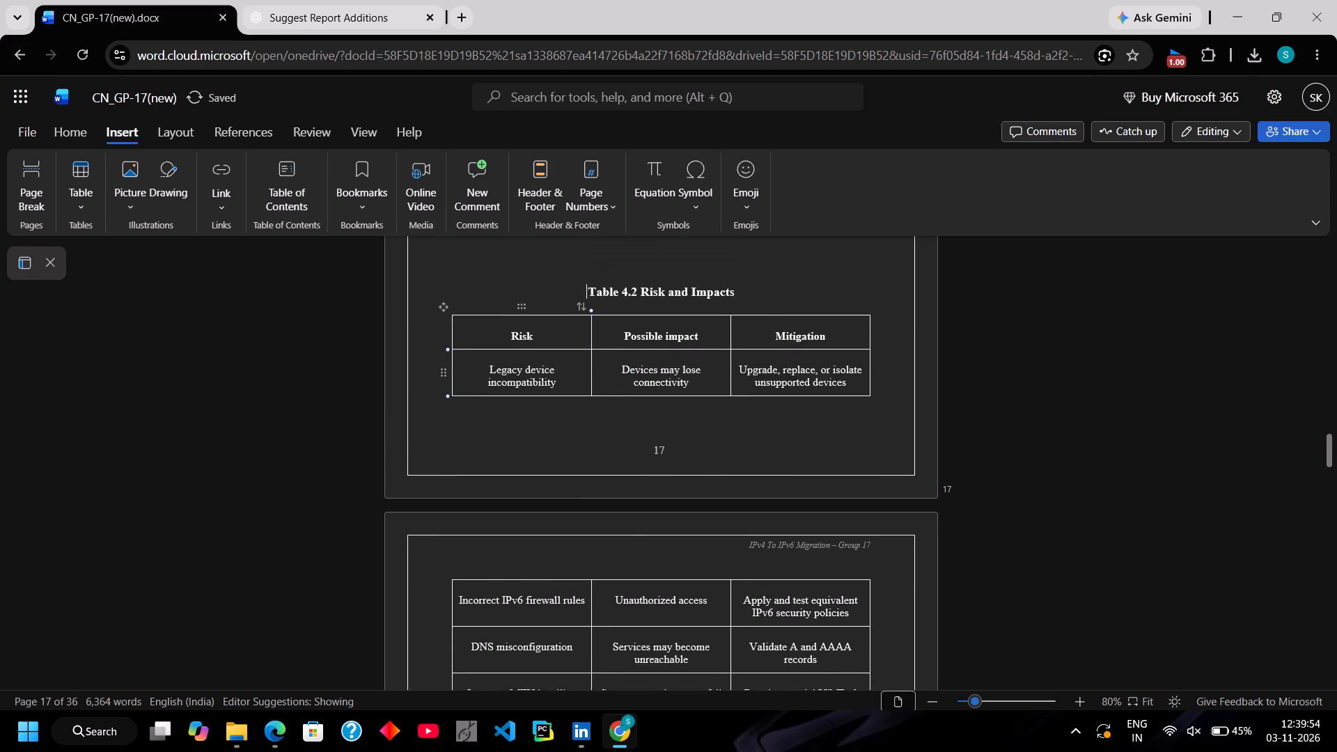
key("BackSpace")
key("BackSpace")
key("BackSpace")
key("BackSpace")
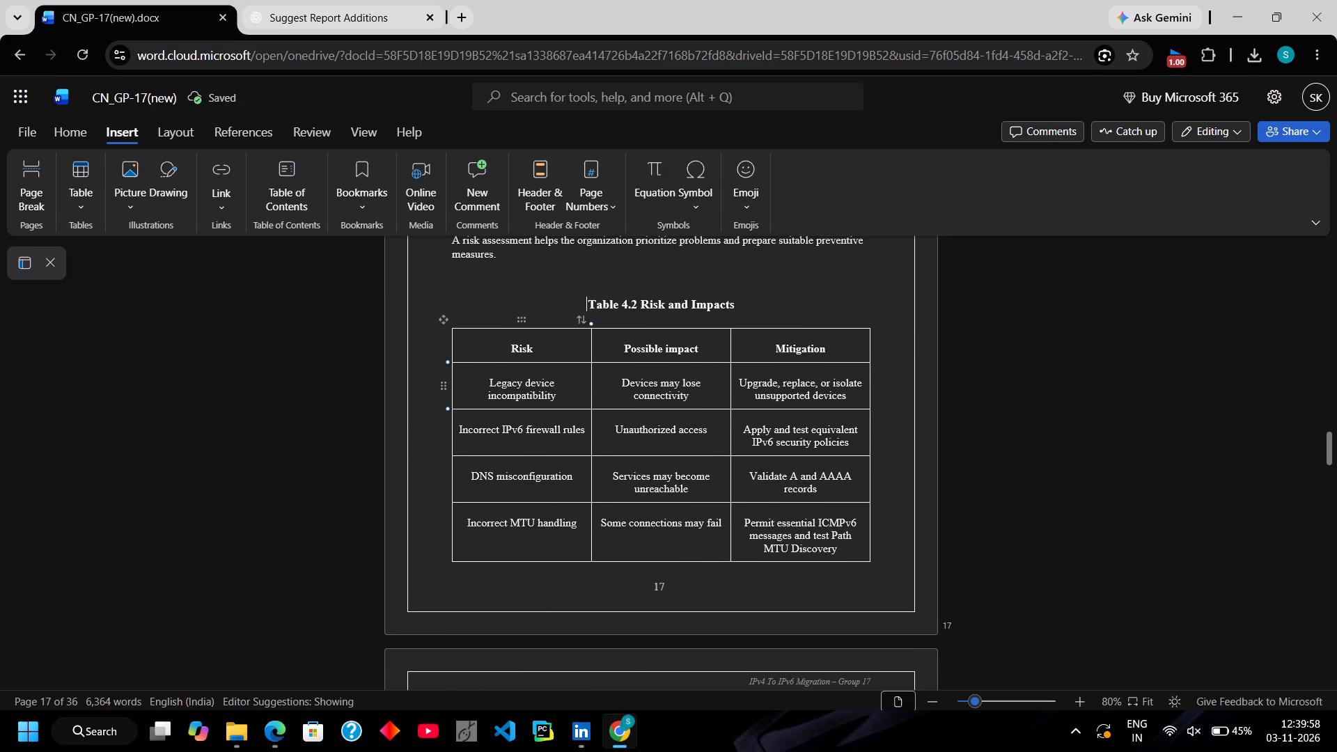
Check the placement of the Table 4.2 caption and its table in the print preview, then close the preview.
key("ctrl+p")
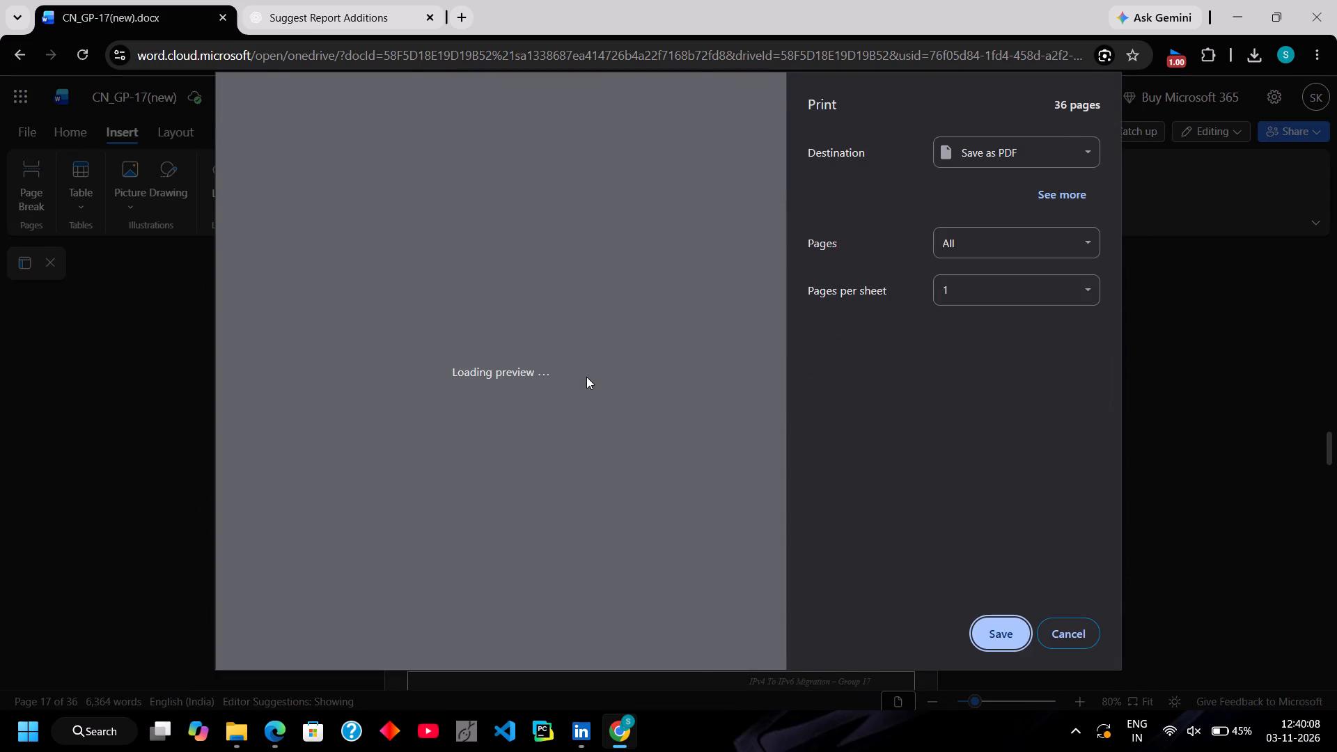
scroll(586, 377, "down", 13)
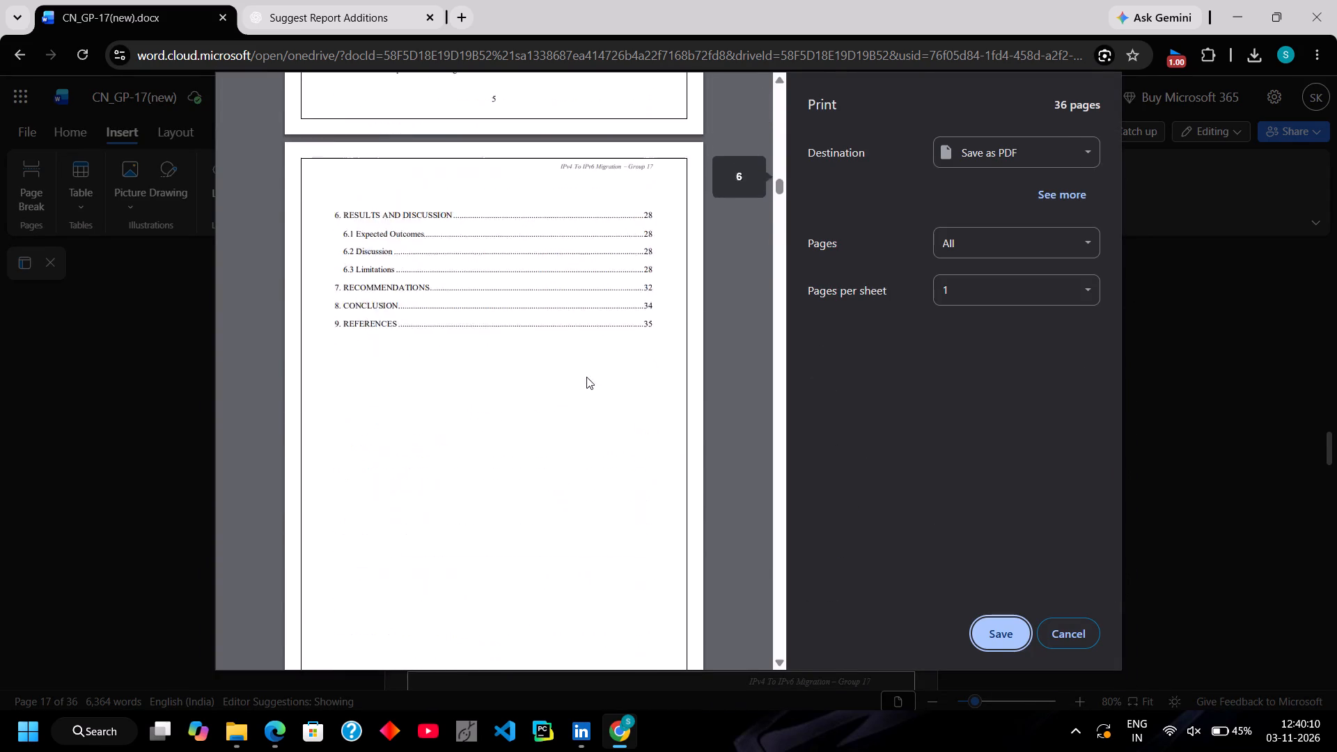
scroll(586, 377, "down", 7)
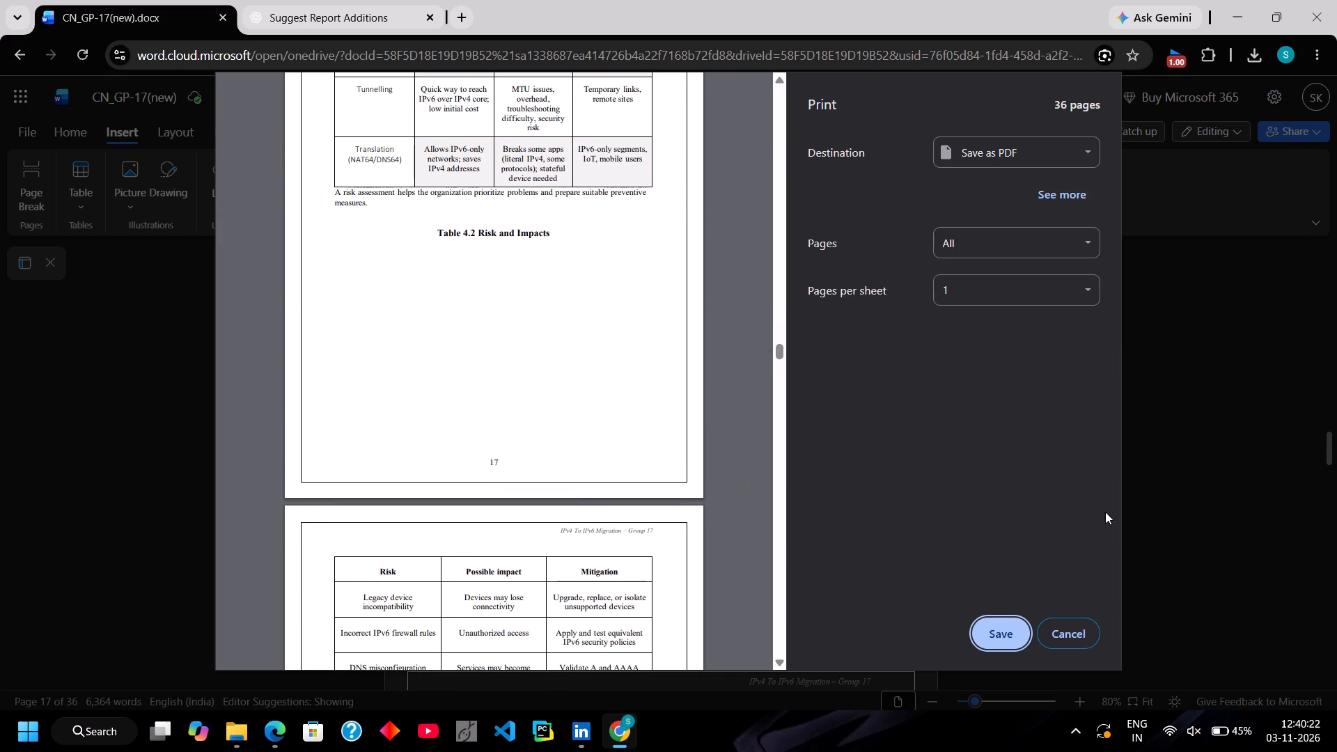
left_click(1069, 639)
Review the layout of the risk assessment paragraph, Table 4.2 caption and risk table on page 17 of the document.
scroll(824, 587, "down", 1)
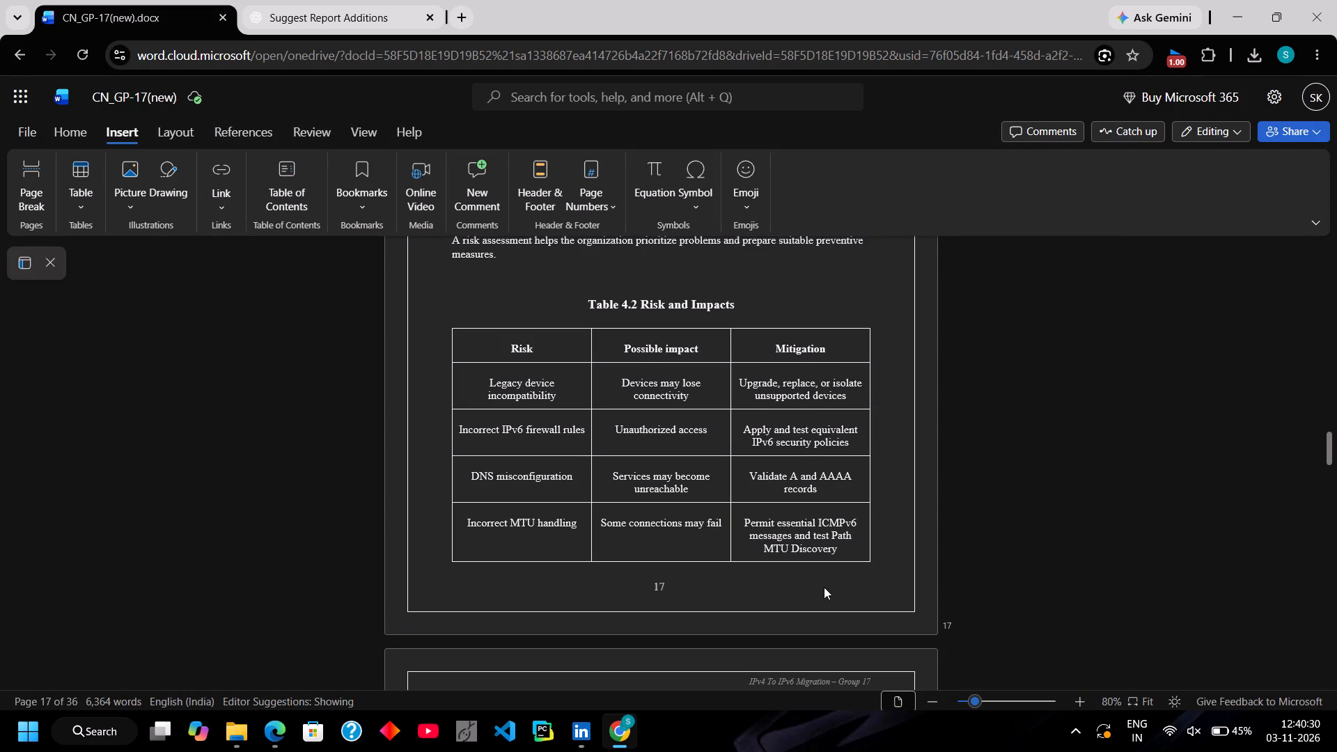
scroll(824, 587, "down", 1)
scroll(614, 512, "up", 4)
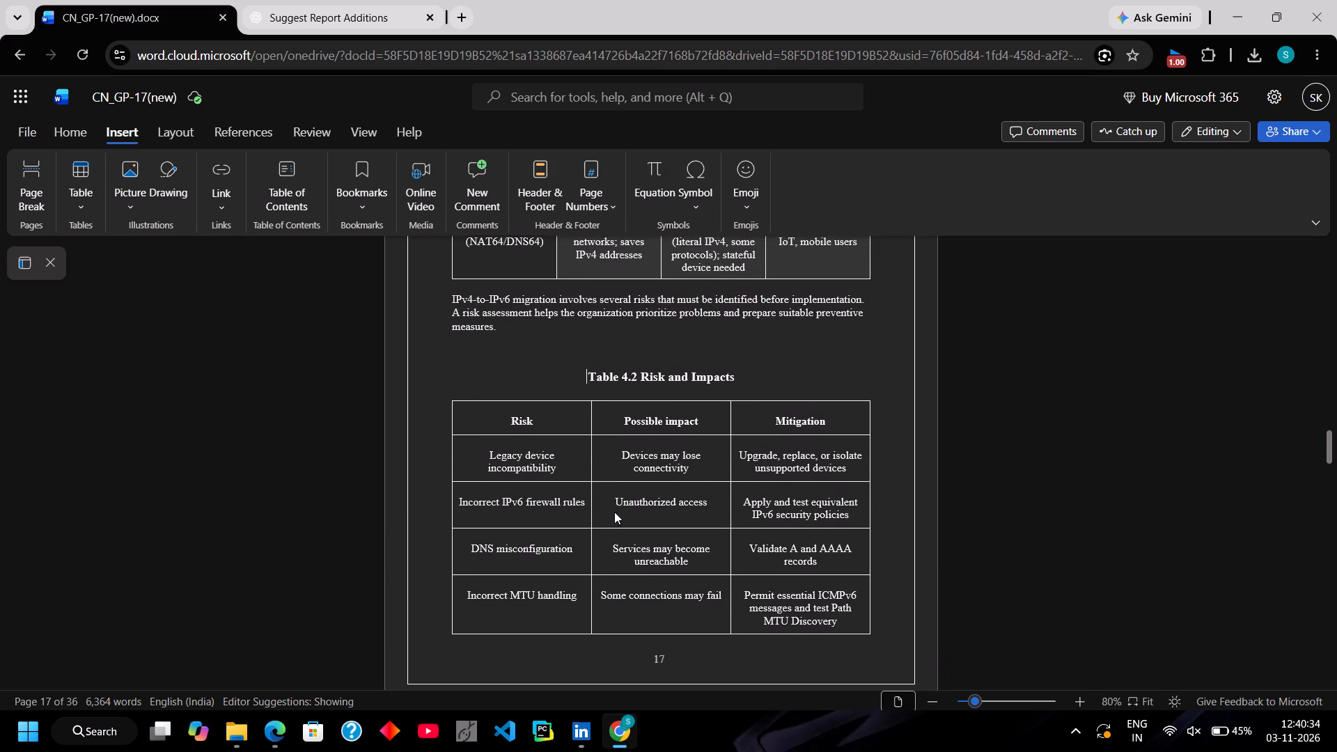
scroll(614, 512, "up", 3)
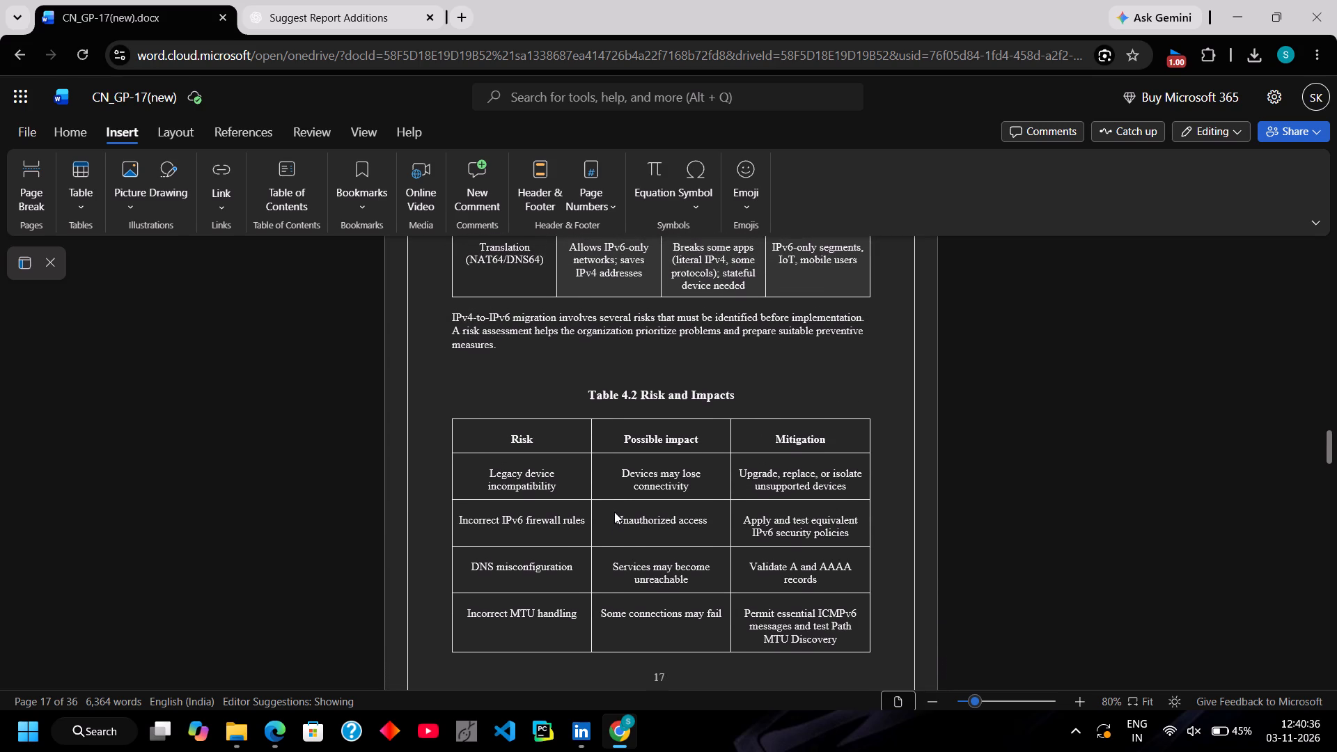
scroll(614, 512, "up", 1)
scroll(614, 512, "down", 1)
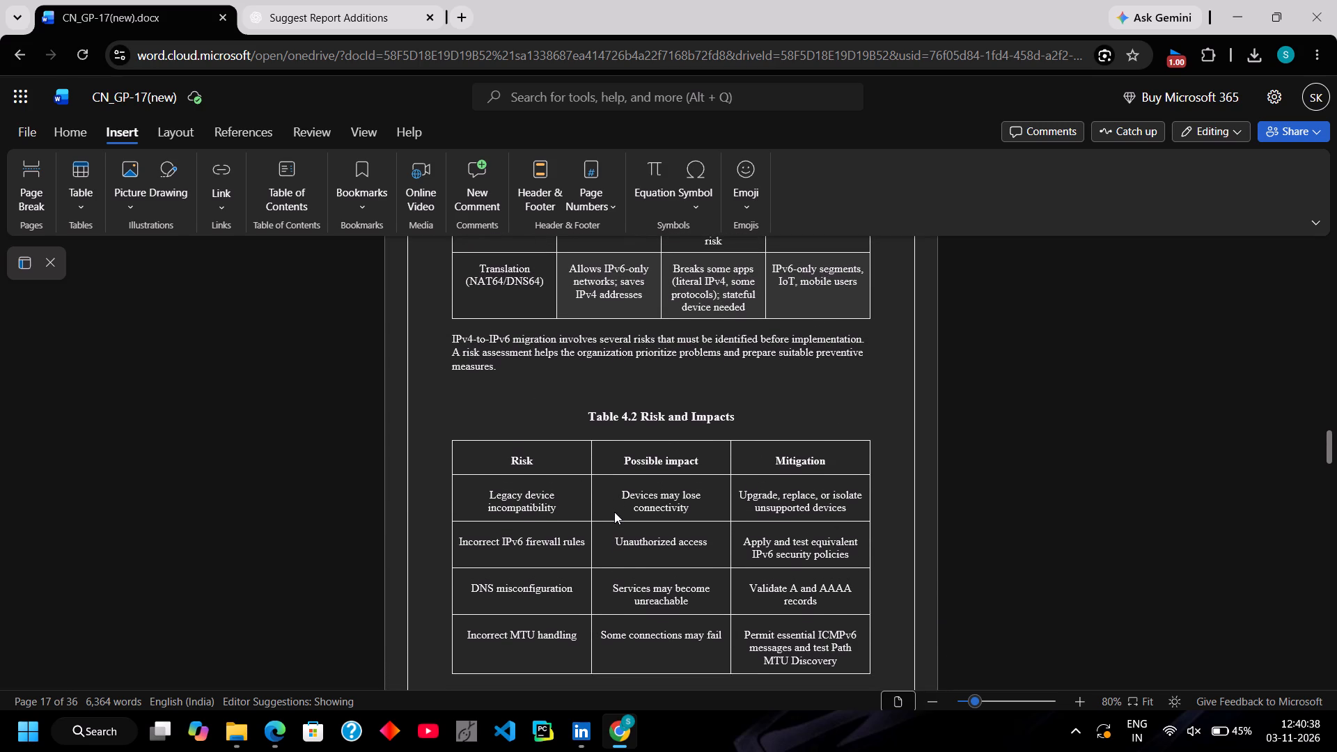
scroll(614, 512, "down", 1)
Remove the blank lines above the Table 4.2 caption so it joins the risk assessment paragraph, keeping a full stop after "measures".
key("BackSpace")
key("BackSpace")
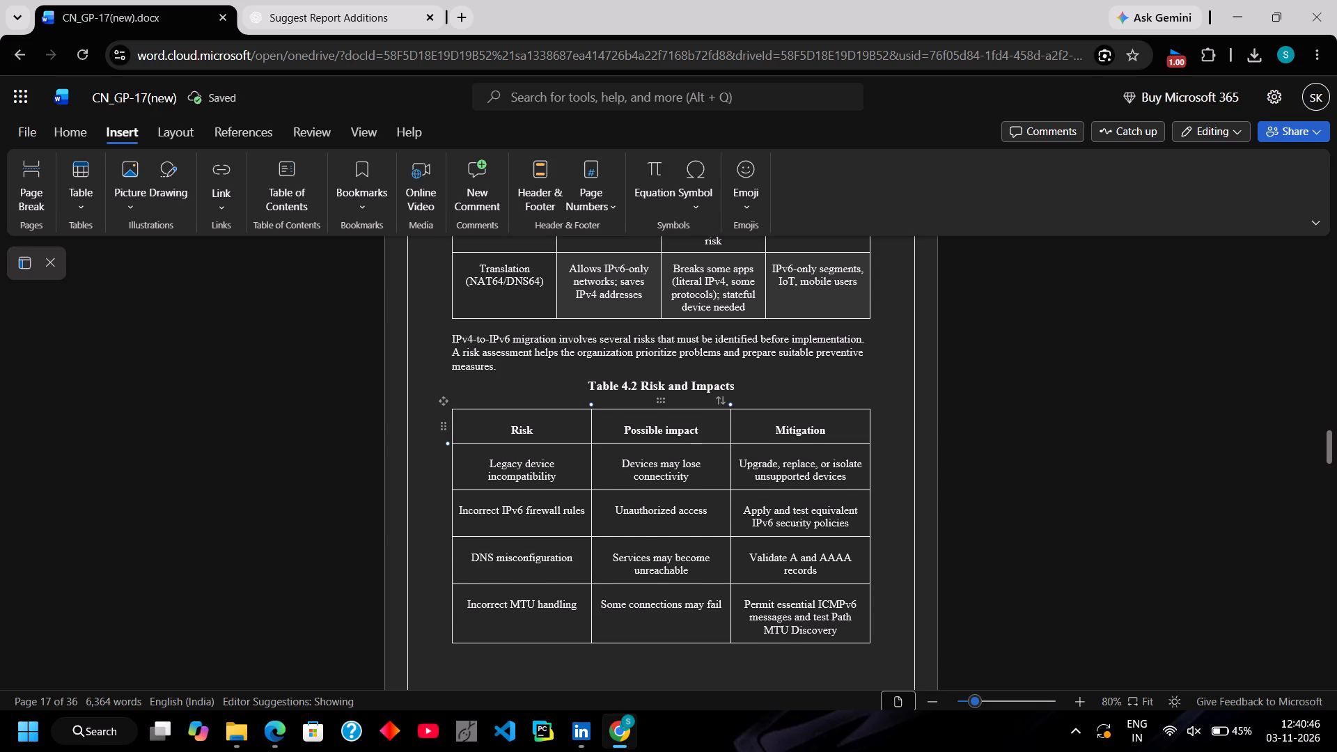
key("BackSpace")
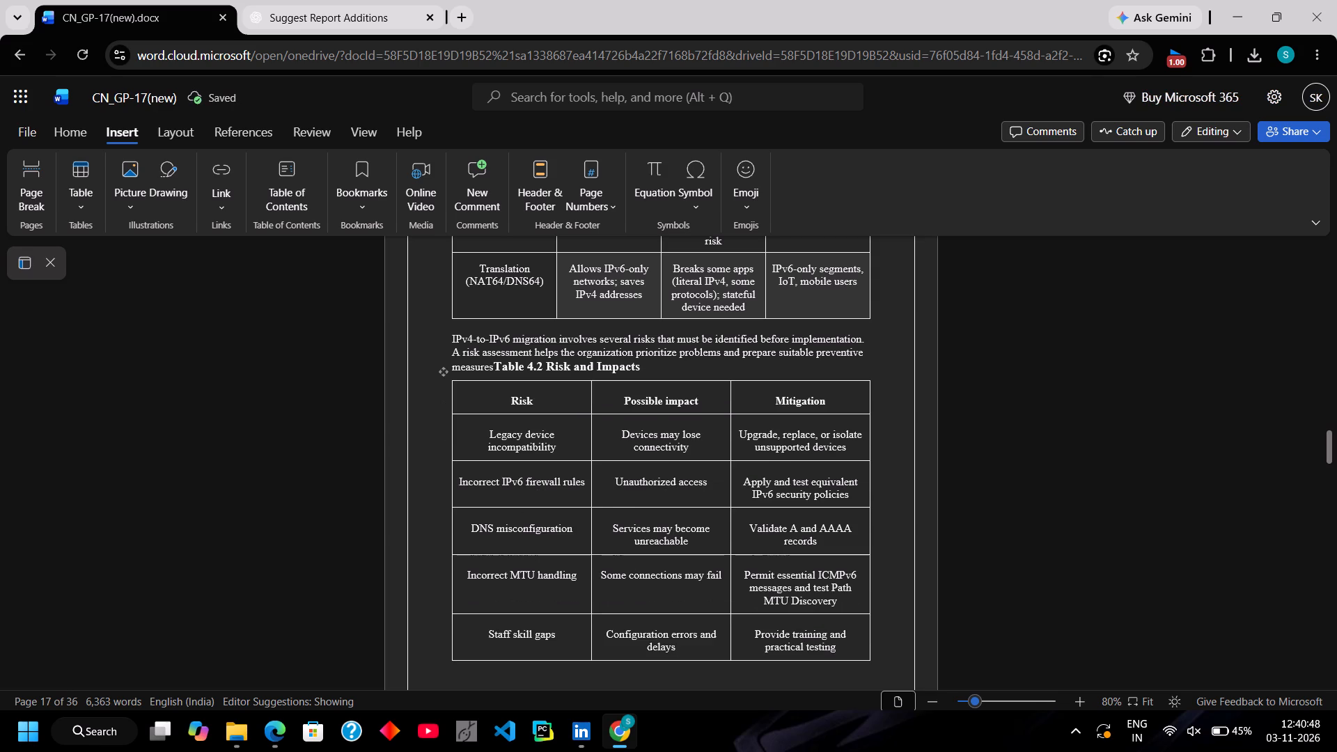
key("period")
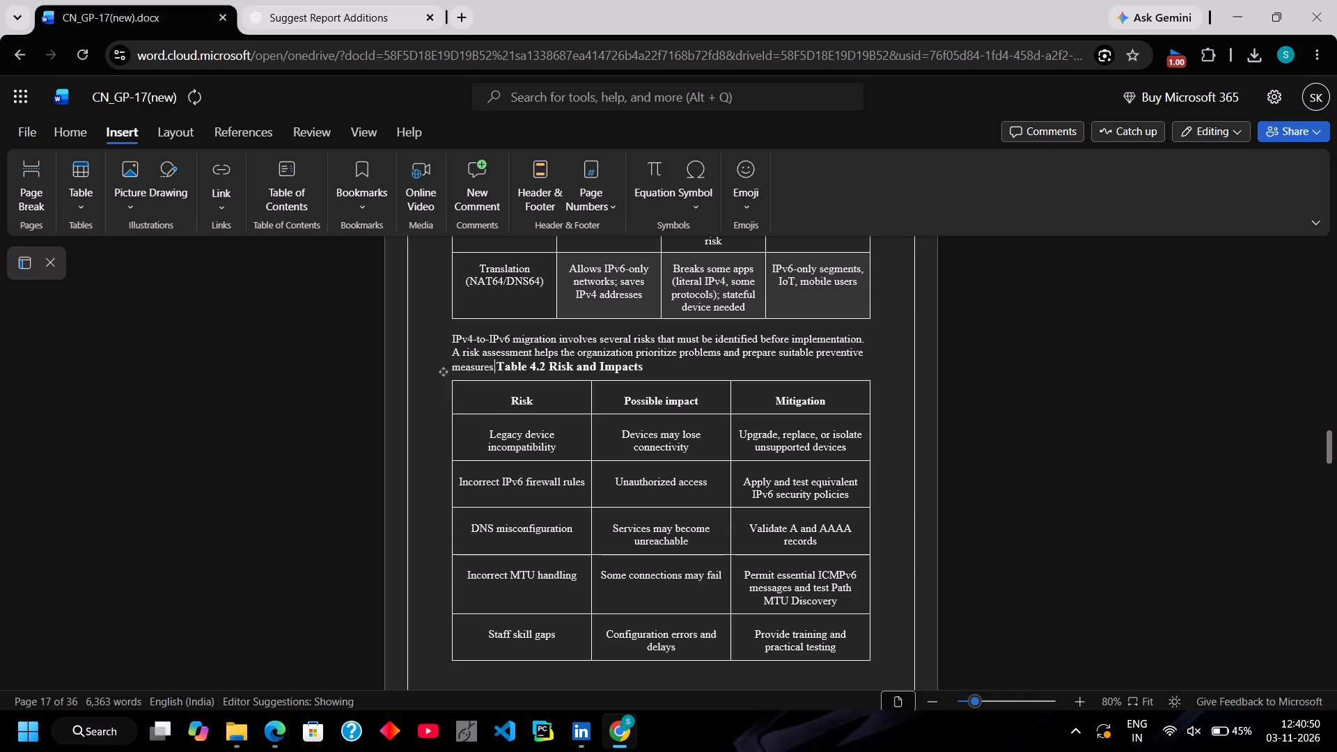
Check in the print preview how the risk assessment paragraph, Table 4.2 caption and table fall across pages 17 and 18, then close it.
key("ctrl+p")
key("ctrl+p")
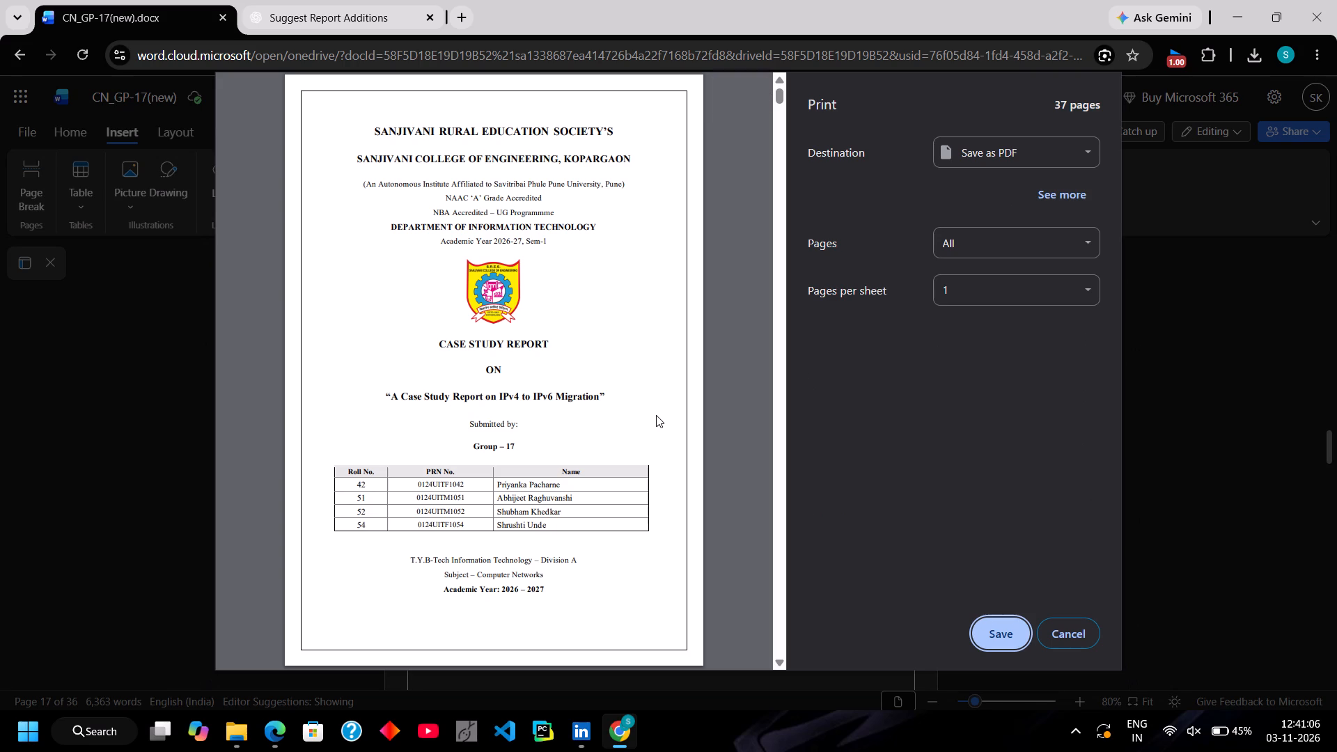
scroll(597, 478, "down", 4)
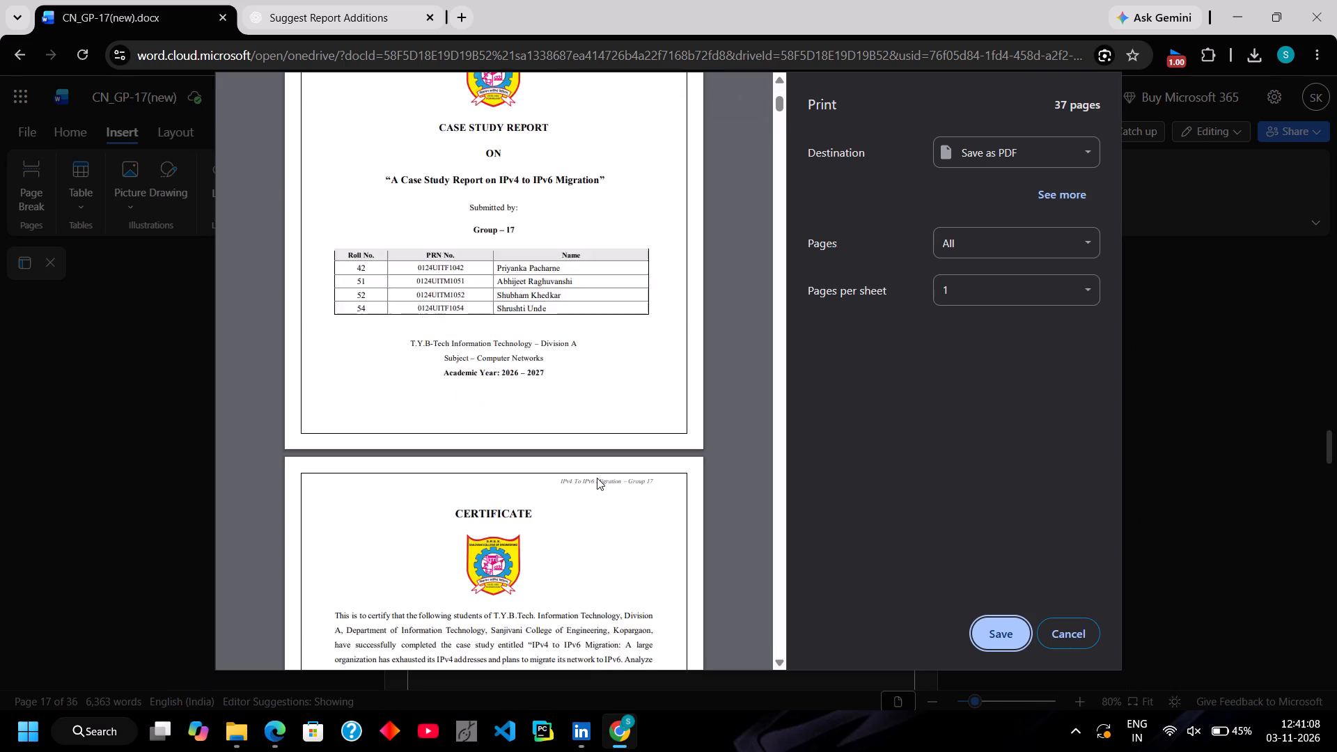
scroll(597, 478, "down", 9)
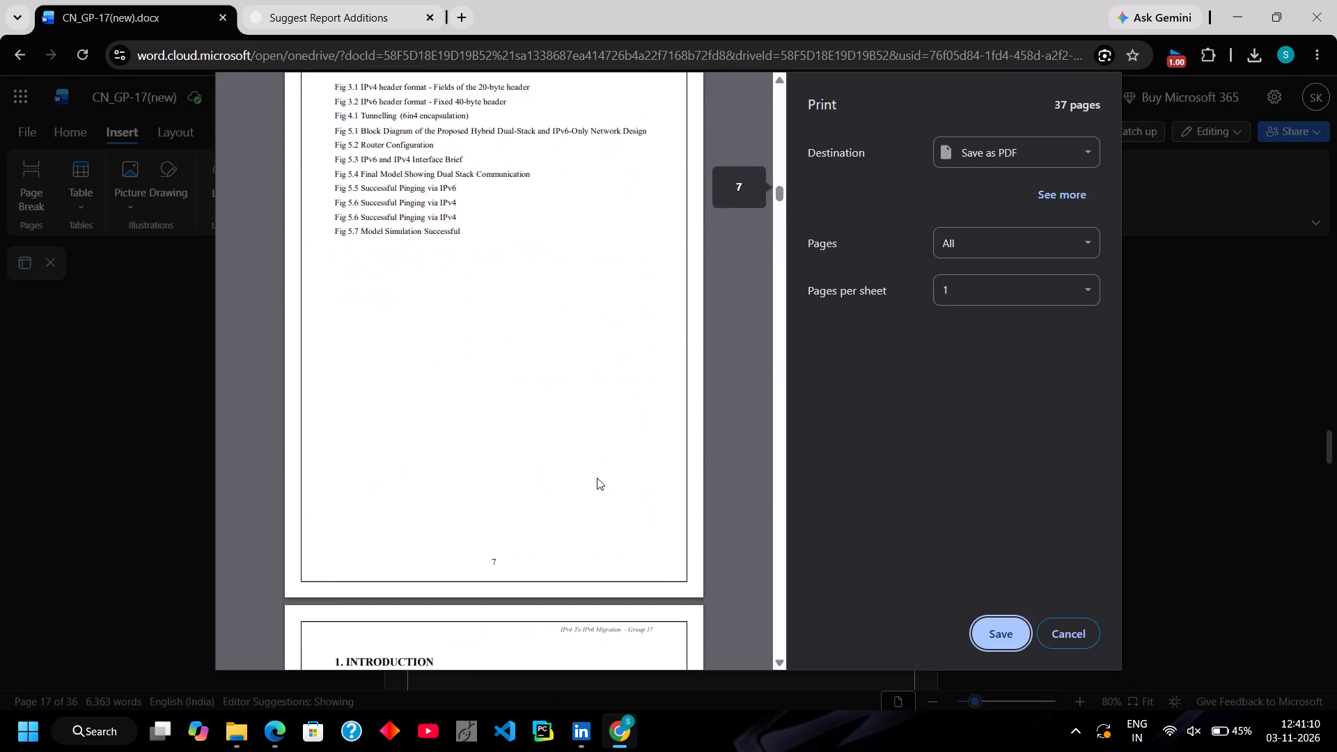
scroll(597, 478, "down", 8)
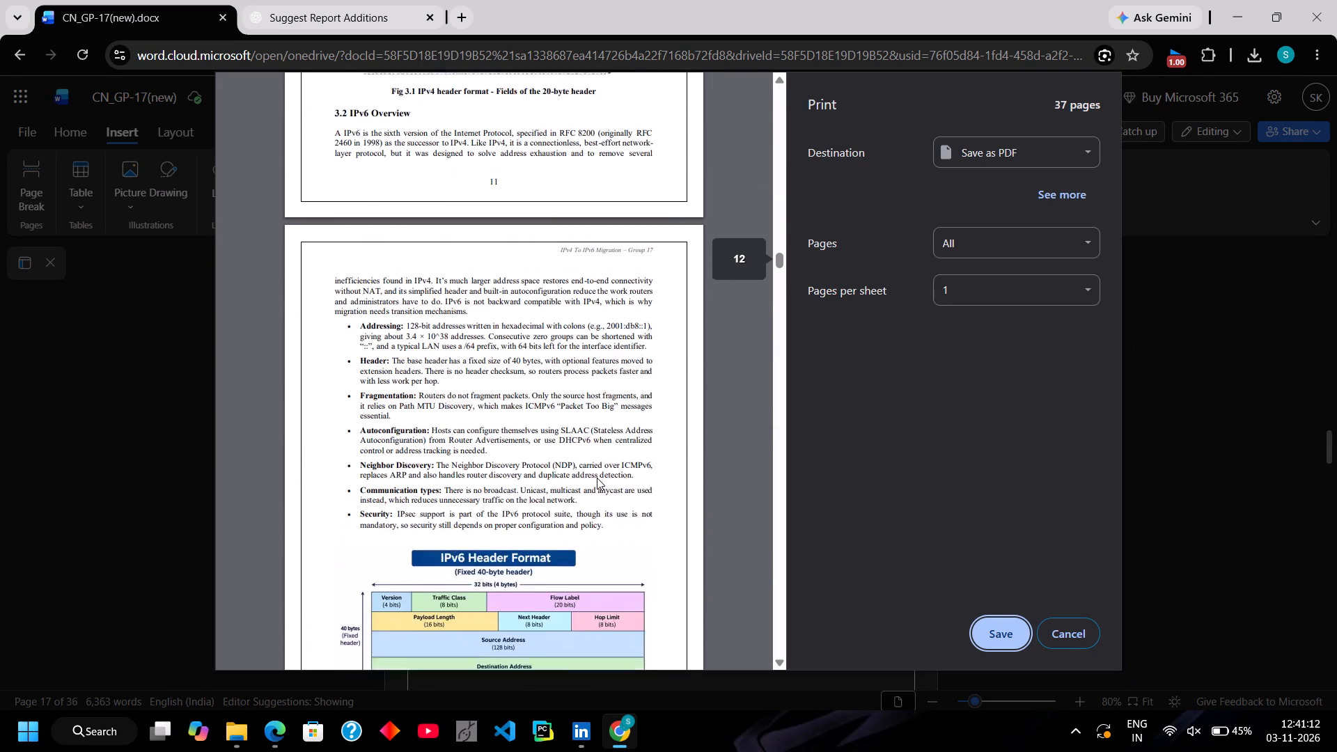
scroll(597, 478, "down", 6)
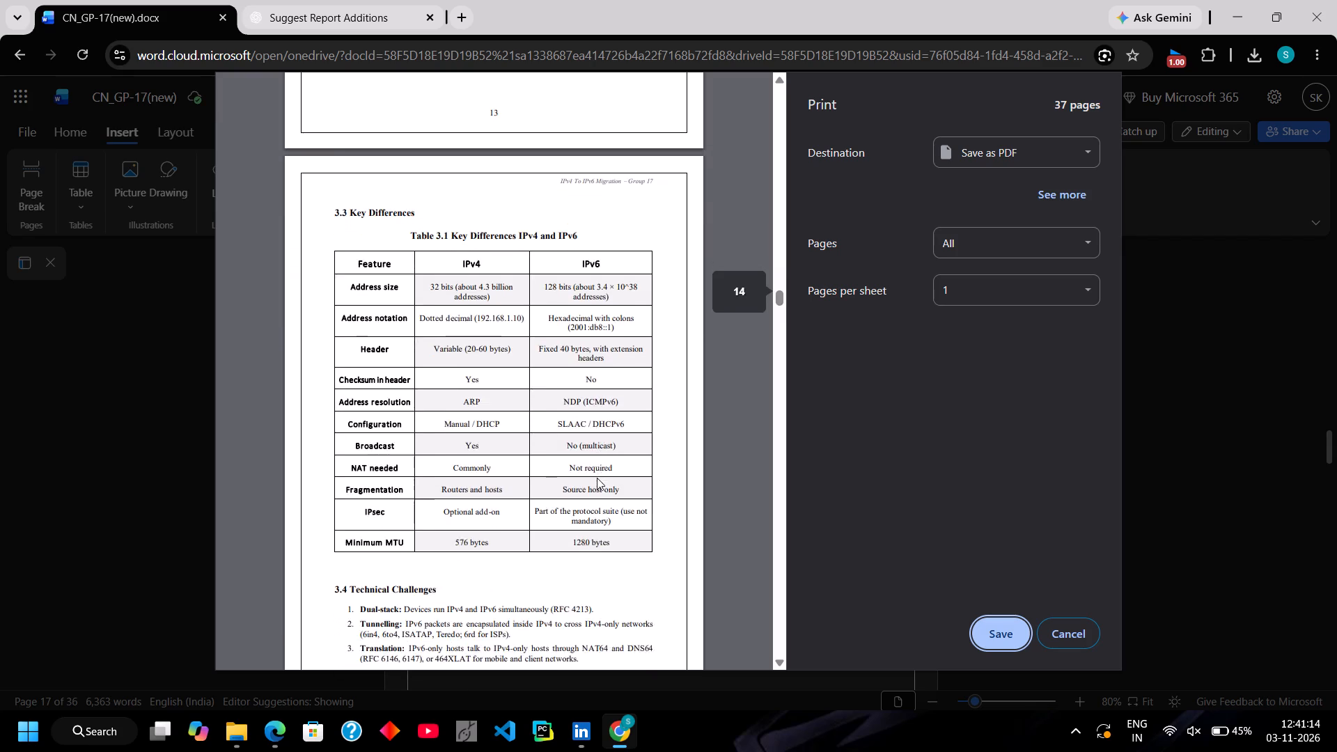
scroll(597, 478, "down", 5)
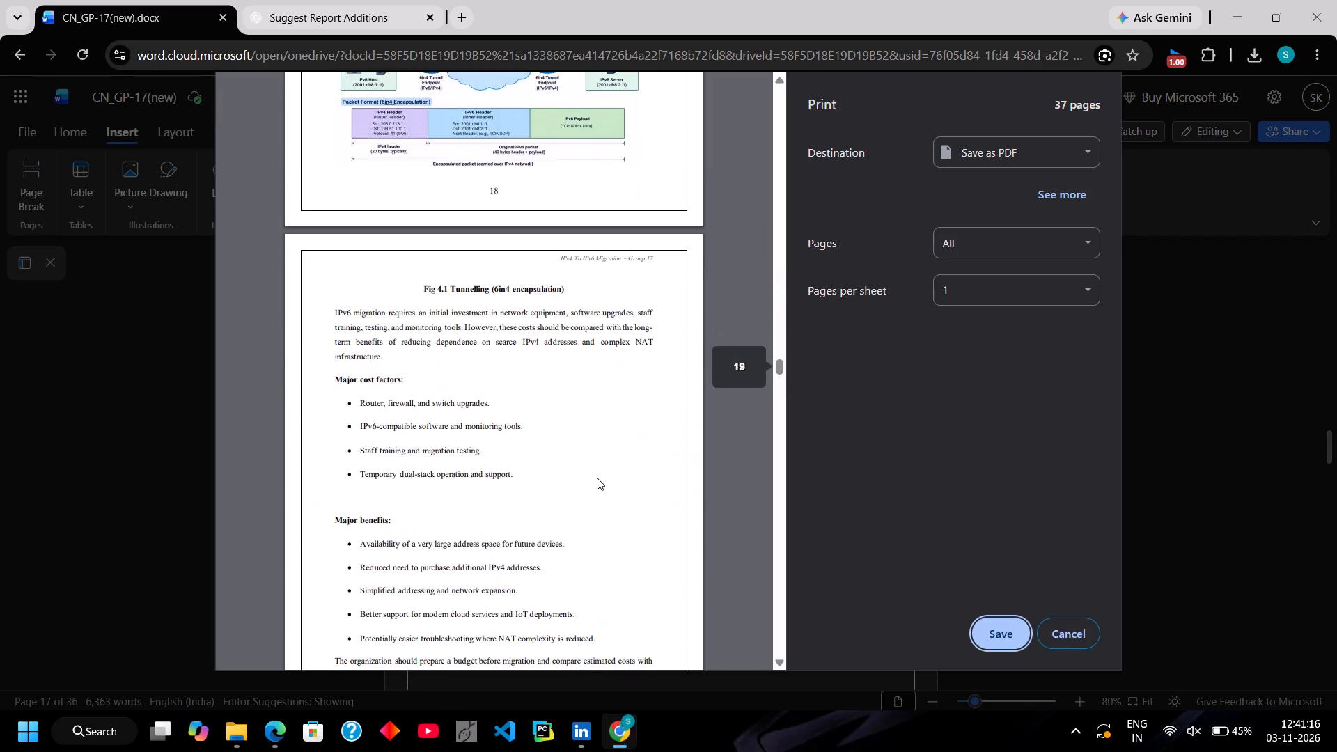
scroll(597, 478, "down", 5)
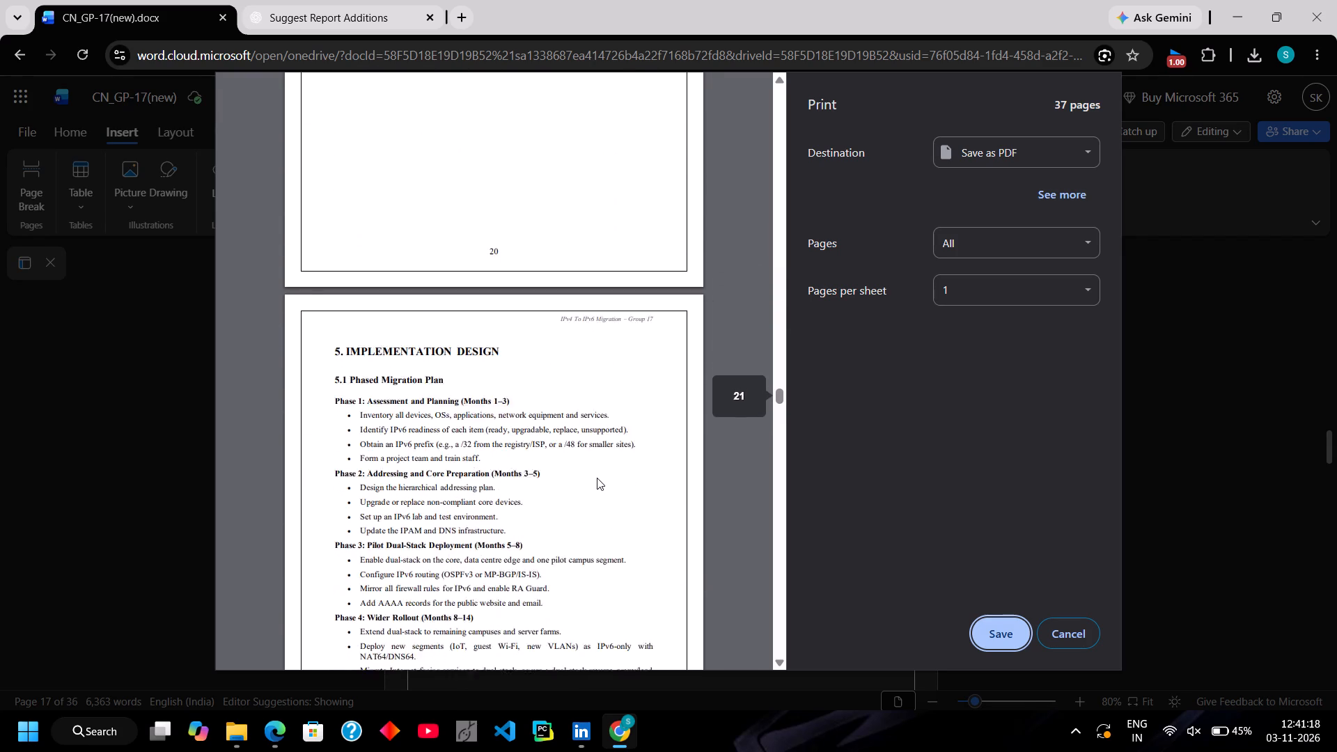
scroll(597, 478, "down", 6)
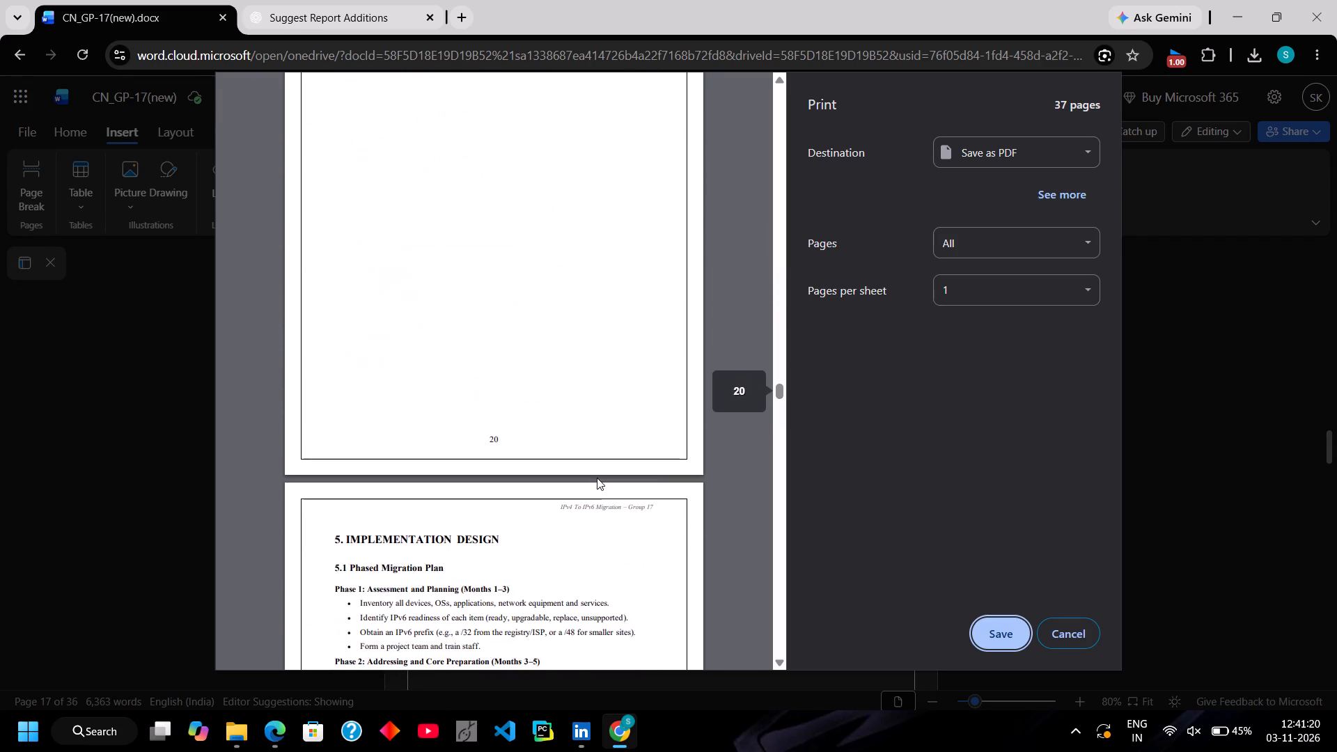
scroll(597, 478, "down", 5)
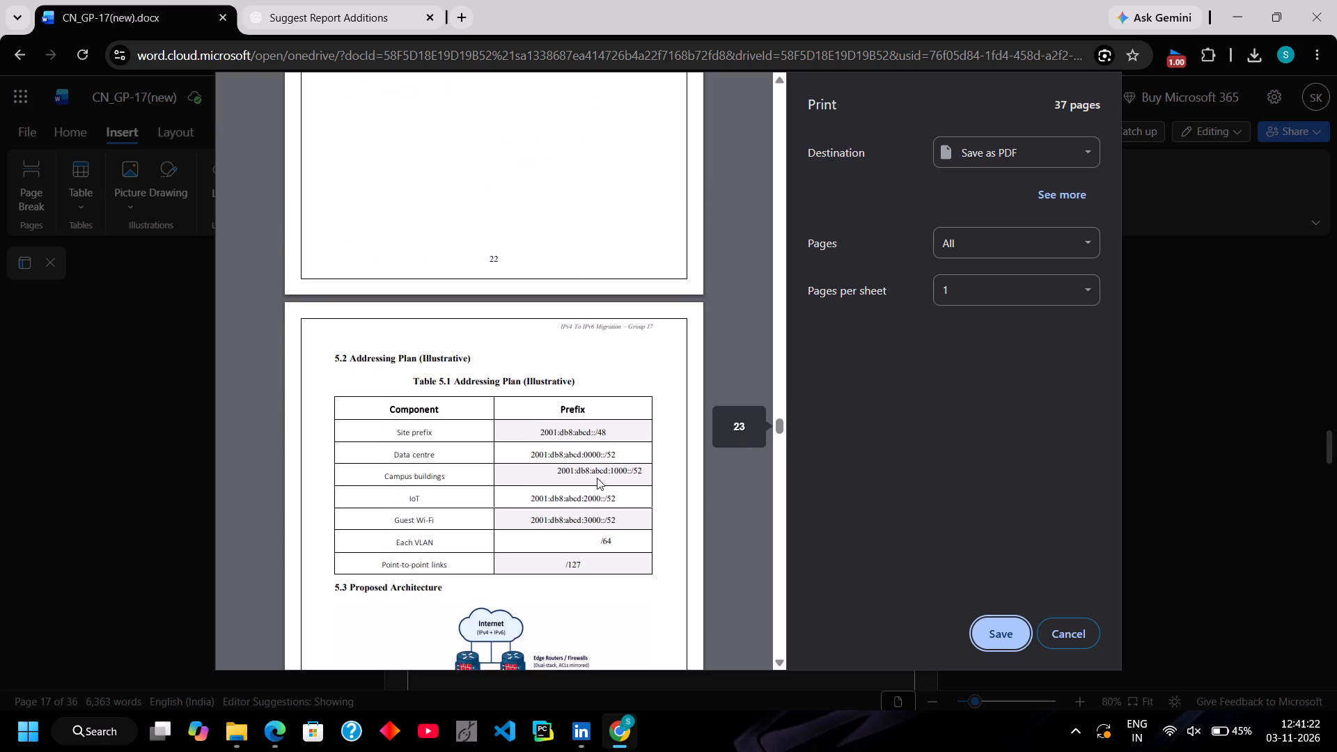
scroll(597, 478, "down", 3)
scroll(597, 478, "up", 3)
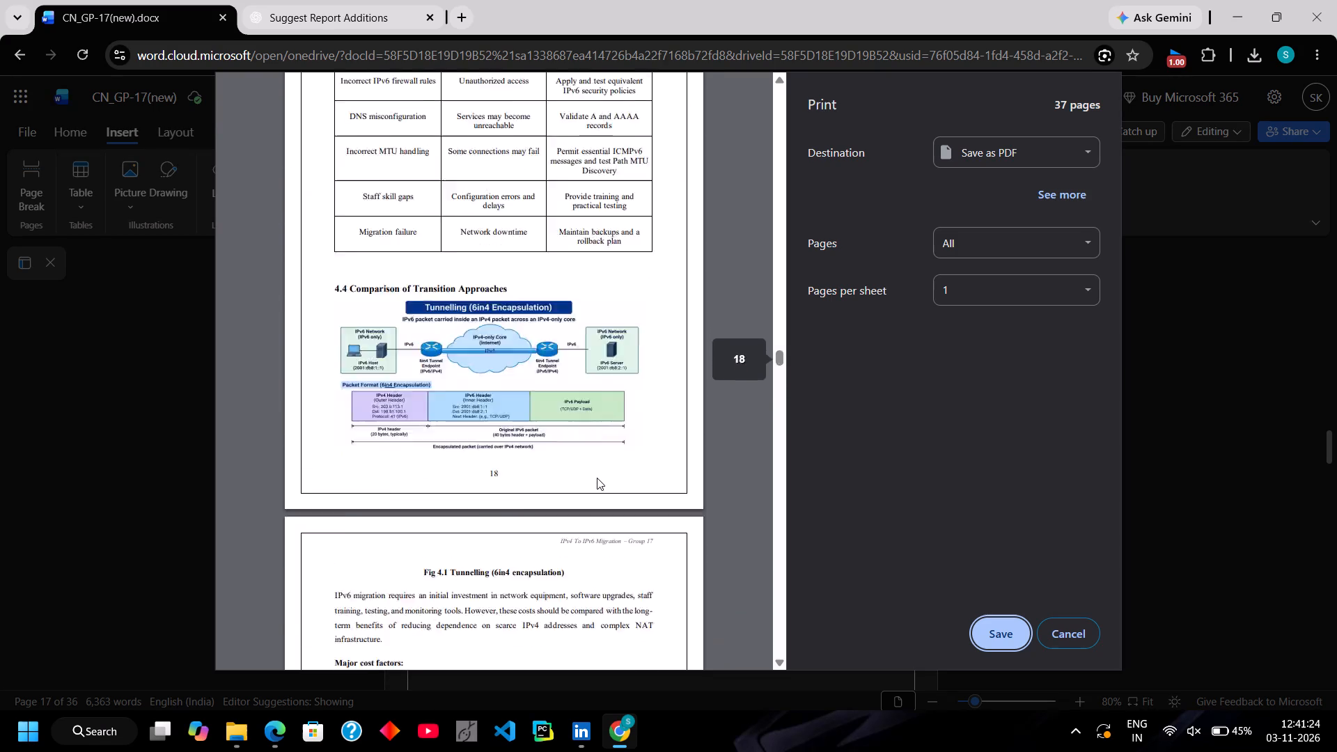
scroll(597, 478, "up", 7)
scroll(597, 478, "down", 4)
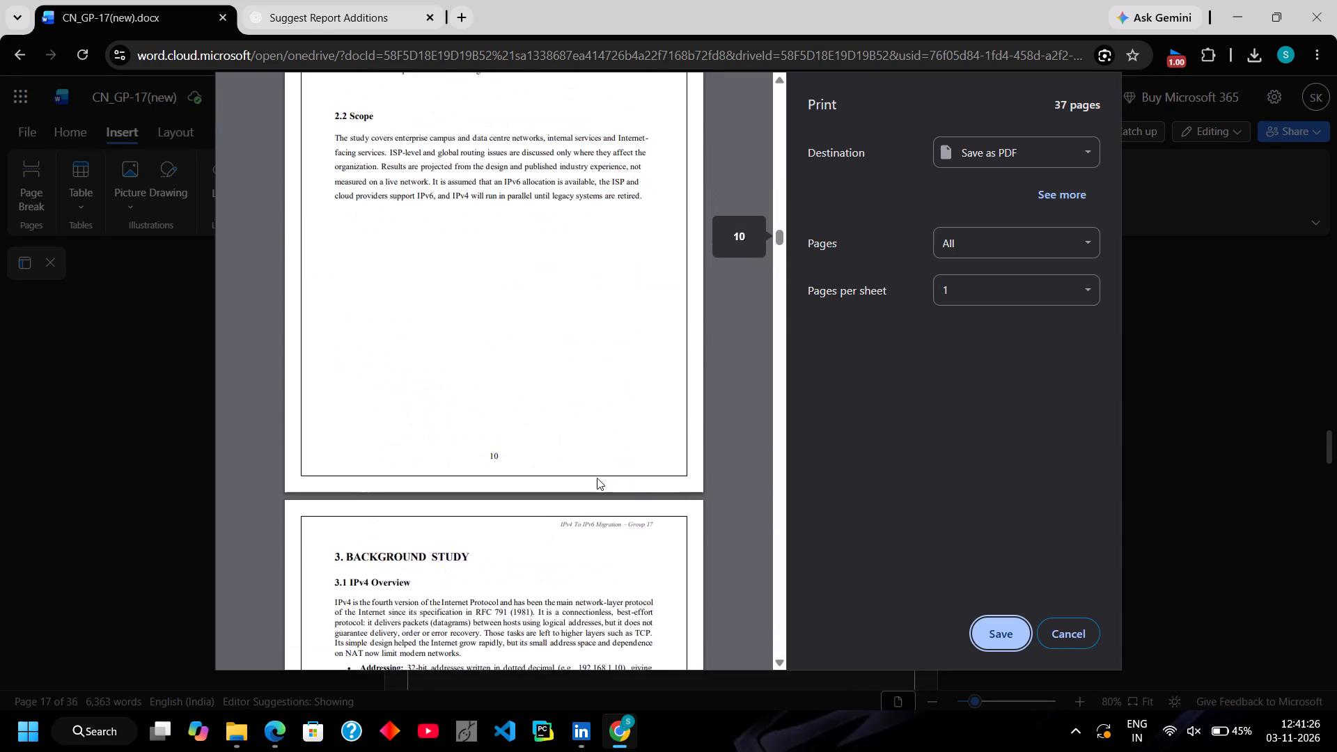
scroll(597, 478, "down", 6)
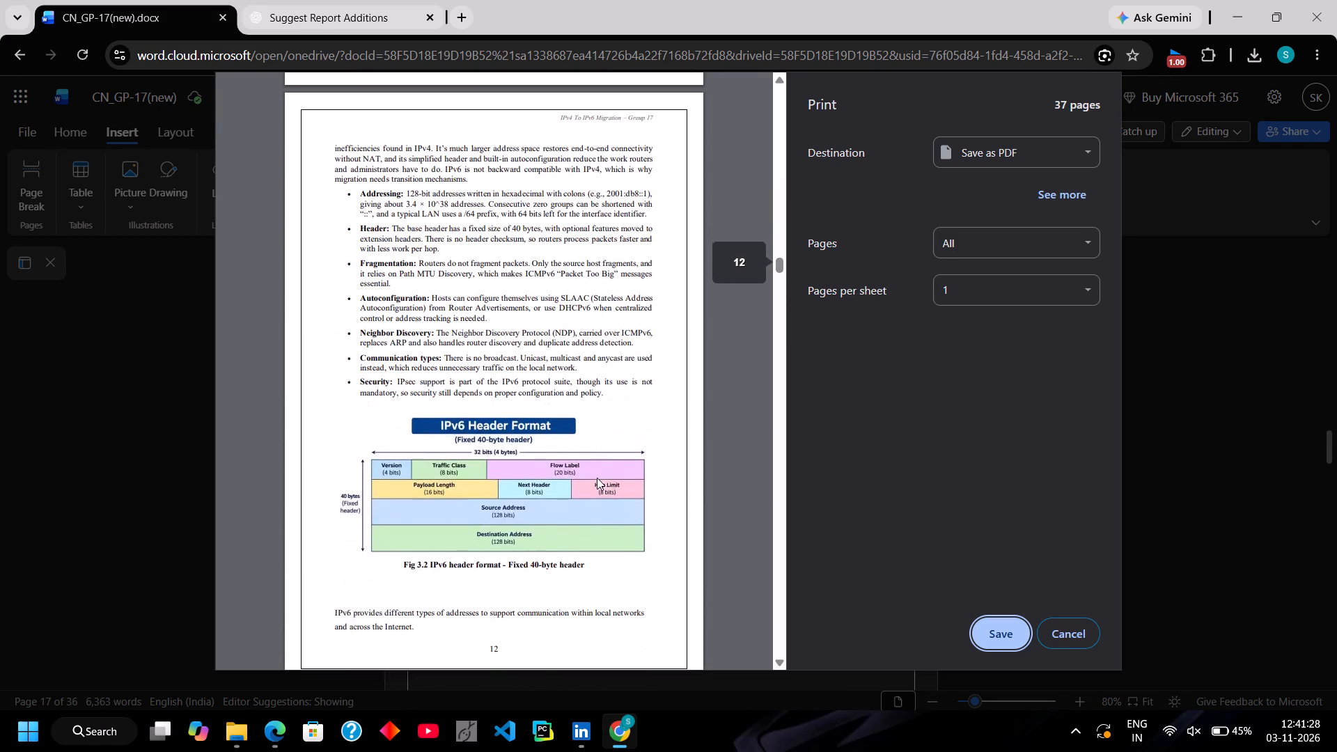
scroll(597, 478, "down", 4)
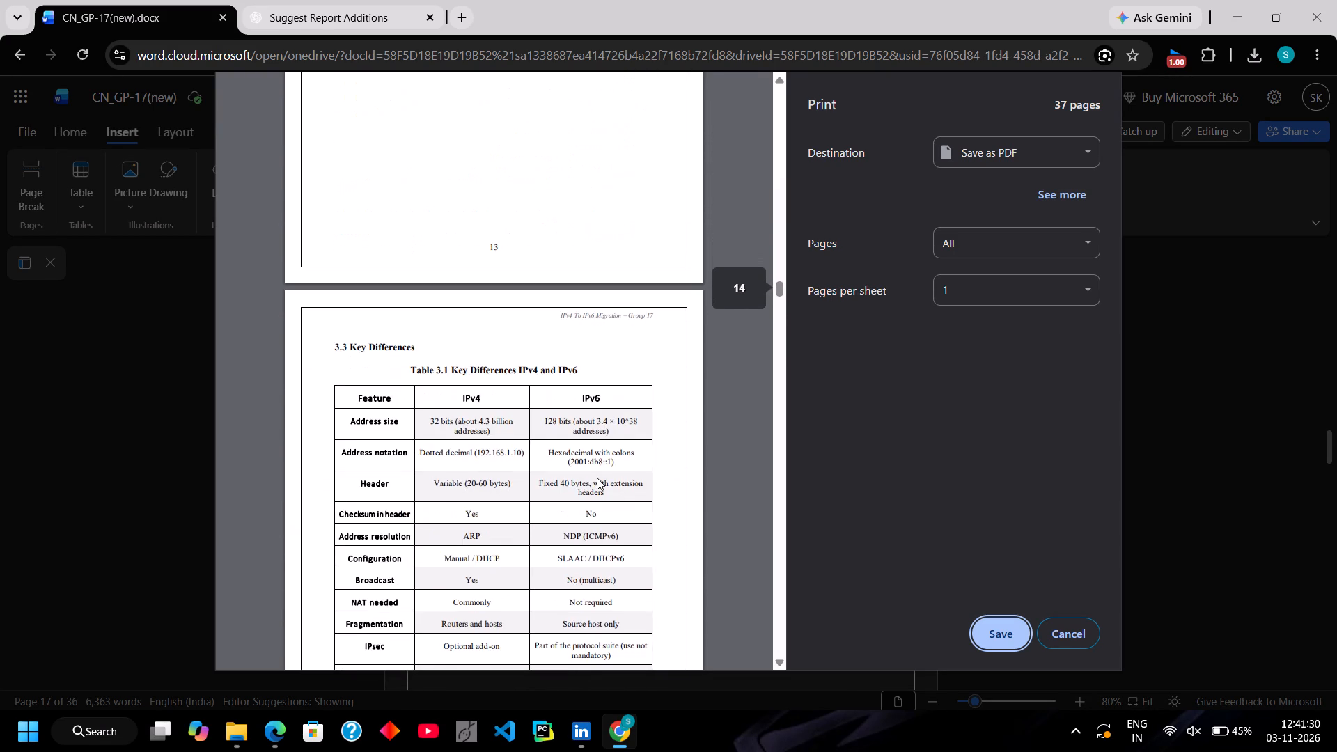
scroll(597, 478, "down", 7)
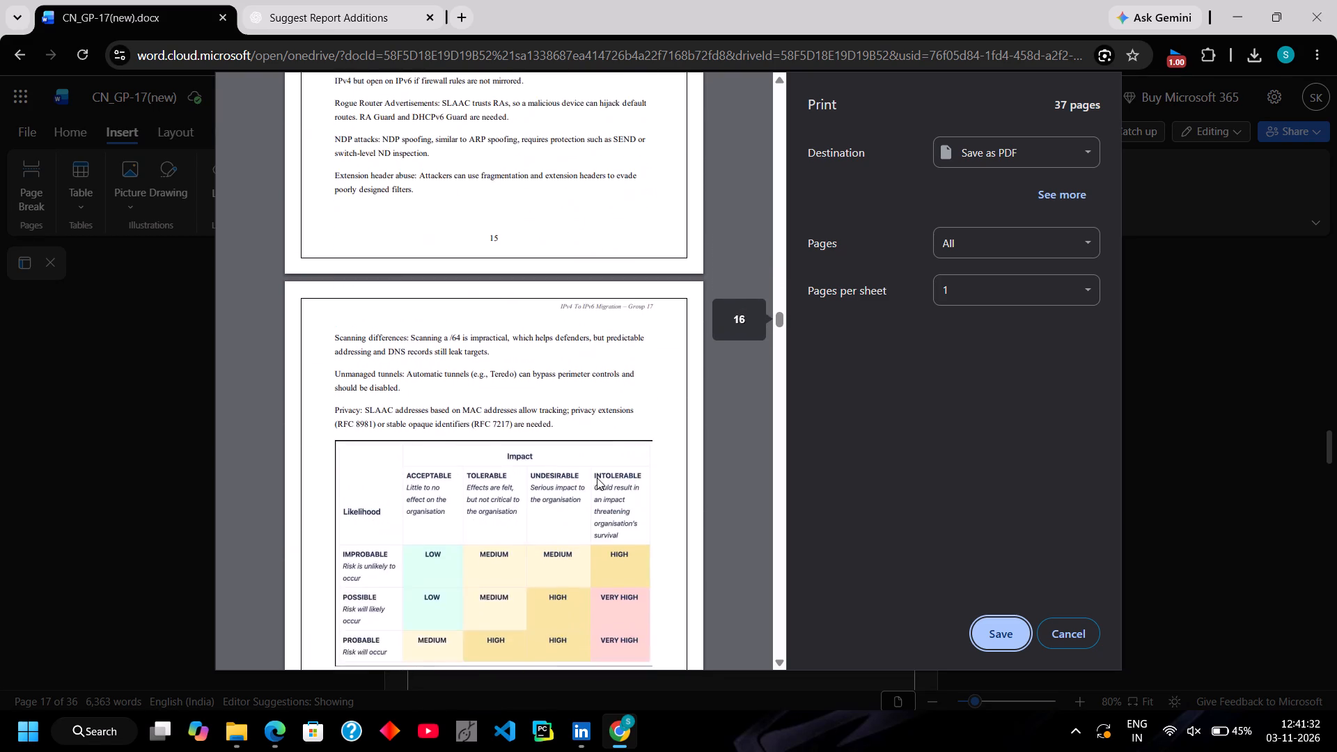
scroll(597, 478, "down", 7)
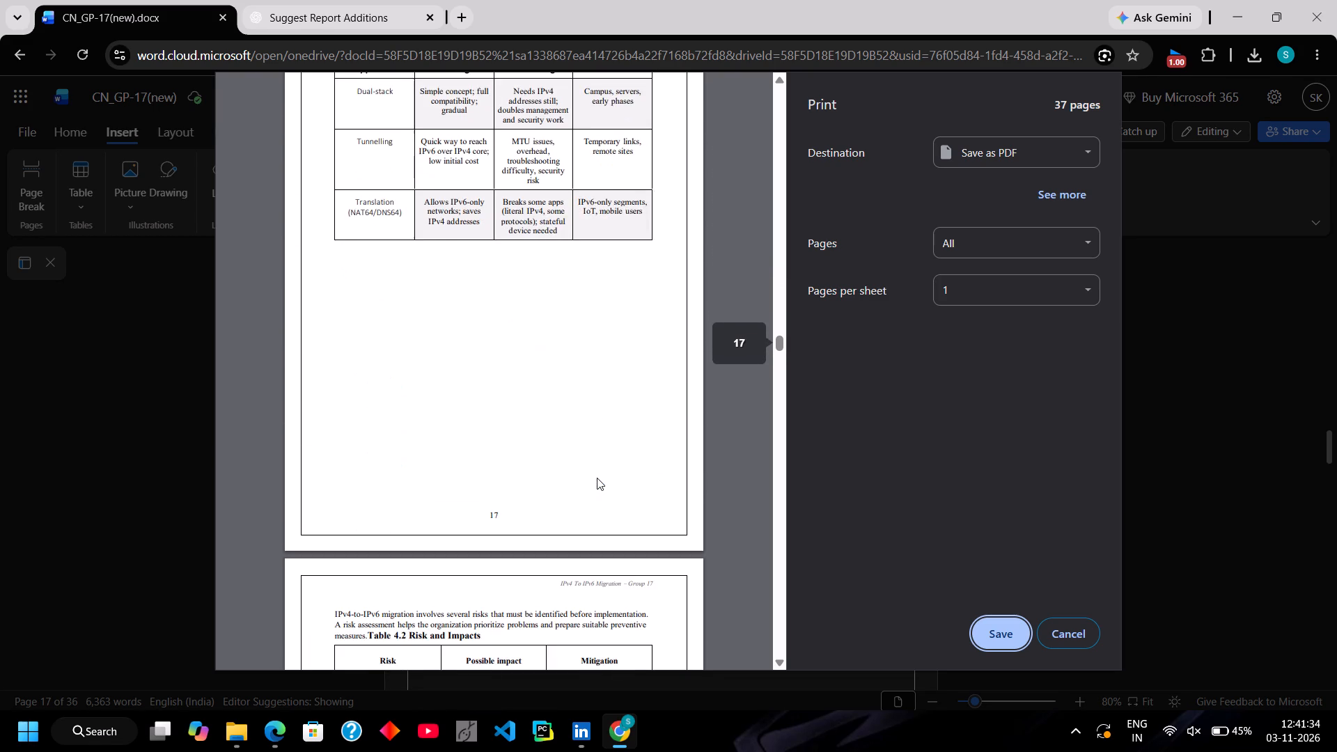
scroll(597, 478, "down", 4)
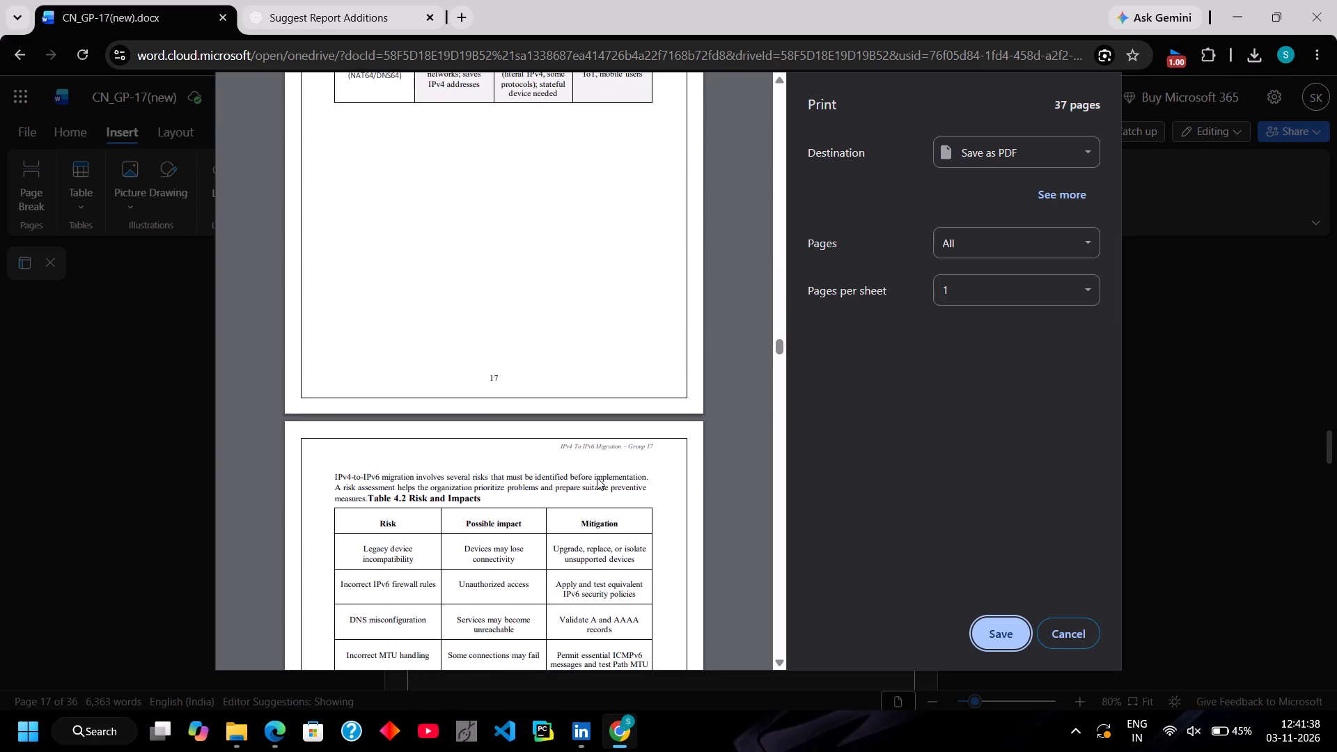
scroll(597, 478, "up", 1)
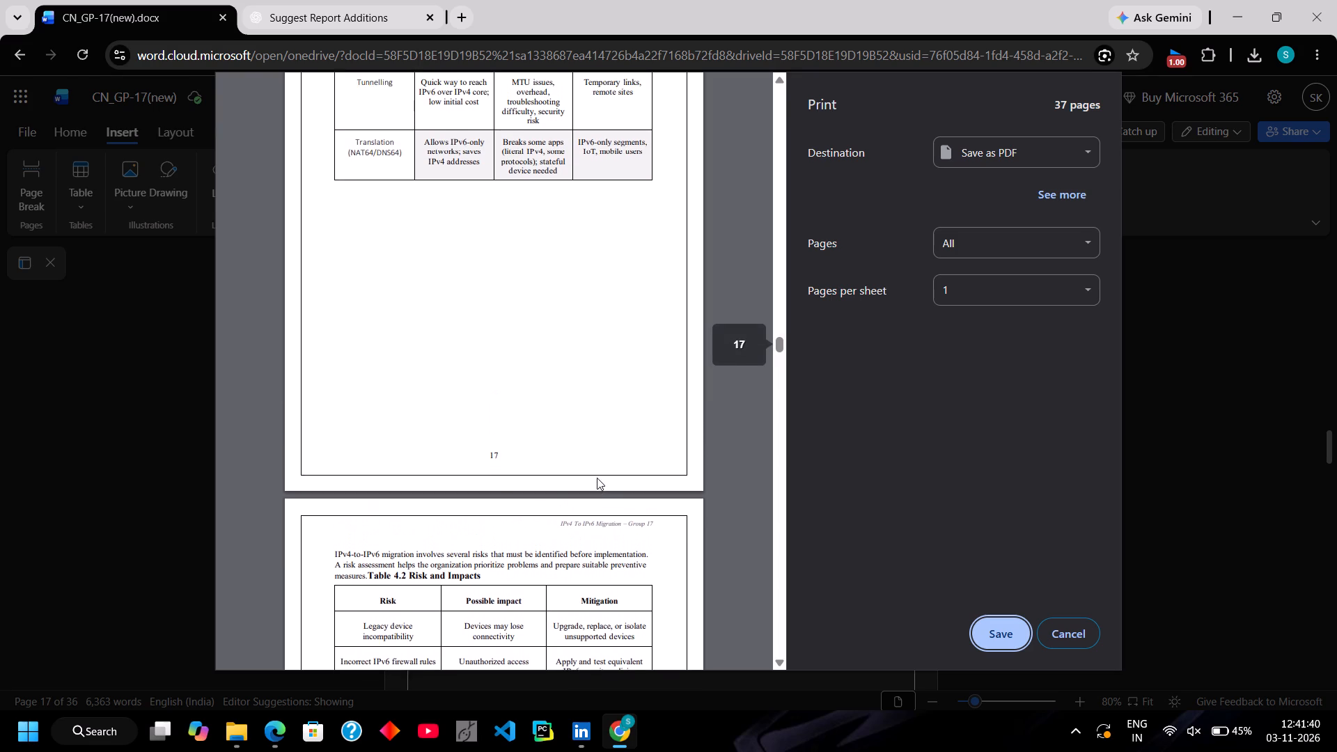
scroll(597, 478, "up", 1)
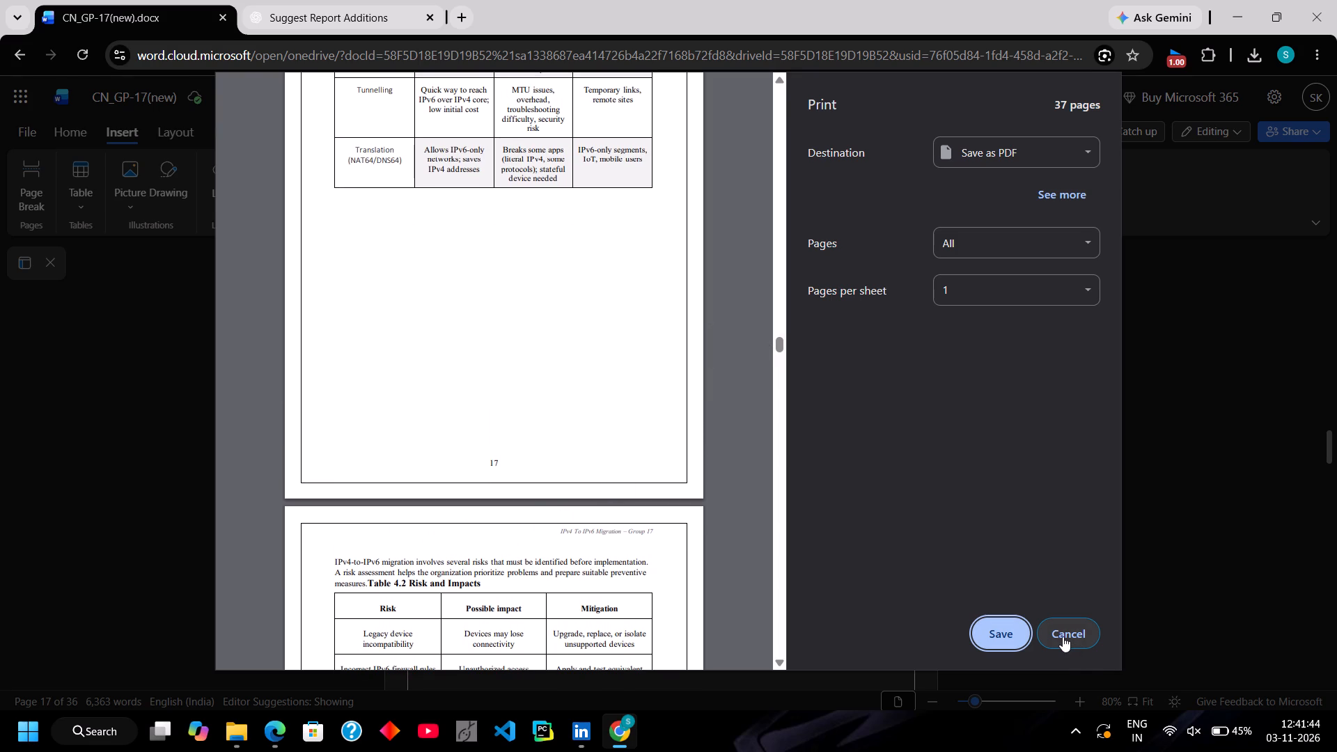
left_click(1063, 636)
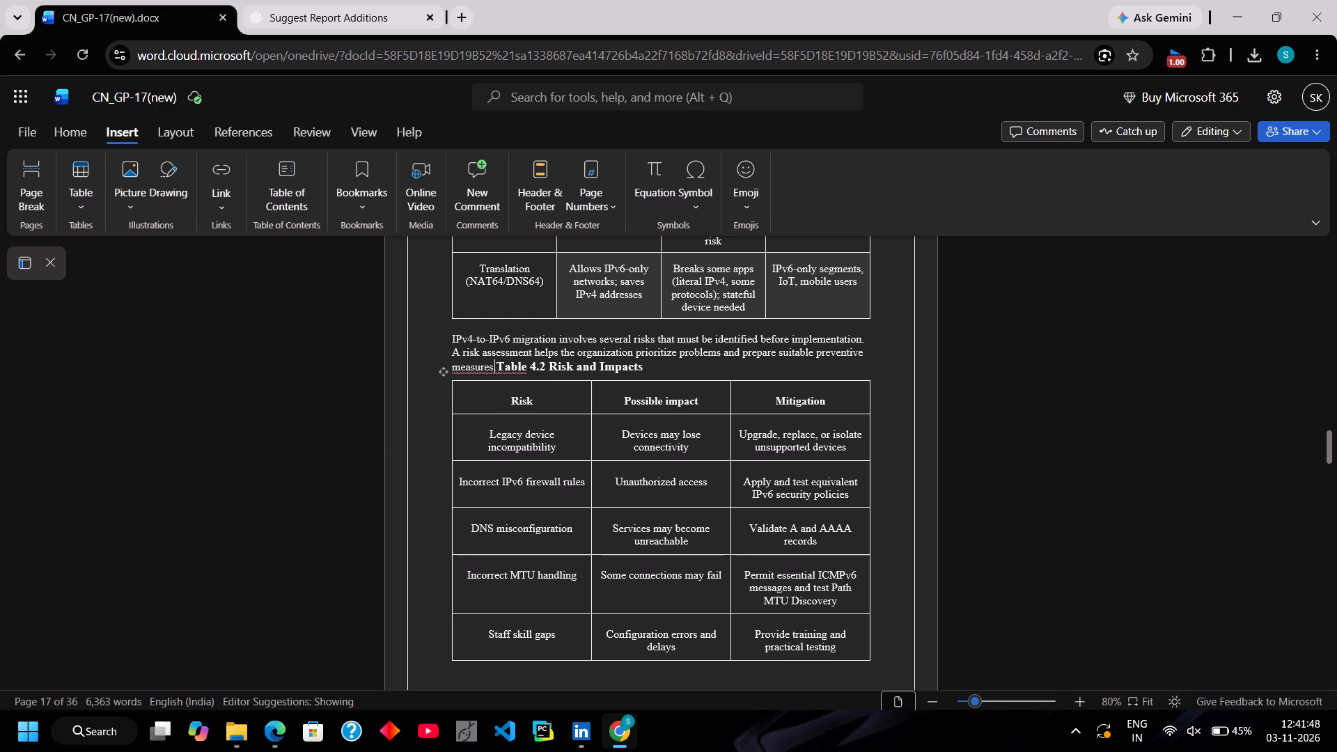
Put the Table 4.2 caption back on its own line below the risk assessment paragraph.
key("Return")
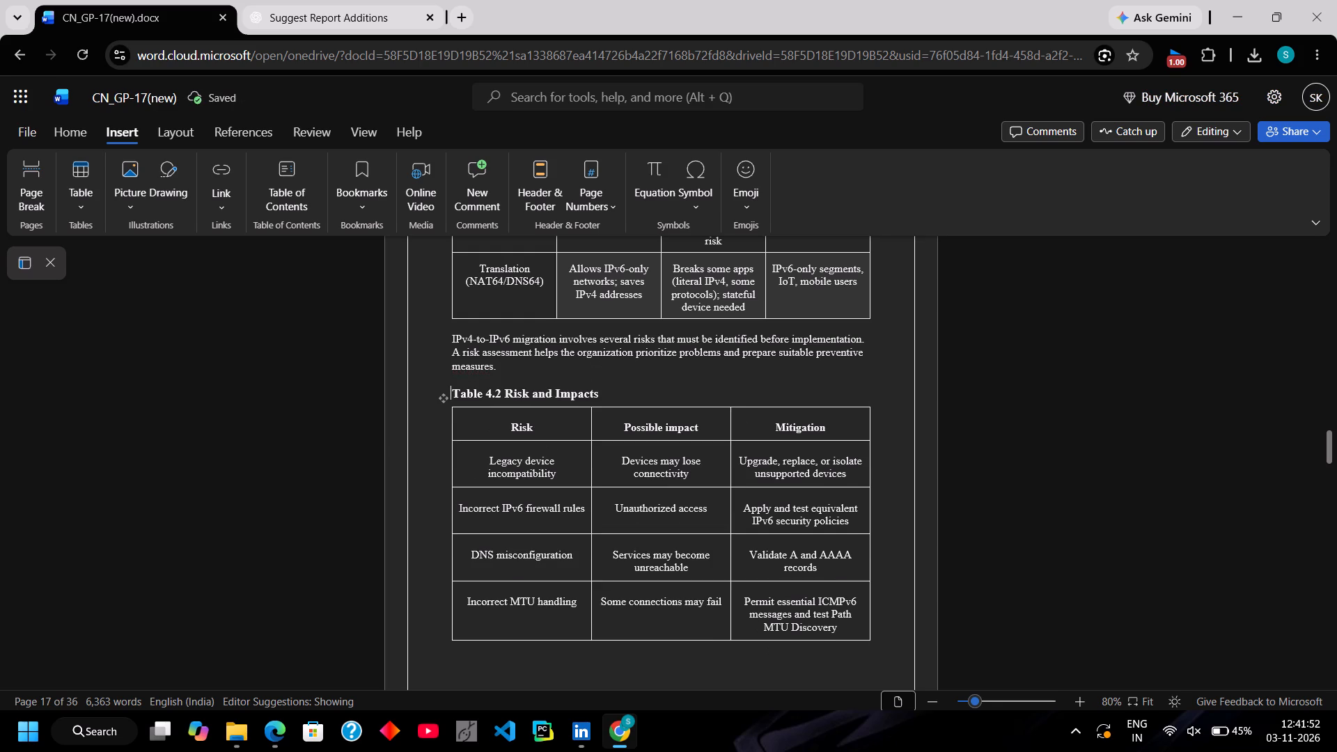
Recheck the Table 4.2 caption and risk table around pages 17 and 18 in the print preview, then close the preview.
key("ctrl+p")
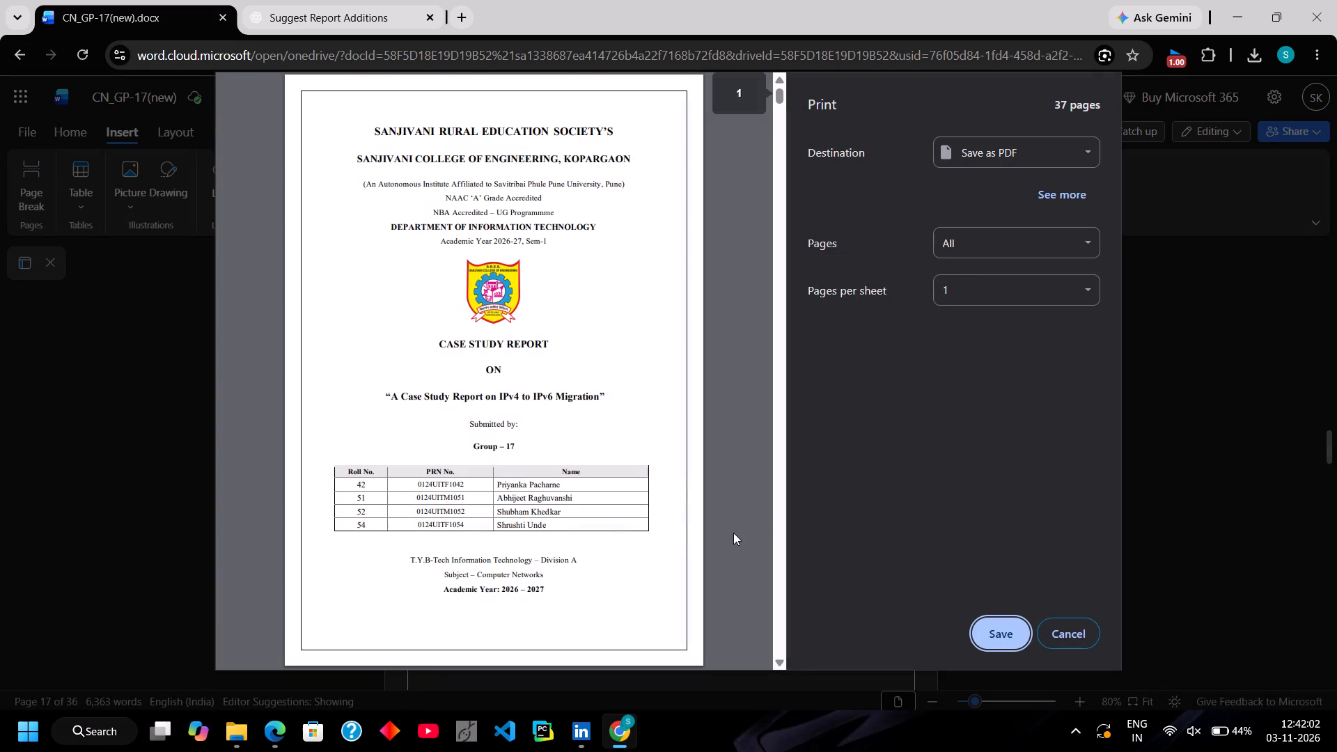
left_click_drag(779, 97, 779, 111)
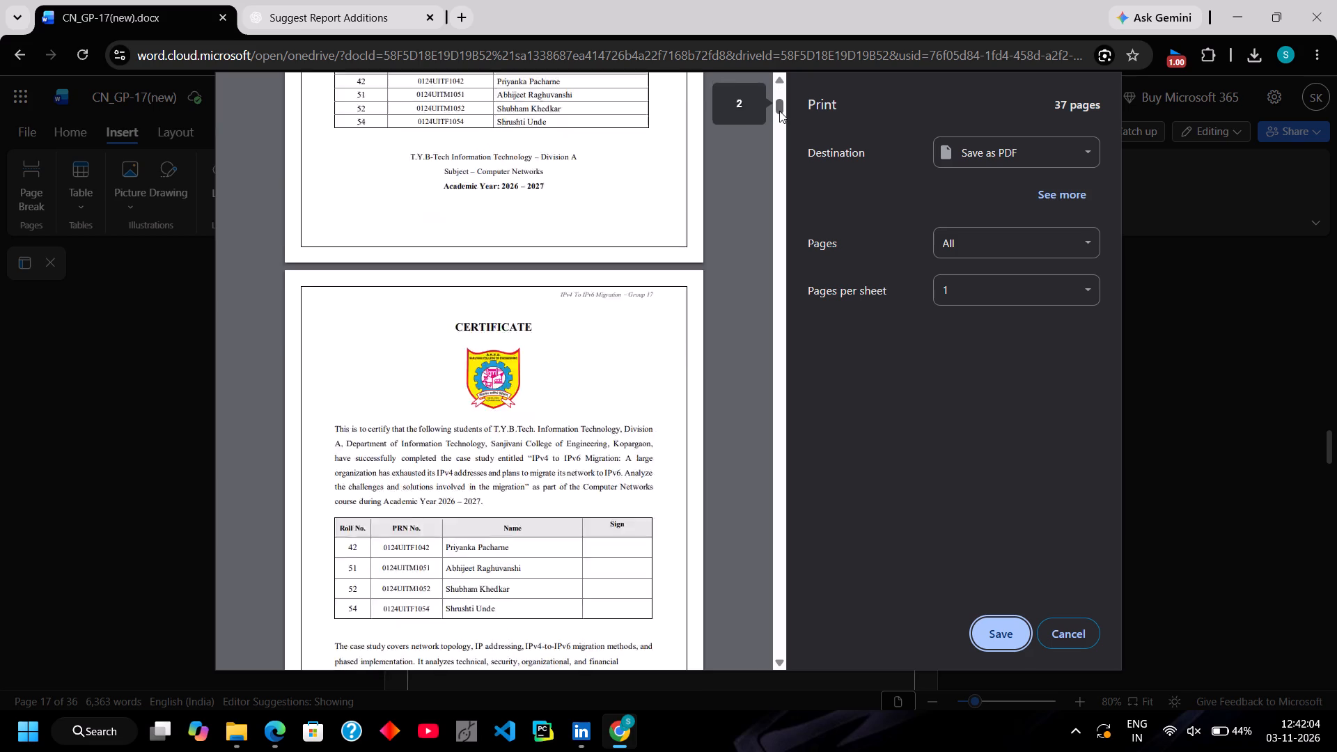
left_click_drag(779, 111, 790, 210)
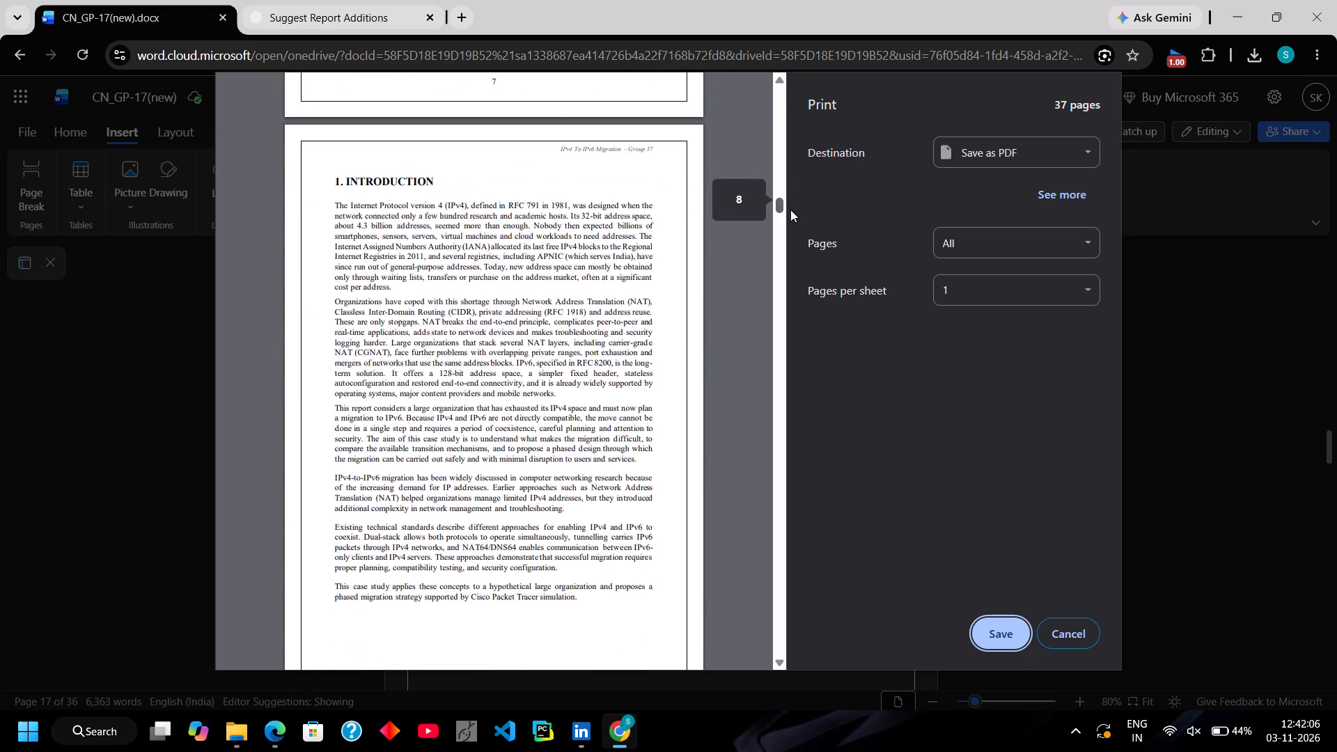
left_click_drag(790, 210, 800, 295)
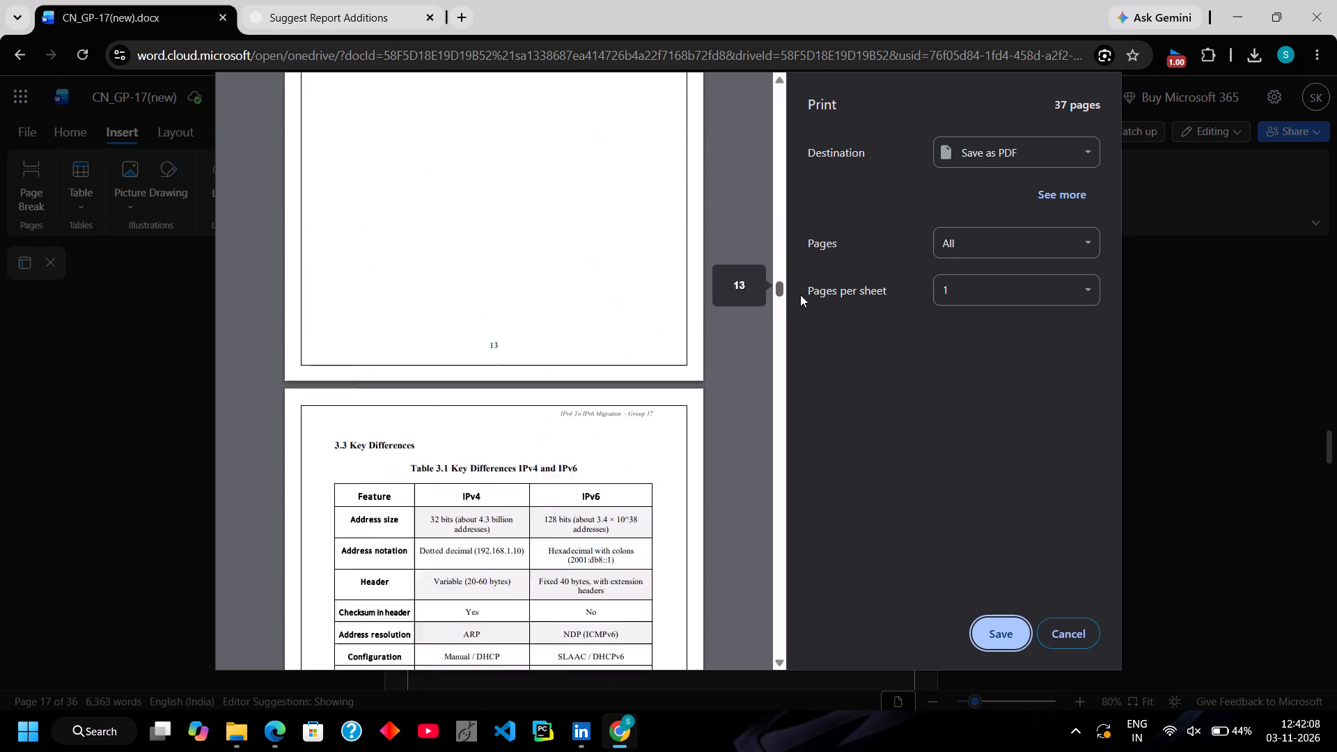
left_click_drag(800, 295, 804, 339)
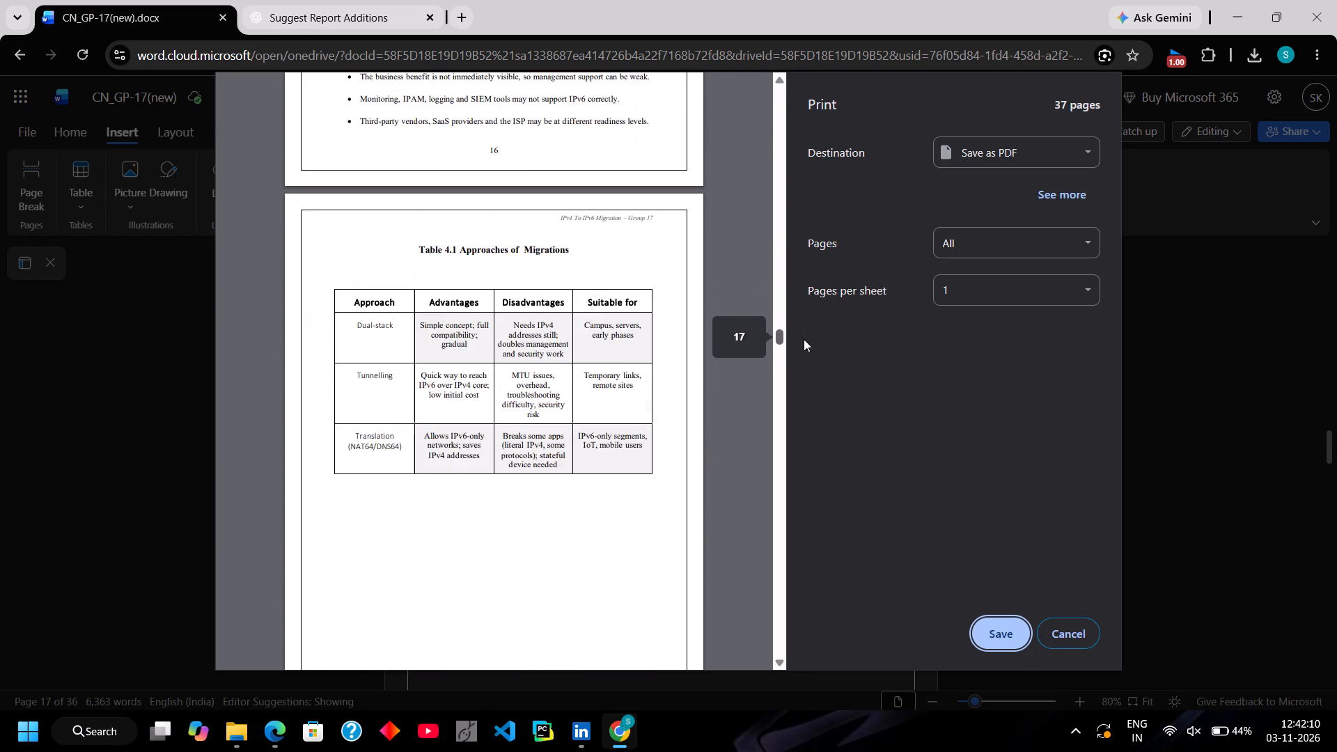
left_click_drag(804, 339, 803, 352)
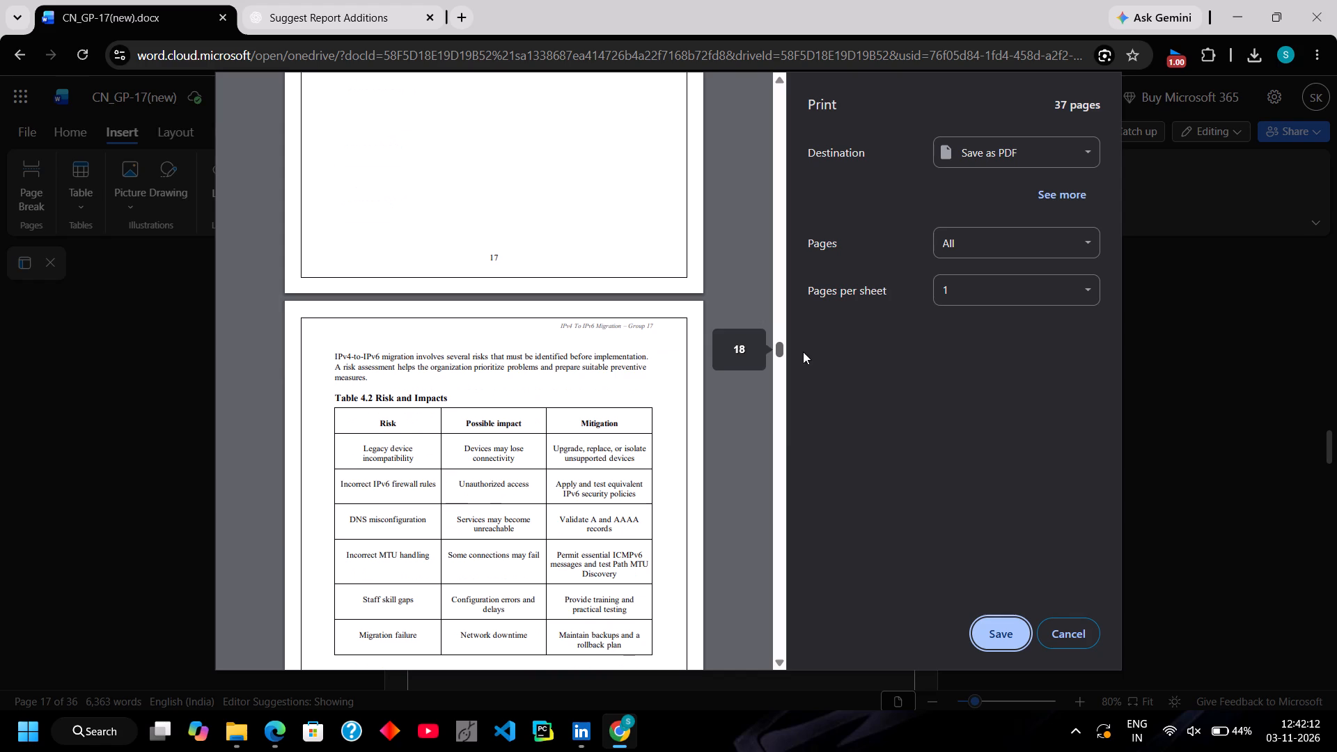
scroll(657, 431, "up", 3)
scroll(657, 431, "down", 1)
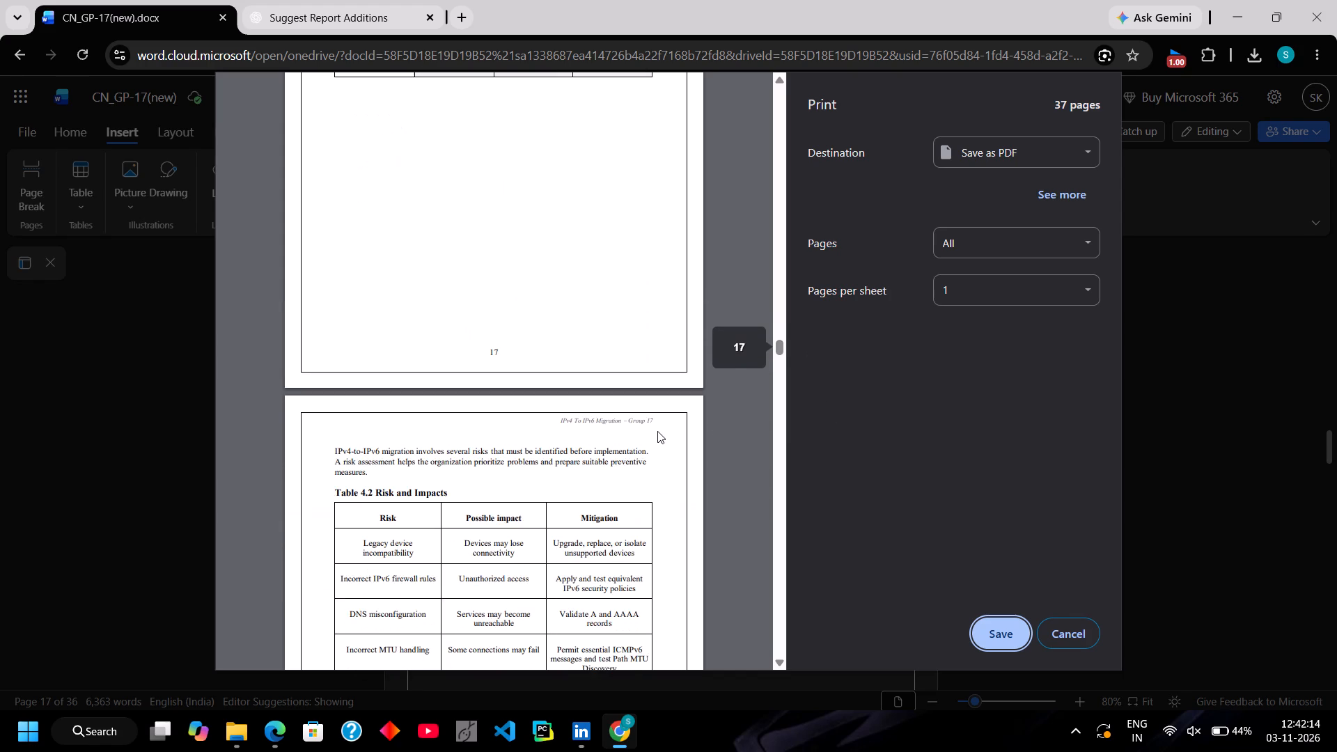
scroll(657, 431, "down", 1)
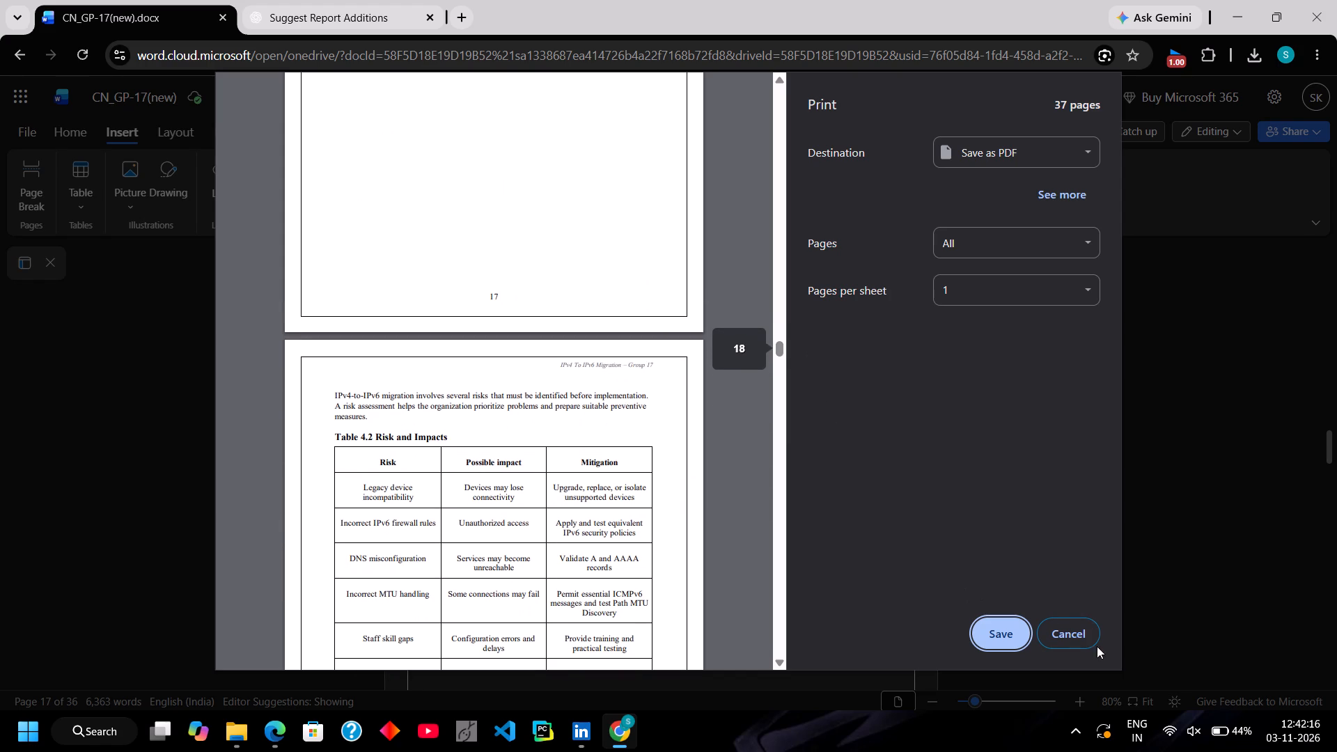
left_click(1075, 635)
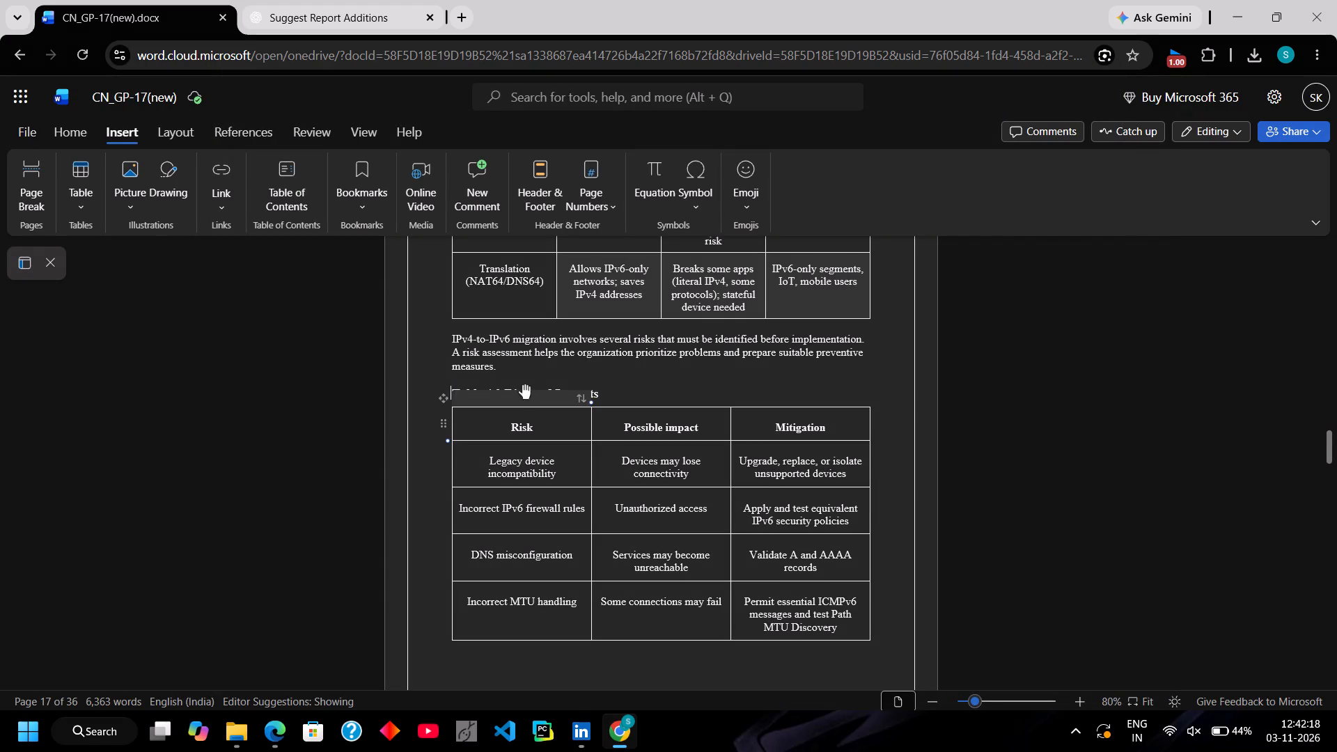
Centre the Table 4.2 Risk and Impacts caption above the risk table.
triple_click(548, 389)
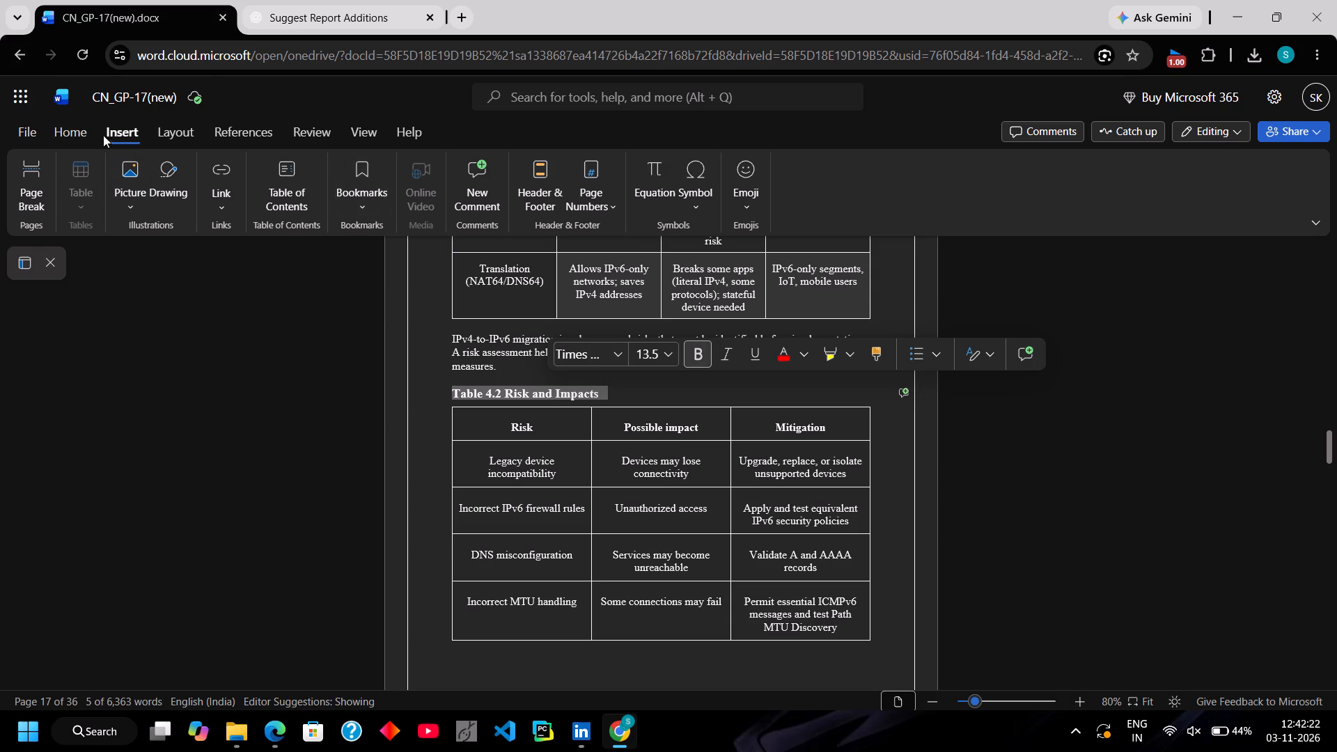
left_click(81, 127)
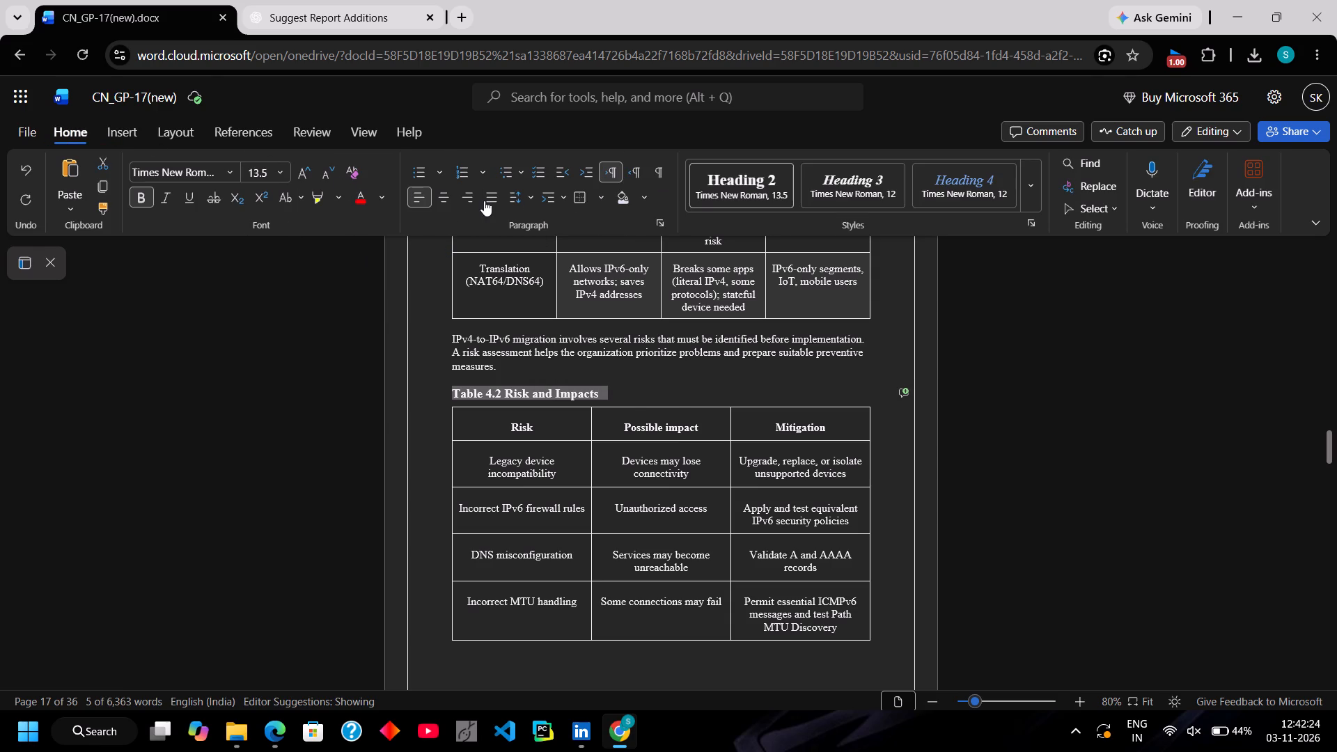
left_click(441, 197)
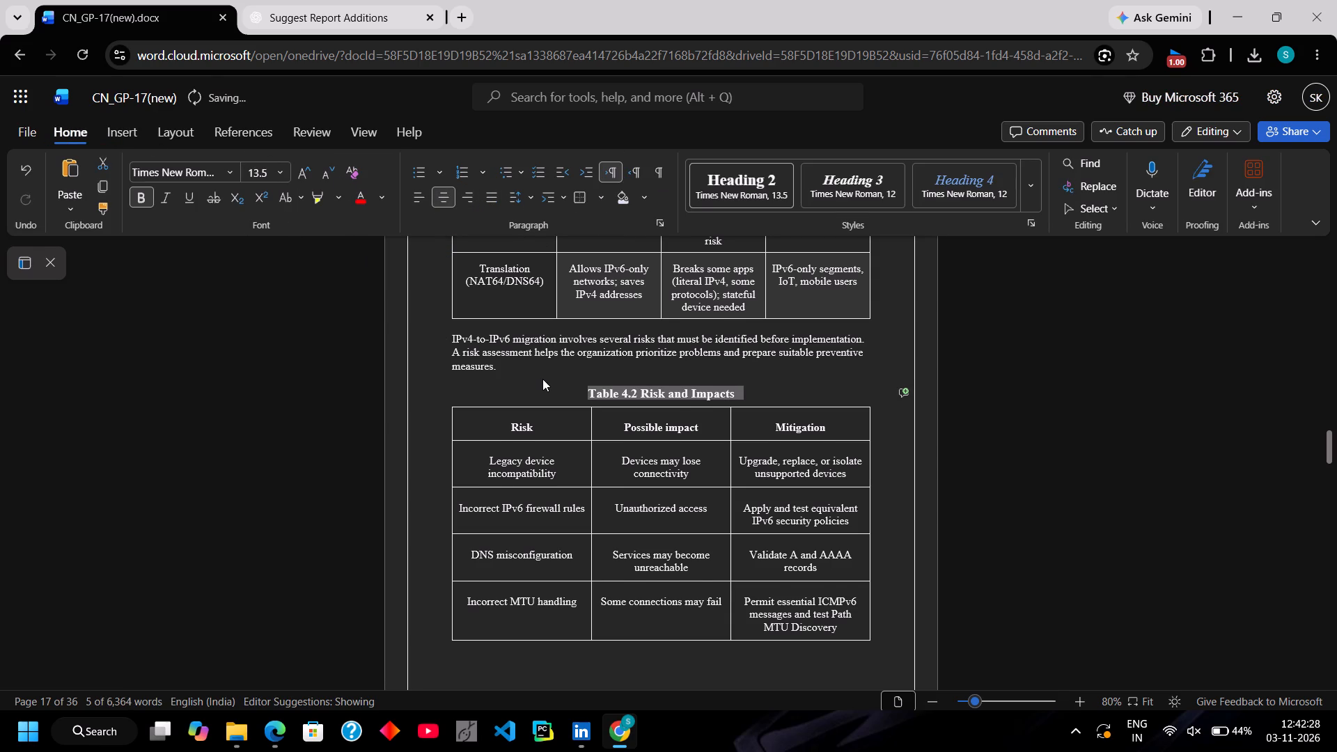
left_click(486, 653)
Review the report's layout from Tables 4.1 and 4.2 on page 17 through to the start of the Results and Discussion chapter.
scroll(486, 653, "down", 1)
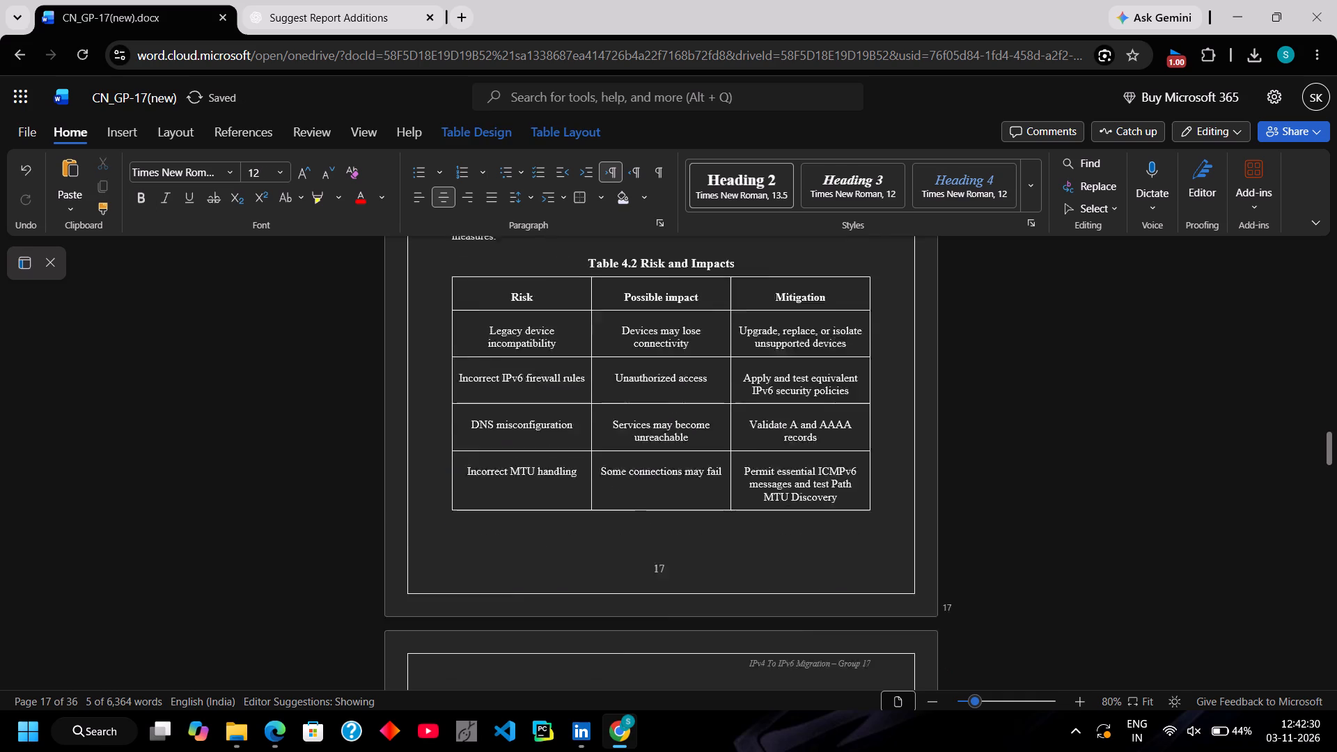
scroll(486, 653, "down", 1)
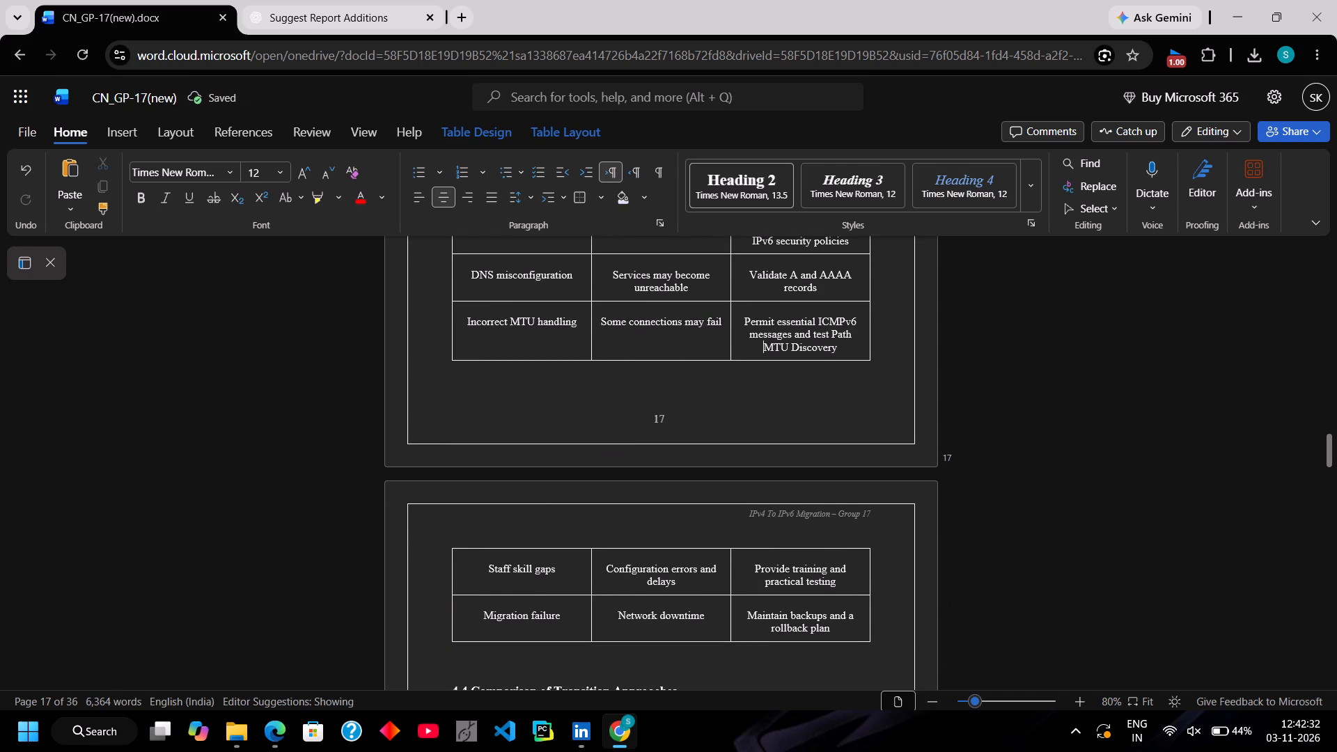
scroll(486, 653, "down", 1)
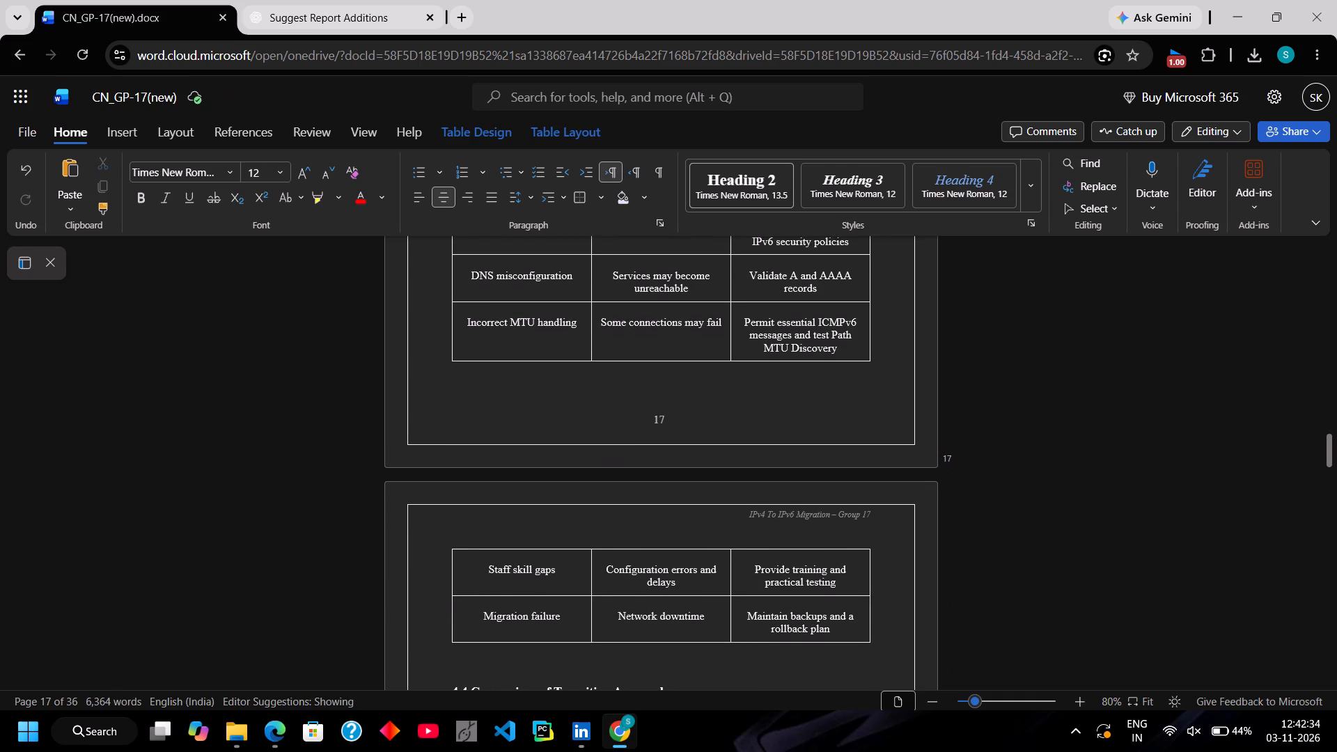
scroll(486, 653, "down", 4)
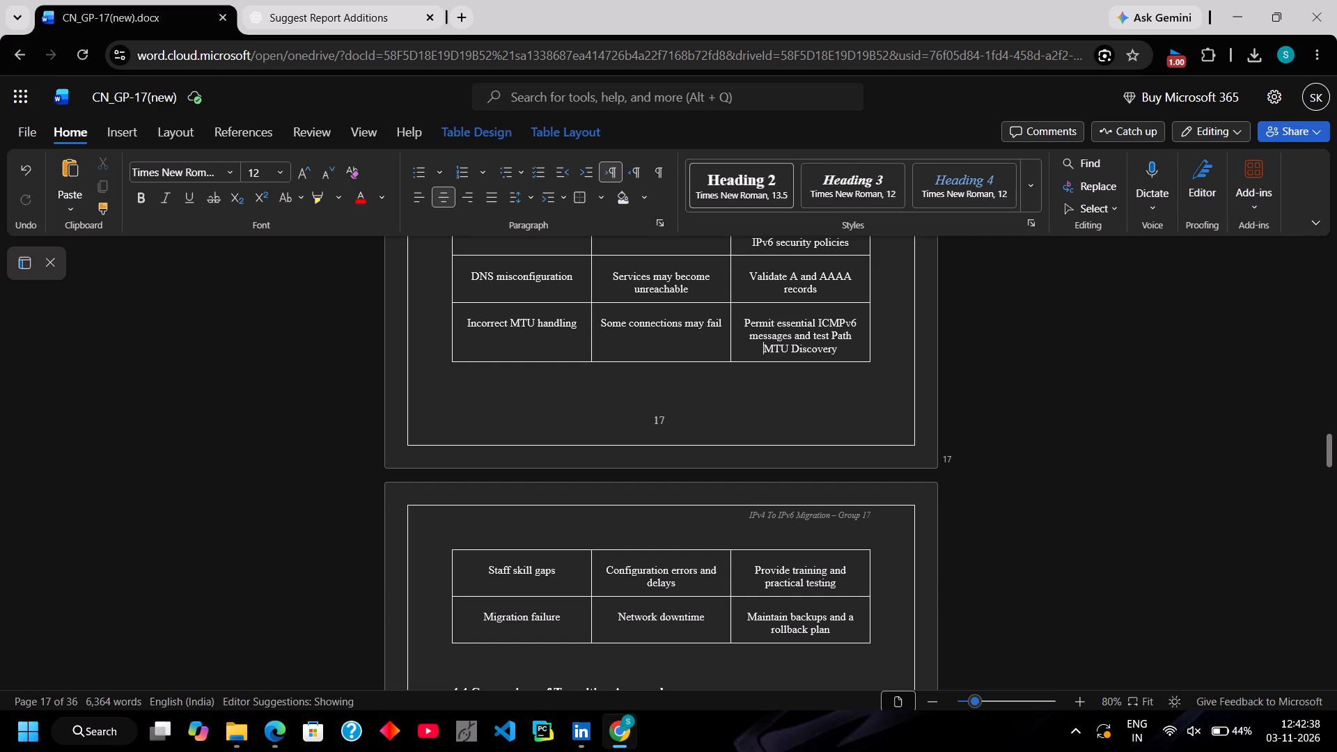
scroll(486, 653, "down", 3)
scroll(486, 653, "up", 2)
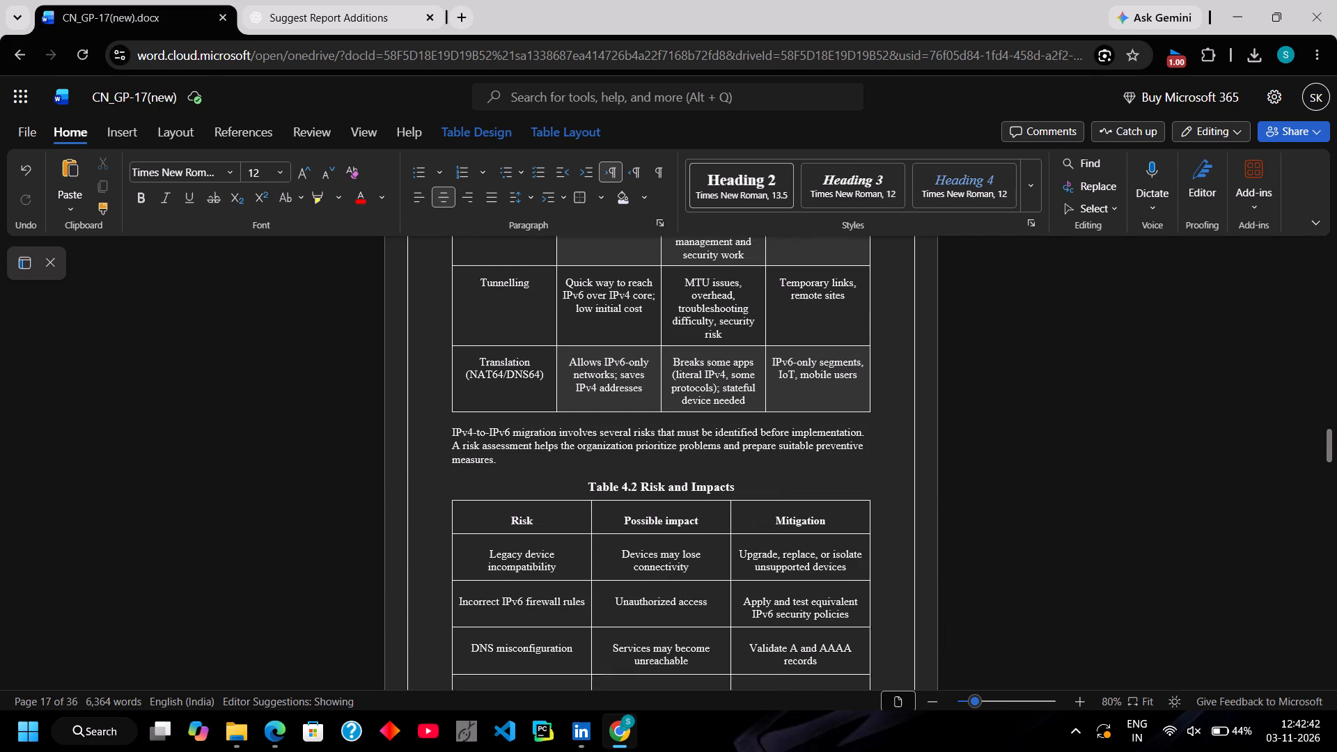
scroll(486, 653, "up", 3)
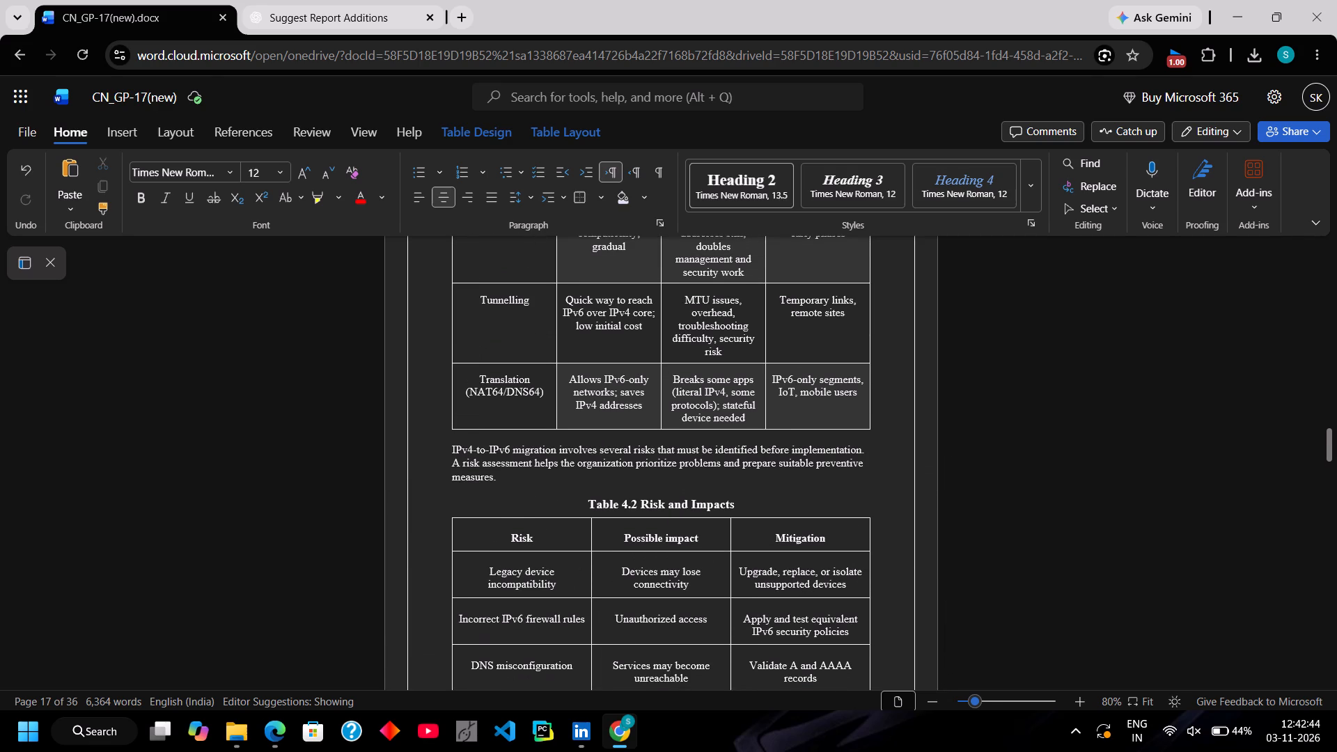
scroll(486, 653, "up", 2)
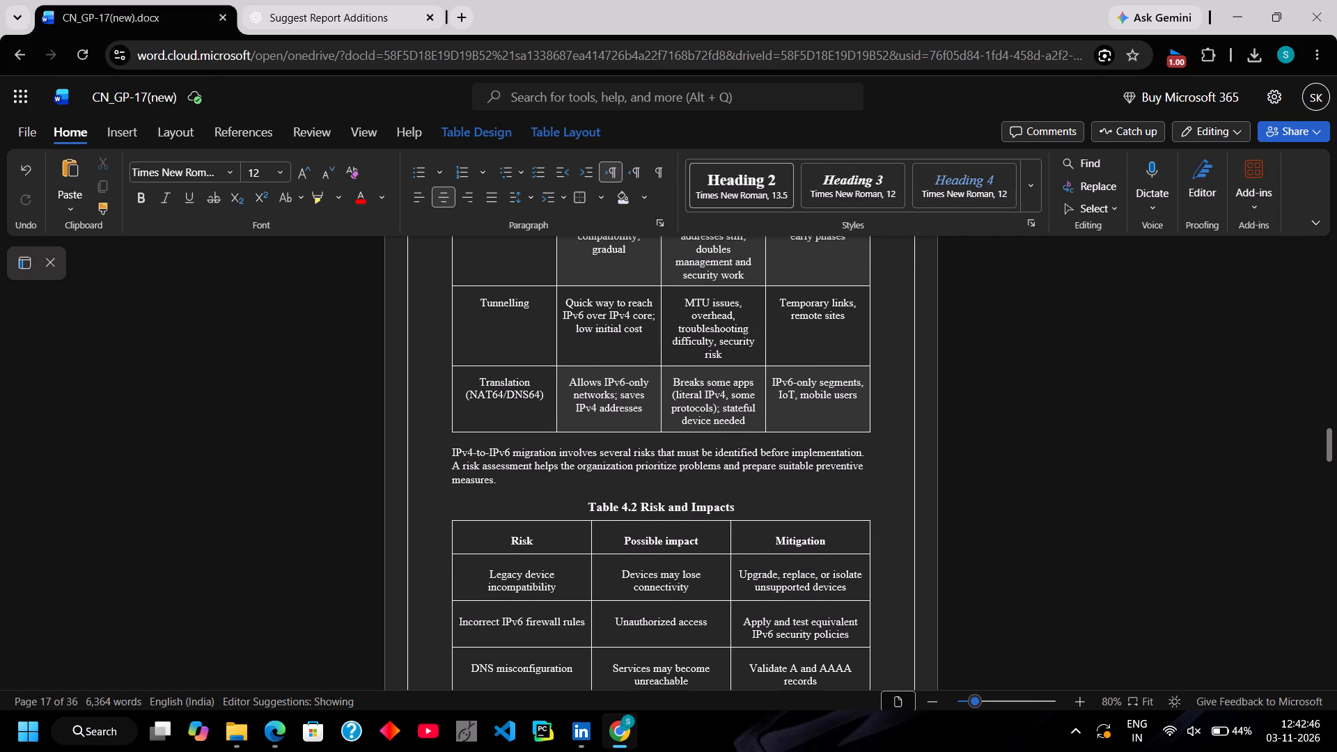
scroll(486, 653, "up", 2)
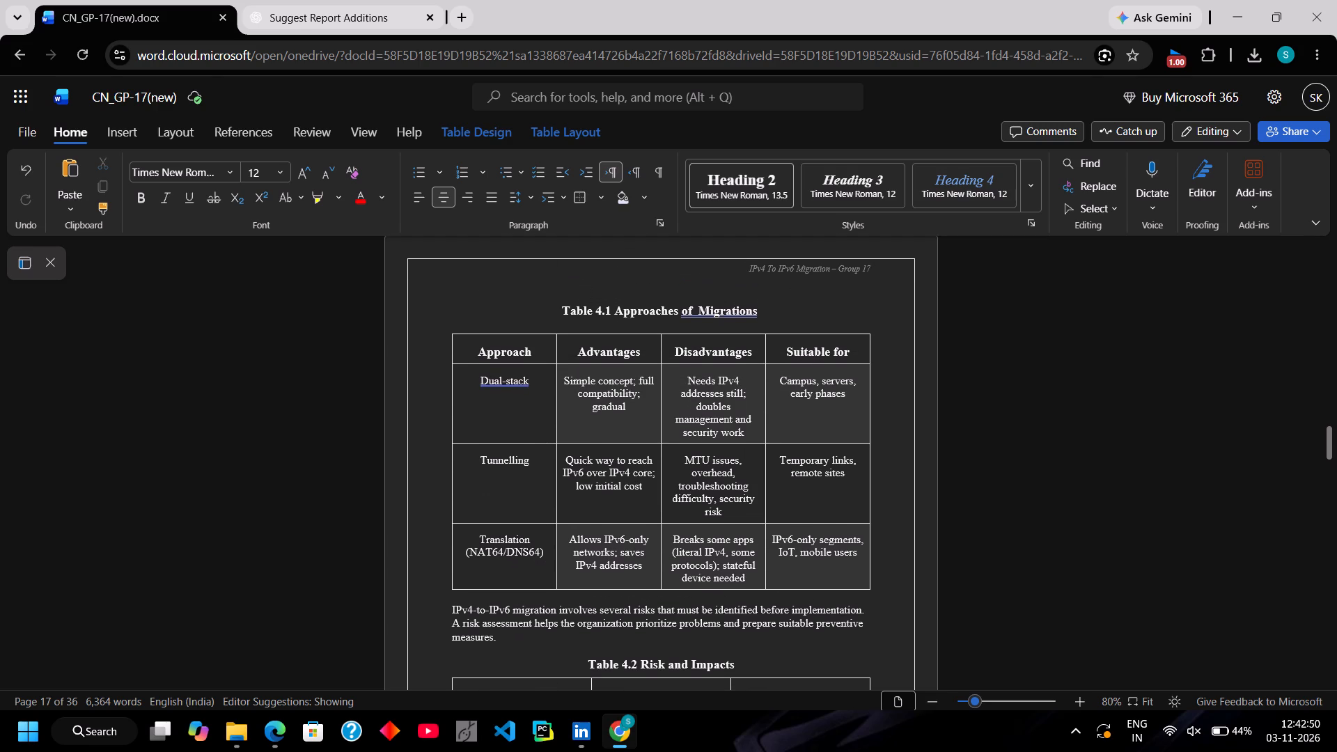
scroll(486, 653, "down", 1)
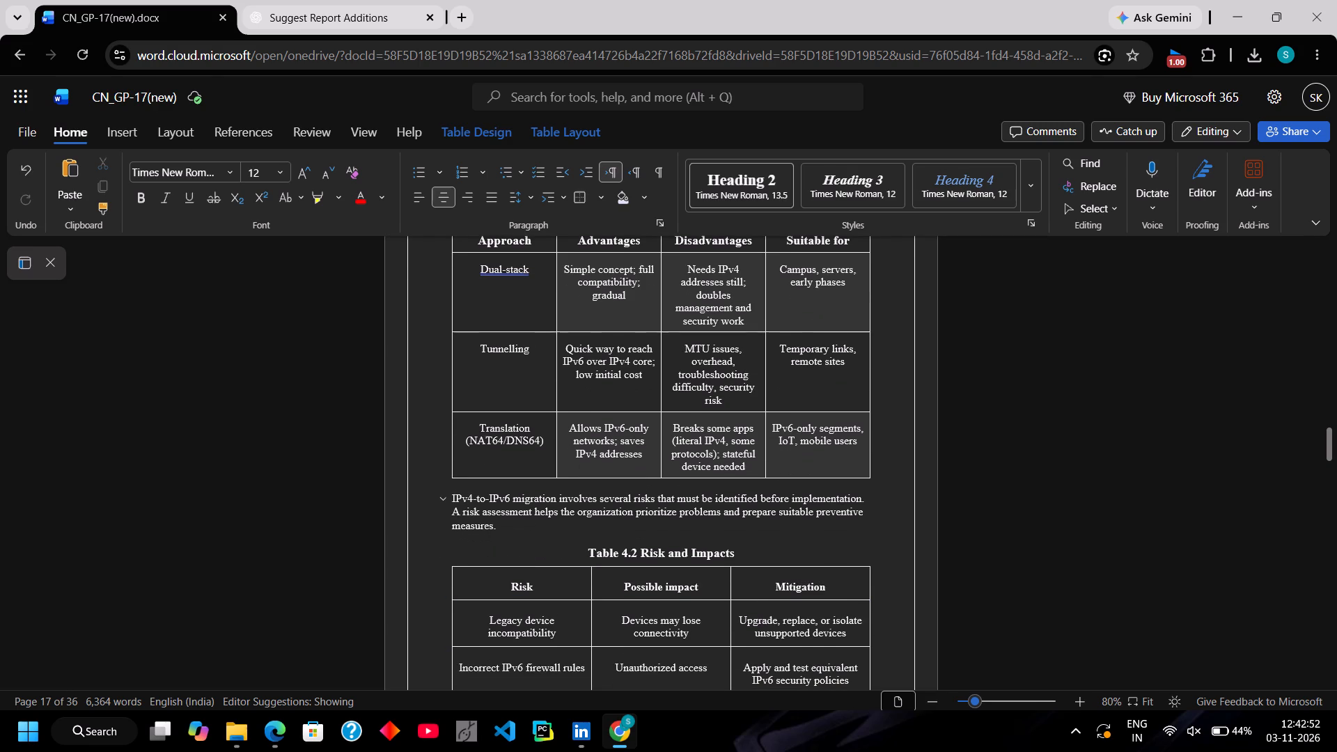
scroll(662, 545, "down", 6)
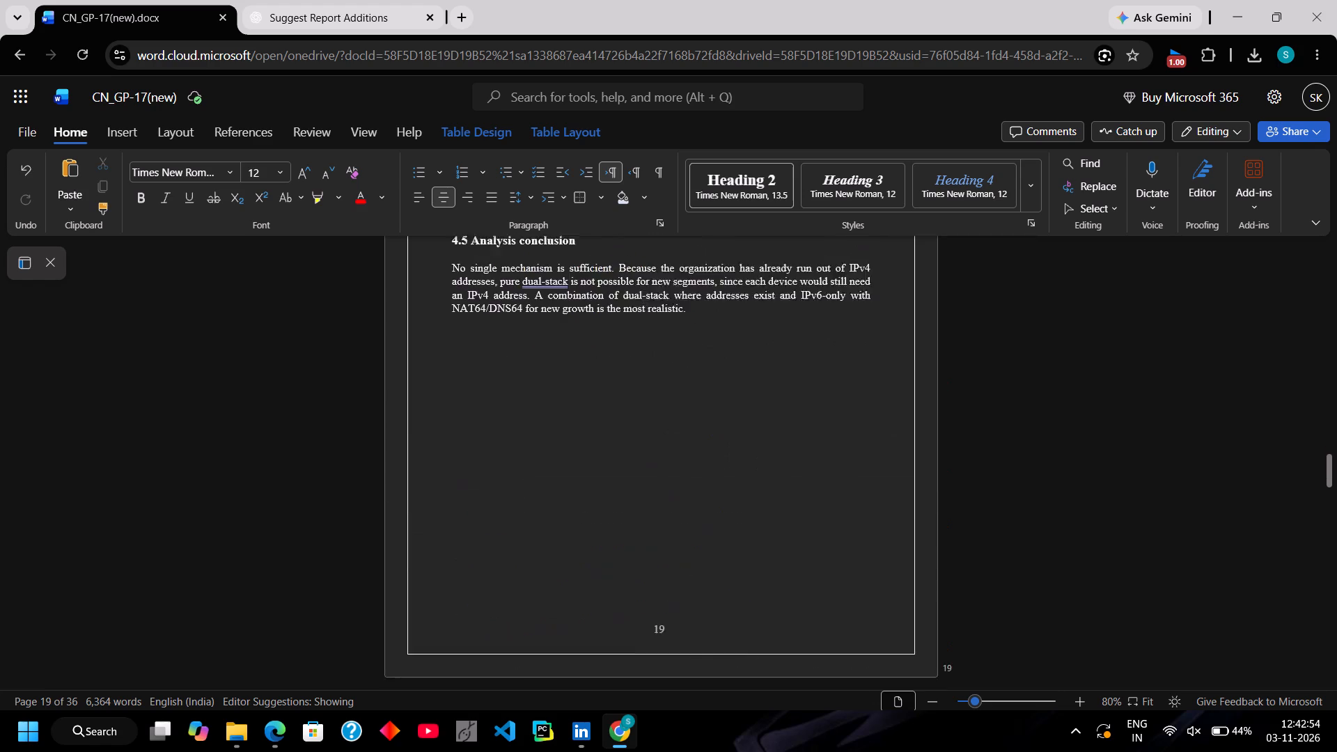
scroll(662, 545, "down", 8)
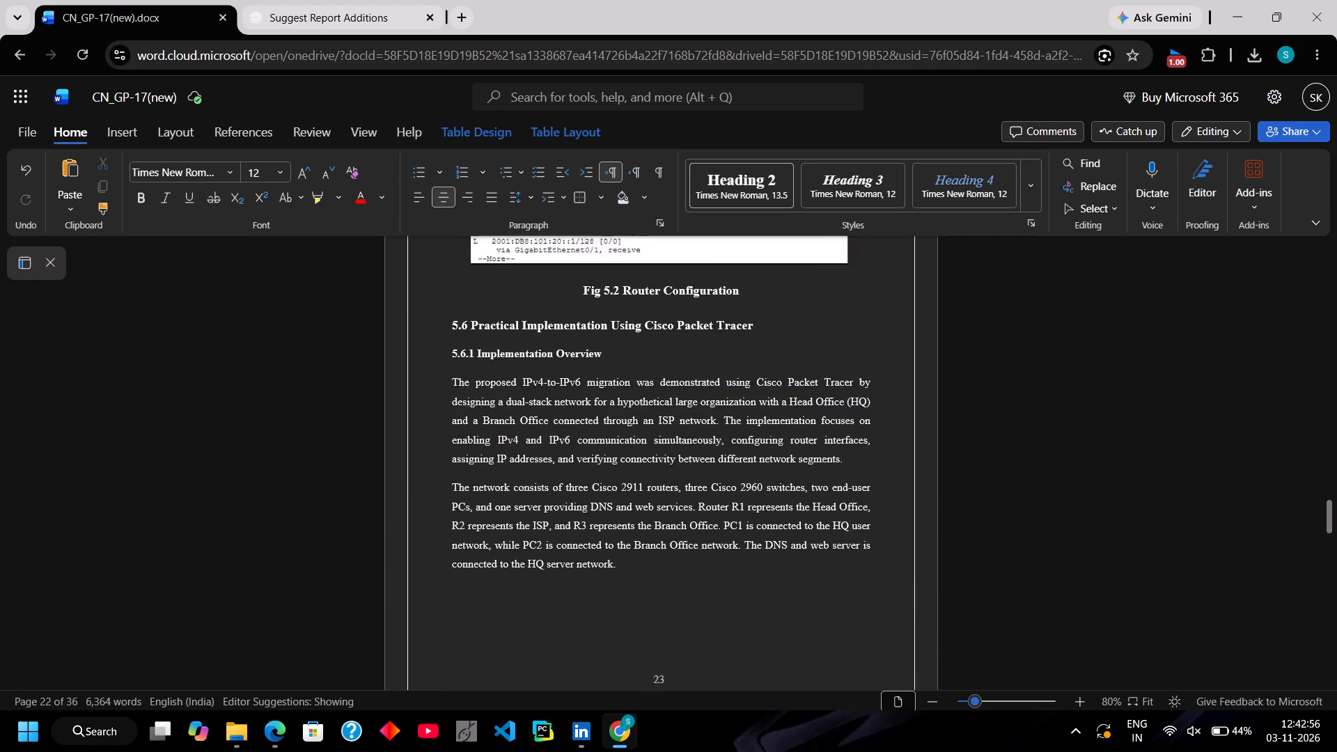
scroll(662, 545, "down", 10)
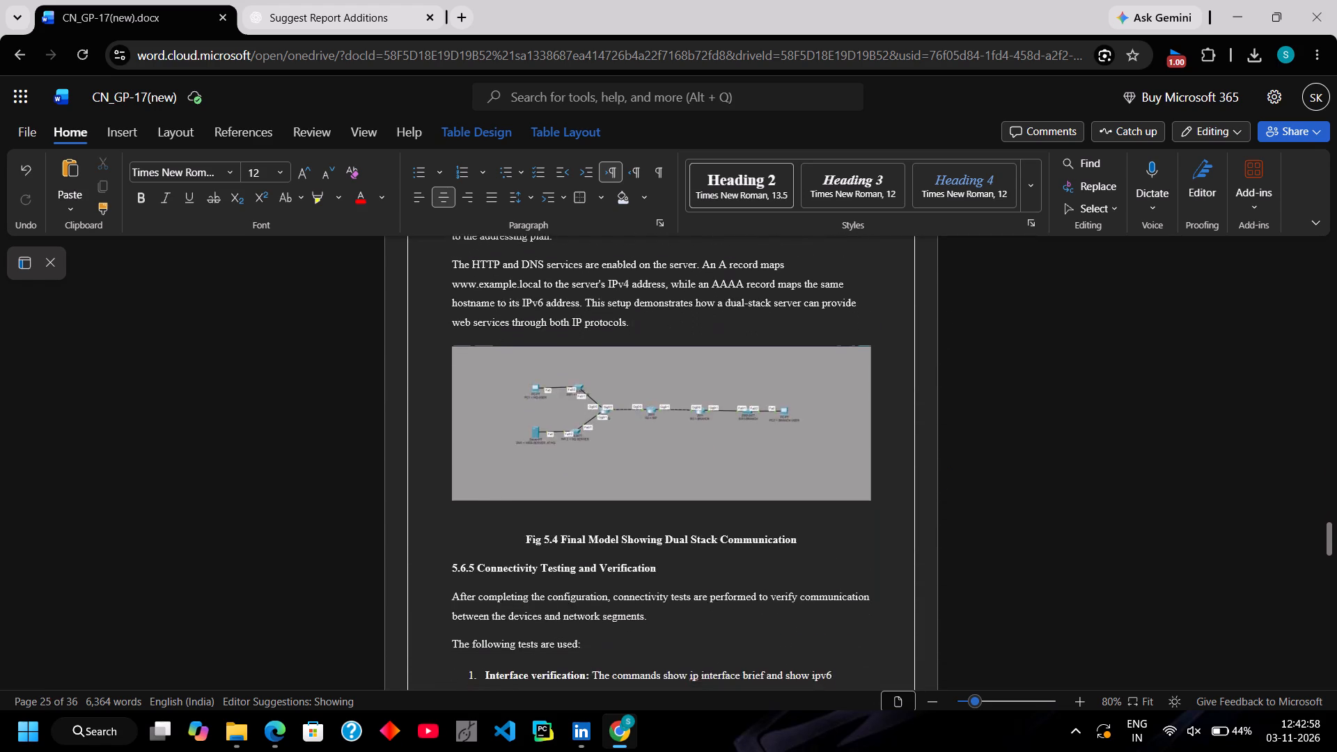
scroll(662, 545, "down", 11)
scroll(662, 545, "up", 1)
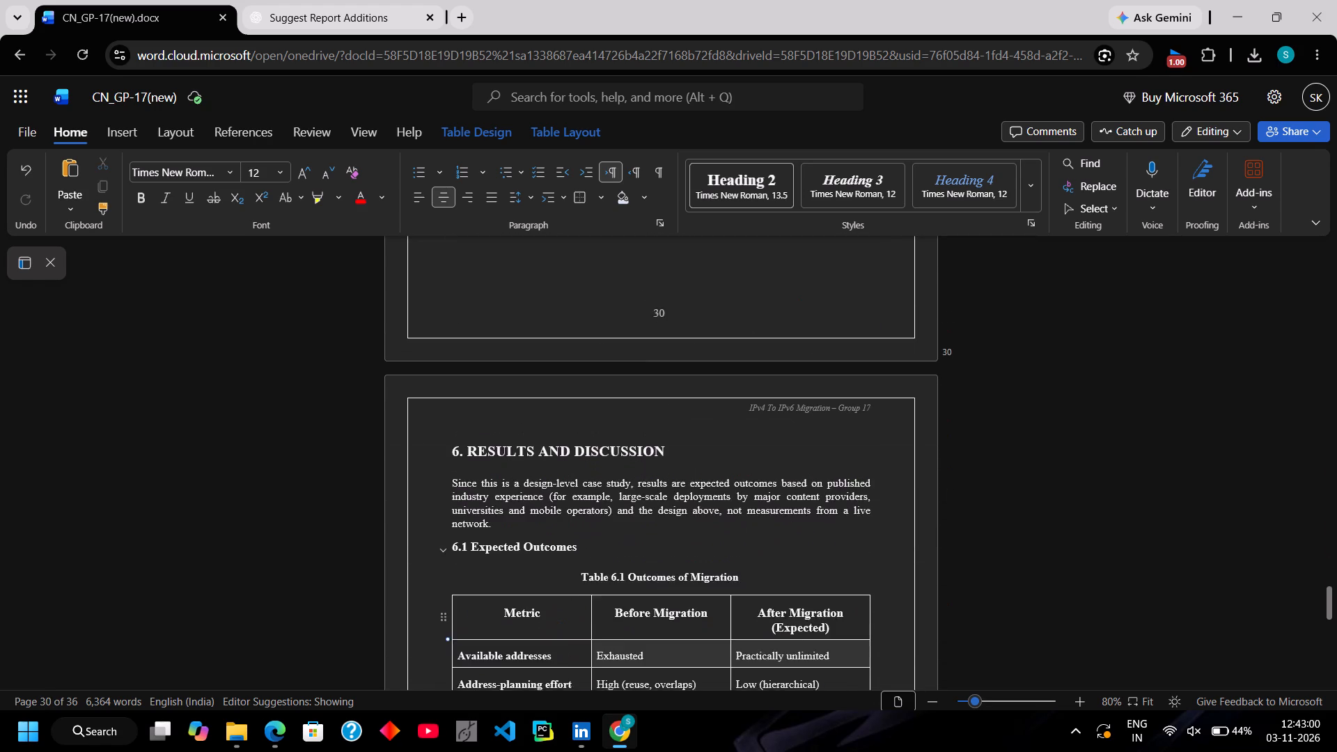
scroll(662, 545, "up", 5)
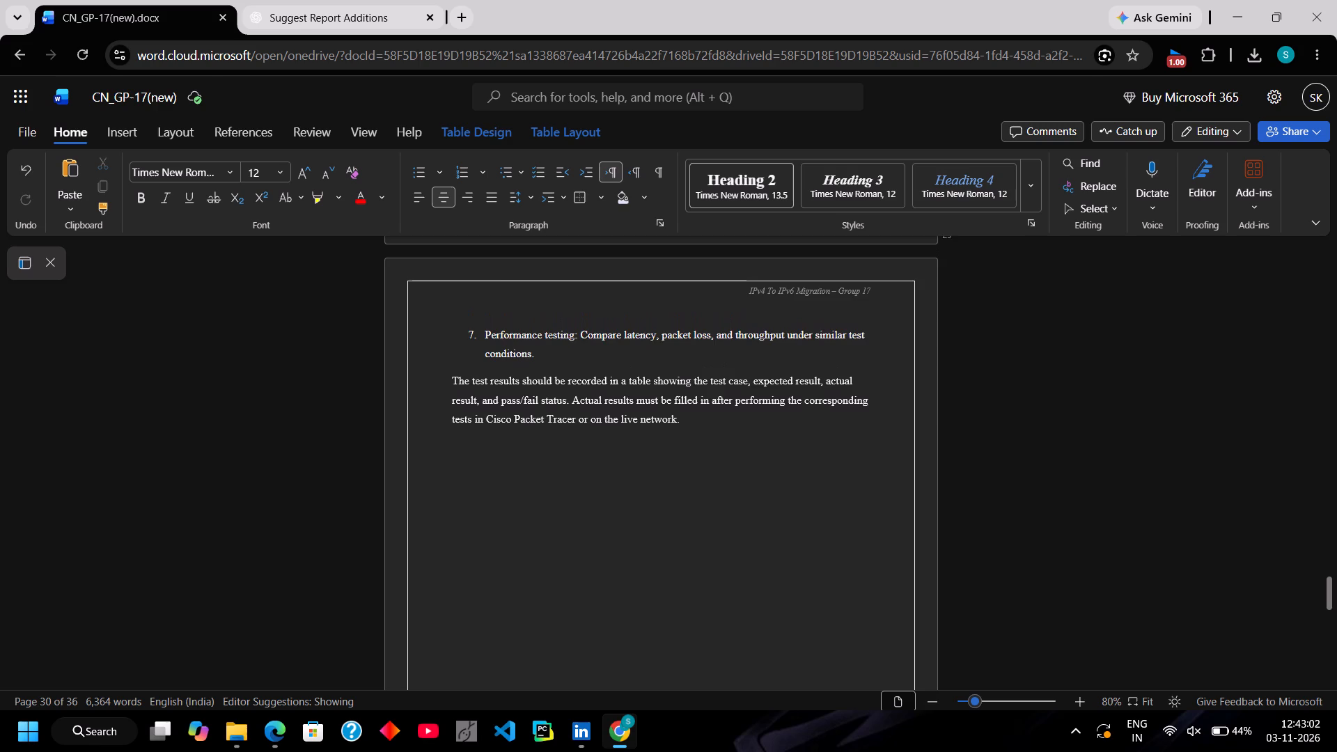
scroll(662, 545, "down", 5)
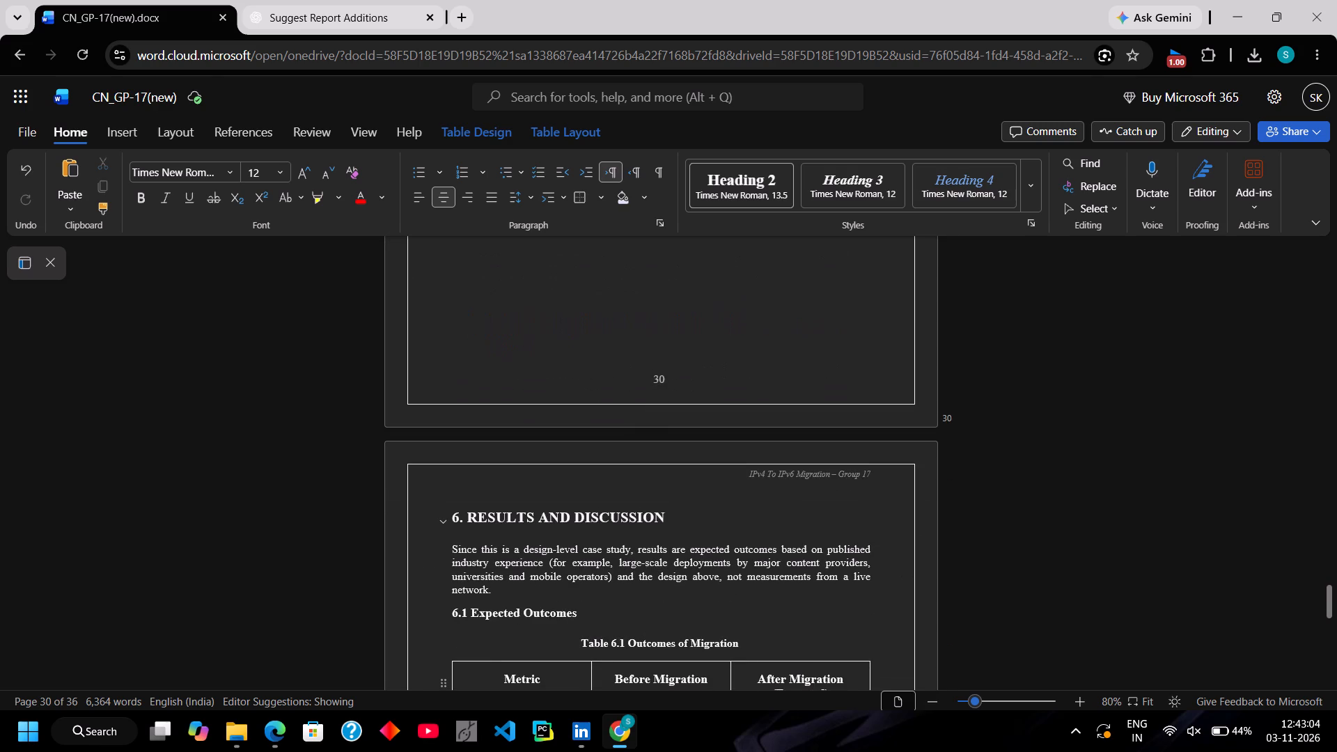
Open the print preview and examine the page layout through the router configuration section on page 26.
key("ctrl+p")
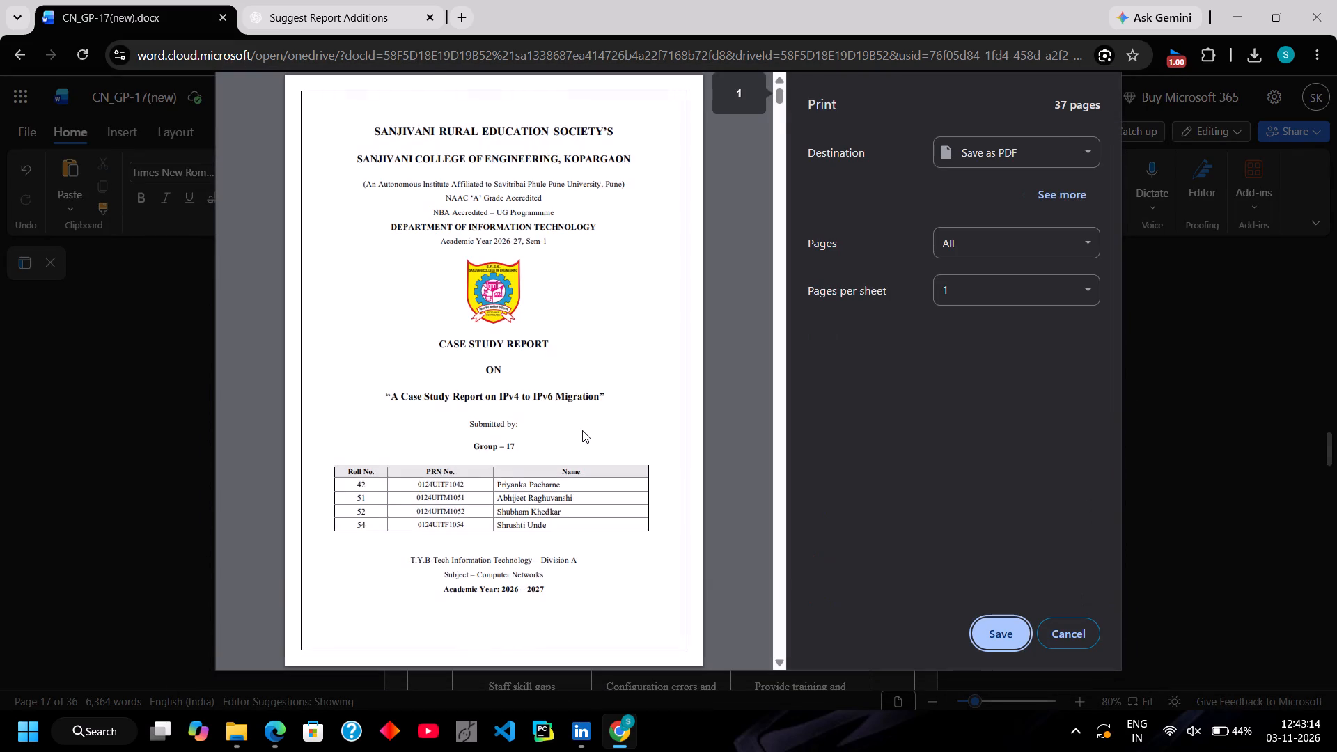
scroll(582, 430, "down", 11)
scroll(582, 430, "down", 10)
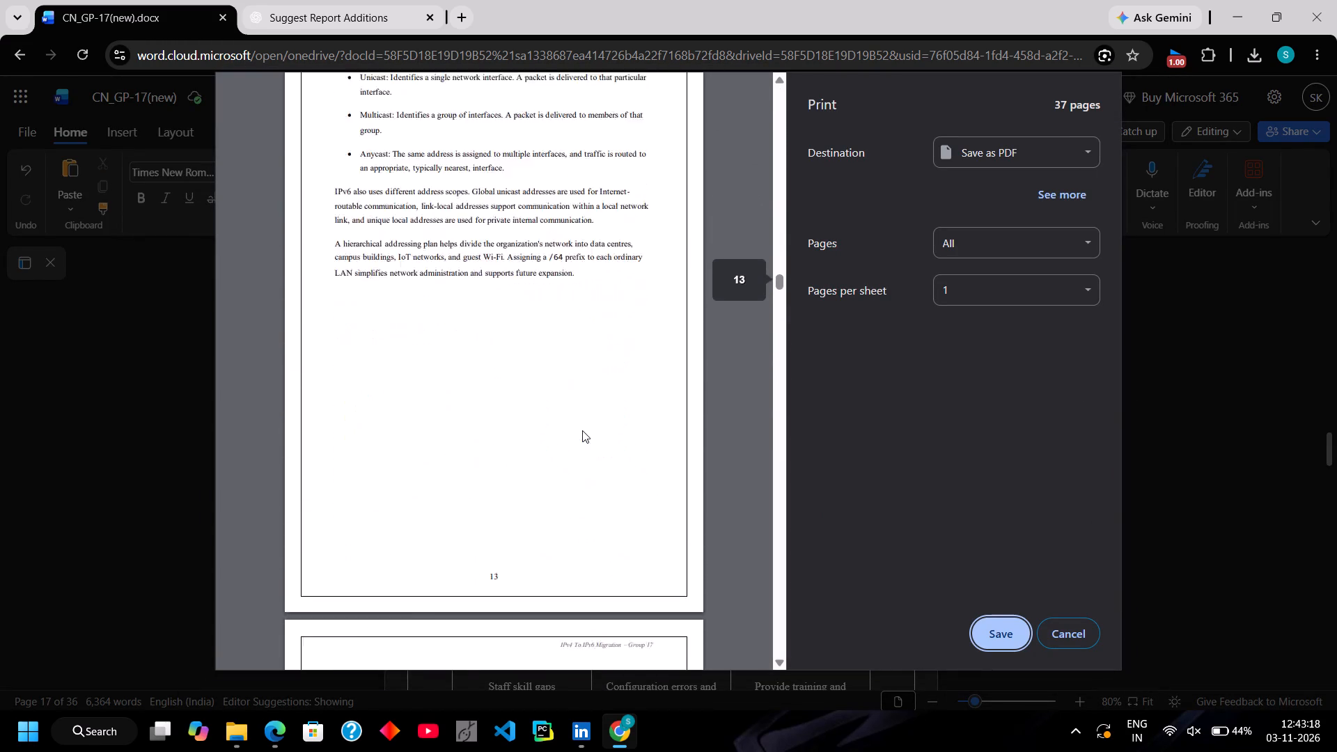
scroll(582, 430, "down", 10)
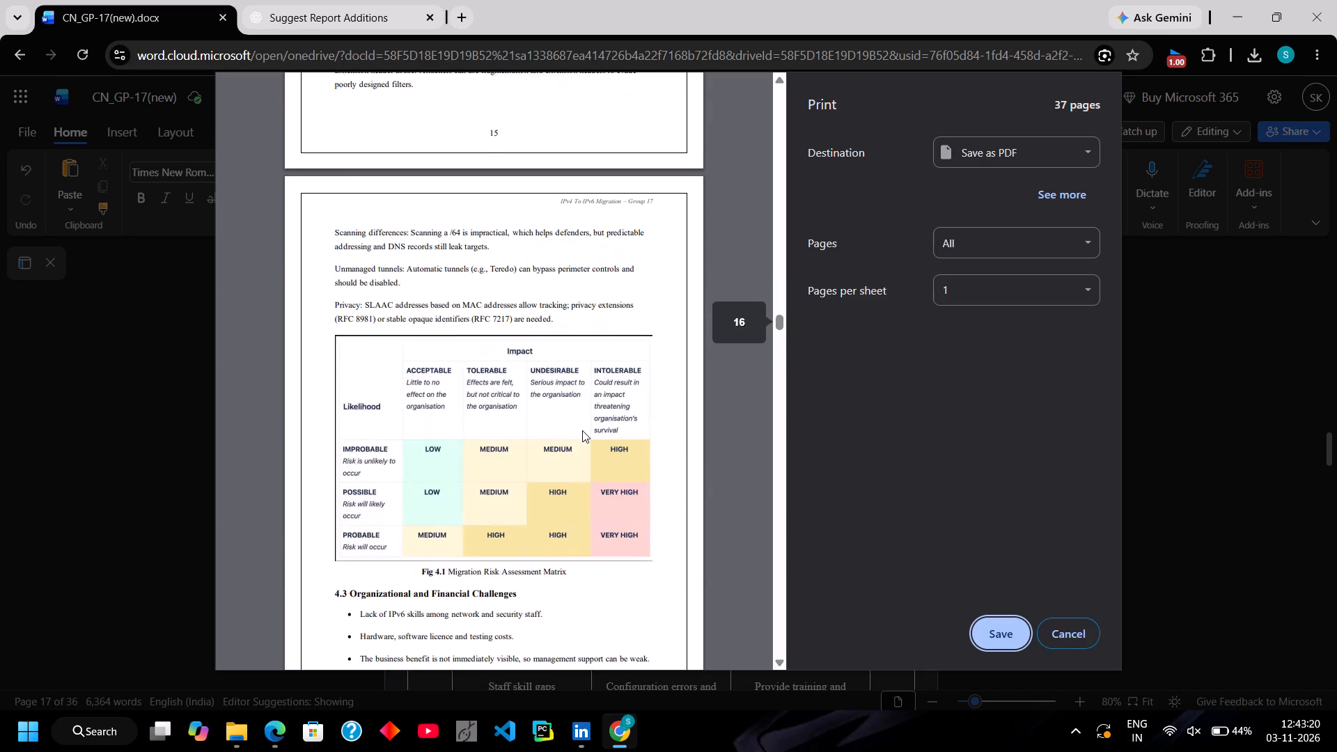
scroll(582, 430, "down", 9)
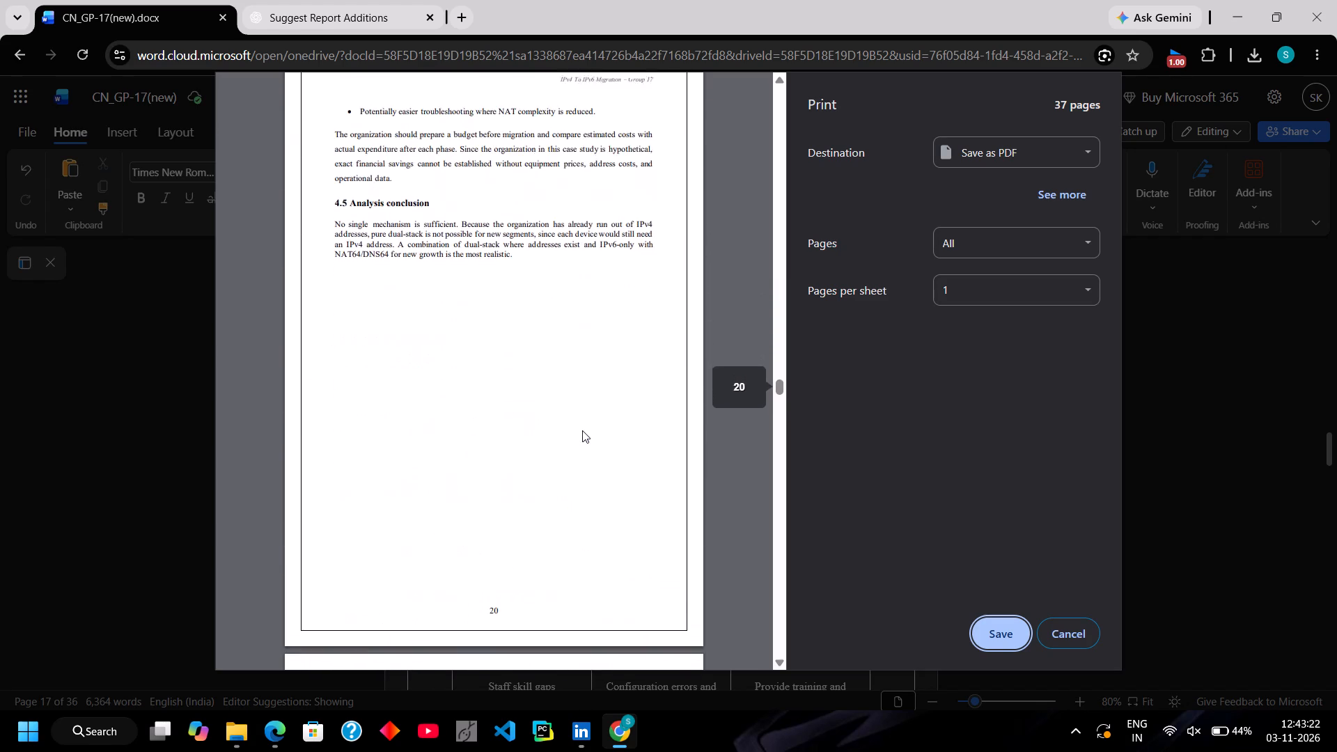
scroll(582, 430, "down", 9)
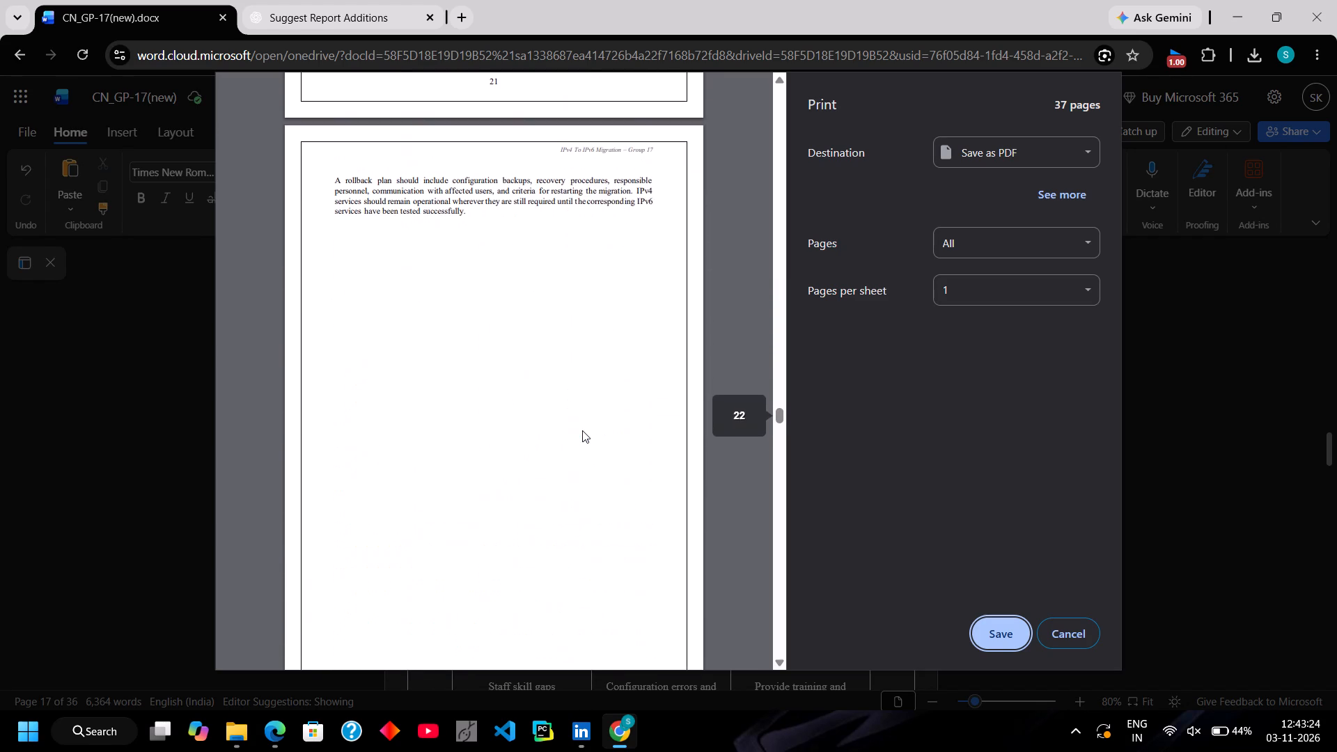
scroll(582, 430, "down", 6)
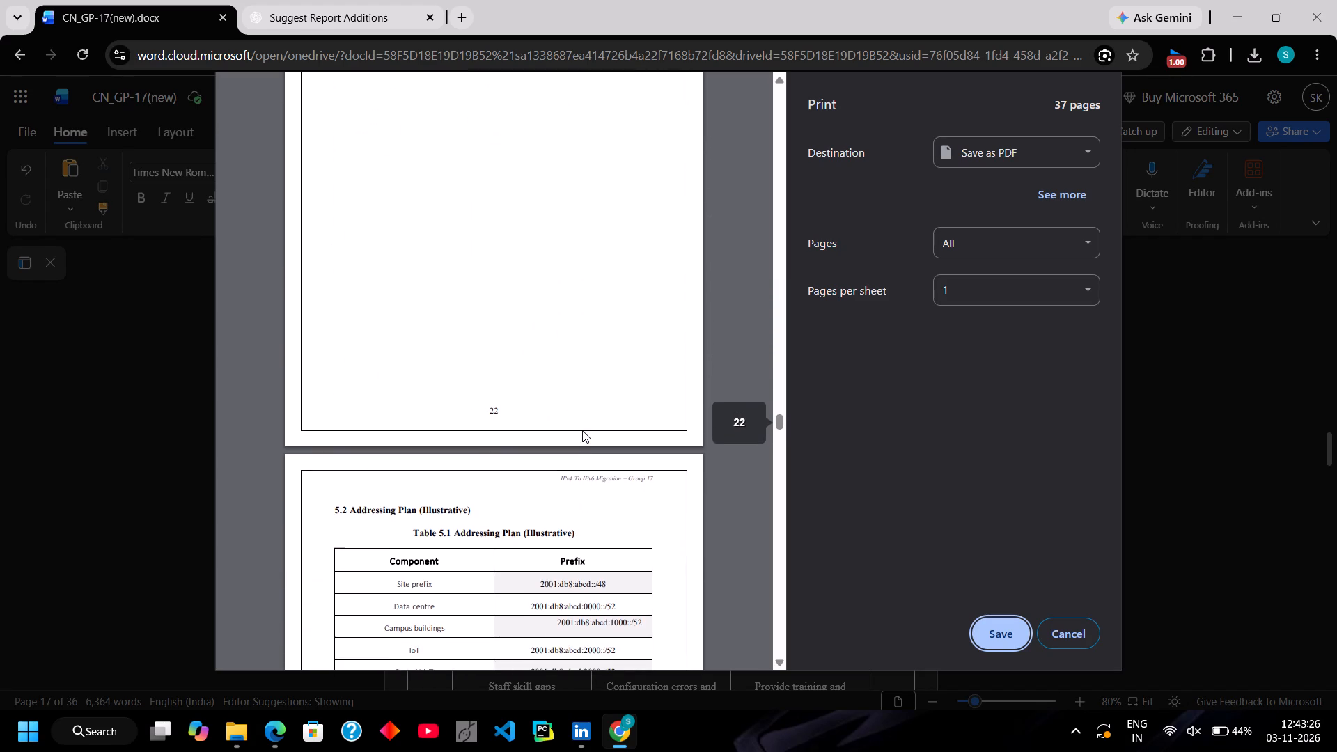
scroll(582, 430, "down", 1)
scroll(582, 430, "up", 2)
scroll(582, 430, "down", 2)
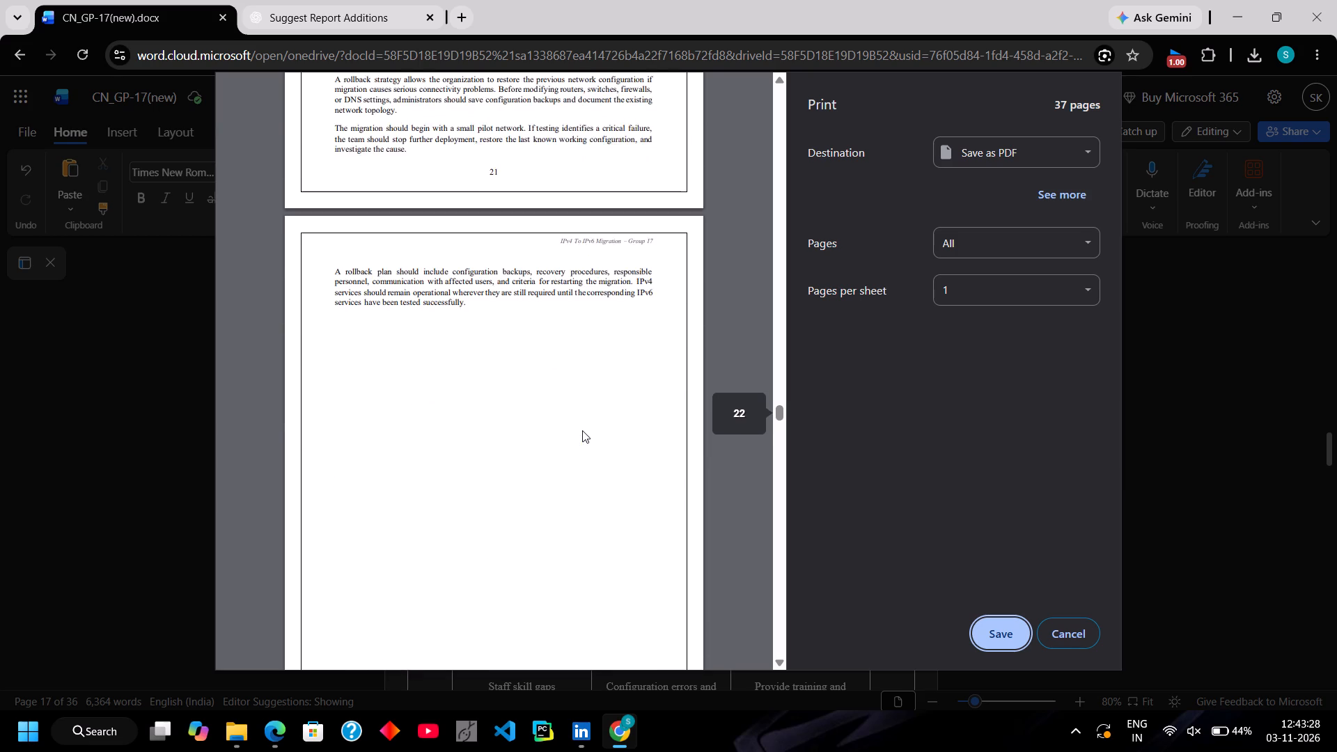
scroll(582, 430, "down", 6)
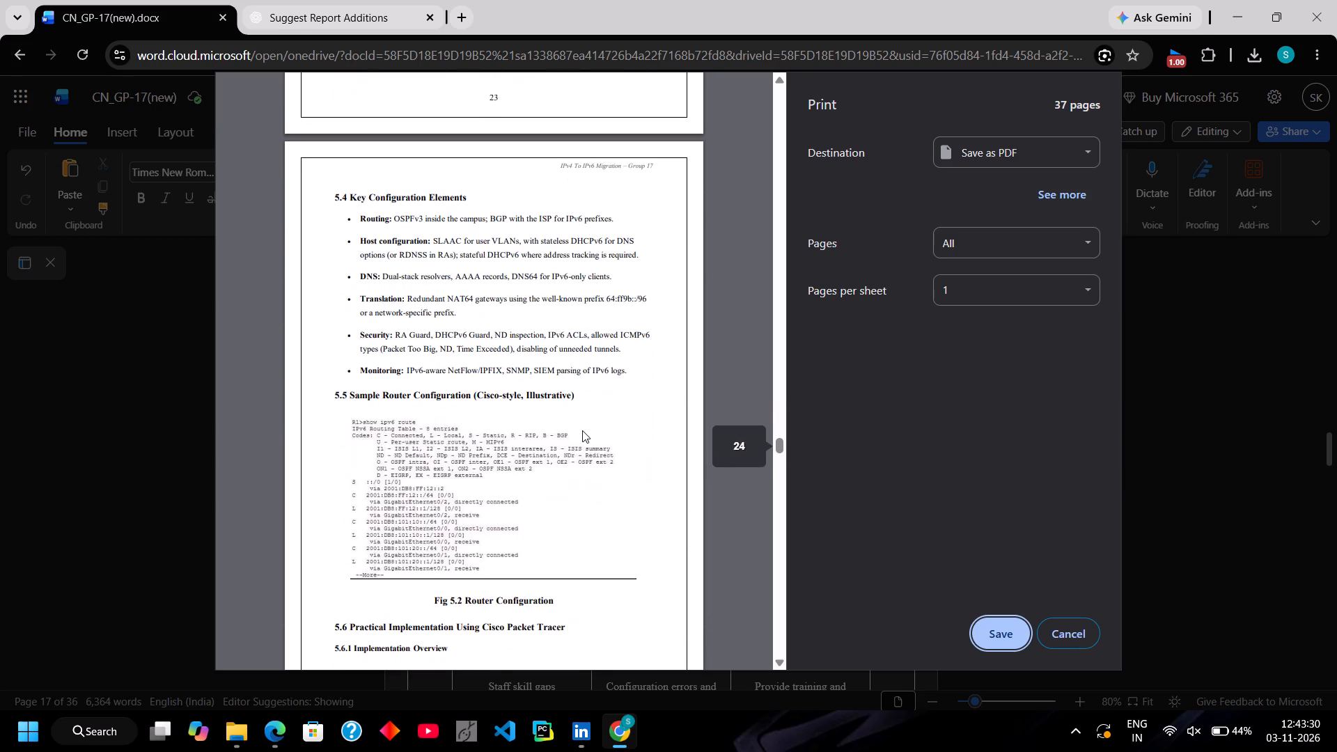
scroll(582, 430, "down", 7)
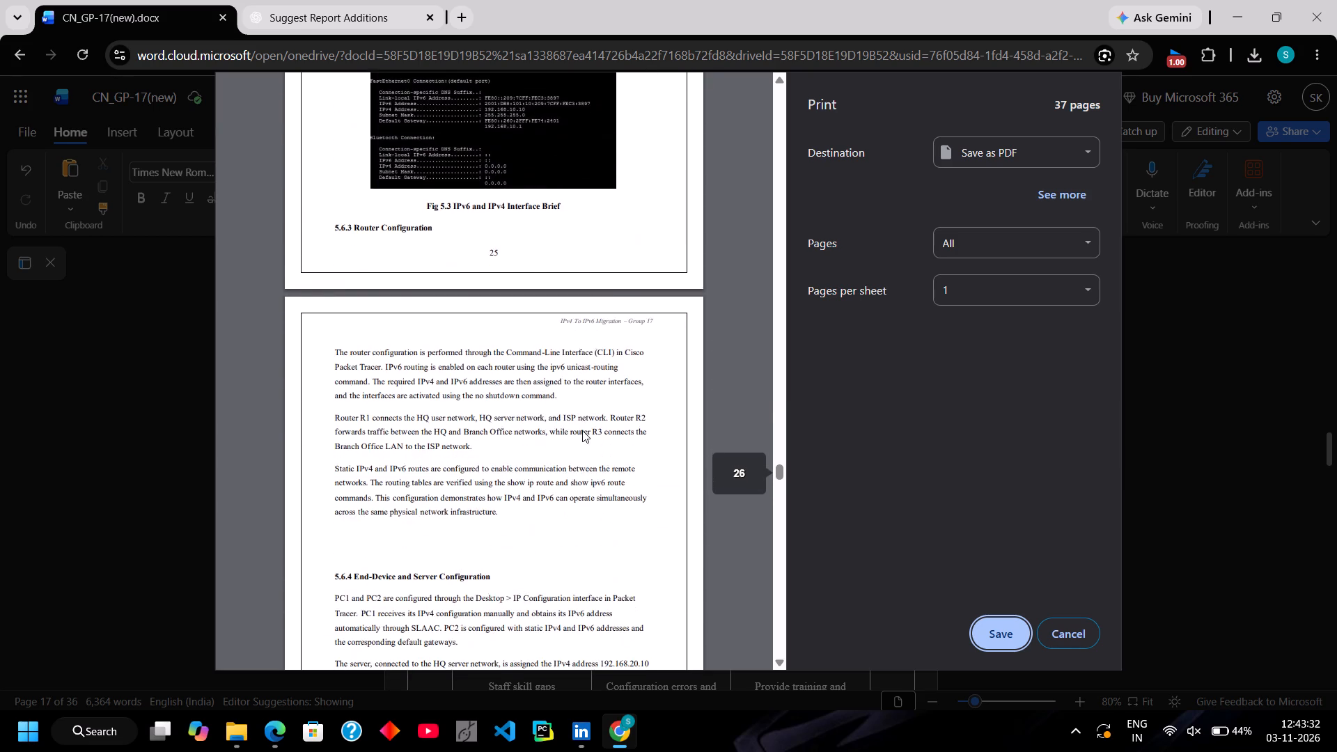
Recheck the print preview from the Table 3.1 page through Tables 4.1 and 4.2 to the 4.4 heading on page 18, then close it.
scroll(582, 430, "up", 13)
scroll(582, 430, "up", 11)
scroll(582, 430, "down", 6)
scroll(582, 430, "up", 1)
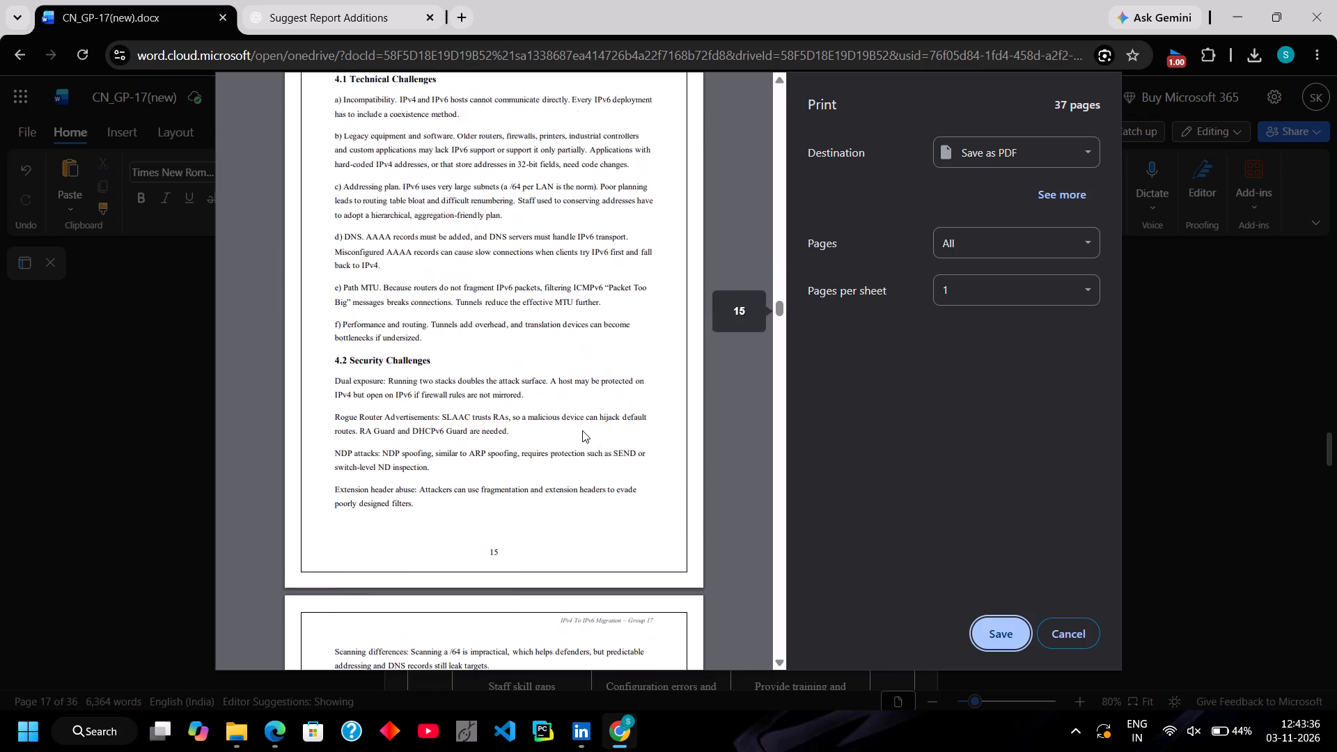
scroll(582, 430, "up", 4)
scroll(582, 430, "down", 2)
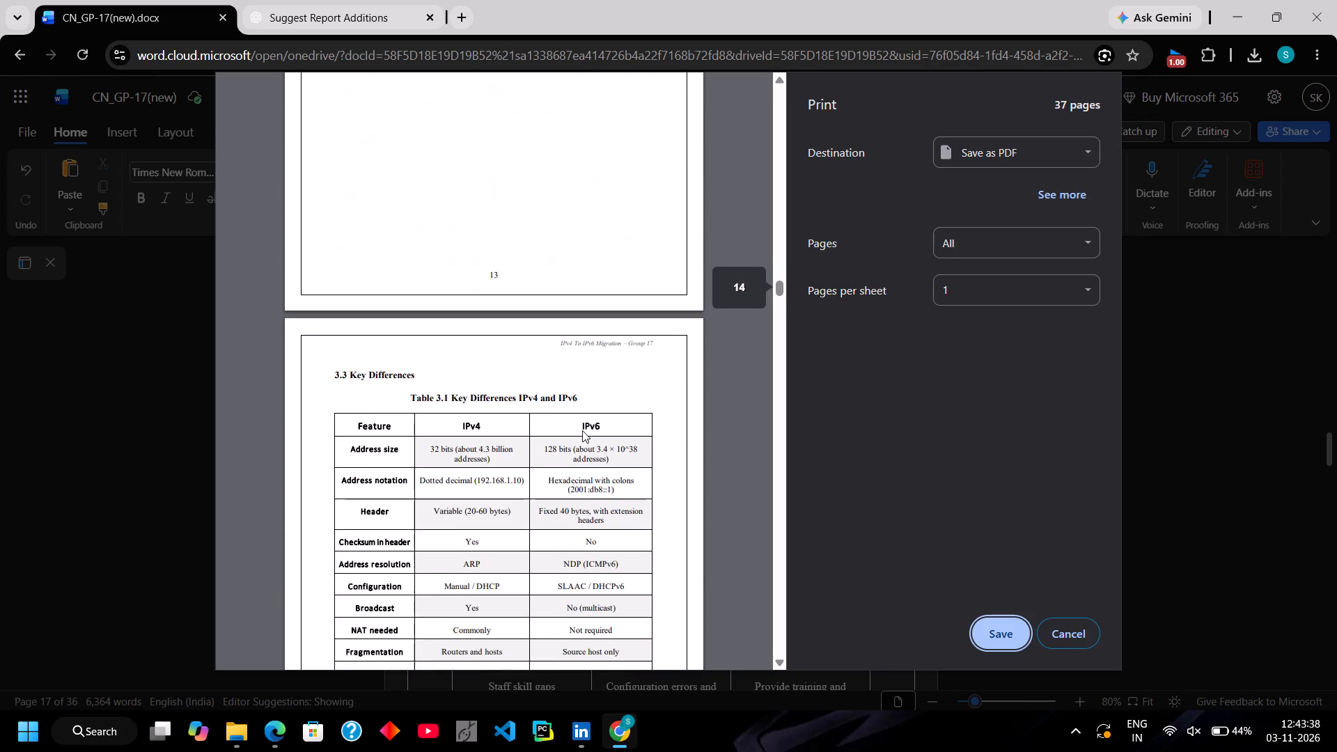
scroll(582, 430, "down", 7)
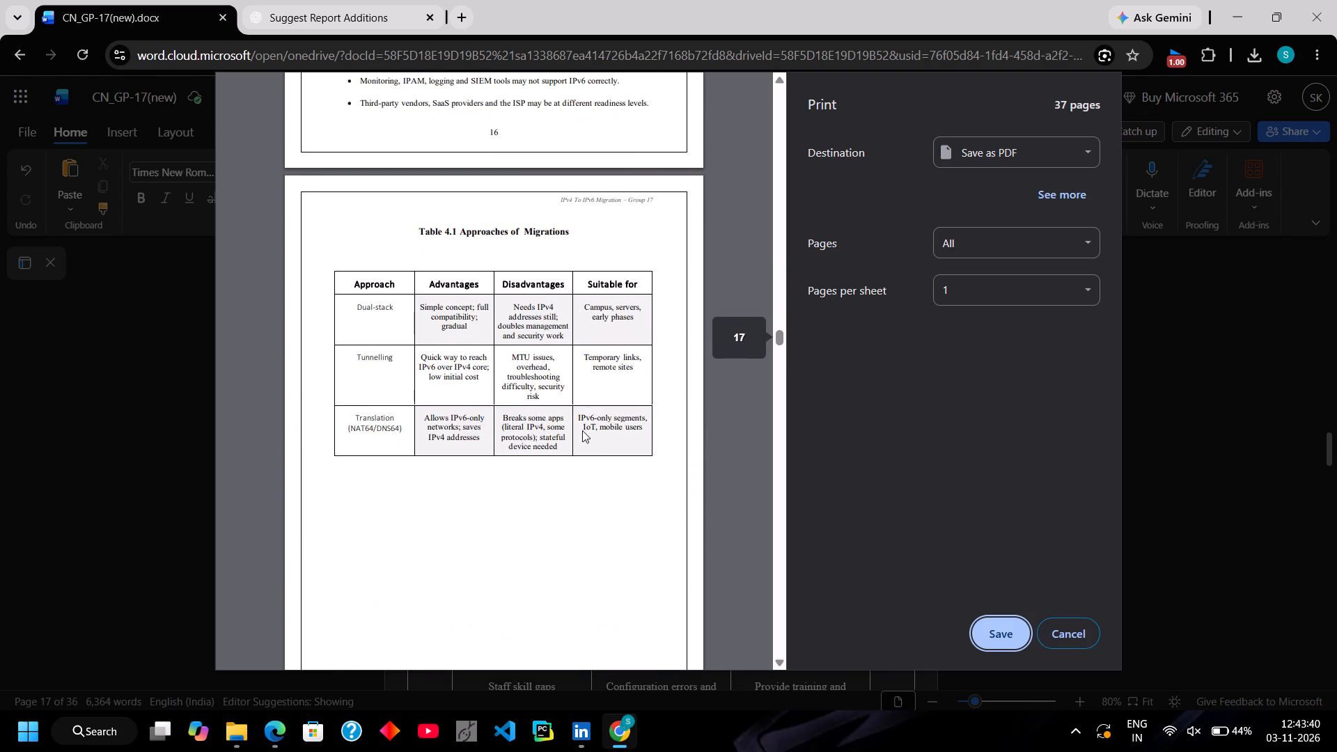
scroll(582, 430, "down", 2)
scroll(520, 533, "down", 2)
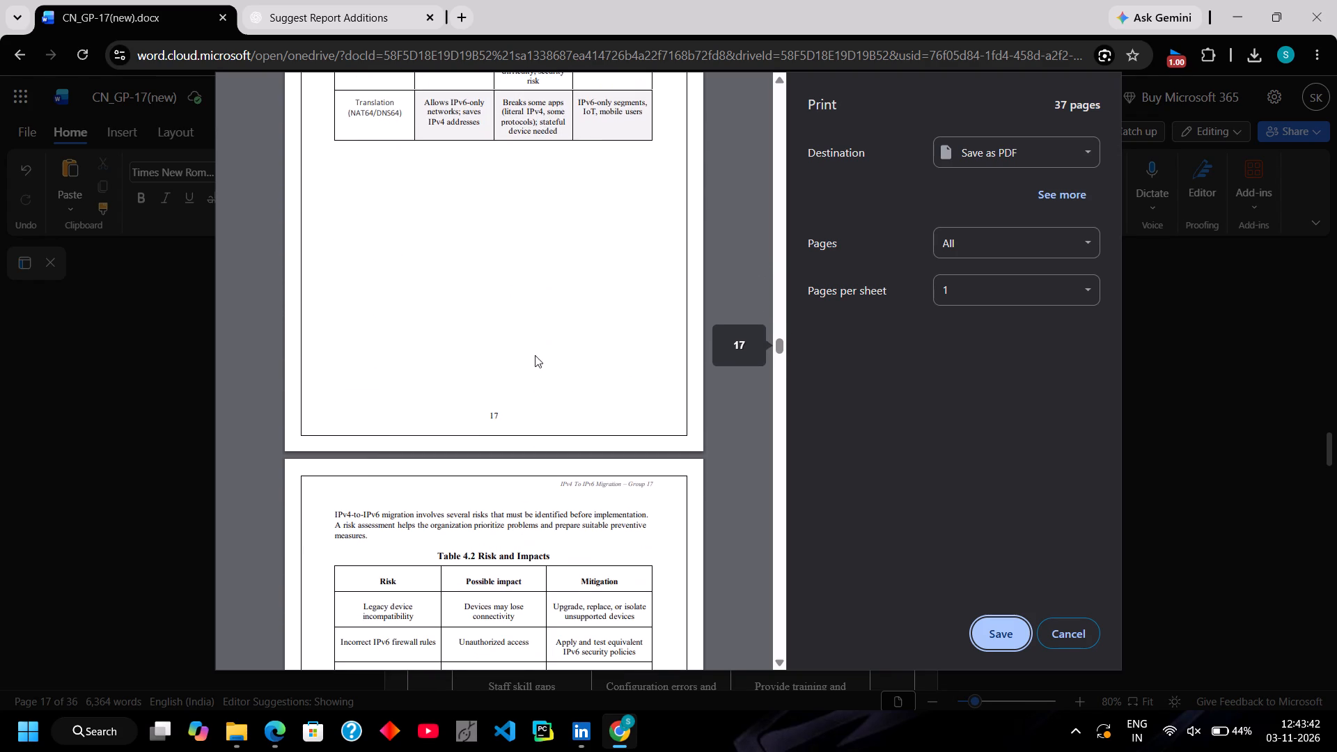
scroll(501, 577, "down", 1)
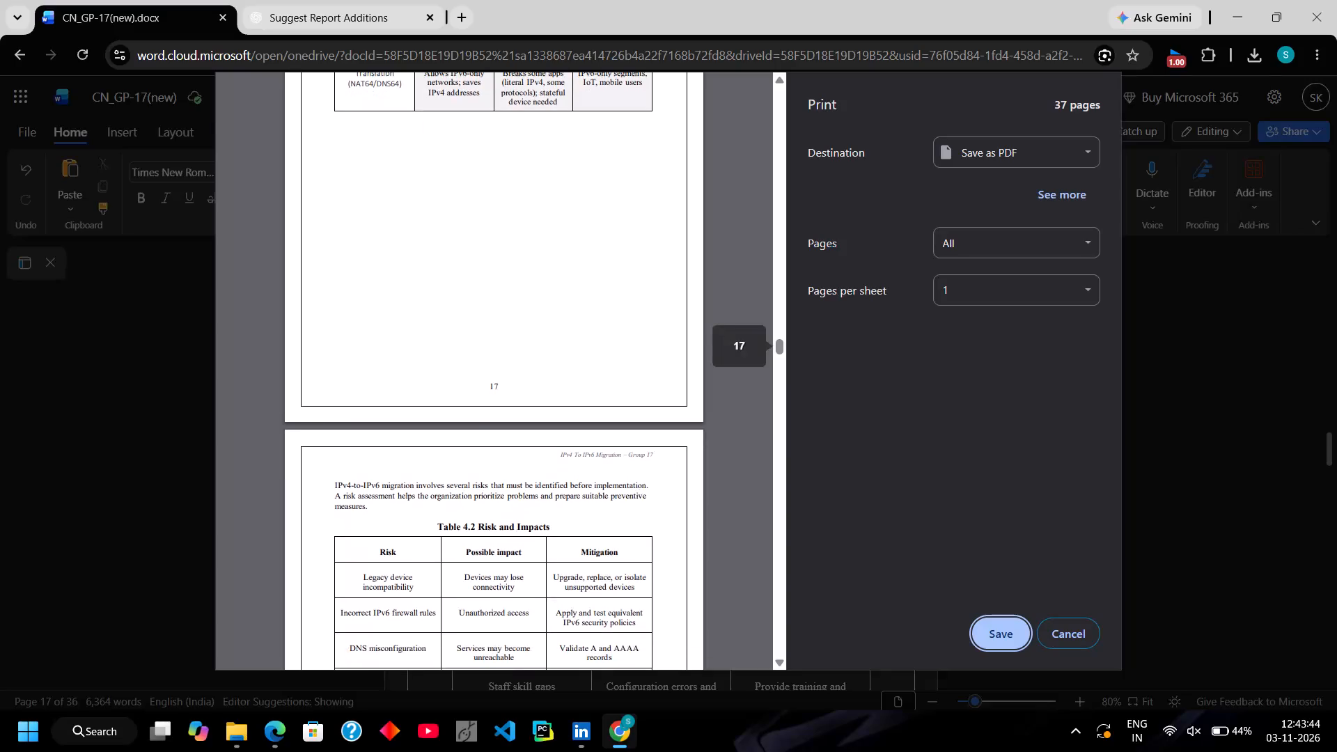
scroll(501, 577, "down", 6)
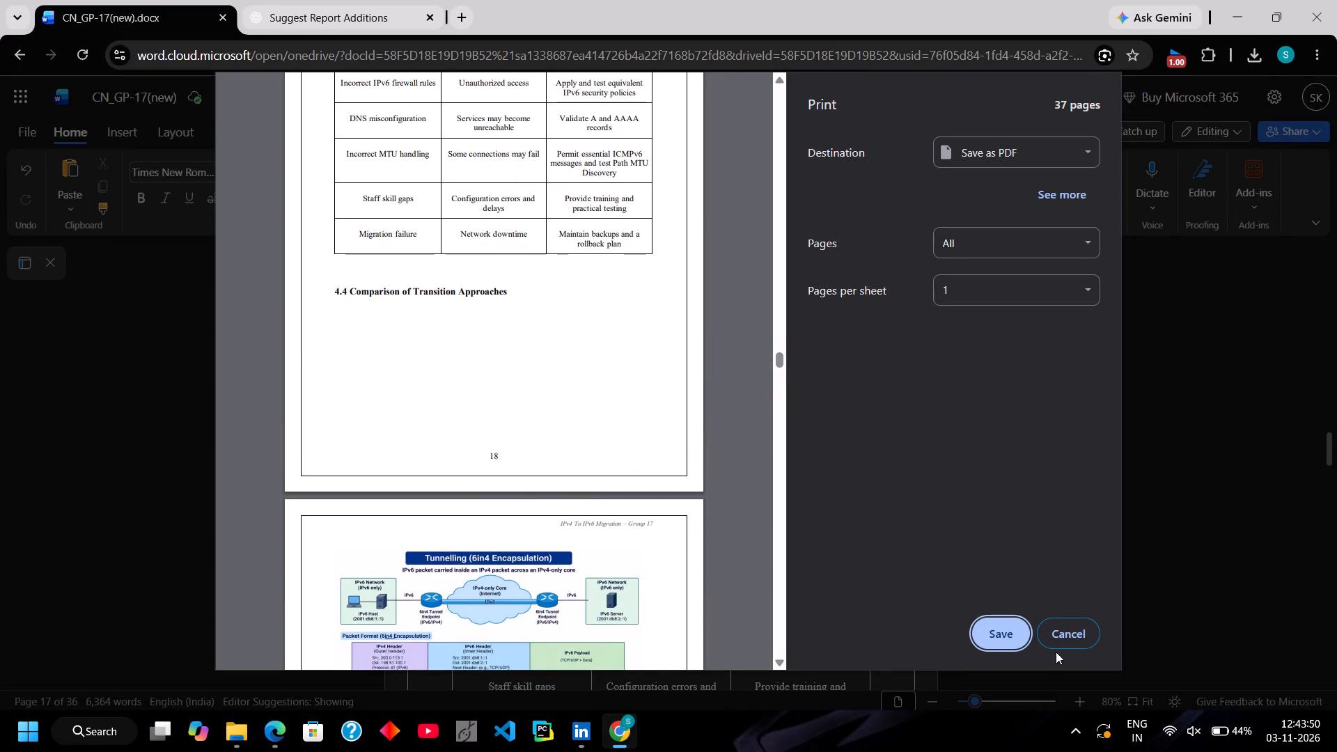
left_click(1070, 628)
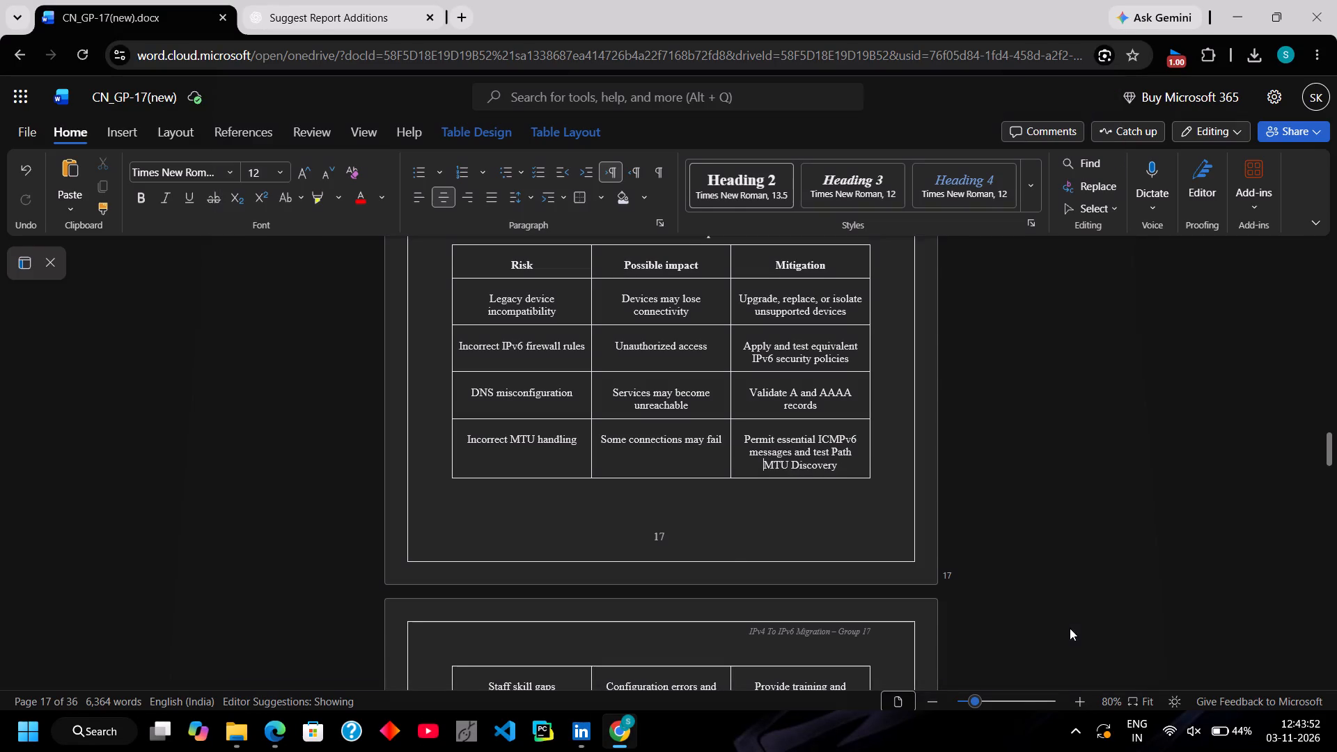
Review the document layout from Table 4.1 on page 17 through the 5.6.3 Router Configuration section on page 24.
scroll(727, 560, "up", 1)
scroll(727, 560, "down", 5)
scroll(727, 560, "up", 1)
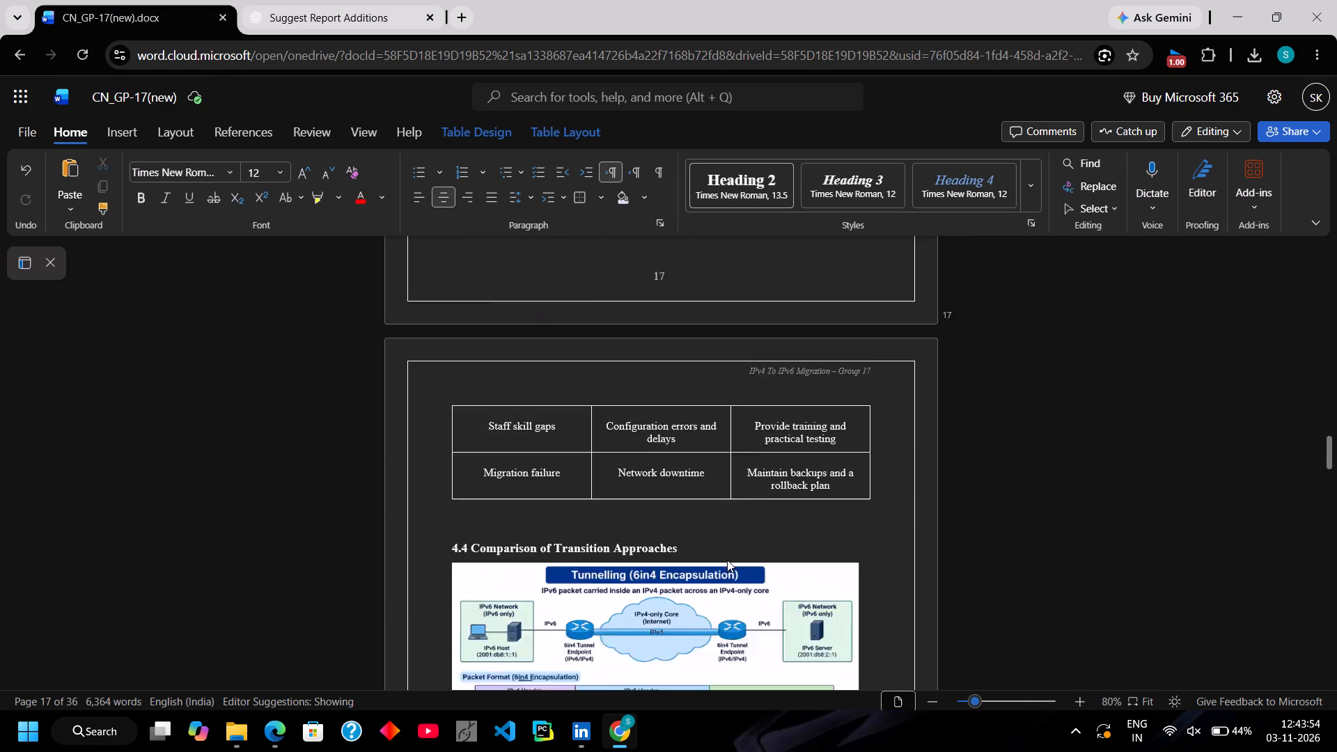
scroll(727, 560, "up", 2)
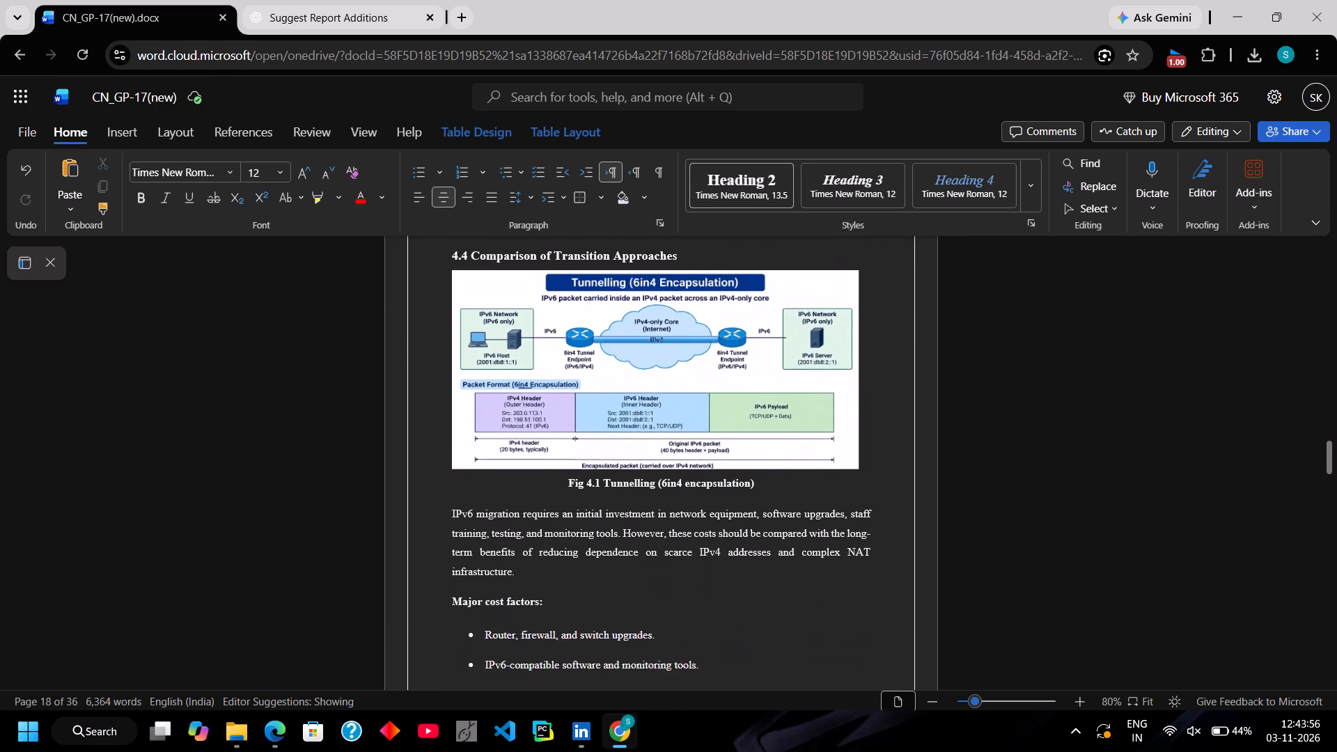
scroll(727, 560, "up", 1)
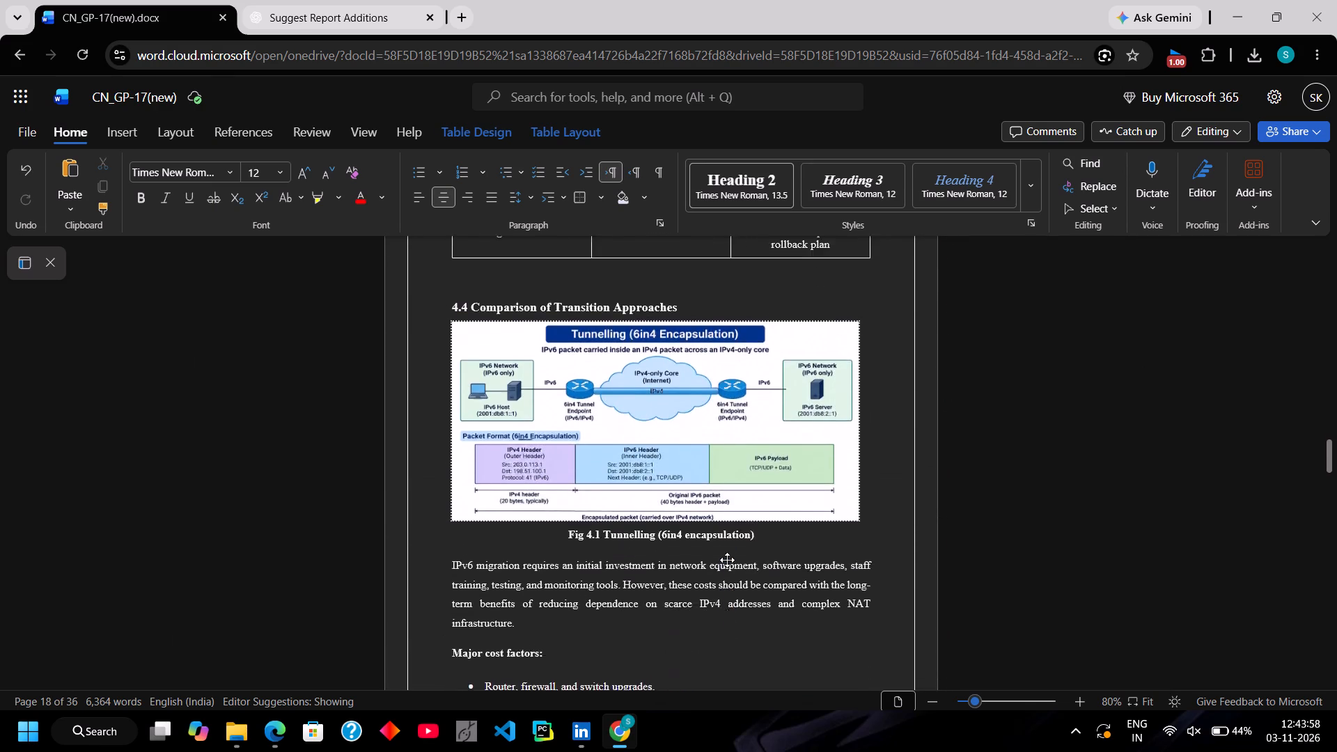
scroll(727, 560, "up", 1)
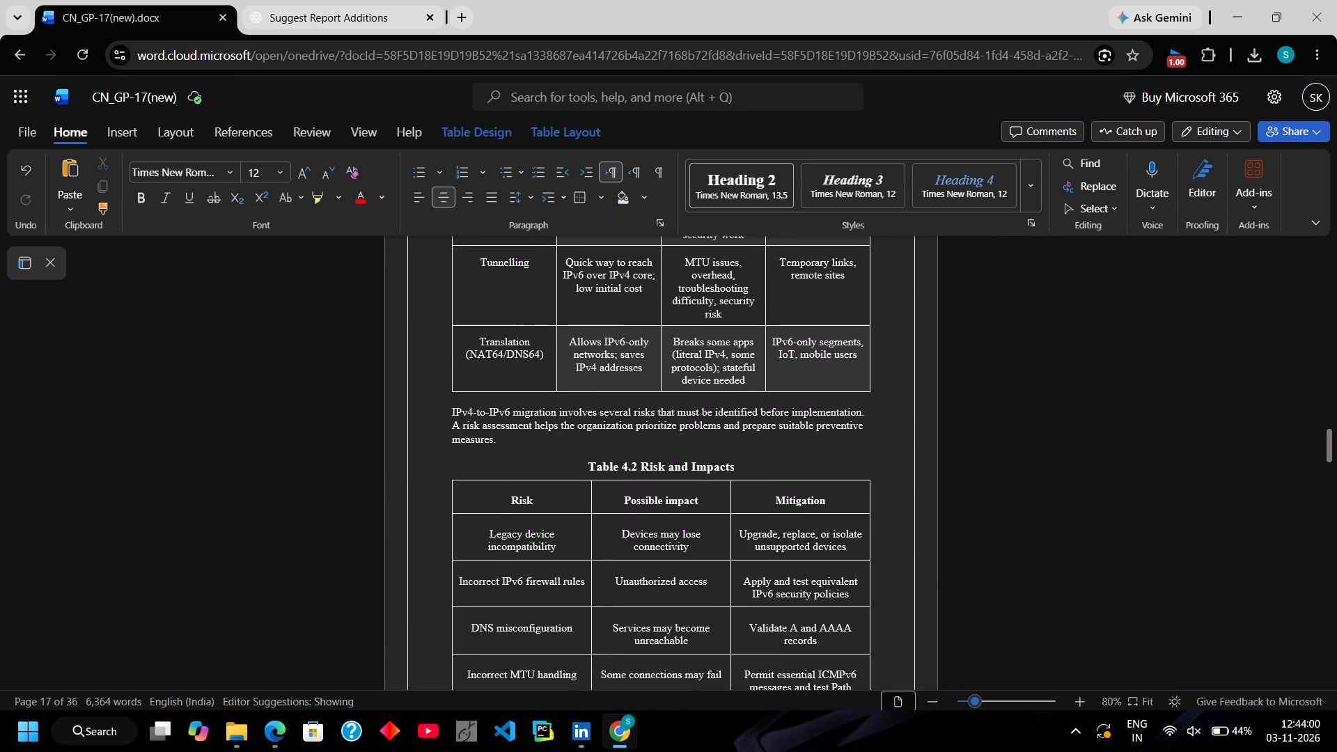
scroll(727, 560, "up", 1)
scroll(727, 560, "down", 1)
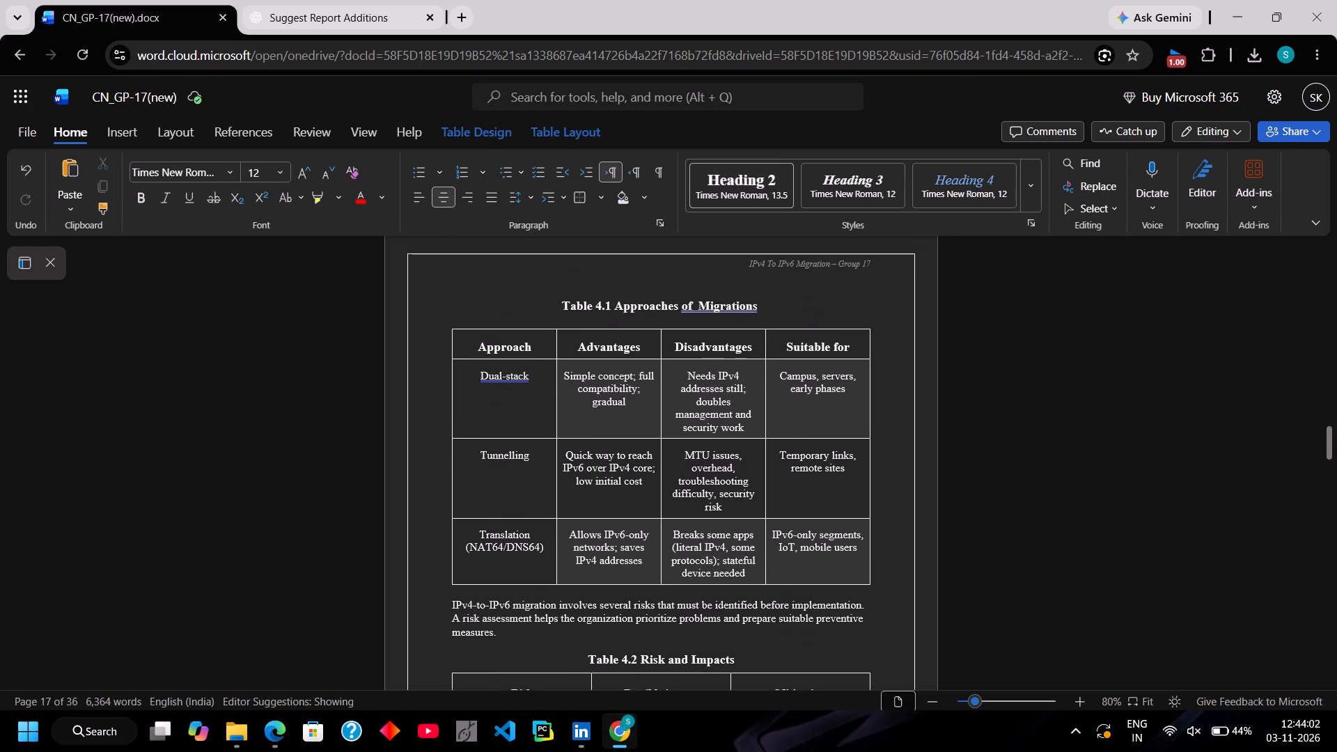
scroll(727, 560, "down", 1)
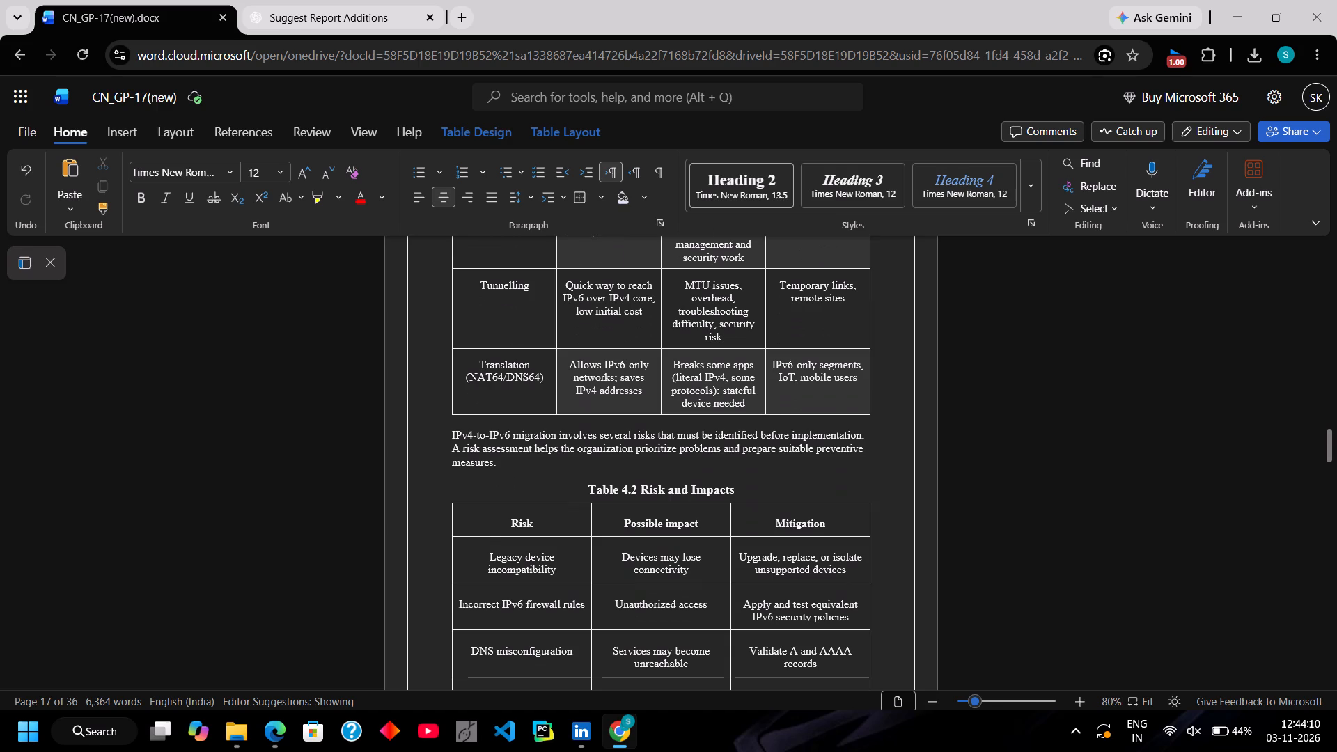
scroll(727, 560, "down", 8)
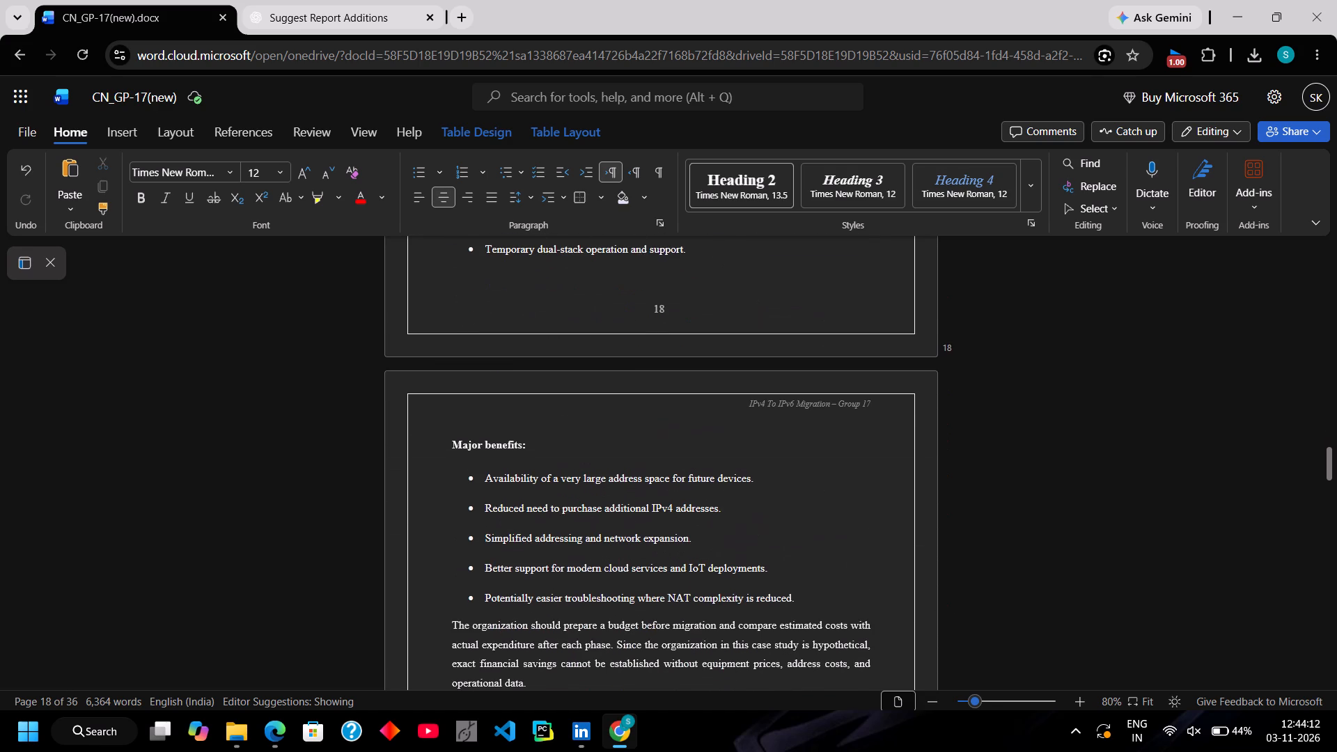
scroll(727, 560, "down", 6)
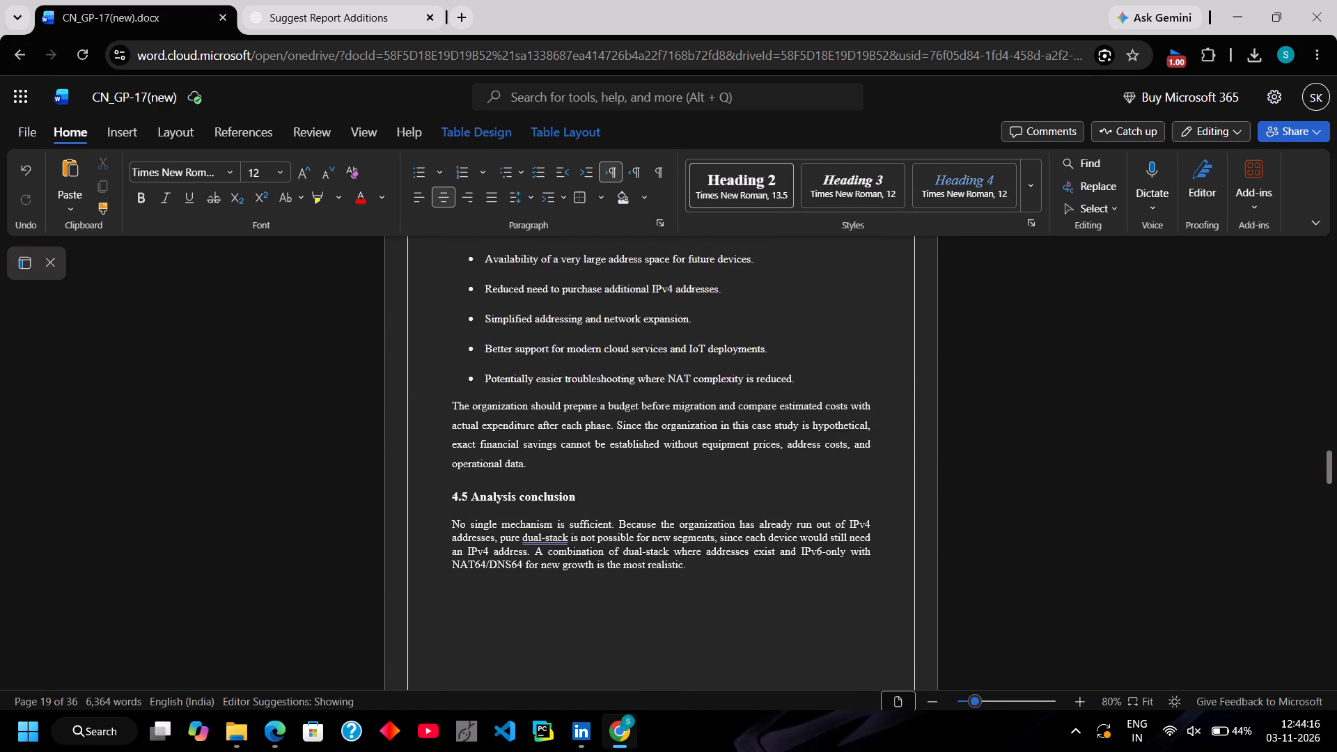
scroll(727, 560, "down", 4)
scroll(727, 560, "up", 4)
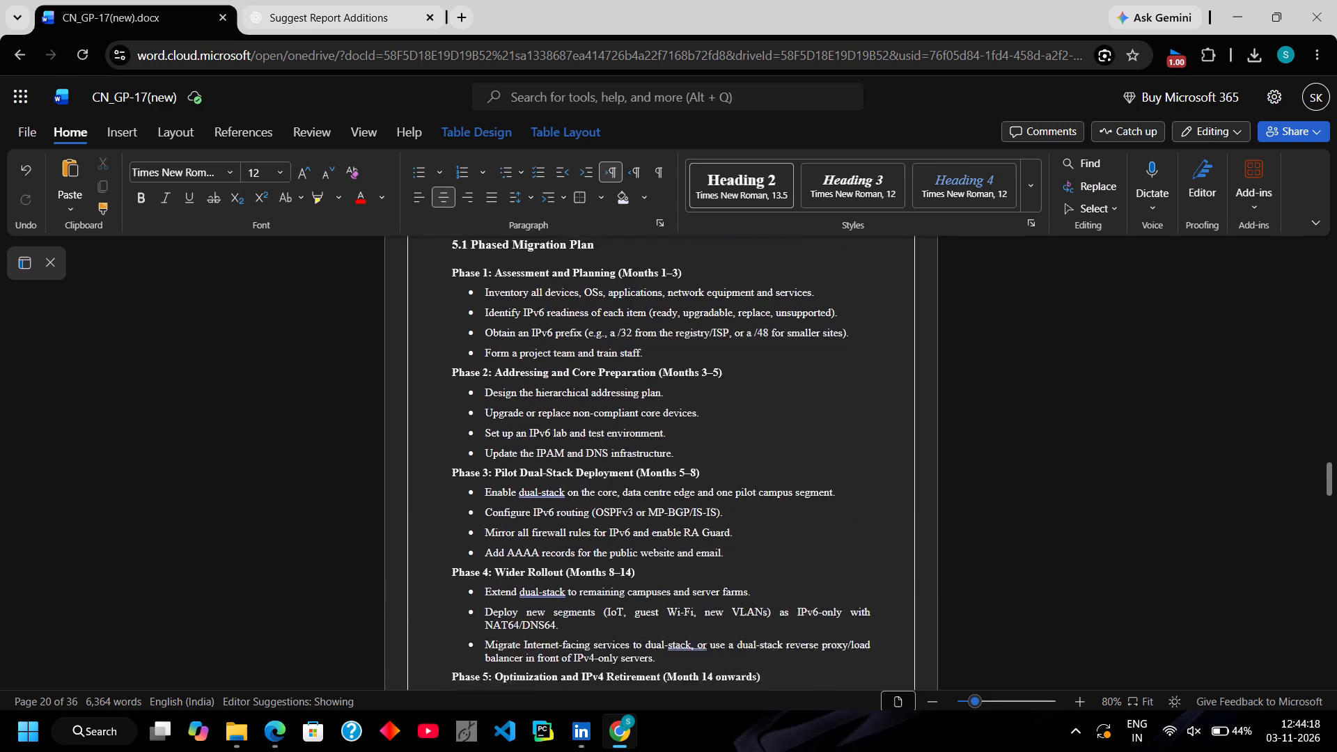
scroll(727, 560, "down", 7)
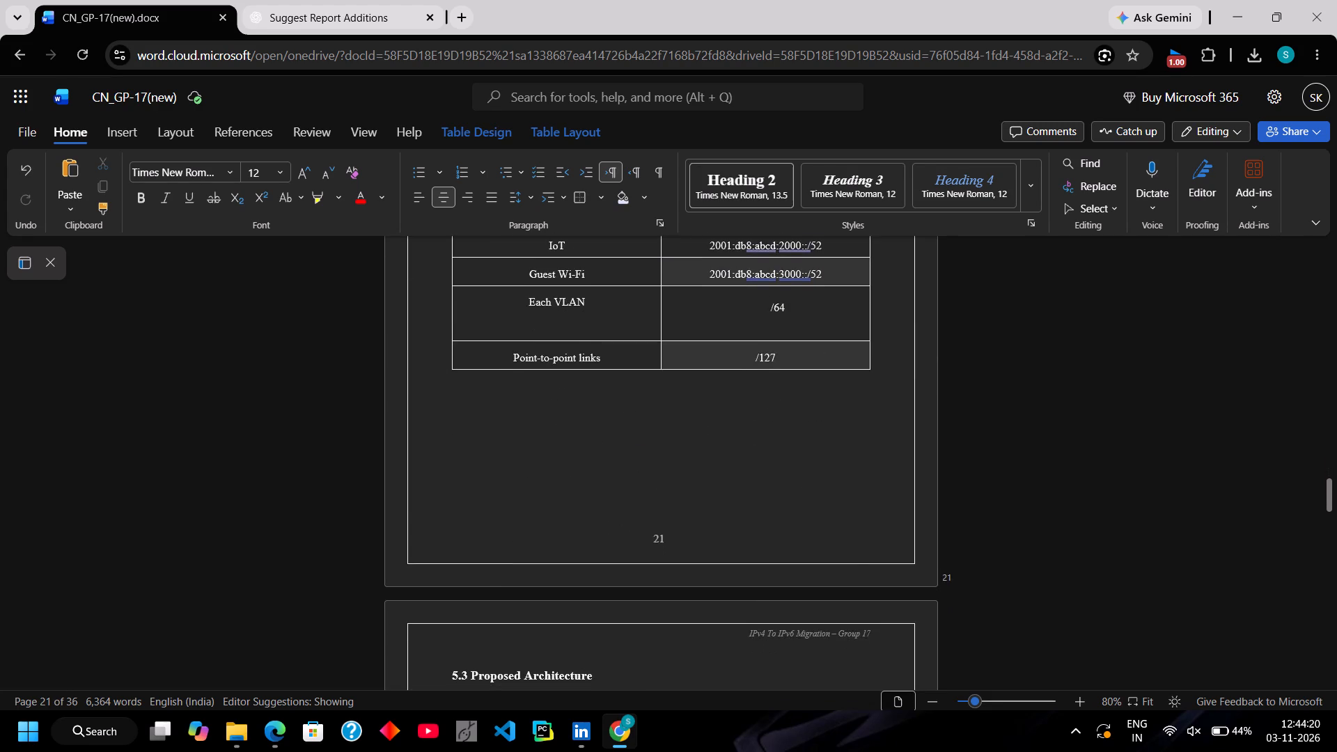
scroll(727, 560, "down", 3)
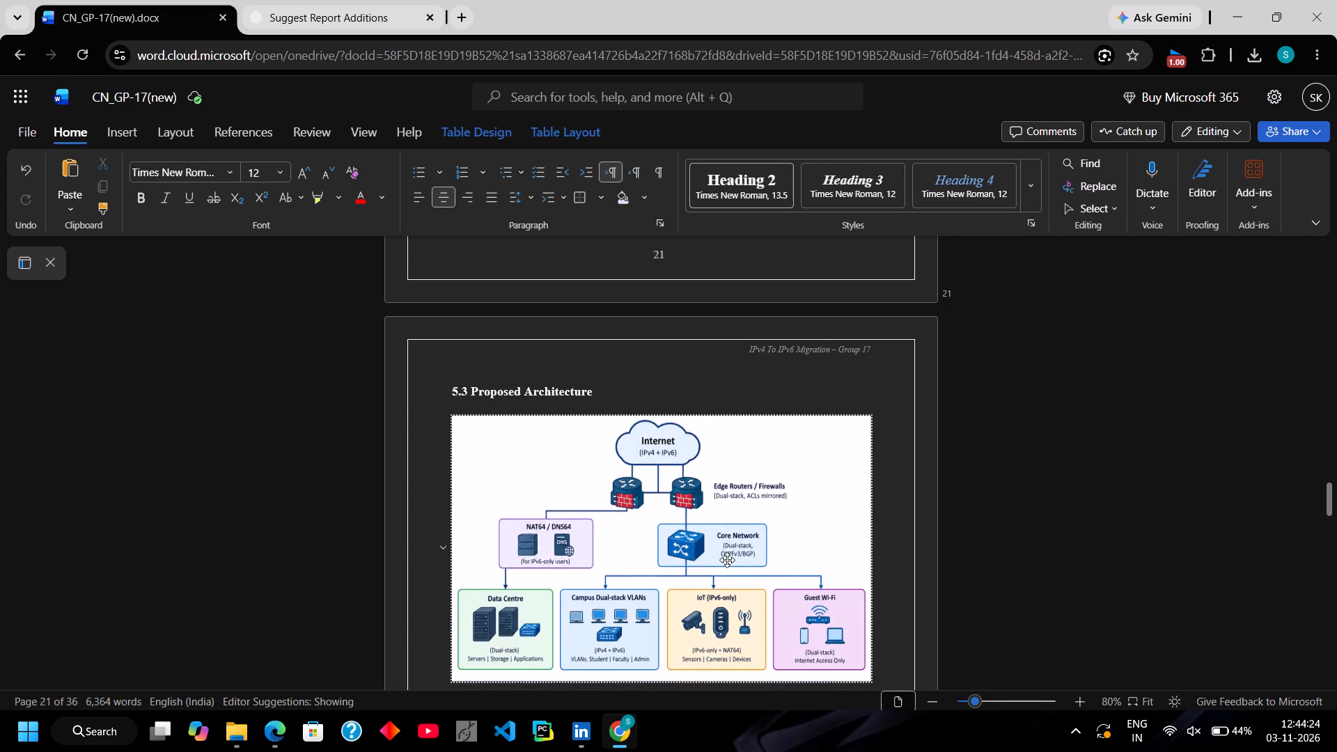
scroll(727, 560, "down", 1)
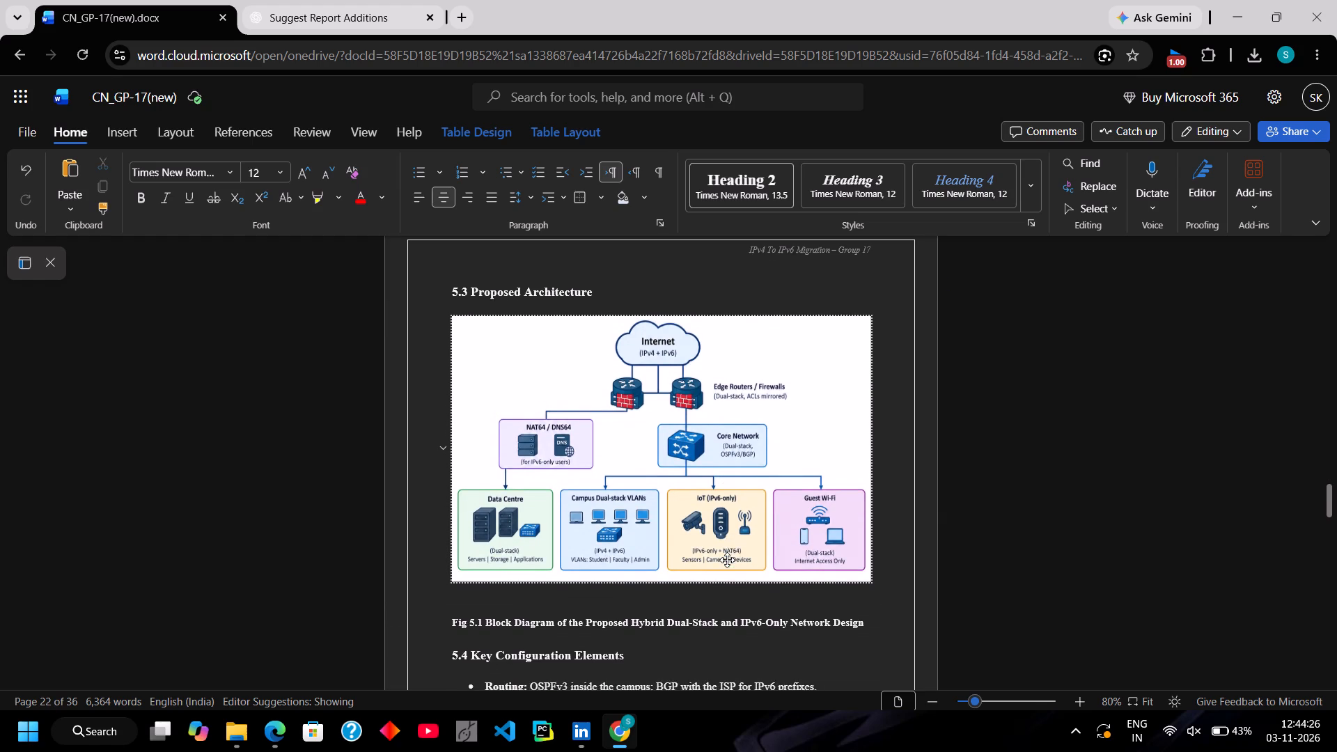
scroll(727, 560, "down", 1)
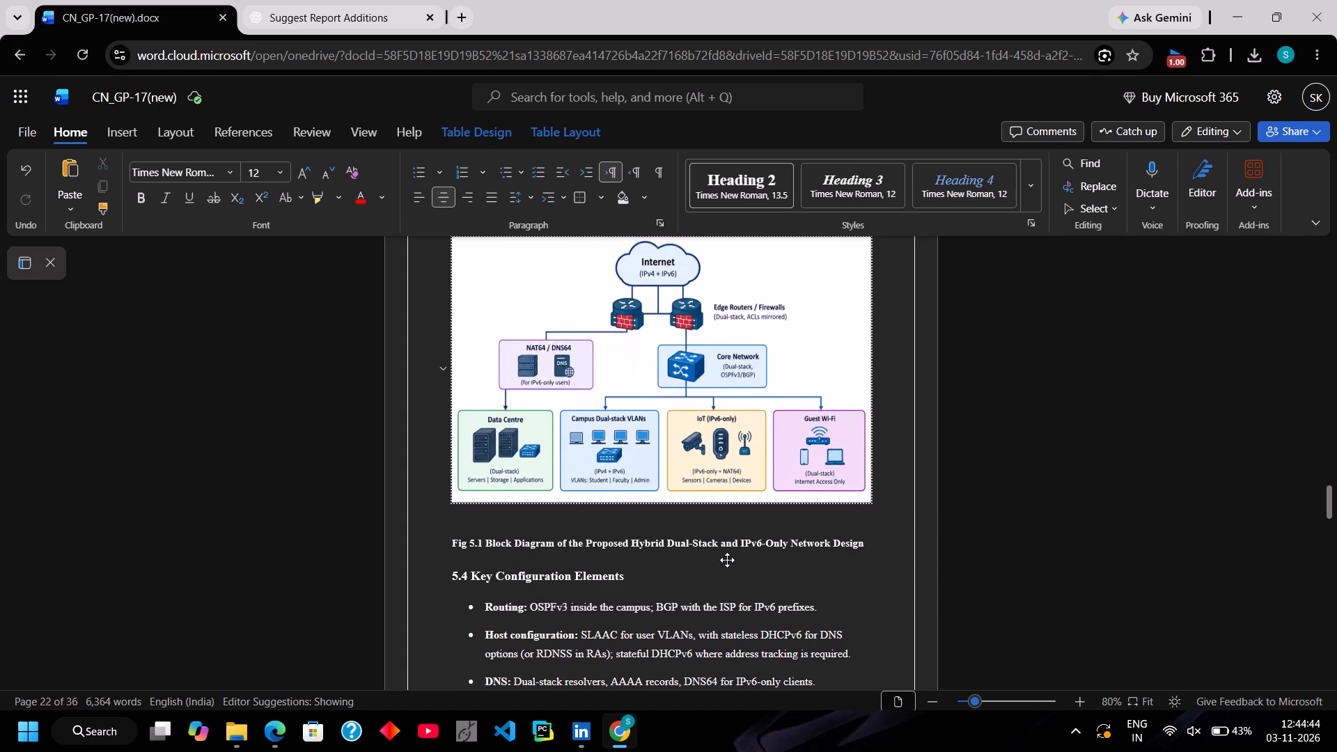
scroll(727, 560, "down", 3)
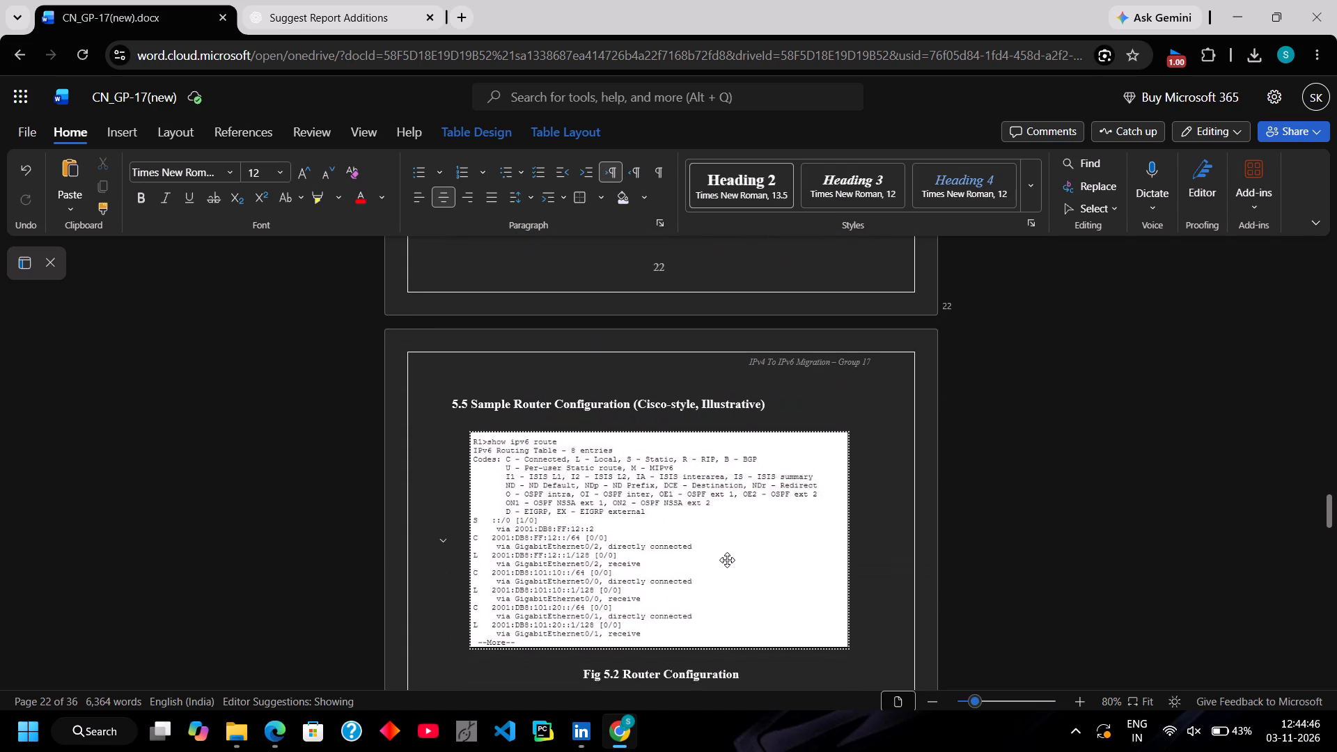
scroll(727, 560, "down", 5)
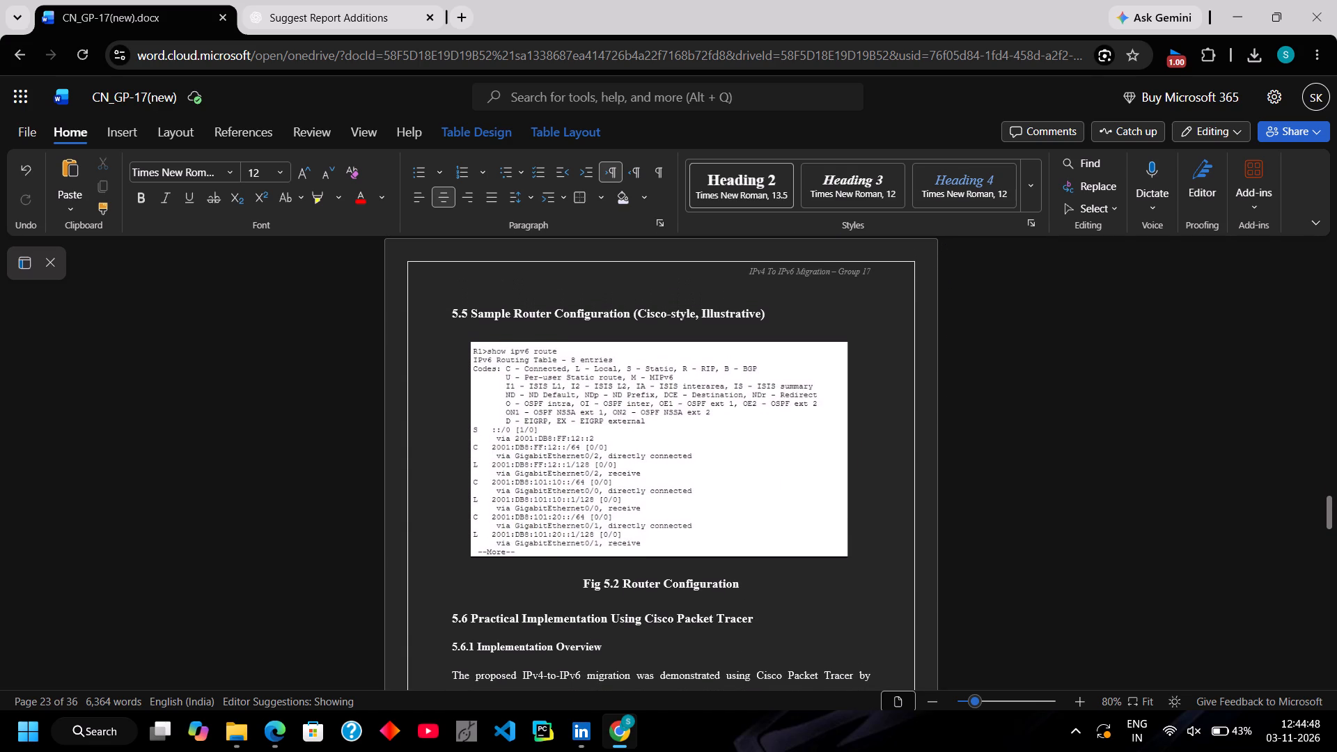
scroll(727, 560, "down", 3)
scroll(727, 560, "up", 2)
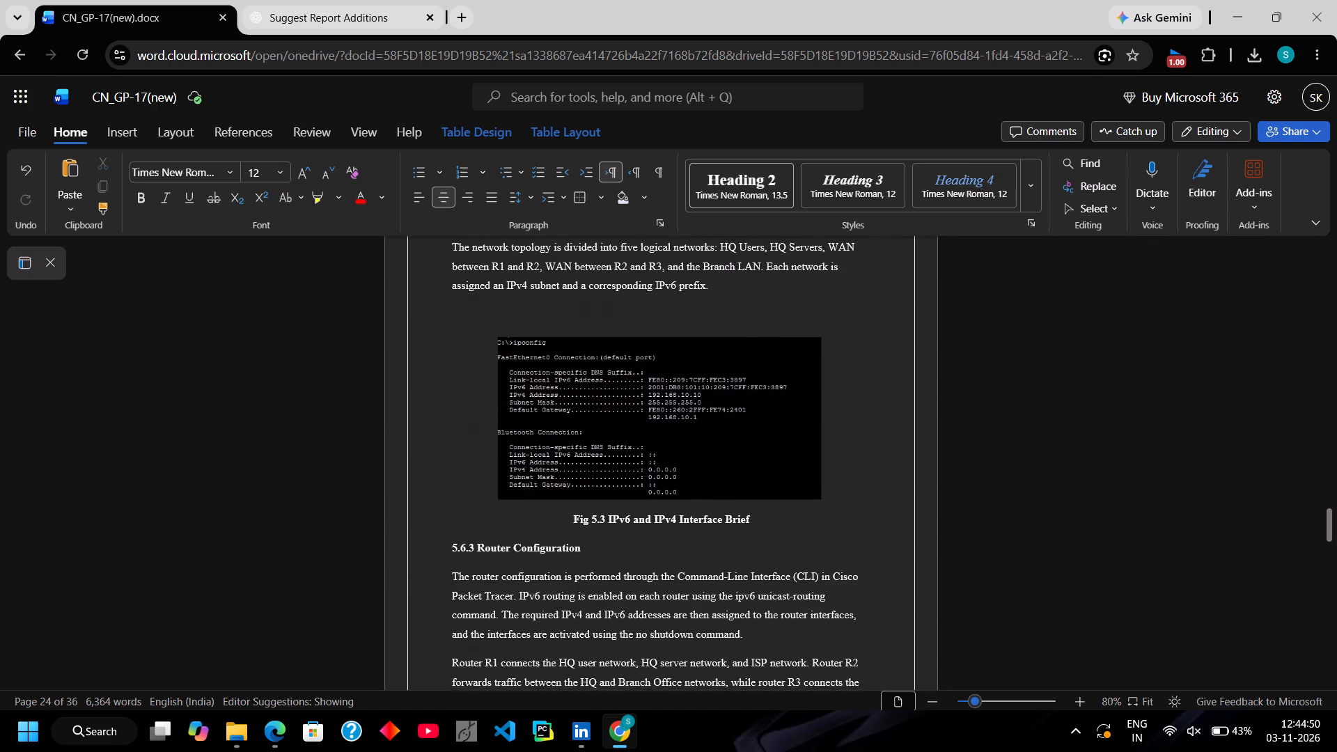
Remove the blank line between the end of the risk table and the 4.4 Comparison of Transition Approaches heading.
scroll(727, 560, "up", 6)
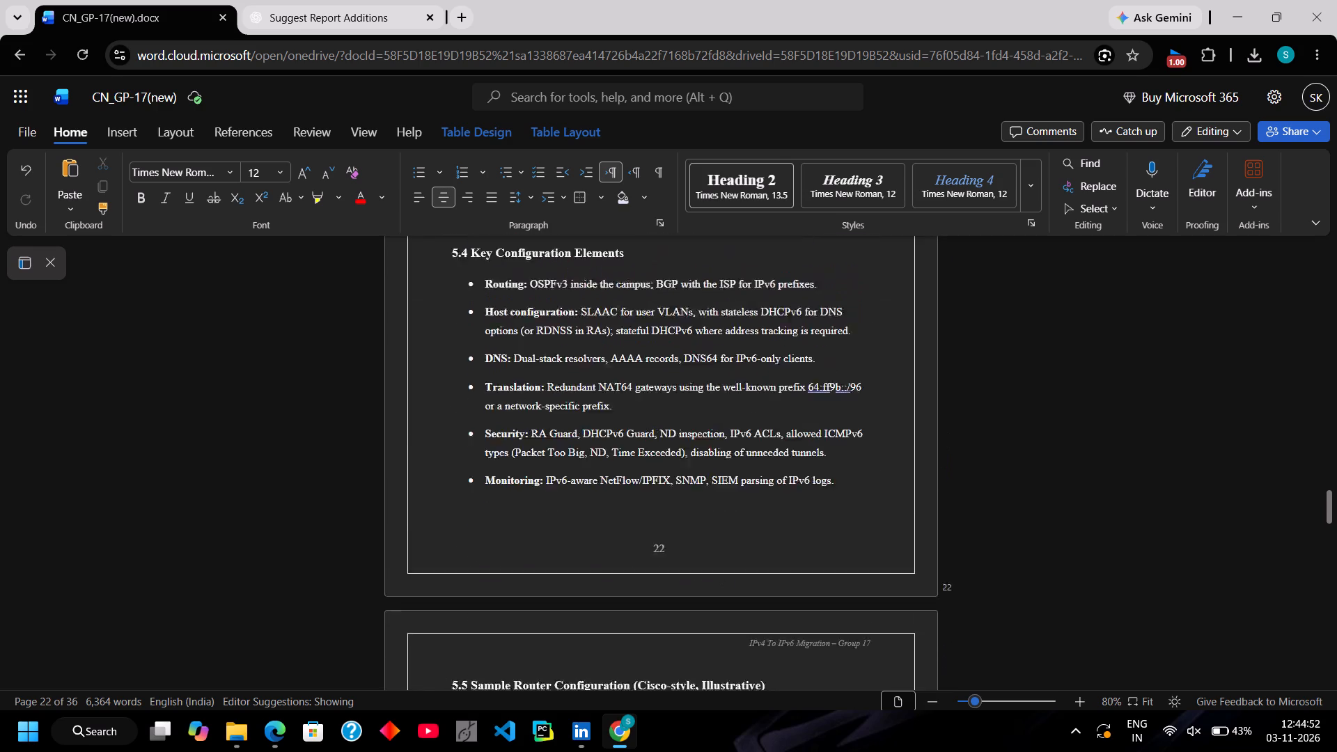
scroll(727, 560, "up", 5)
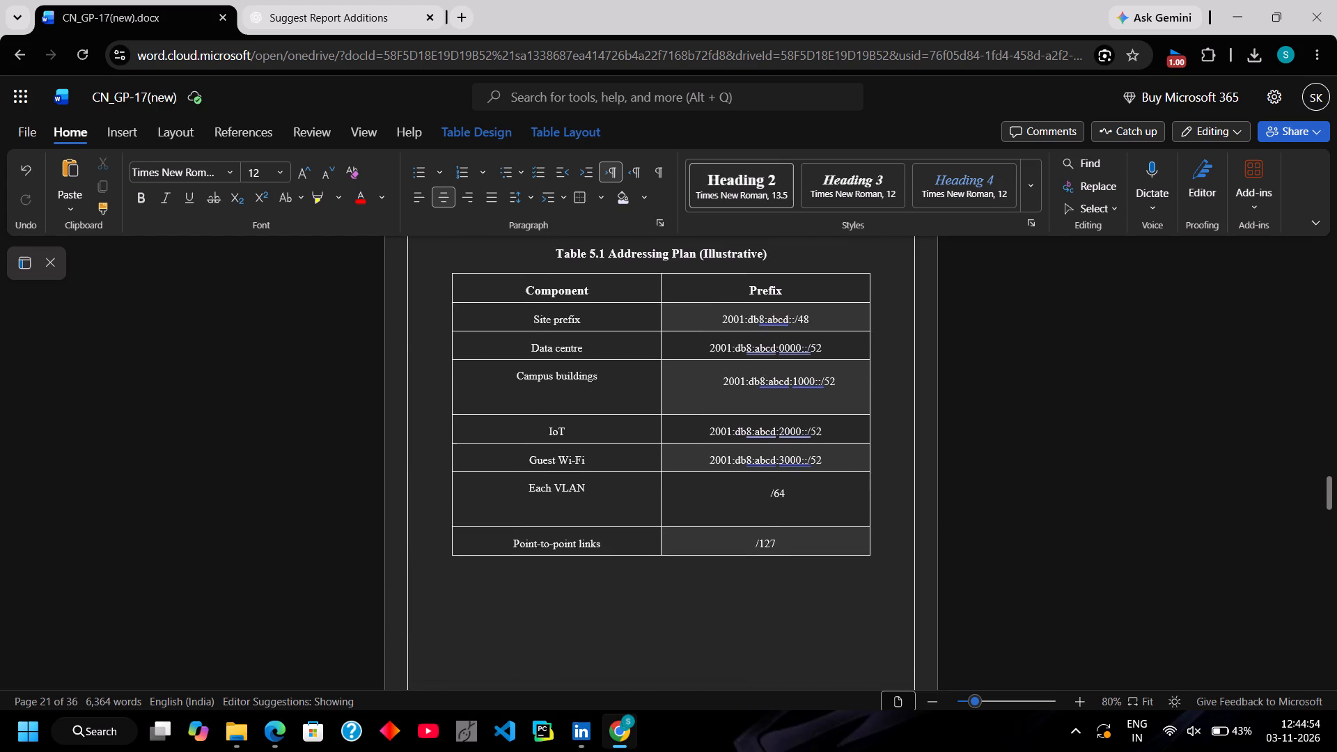
scroll(727, 560, "up", 5)
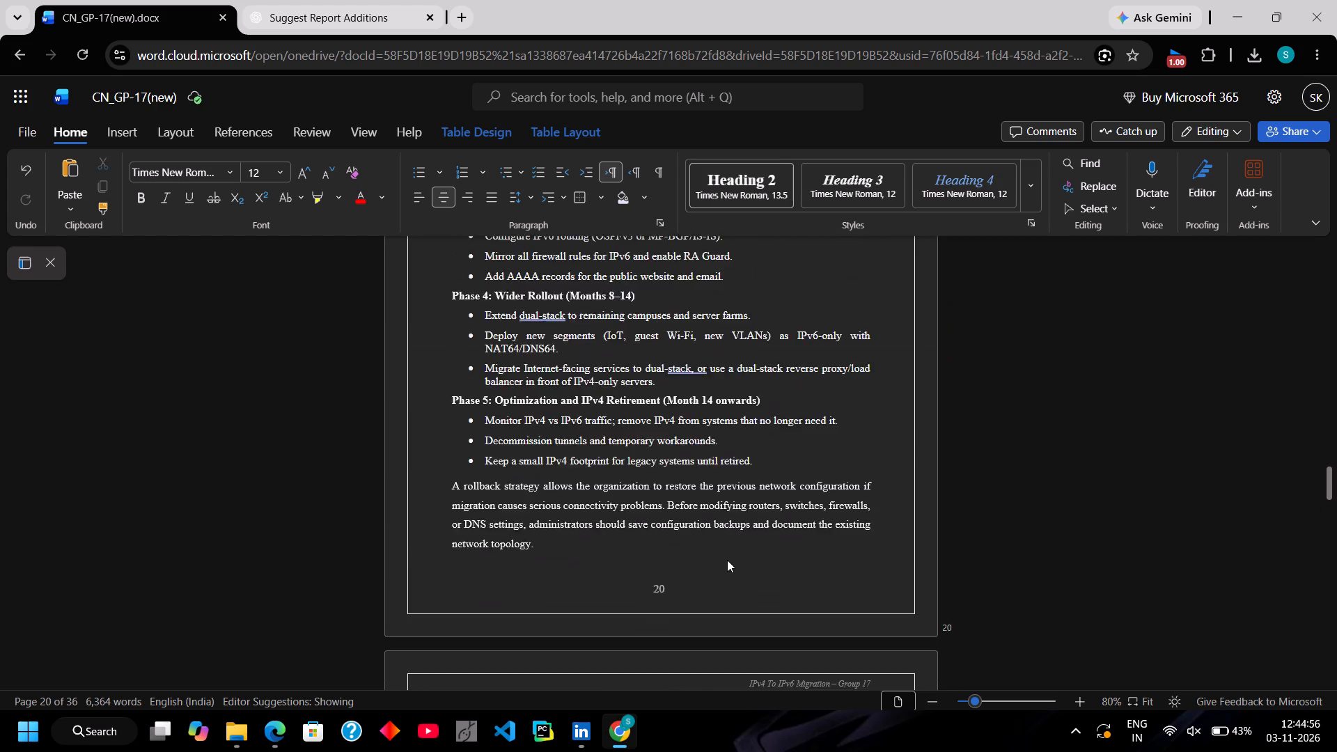
scroll(727, 560, "up", 6)
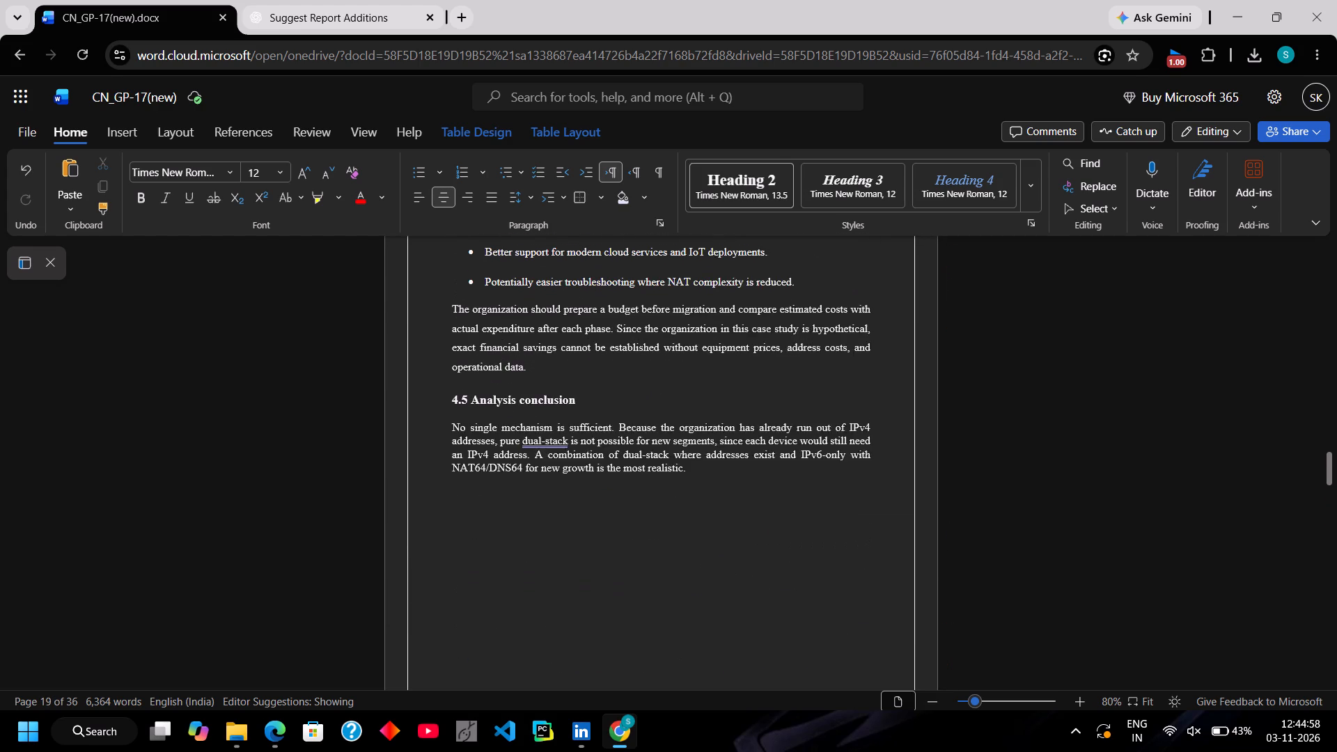
scroll(727, 560, "up", 6)
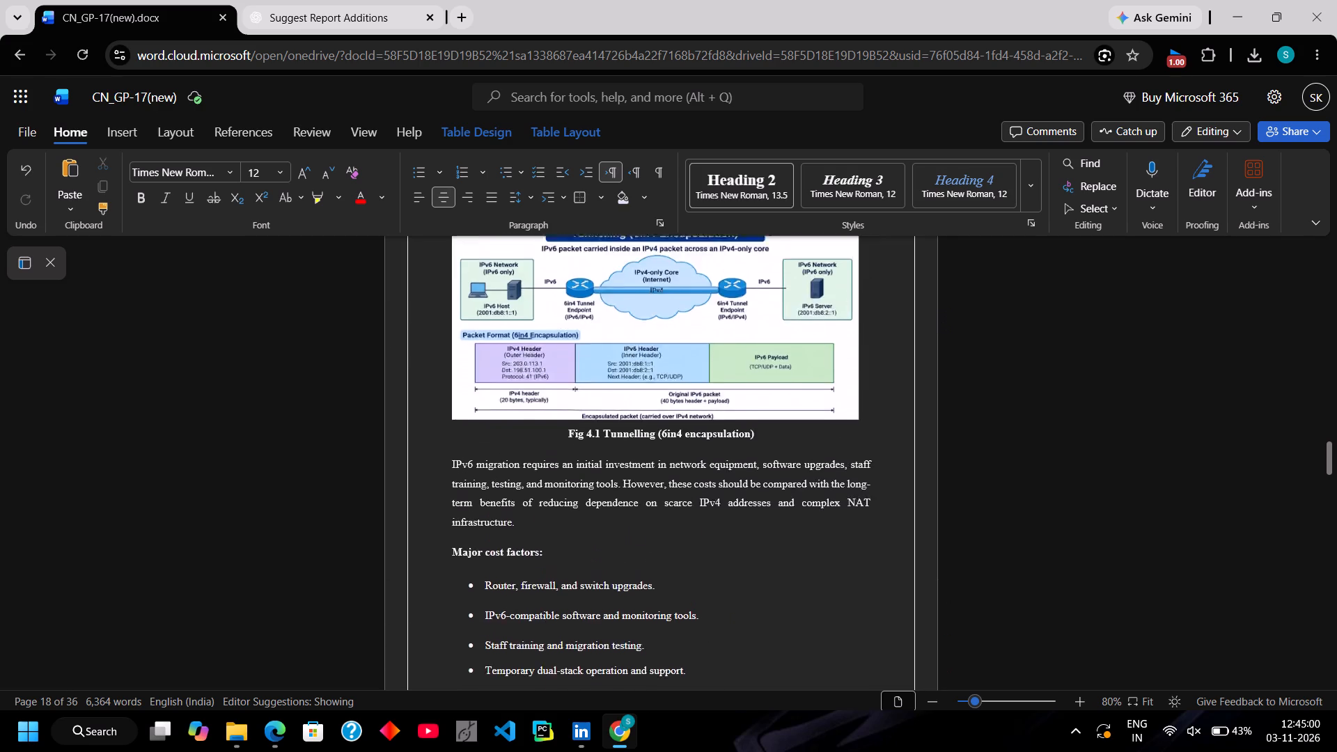
scroll(727, 560, "up", 5)
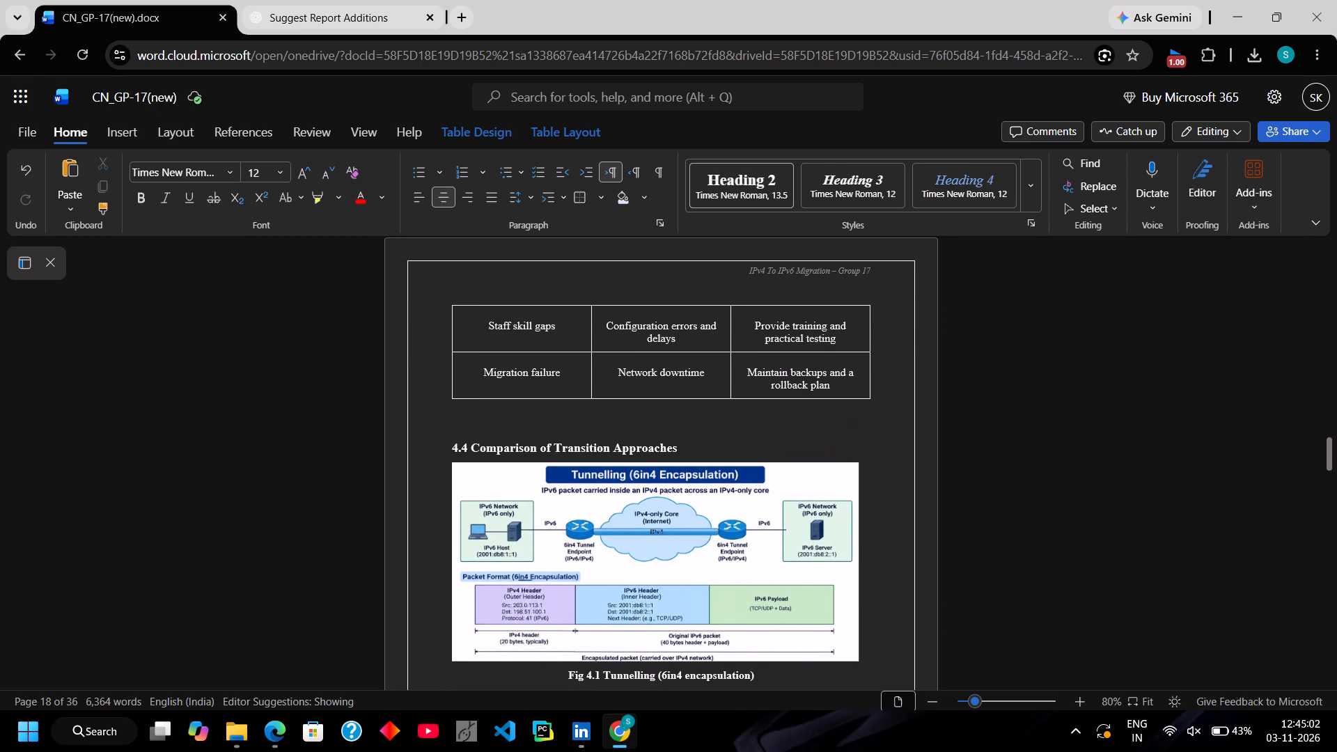
left_click(453, 446)
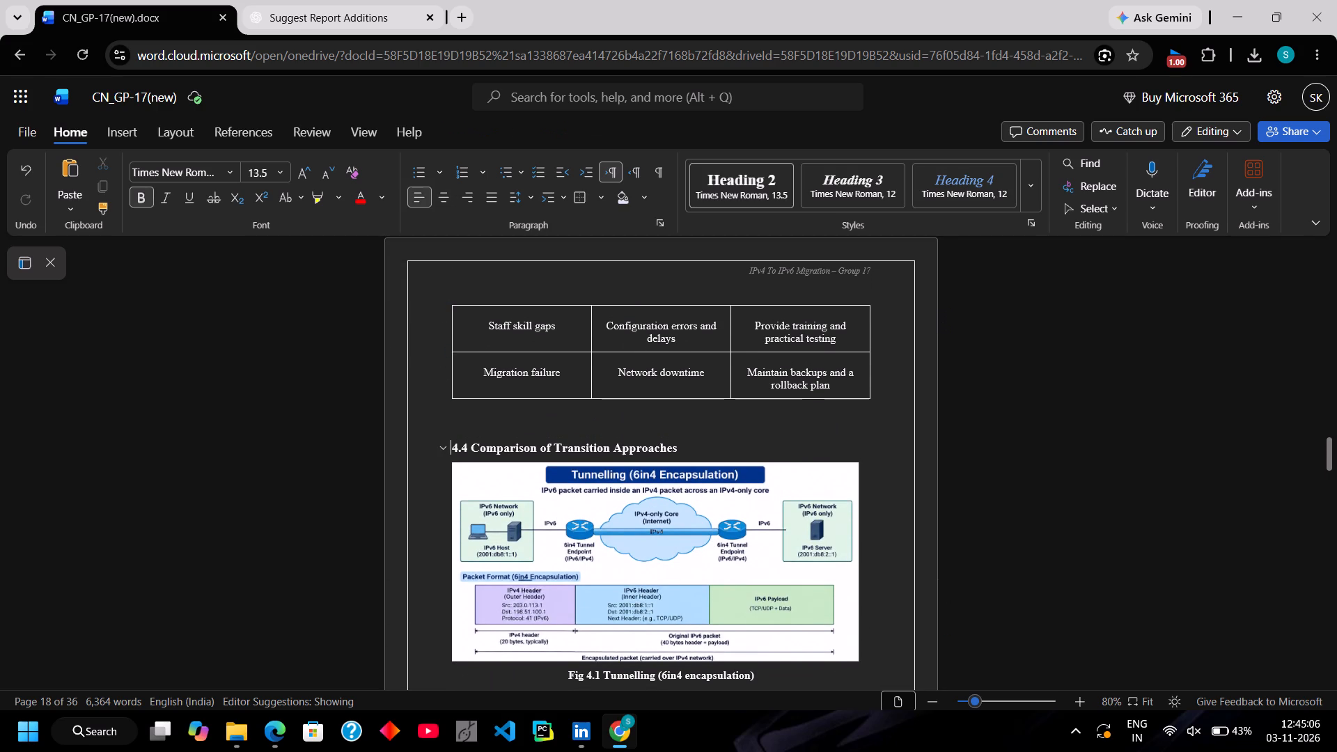
key("BackSpace")
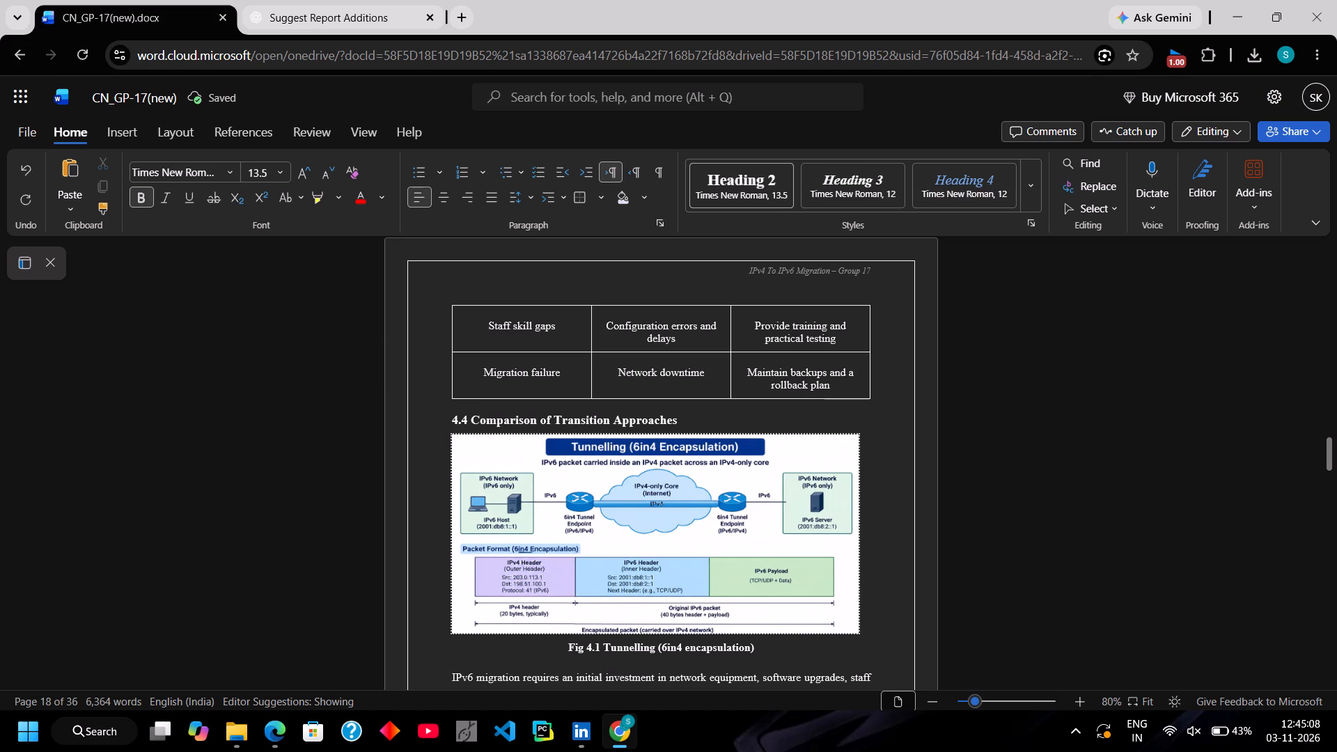
Open the print preview and examine the page layout from the contents pages through Table 4.2 and Fig 4.1 to 4.5 Analysis conclusion.
scroll(453, 446, "down", 3)
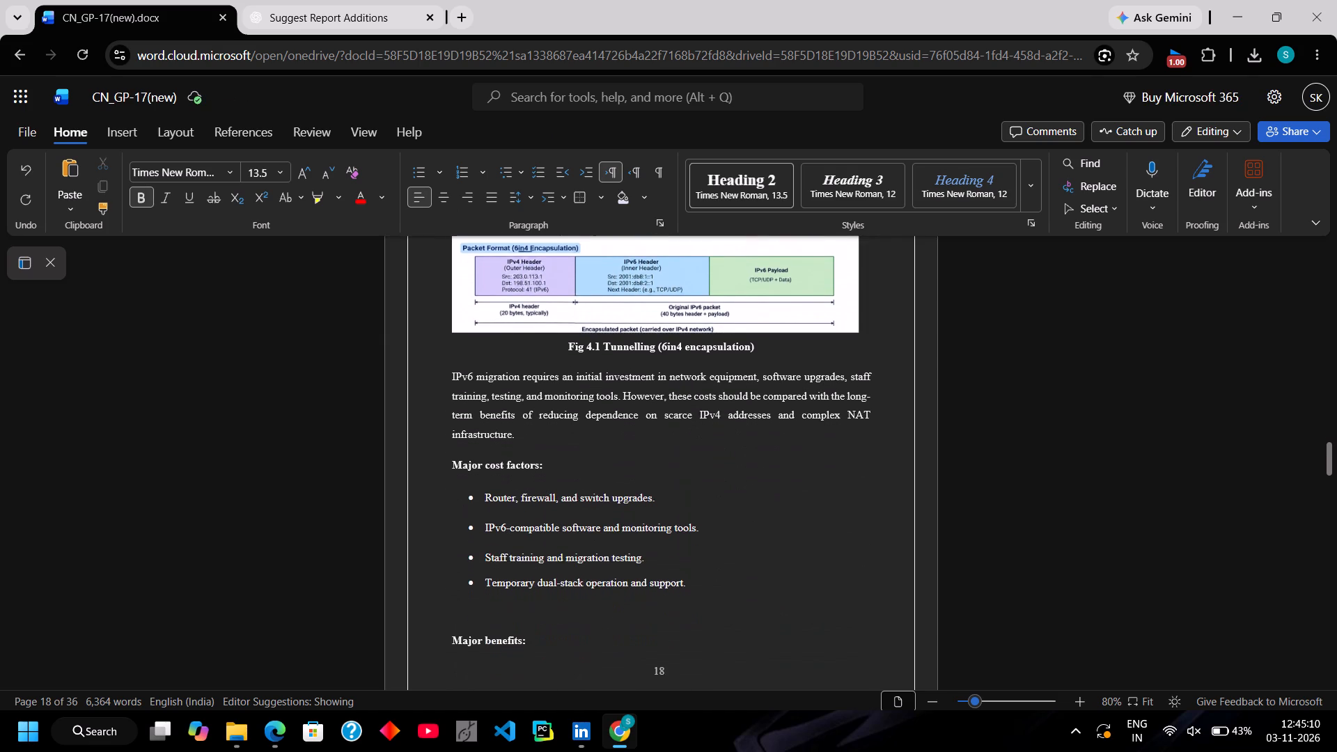
scroll(453, 446, "down", 1)
scroll(453, 446, "up", 1)
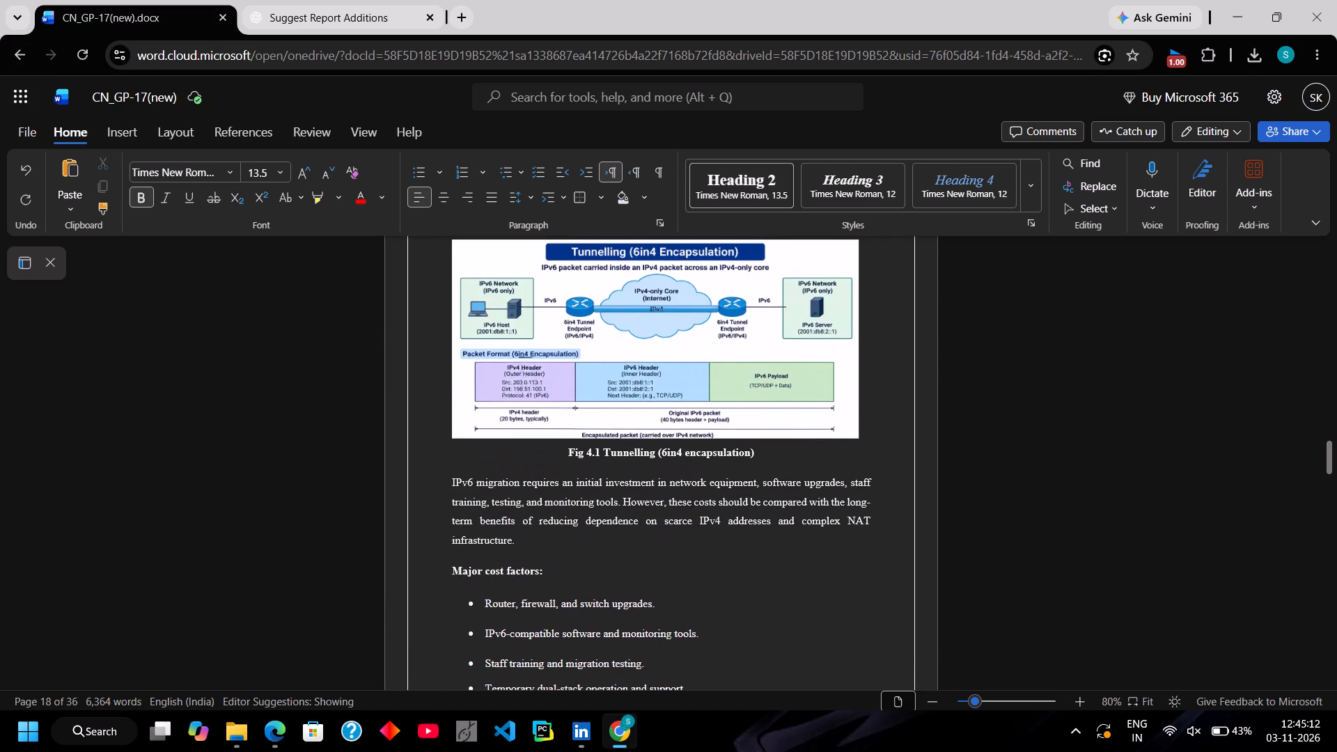
key("ctrl+p")
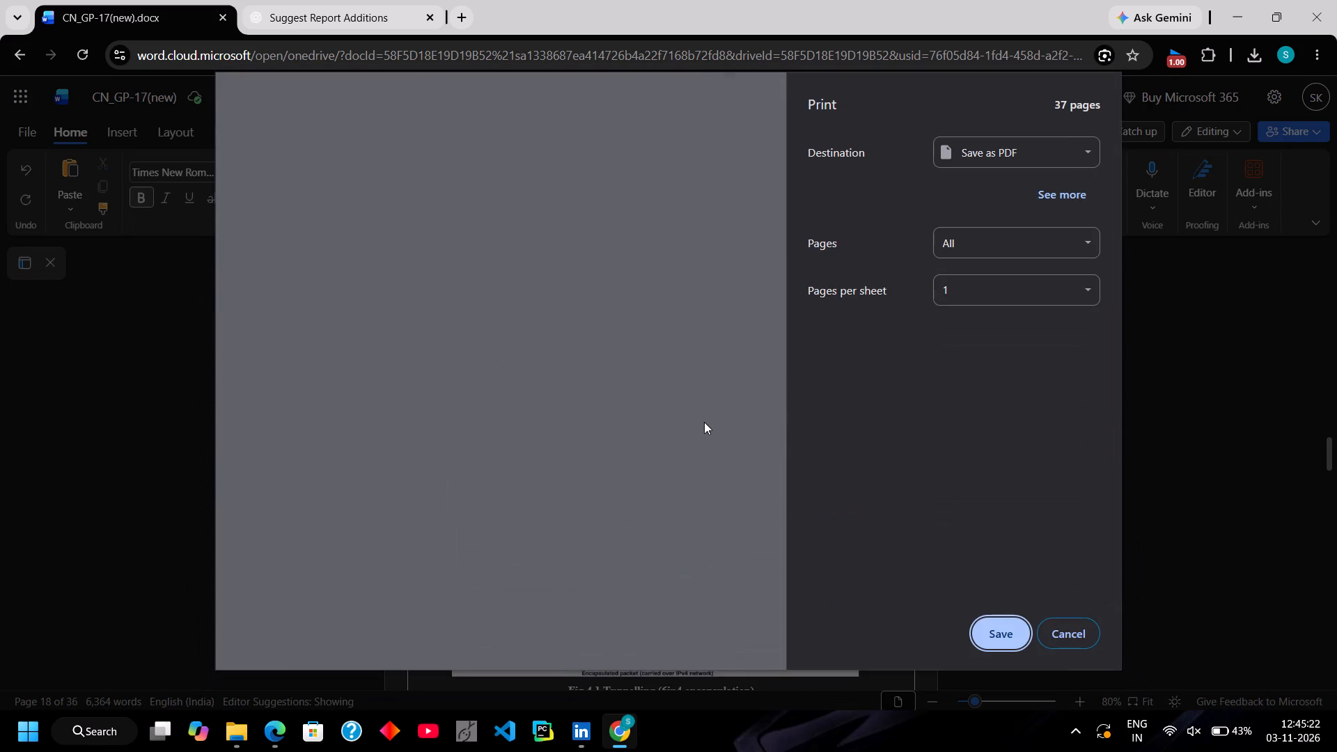
scroll(620, 435, "down", 9)
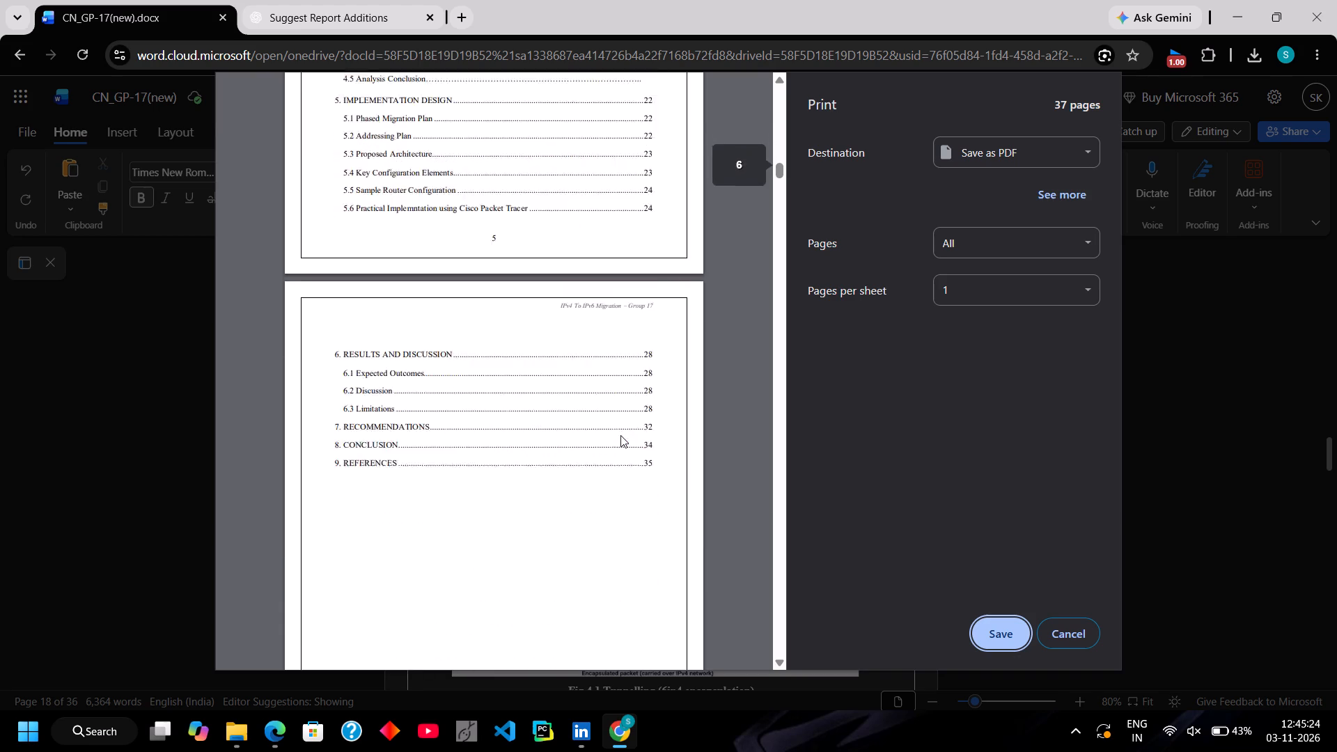
scroll(620, 435, "down", 11)
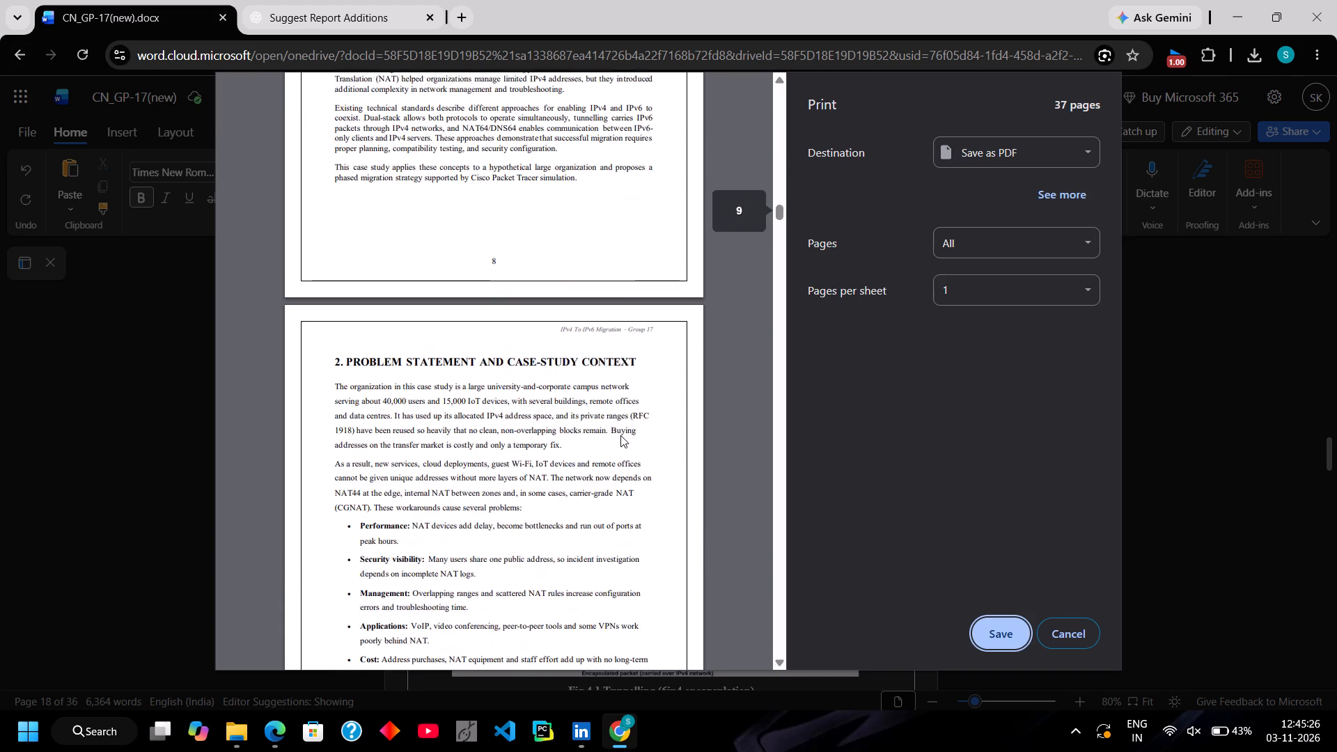
scroll(620, 435, "down", 5)
scroll(620, 435, "up", 1)
scroll(620, 435, "down", 2)
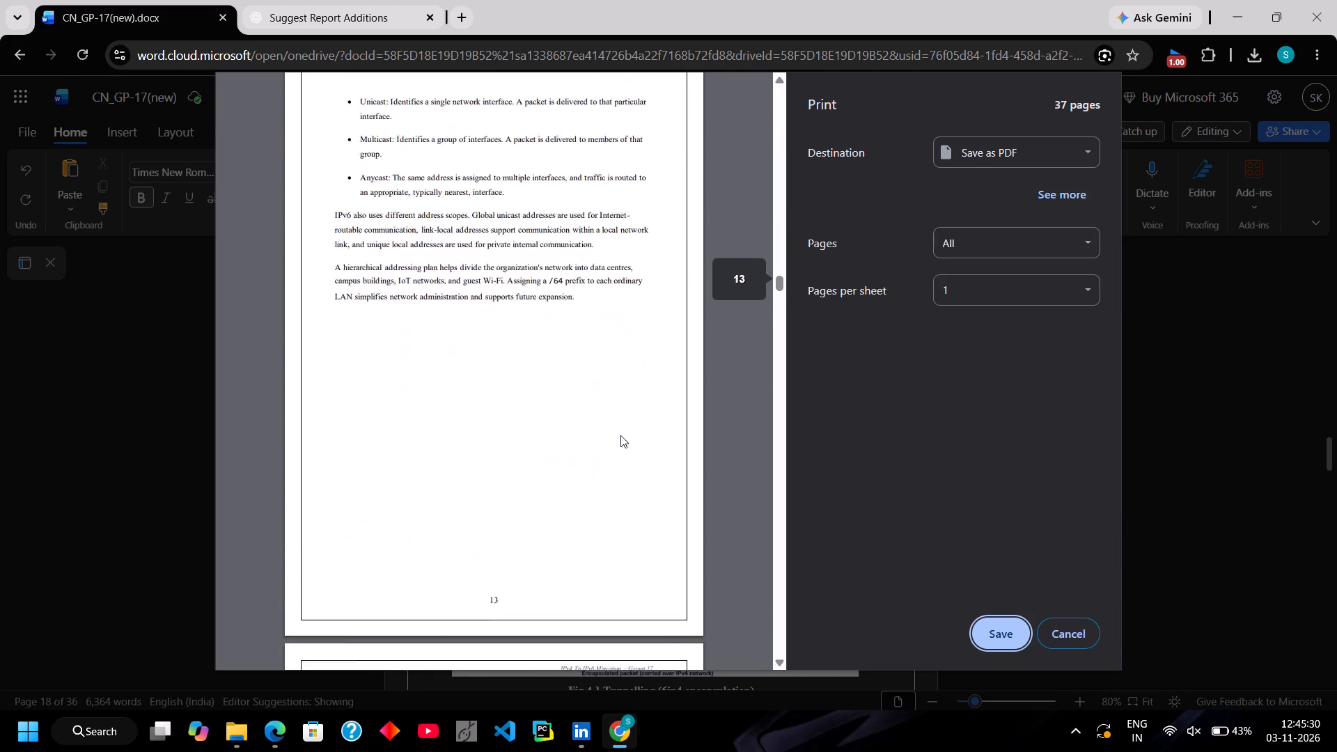
scroll(620, 435, "down", 1)
scroll(620, 435, "up", 1)
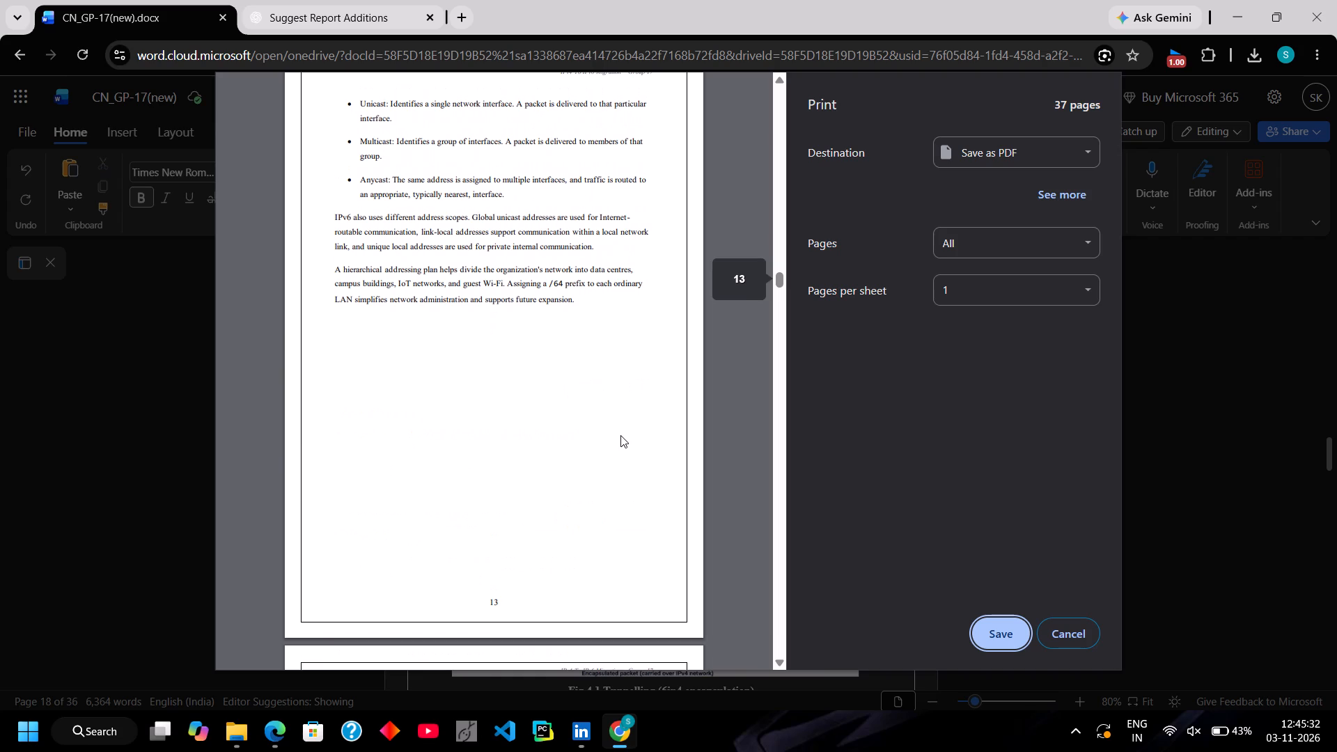
scroll(620, 435, "up", 1)
scroll(466, 518, "down", 4)
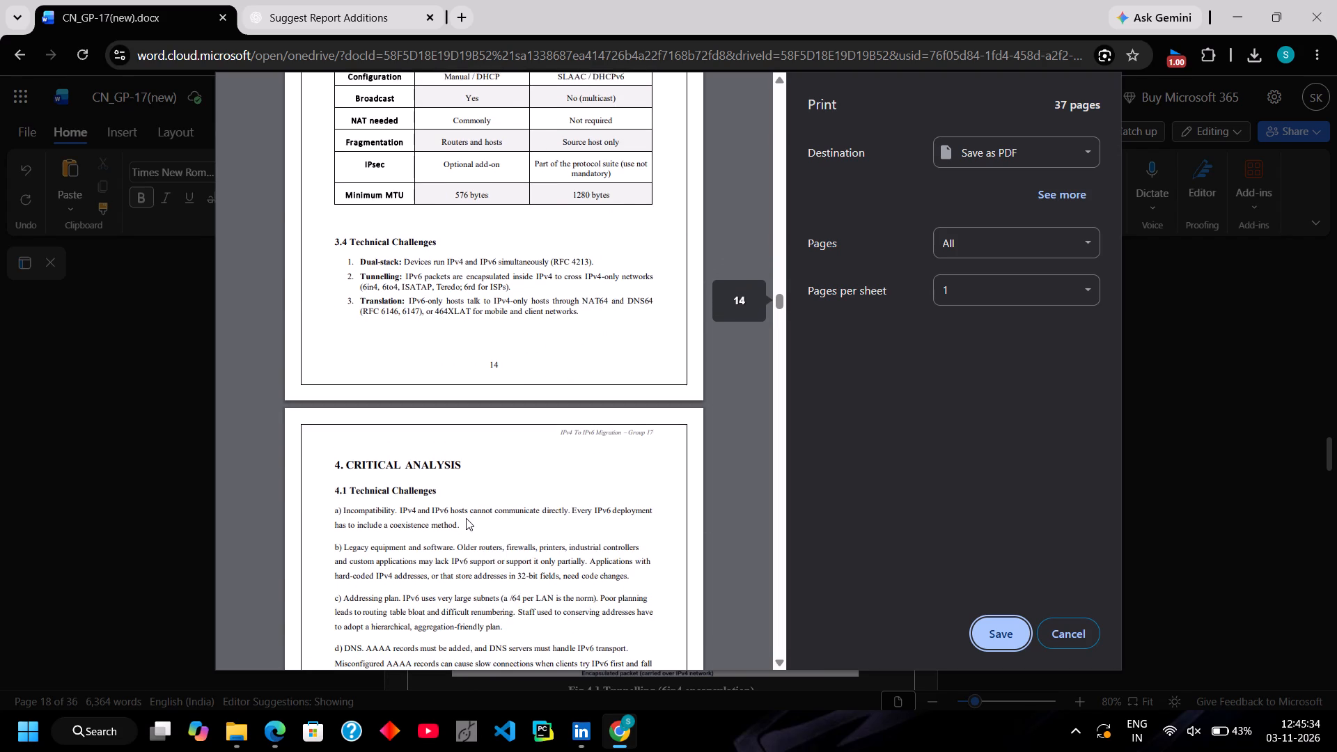
scroll(466, 518, "down", 7)
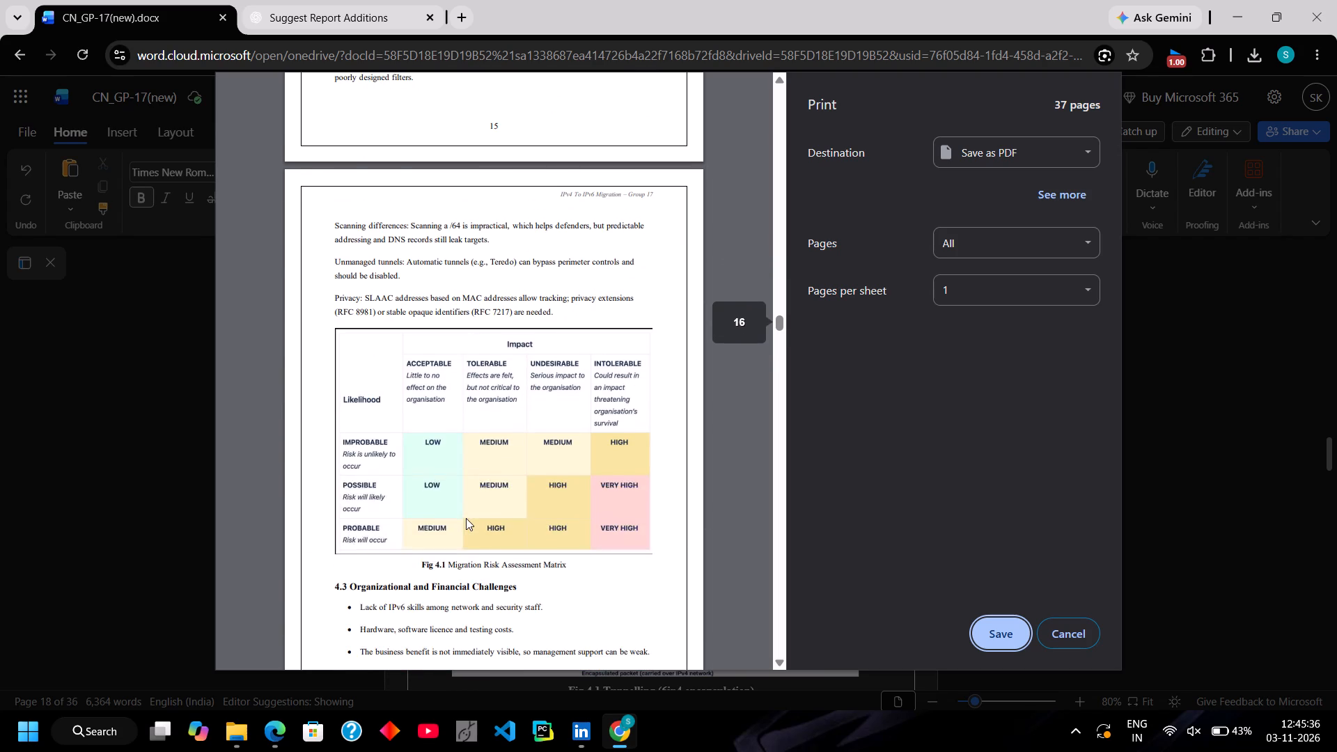
scroll(466, 518, "down", 7)
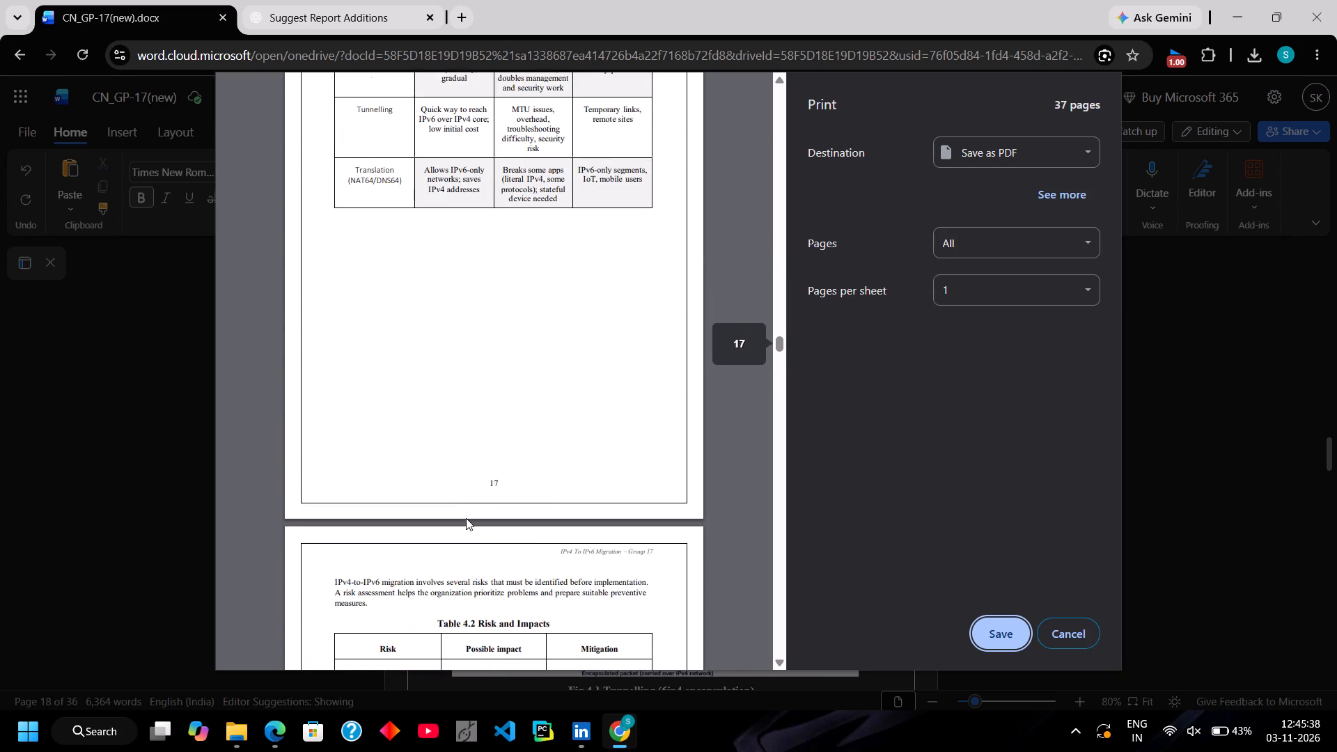
scroll(466, 518, "down", 7)
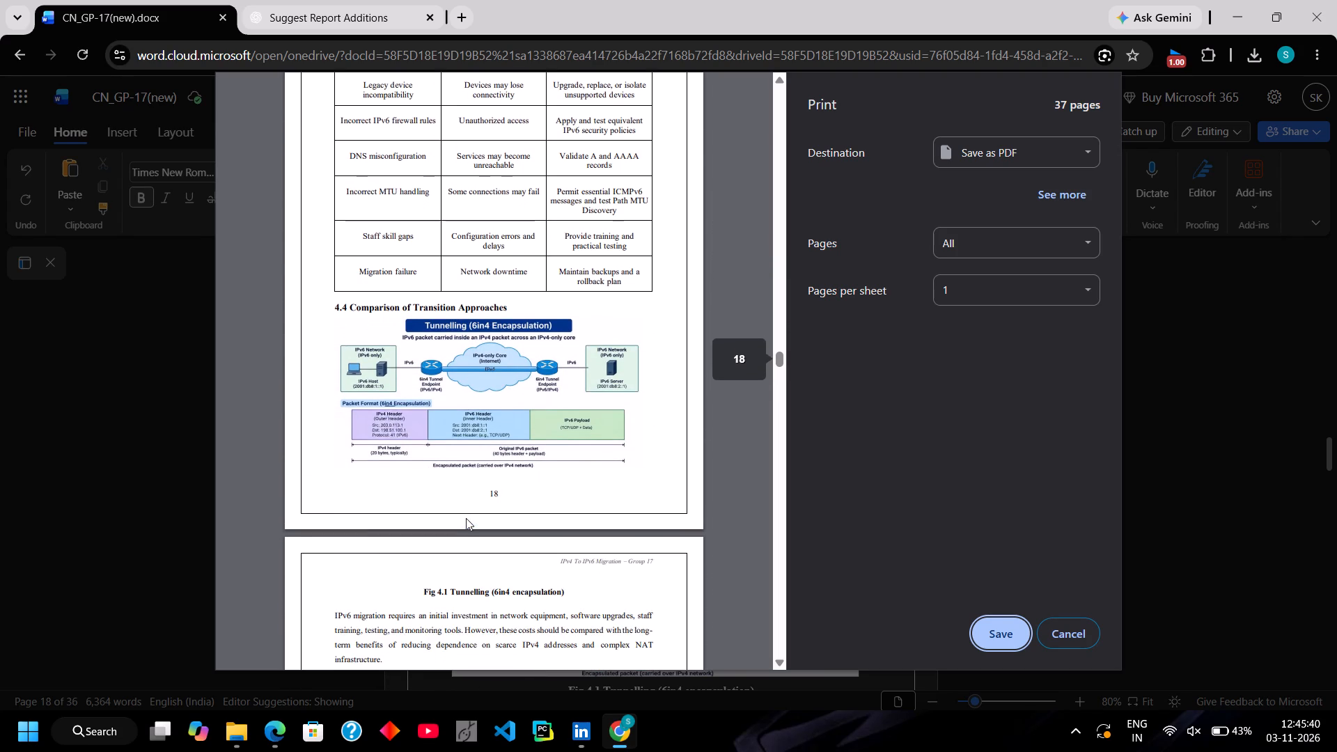
scroll(466, 518, "down", 6)
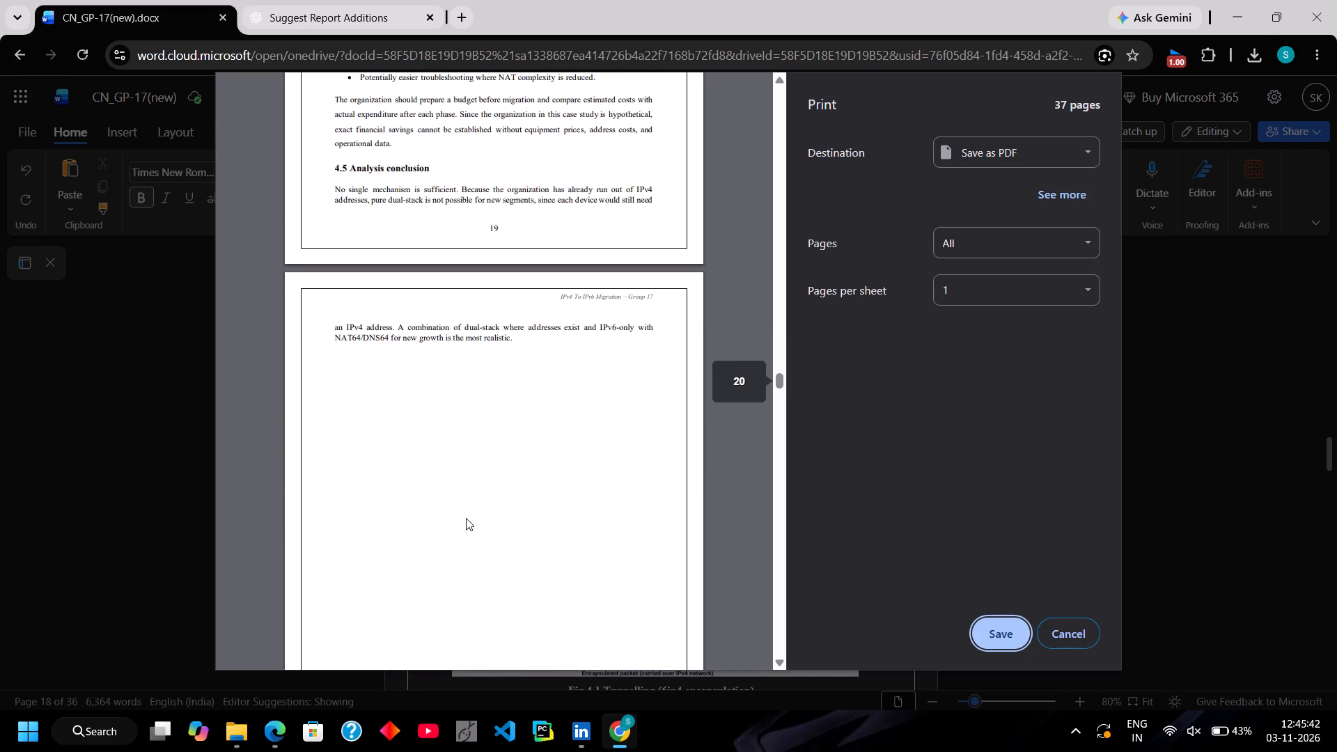
Recheck the preview's page breaks around 4.5 Analysis conclusion on pages 19 and 20, skimming ahead to 6.3 Limitations and back.
scroll(466, 518, "down", 3)
scroll(466, 518, "up", 1)
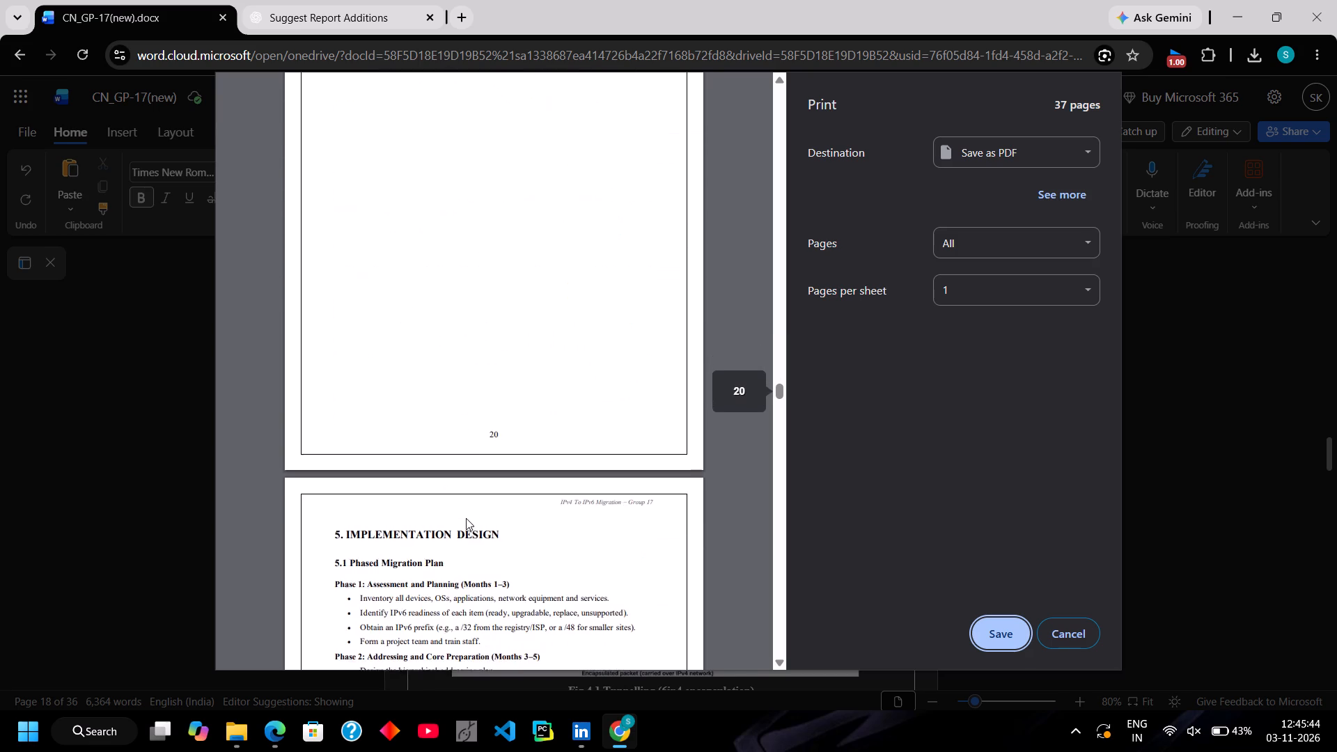
scroll(466, 518, "up", 2)
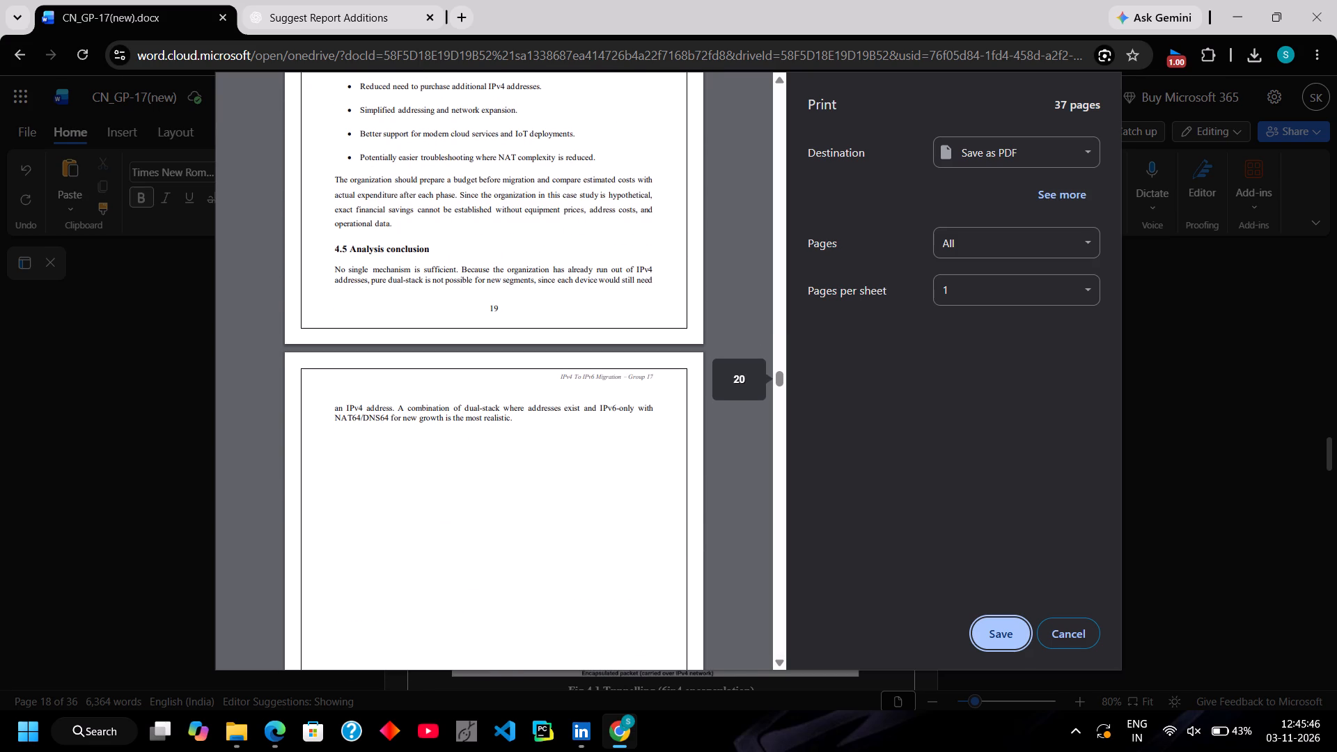
scroll(567, 519, "down", 1)
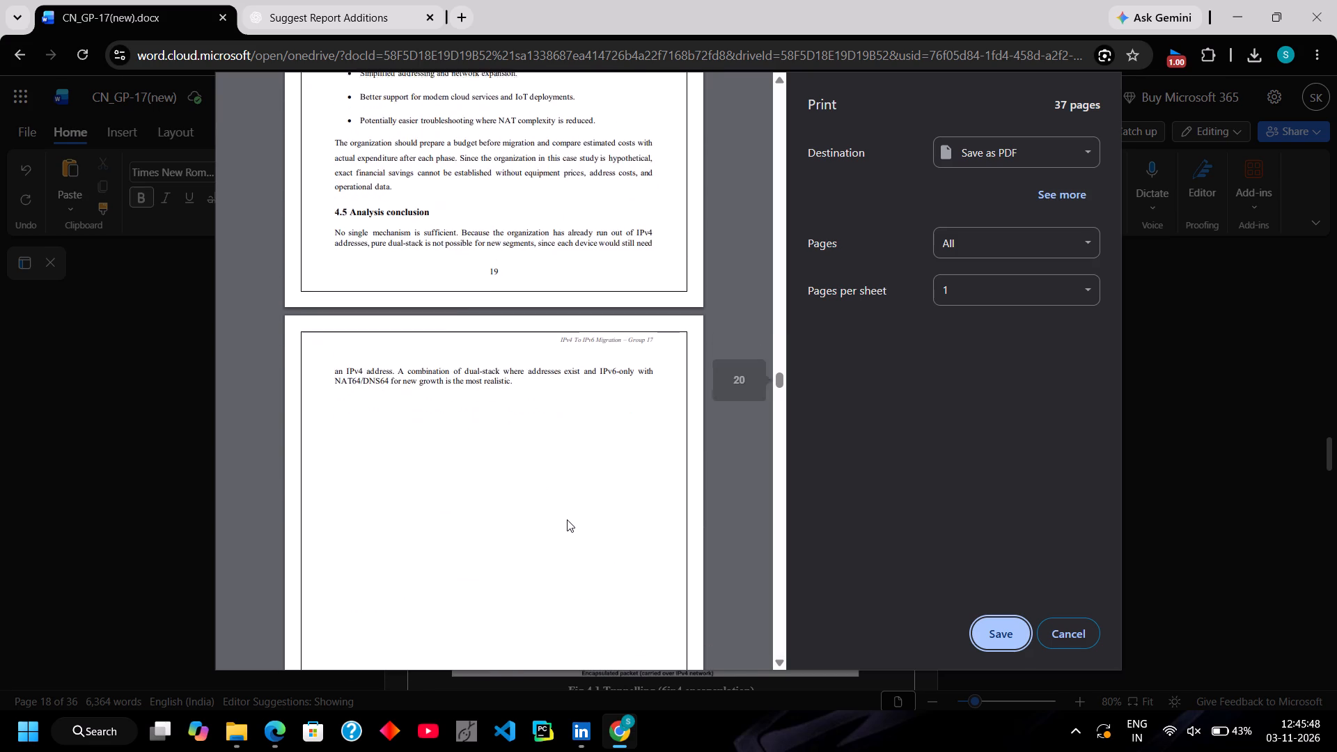
scroll(567, 519, "down", 3)
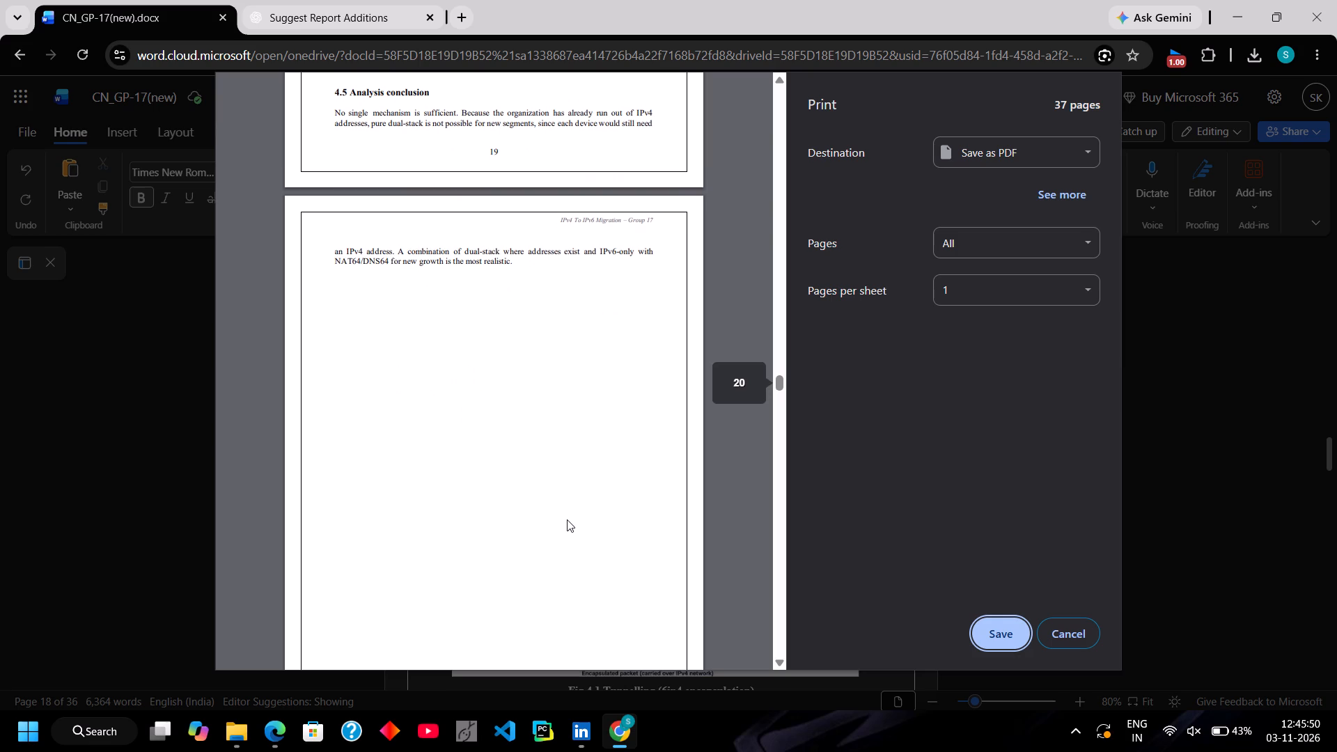
scroll(567, 519, "down", 1)
left_click_drag(781, 384, 779, 592)
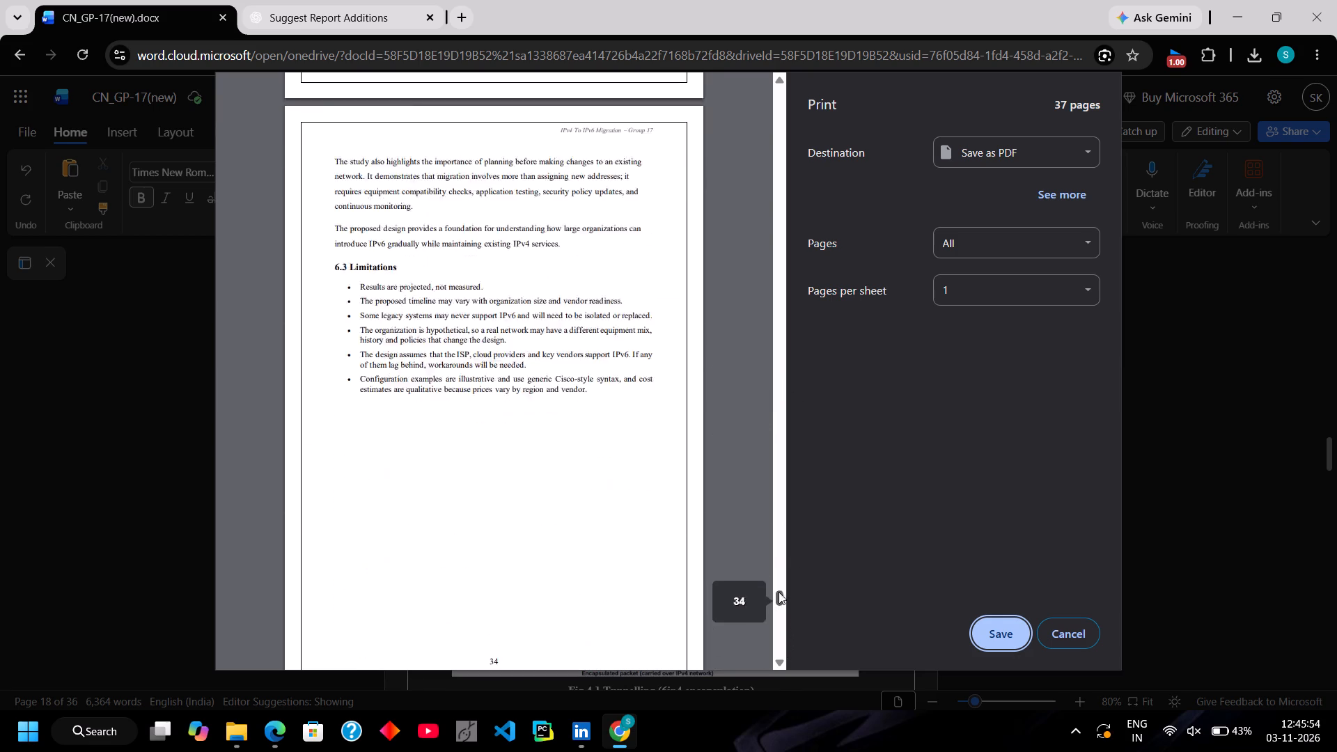
left_click_drag(779, 592, 785, 453)
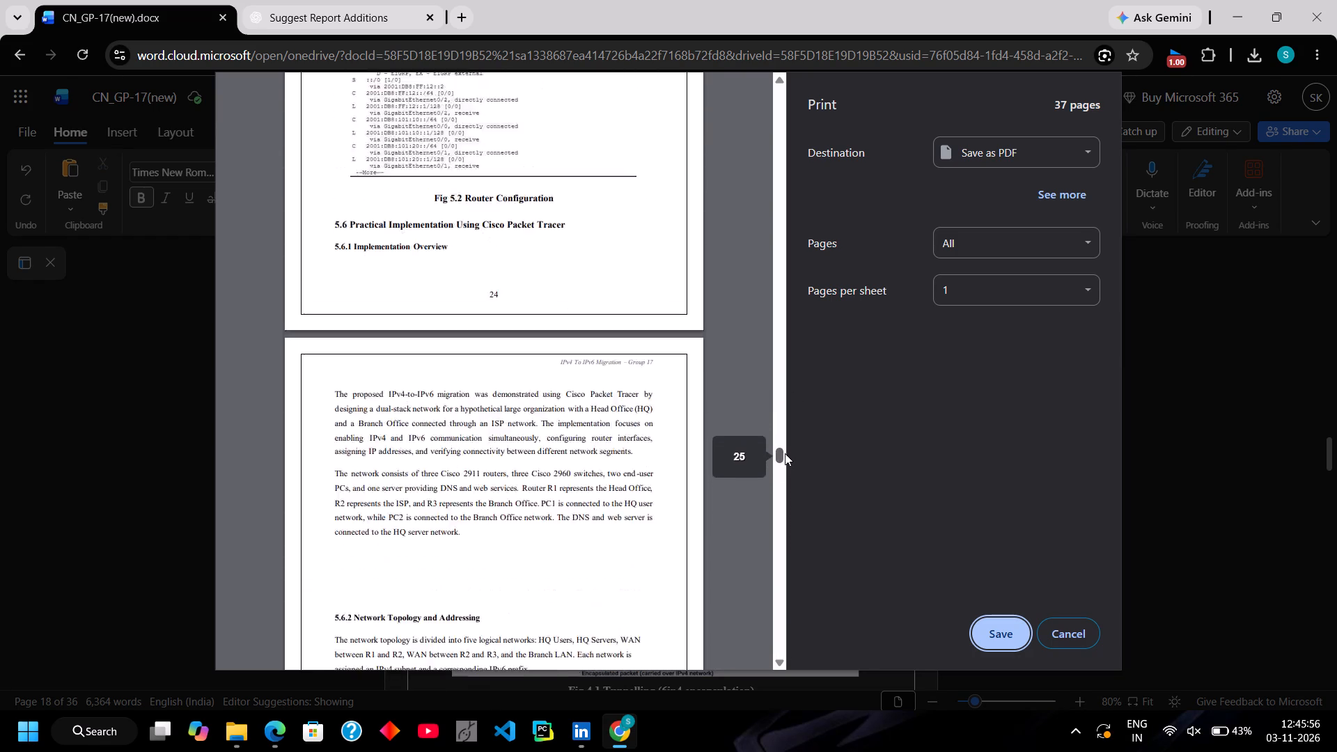
left_click_drag(785, 453, 785, 405)
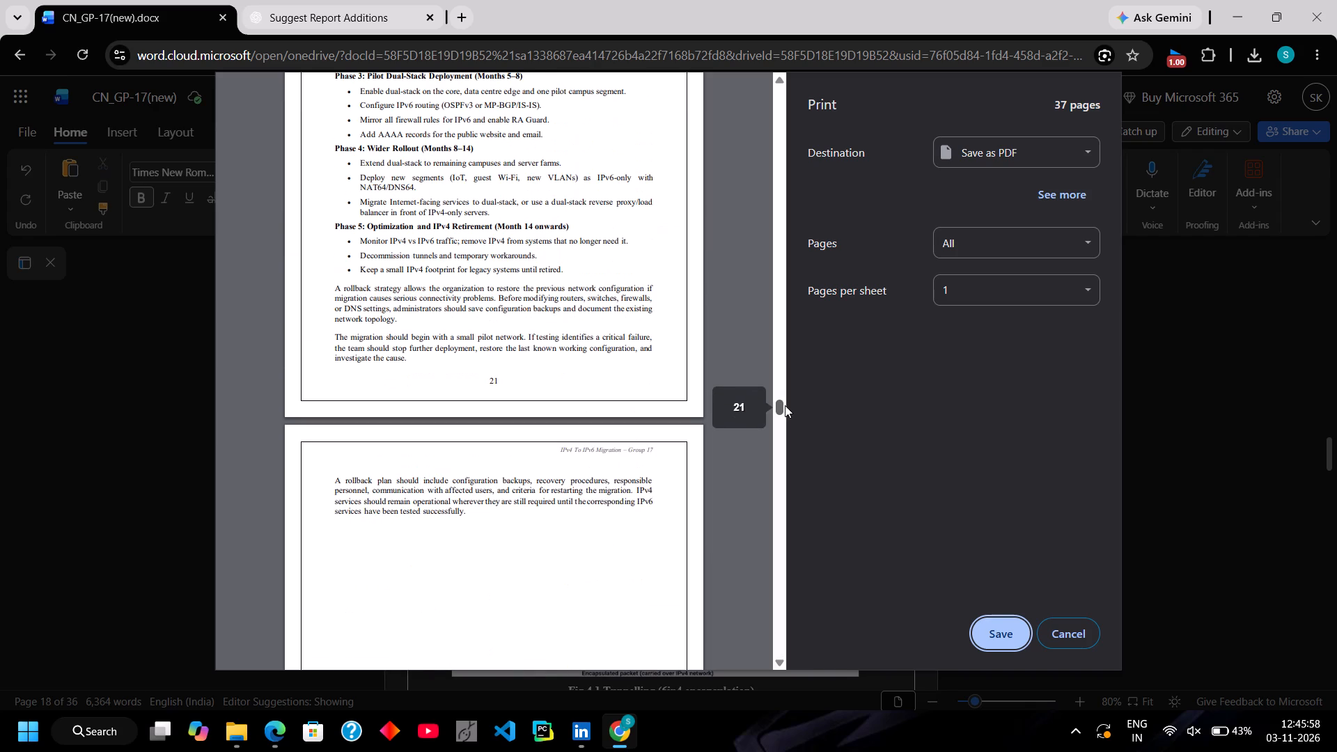
left_click_drag(785, 405, 781, 369)
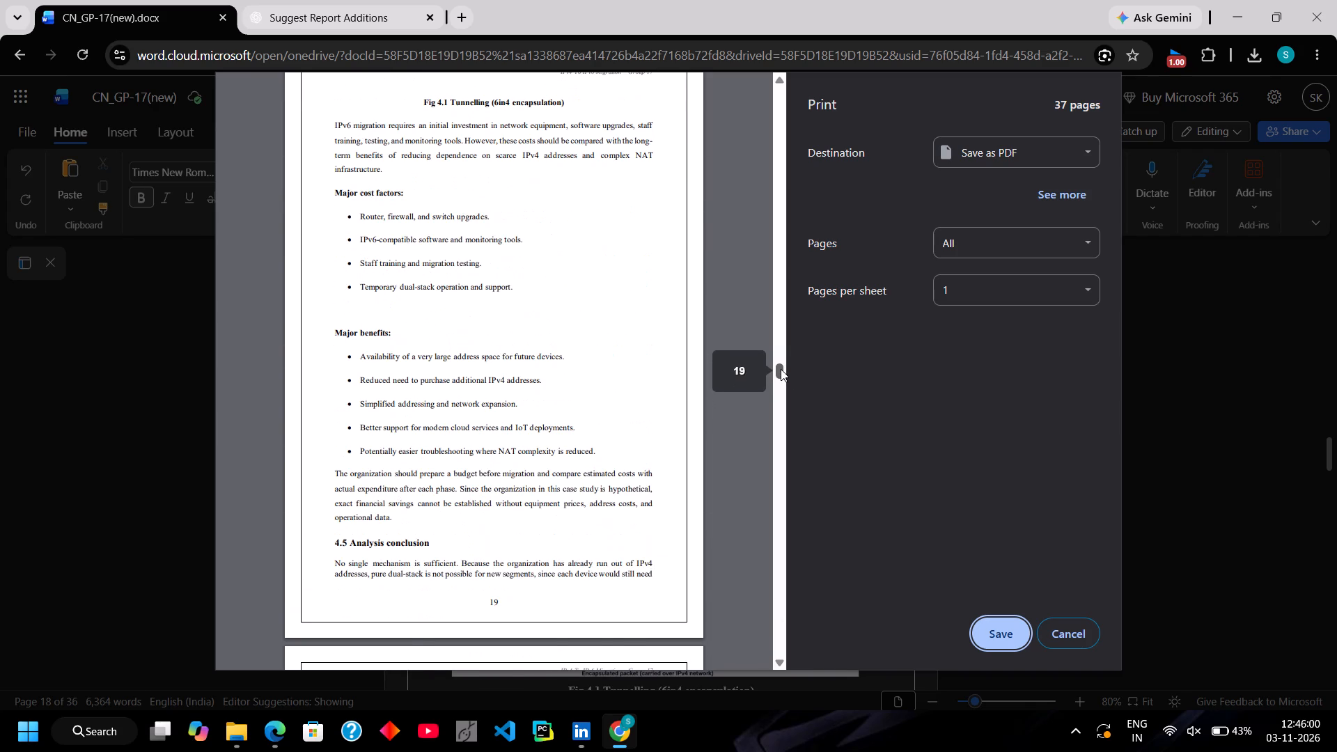
left_click_drag(781, 369, 781, 371)
Examine the print preview from 5. Implementation Design through 9. References on page 37, then close it without saving.
scroll(506, 536, "down", 5)
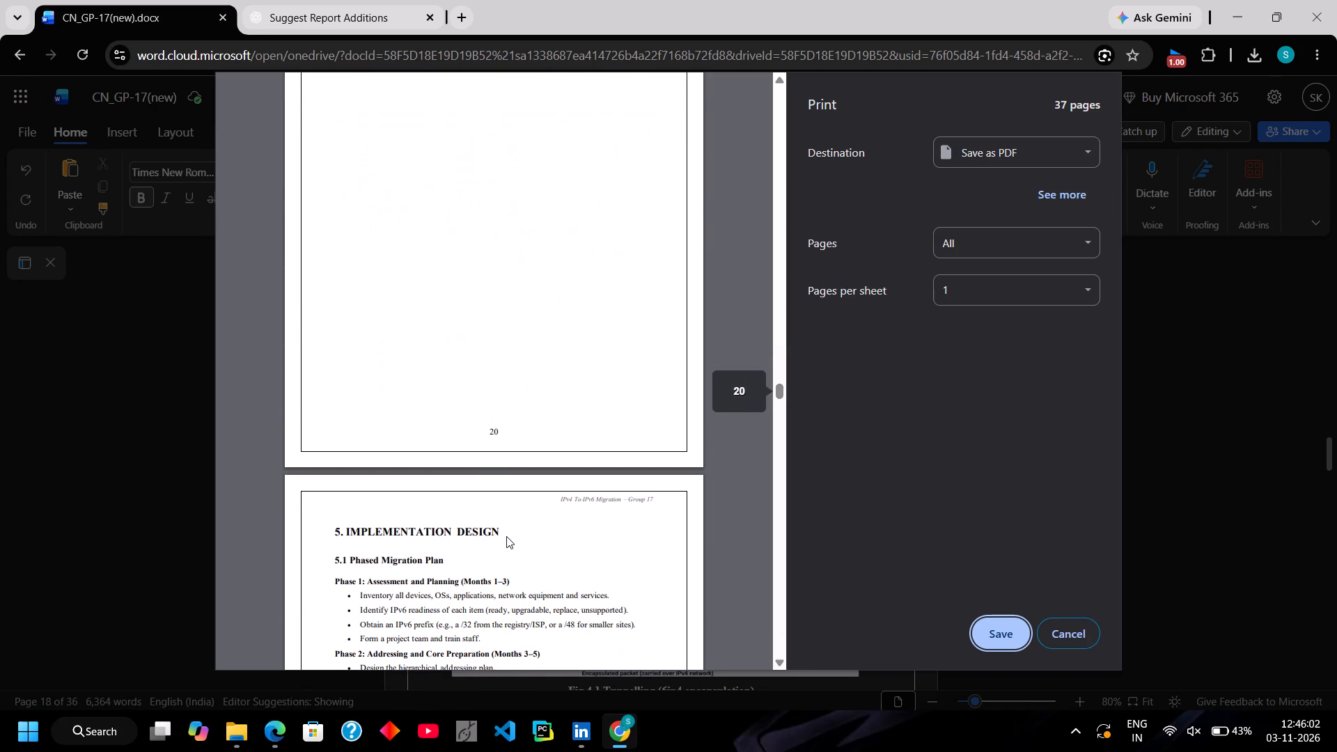
scroll(506, 536, "down", 7)
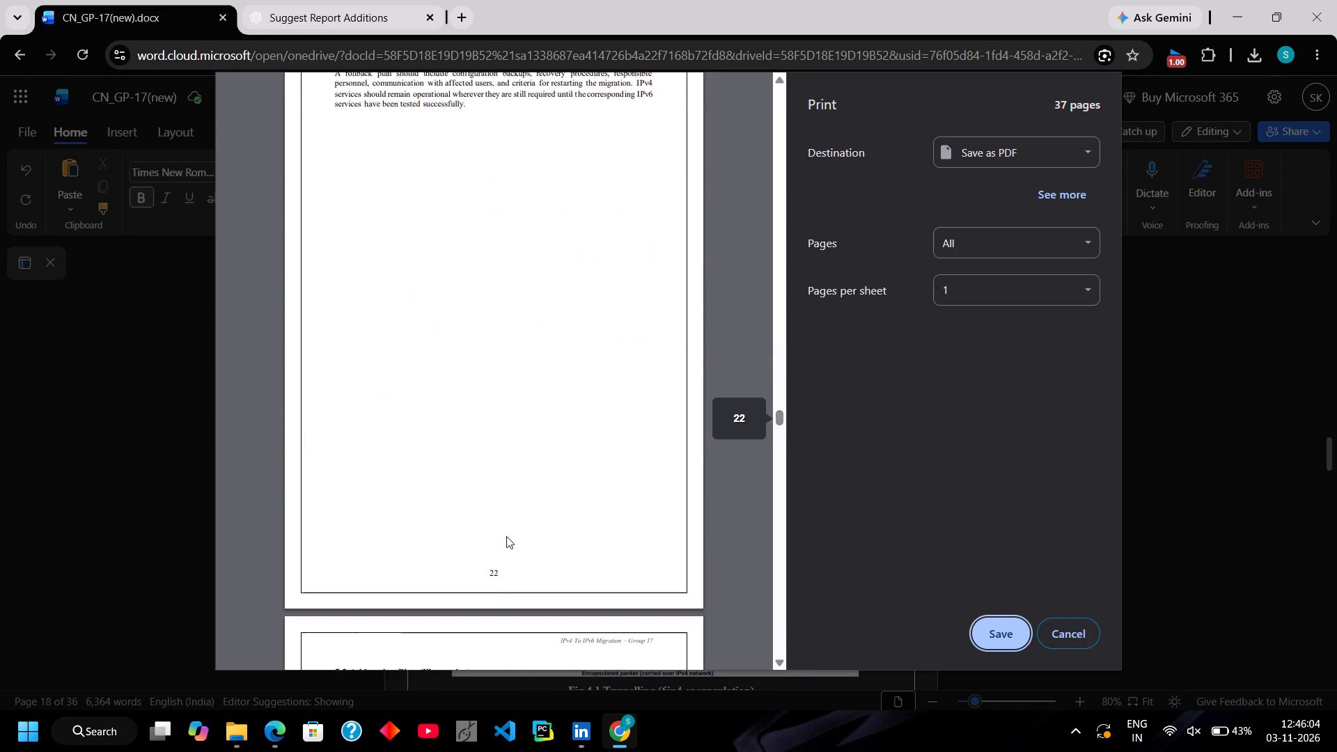
scroll(506, 536, "down", 7)
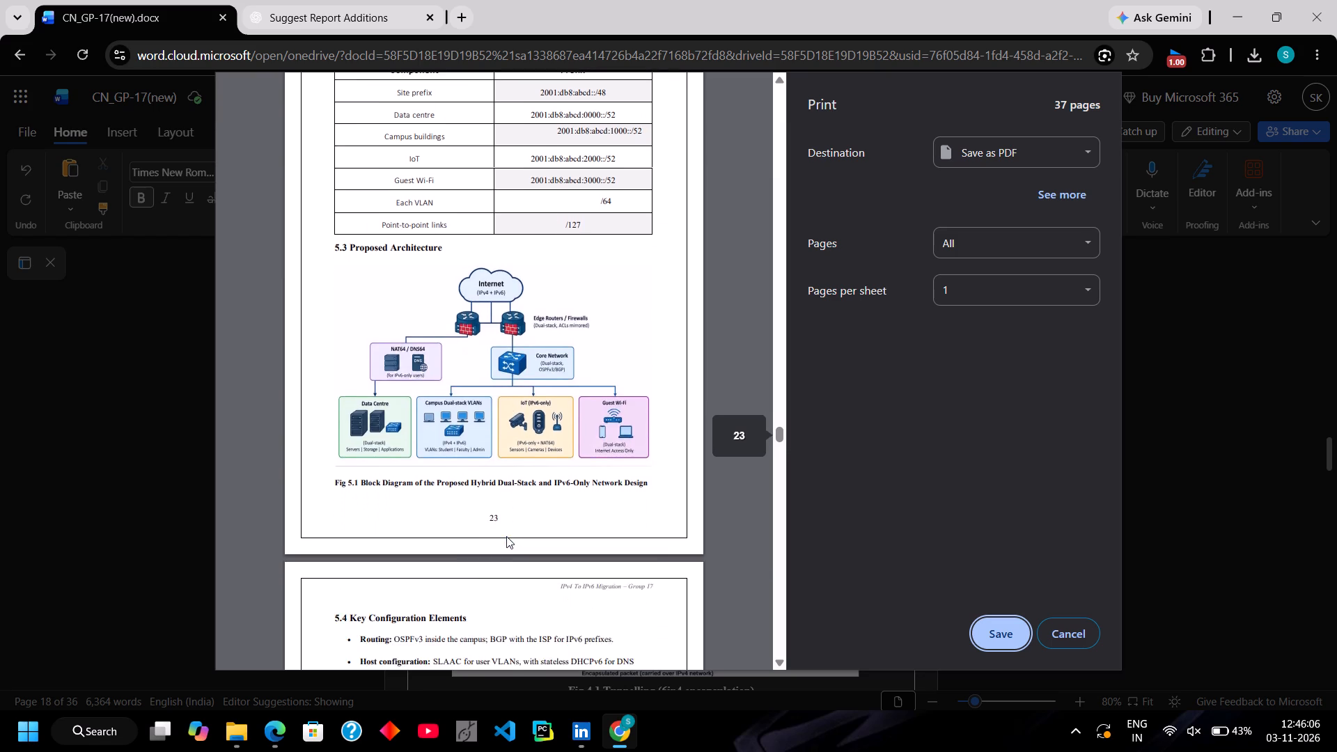
scroll(506, 536, "down", 7)
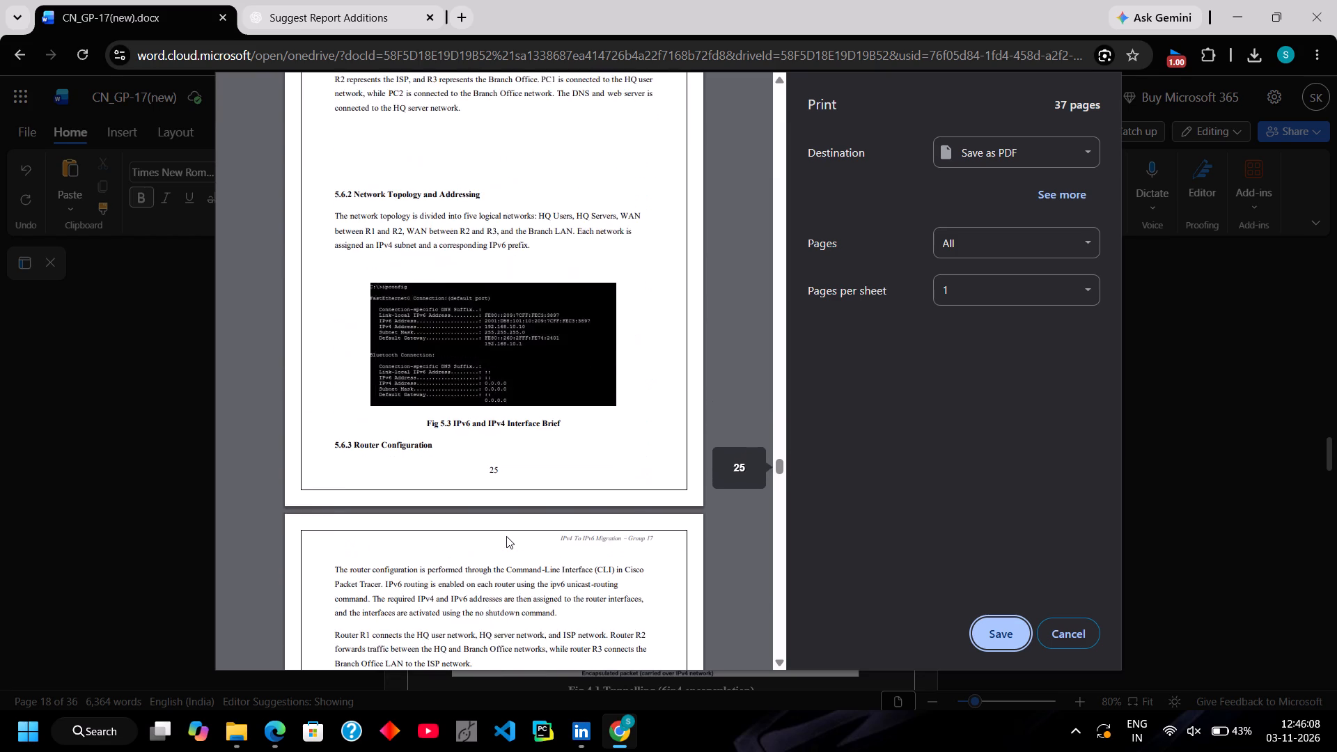
scroll(506, 536, "down", 7)
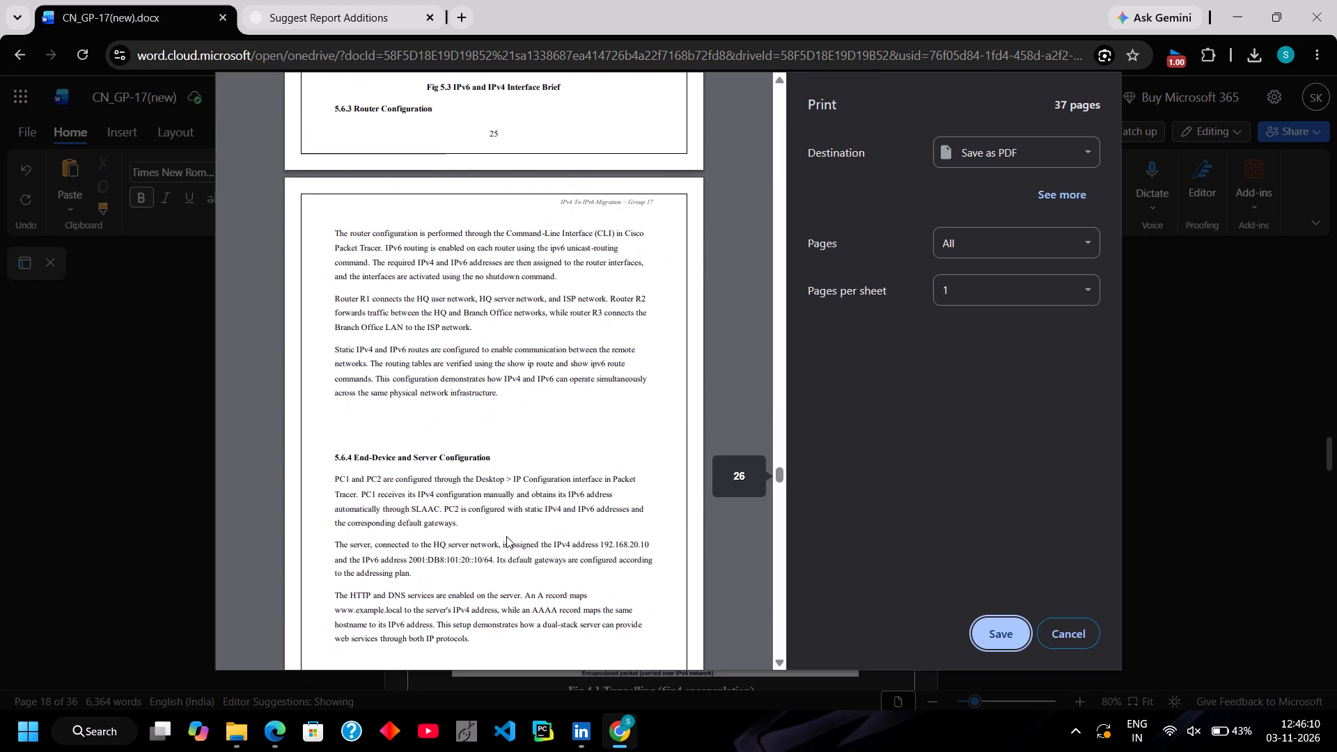
scroll(506, 536, "down", 7)
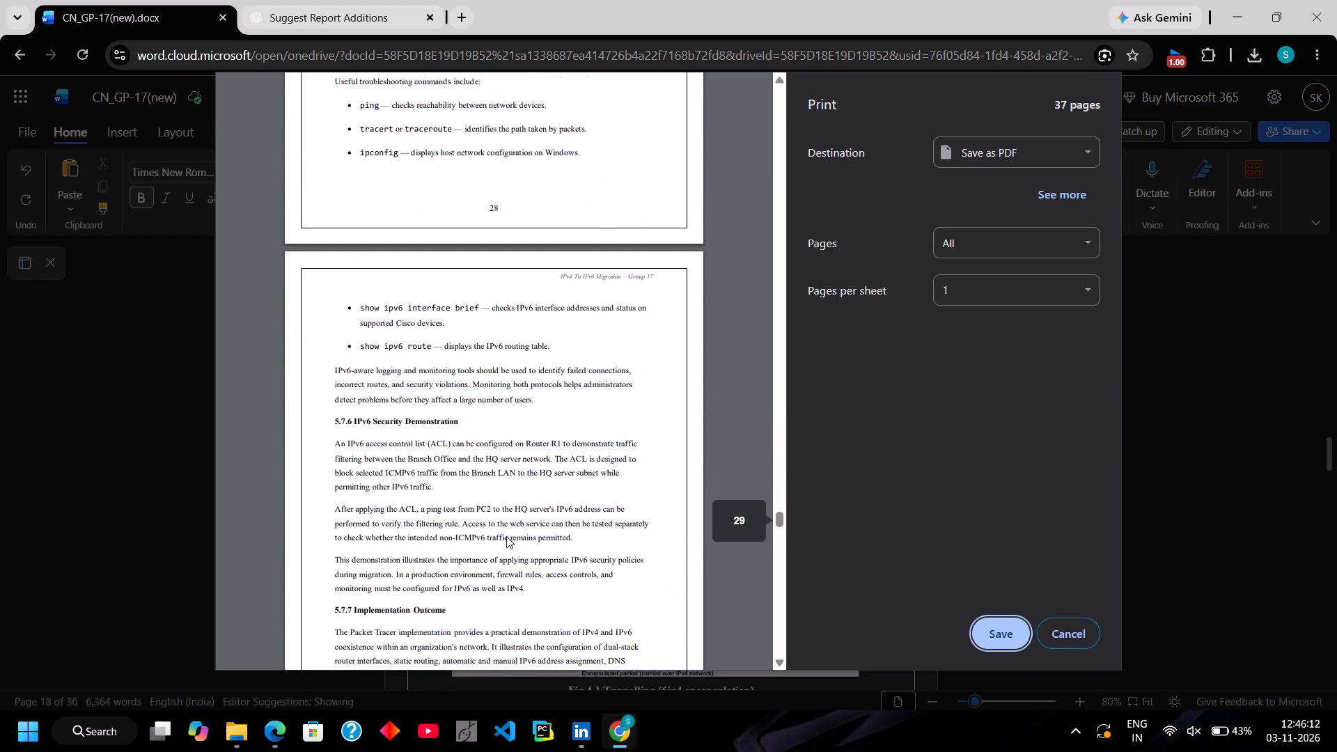
scroll(506, 536, "down", 7)
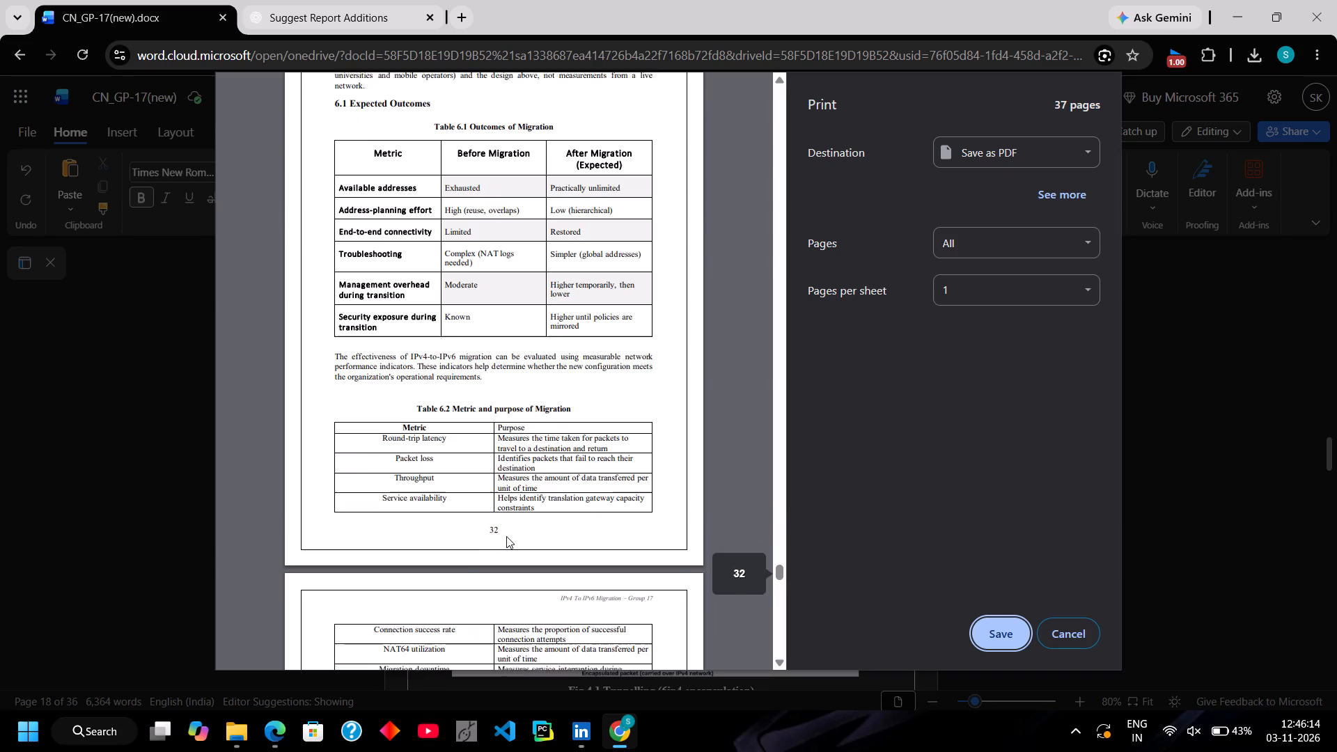
scroll(521, 597, "down", 9)
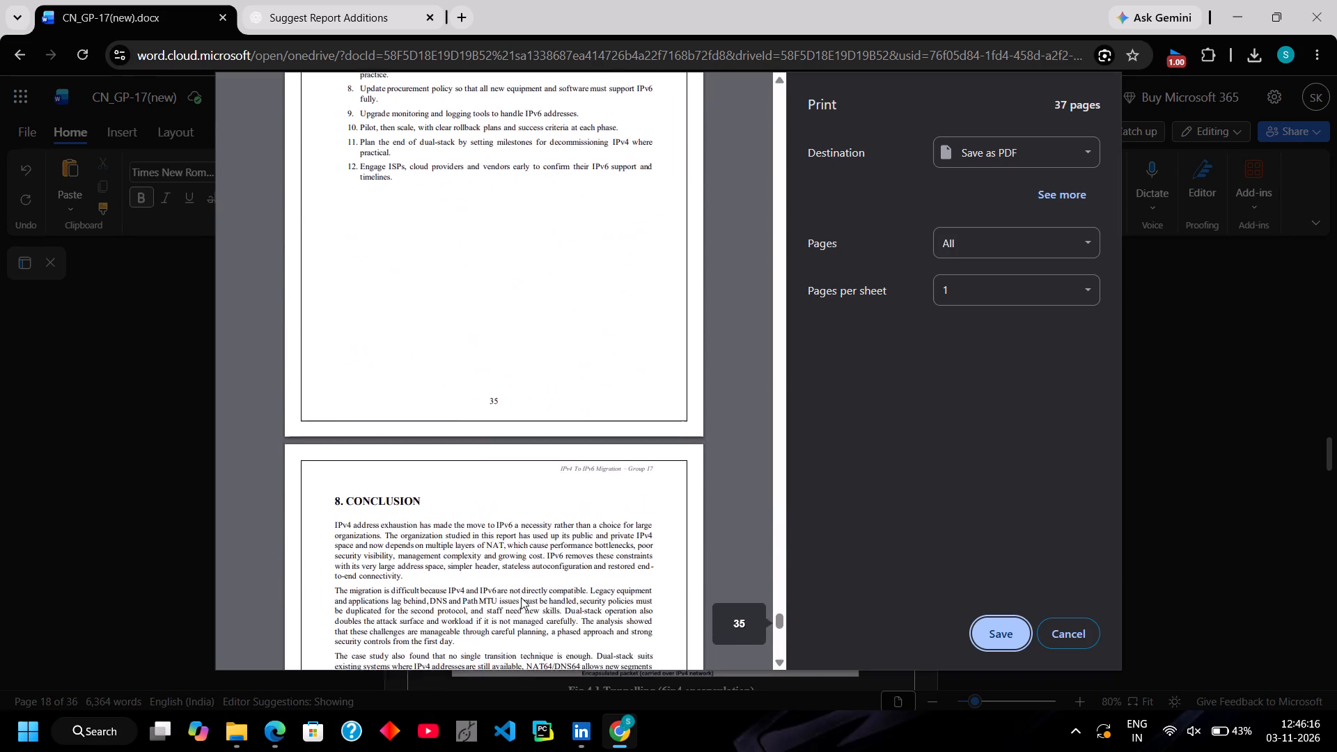
scroll(521, 597, "down", 3)
left_click(1072, 613)
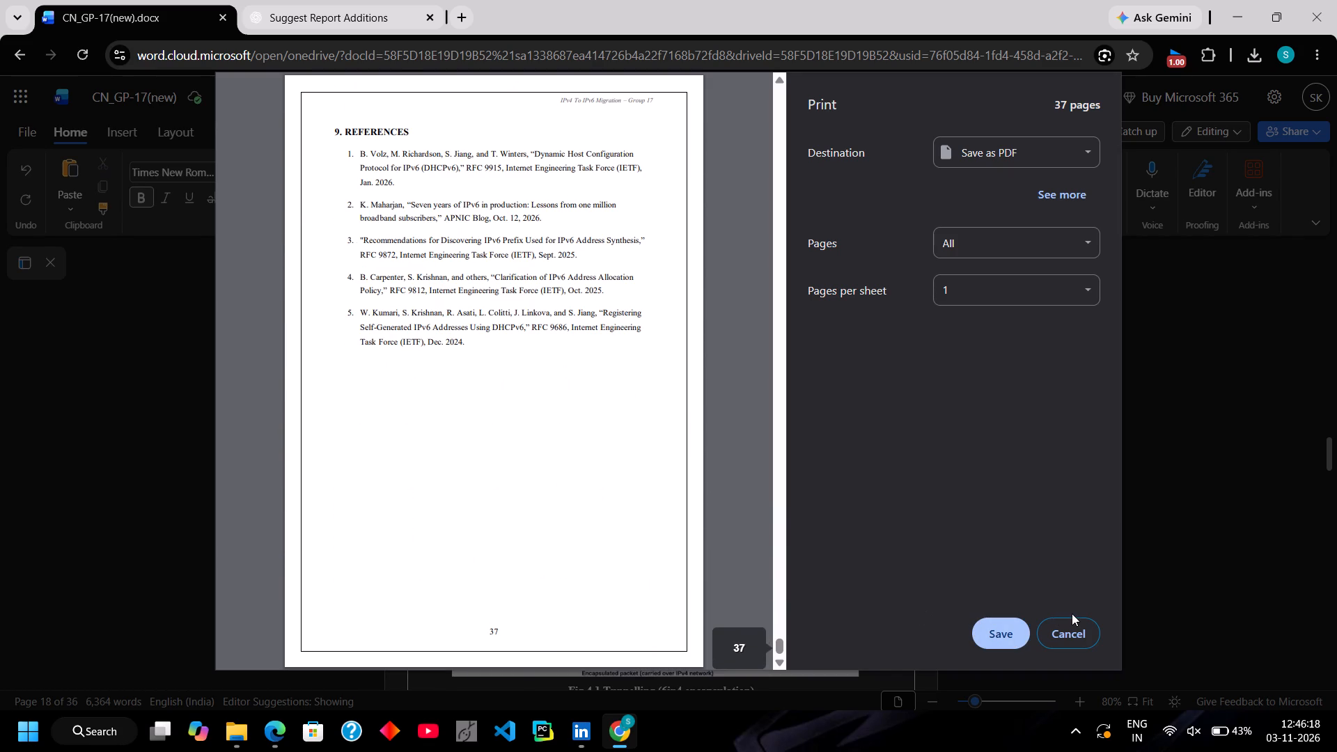
left_click(1068, 632)
Review the document's page layout from the Major cost factors list on page 18 through the proposed tests list ending on page 30.
scroll(629, 468, "down", 4)
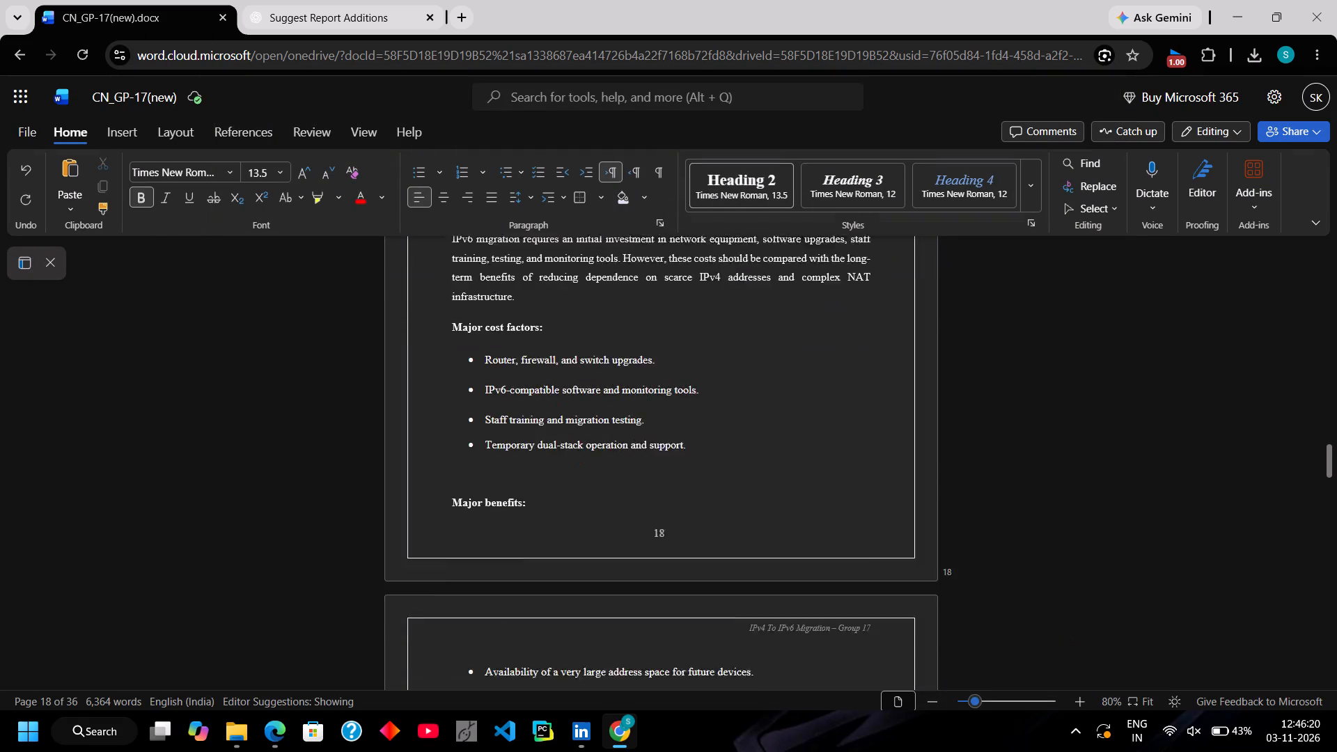
scroll(629, 468, "down", 10)
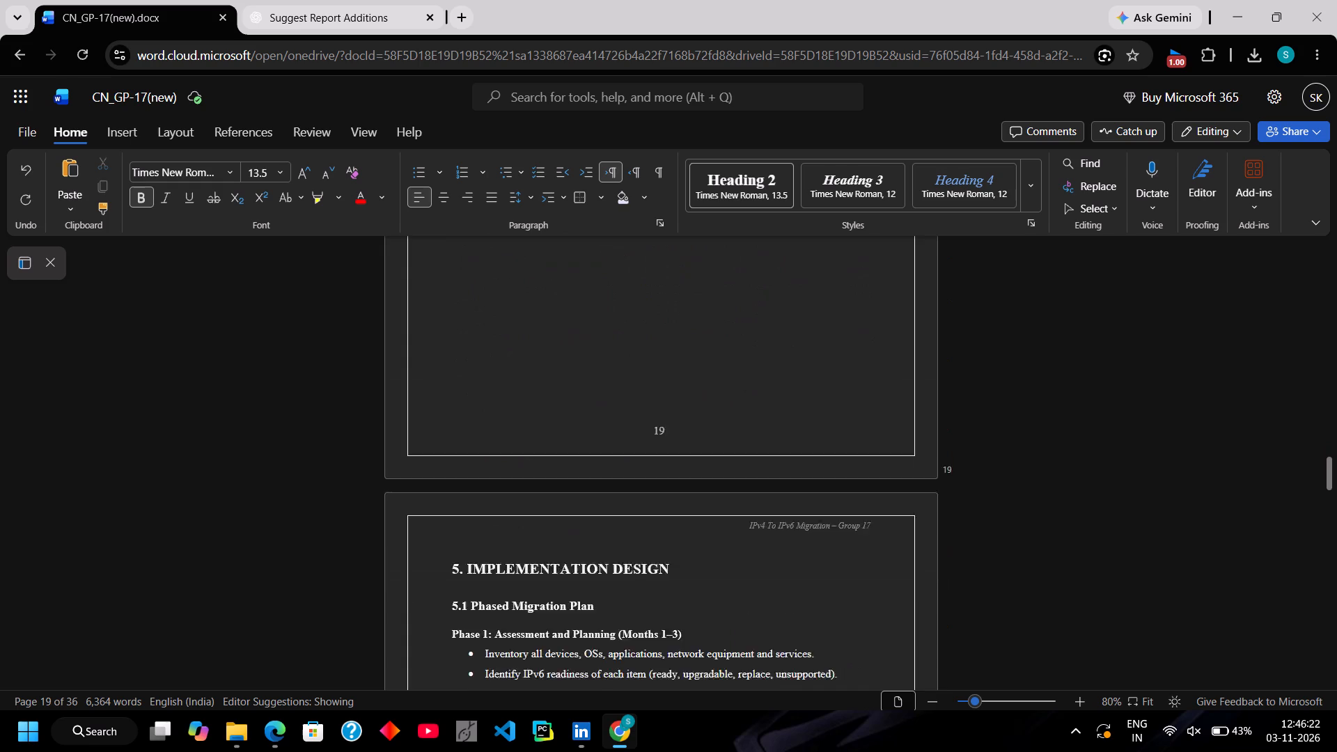
scroll(629, 468, "down", 10)
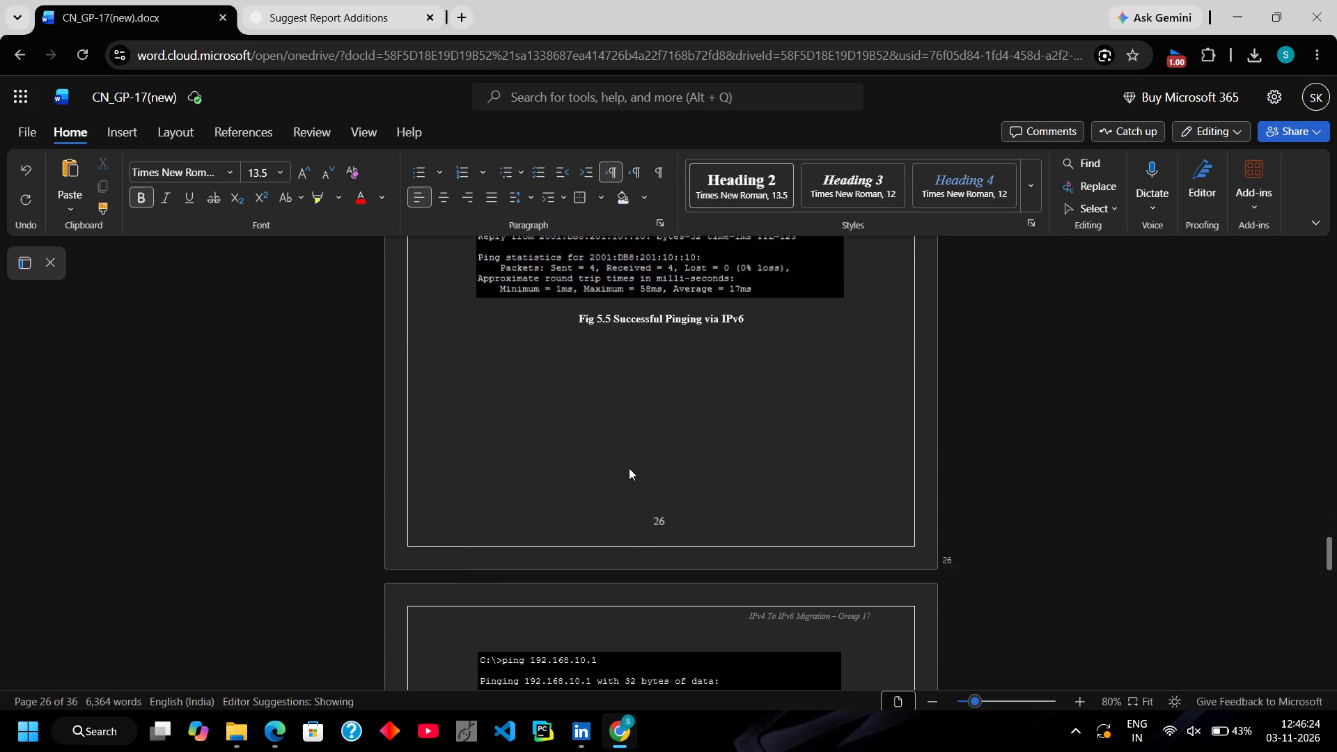
scroll(629, 468, "down", 8)
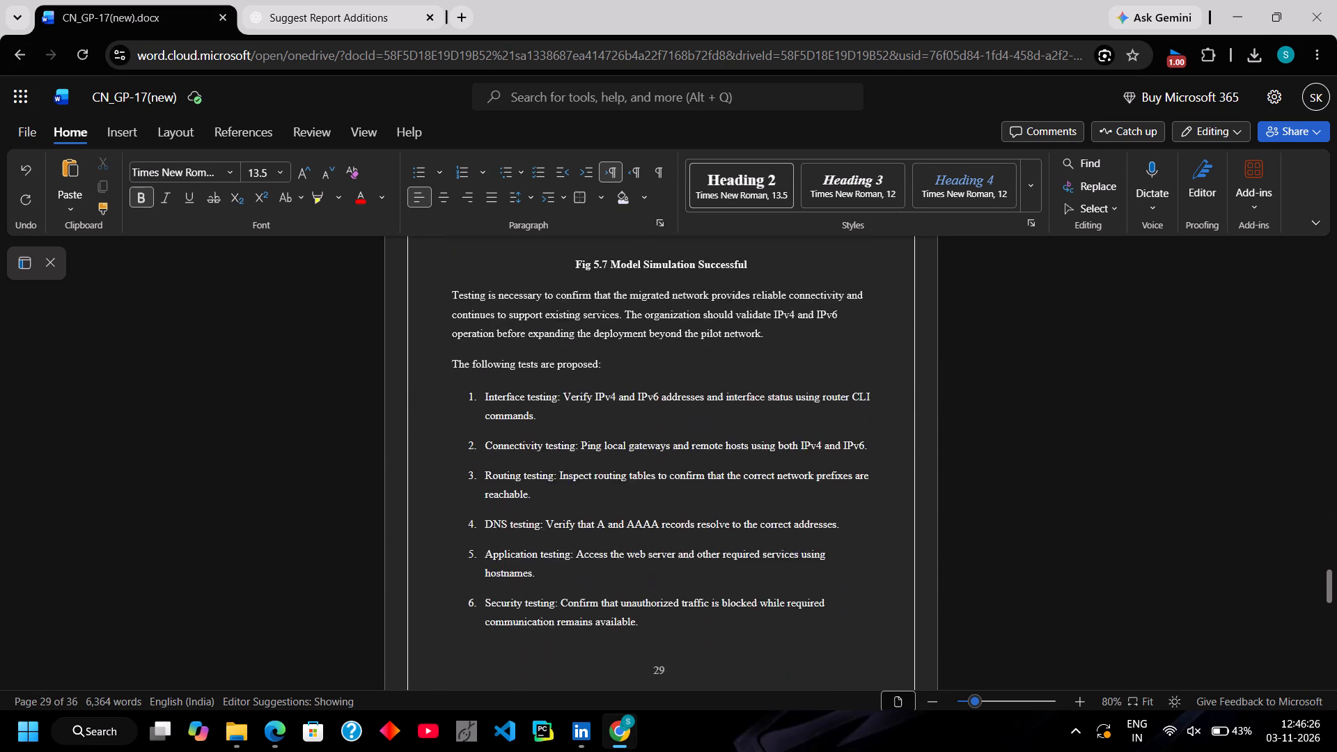
scroll(629, 468, "down", 4)
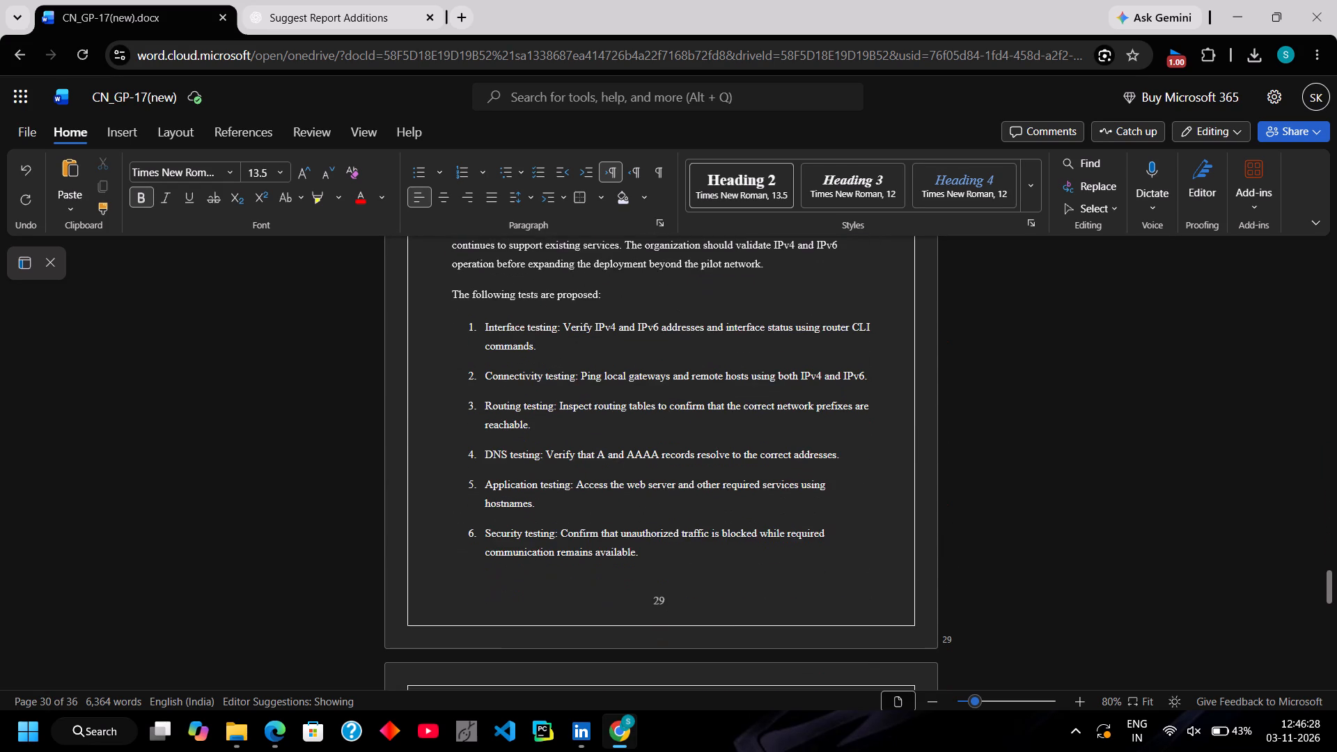
scroll(629, 468, "down", 4)
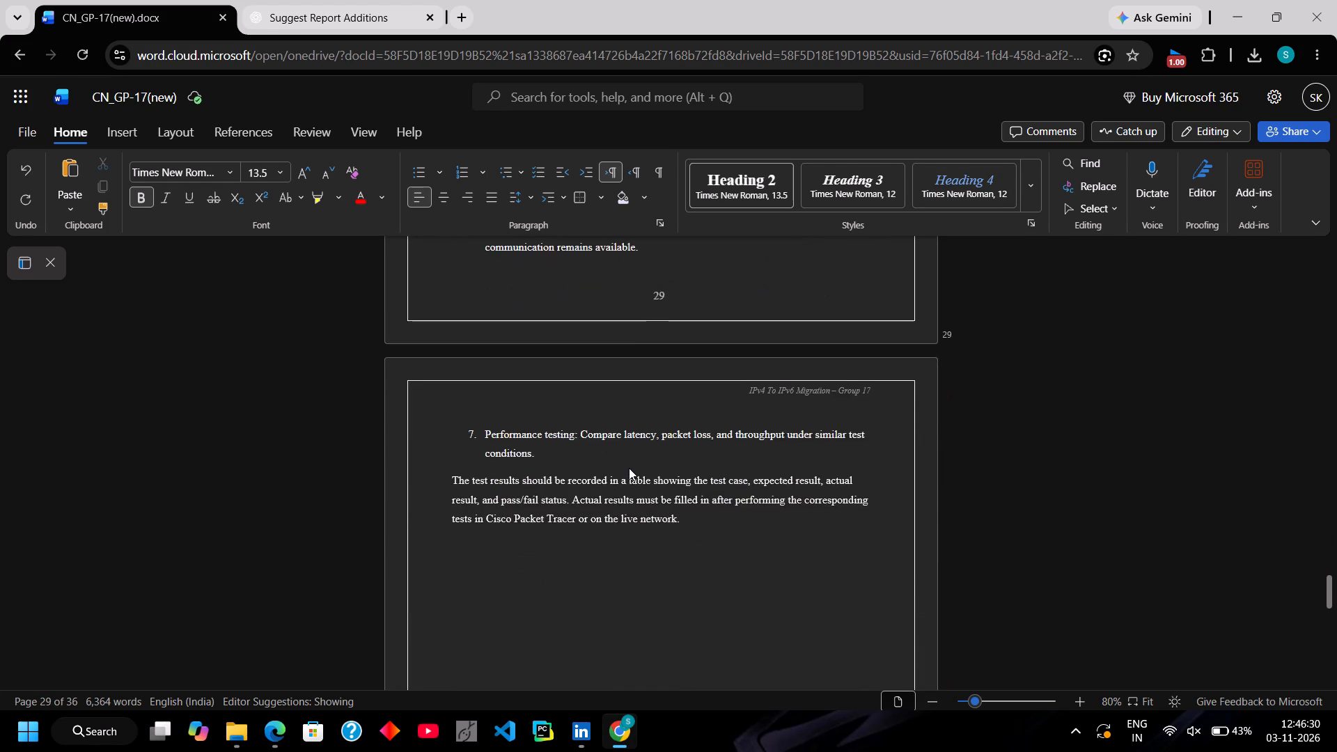
scroll(629, 468, "down", 4)
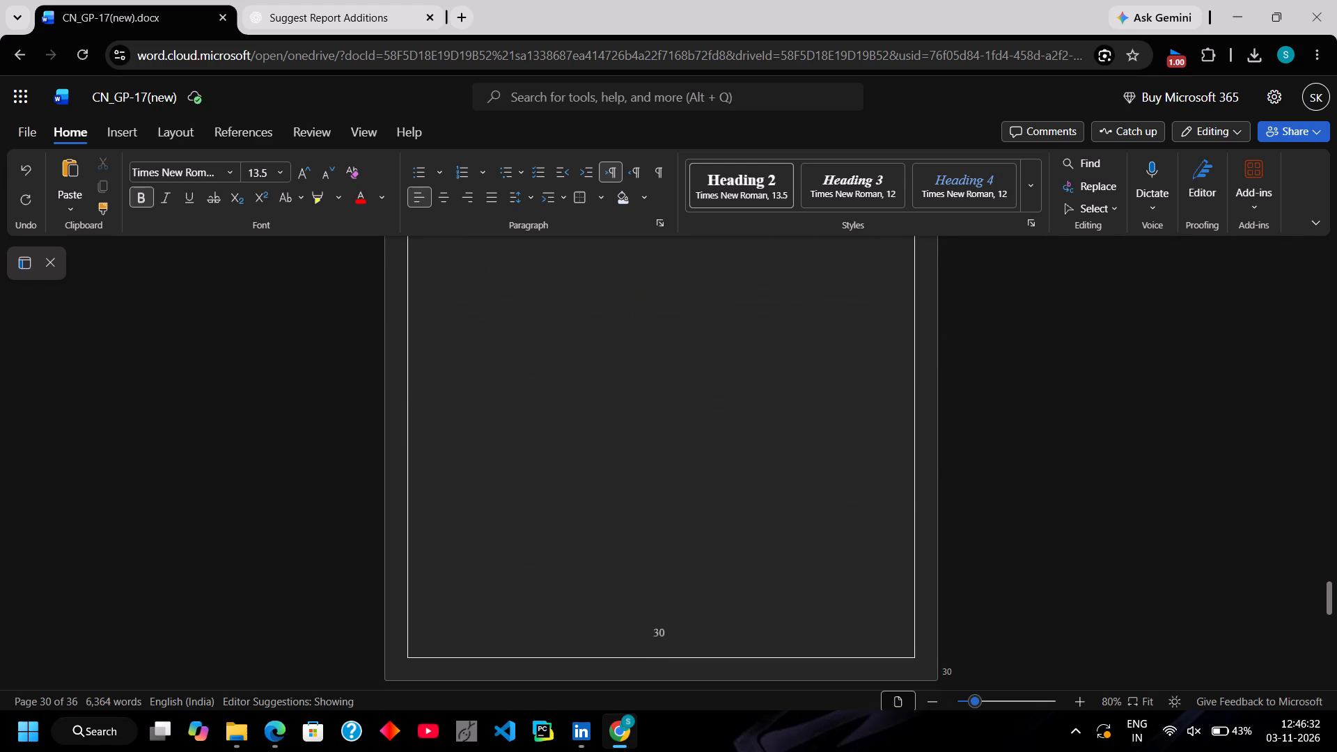
scroll(629, 468, "down", 1)
Recheck the layout backward from page 30 through the chapter 5 figures and sections to 4.5 Analysis conclusion on page 19.
scroll(629, 468, "up", 6)
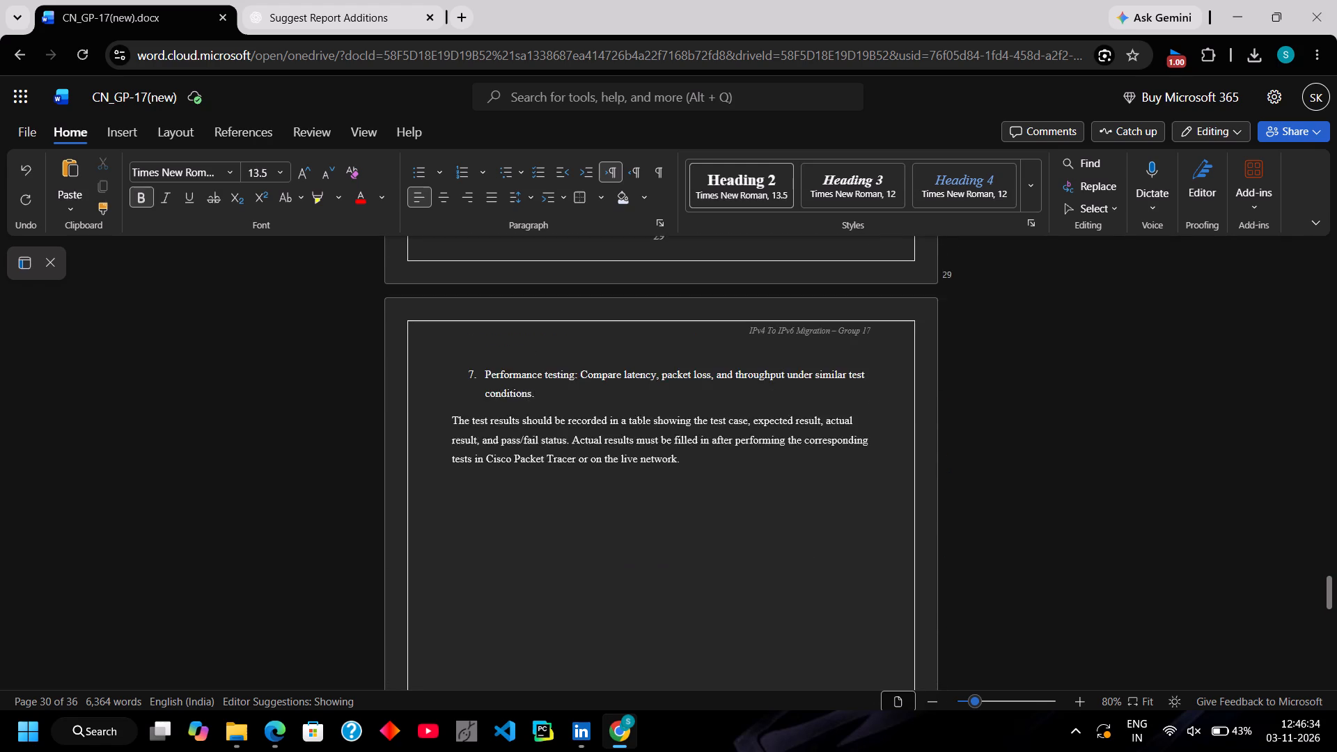
scroll(629, 468, "up", 9)
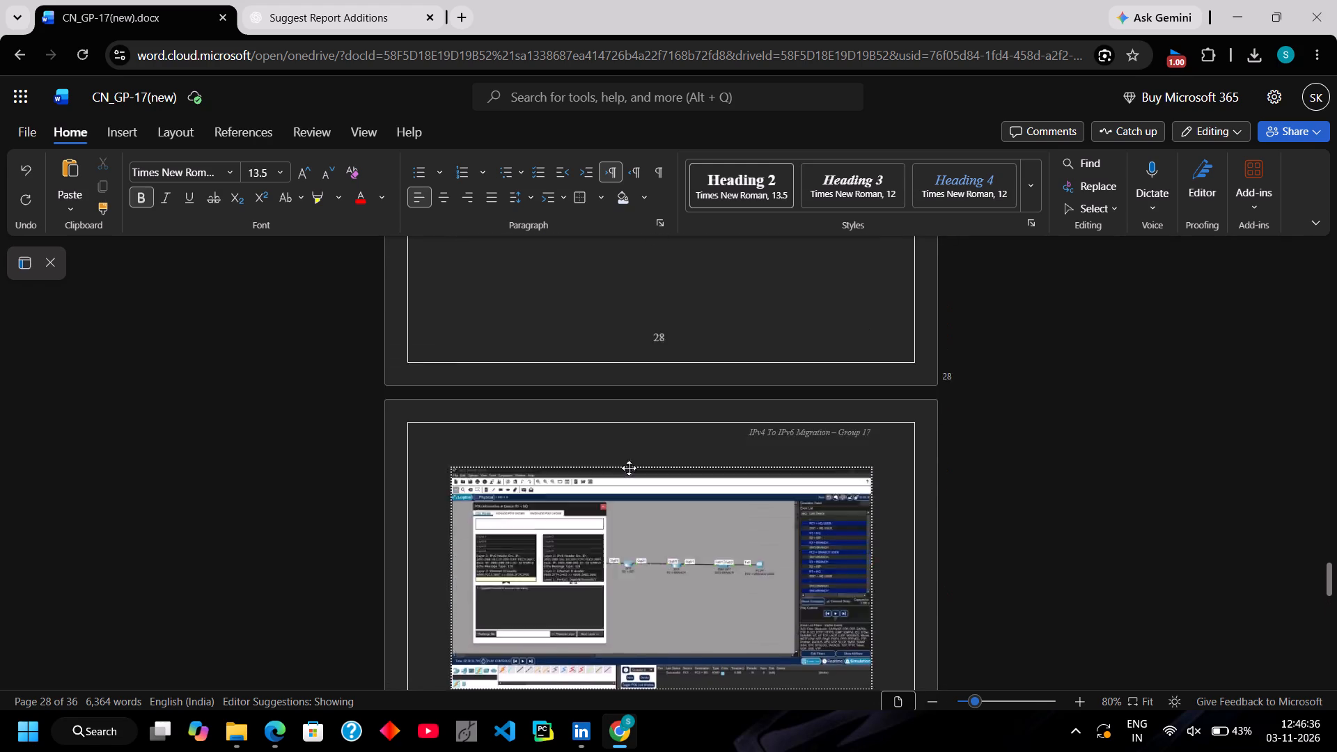
scroll(629, 468, "up", 9)
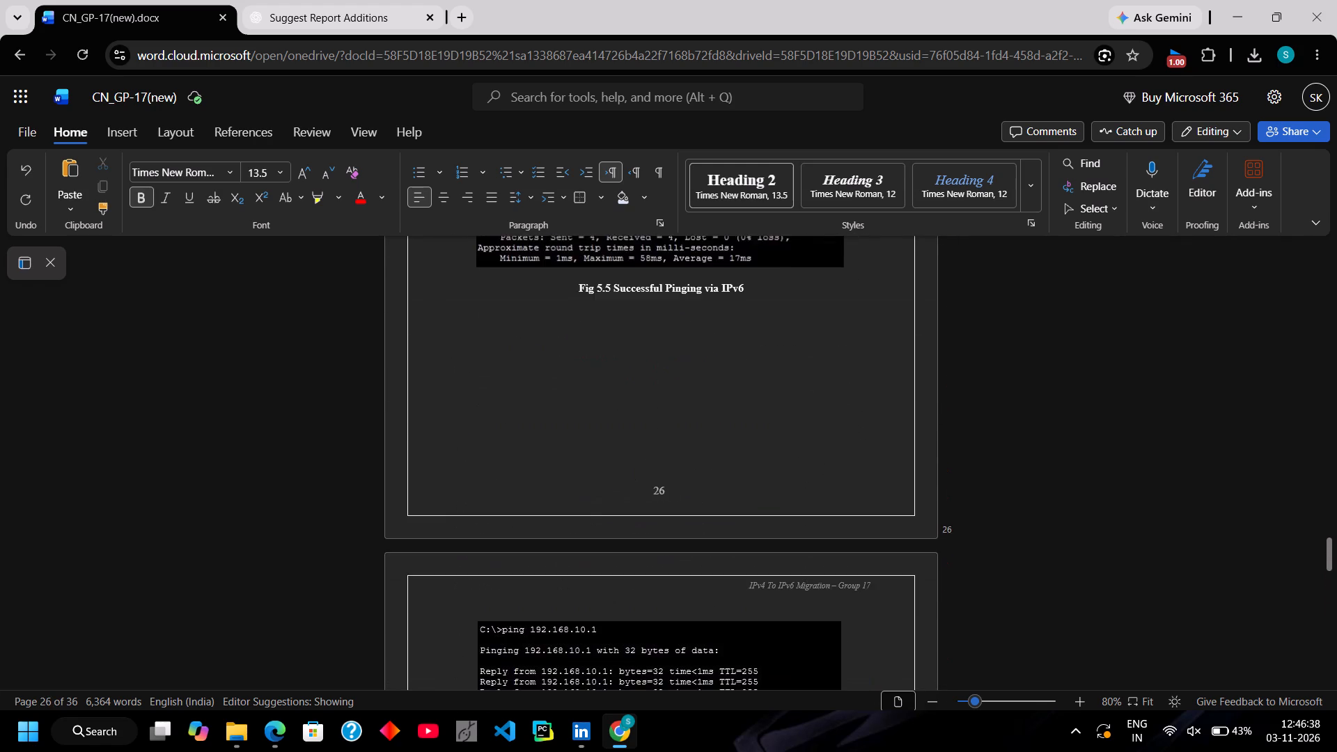
scroll(629, 468, "up", 9)
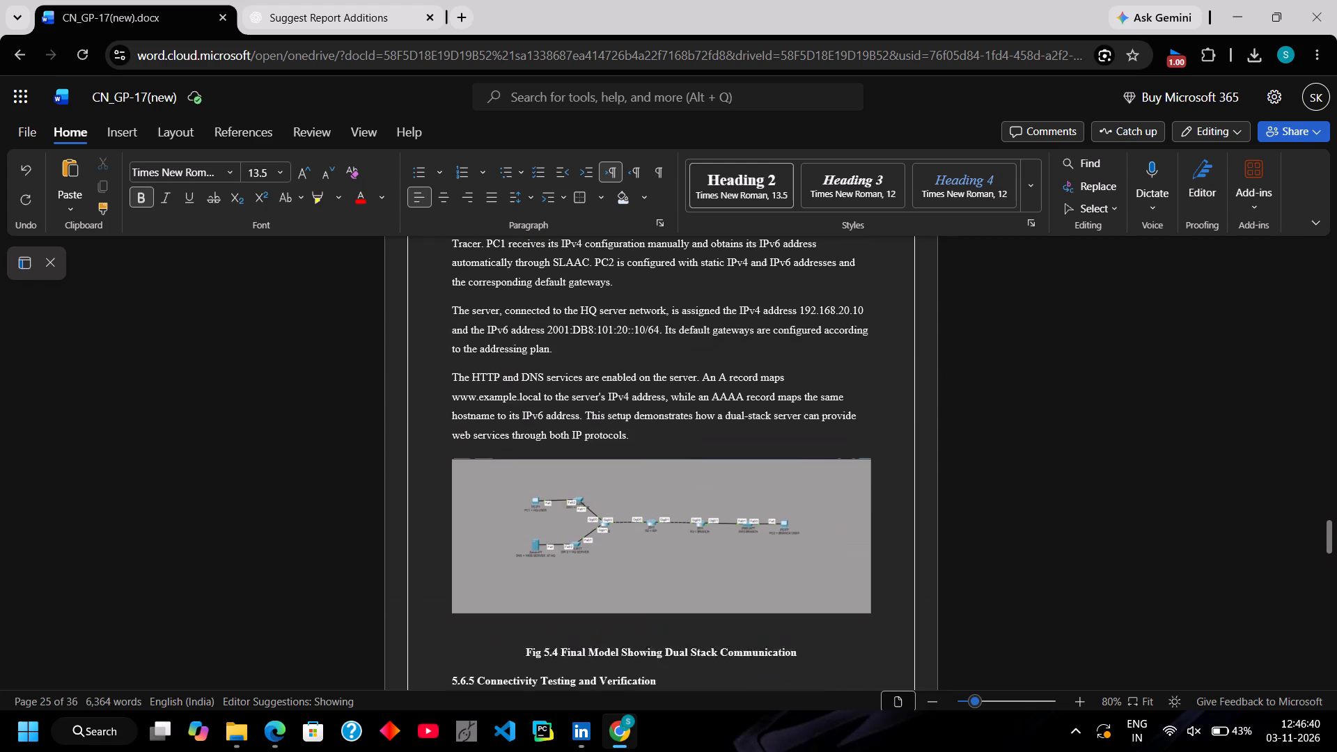
scroll(629, 468, "up", 9)
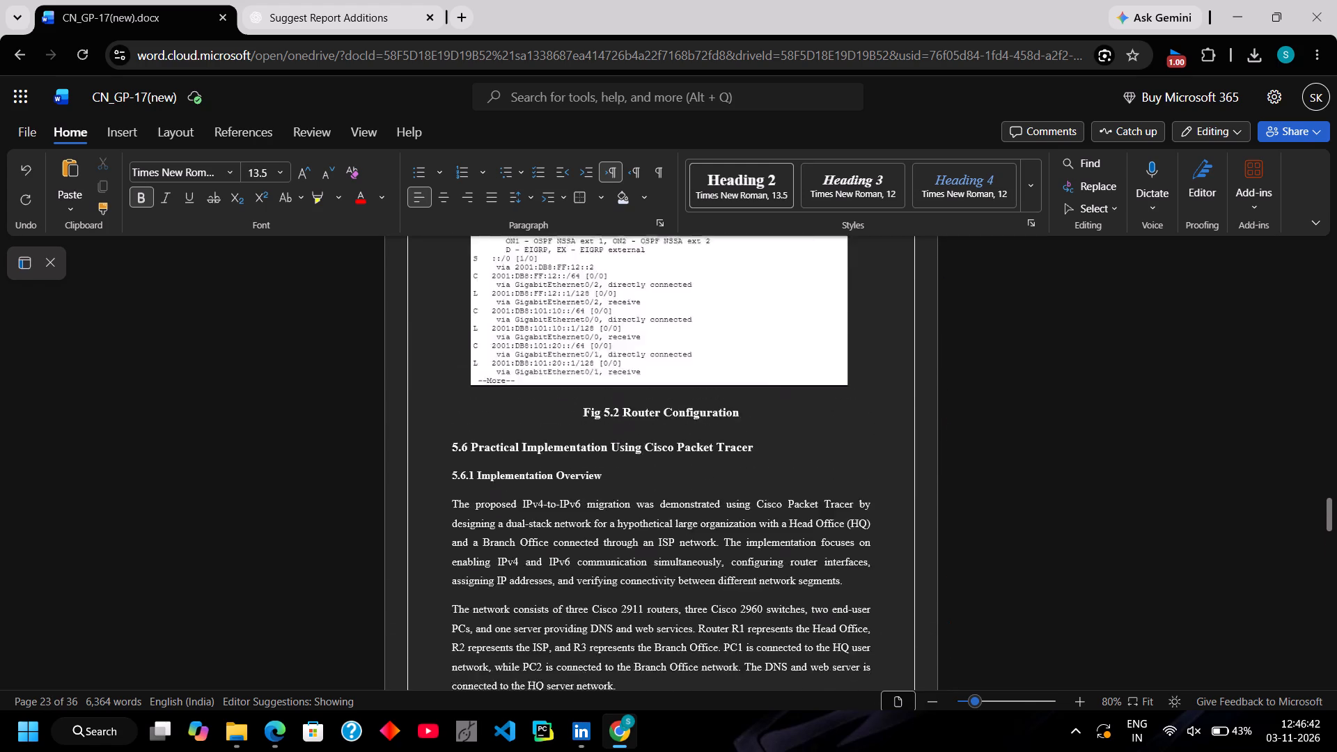
scroll(629, 468, "up", 9)
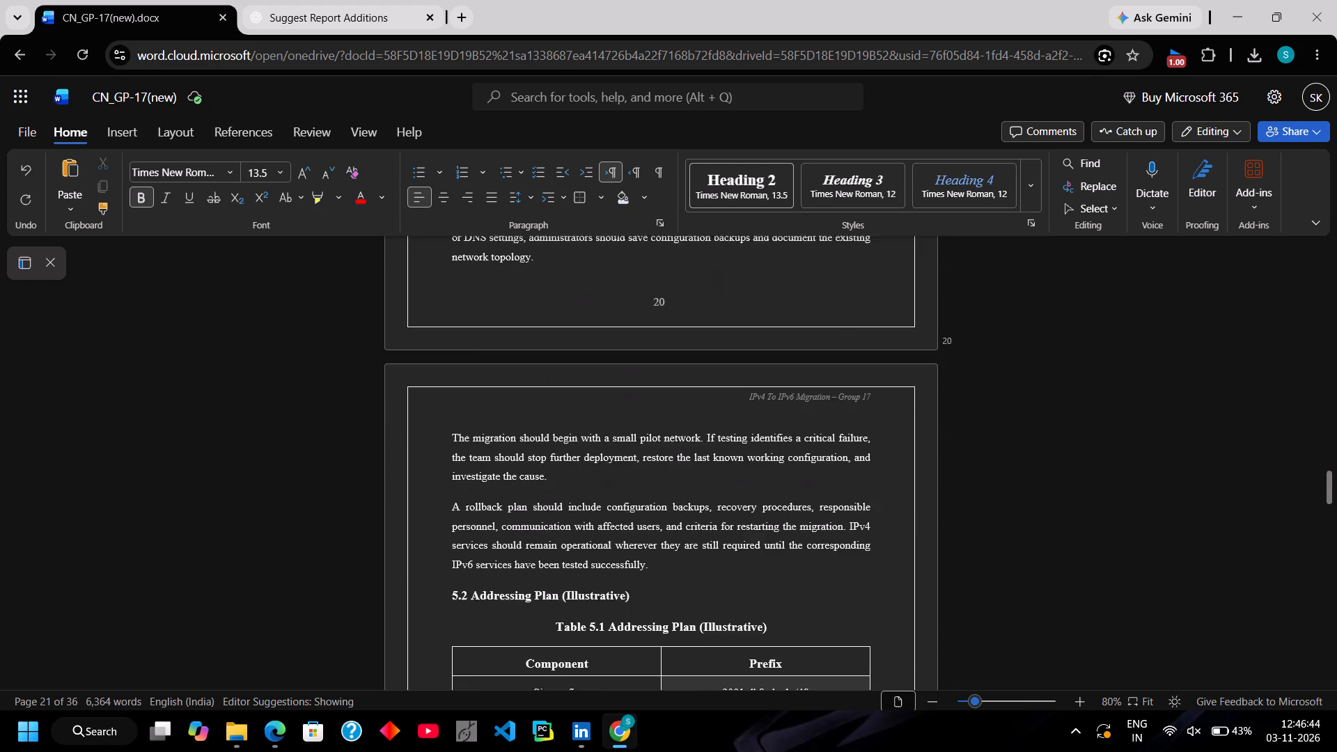
scroll(629, 468, "up", 8)
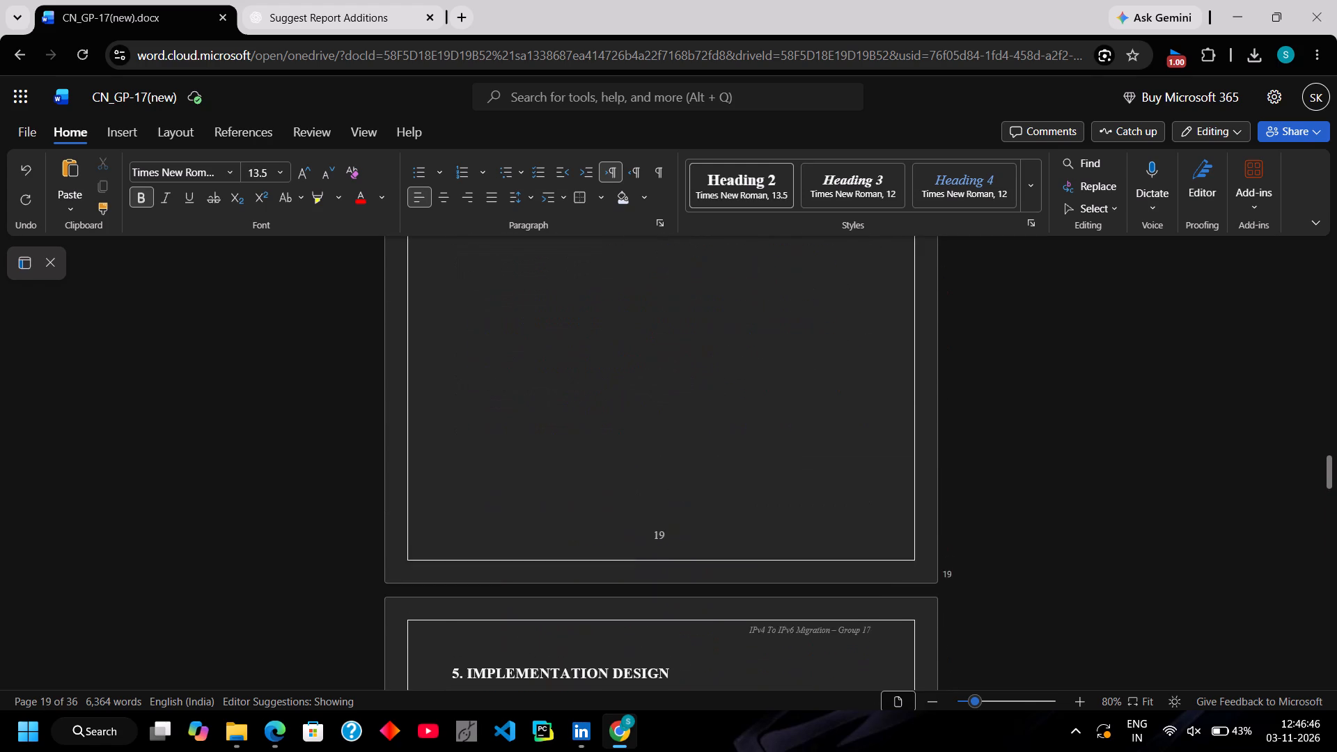
scroll(629, 468, "up", 4)
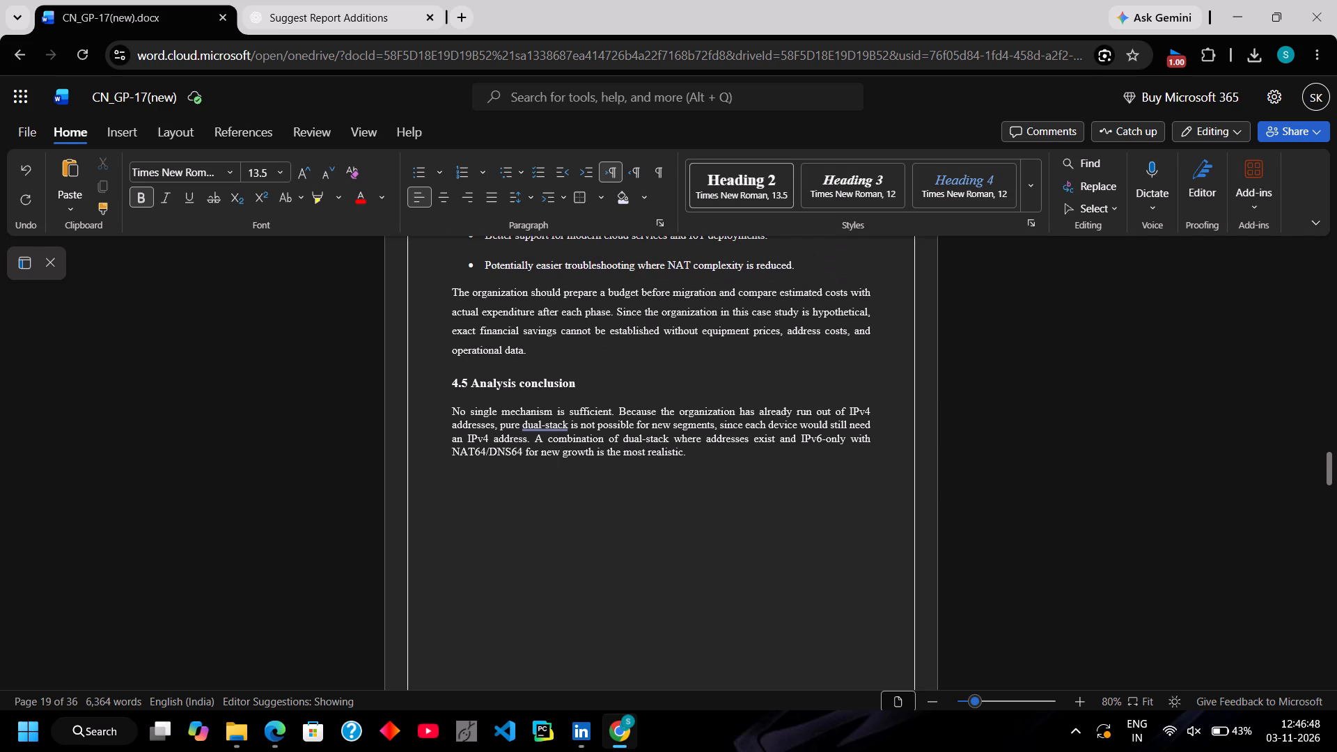
Delete the paragraph beginning "The test results should be recorded in a table" below the Performance testing item on page 30.
scroll(545, 459, "down", 11)
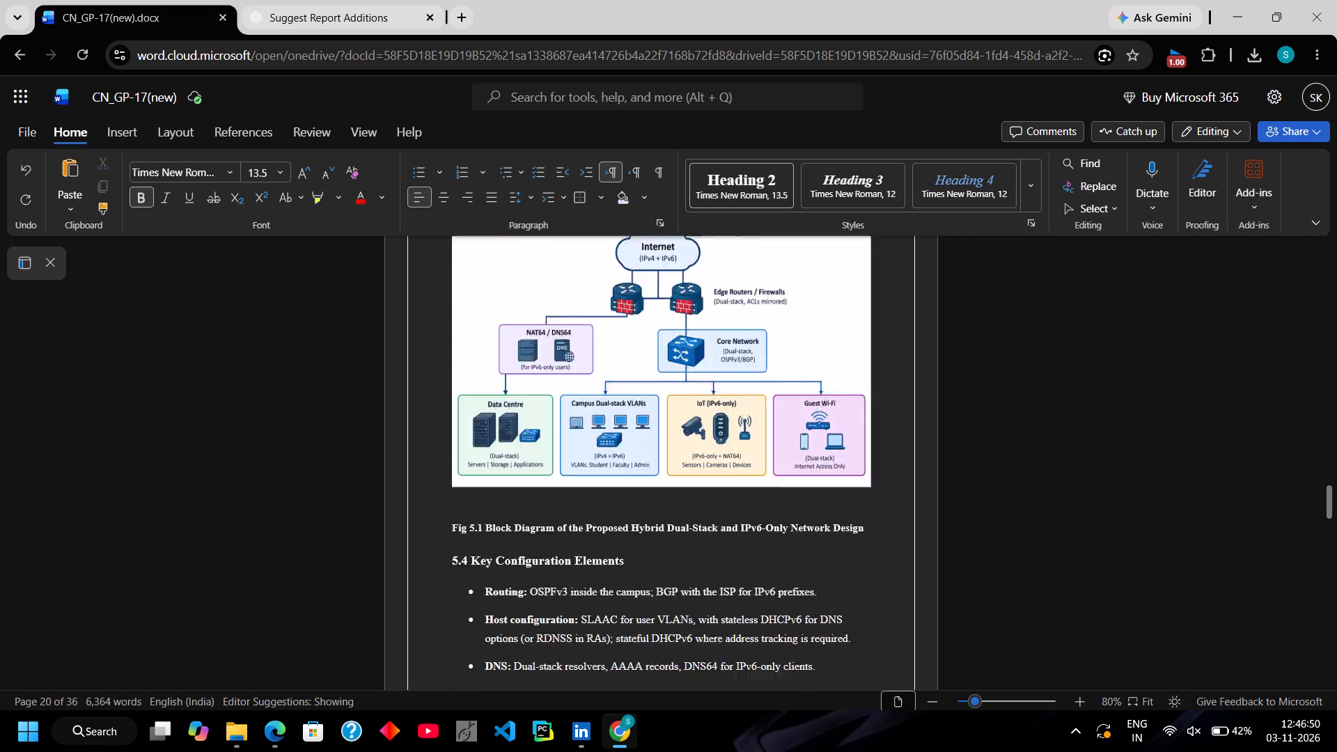
scroll(545, 459, "down", 11)
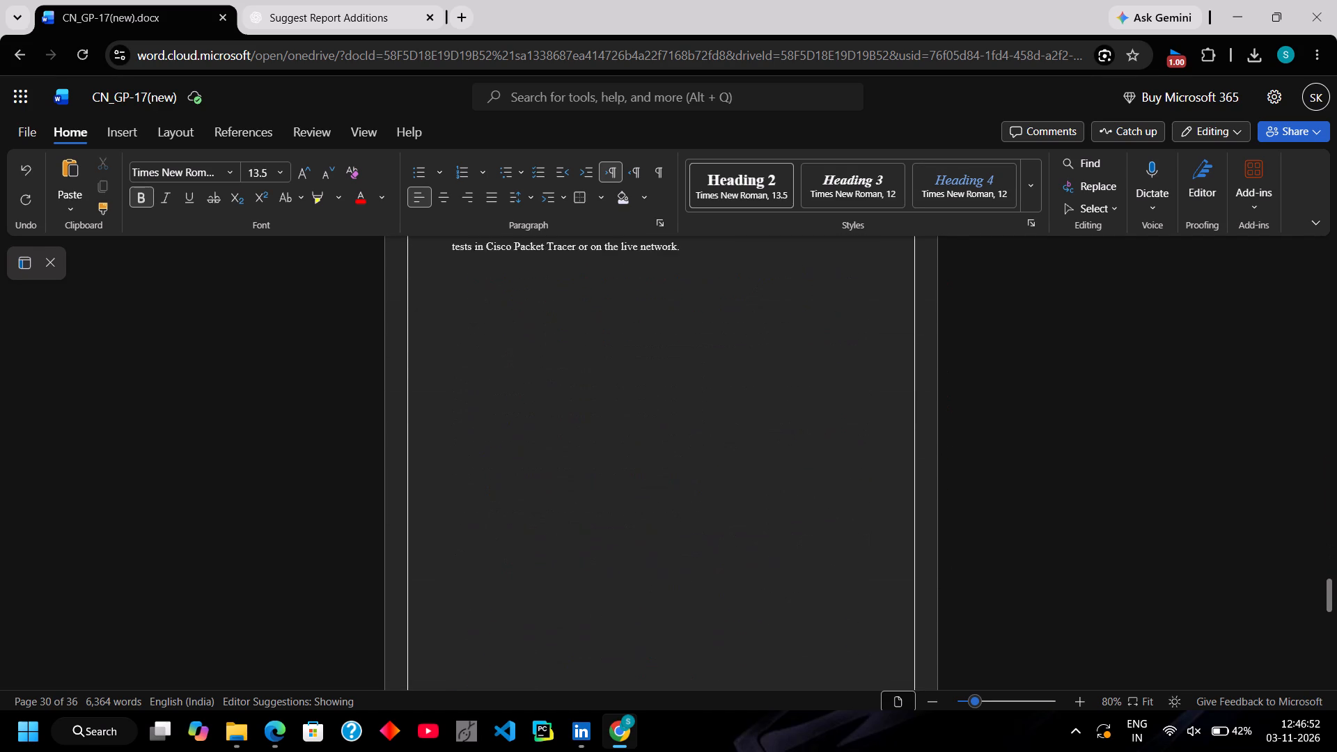
scroll(545, 459, "down", 2)
scroll(545, 459, "up", 3)
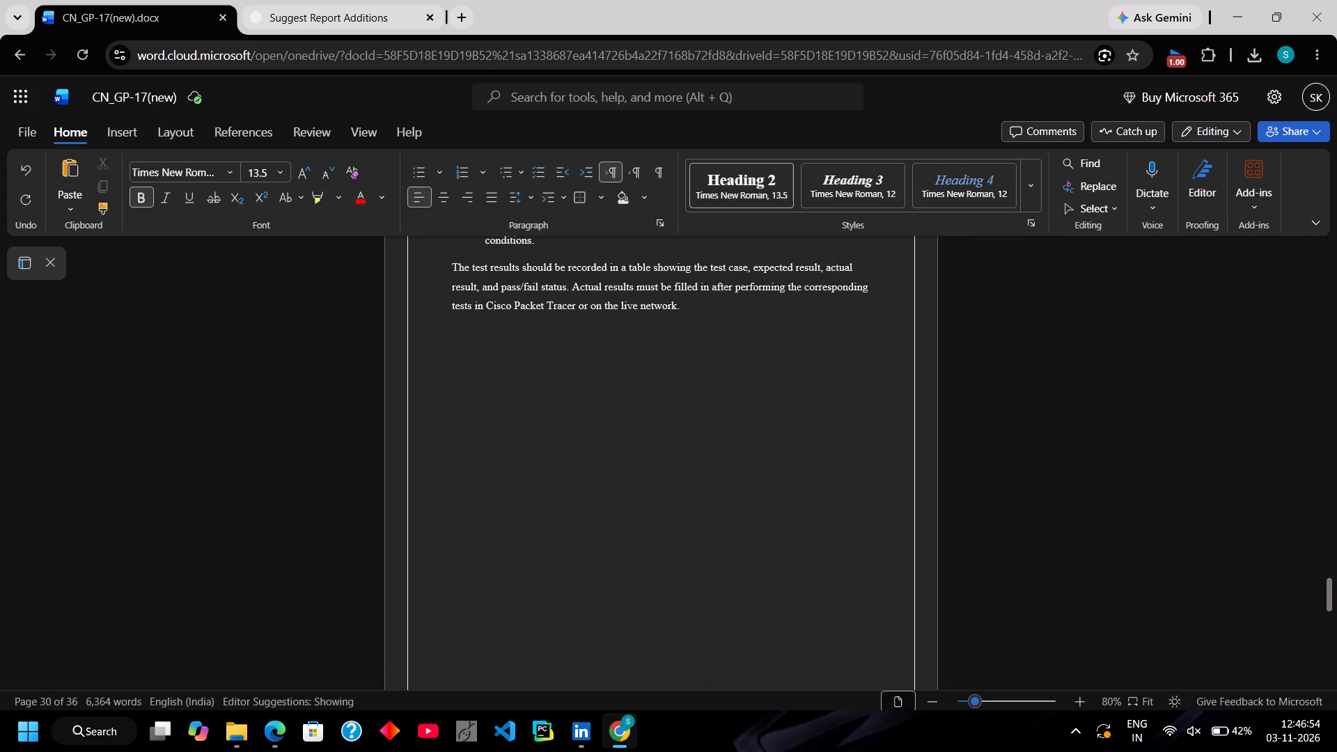
scroll(664, 352, "up", 1)
left_click_drag(708, 437, 490, 377)
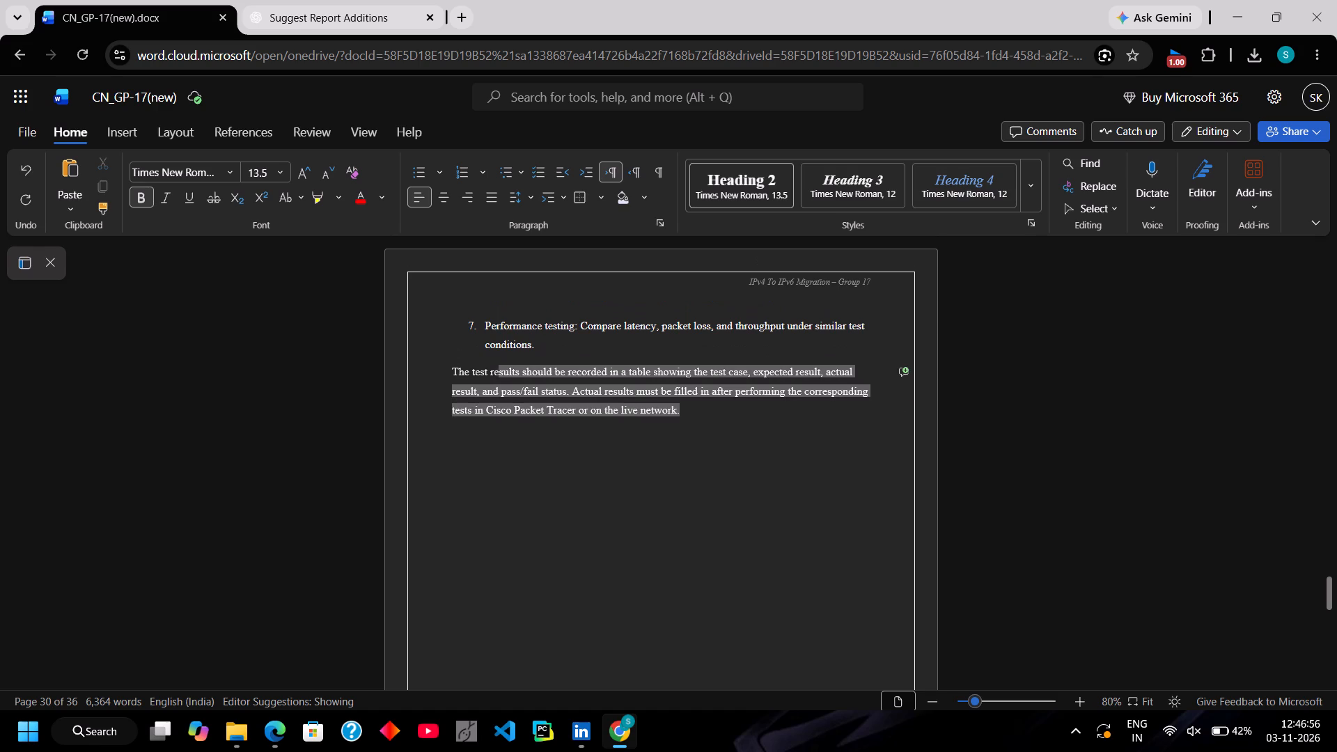
left_click_drag(490, 377, 383, 368)
key("BackSpace")
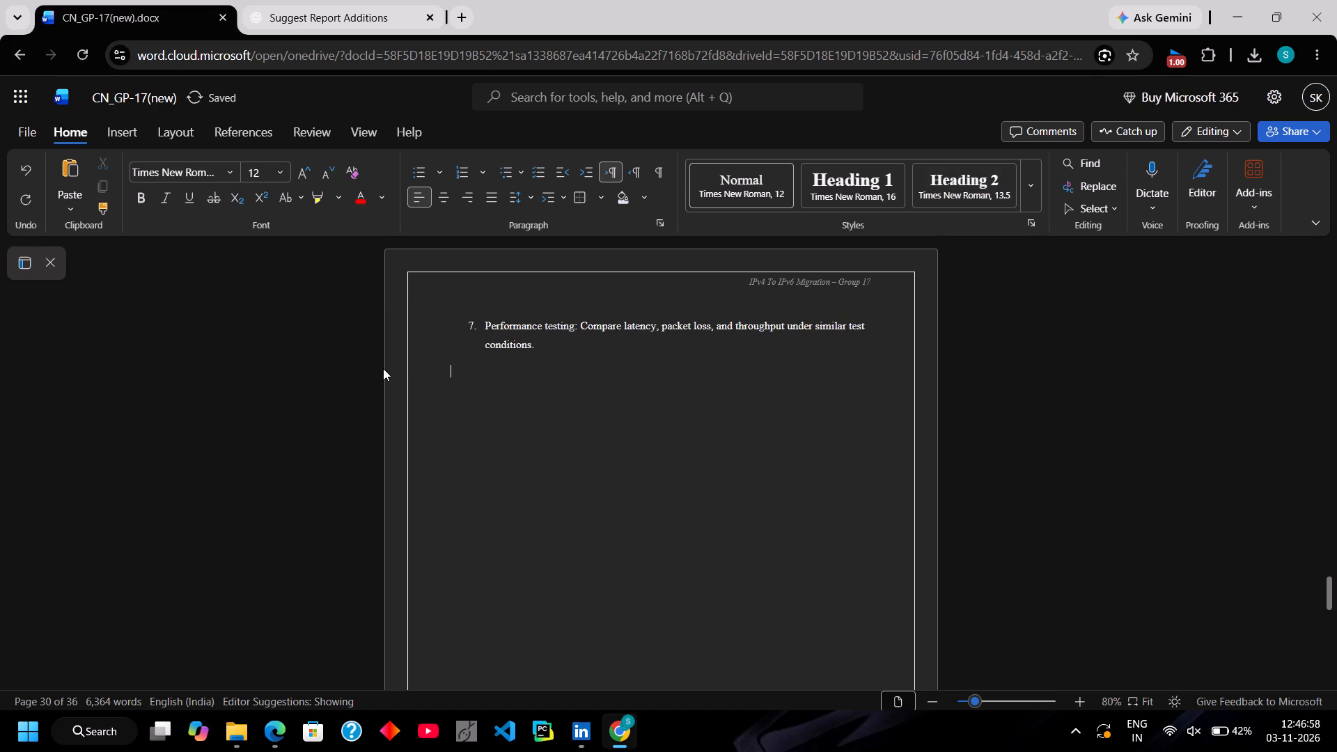
Open the print preview and examine the page layout from the cover page through 4.5 Analysis conclusion on pages 19 and 20.
key("ctrl+p")
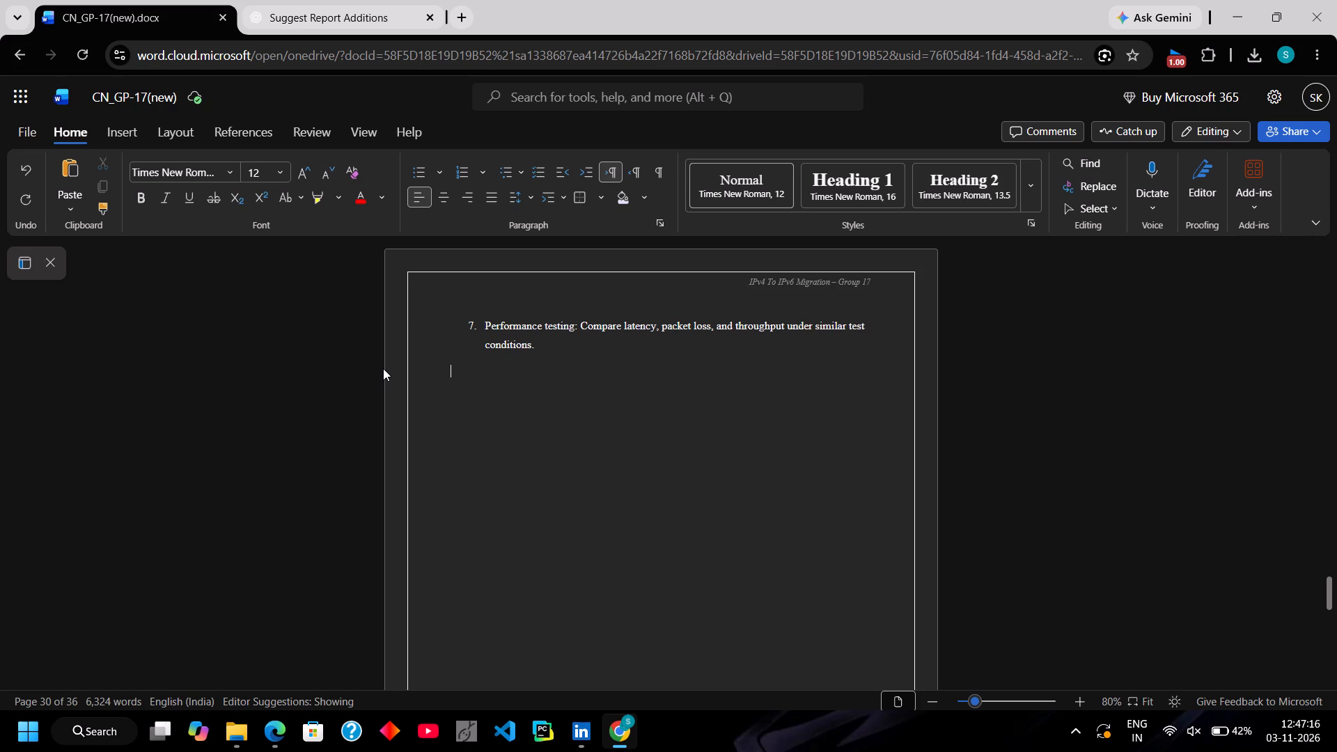
key("ctrl+p")
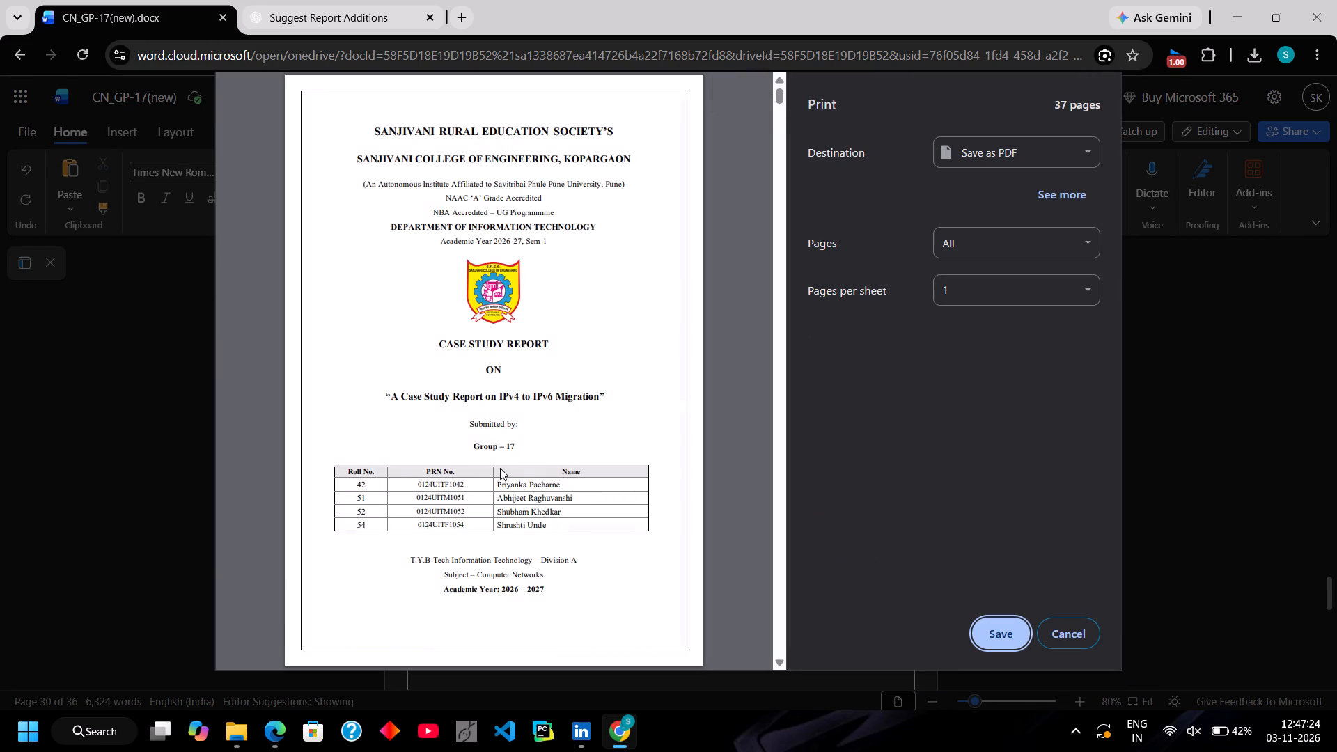
scroll(500, 468, "down", 11)
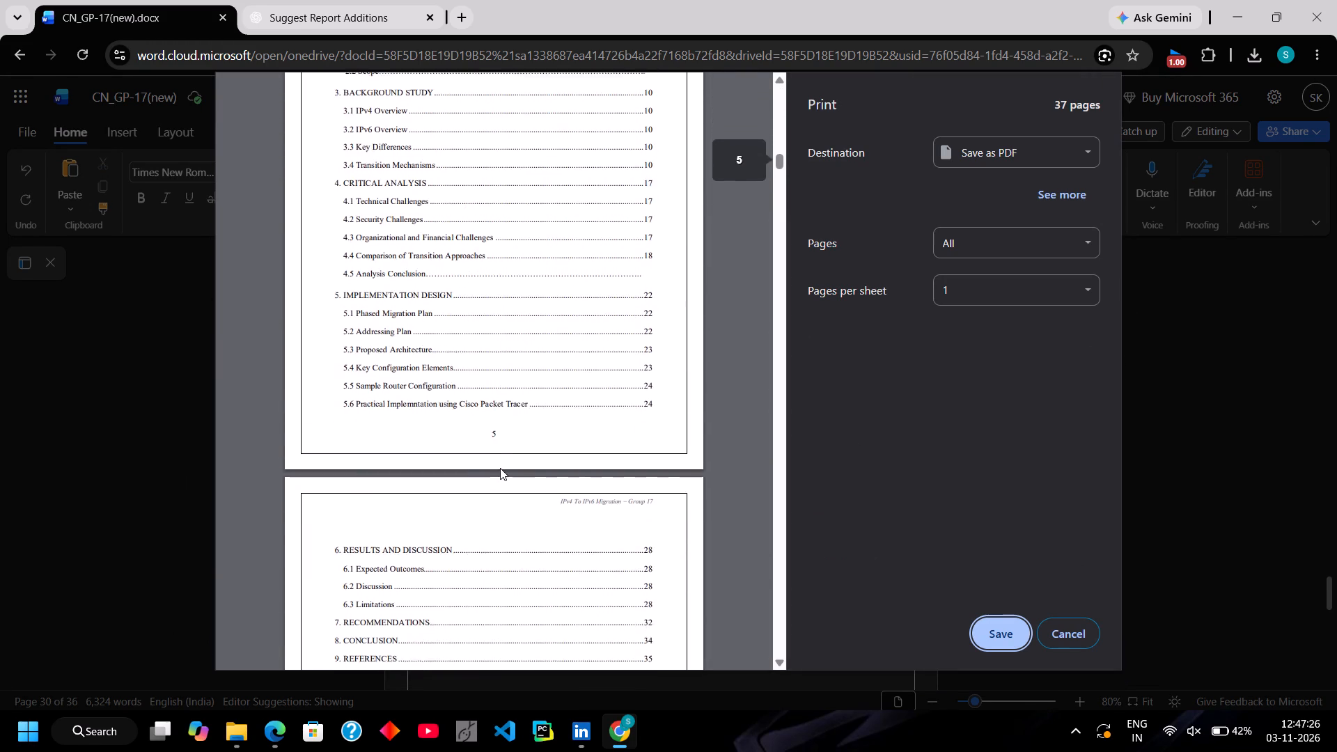
scroll(500, 468, "down", 12)
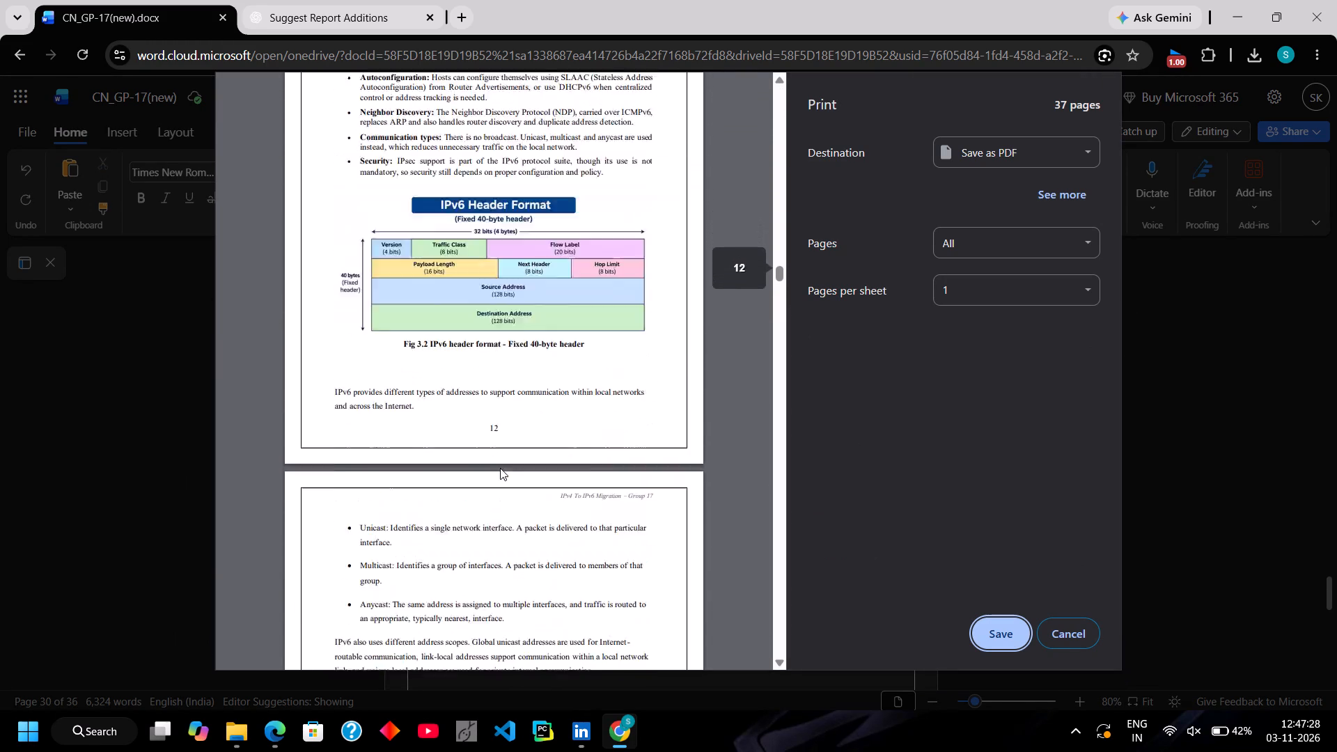
scroll(500, 468, "down", 2)
scroll(500, 468, "up", 1)
scroll(500, 468, "down", 1)
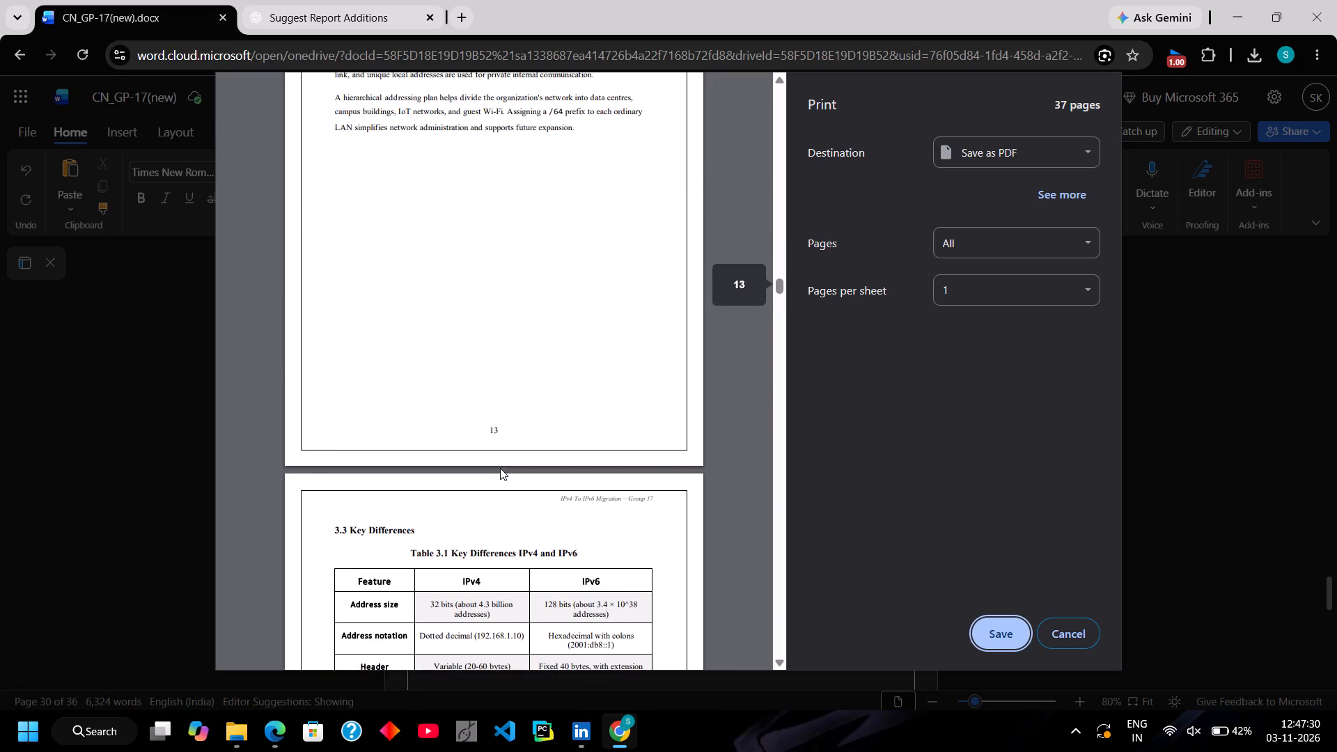
scroll(500, 468, "down", 8)
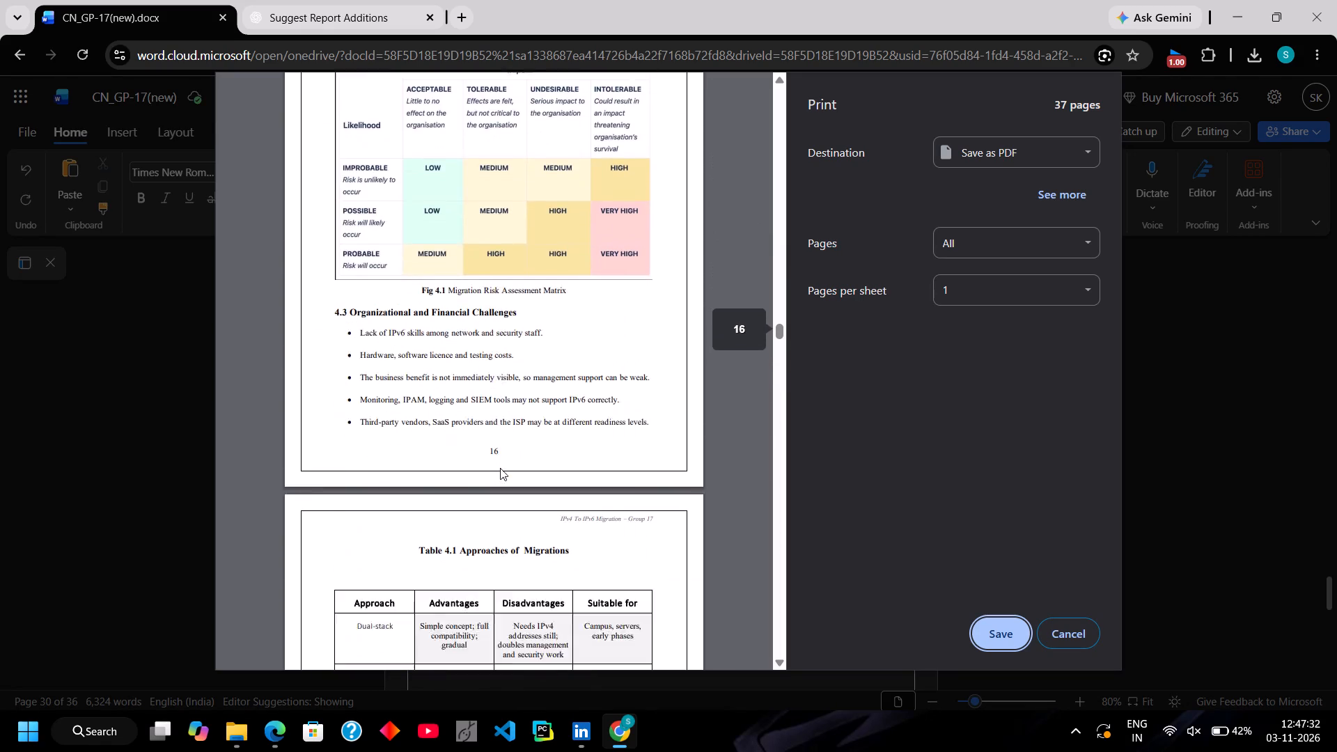
scroll(500, 468, "down", 8)
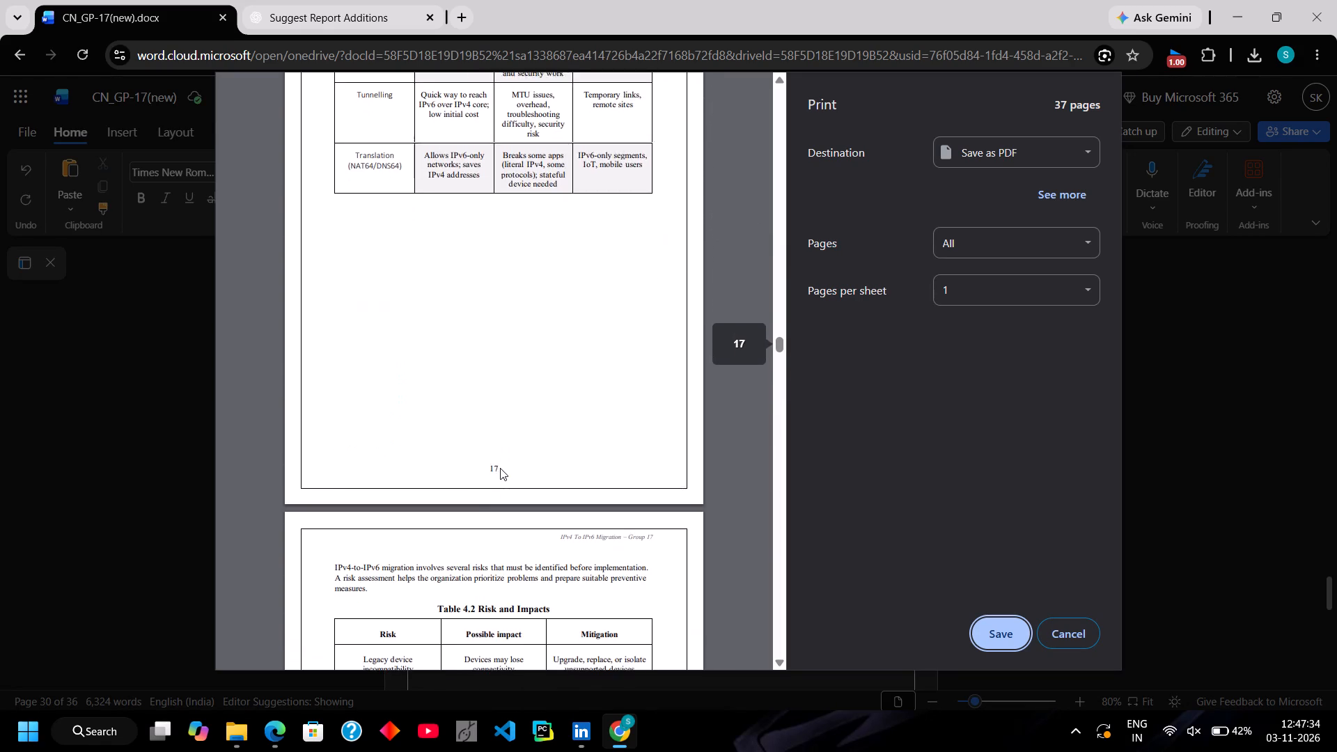
scroll(500, 468, "down", 8)
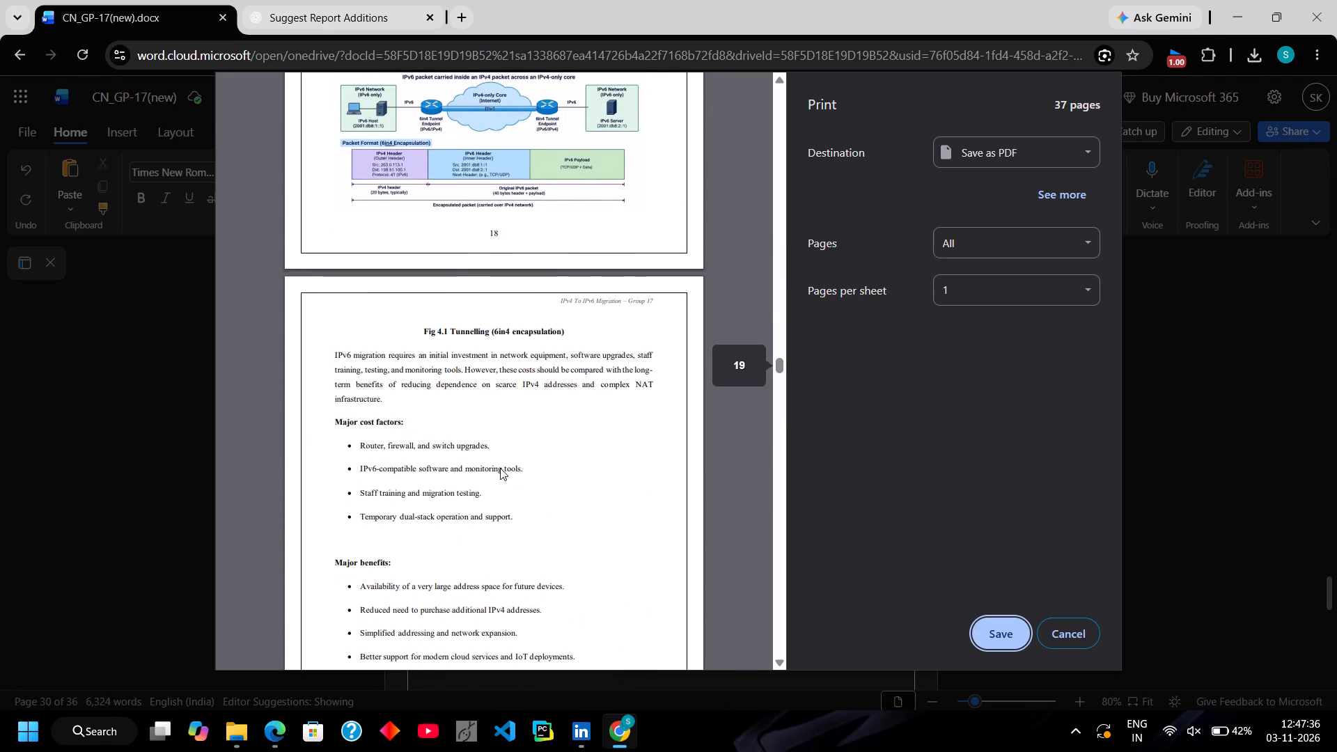
scroll(500, 468, "down", 6)
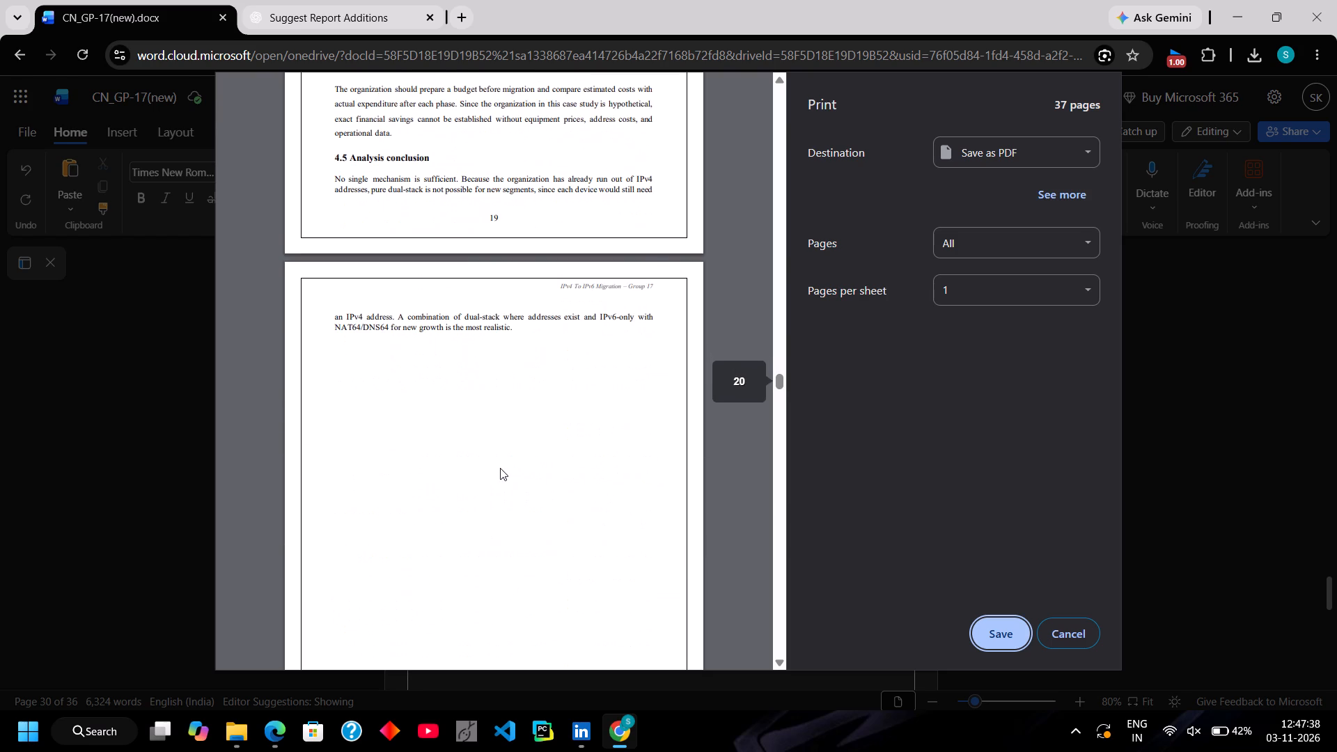
Examine the print preview's page breaks from 4.5 Analysis conclusion on page 19 through section 5.6 on page 25, and close the preview.
scroll(500, 468, "down", 4)
scroll(500, 468, "up", 2)
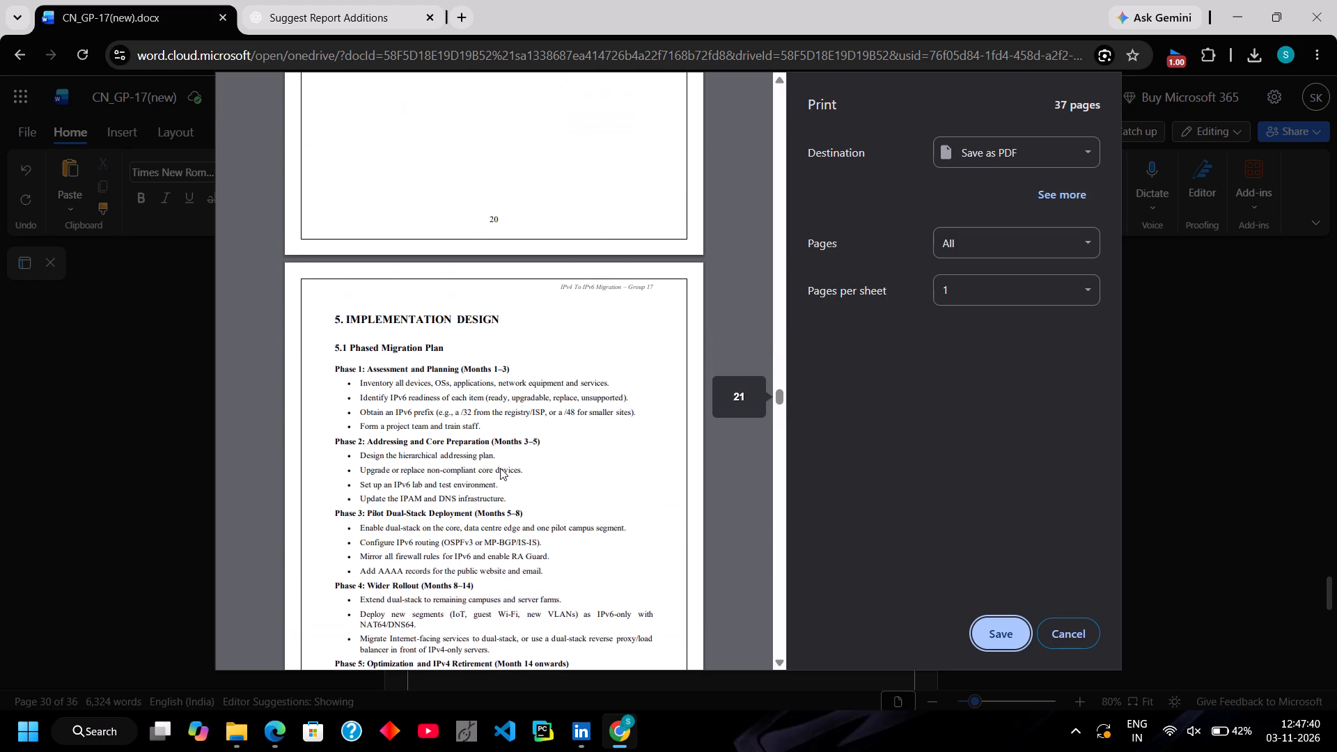
scroll(500, 468, "up", 1)
scroll(500, 468, "down", 1)
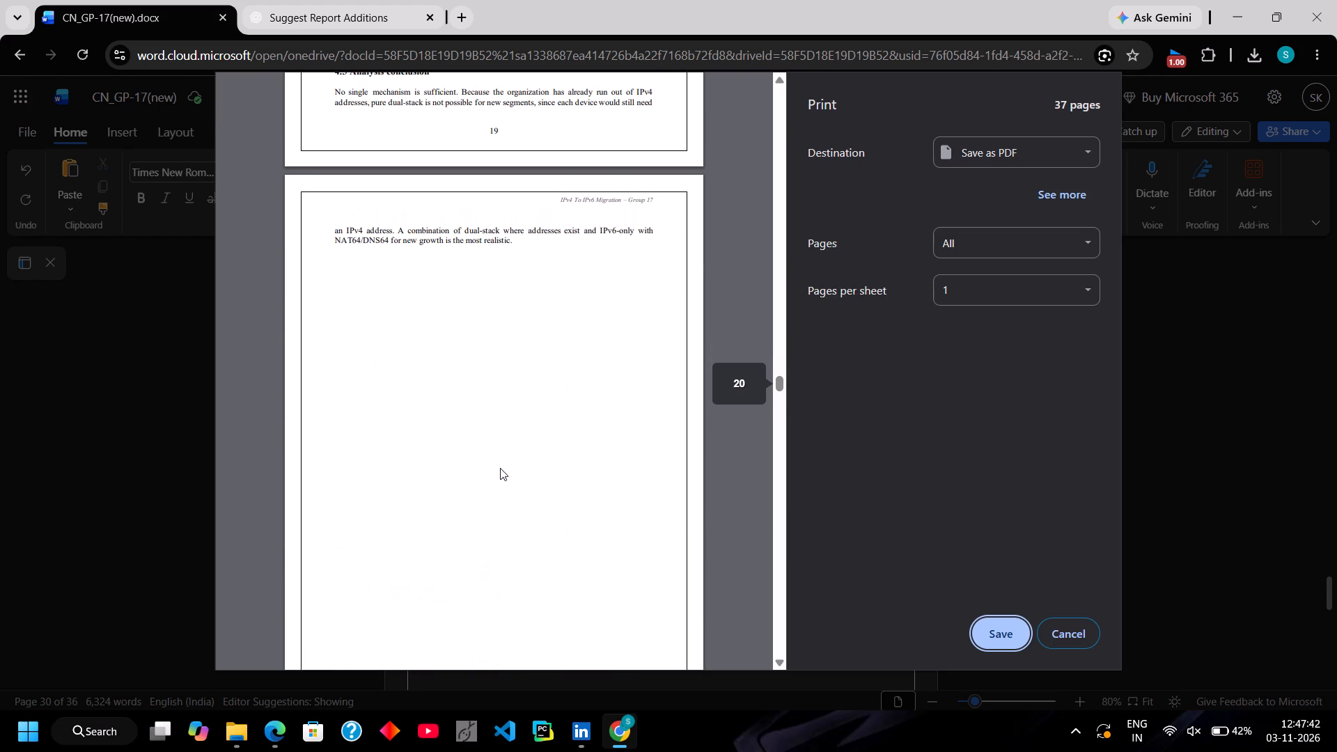
scroll(500, 468, "down", 1)
scroll(500, 468, "up", 3)
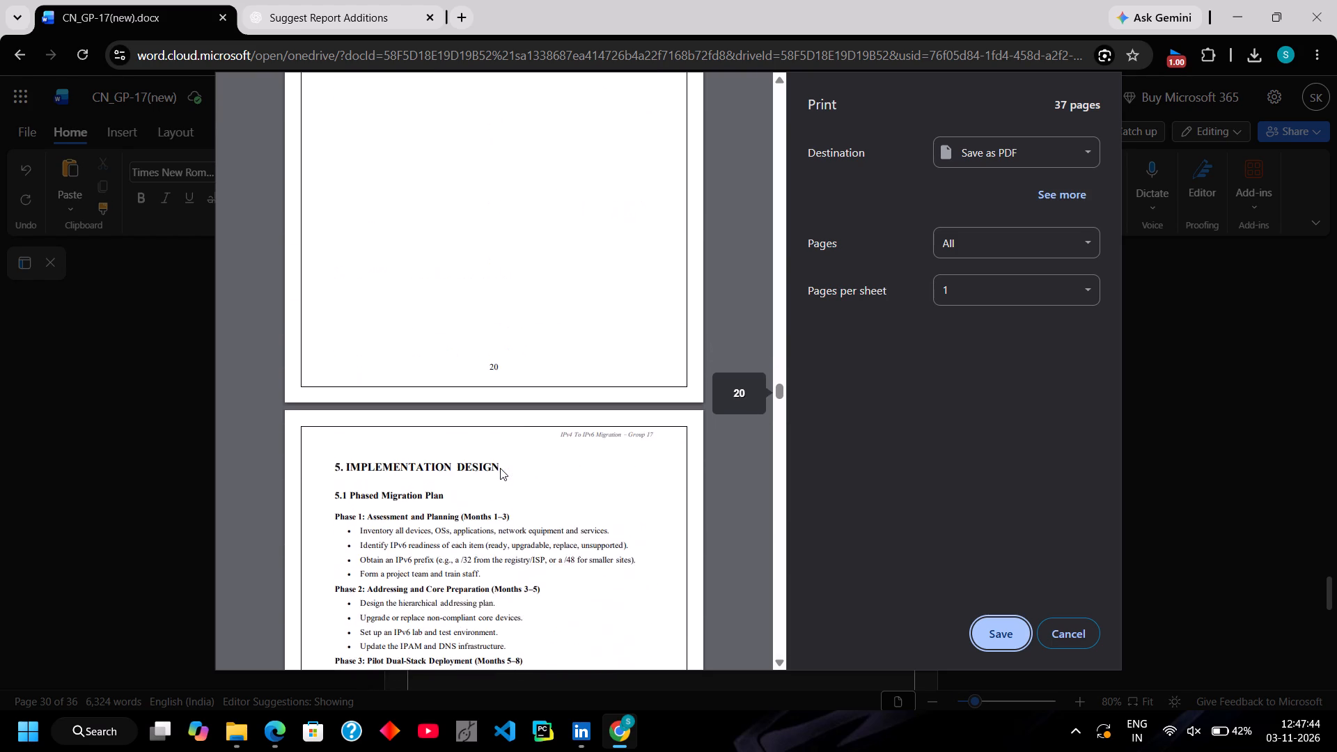
scroll(500, 468, "up", 4)
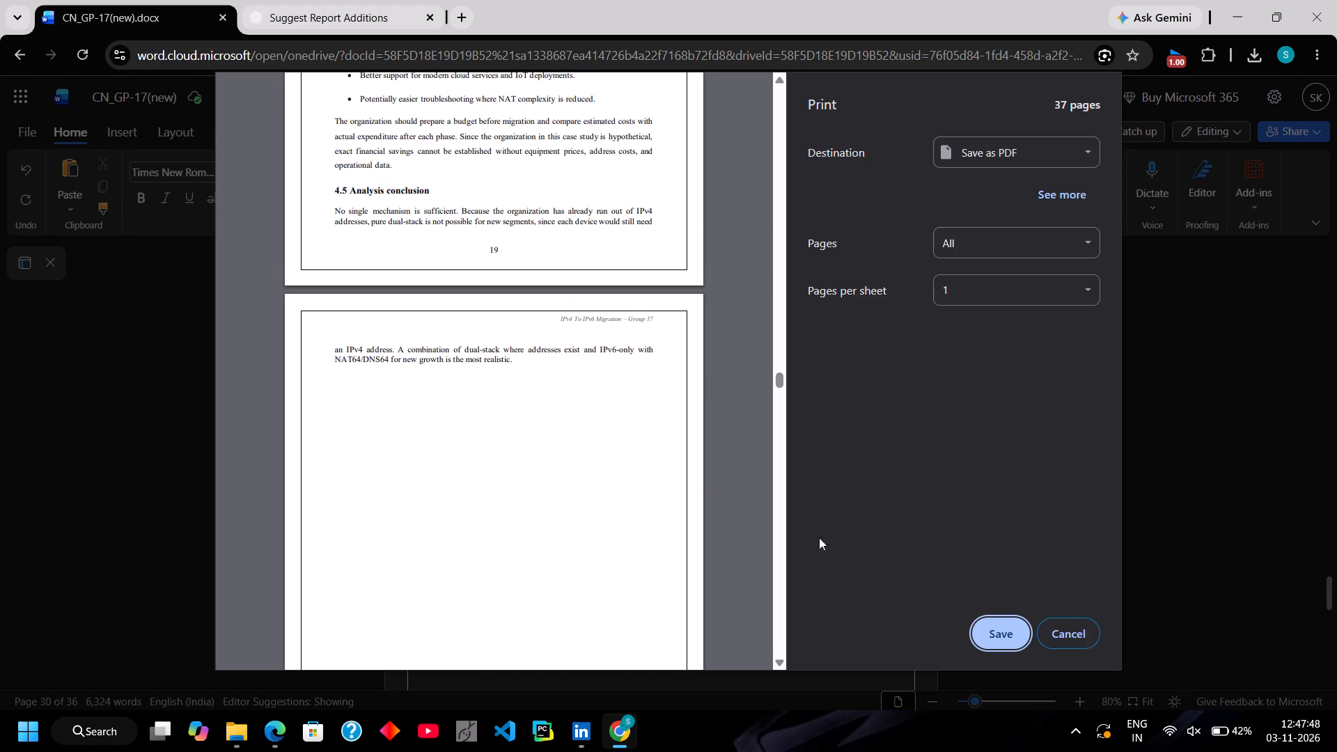
scroll(607, 471, "down", 6)
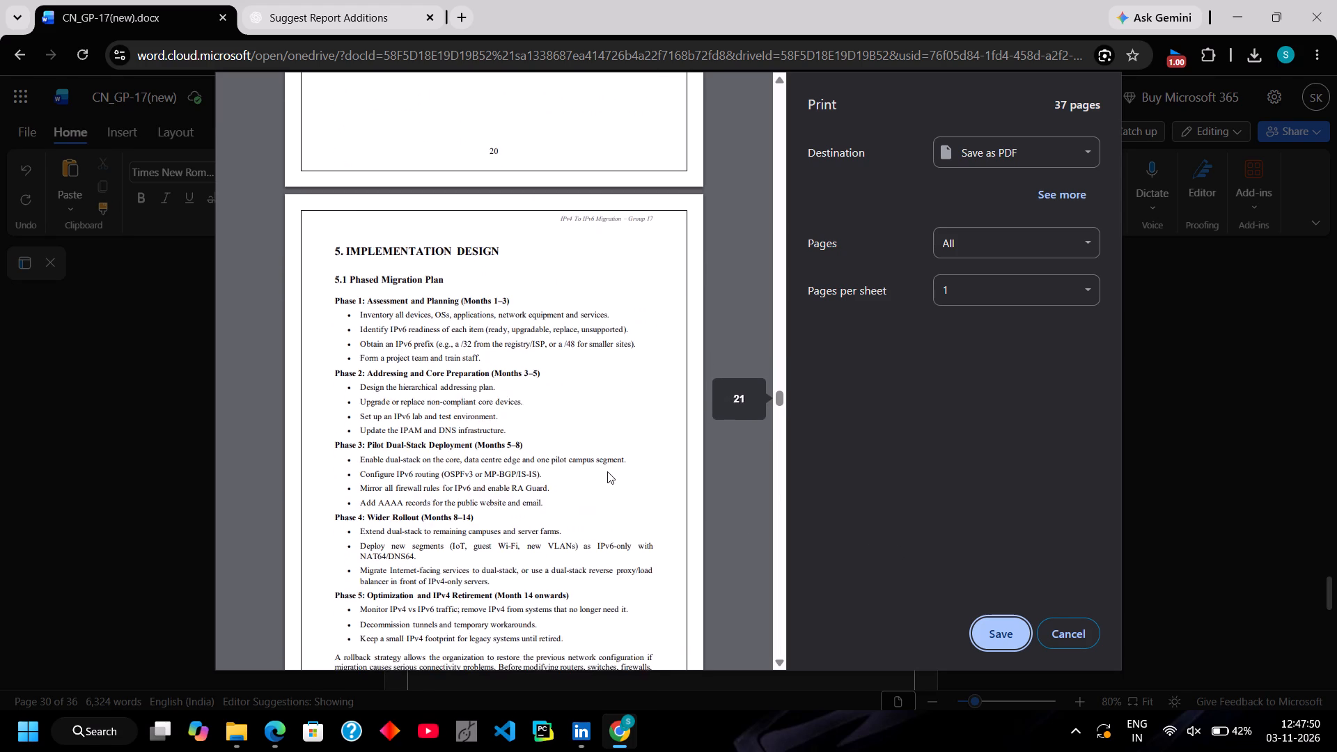
scroll(607, 471, "down", 5)
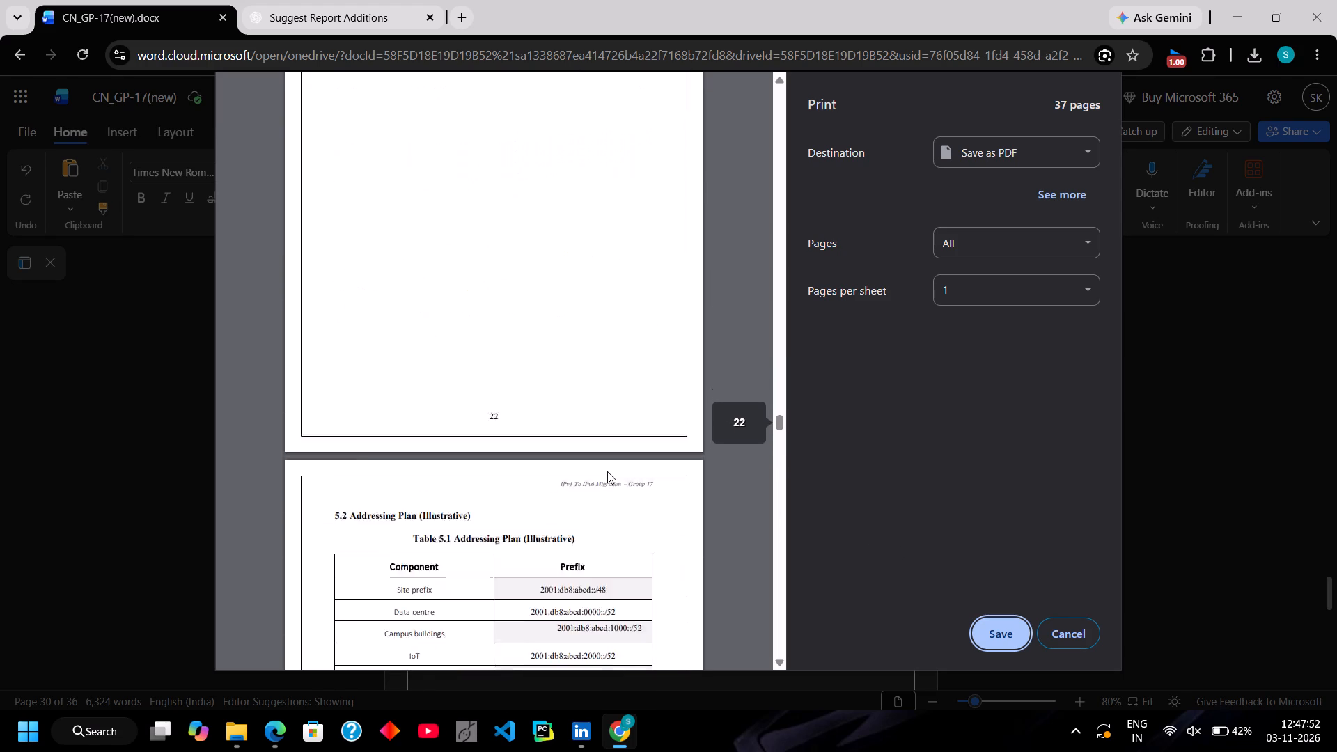
scroll(607, 471, "down", 8)
scroll(607, 471, "up", 1)
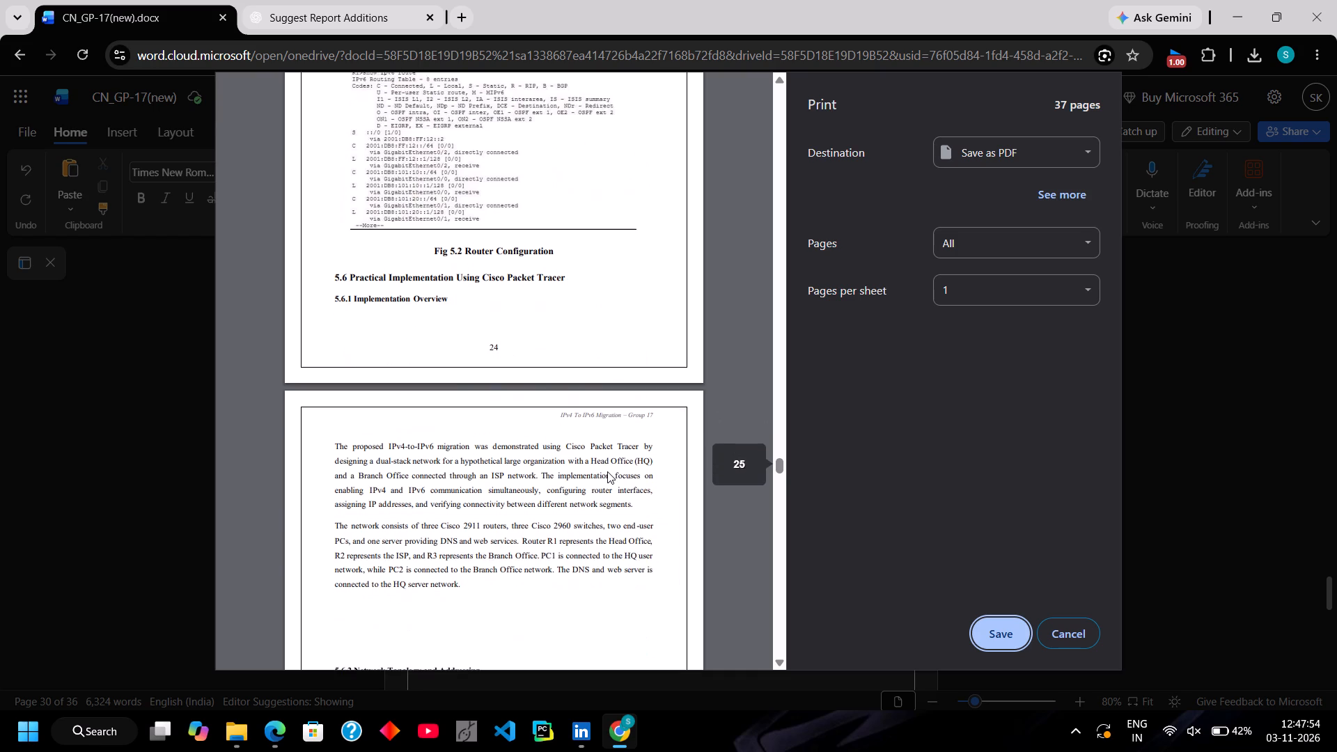
scroll(607, 471, "up", 1)
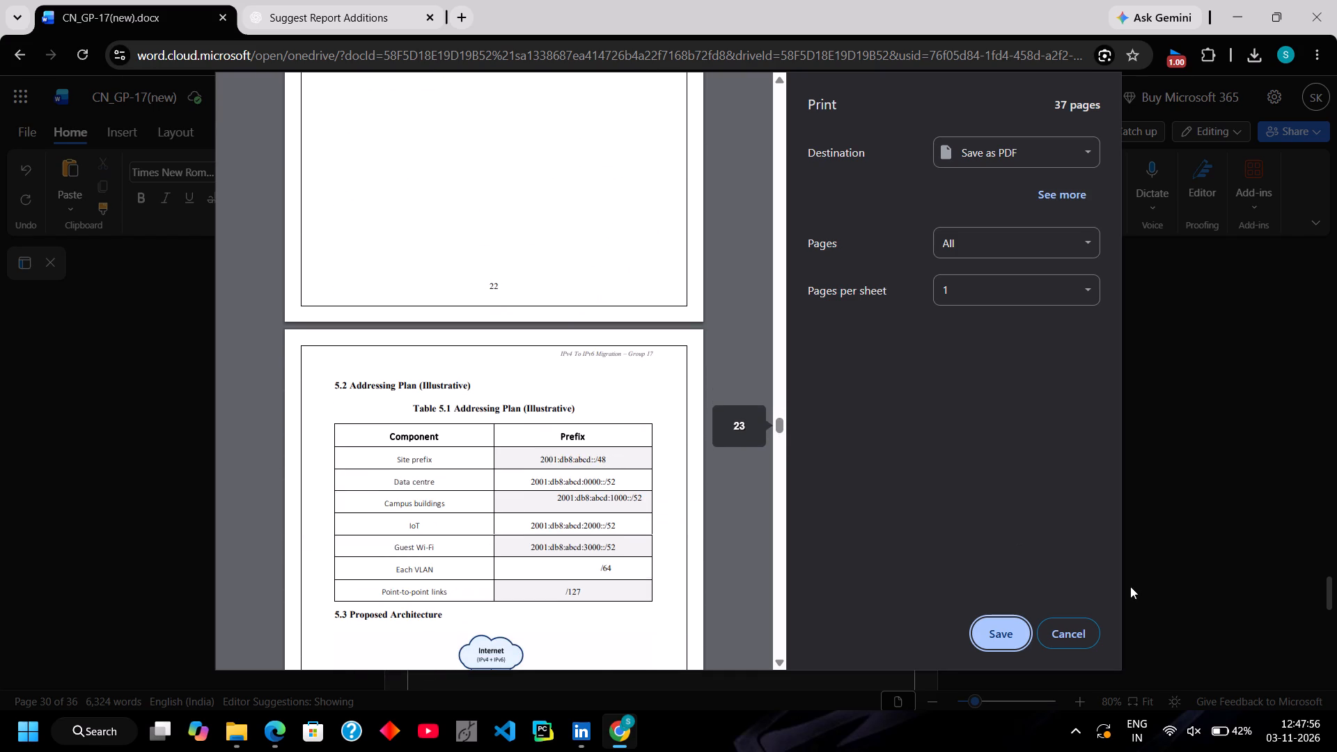
left_click(1072, 632)
Compare the editor's page layout with the preview, from page 30 back to 4.5 Analysis conclusion and around sections 5.1 to 5.3.
scroll(695, 593, "up", 2)
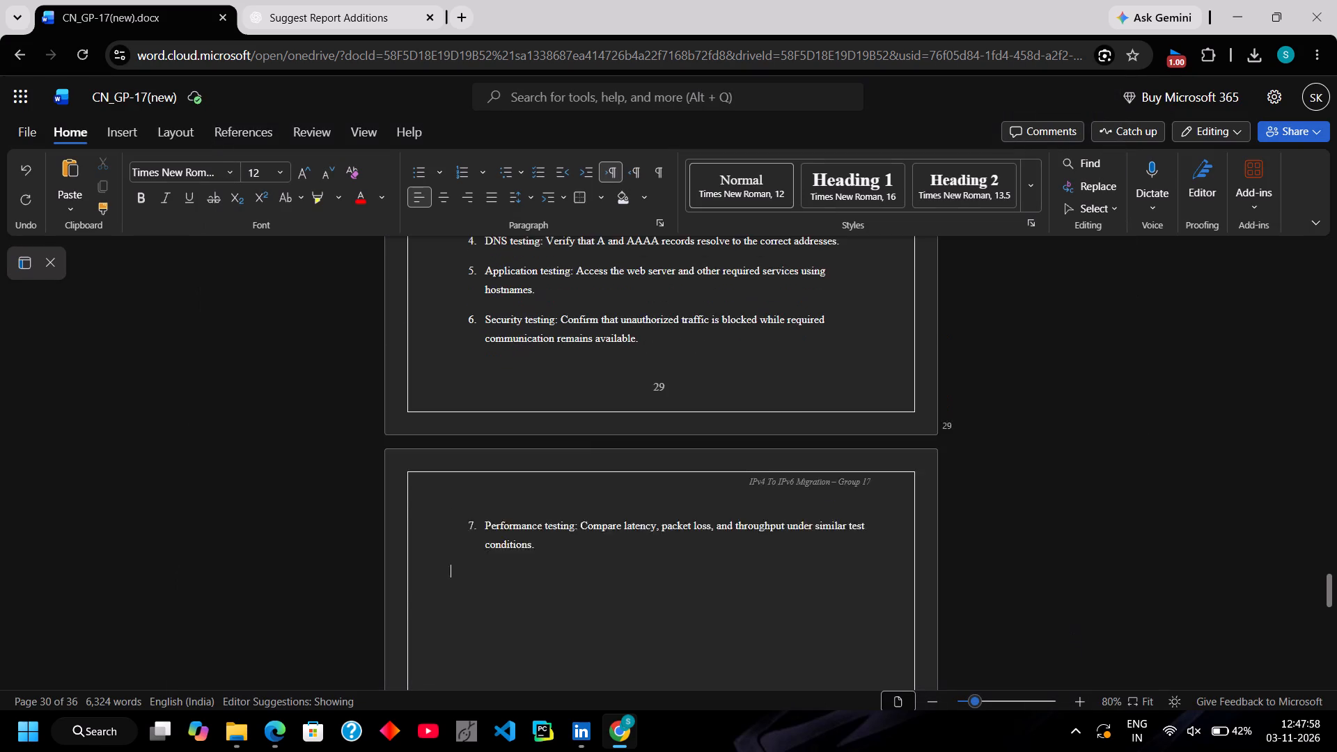
scroll(695, 593, "up", 5)
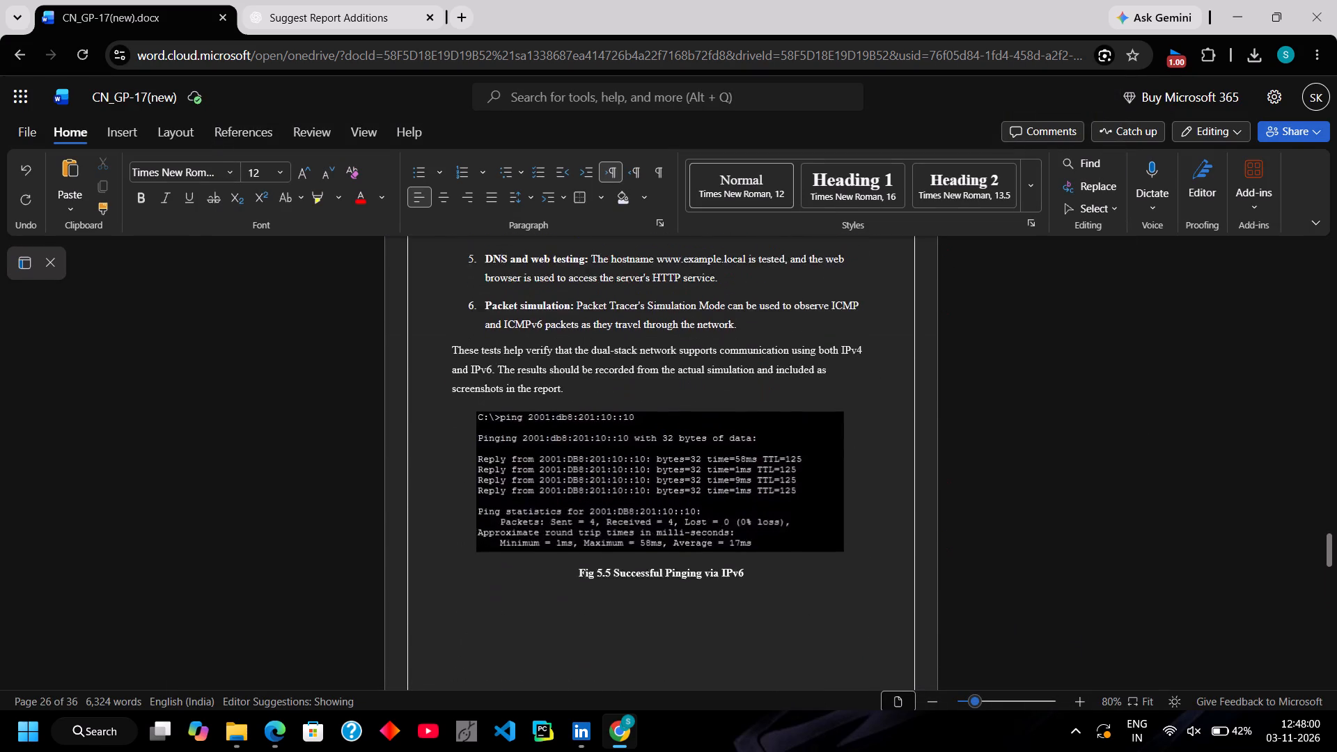
scroll(695, 593, "up", 8)
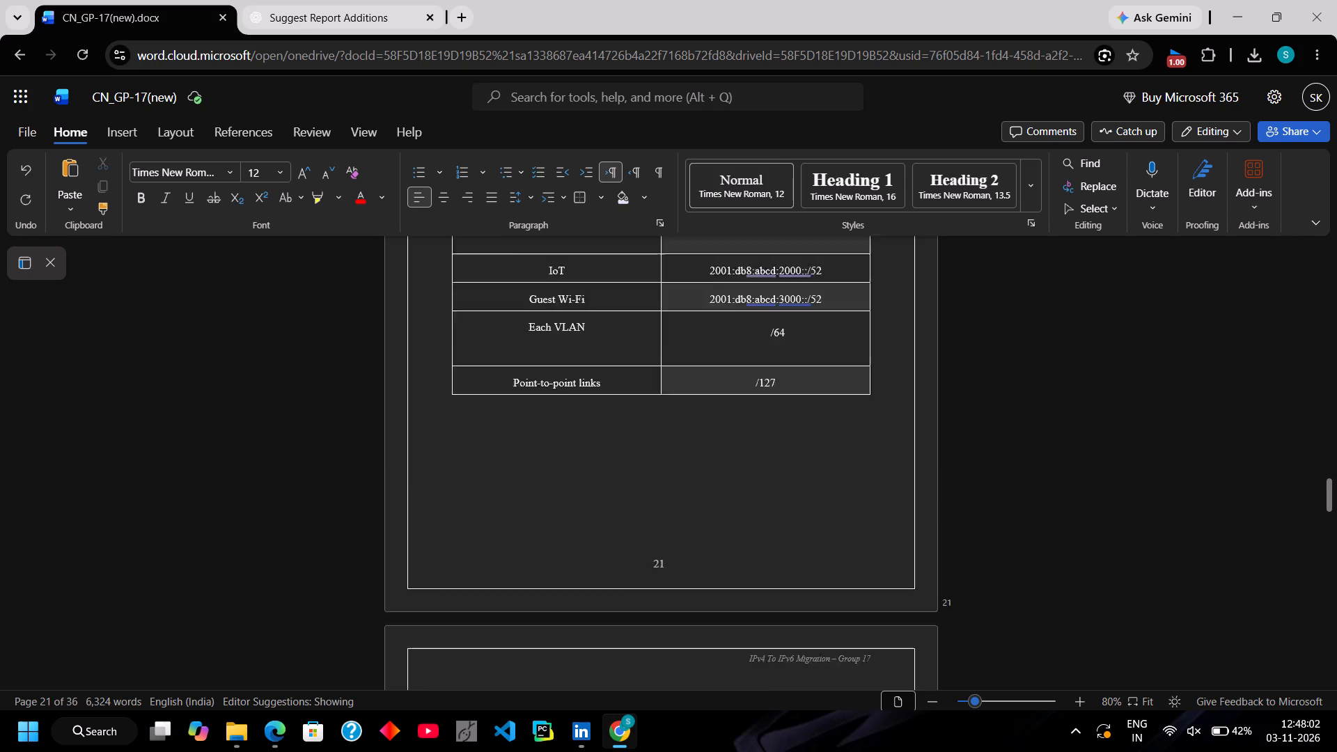
scroll(695, 593, "up", 2)
scroll(695, 593, "down", 1)
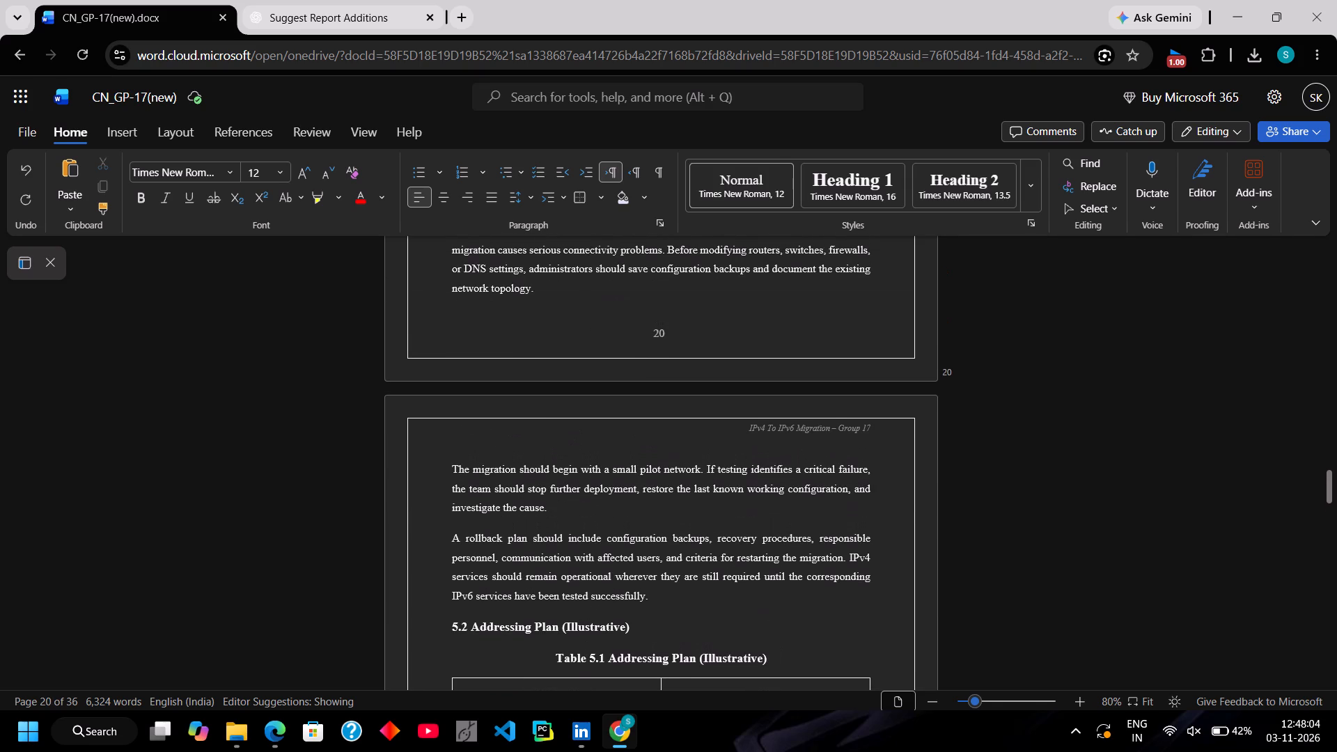
scroll(695, 593, "down", 1)
scroll(695, 593, "up", 1)
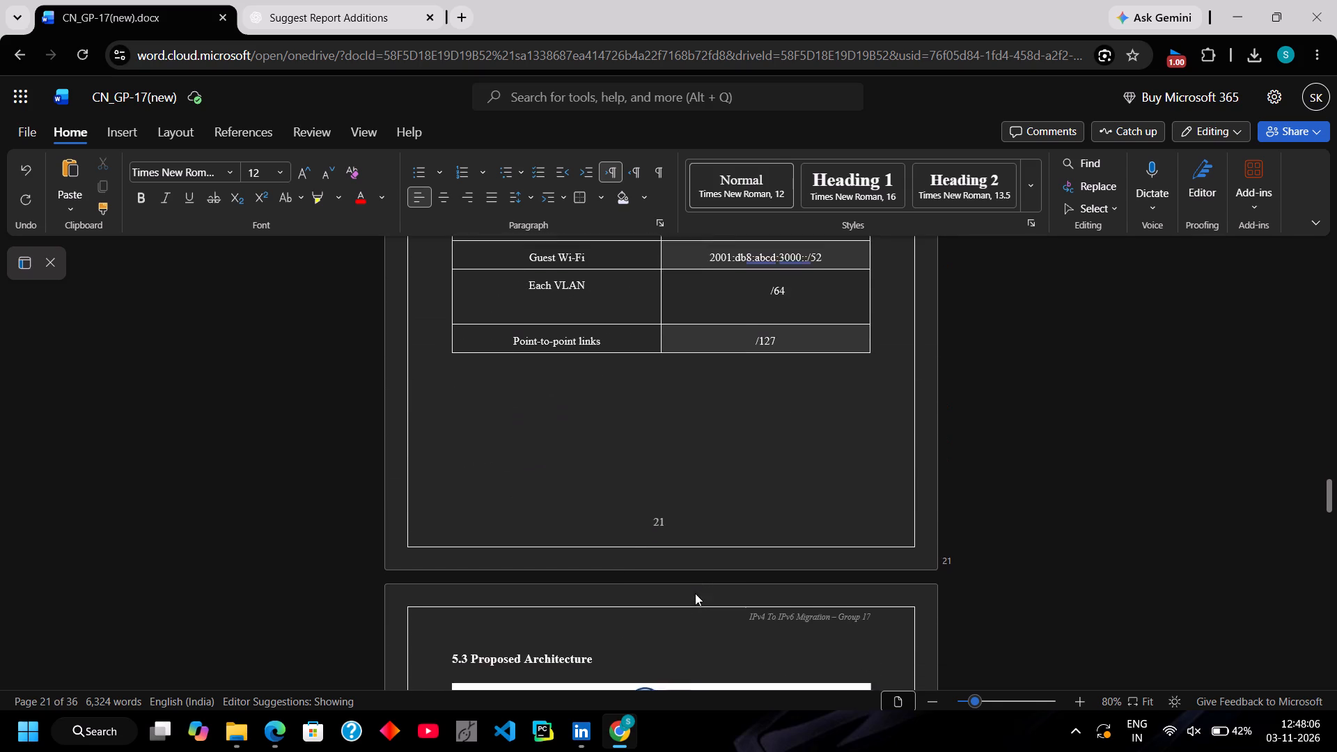
scroll(695, 593, "up", 5)
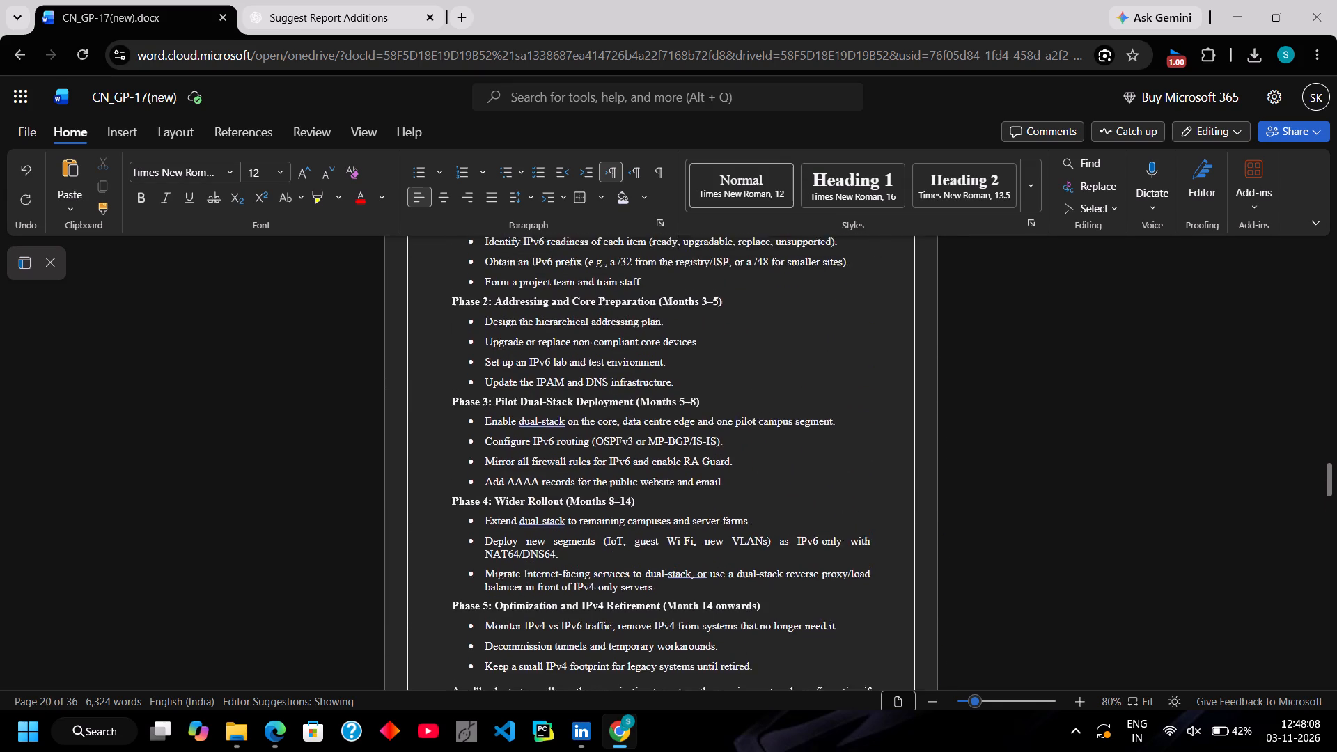
scroll(695, 593, "up", 4)
scroll(695, 593, "down", 1)
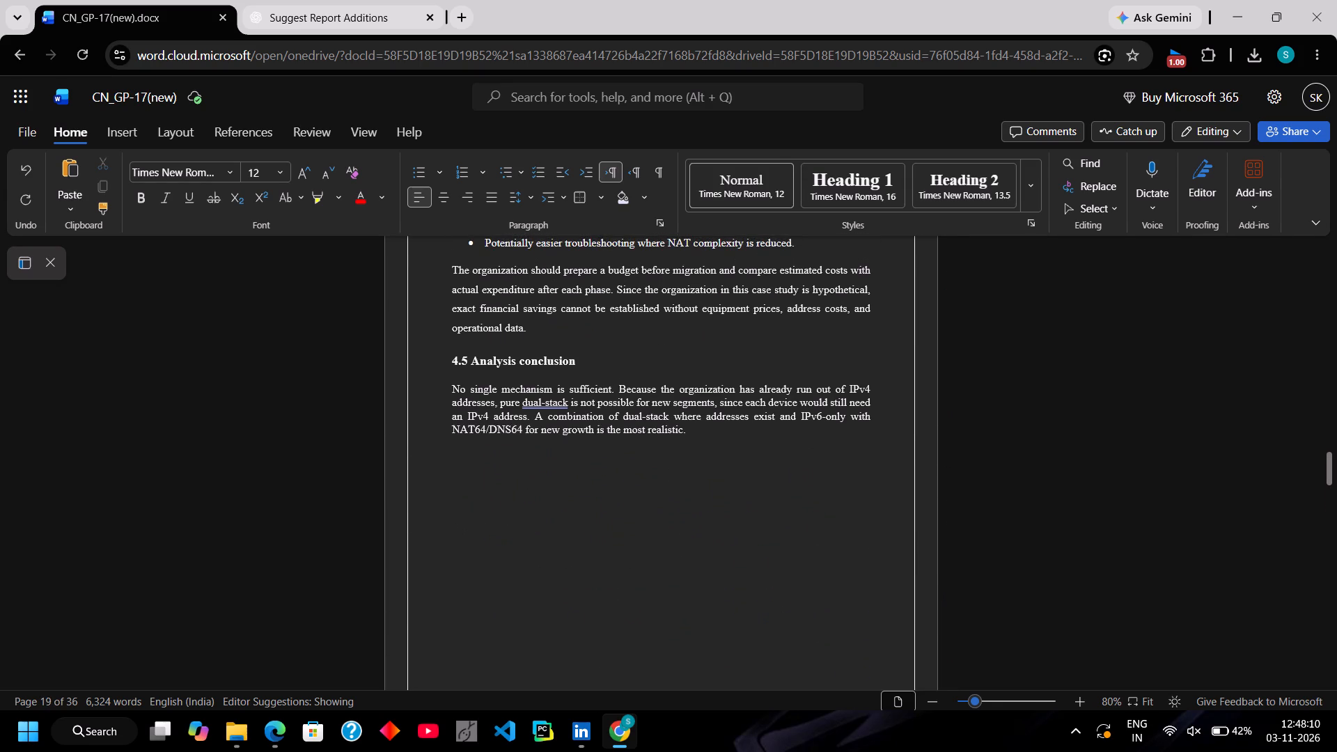
scroll(695, 593, "down", 1)
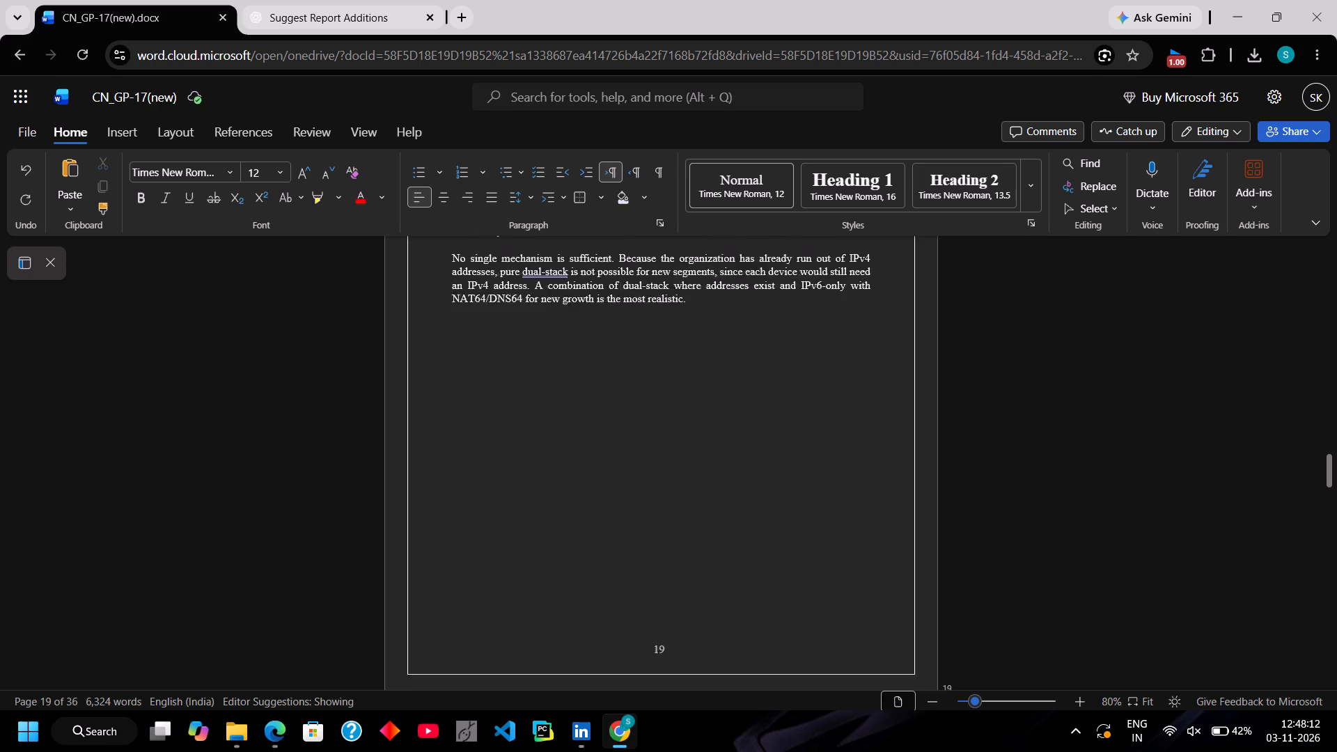
scroll(695, 593, "down", 7)
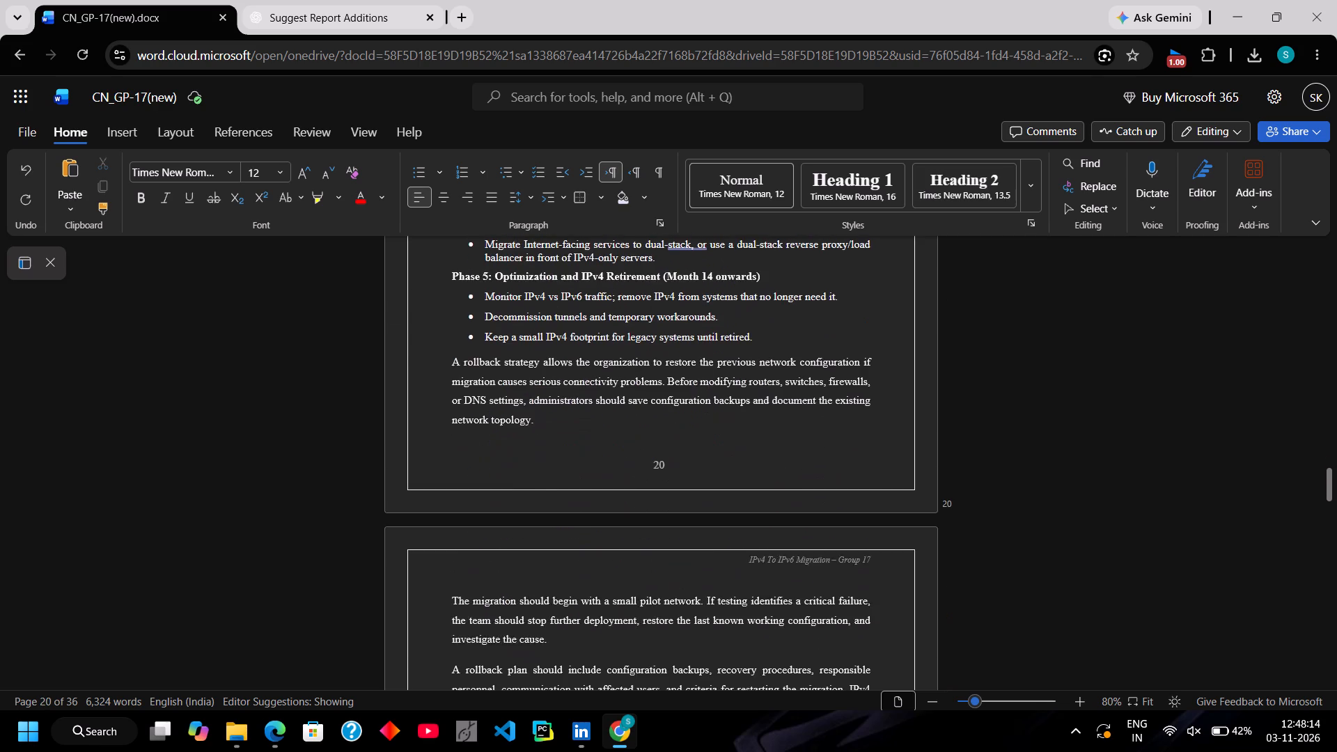
scroll(695, 593, "down", 9)
scroll(695, 593, "up", 1)
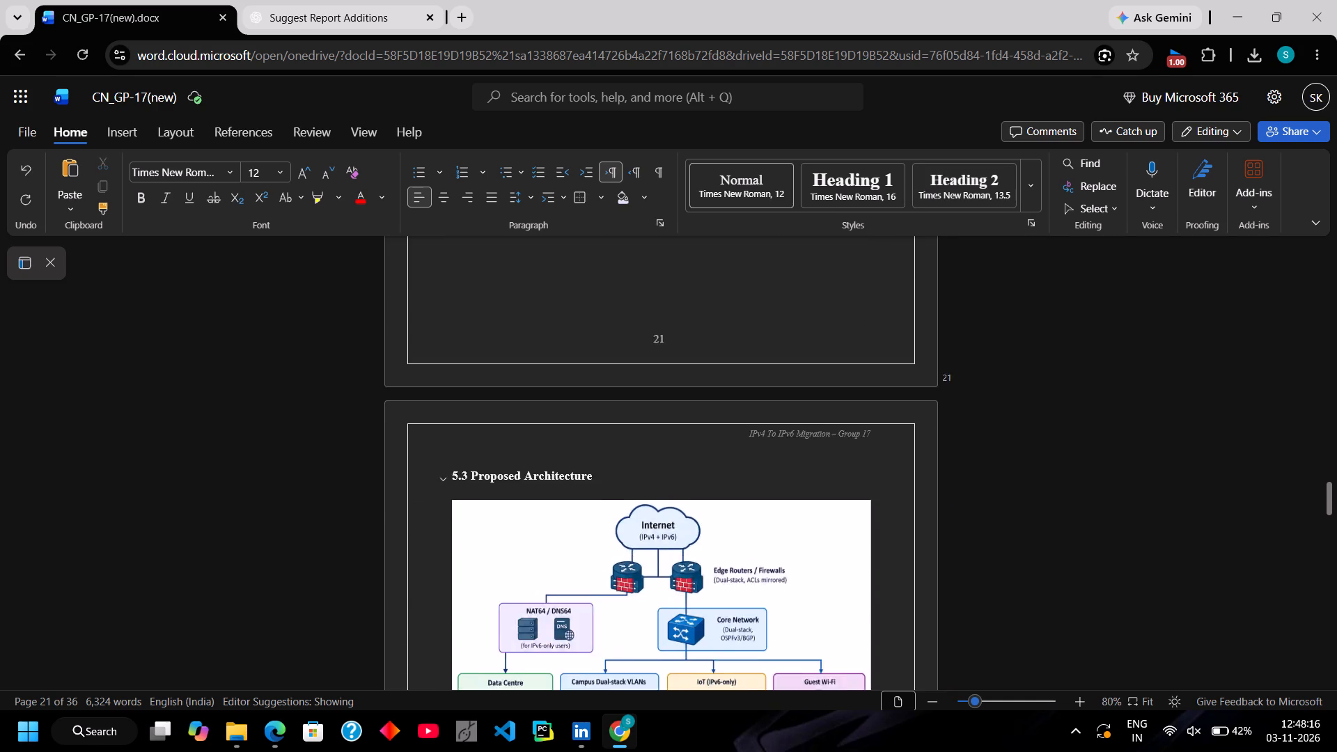
scroll(695, 593, "up", 5)
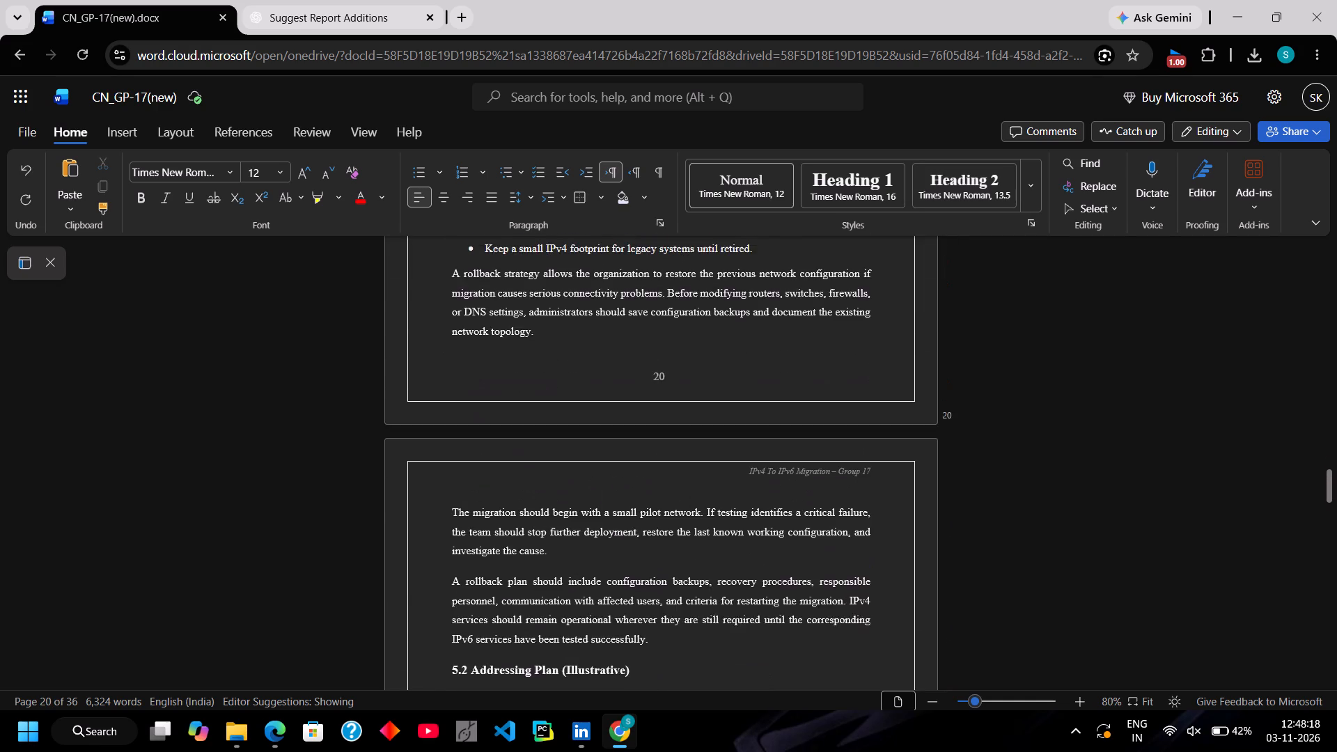
scroll(695, 593, "up", 5)
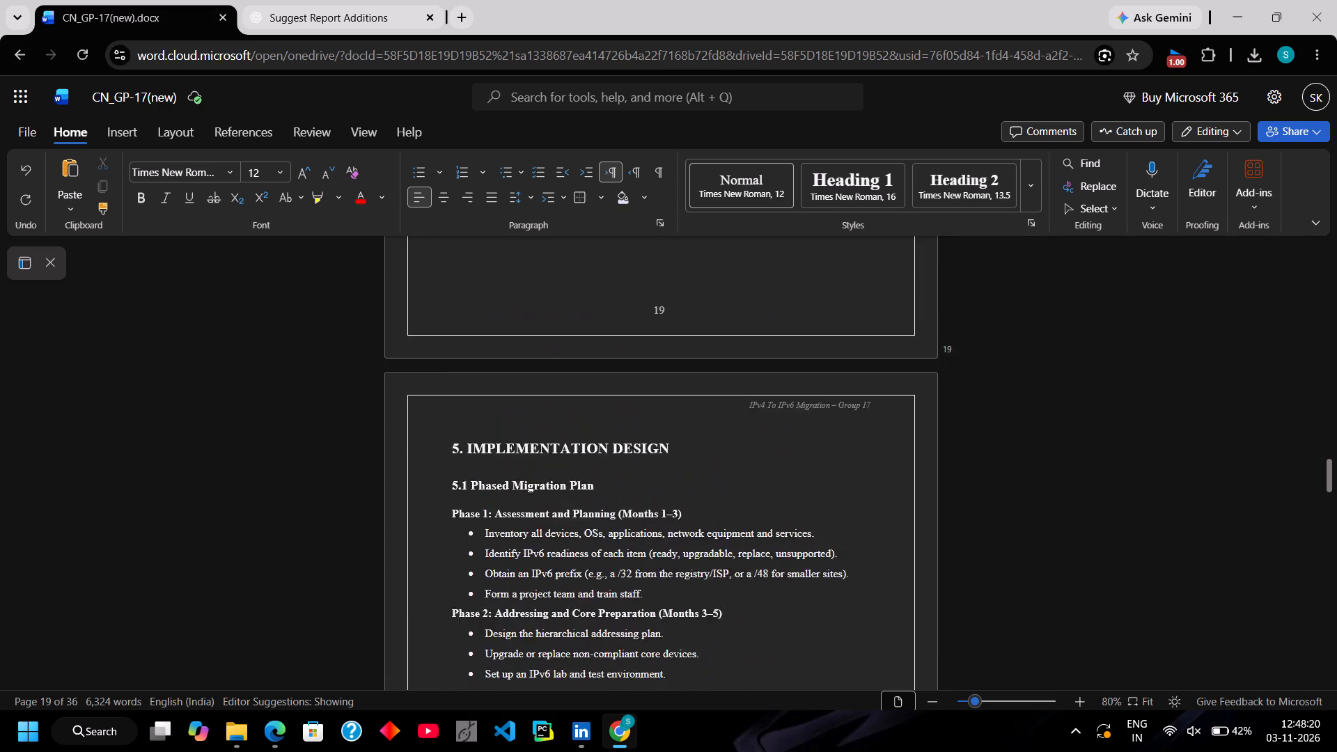
scroll(695, 593, "up", 4)
scroll(695, 593, "down", 1)
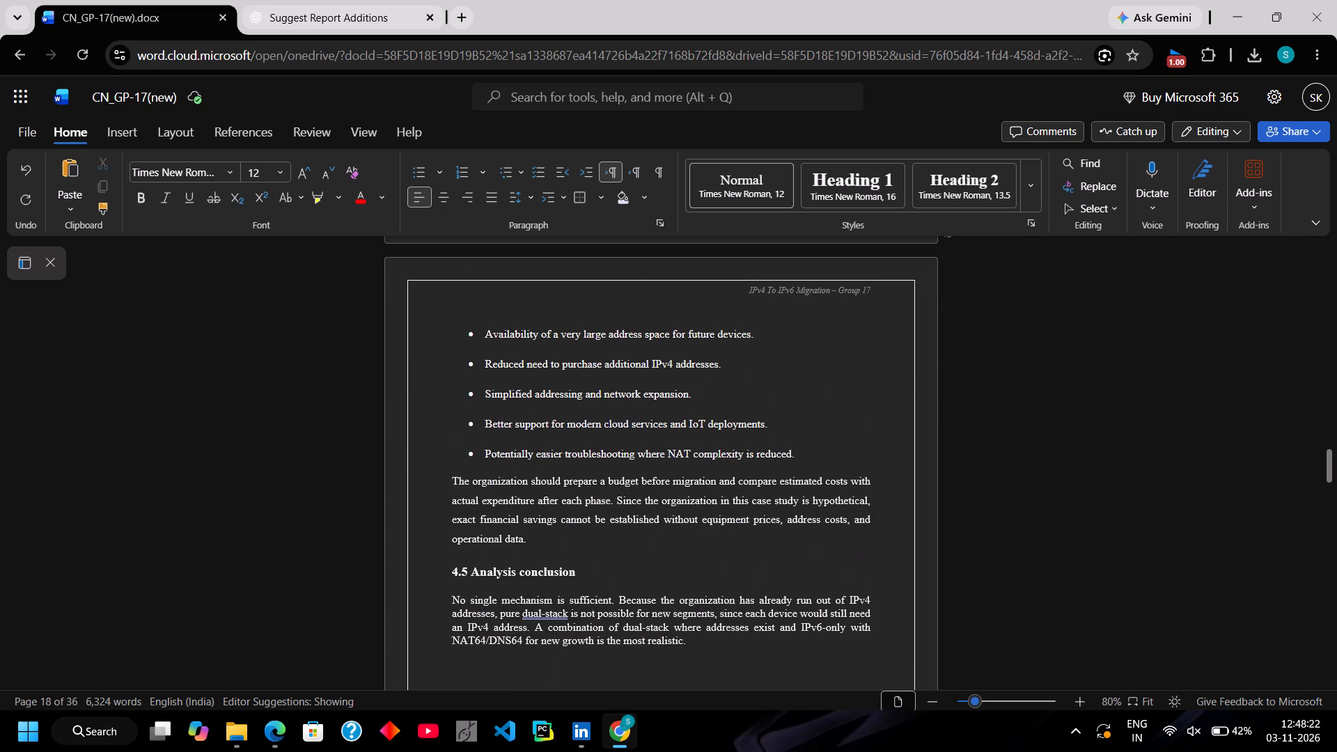
scroll(695, 593, "down", 1)
Reopen the print preview, recheck how 4.5 Analysis conclusion breaks across pages 19 and 20, and close the preview.
key("ctrl+p")
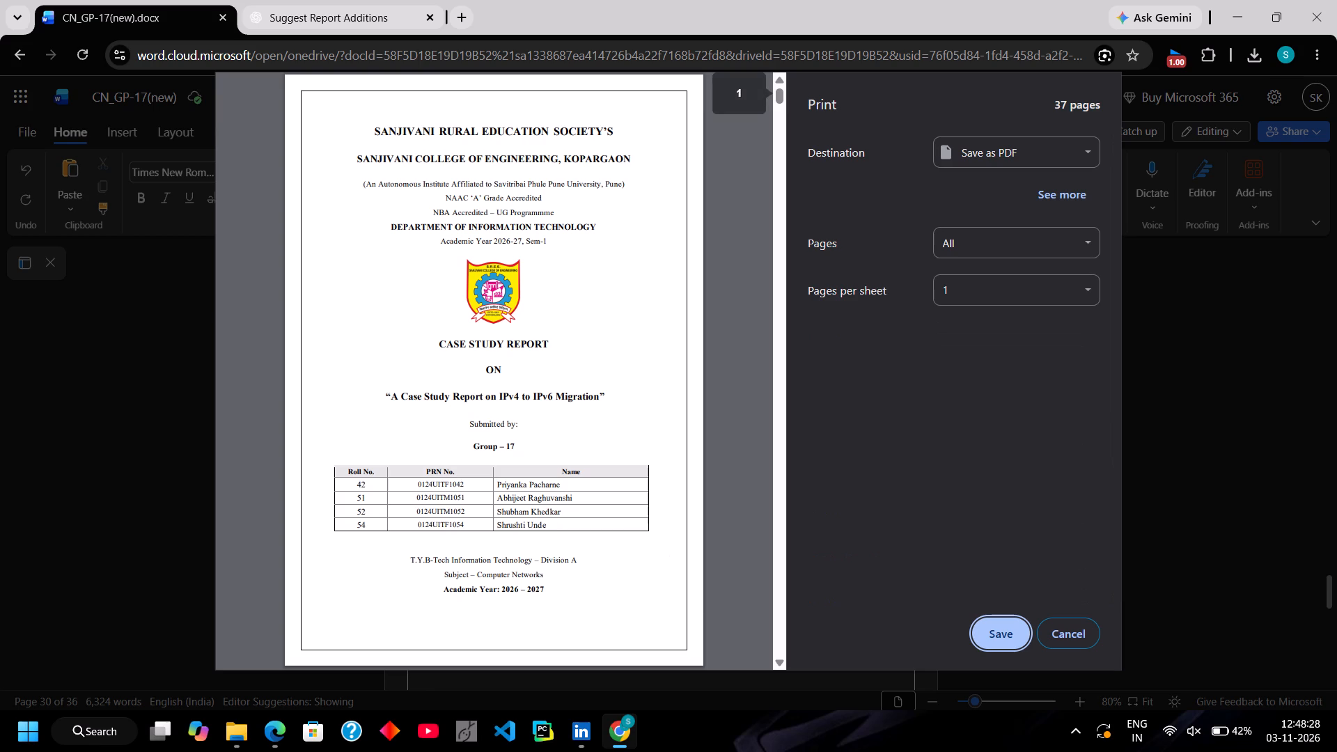
scroll(505, 505, "down", 10)
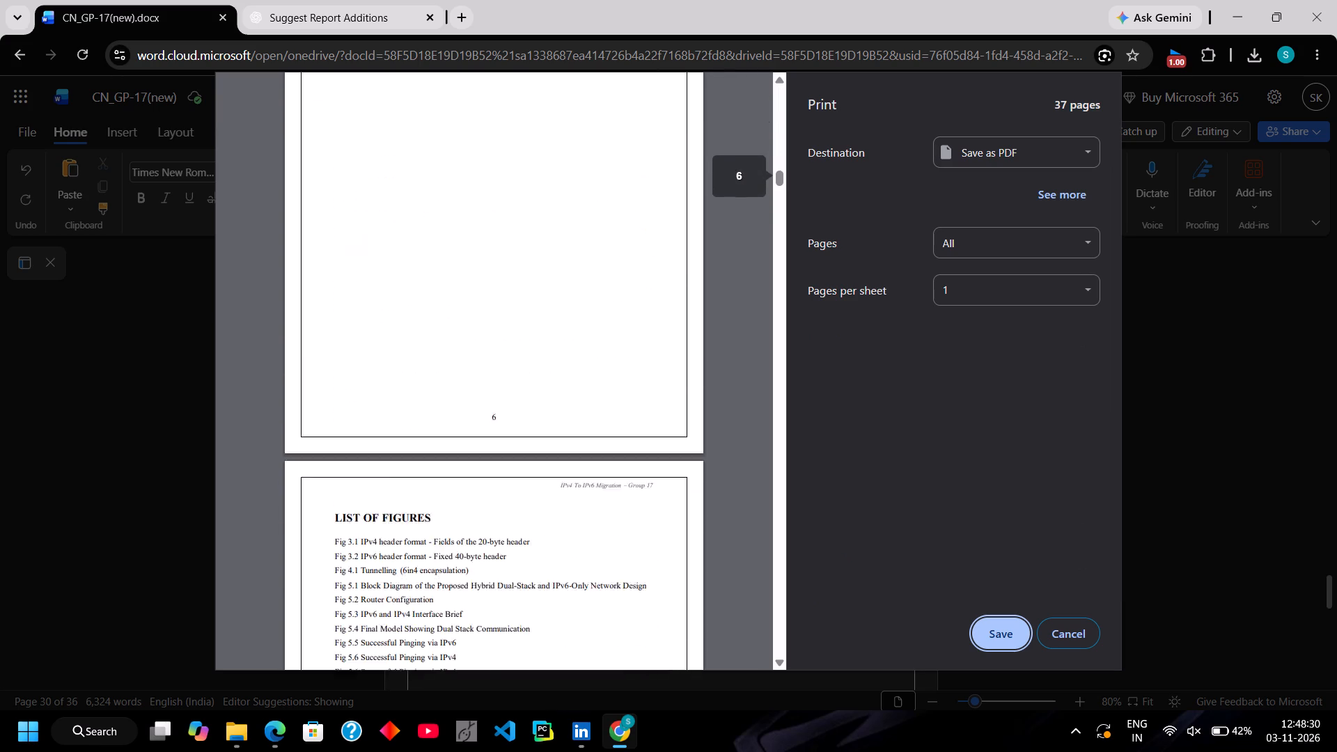
scroll(505, 505, "down", 5)
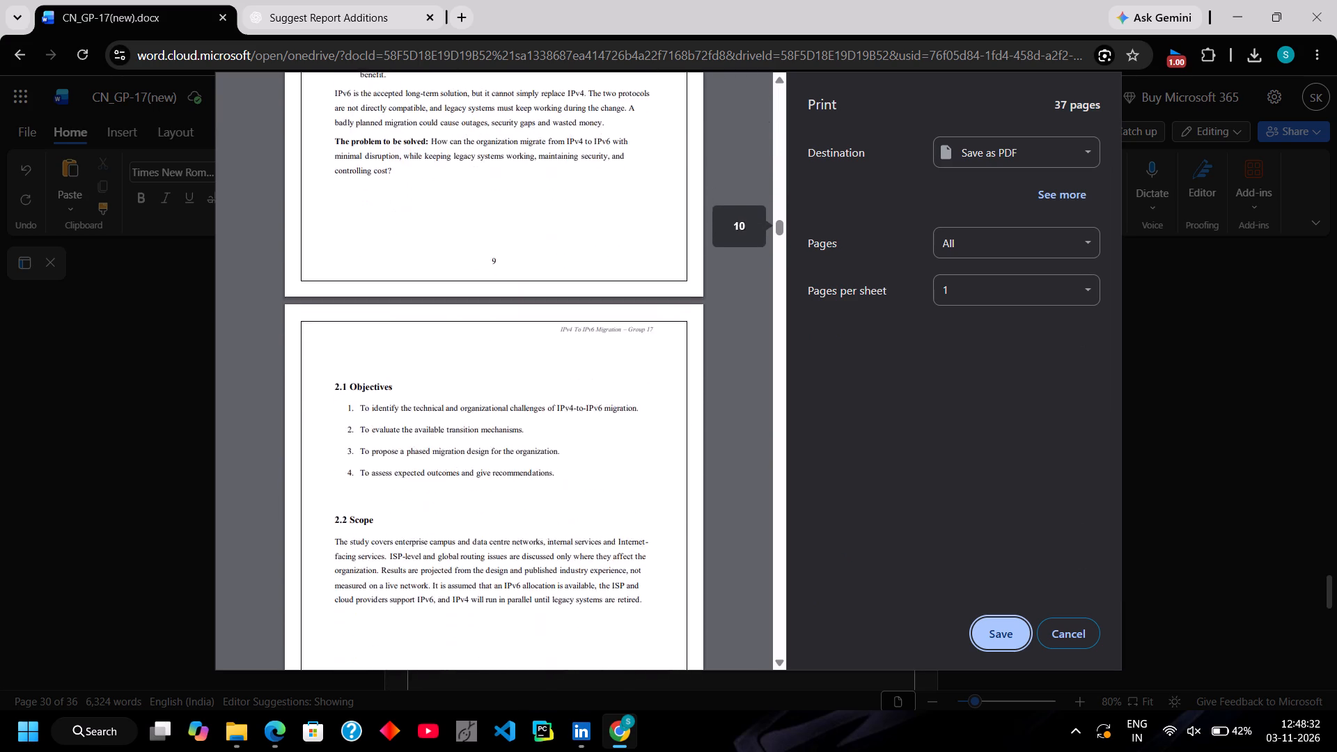
scroll(505, 505, "down", 6)
scroll(505, 505, "up", 2)
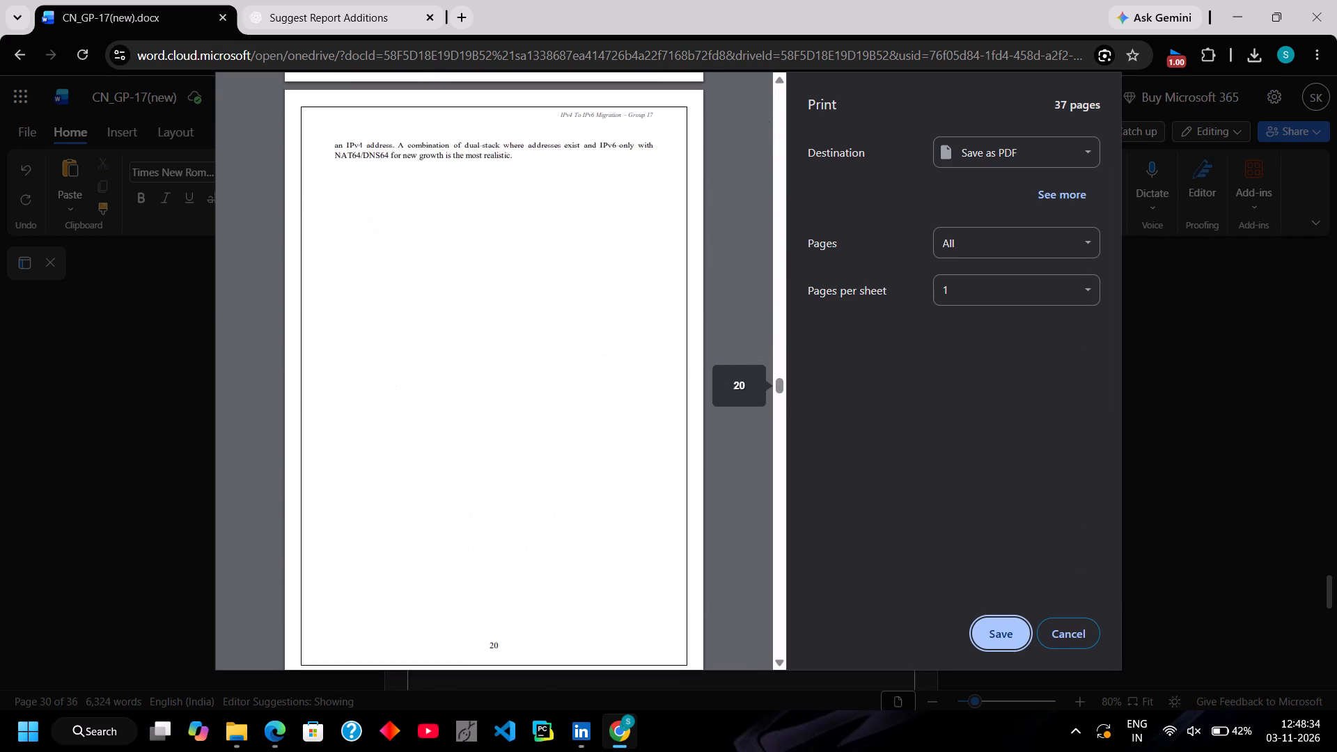
scroll(505, 505, "up", 2)
scroll(505, 505, "down", 1)
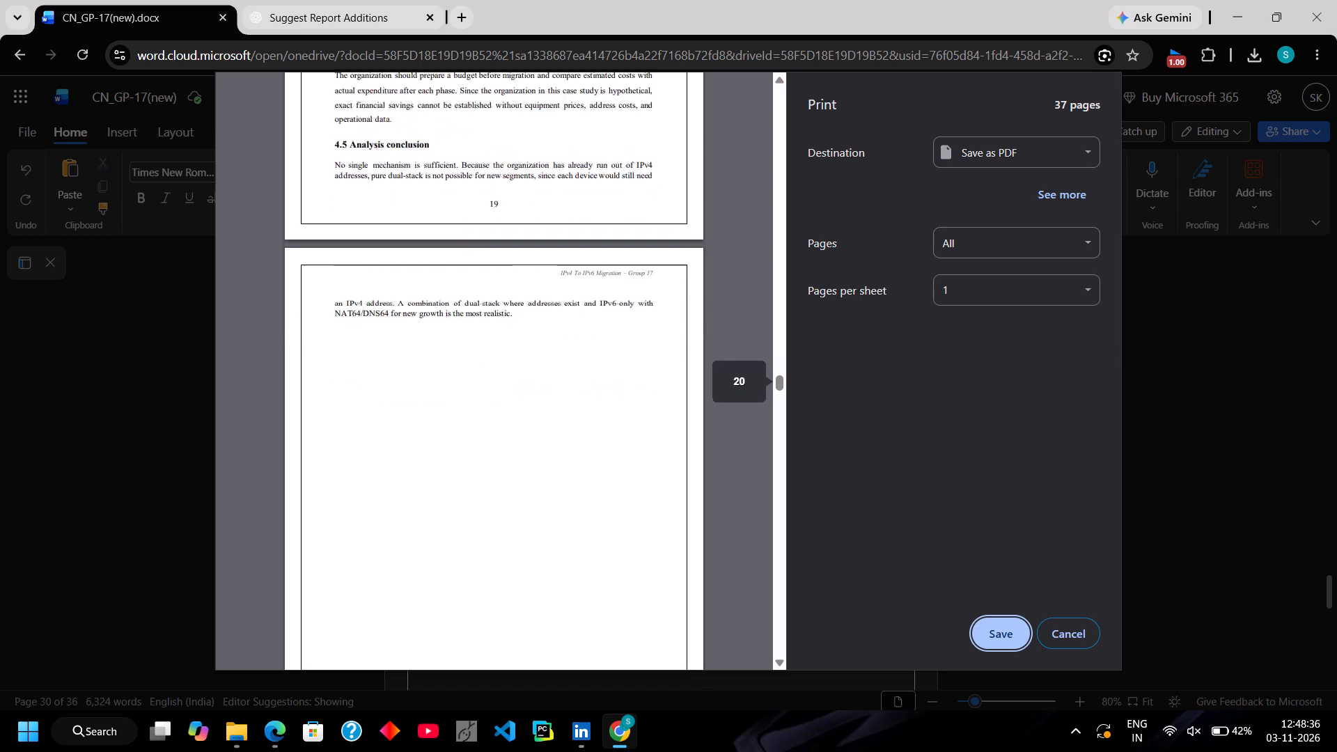
scroll(505, 505, "down", 1)
scroll(505, 505, "up", 1)
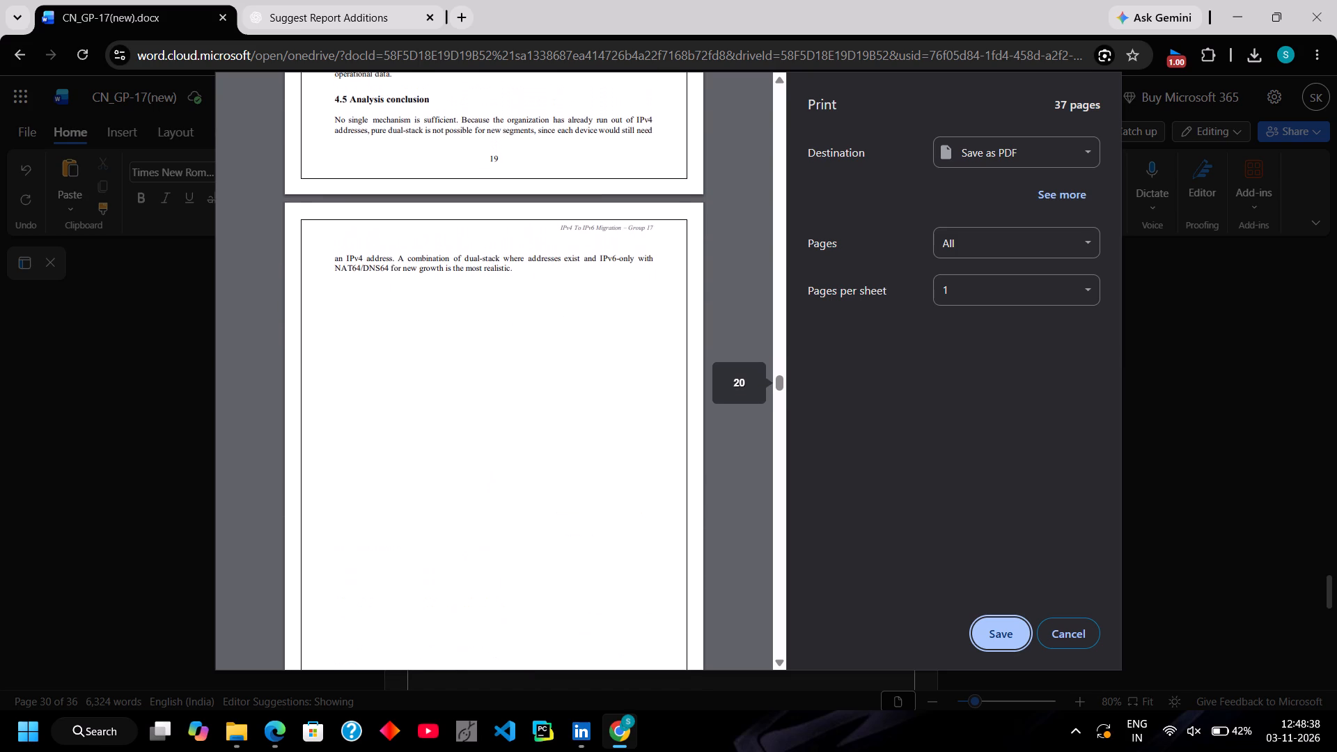
scroll(505, 505, "up", 2)
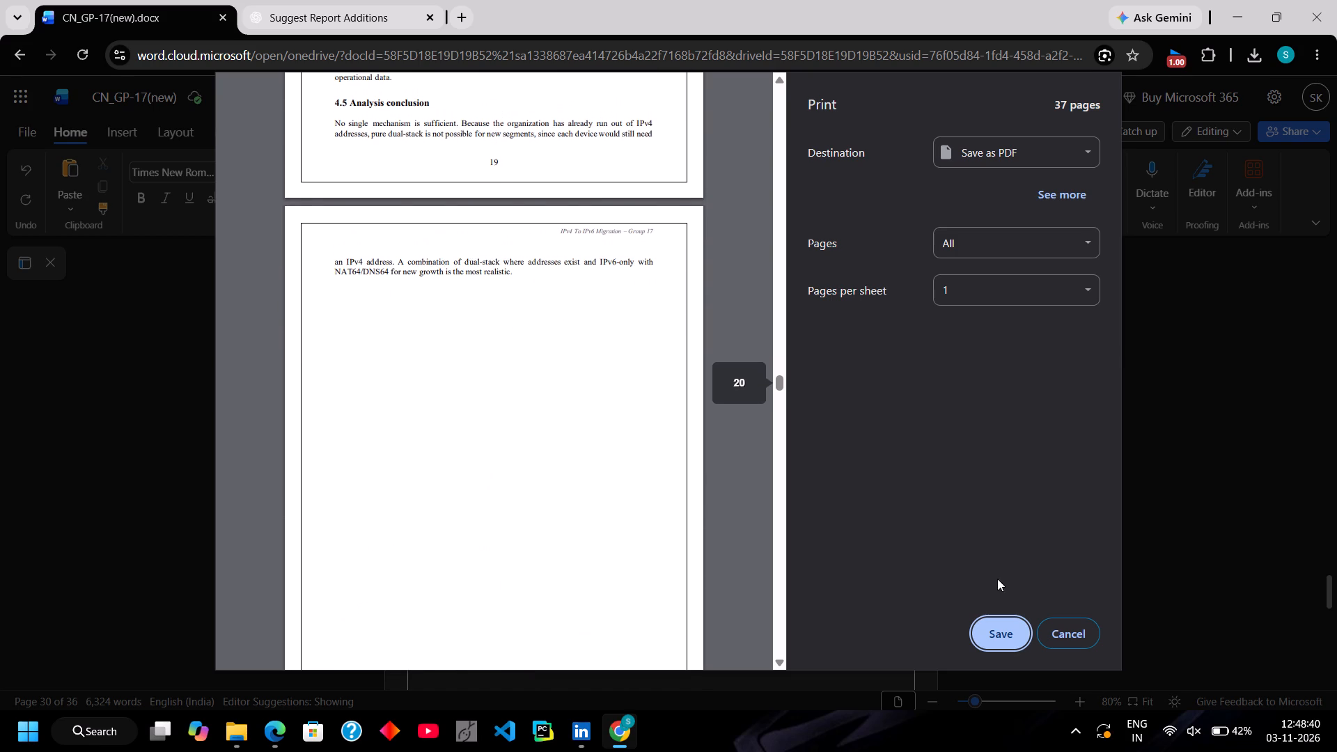
left_click(1077, 636)
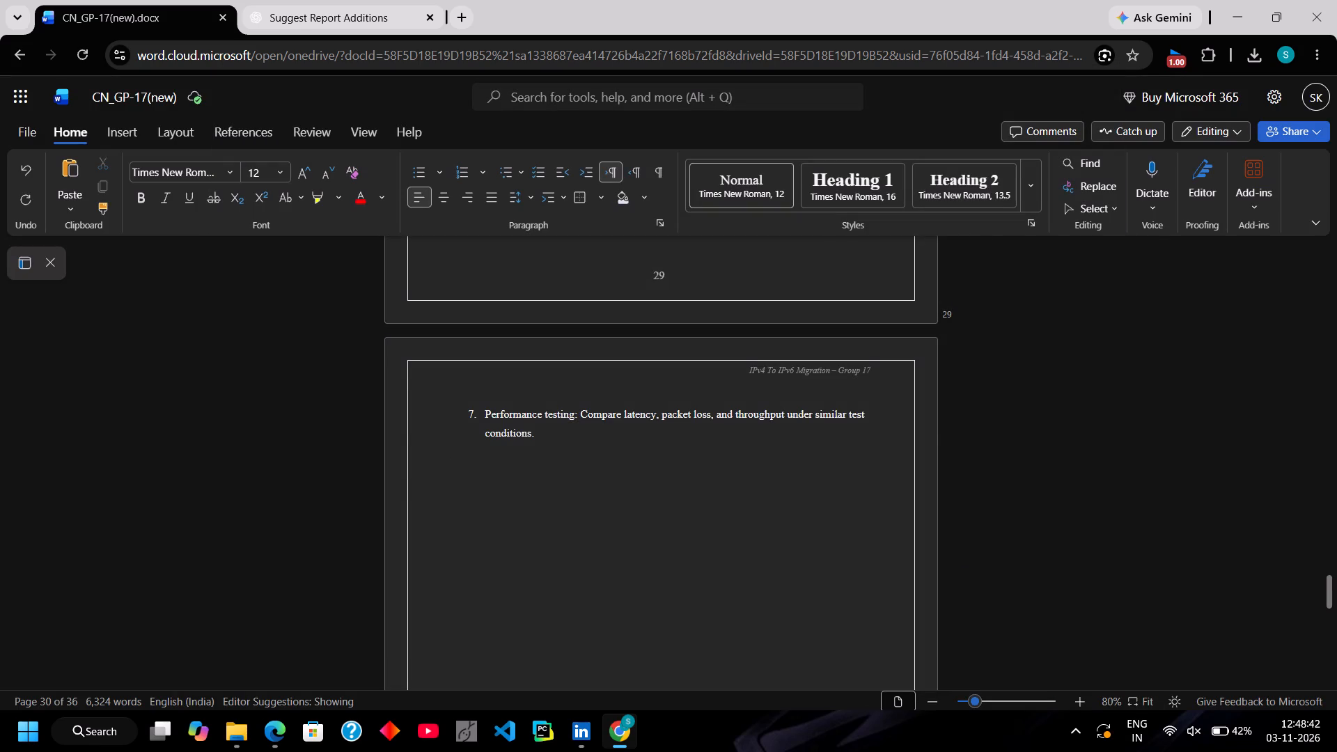
Review the editor's page layout from item 7 on page 30 back to 4.5 Analysis conclusion on page 19.
scroll(712, 487, "down", 1)
scroll(712, 487, "up", 1)
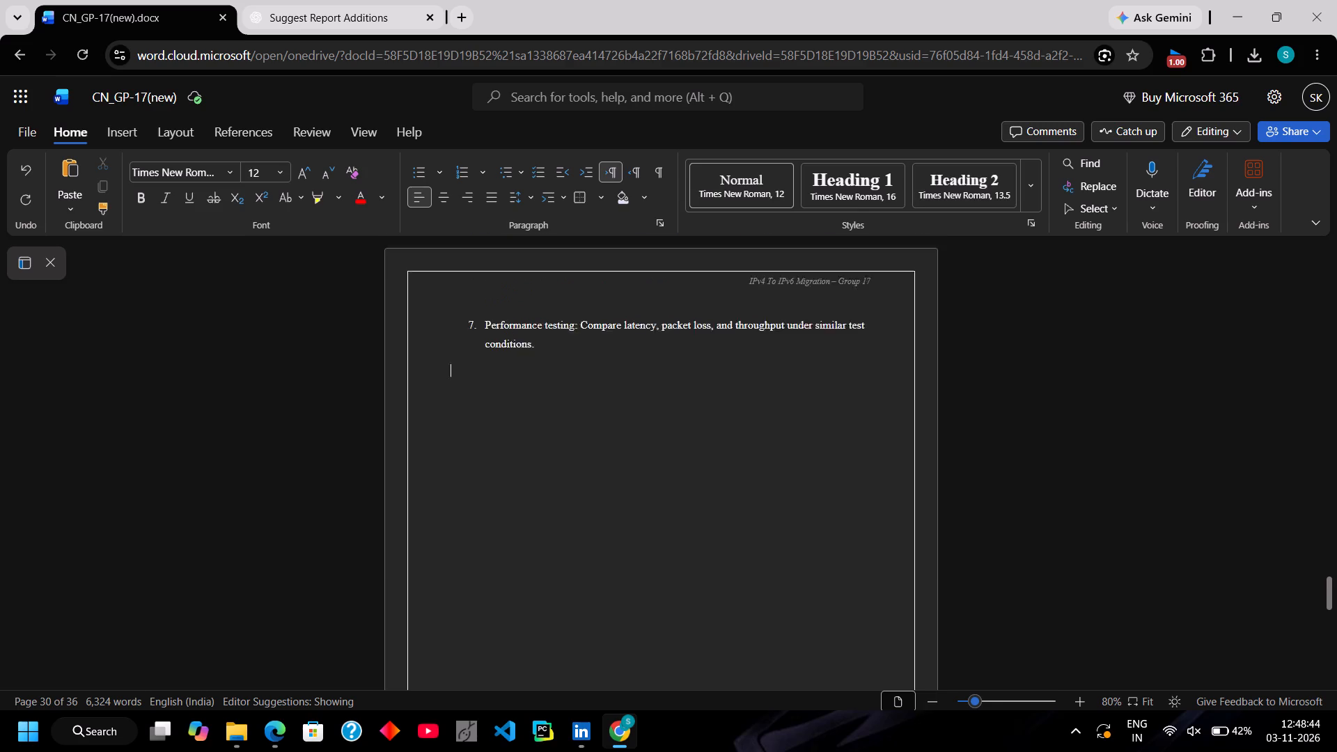
scroll(712, 487, "up", 1)
scroll(712, 487, "down", 1)
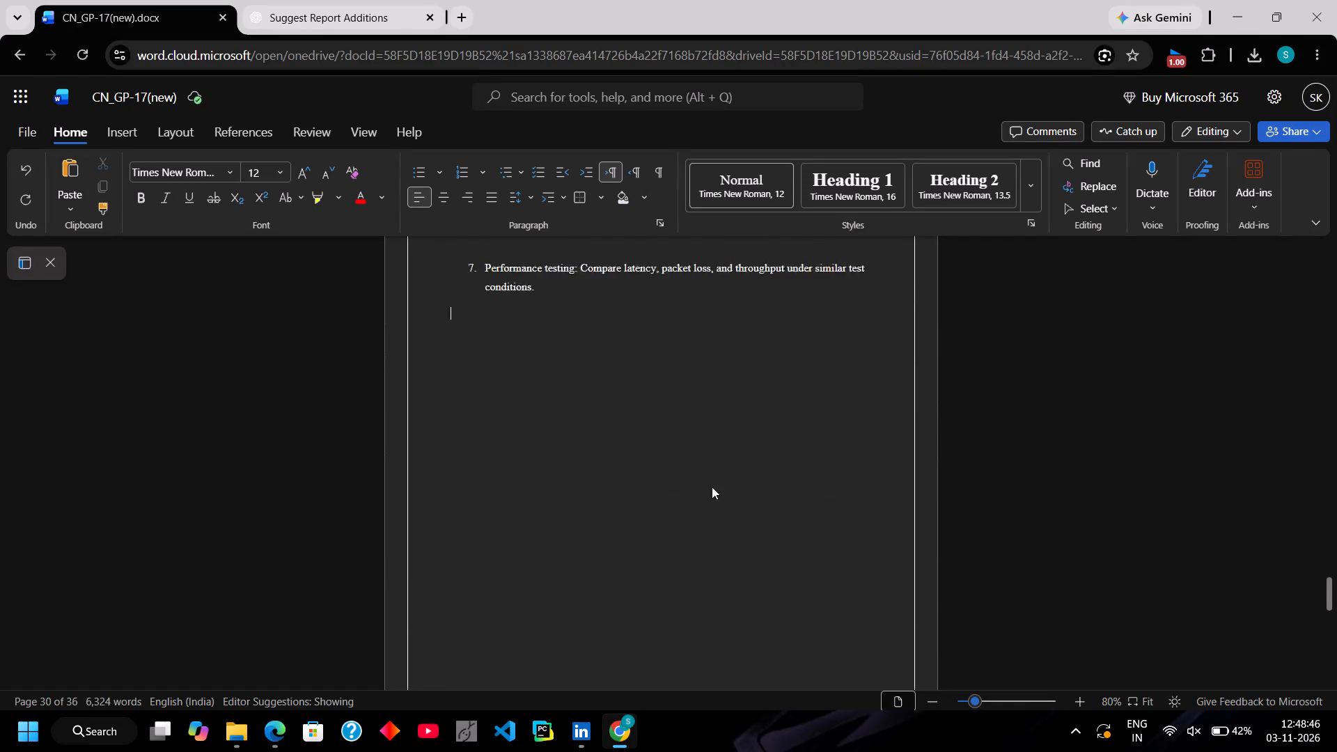
scroll(712, 487, "up", 5)
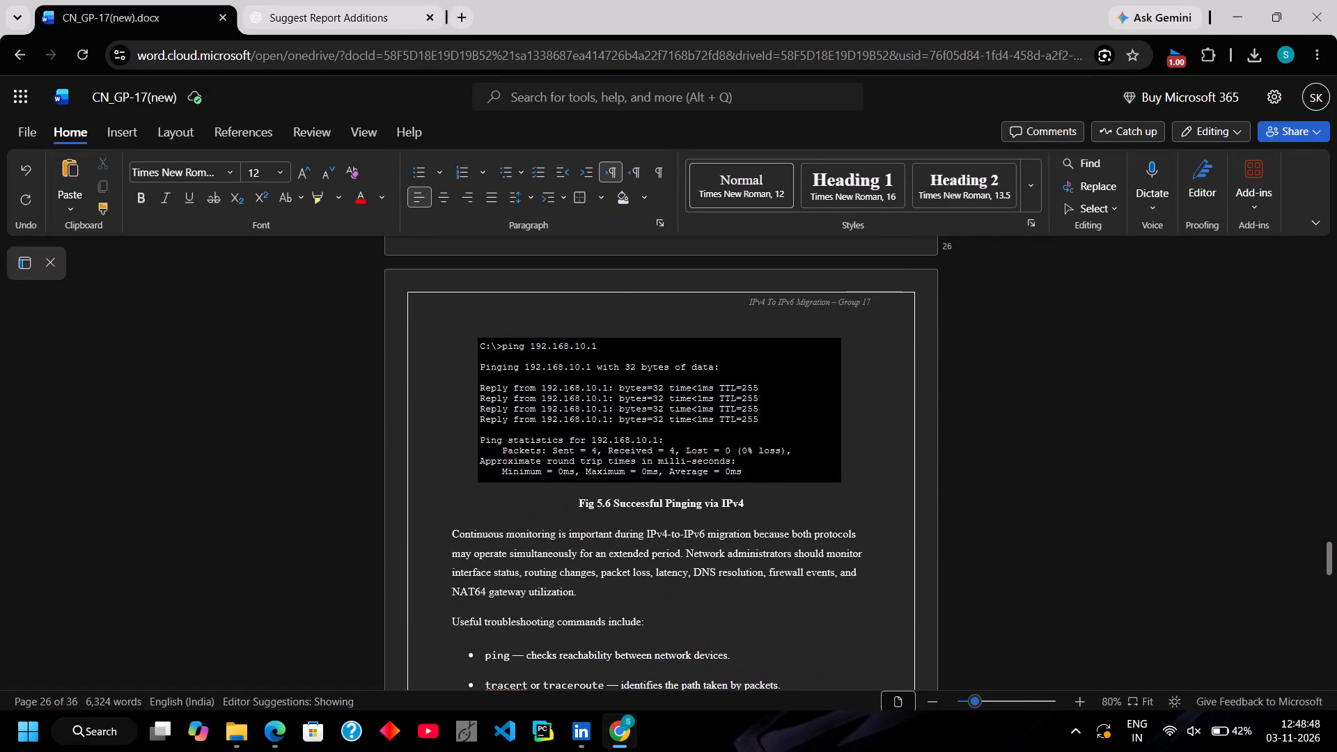
scroll(712, 487, "up", 6)
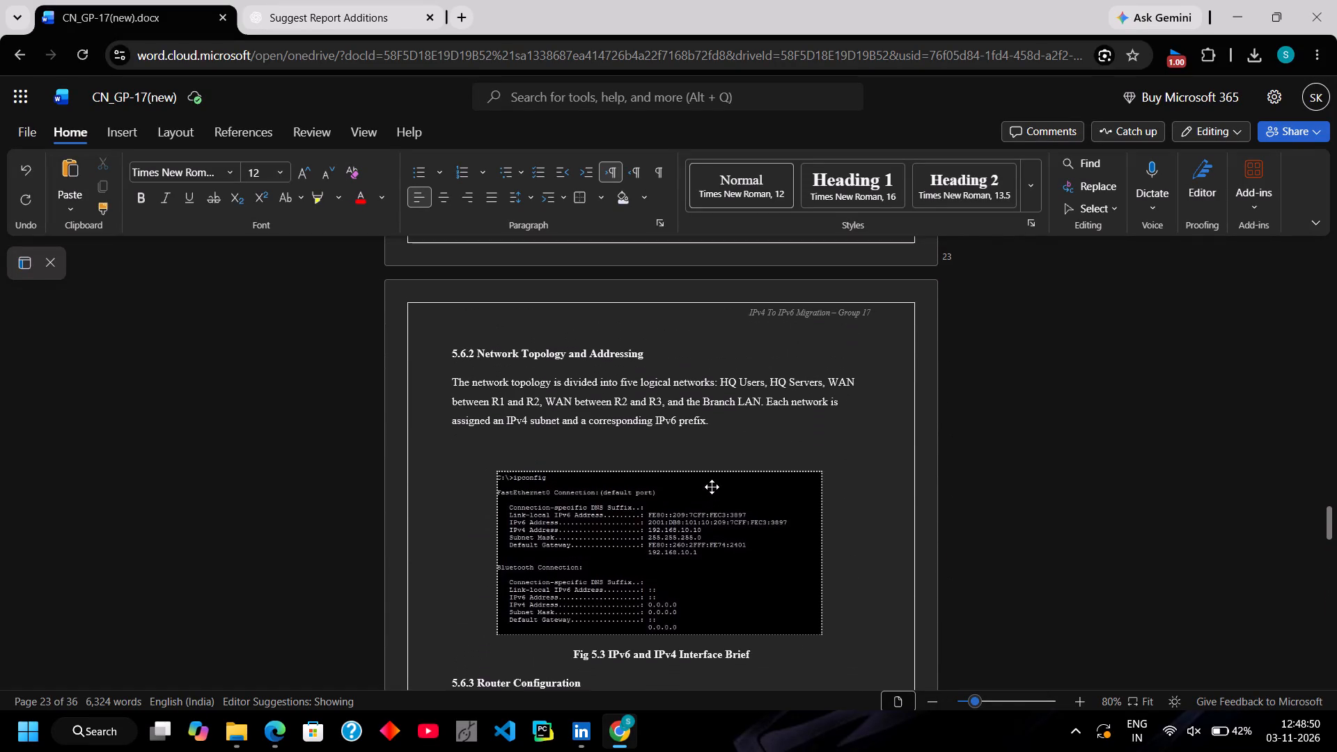
scroll(712, 487, "up", 6)
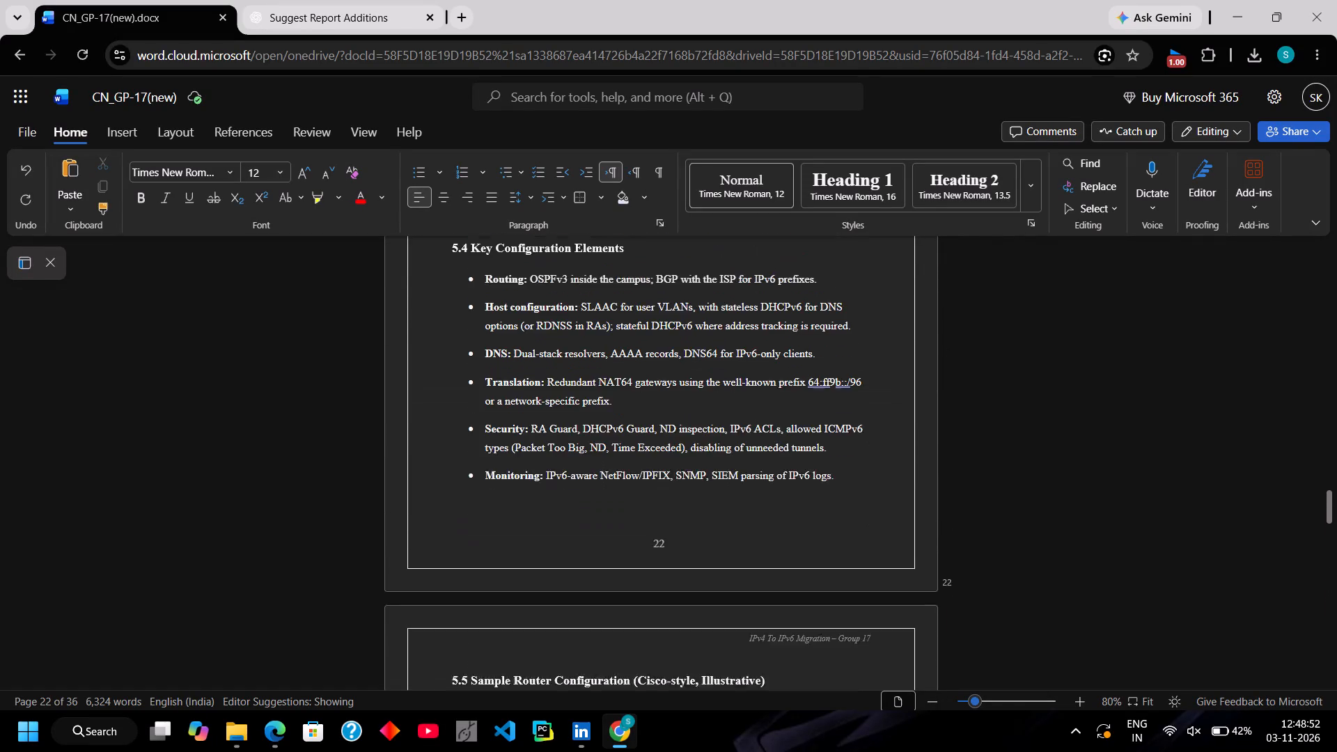
scroll(712, 487, "up", 6)
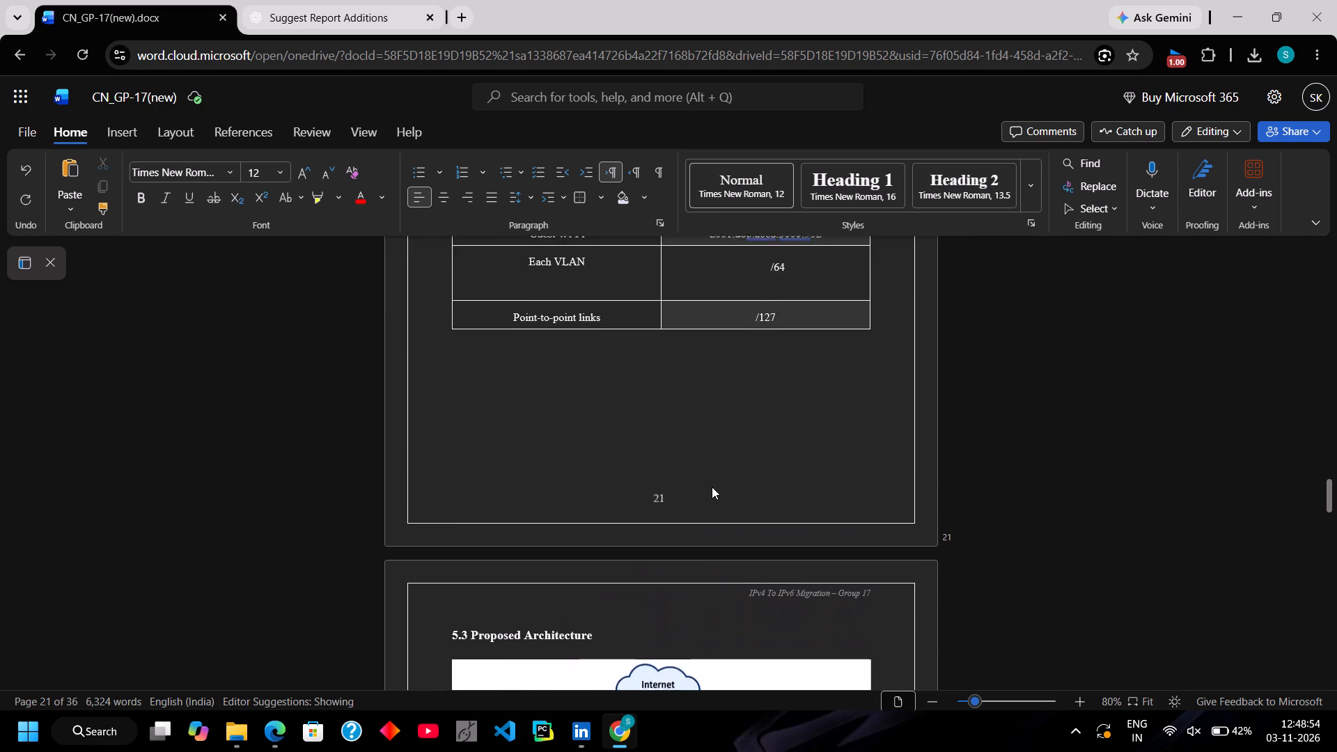
scroll(712, 487, "up", 6)
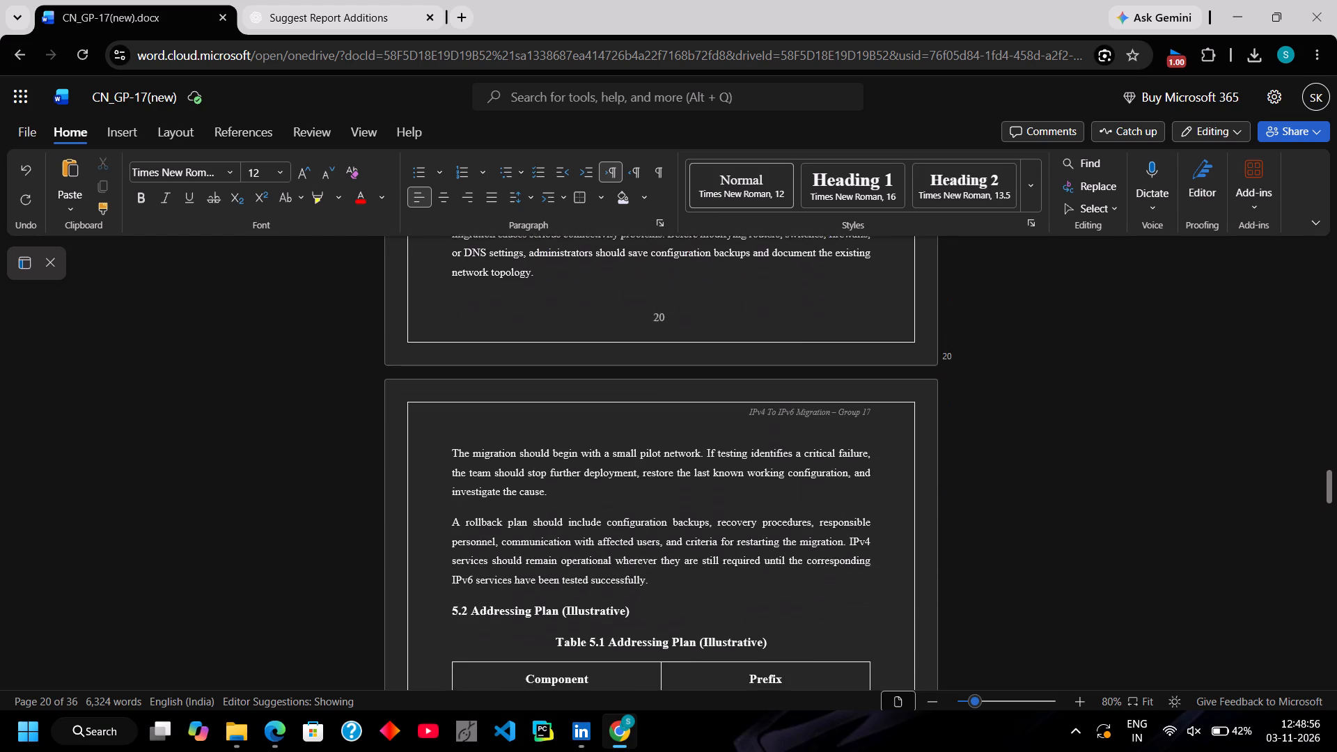
scroll(712, 487, "up", 4)
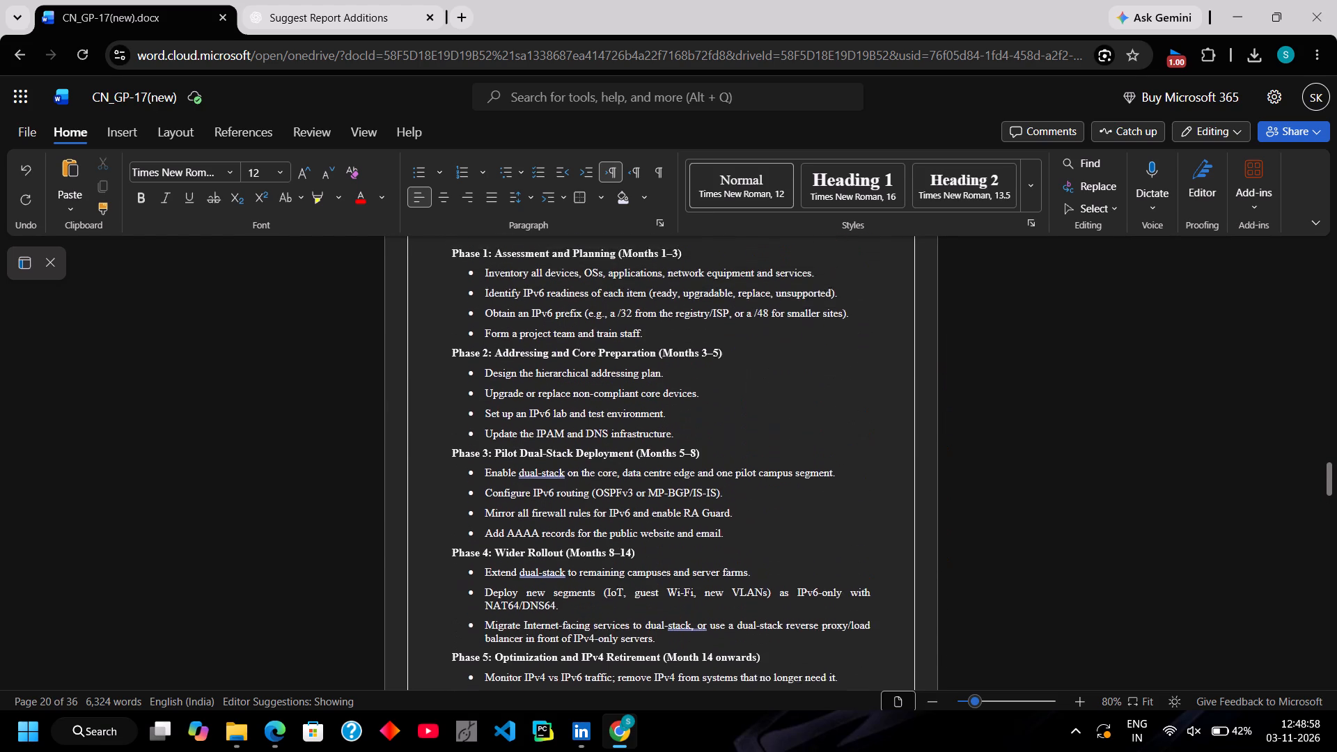
scroll(712, 487, "up", 4)
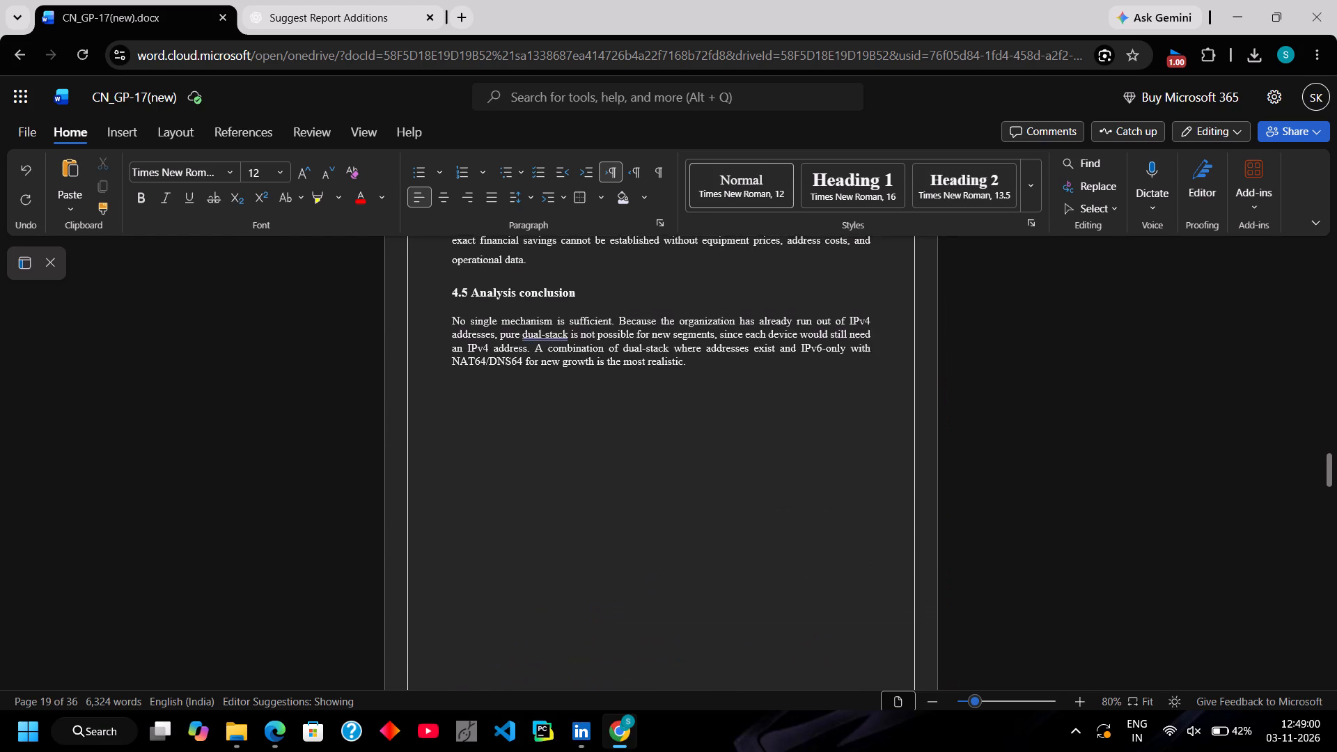
scroll(712, 487, "up", 3)
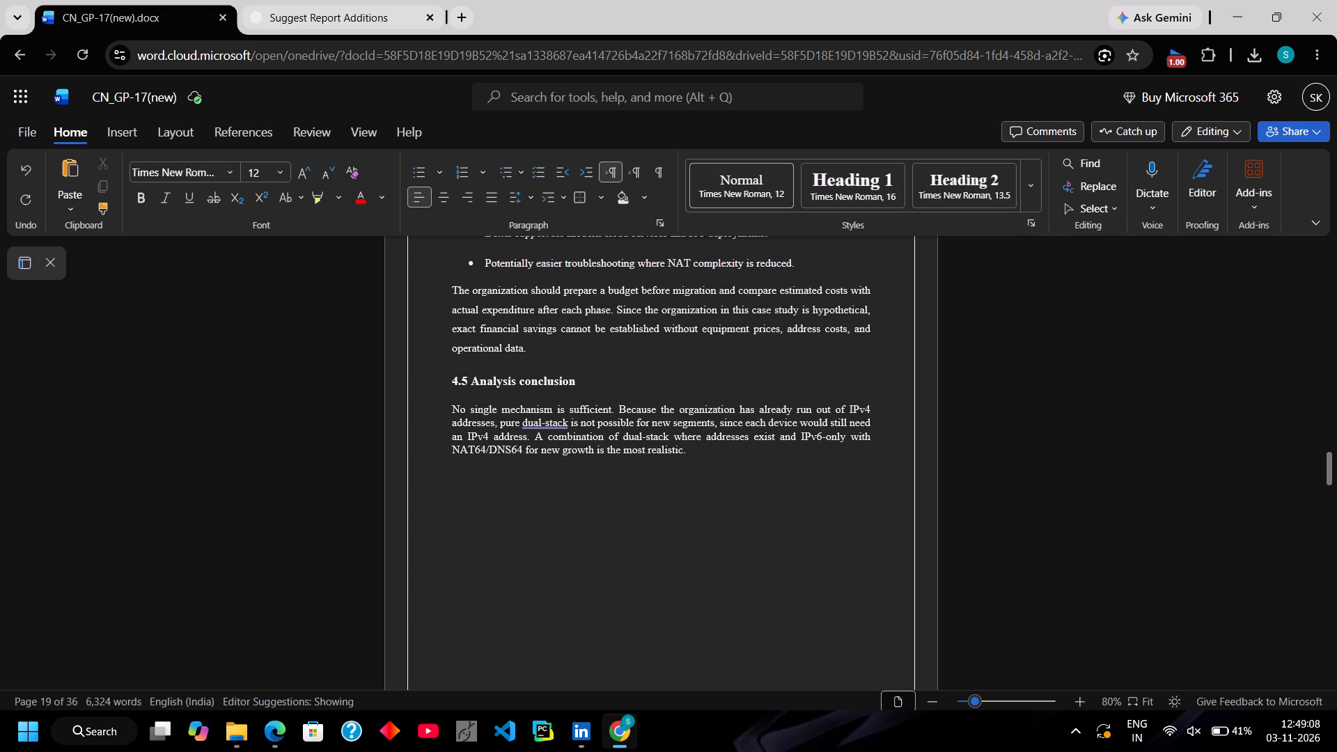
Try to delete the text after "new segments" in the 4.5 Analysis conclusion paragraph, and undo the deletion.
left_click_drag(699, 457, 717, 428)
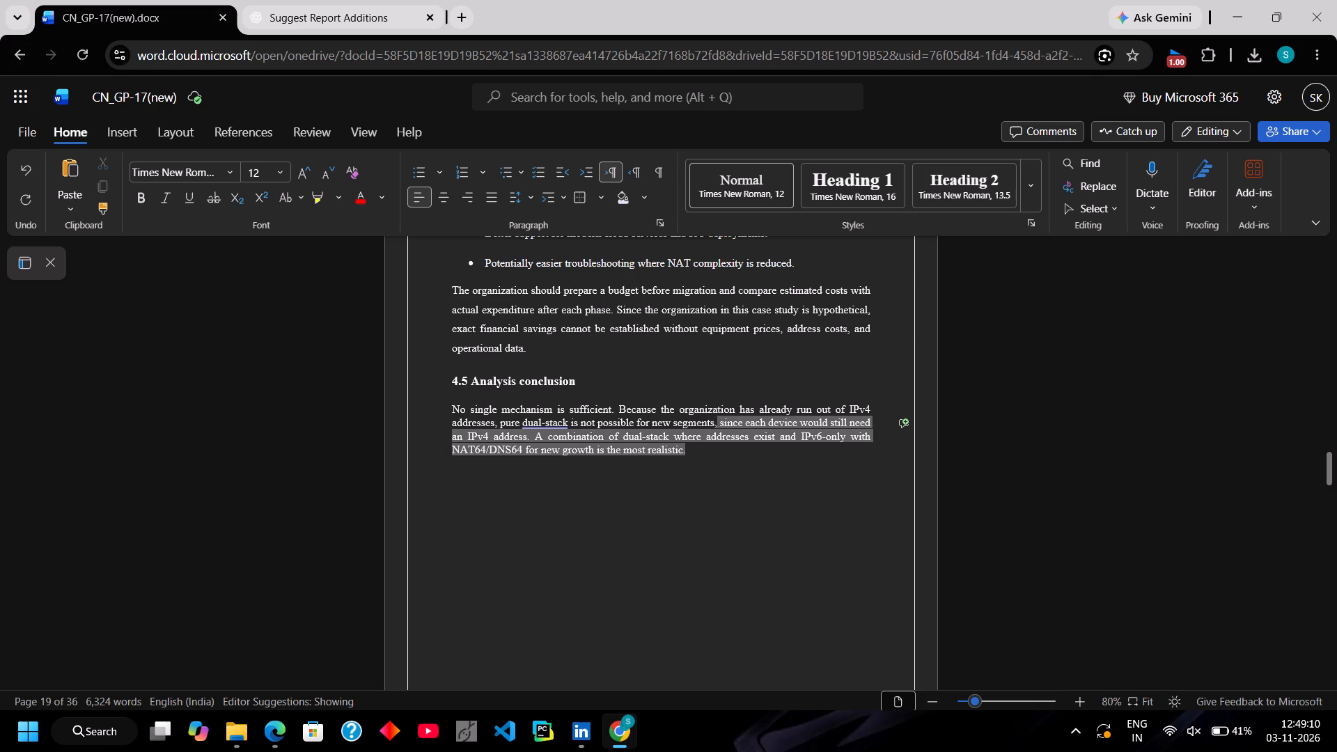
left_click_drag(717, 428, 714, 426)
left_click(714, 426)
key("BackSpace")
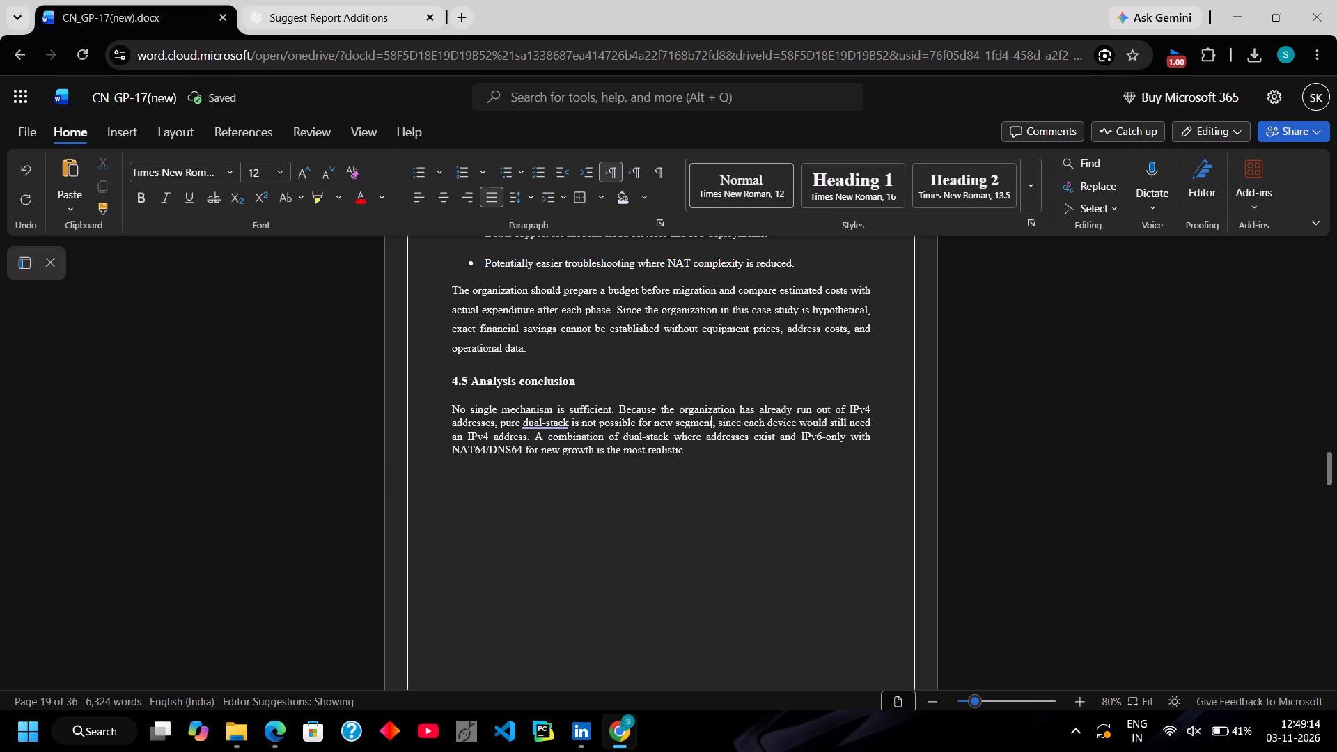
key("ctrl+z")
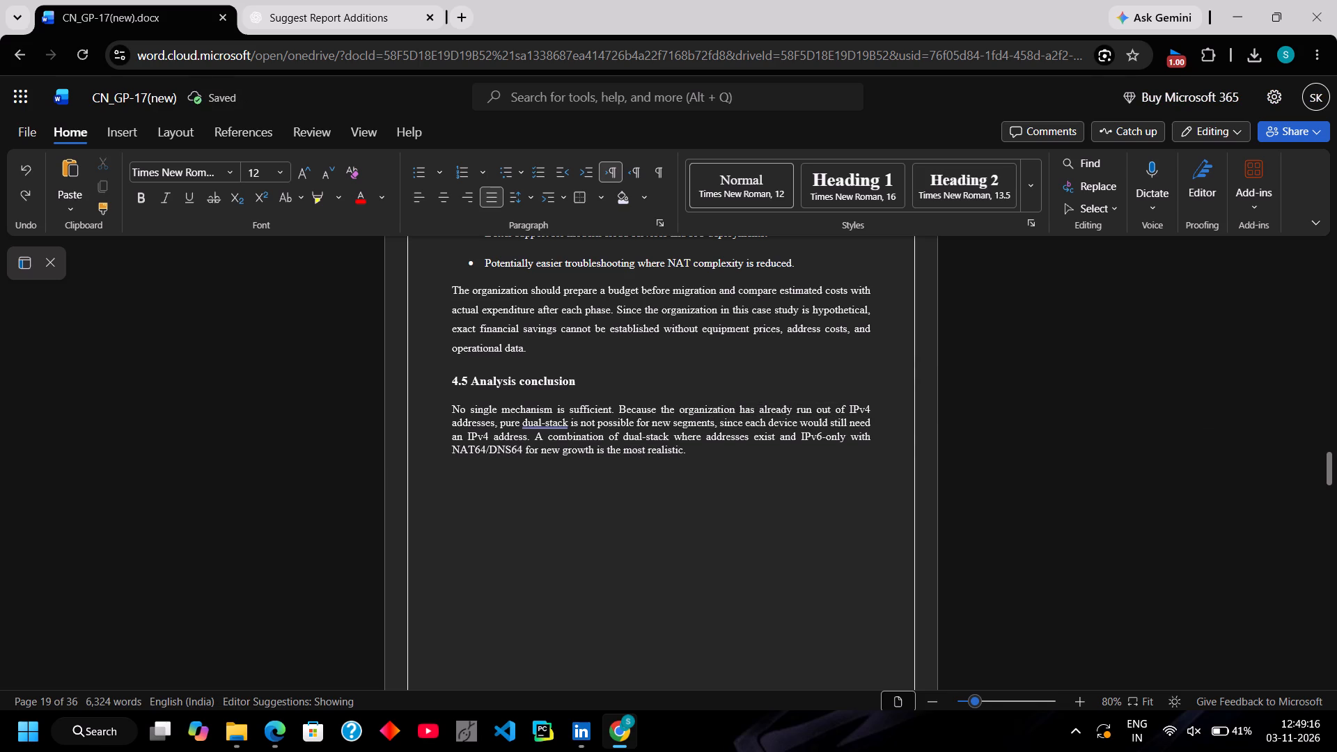
Shorten the 4.5 Analysis conclusion paragraph to end at "pure dual-stack is not possible for new segments", deleting the rest including the comma.
left_click_drag(692, 455, 723, 426)
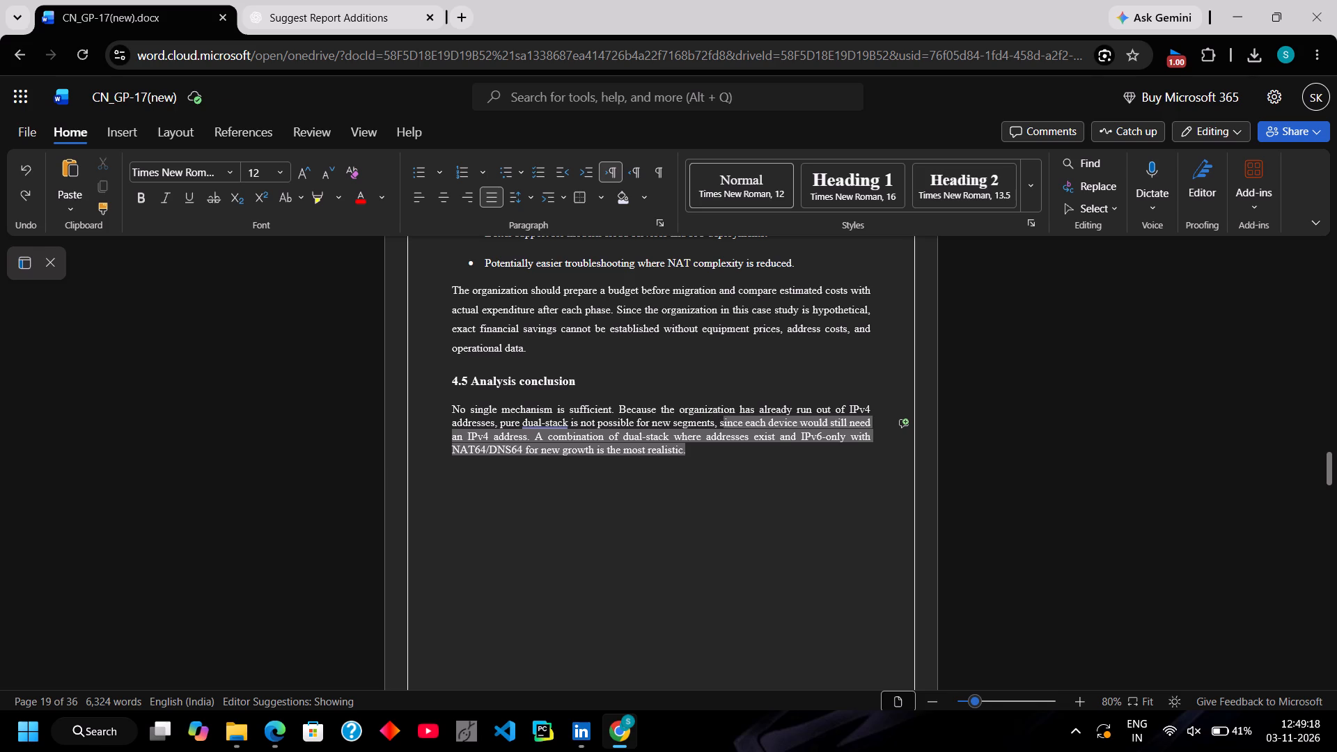
left_click_drag(723, 426, 719, 426)
key("BackSpace")
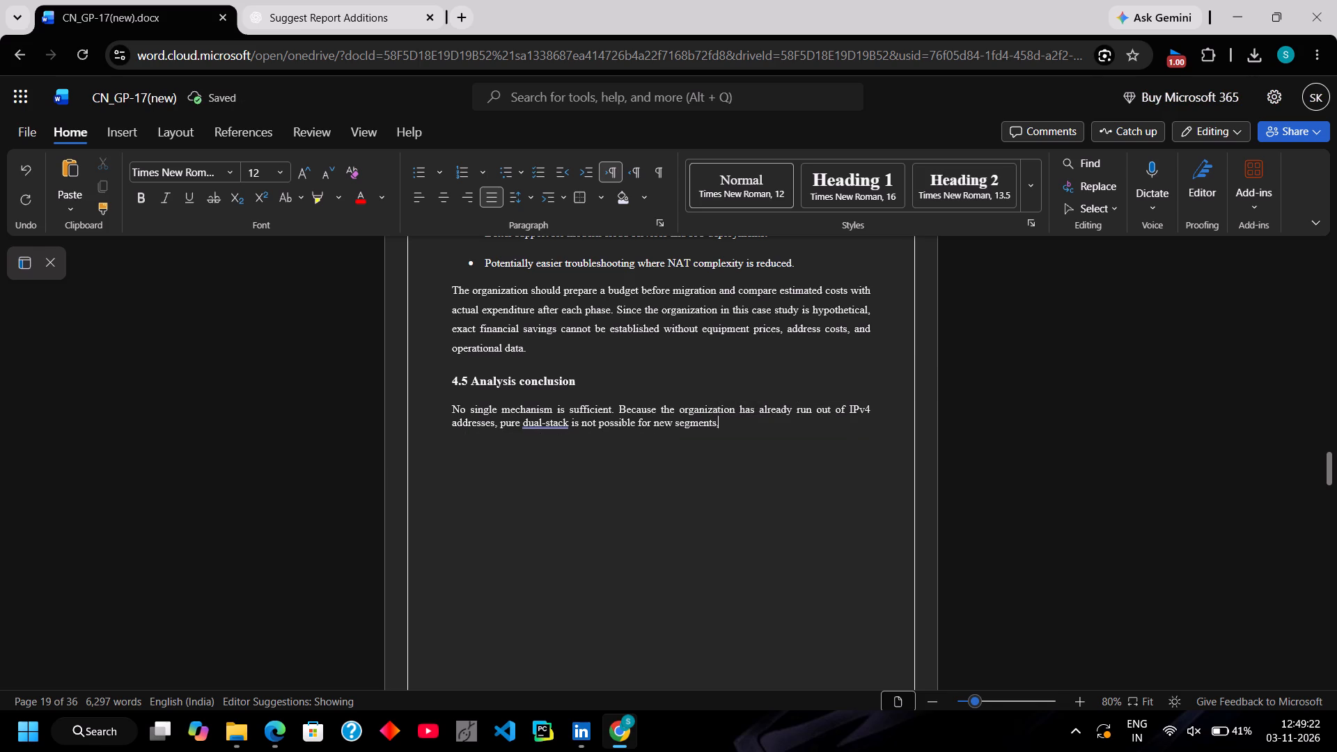
key("BackSpace")
Examine the page layout following 4.5 Analysis conclusion, from the migration phases on page 20 through Fig 5.5 on page 26.
scroll(687, 520, "down", 8)
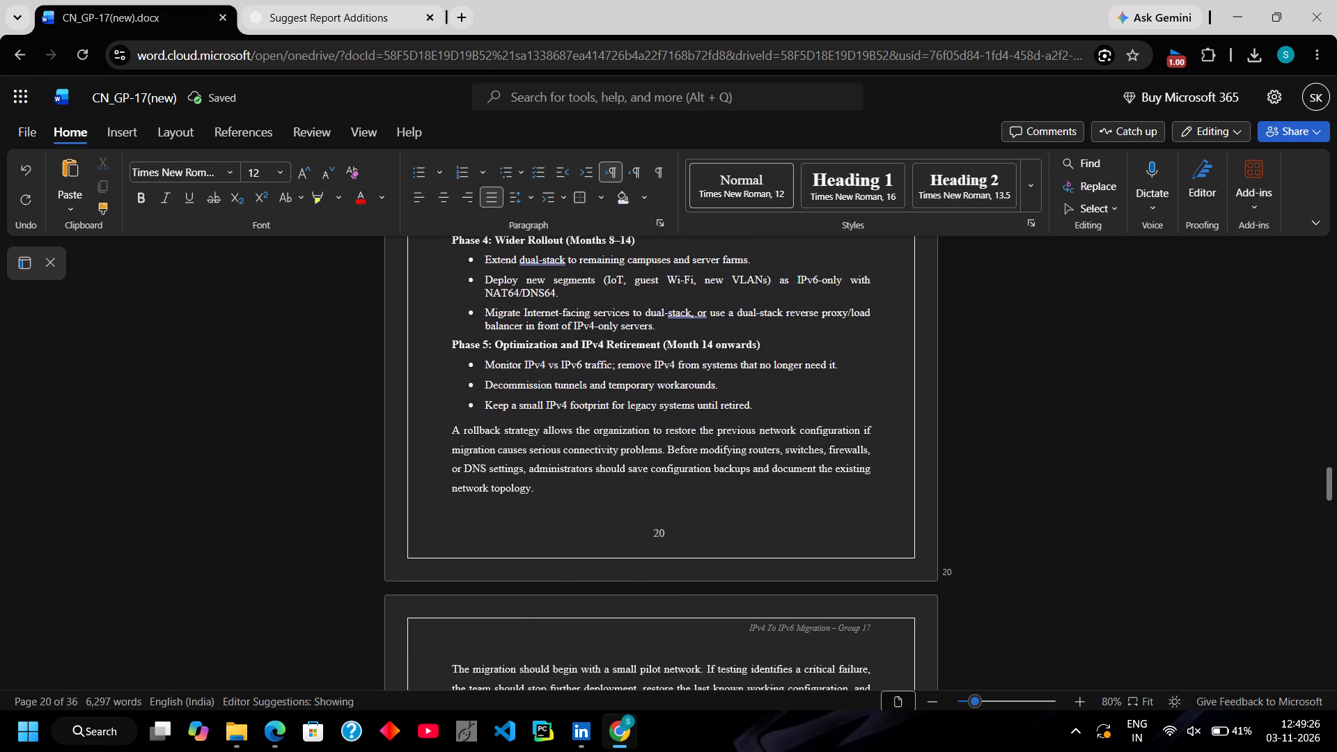
scroll(687, 520, "down", 5)
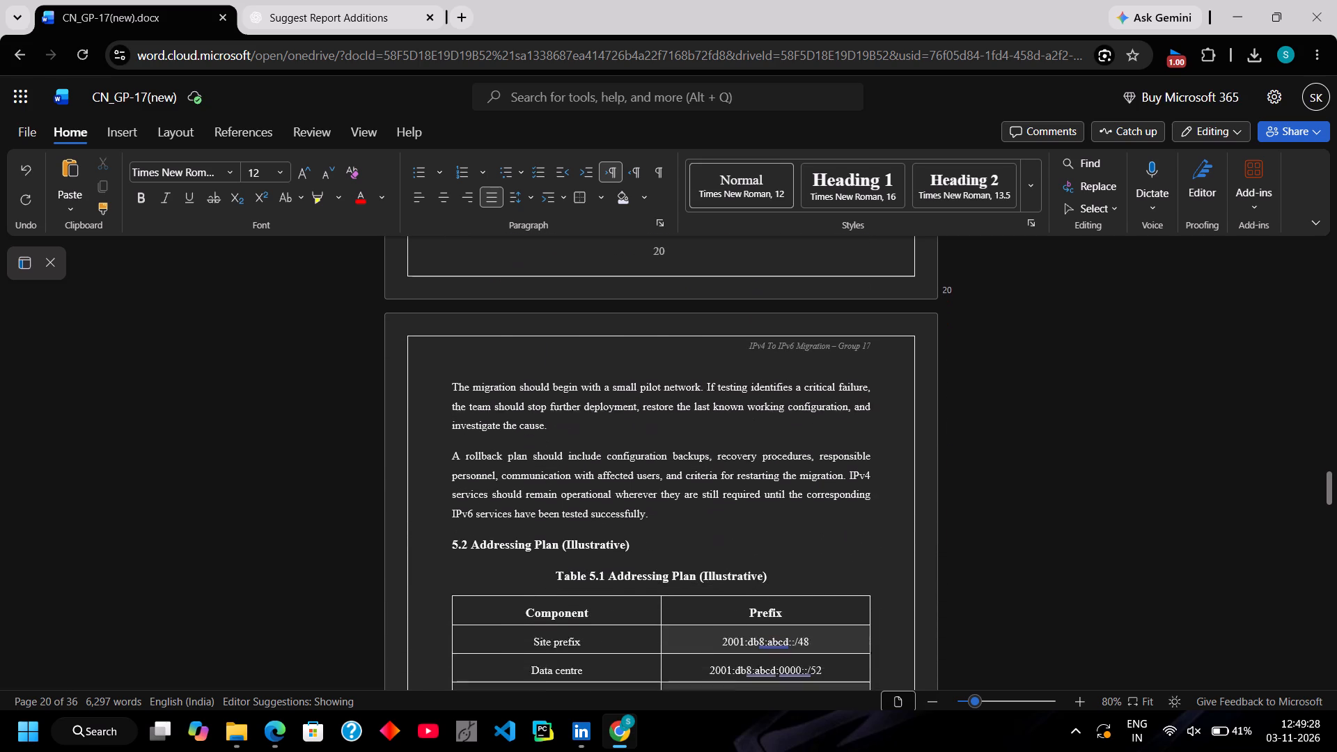
scroll(687, 520, "down", 6)
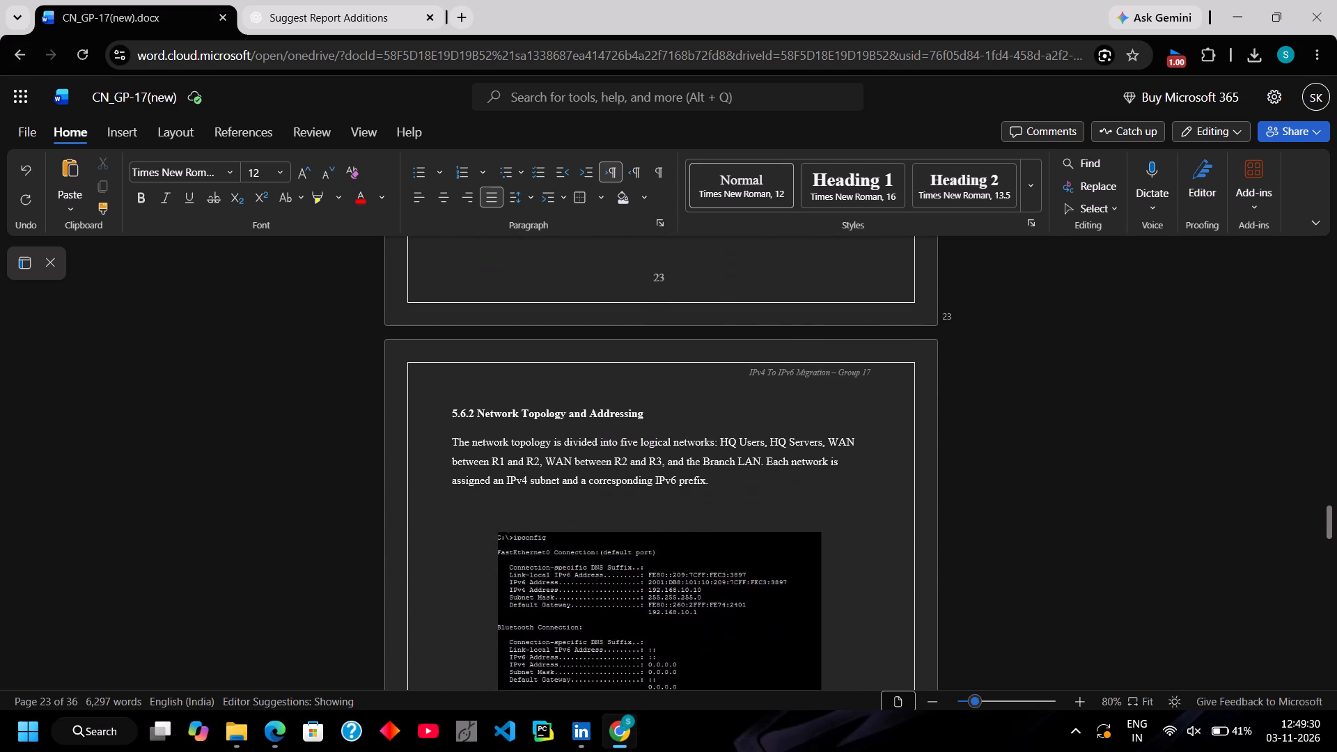
scroll(687, 520, "down", 6)
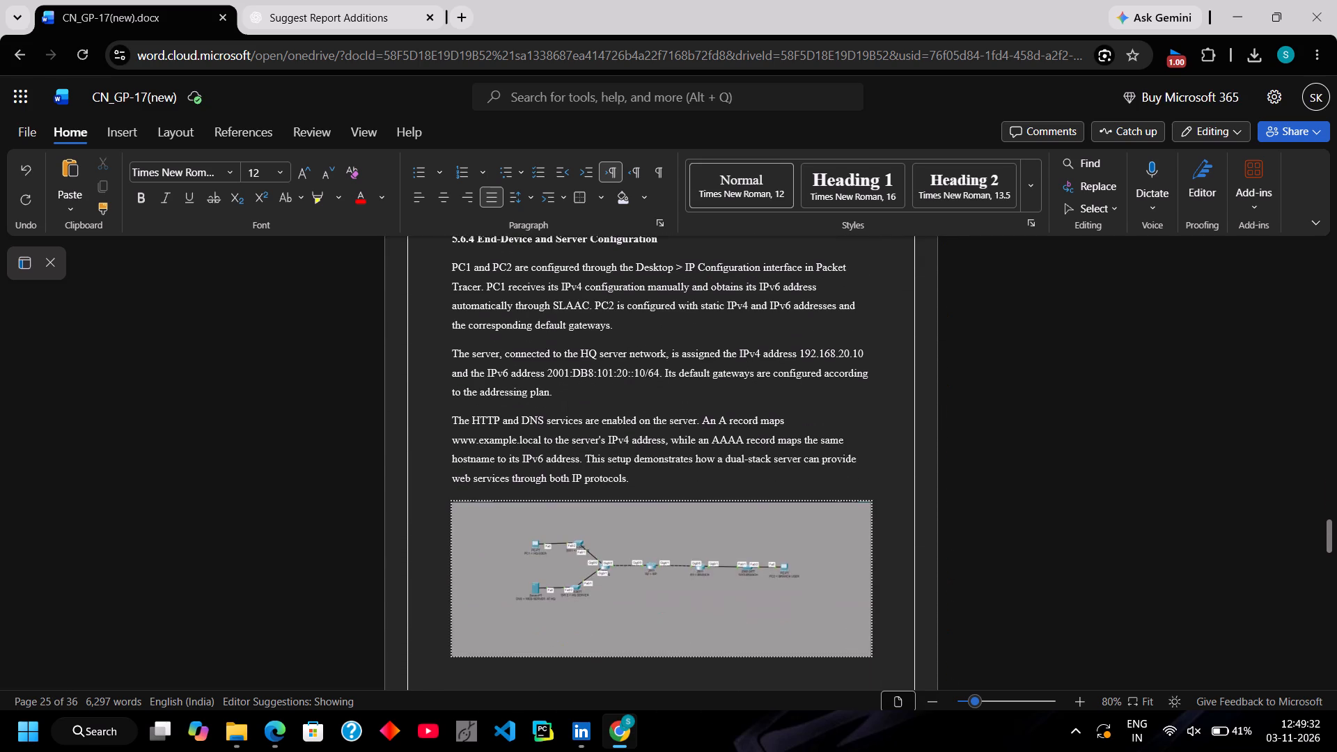
scroll(687, 520, "down", 4)
scroll(687, 520, "up", 1)
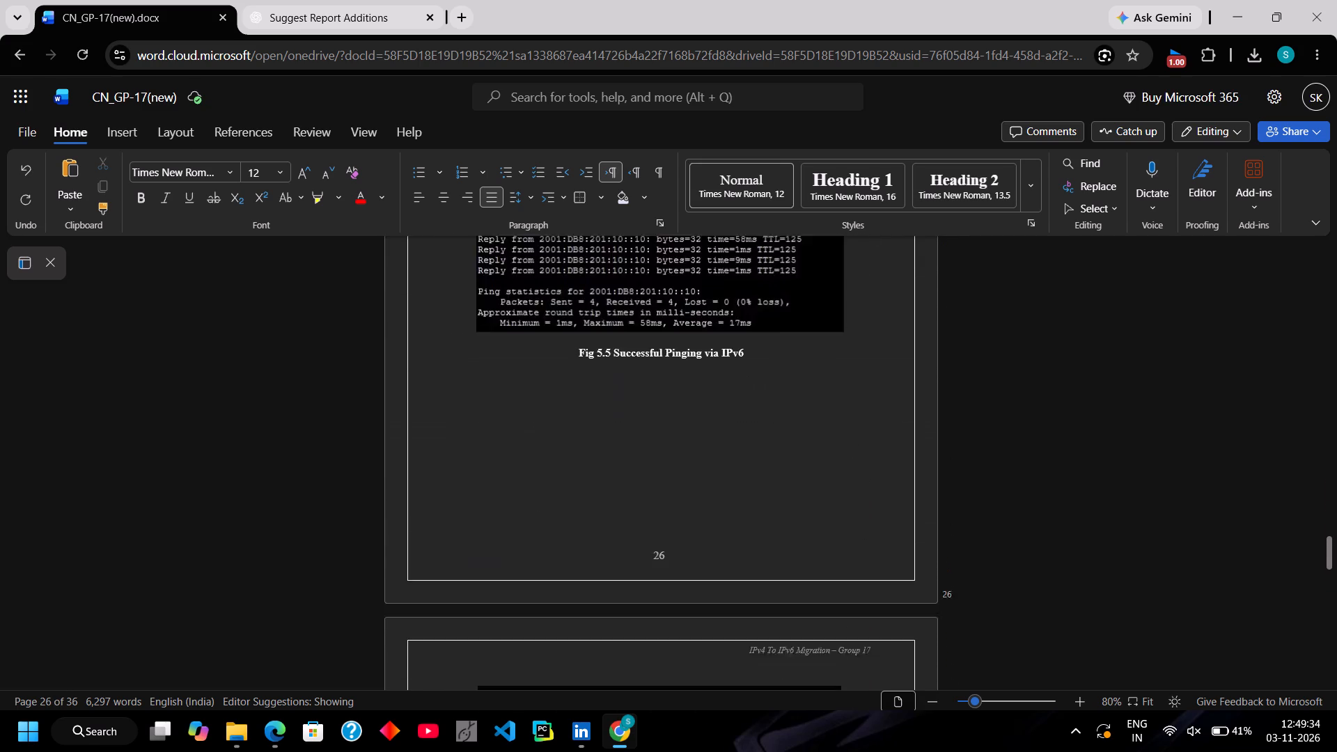
scroll(687, 520, "up", 1)
Open the print preview of the report and examine the page layout from the cover page through 3.4 on page 14.
key("ctrl+p")
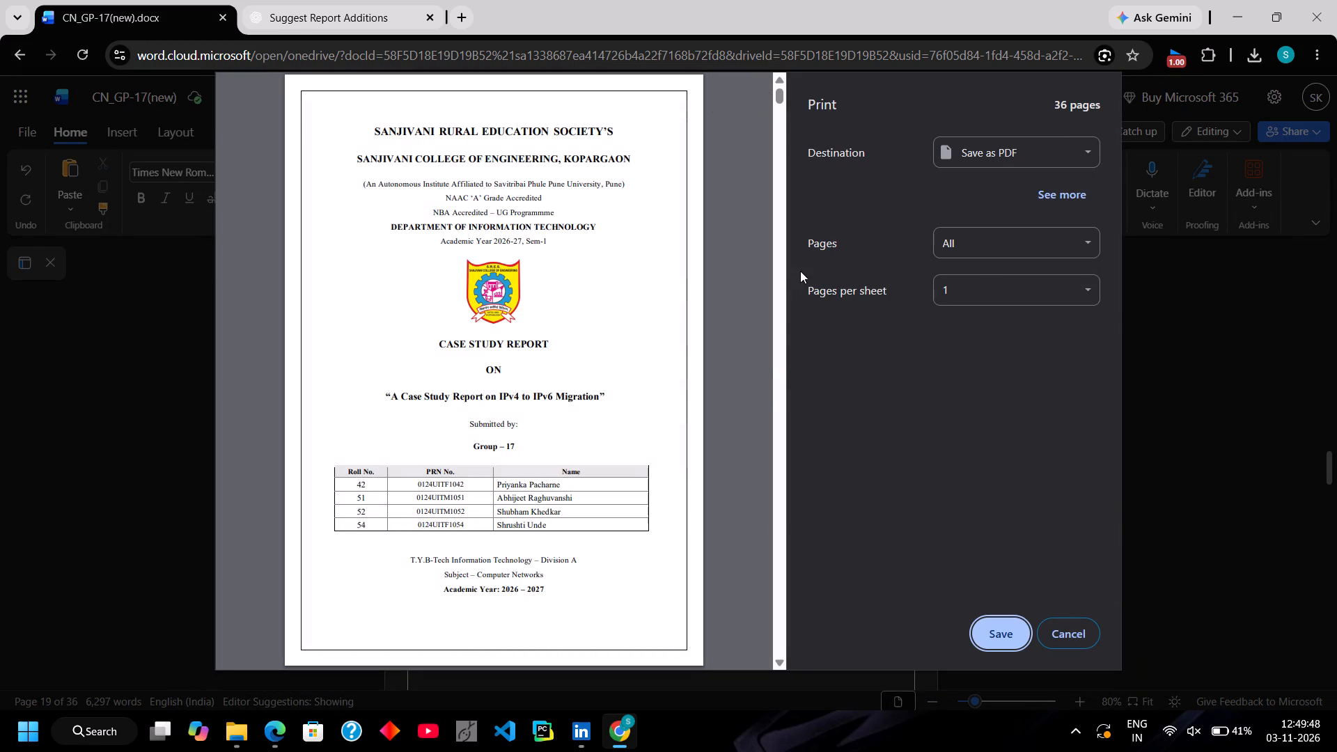
scroll(537, 507, "down", 7)
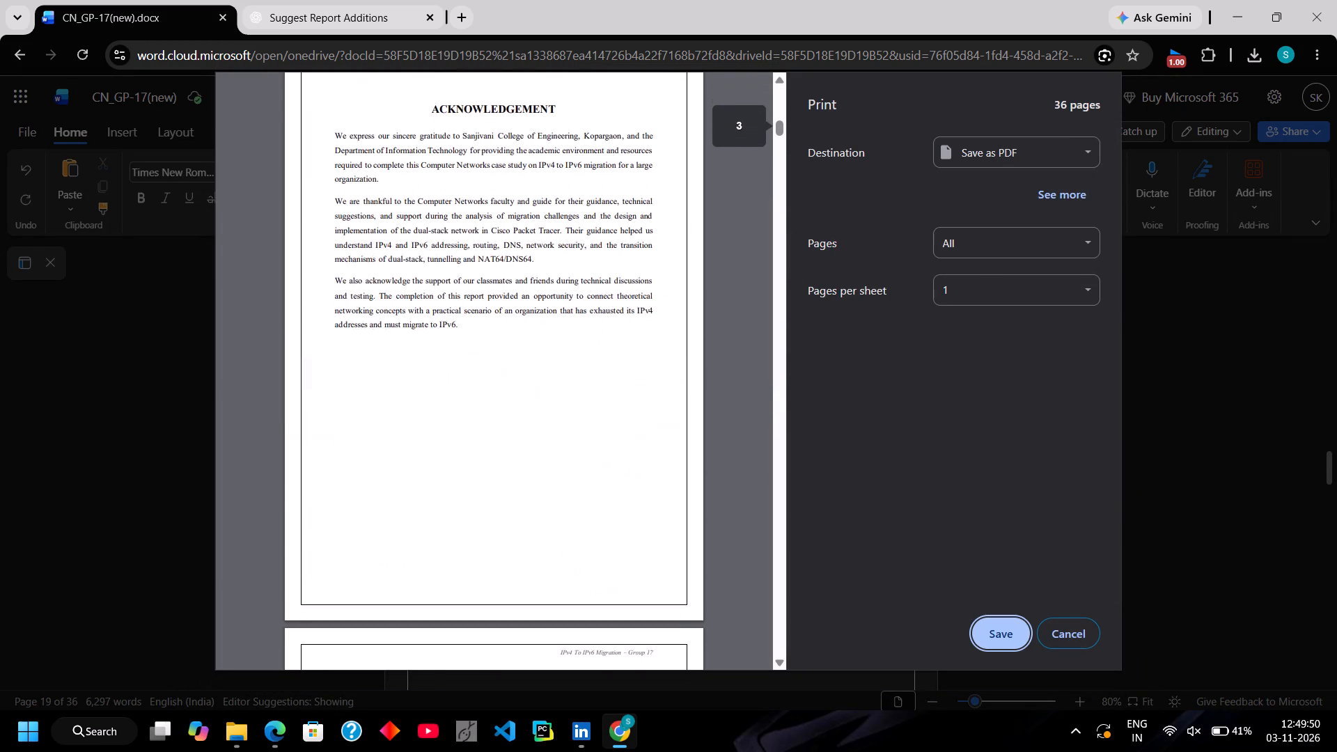
scroll(537, 507, "down", 2)
scroll(537, 507, "up", 5)
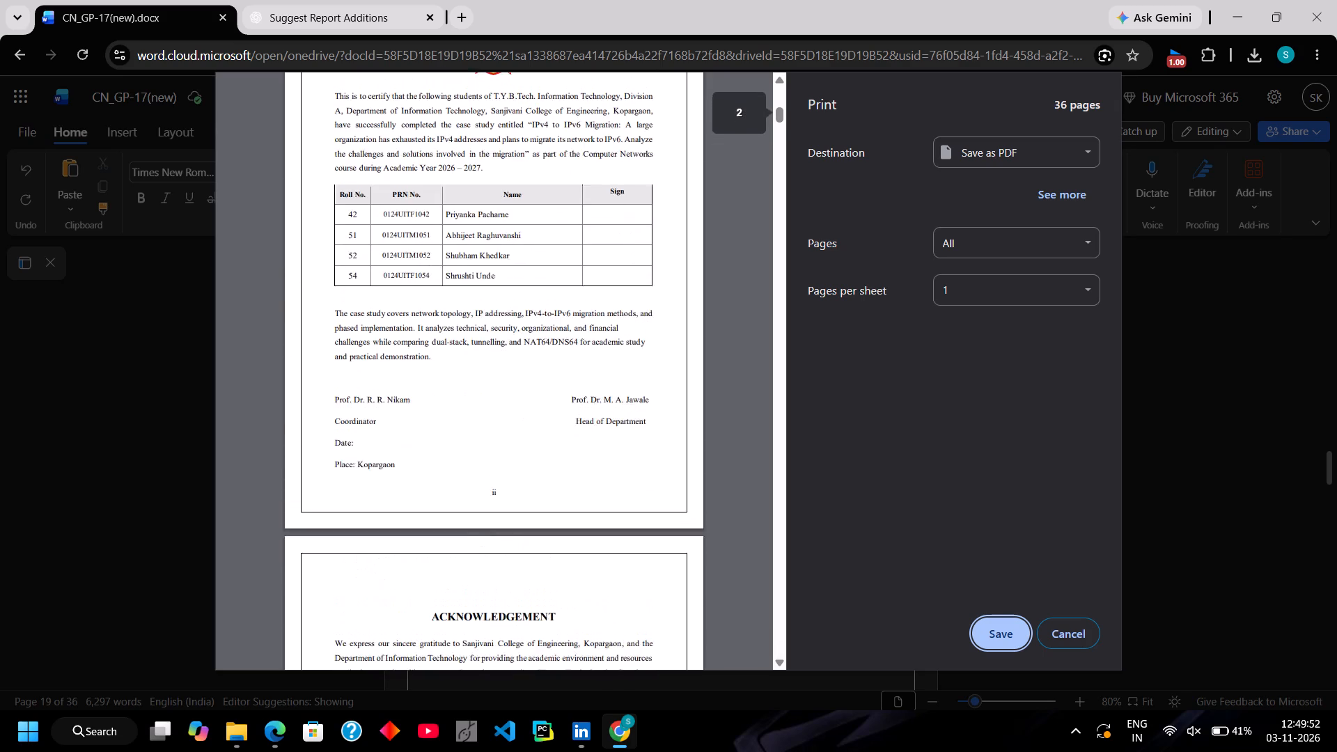
scroll(537, 507, "down", 2)
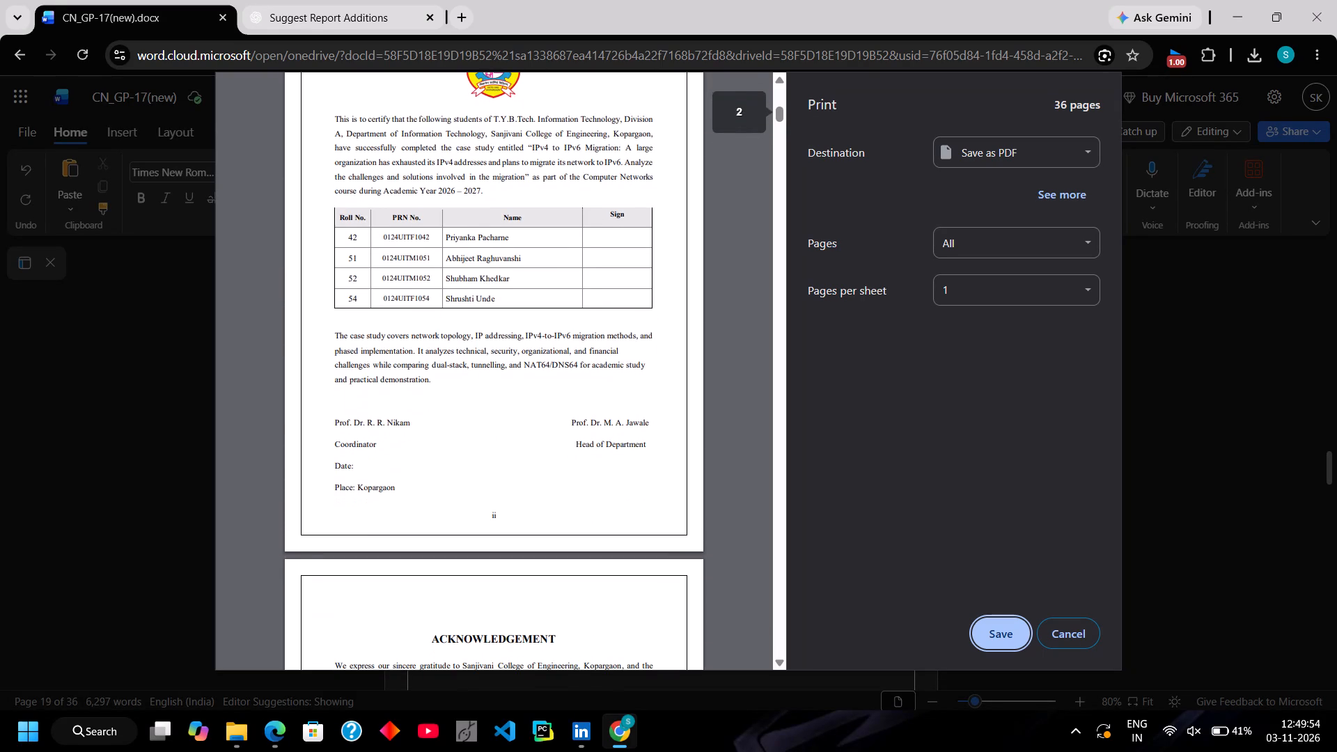
scroll(537, 507, "down", 6)
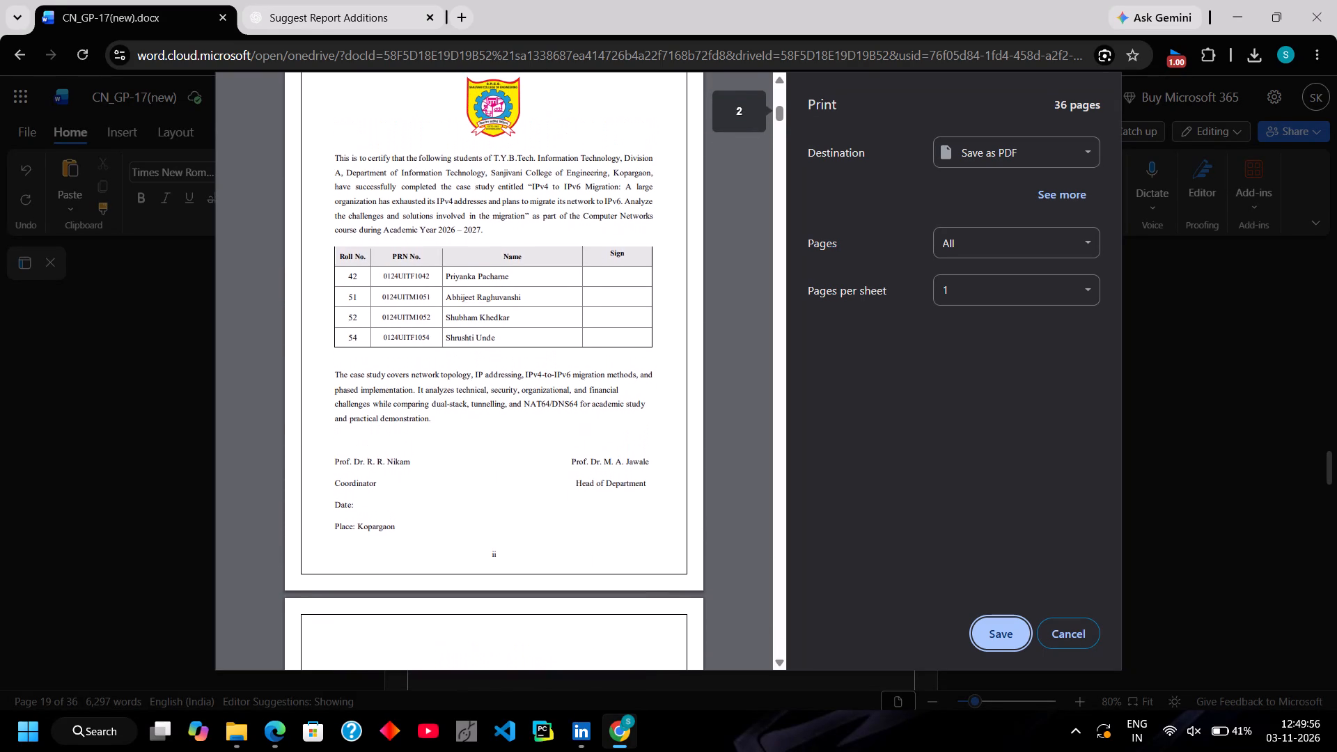
scroll(537, 507, "down", 6)
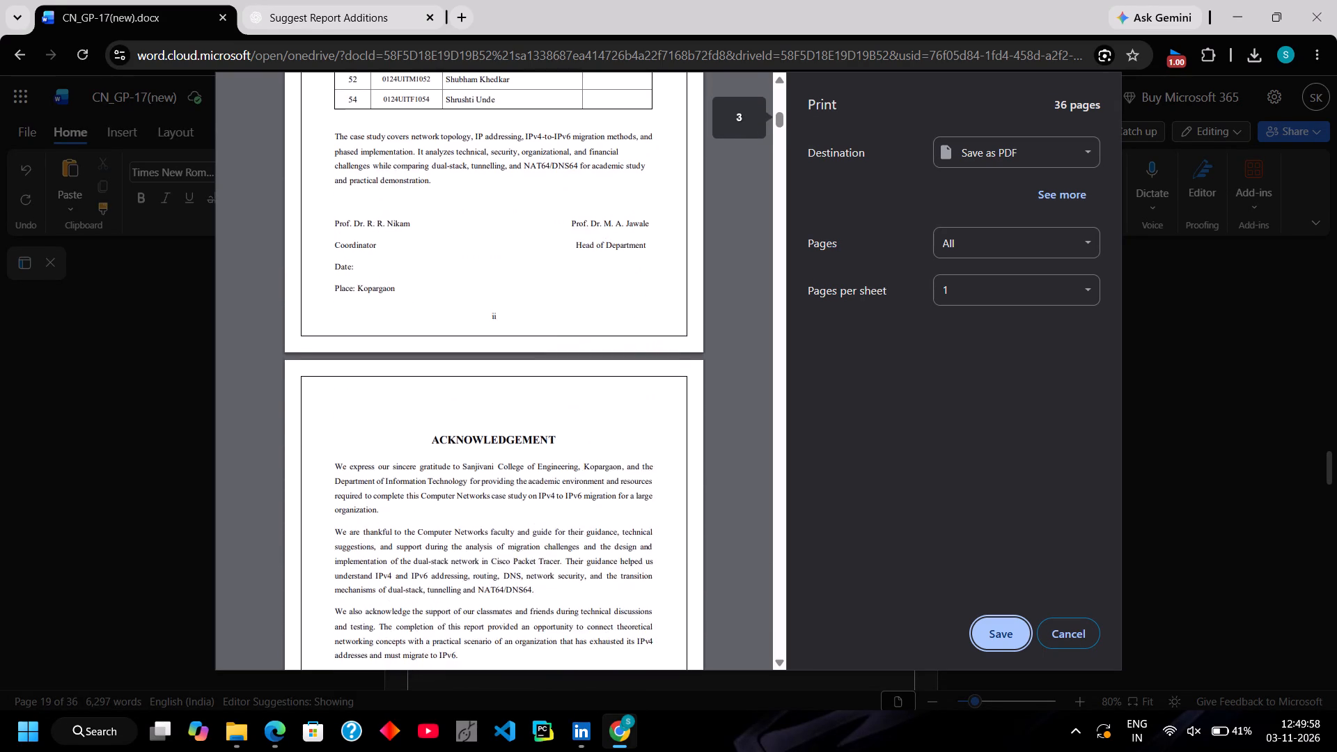
scroll(537, 507, "down", 6)
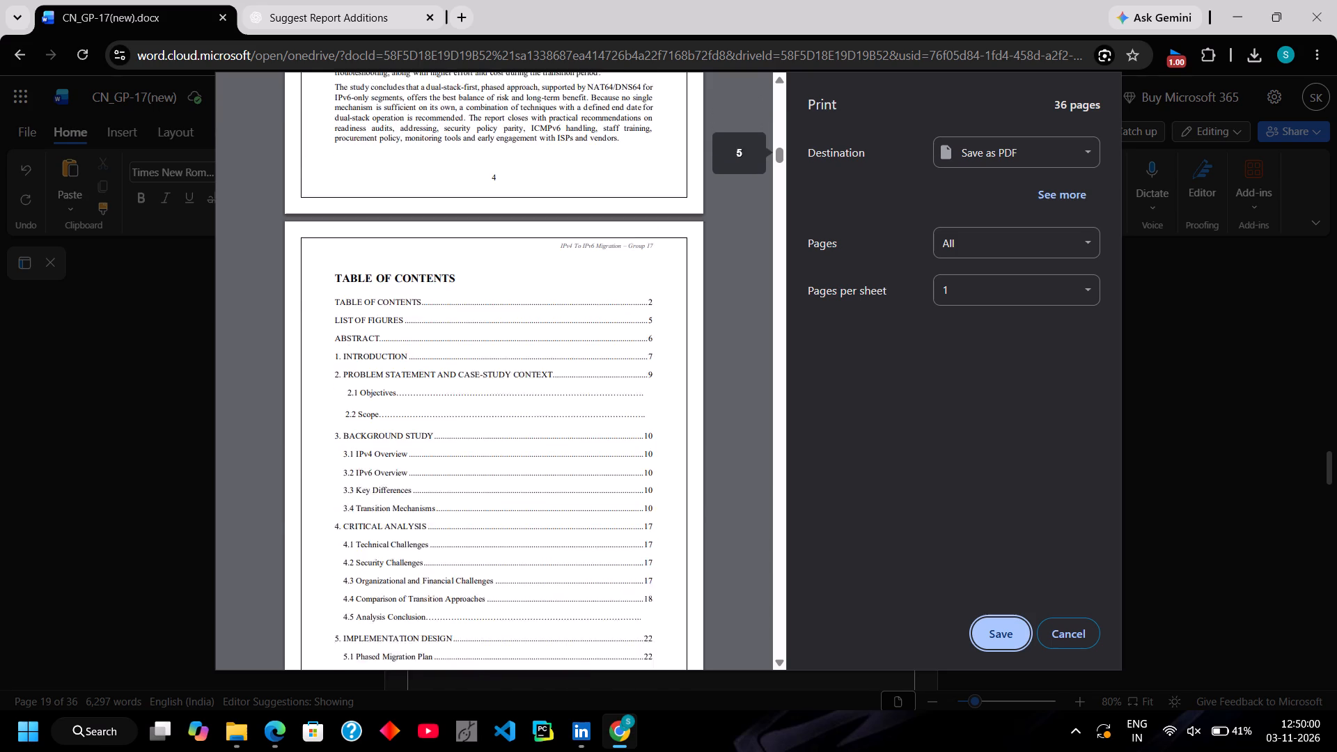
scroll(537, 507, "down", 6)
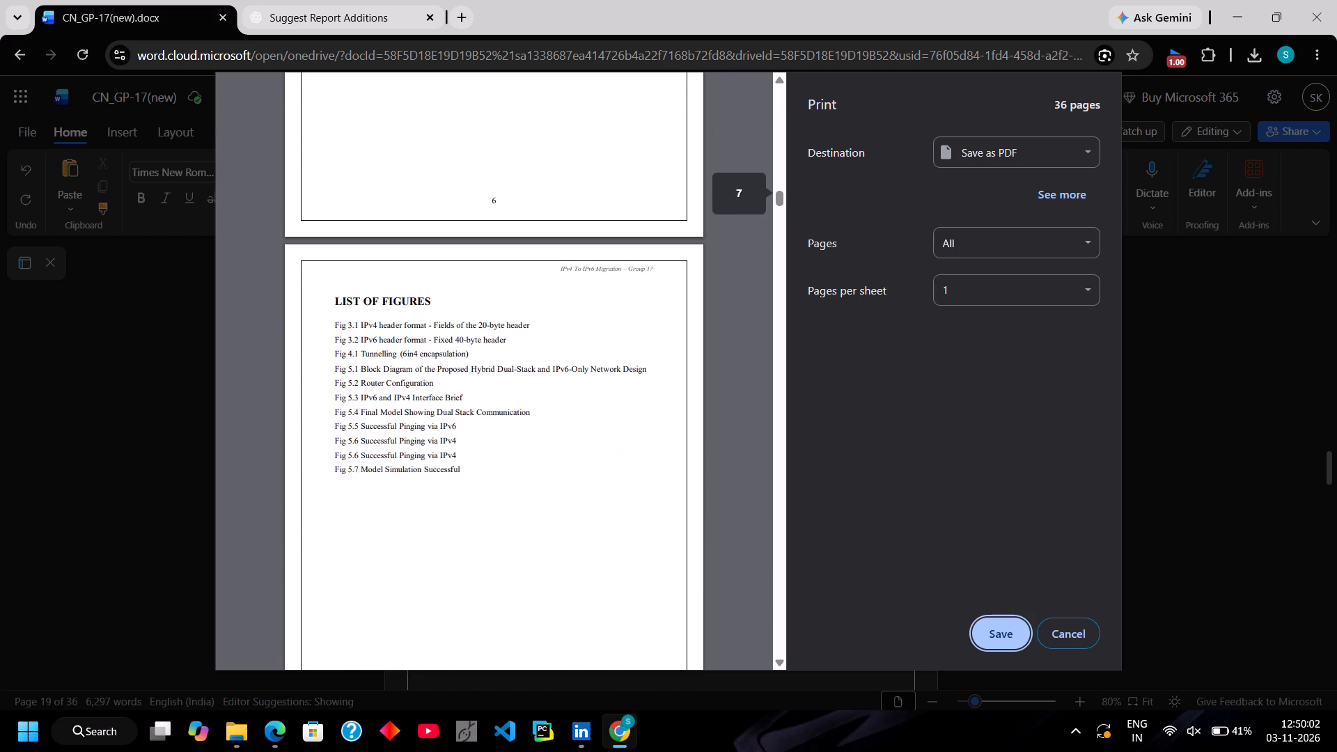
scroll(537, 507, "down", 6)
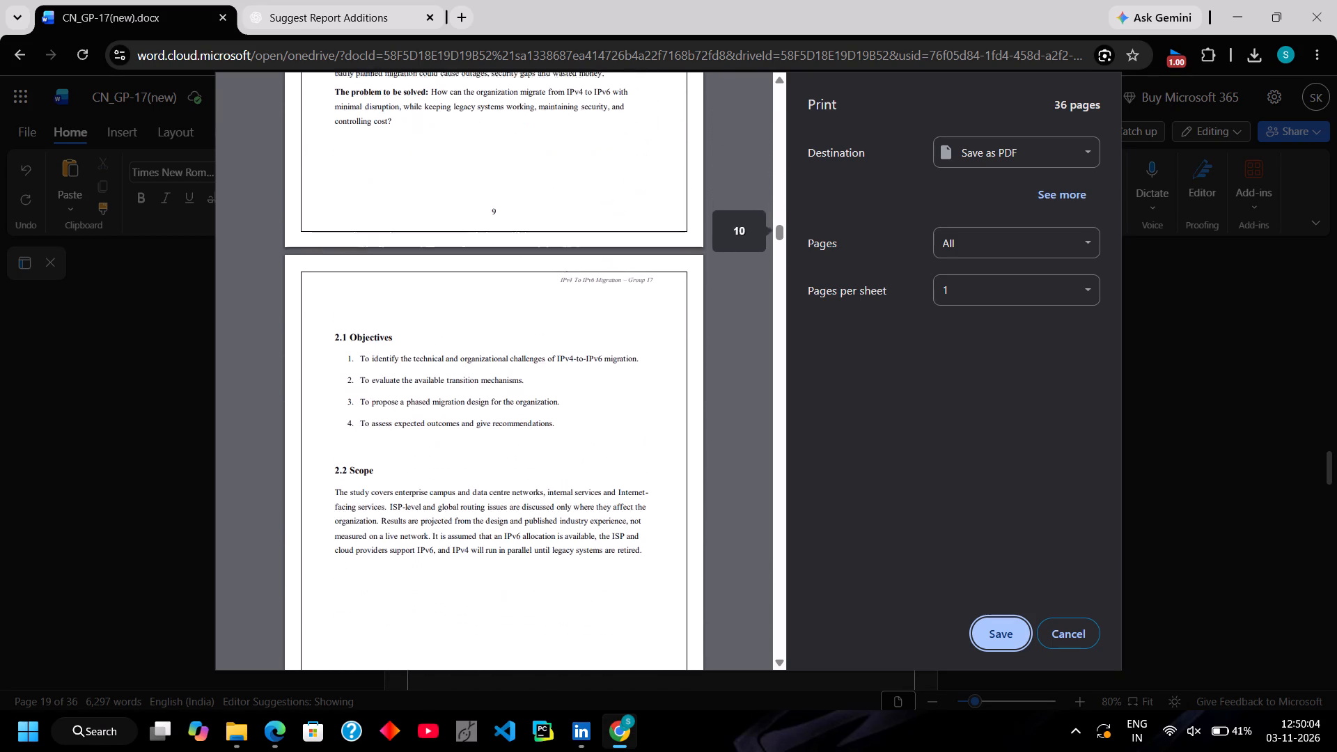
scroll(537, 507, "down", 6)
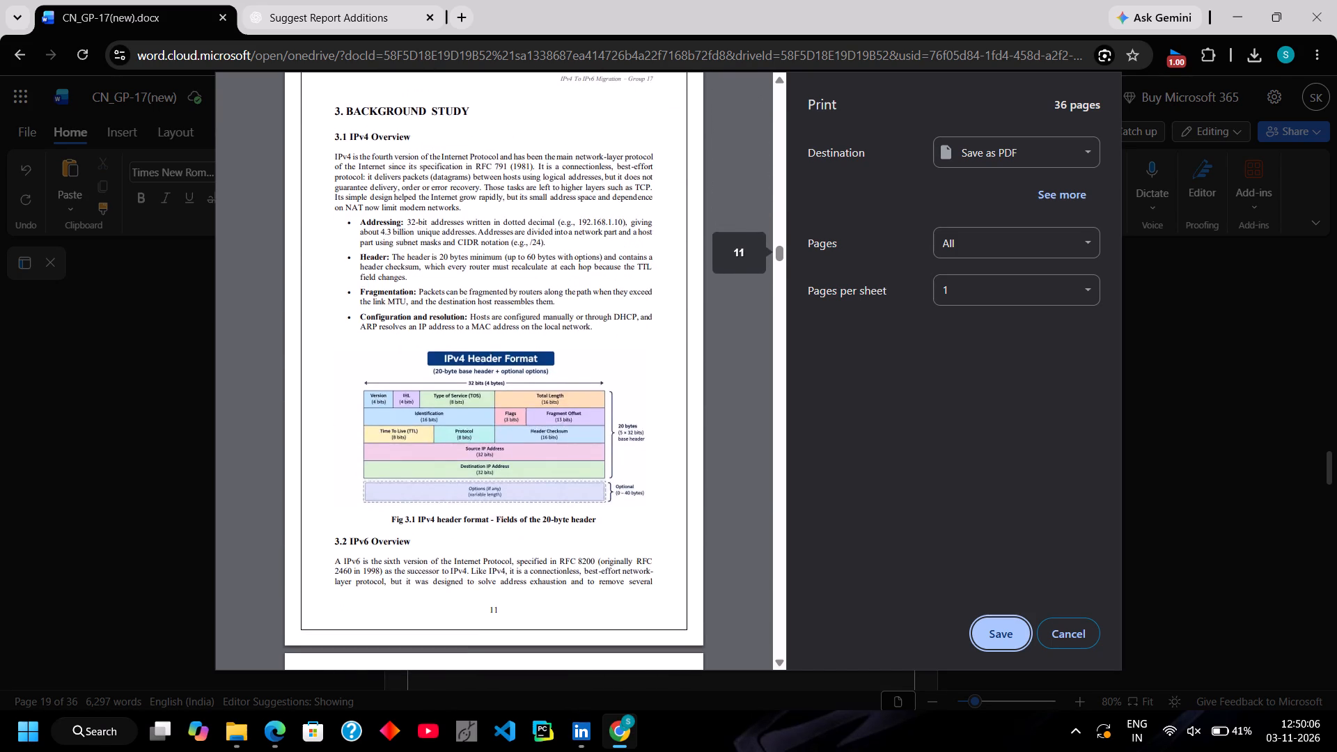
scroll(537, 507, "down", 6)
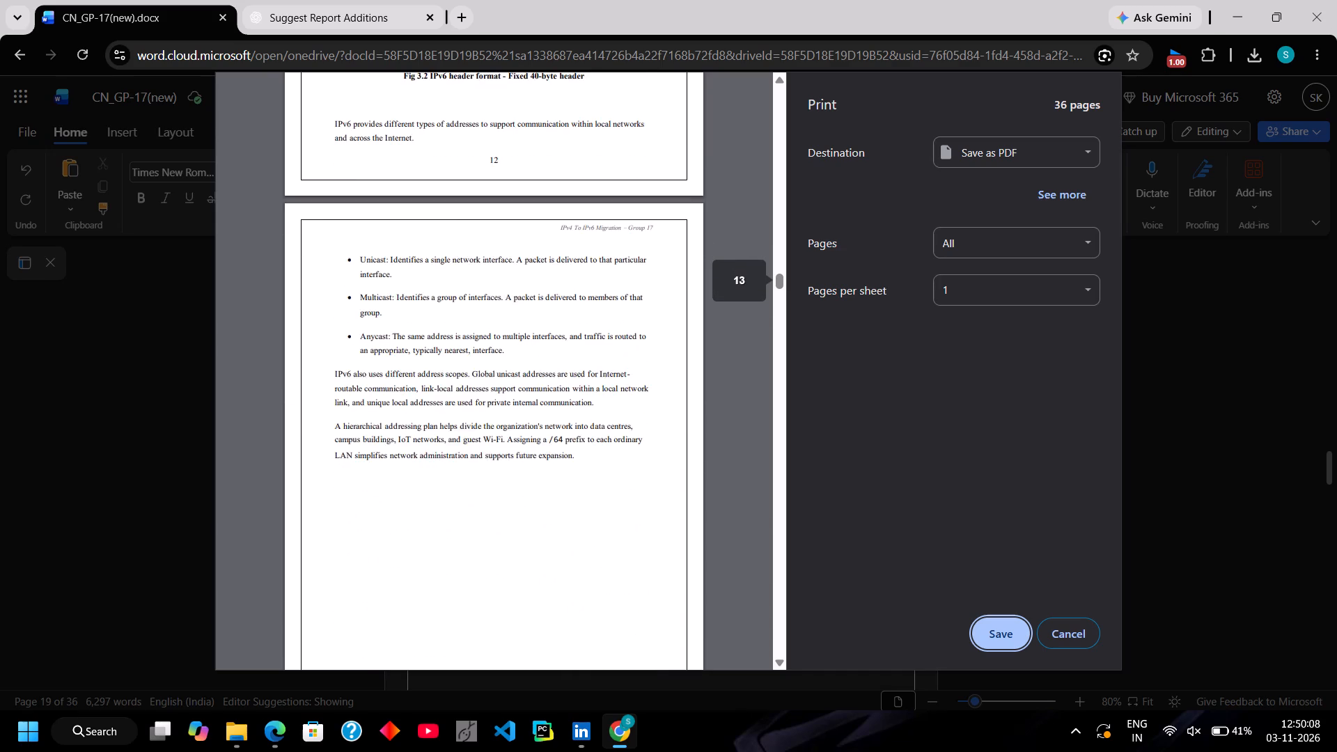
scroll(537, 507, "down", 6)
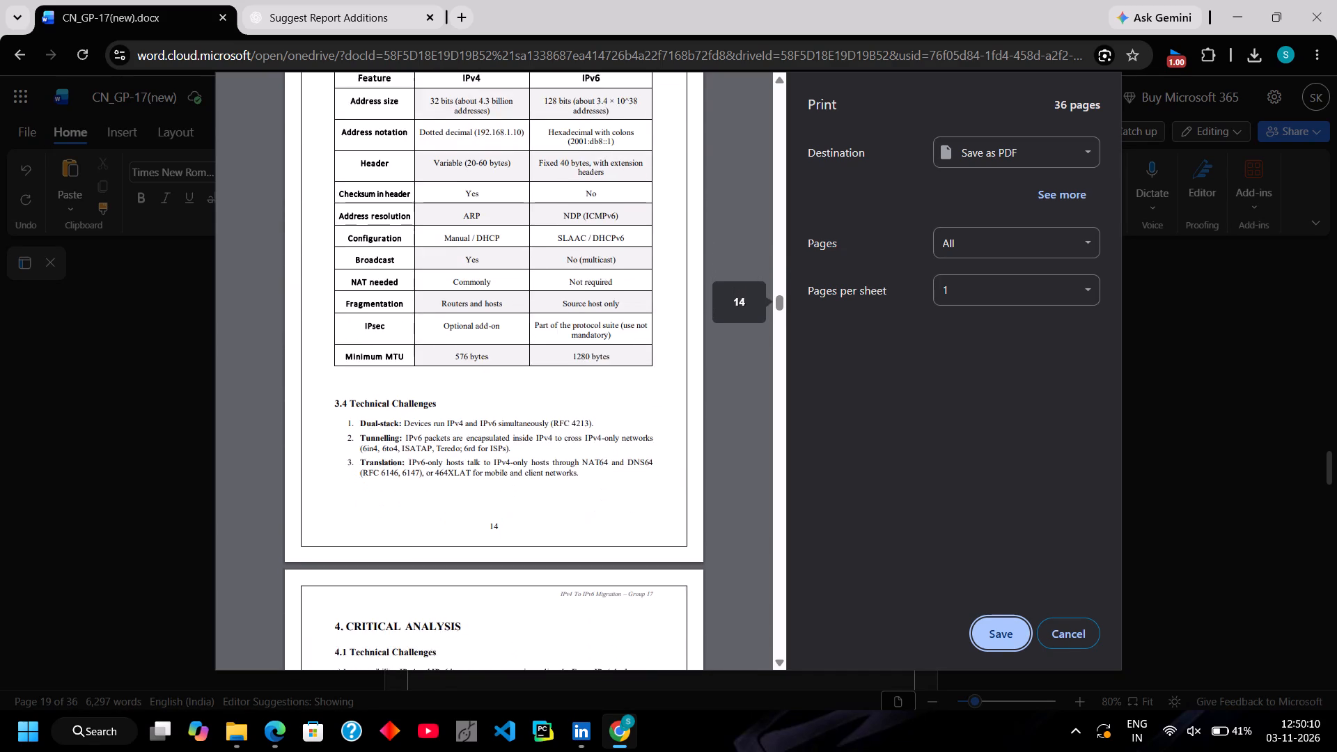
Examine chapter 4 in the print preview, from 4.2 Security Challenges through 4.5 Analysis conclusion to the start of chapter 5 on page 20.
scroll(537, 507, "down", 5)
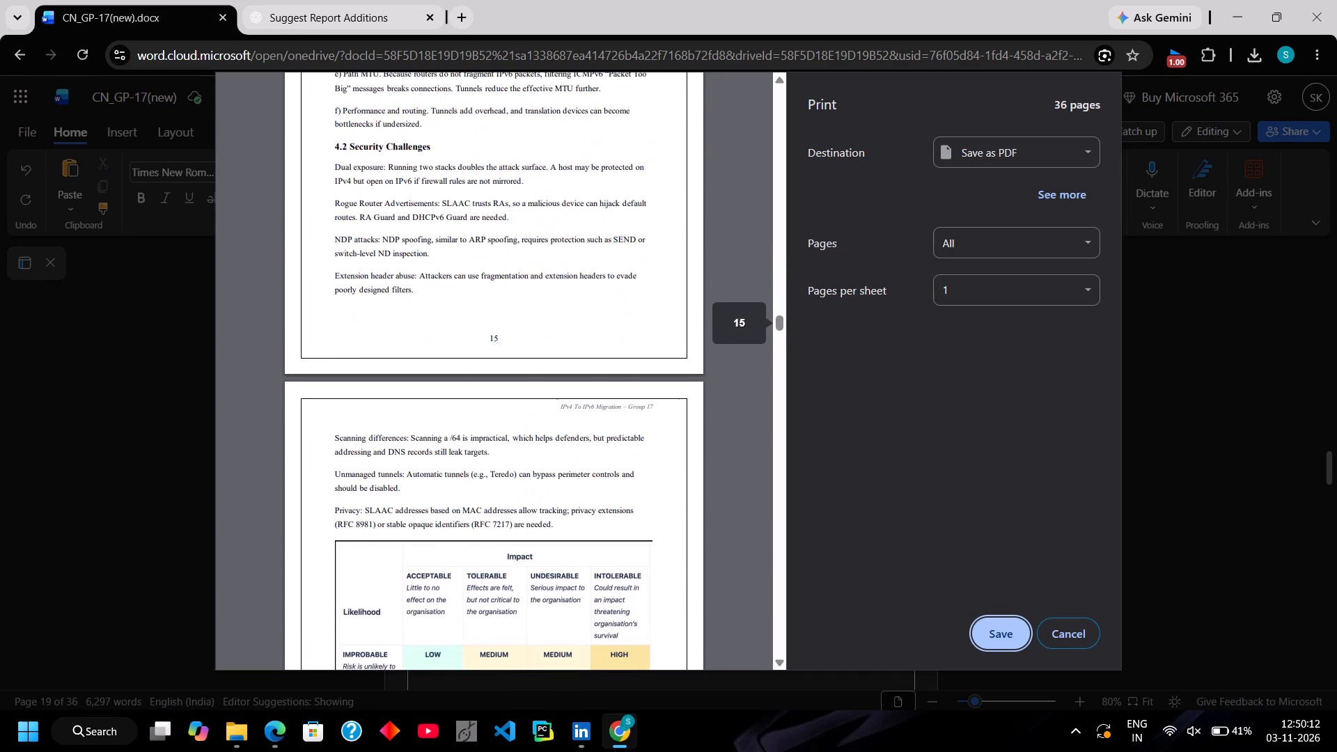
scroll(537, 507, "down", 5)
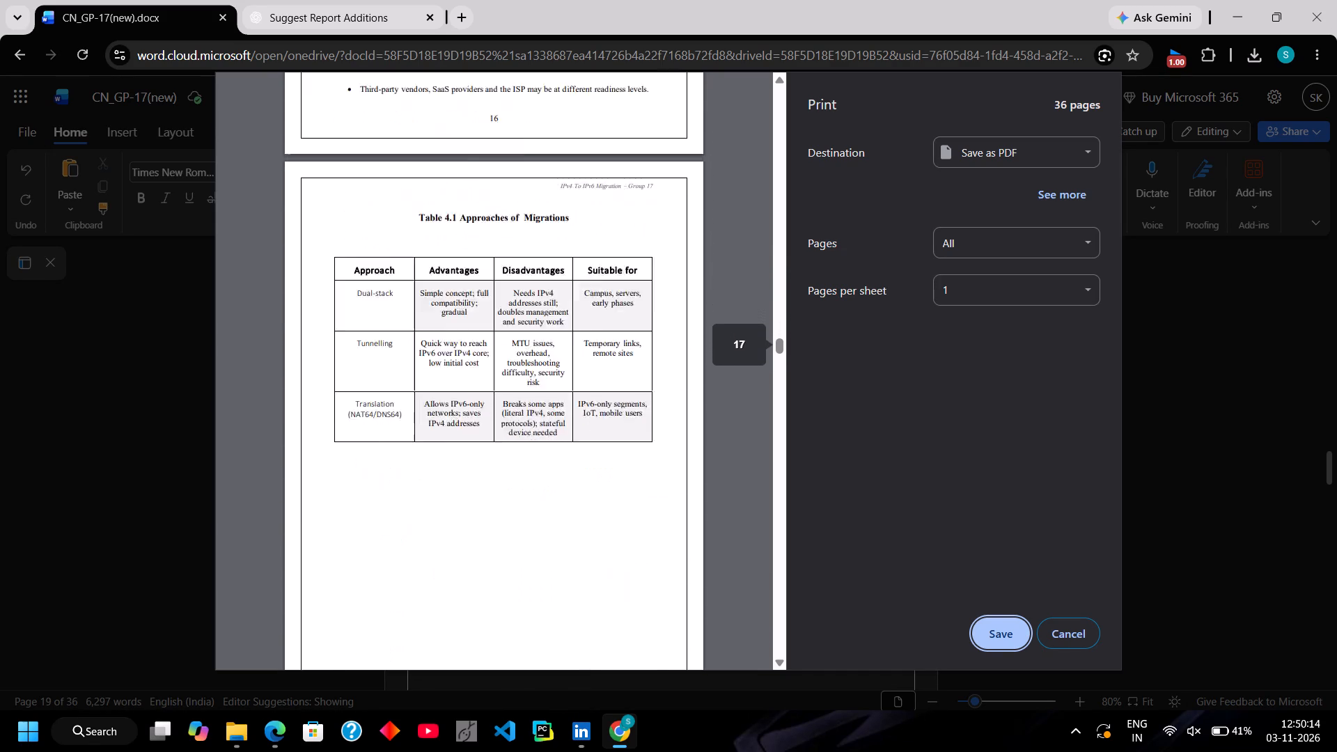
scroll(537, 507, "down", 5)
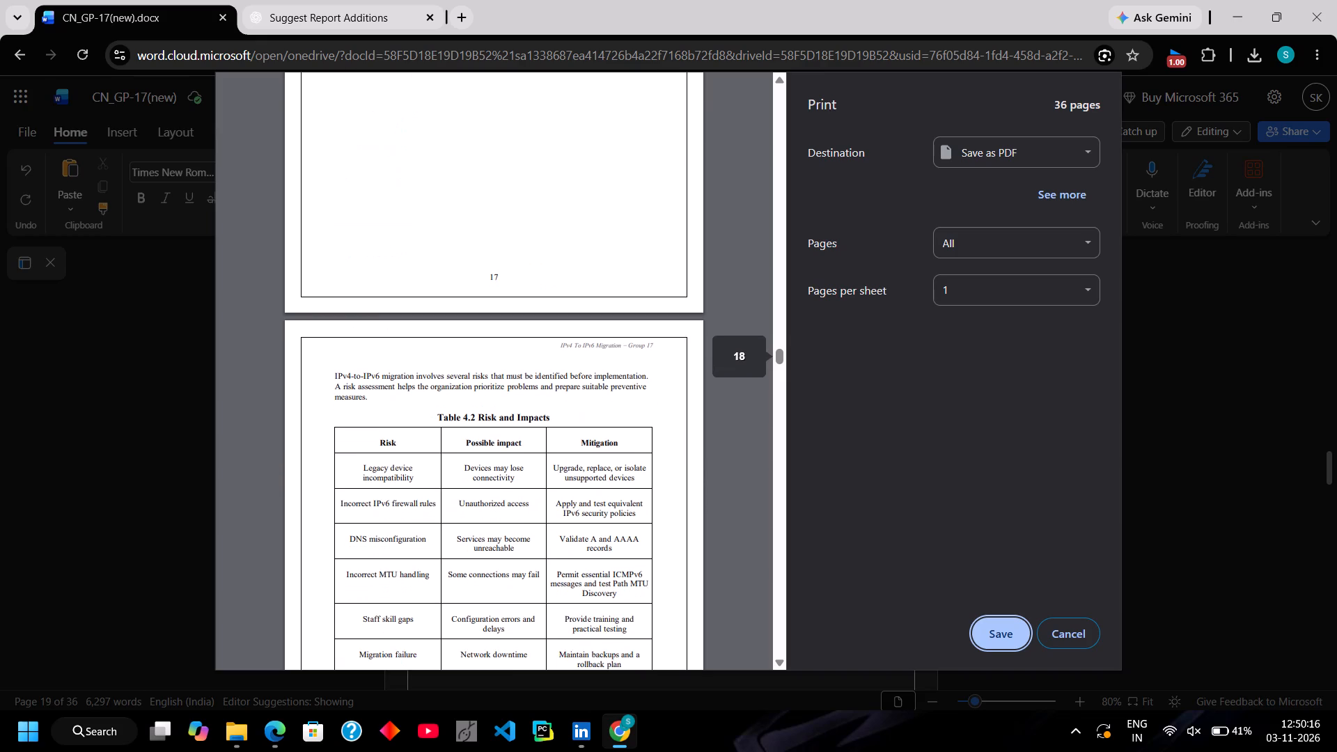
scroll(495, 469, "up", 4)
scroll(467, 515, "down", 1)
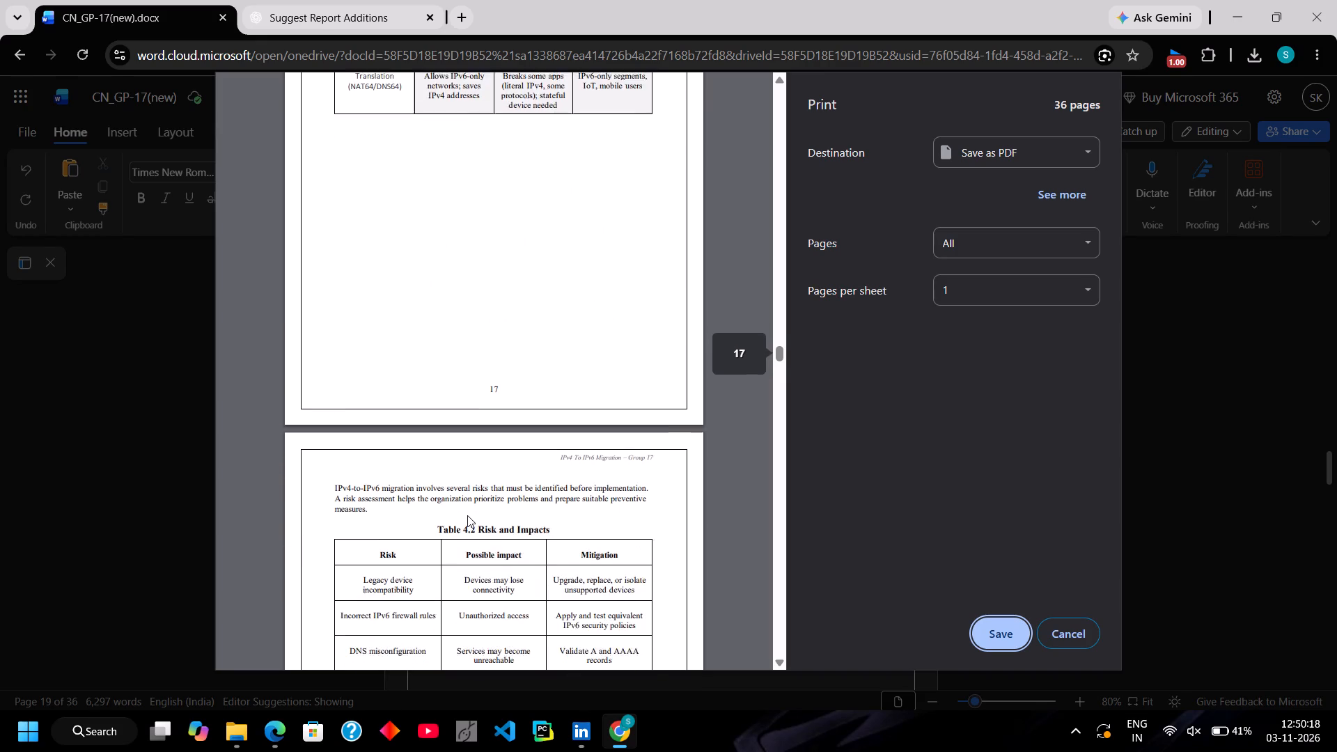
scroll(467, 515, "down", 1)
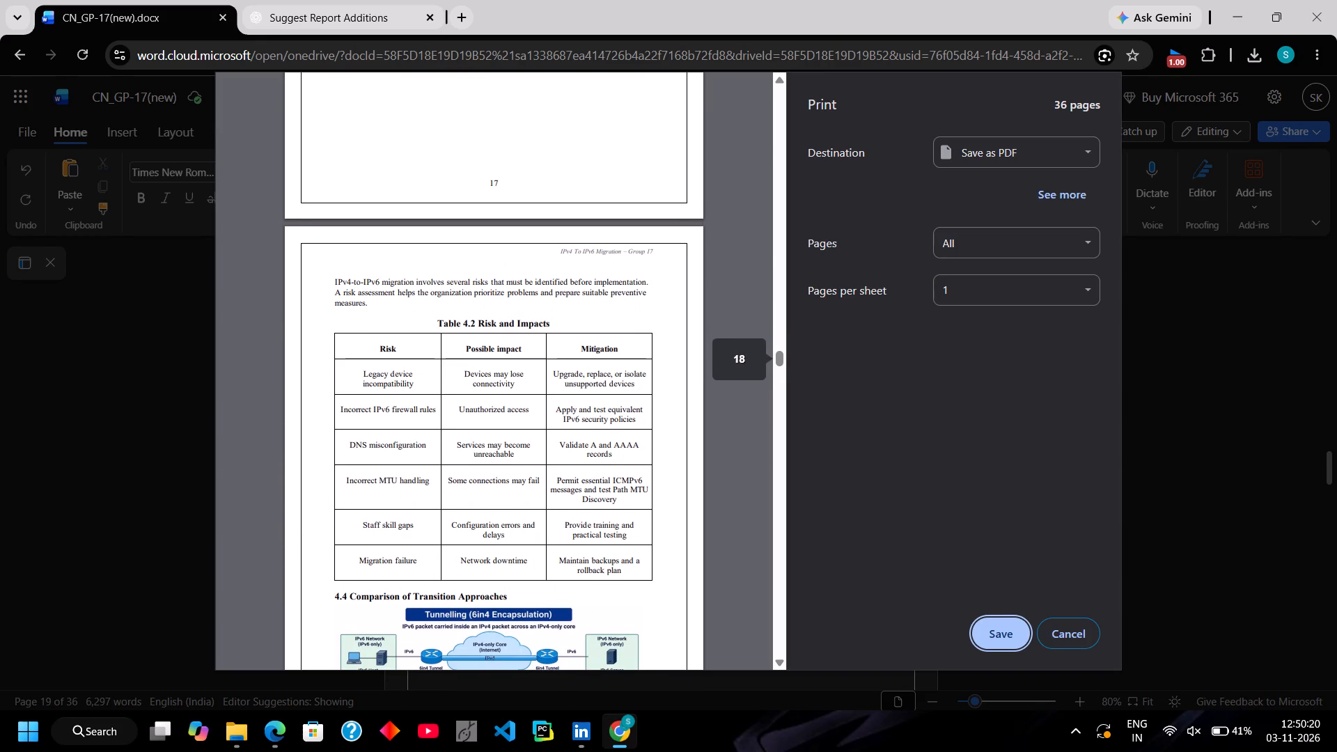
scroll(479, 457, "down", 3)
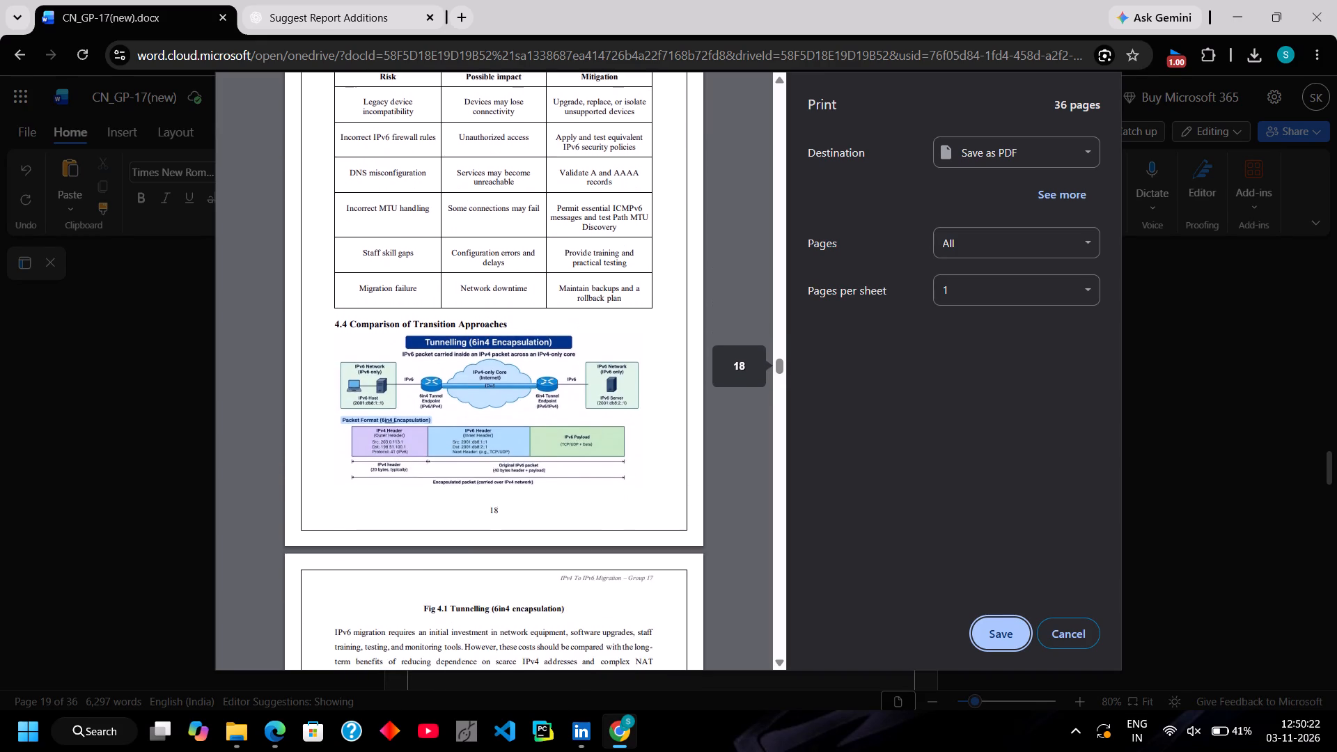
scroll(479, 457, "down", 4)
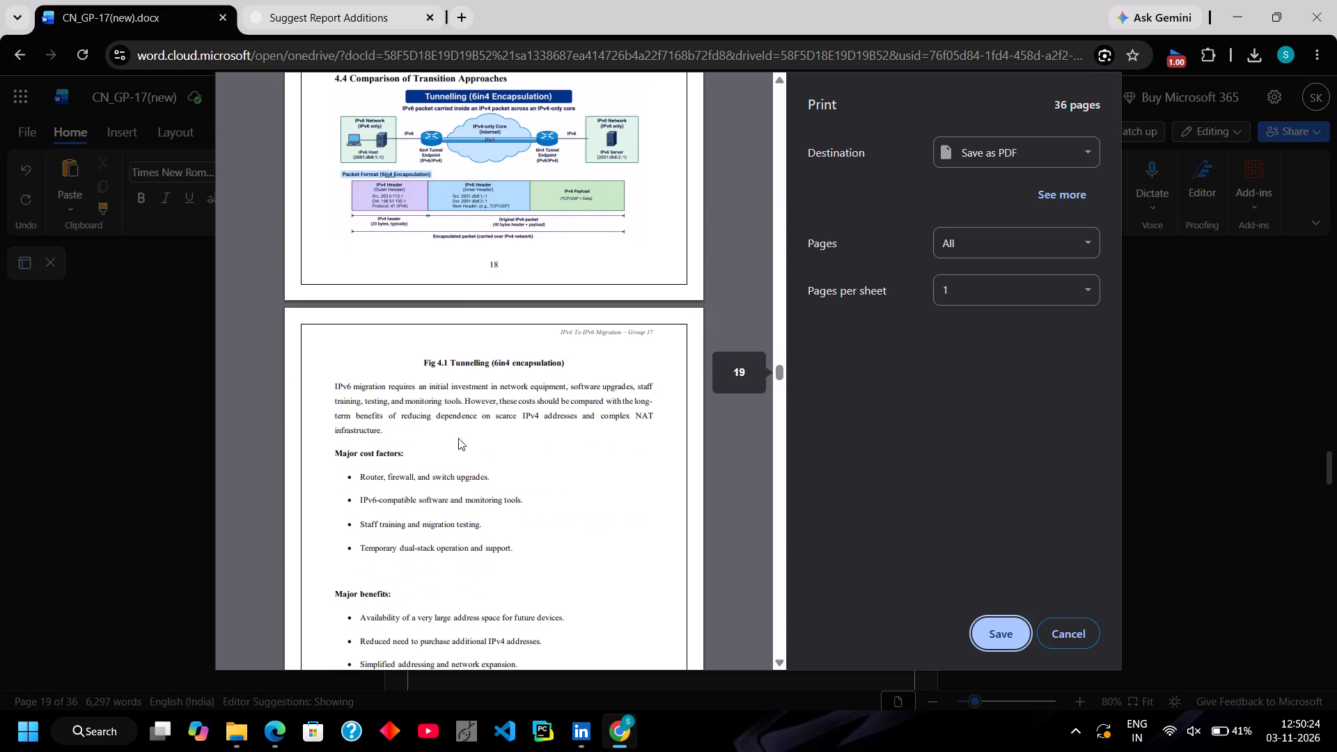
scroll(458, 456, "down", 3)
scroll(434, 599, "down", 2)
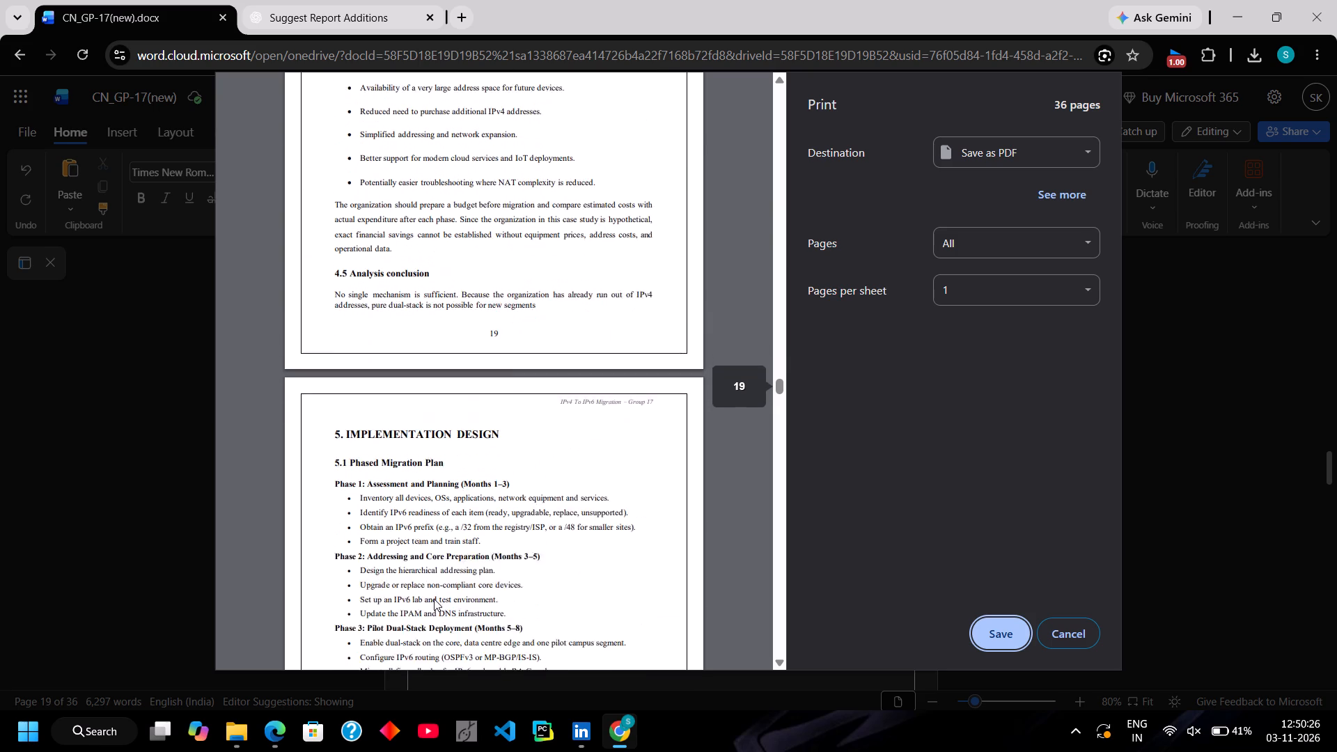
scroll(434, 599, "down", 1)
scroll(476, 495, "down", 1)
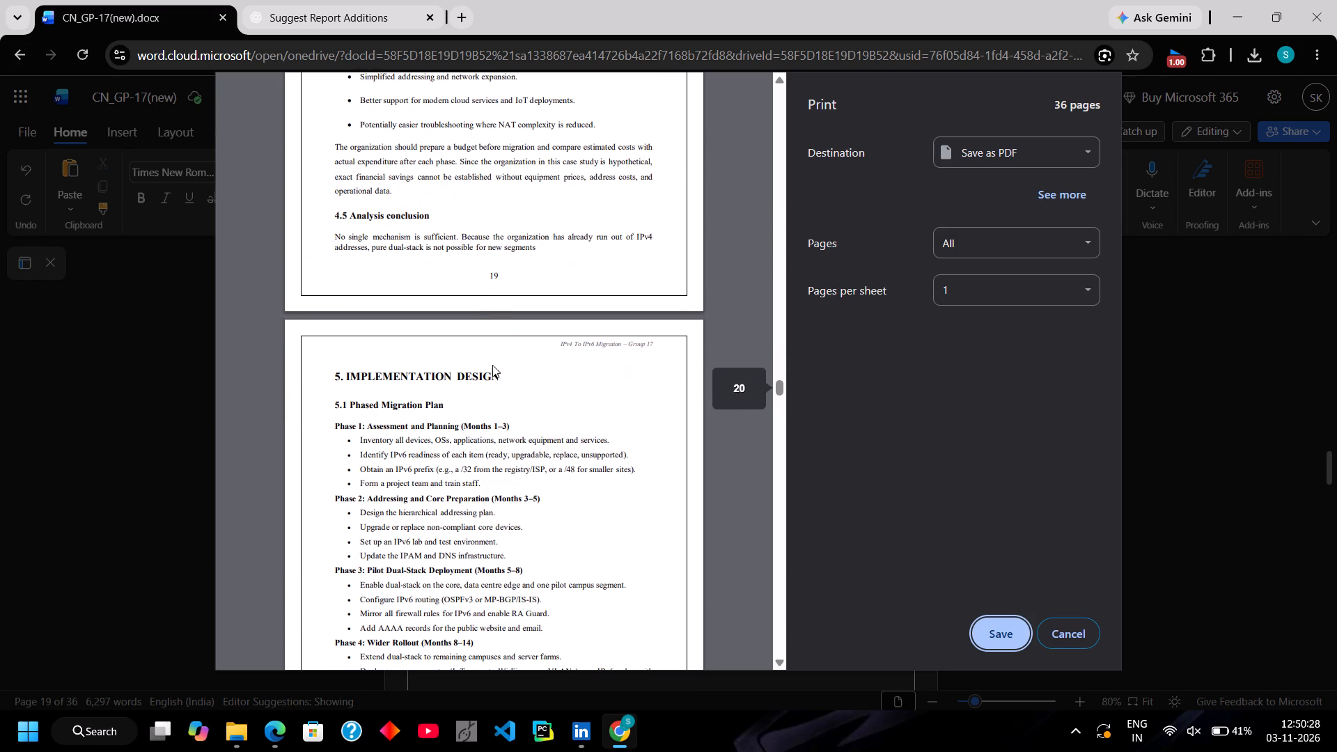
Examine the print preview's page breaks from the phased migration plan on page 20 through 5.6.1 Implementation Overview on page 23.
scroll(478, 404, "down", 4)
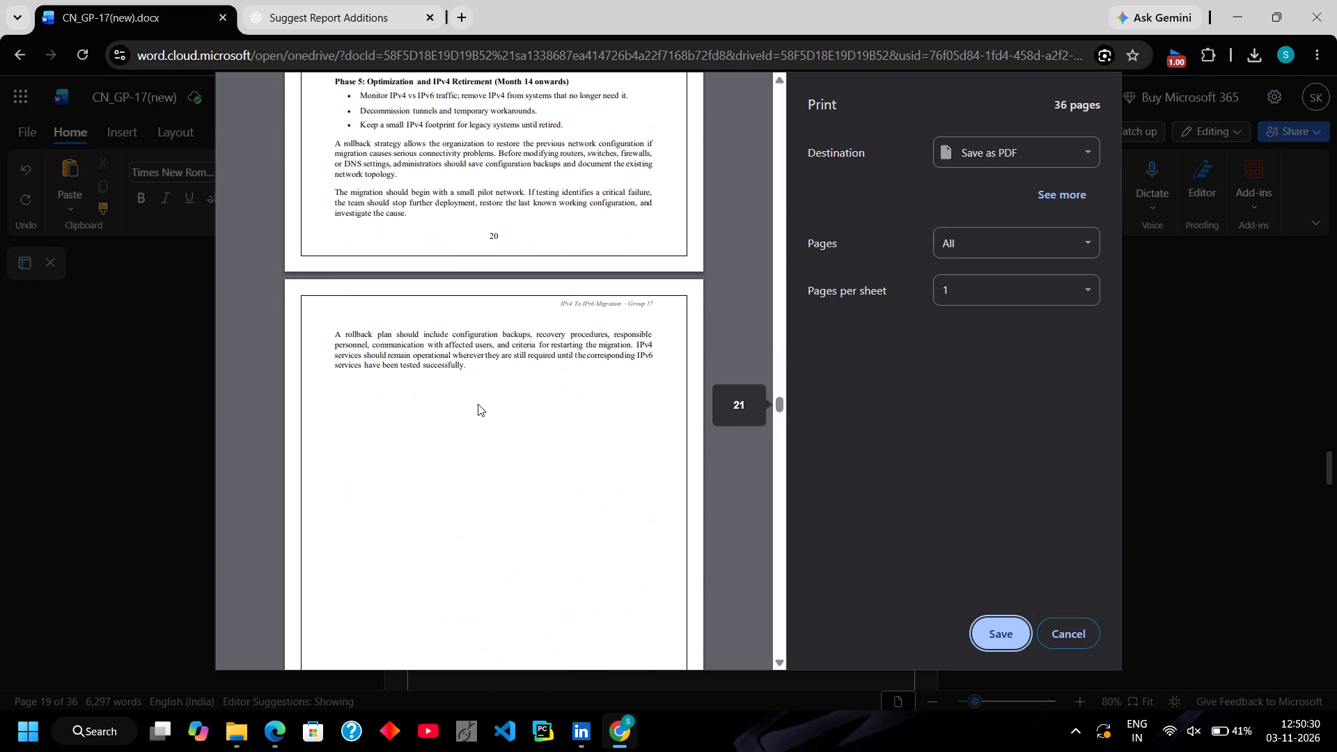
scroll(478, 404, "down", 4)
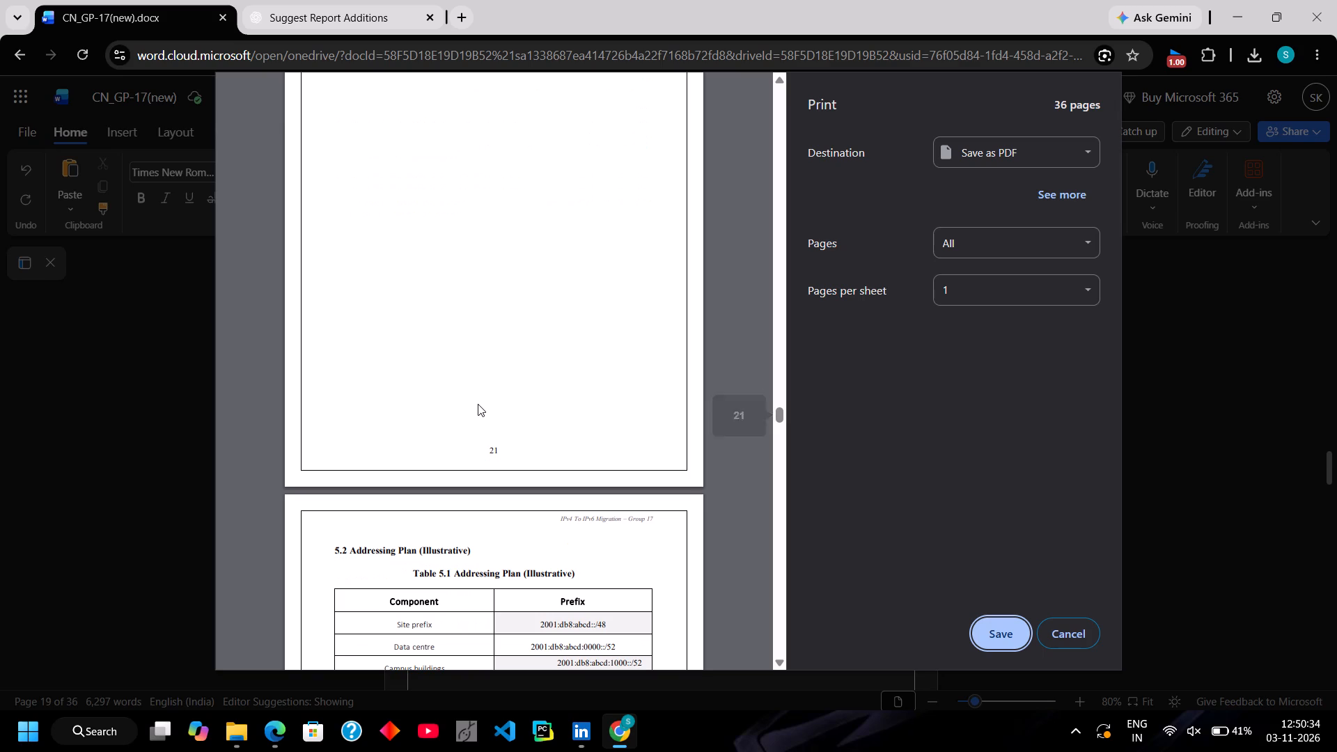
scroll(478, 404, "up", 4)
scroll(478, 404, "down", 2)
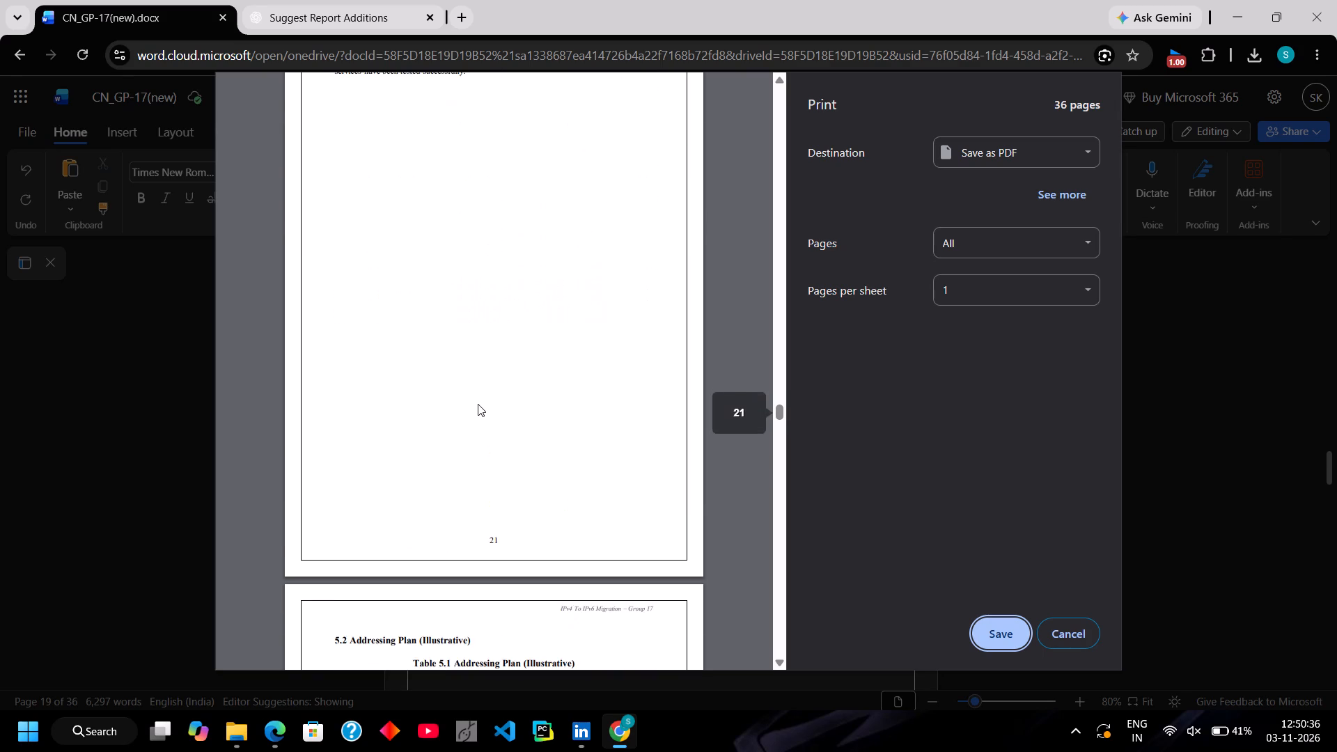
scroll(478, 404, "down", 11)
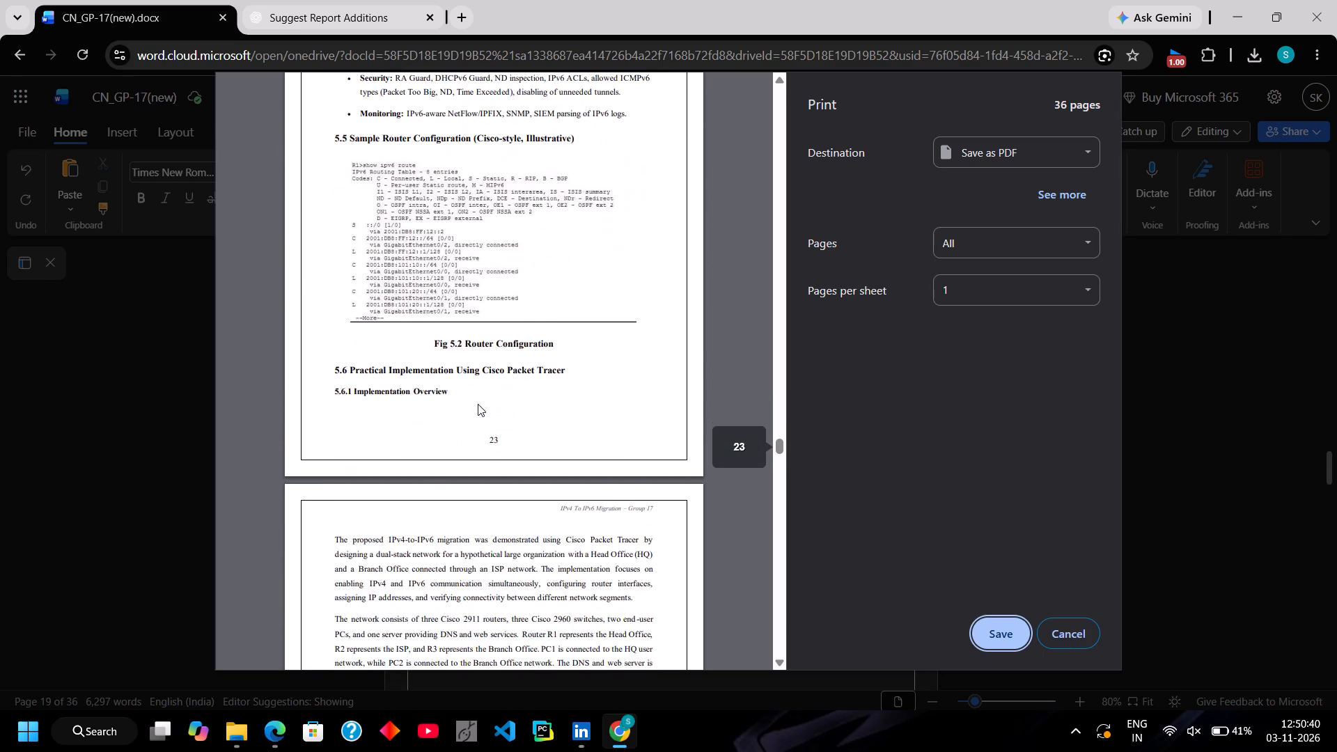
scroll(478, 404, "down", 2)
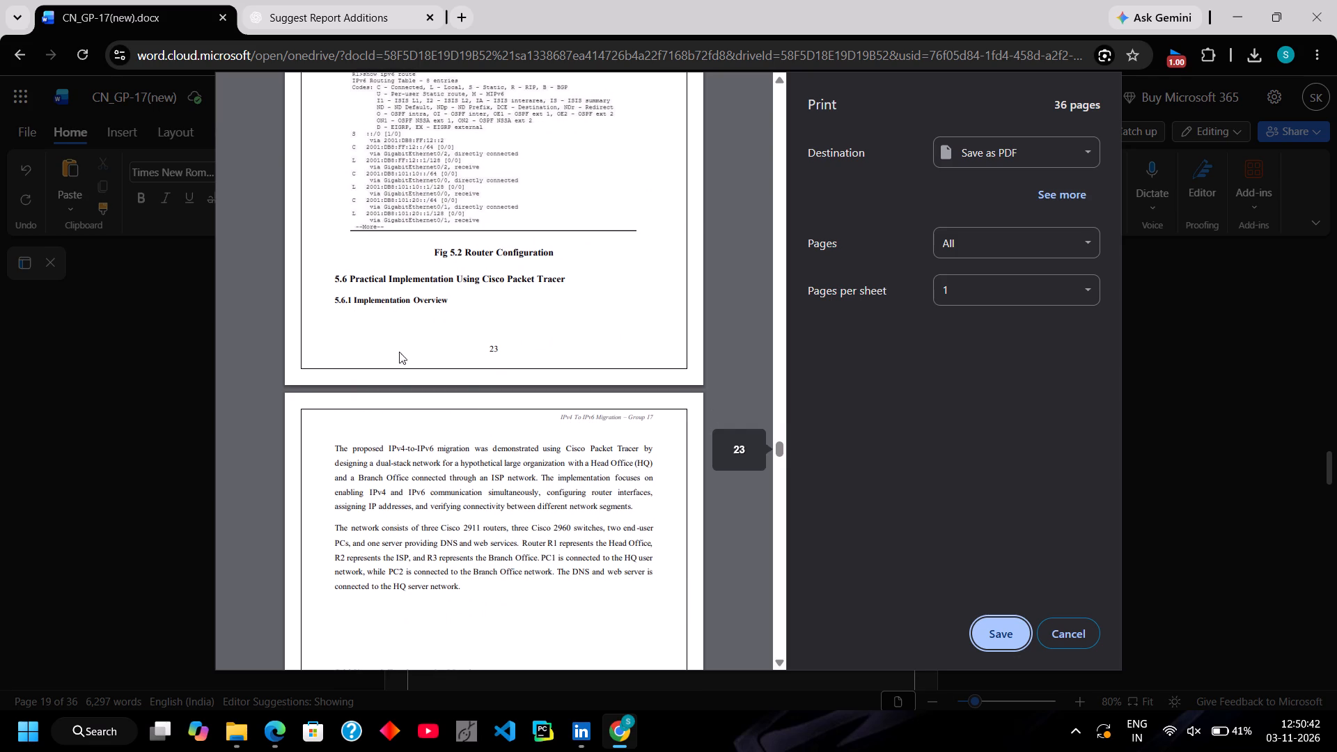
Examine the print preview's page breaks from 5.6.1's text on page 24 through the end of chapter 5 on page 30.
scroll(395, 487, "down", 3)
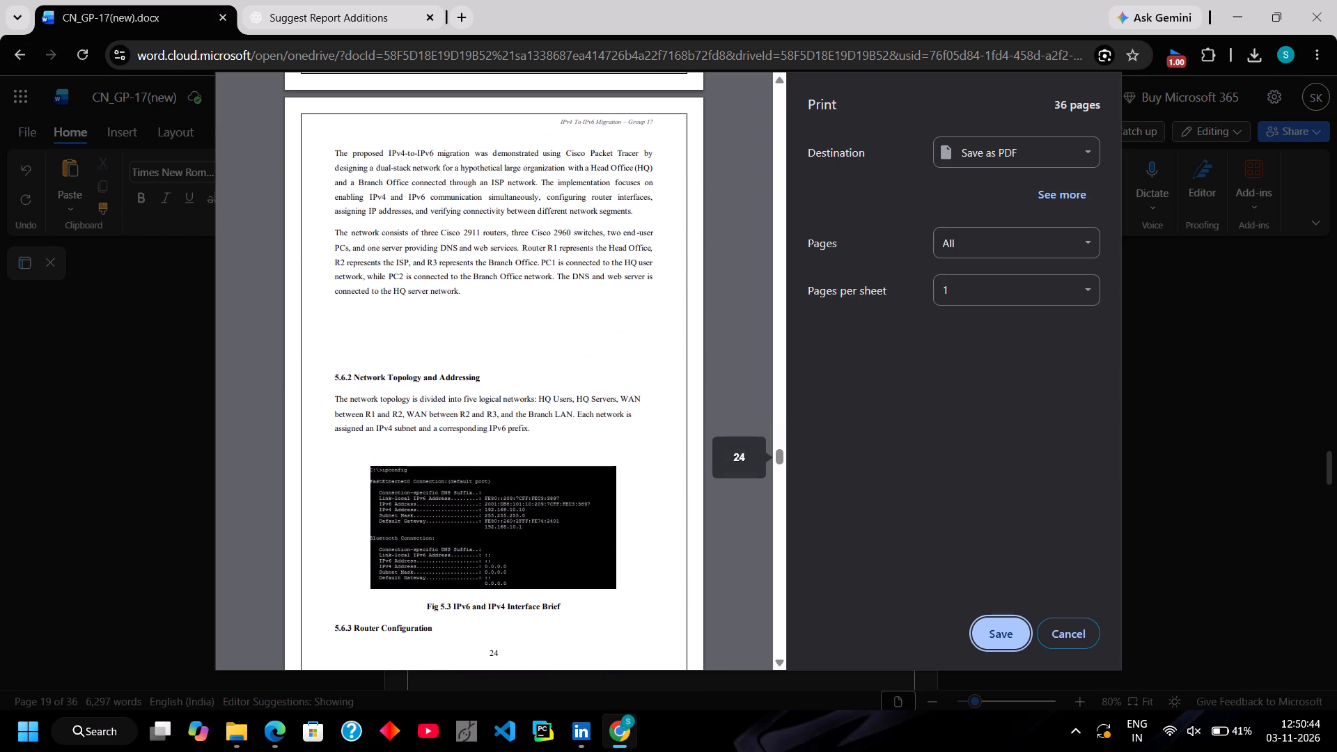
scroll(428, 537, "down", 1)
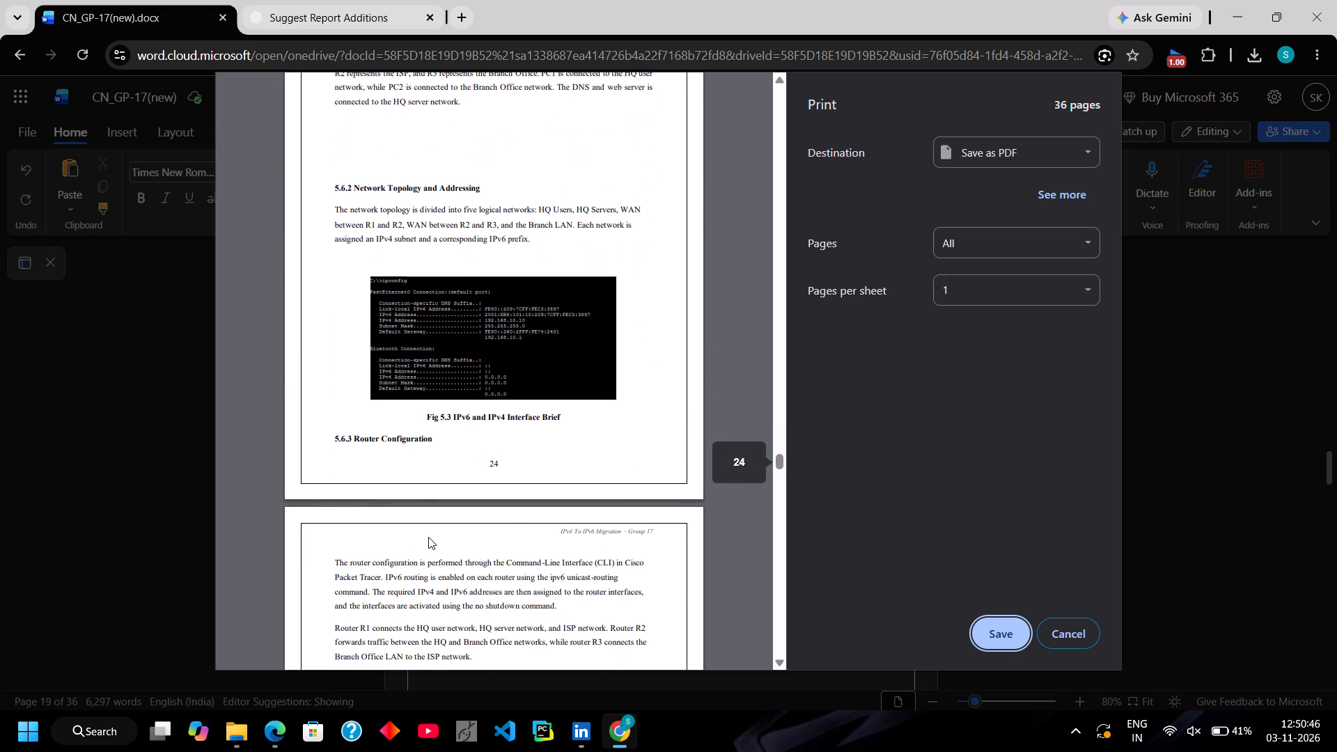
scroll(428, 537, "down", 1)
scroll(414, 396, "down", 1)
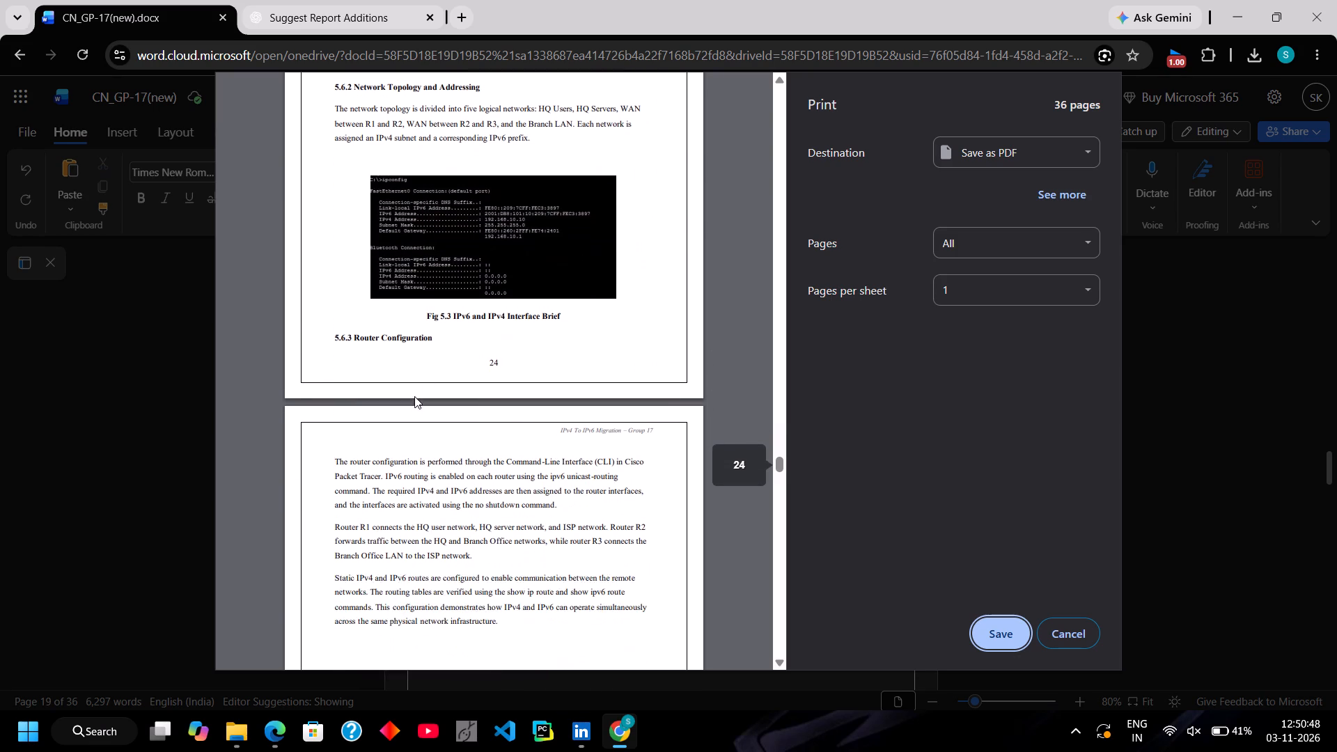
scroll(414, 396, "down", 3)
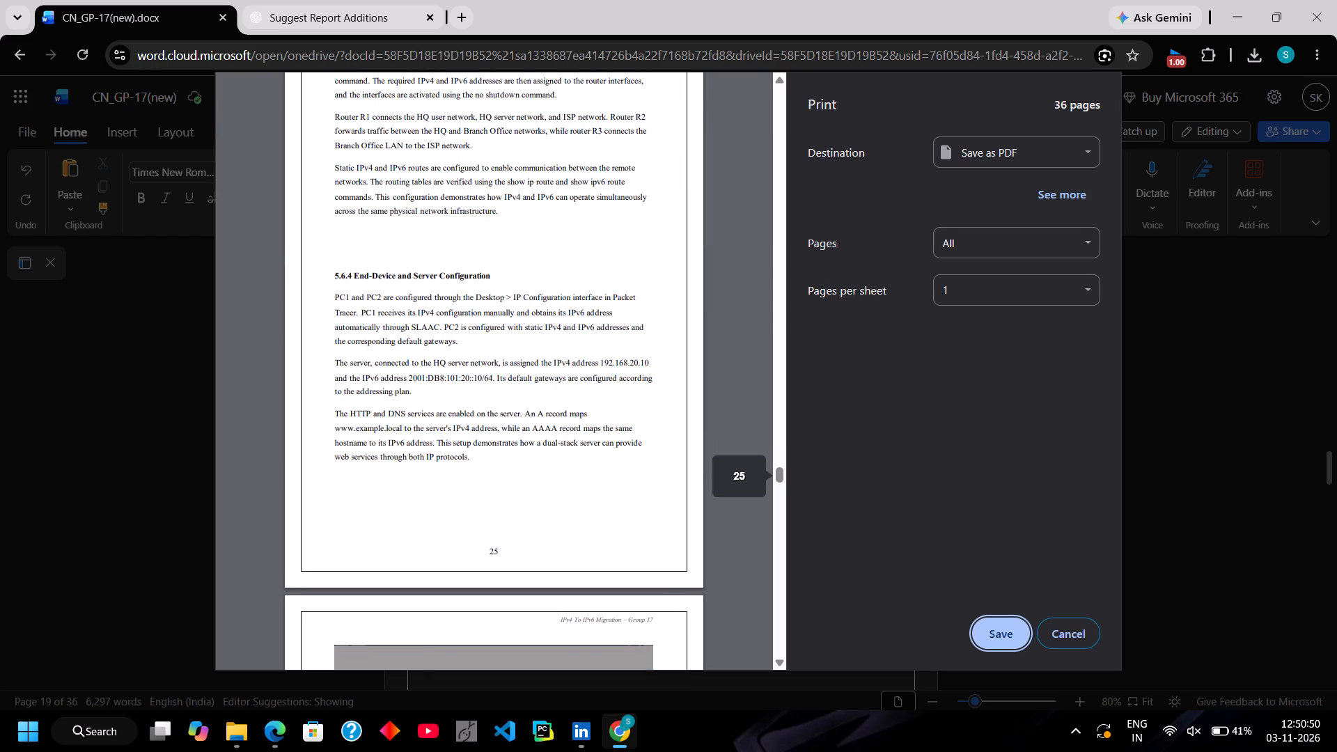
scroll(378, 289, "down", 4)
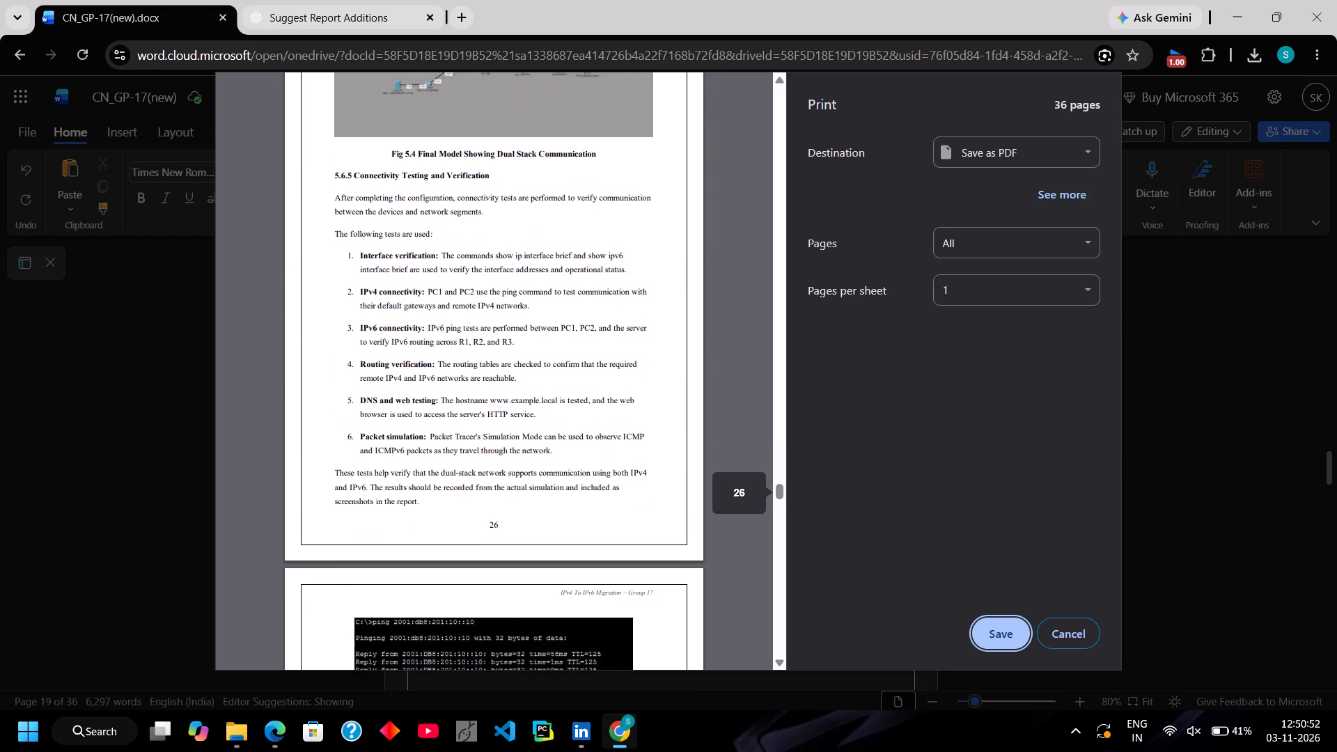
scroll(378, 289, "down", 5)
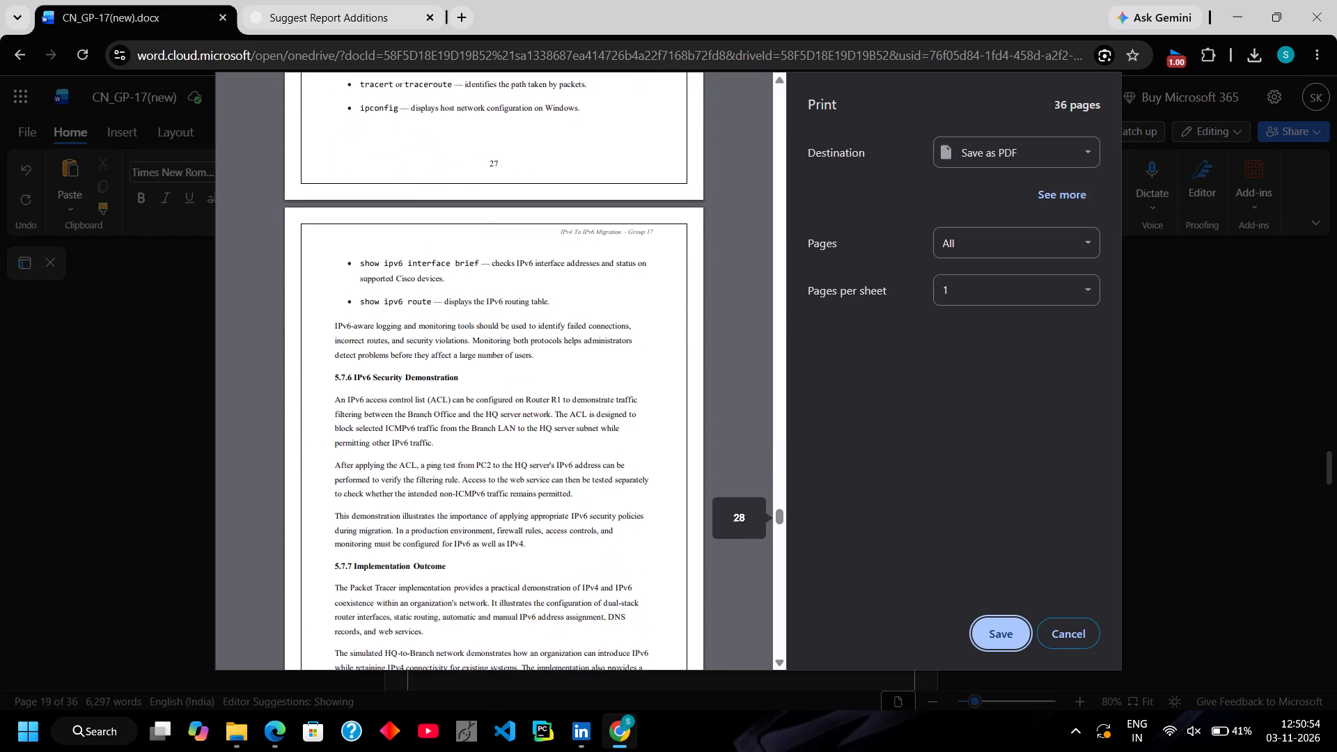
scroll(378, 289, "down", 5)
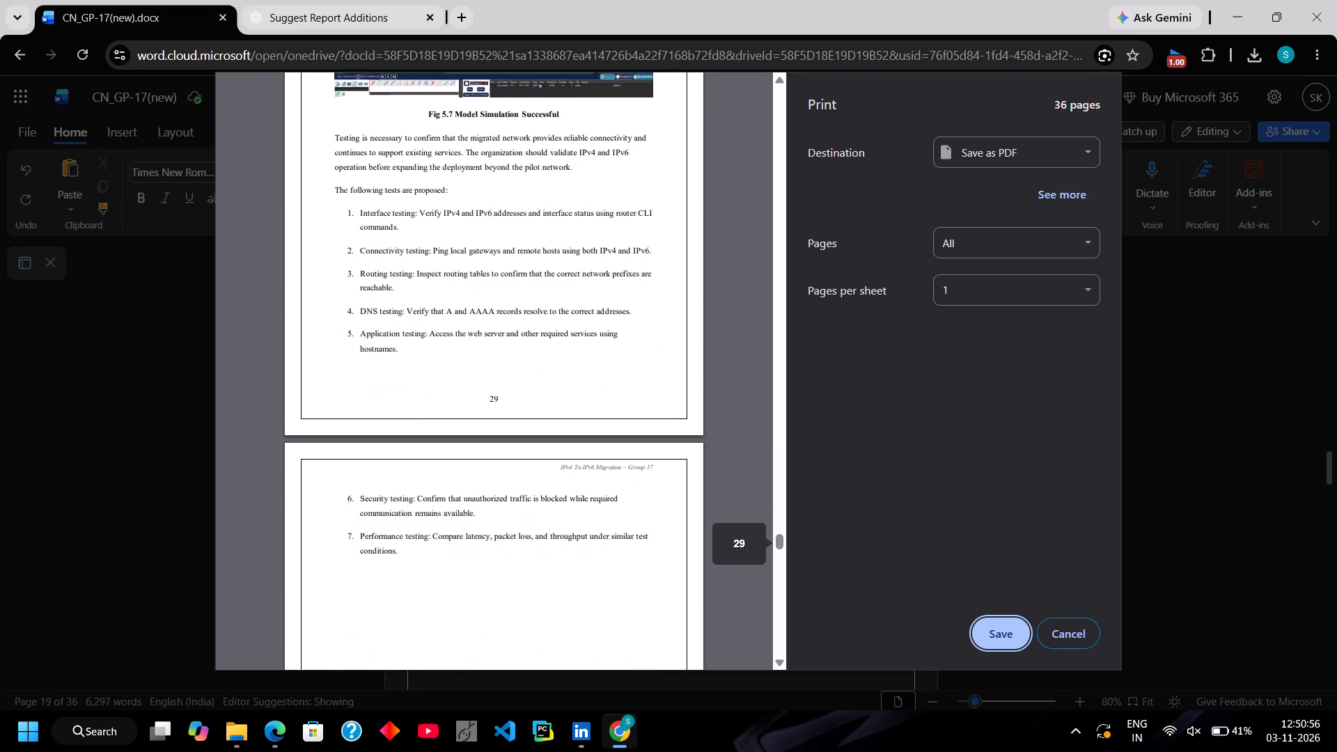
scroll(378, 289, "down", 5)
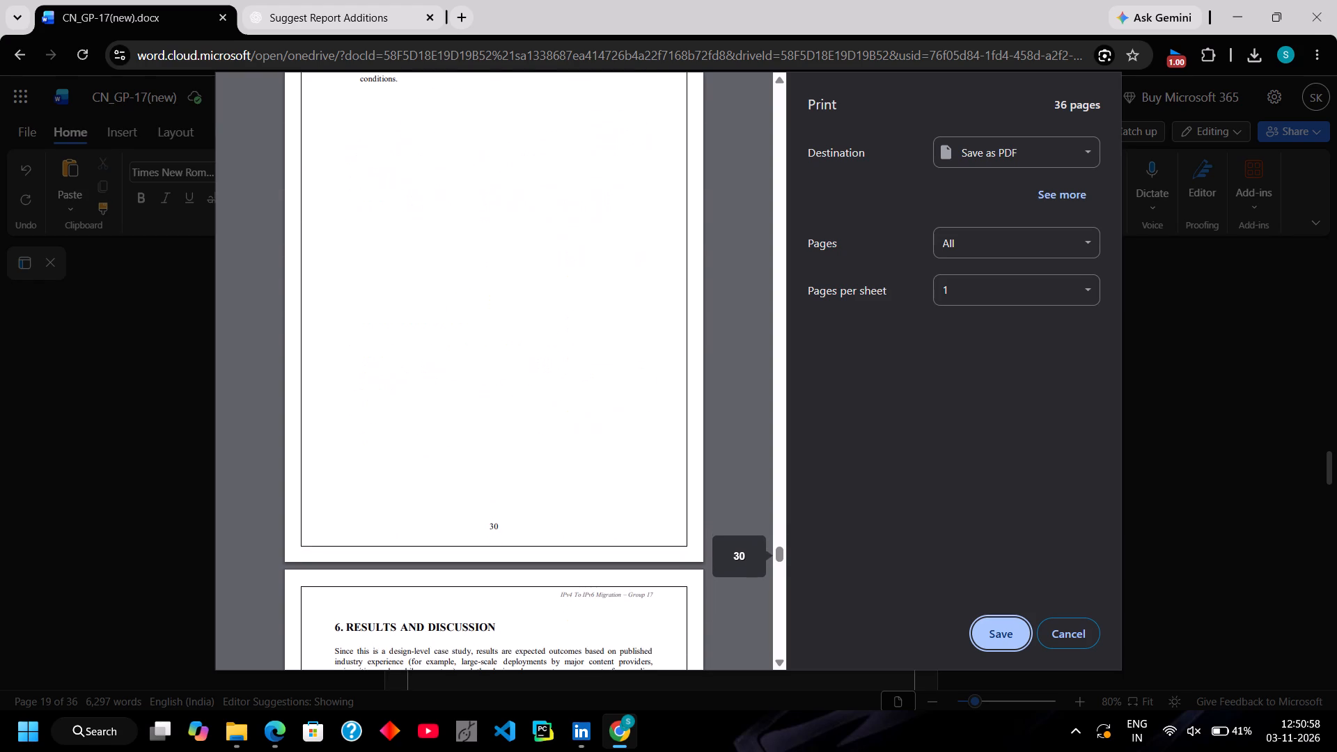
scroll(378, 289, "down", 2)
scroll(378, 289, "up", 3)
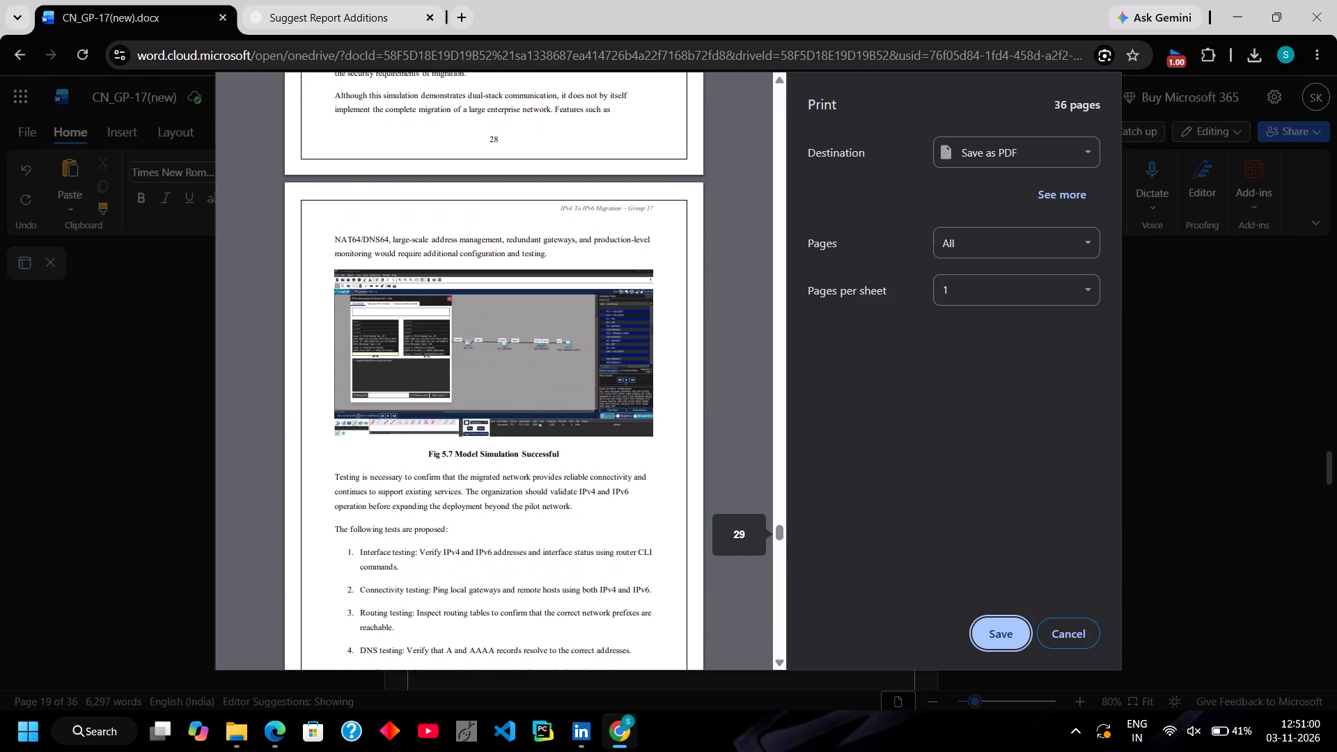
scroll(378, 289, "up", 1)
scroll(378, 289, "down", 4)
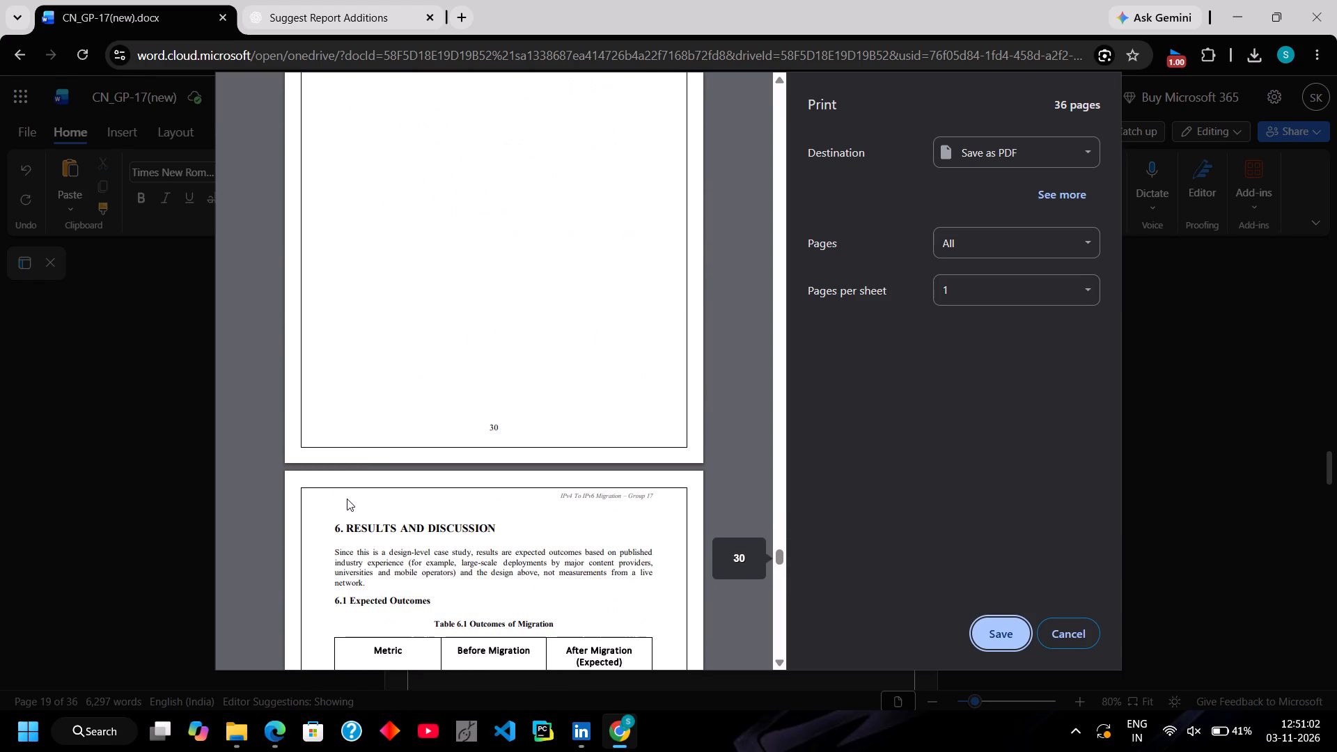
Examine the print preview from chapter 6 through 9. References, recheck 5.6.2 and Fig 5.3 on page 24, and close the preview.
scroll(347, 501, "down", 6)
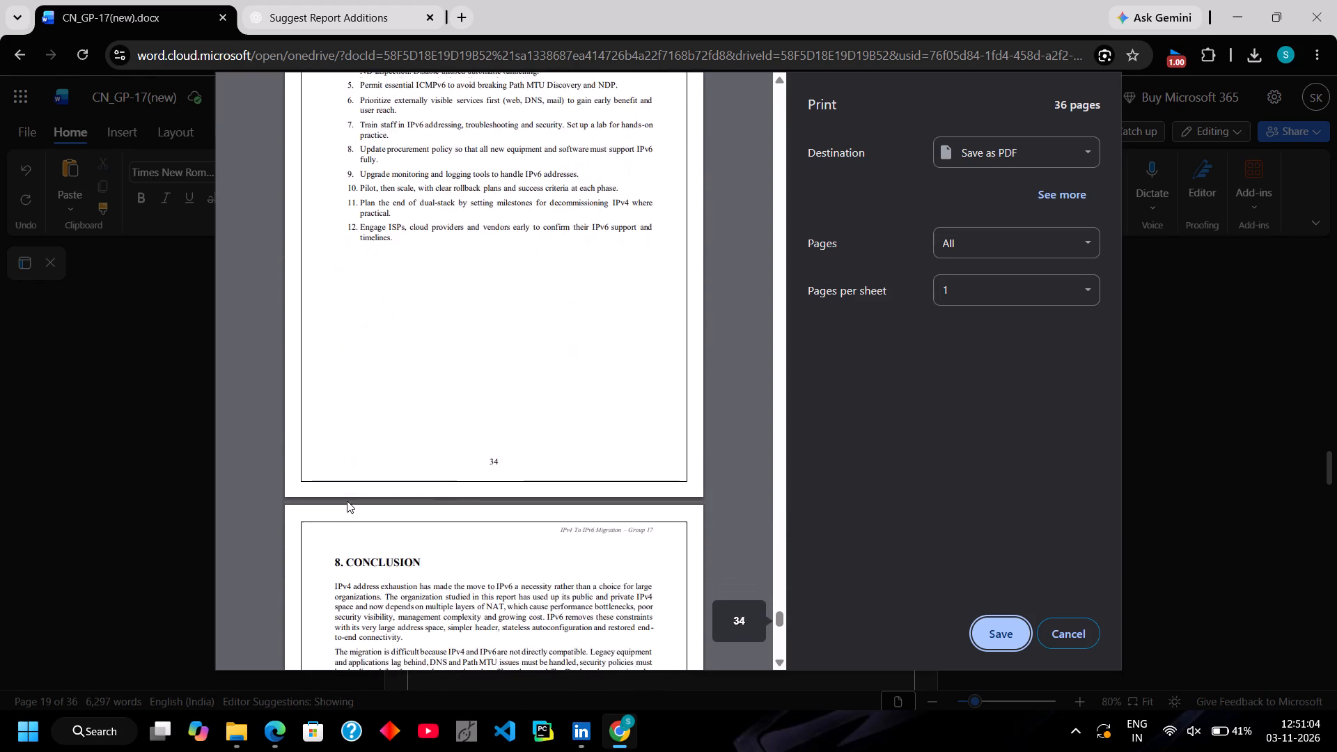
scroll(347, 501, "down", 7)
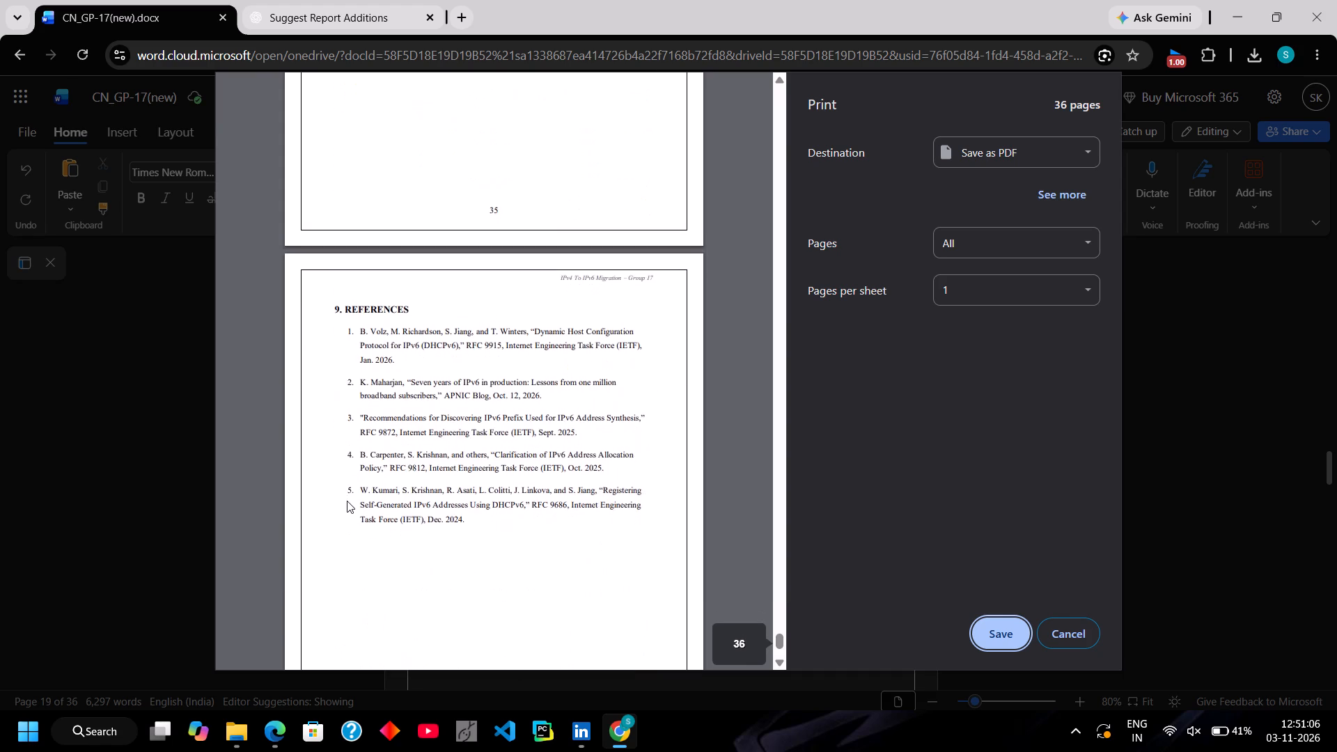
scroll(347, 501, "down", 3)
scroll(347, 501, "up", 10)
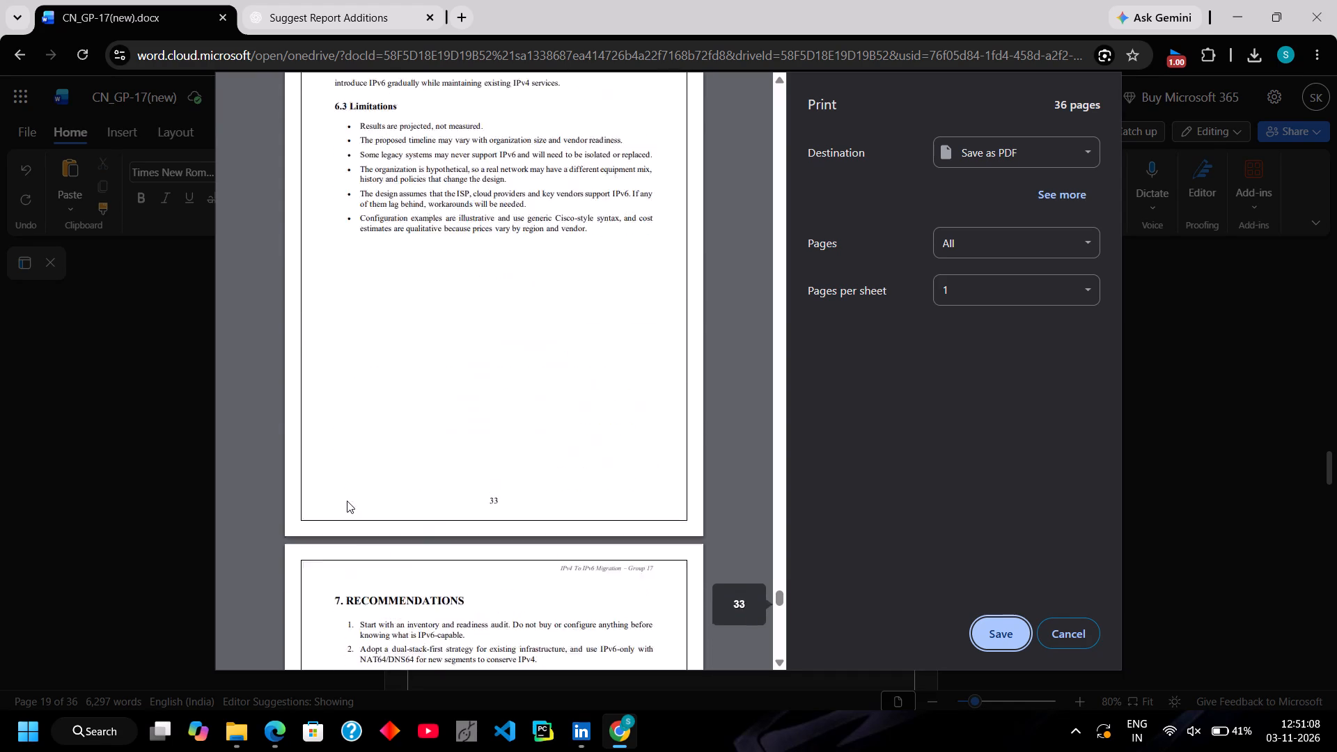
scroll(347, 501, "up", 7)
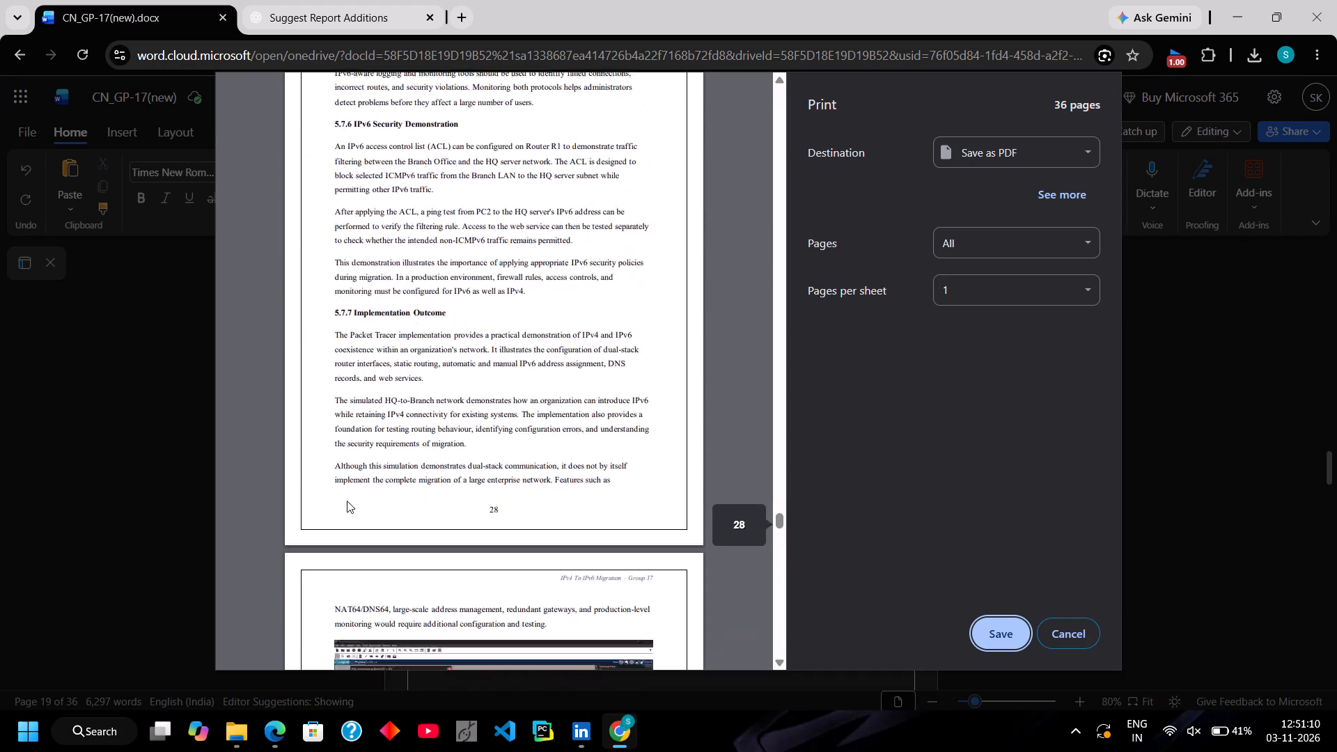
scroll(347, 501, "up", 6)
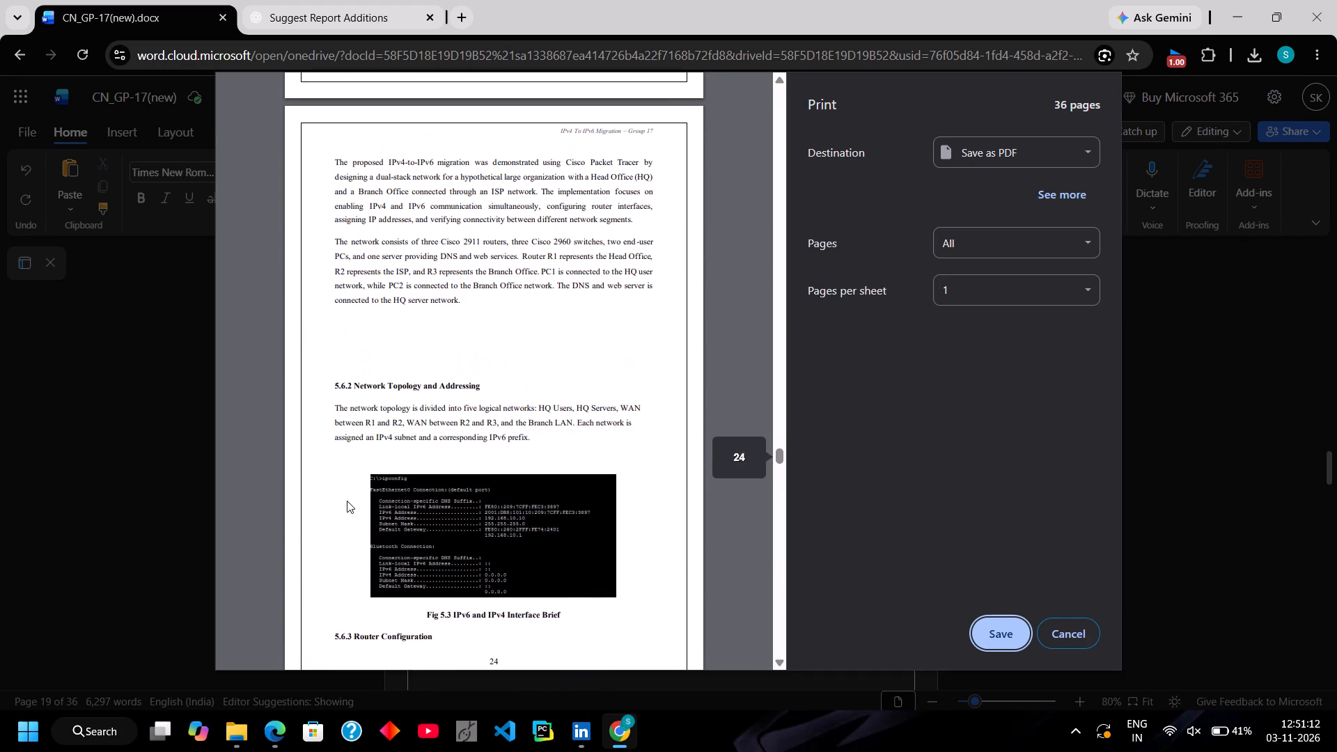
scroll(347, 501, "down", 1)
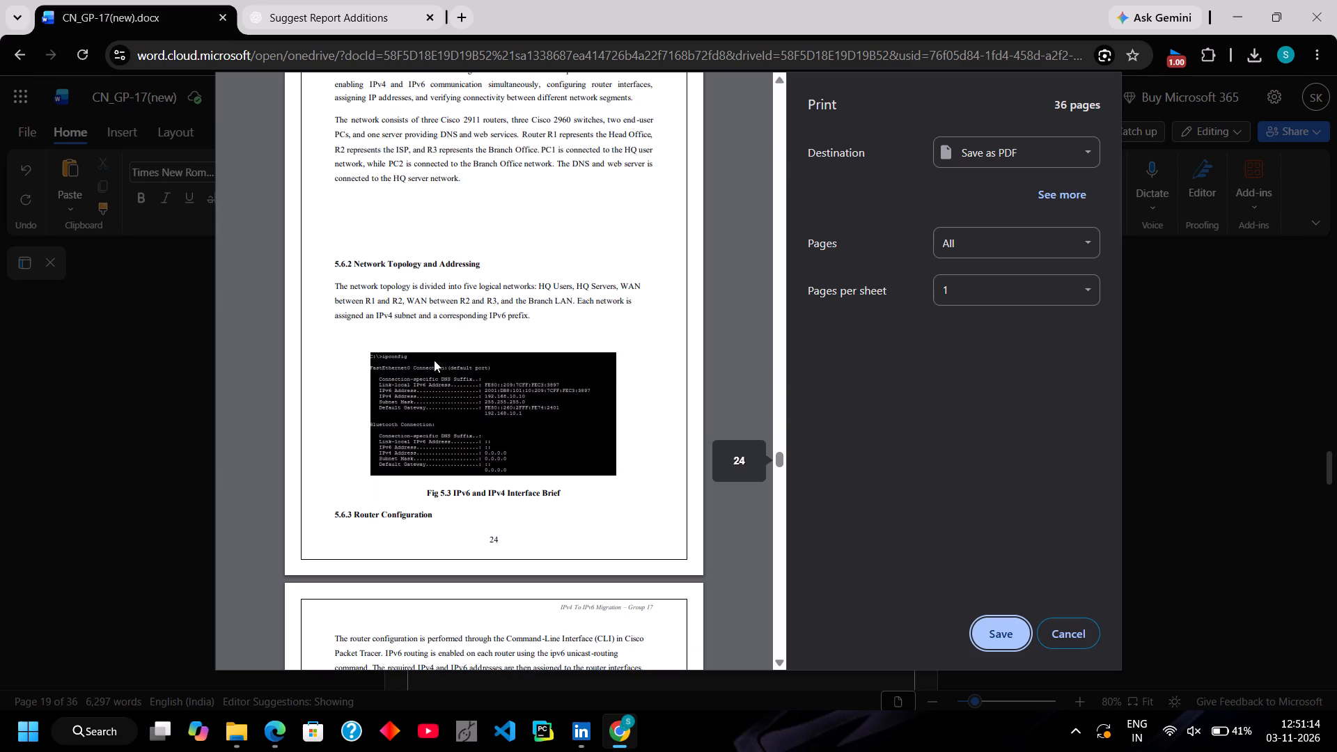
scroll(382, 224, "up", 1)
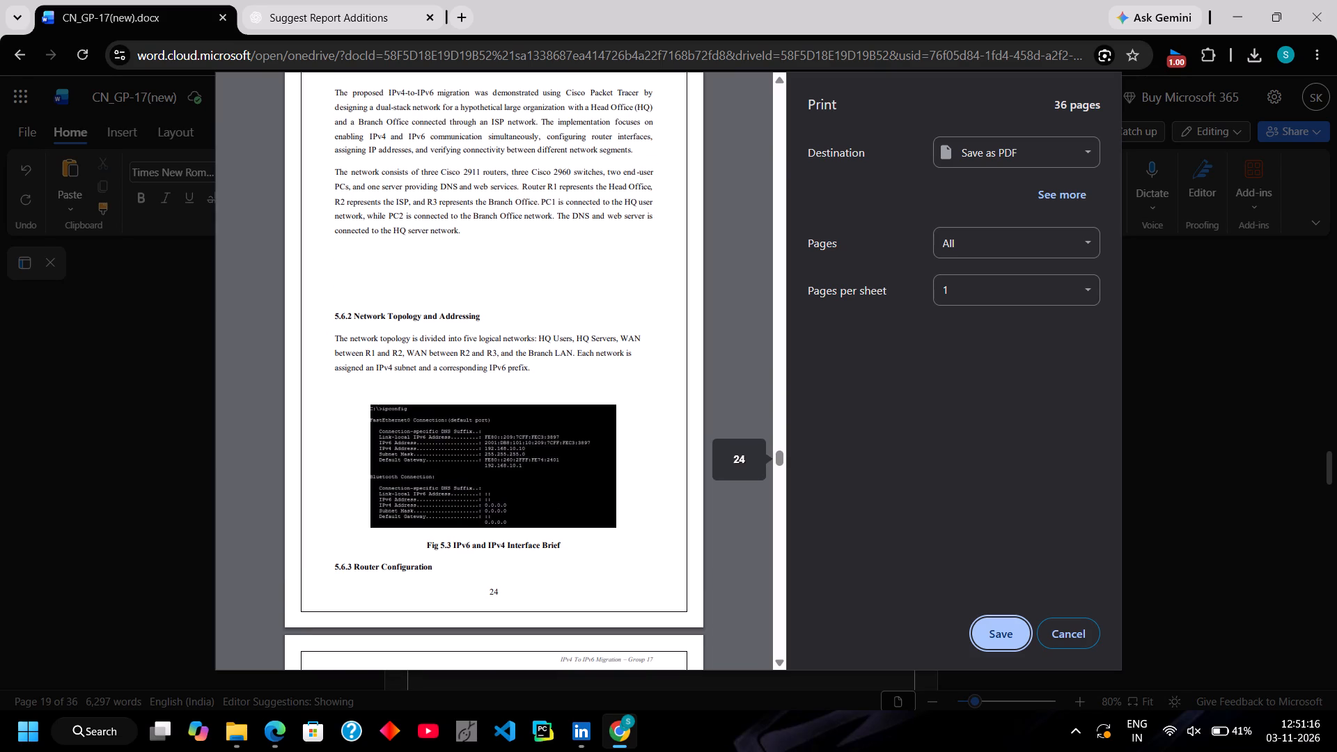
left_click(1063, 631)
Examine the editor's page layout from 5.5 Sample Router Configuration on page 23 to 5.6.2 and Fig 5.3 on page 24.
scroll(756, 556, "down", 3)
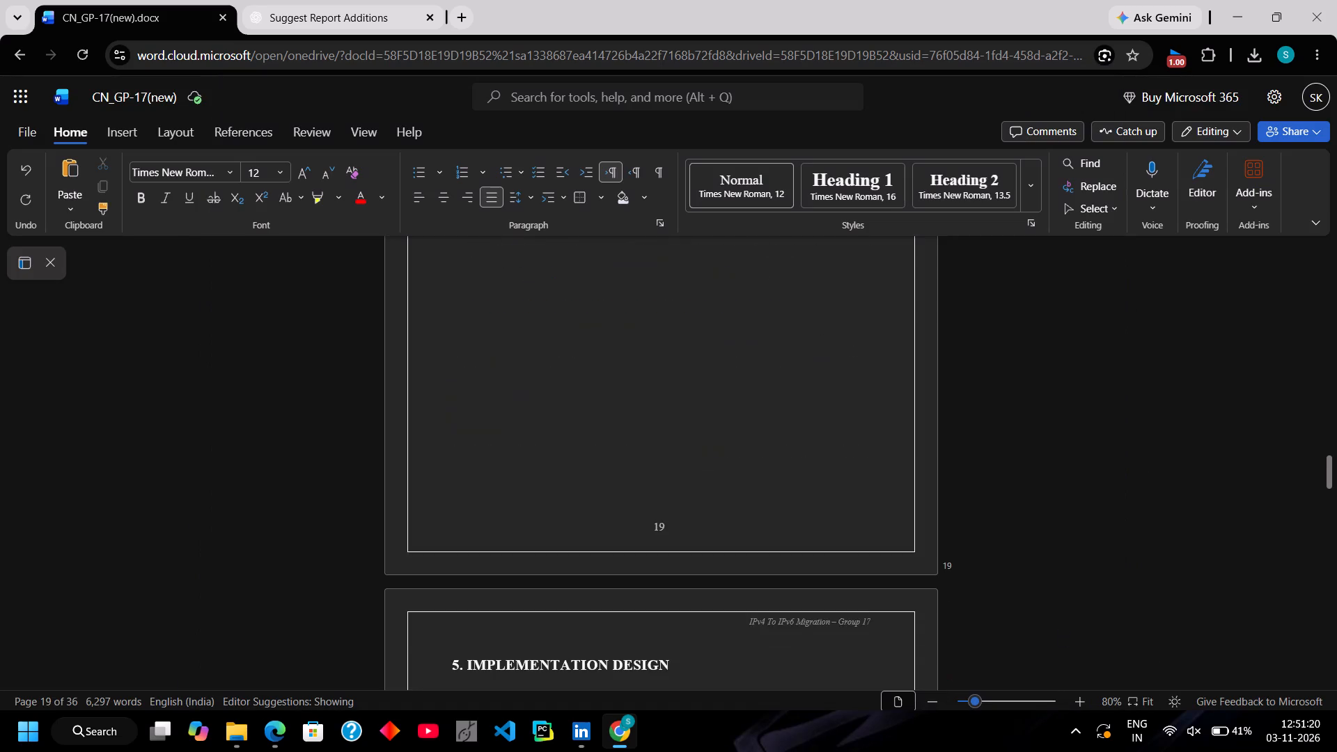
scroll(756, 556, "down", 7)
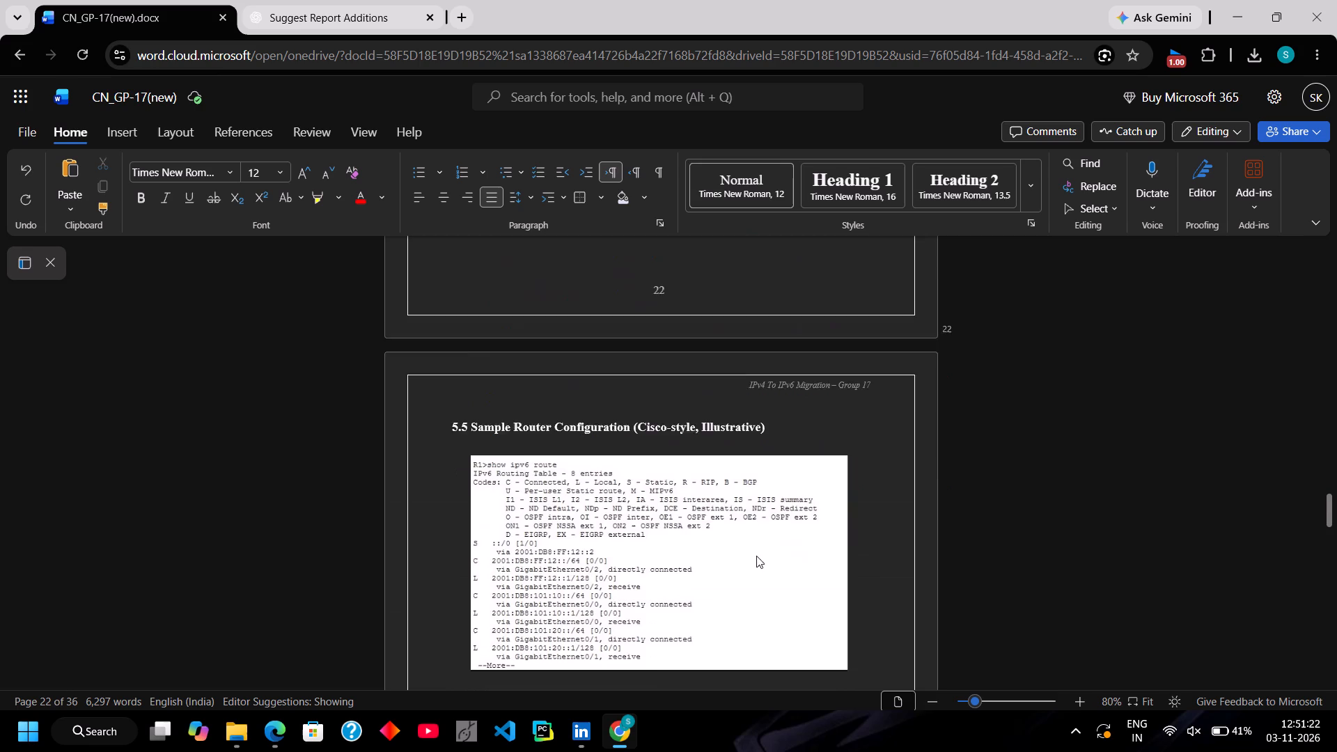
scroll(756, 556, "down", 5)
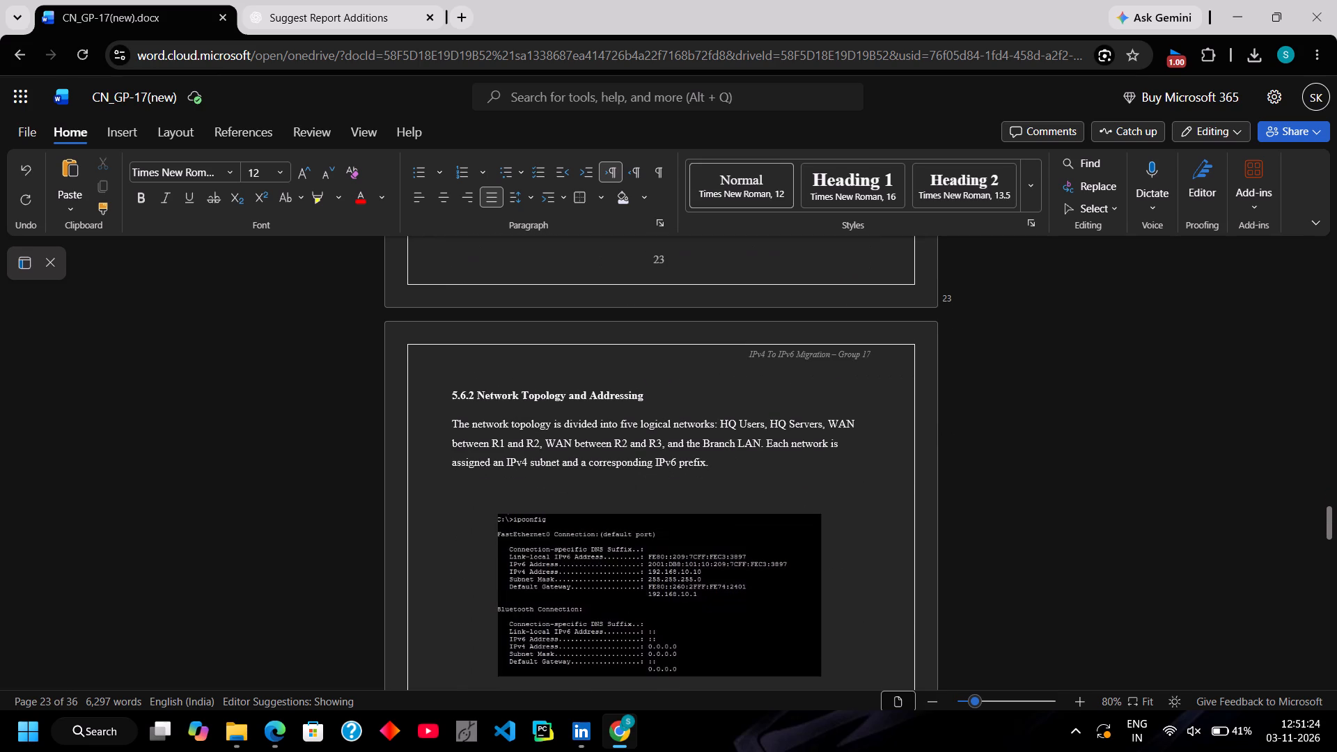
scroll(756, 556, "down", 2)
scroll(756, 556, "up", 1)
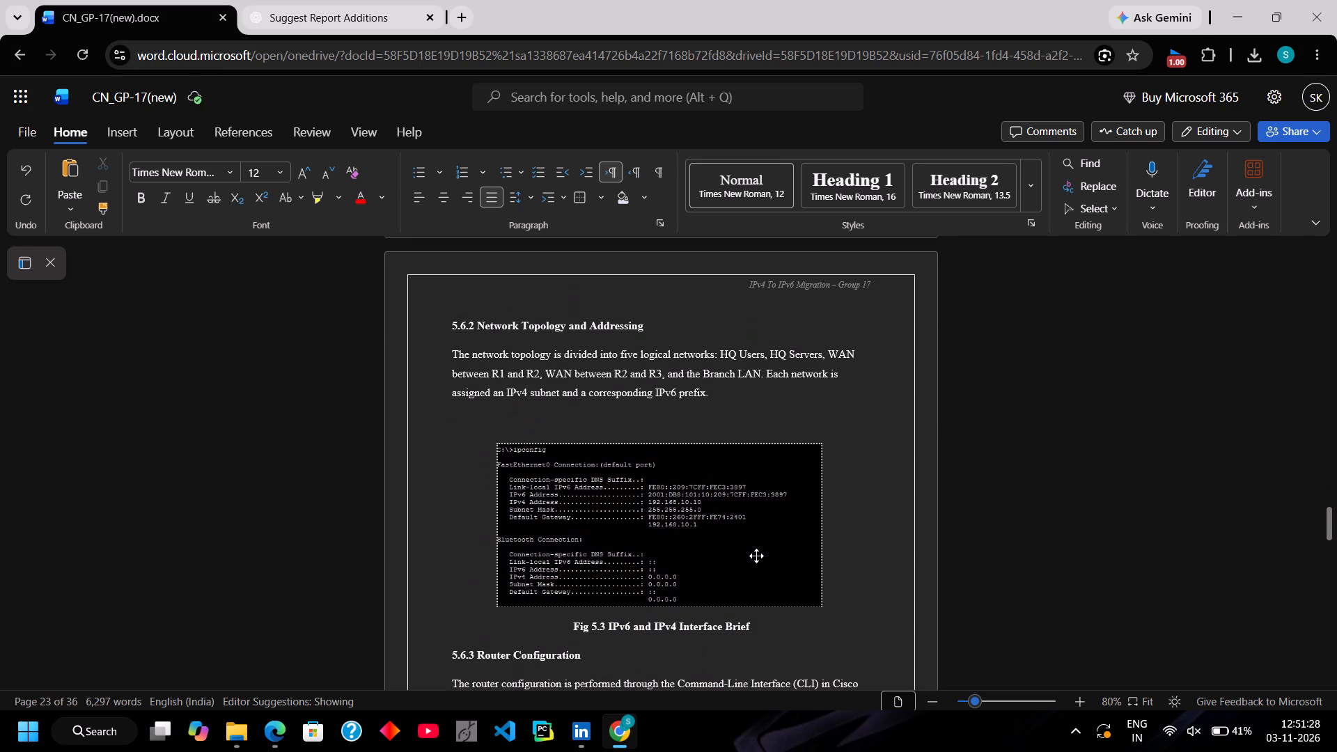
scroll(756, 556, "up", 3)
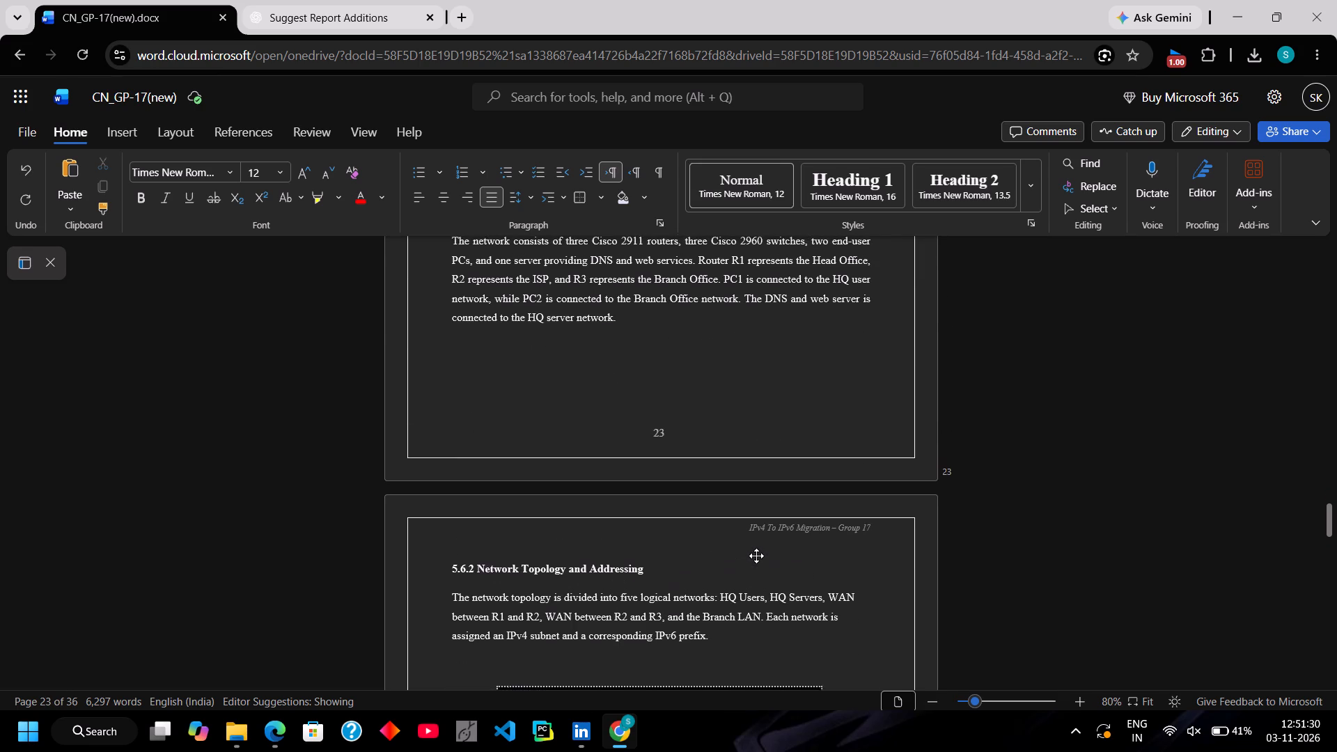
scroll(756, 556, "up", 3)
scroll(756, 556, "down", 2)
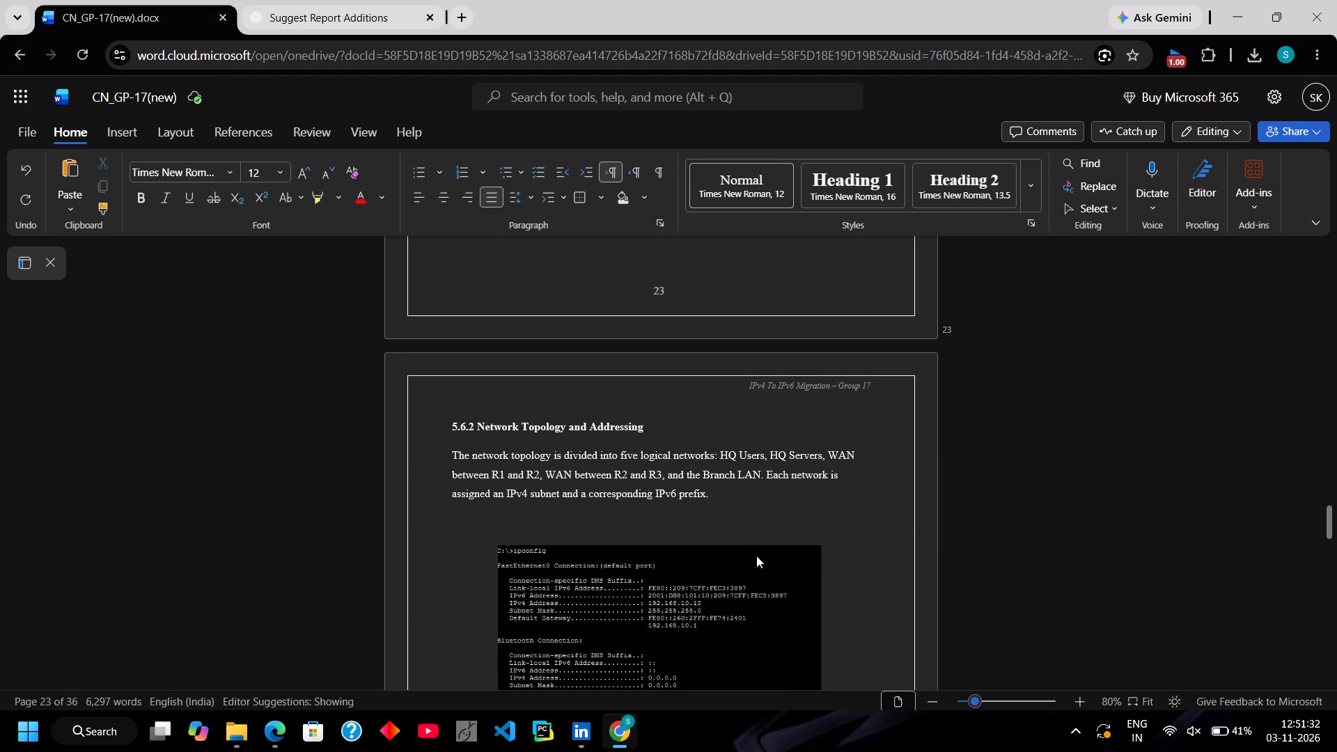
Examine the editor's page layout from 5.6.3 on page 24 through Fig 5.5 on page 26 and Fig 5.6 on page 27.
scroll(756, 556, "down", 5)
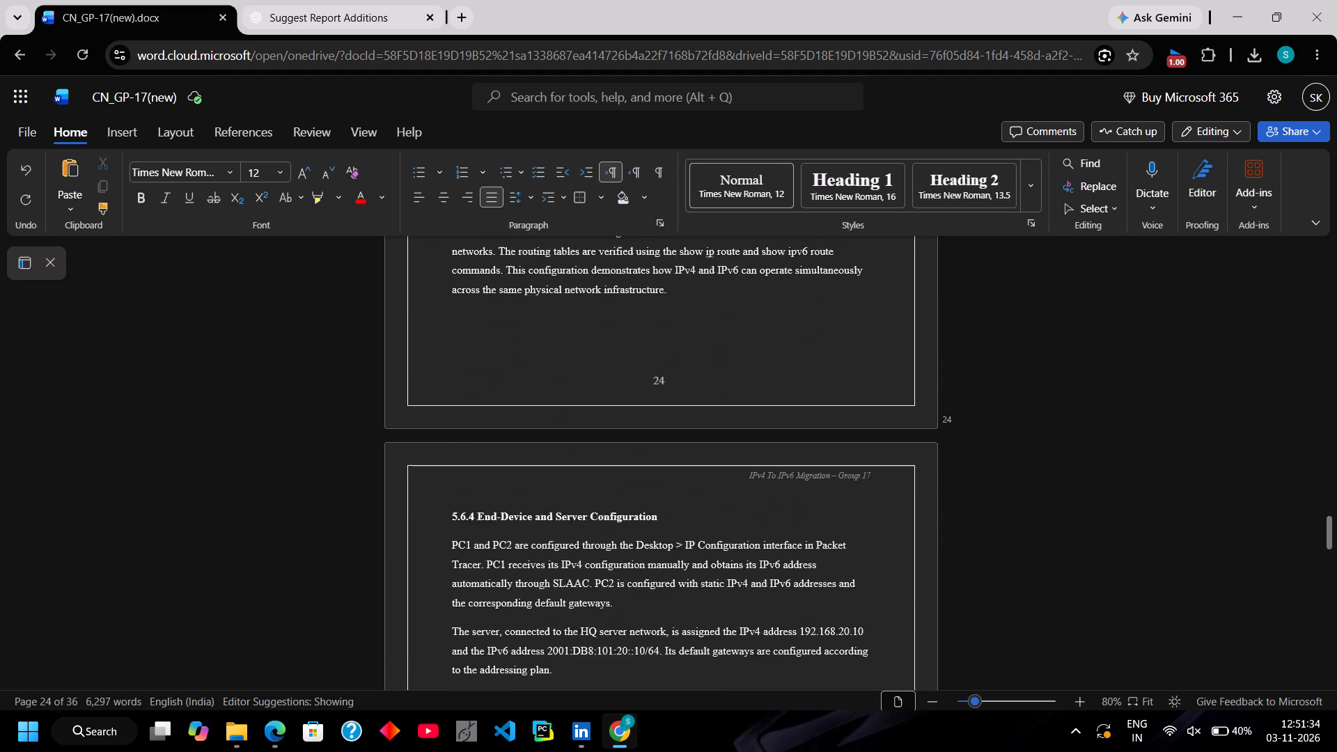
scroll(756, 556, "down", 6)
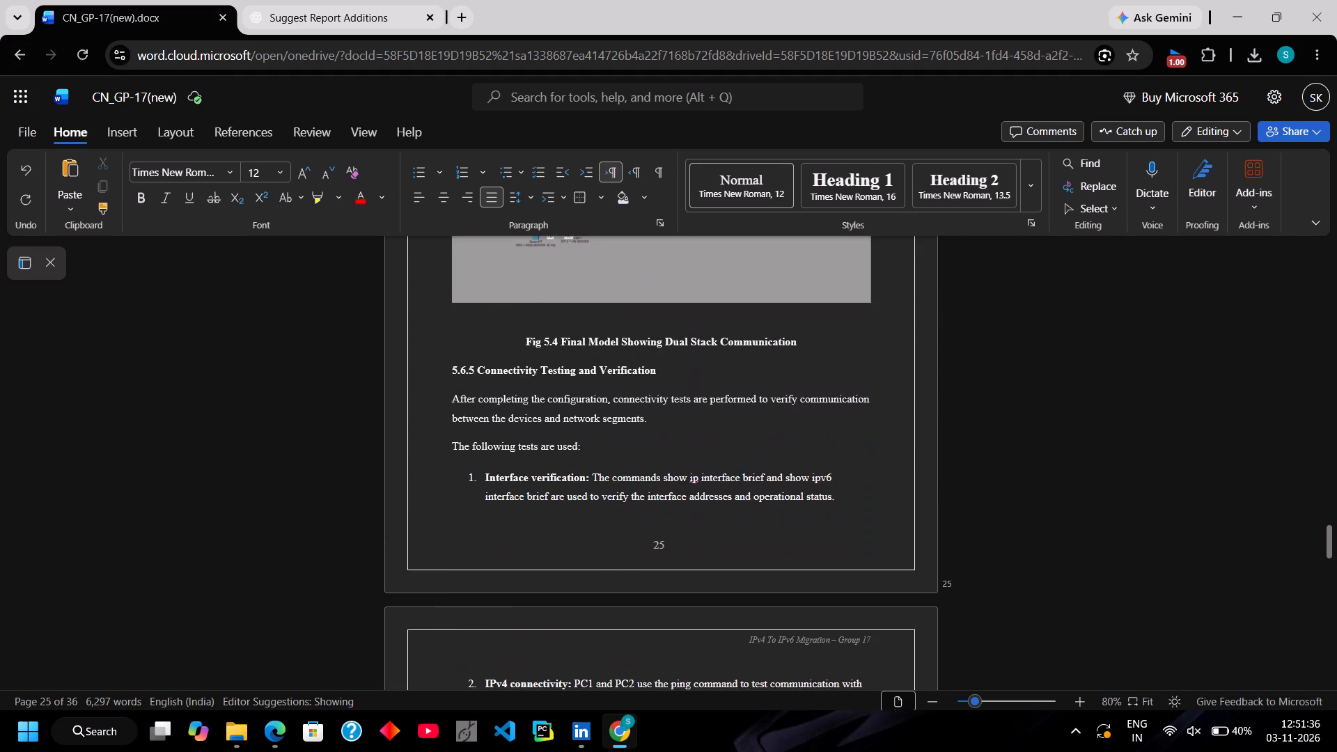
scroll(756, 556, "down", 2)
scroll(756, 556, "up", 1)
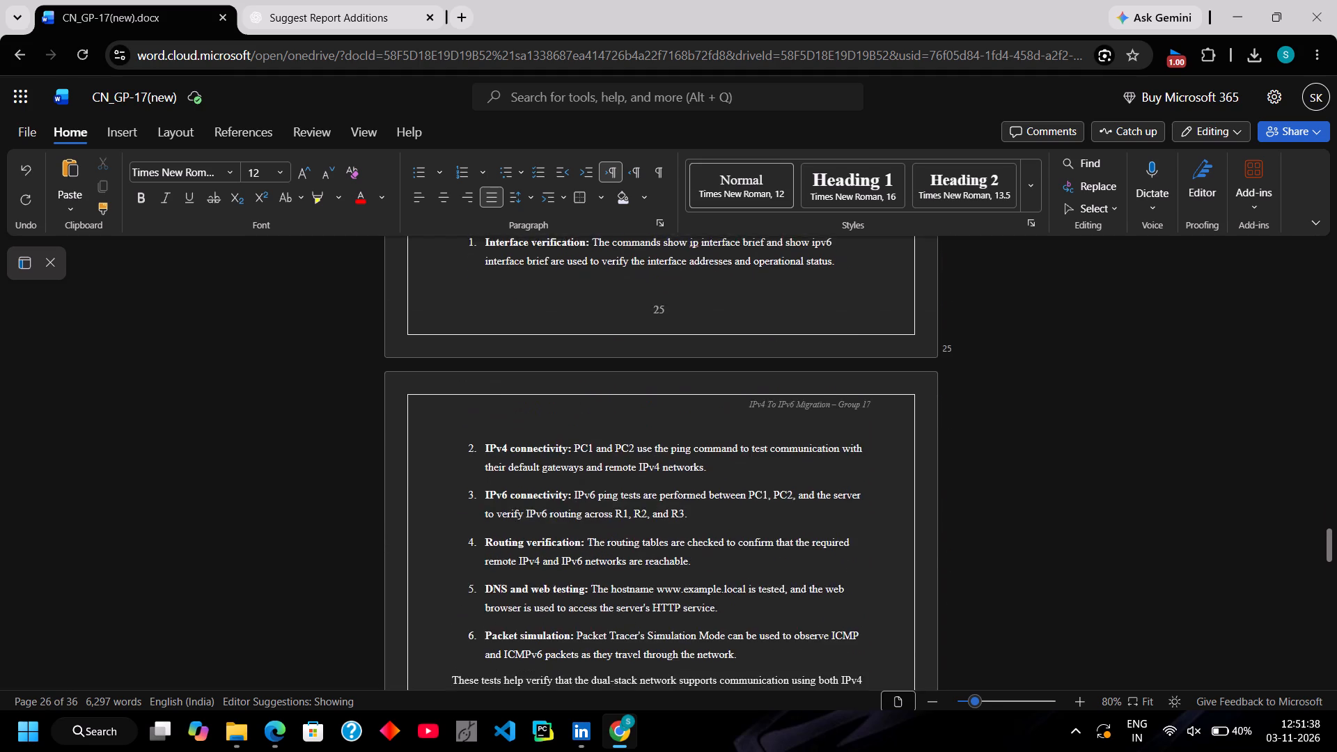
scroll(756, 556, "down", 1)
scroll(756, 556, "up", 2)
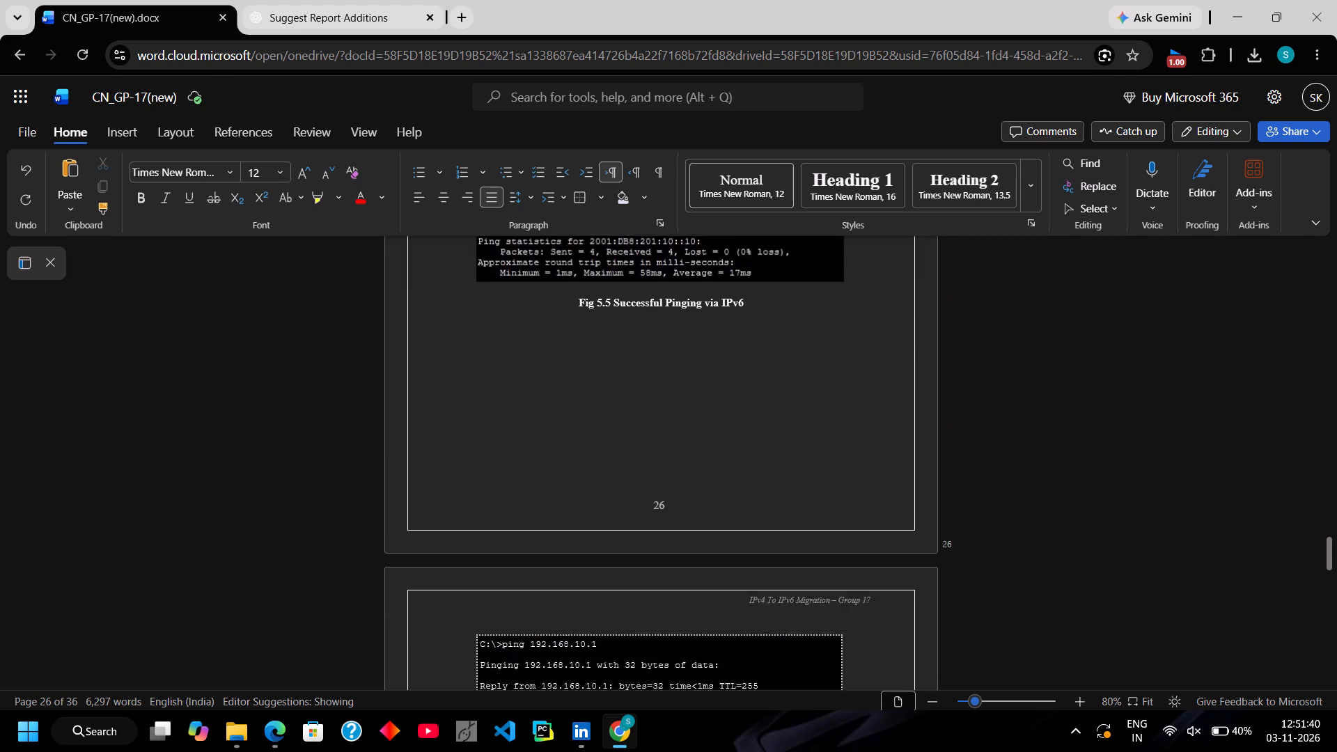
scroll(756, 556, "up", 3)
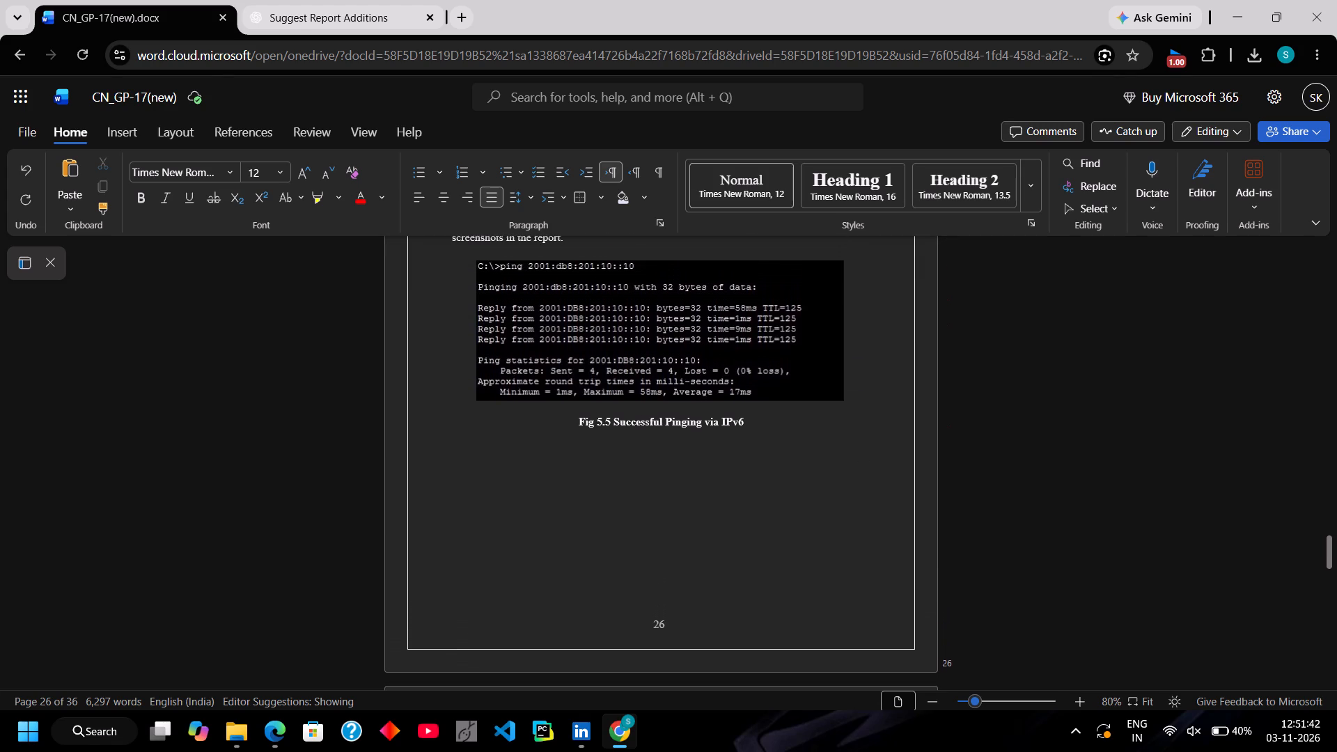
scroll(756, 556, "up", 1)
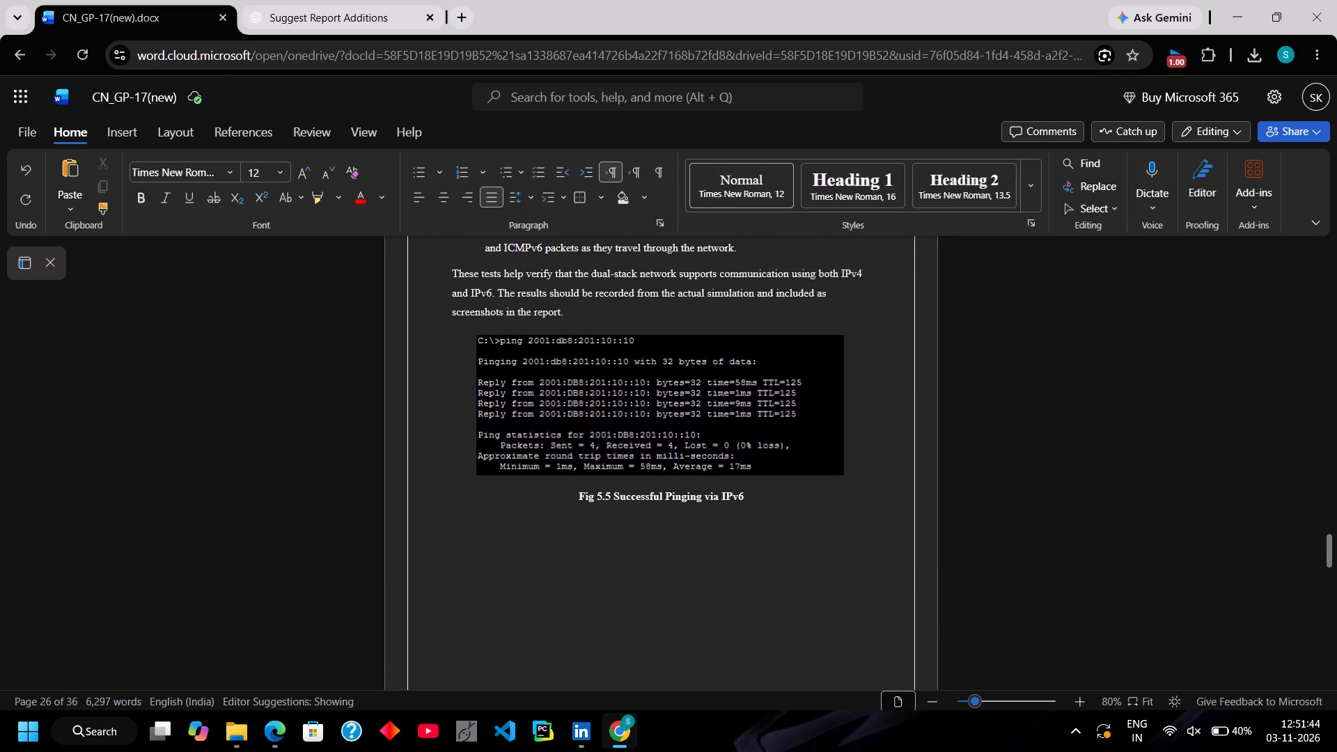
scroll(756, 556, "up", 2)
scroll(756, 556, "down", 1)
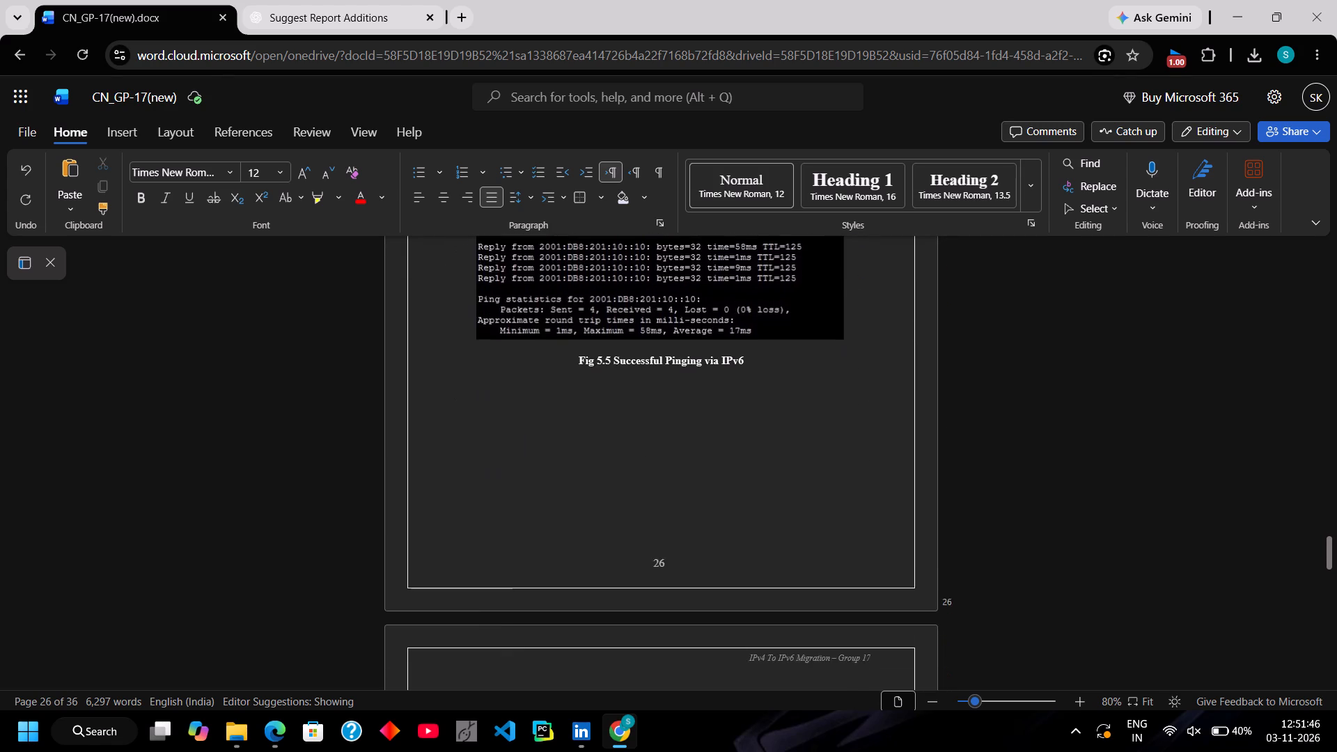
scroll(756, 556, "down", 1)
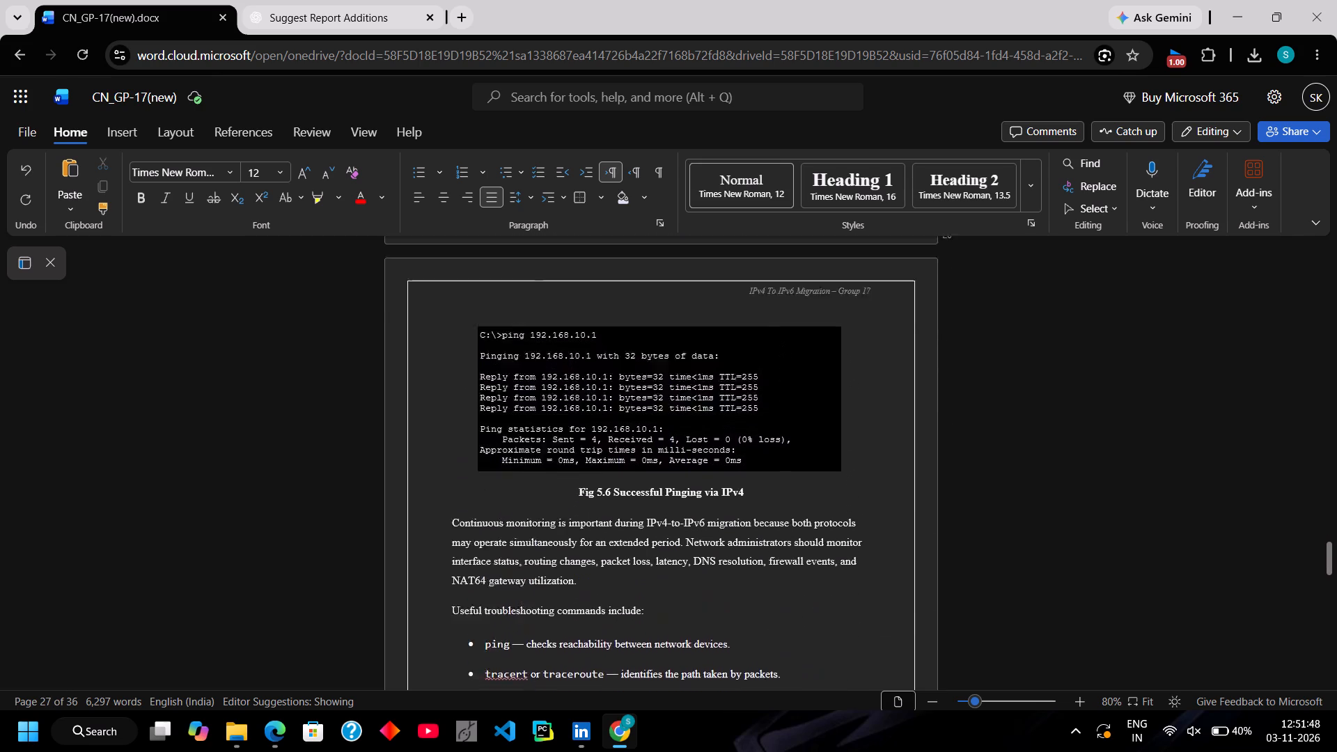
scroll(756, 556, "down", 1)
scroll(756, 556, "up", 3)
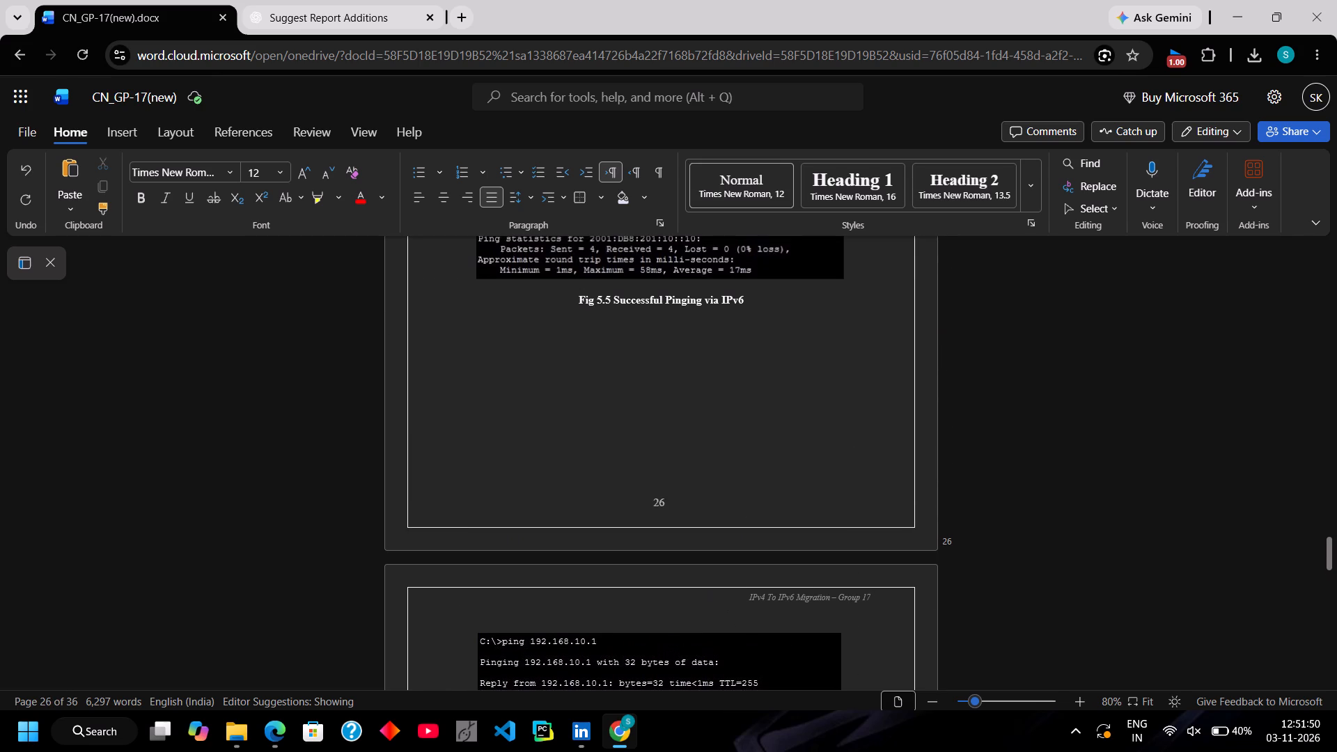
scroll(682, 382, "up", 3)
scroll(682, 382, "down", 4)
Delete the blank line between the 5.6.2 Network Topology and Addressing paragraph and the Fig 5.3 image.
scroll(682, 382, "up", 8)
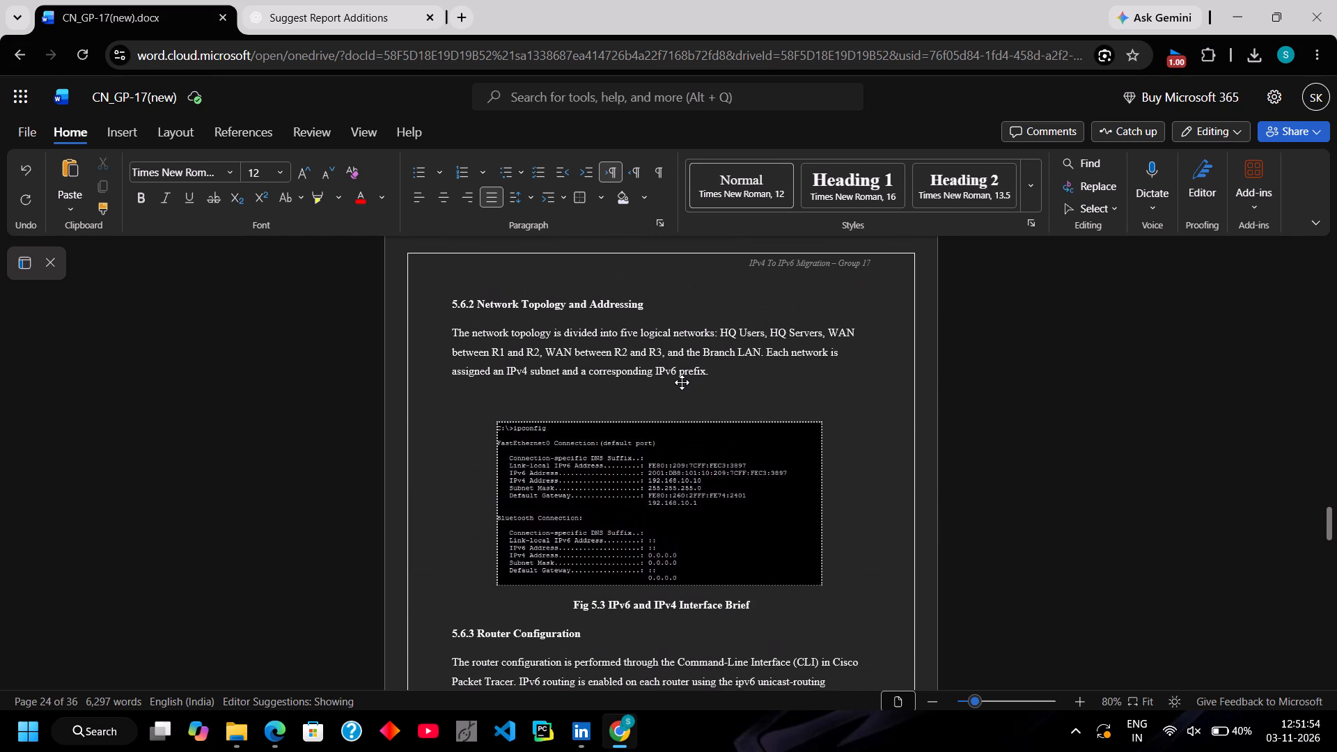
scroll(682, 382, "up", 2)
left_click(485, 411)
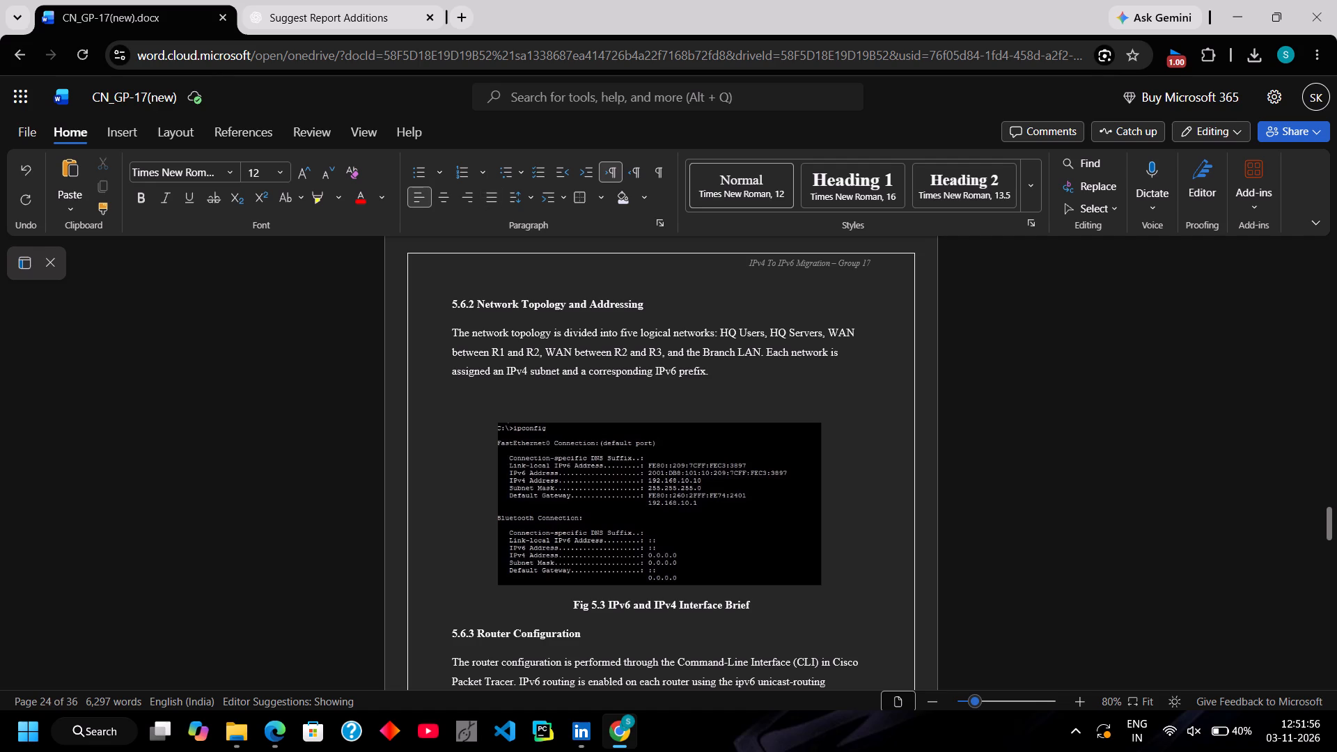
key("BackSpace")
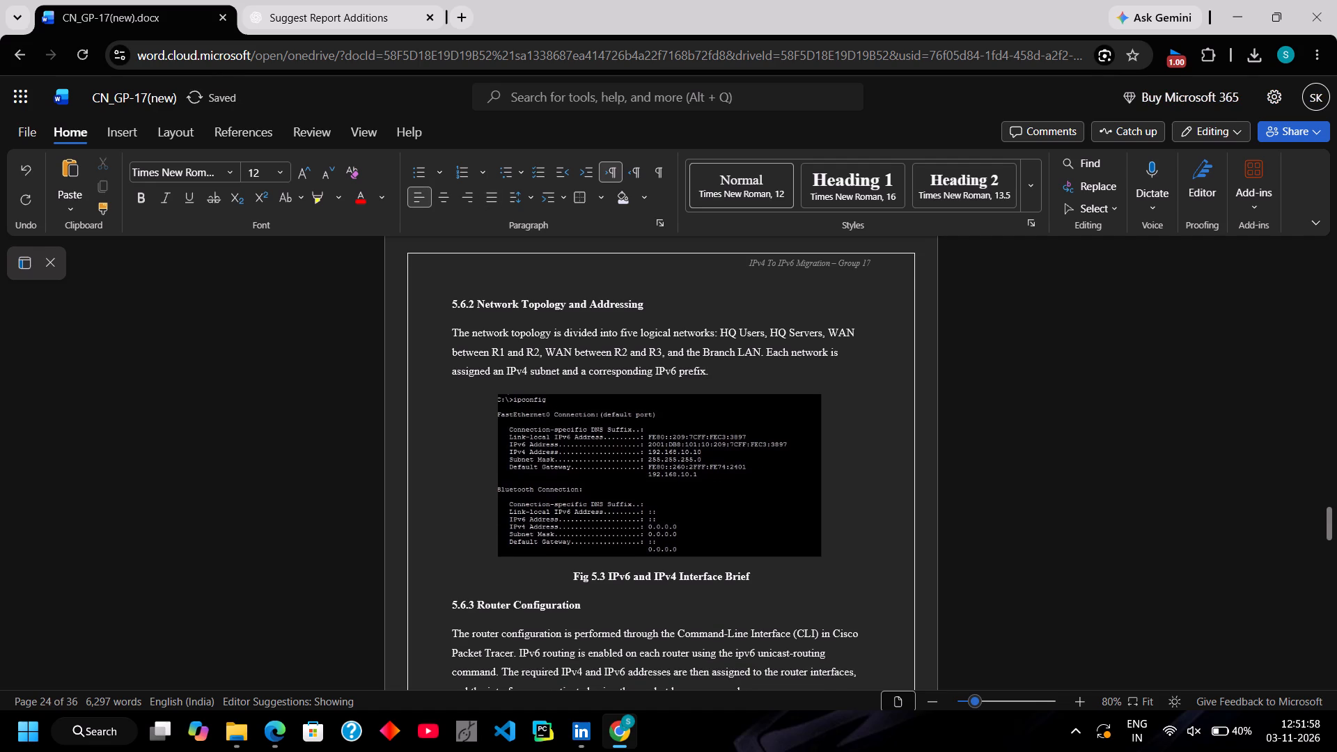
Delete the extra blank lines above the 5.6.2 Network Topology and Addressing heading, leaving one blank line after the 5.6.1 text.
scroll(434, 497, "up", 4)
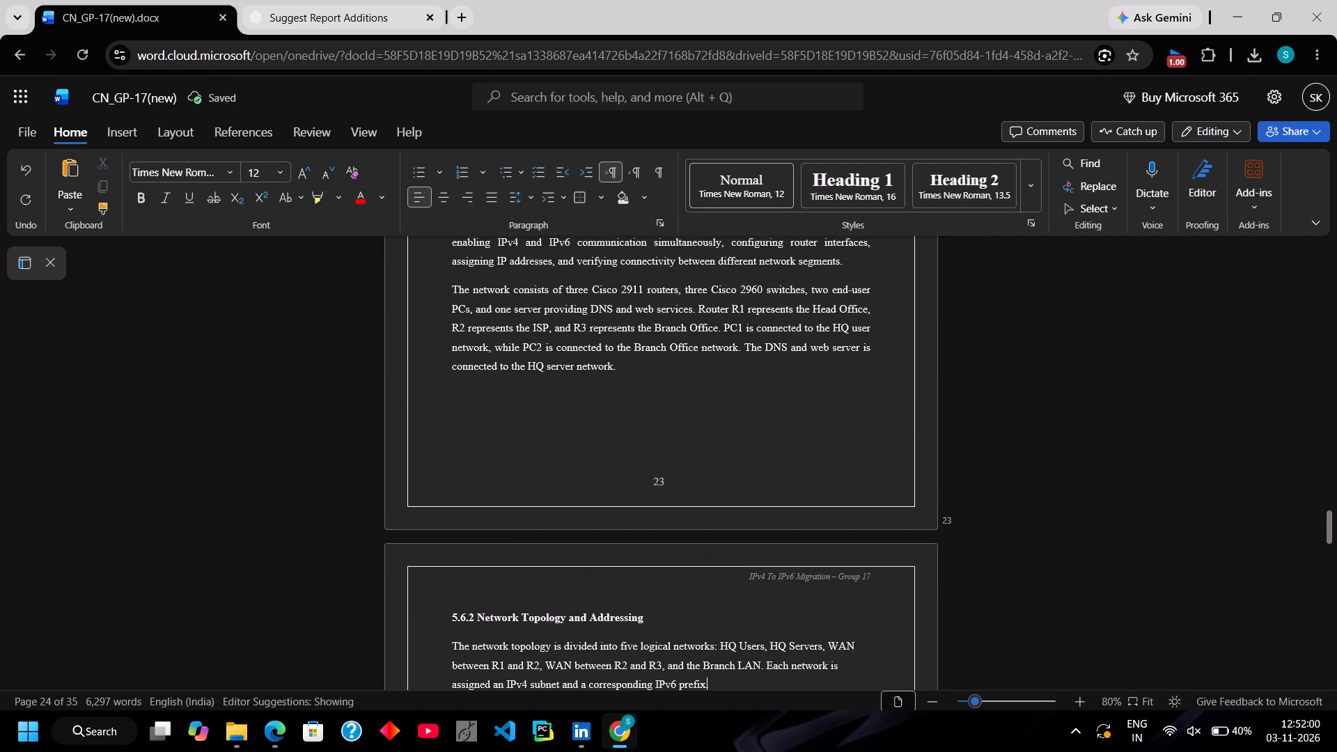
scroll(434, 497, "left", 1)
scroll(434, 497, "up", 1)
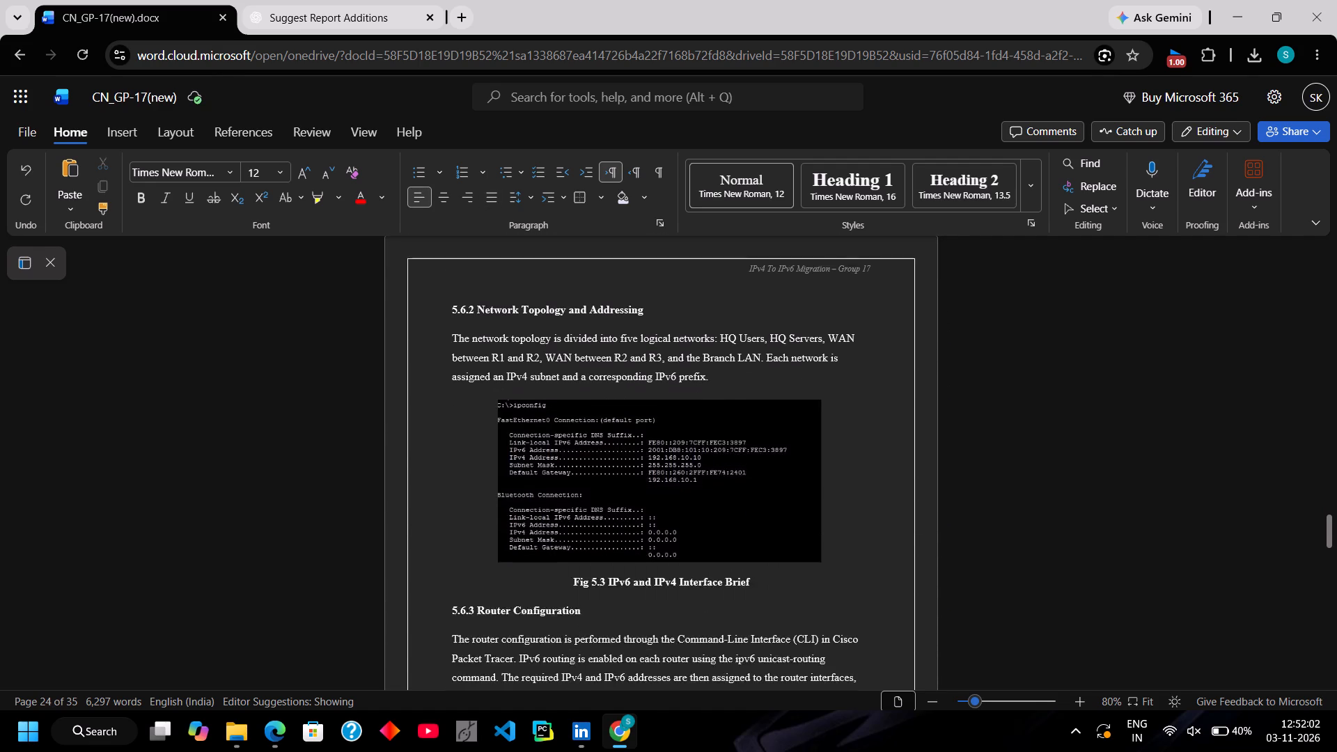
scroll(434, 497, "up", 1)
scroll(434, 497, "down", 2)
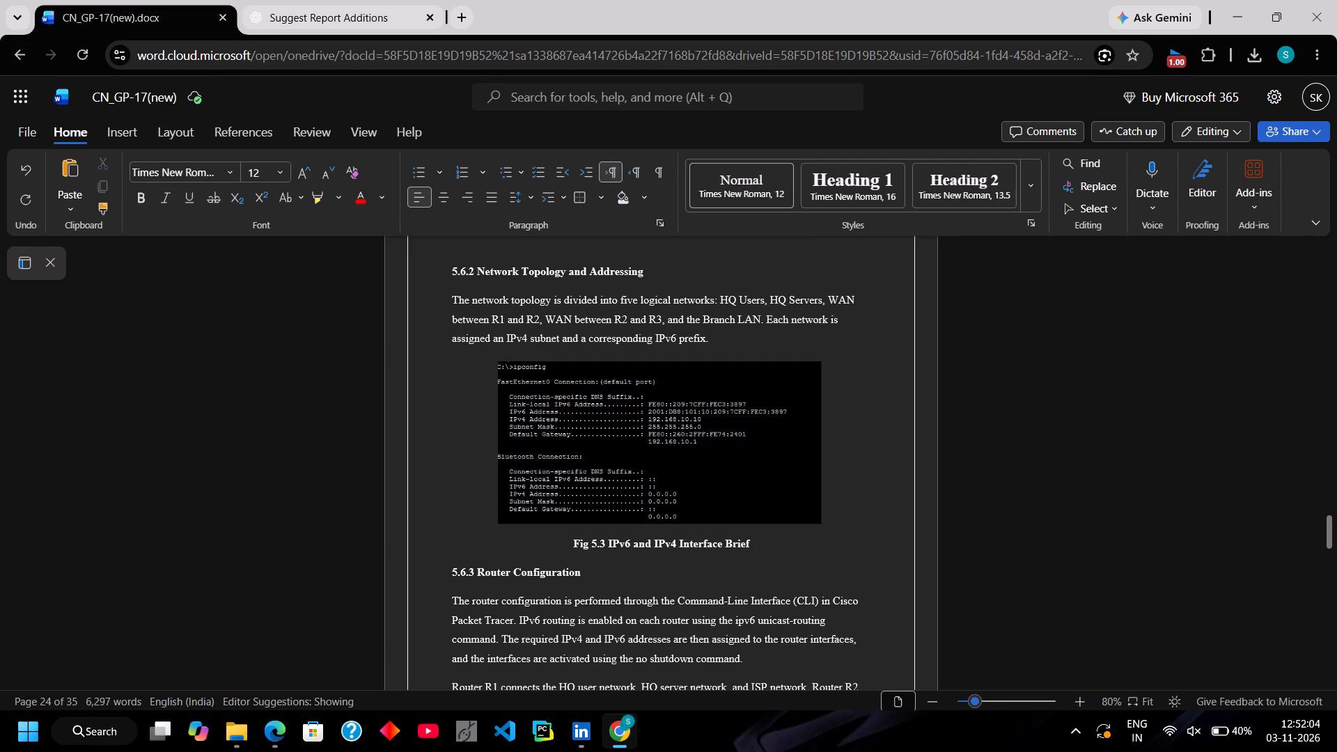
scroll(430, 522, "up", 4)
left_click(451, 493)
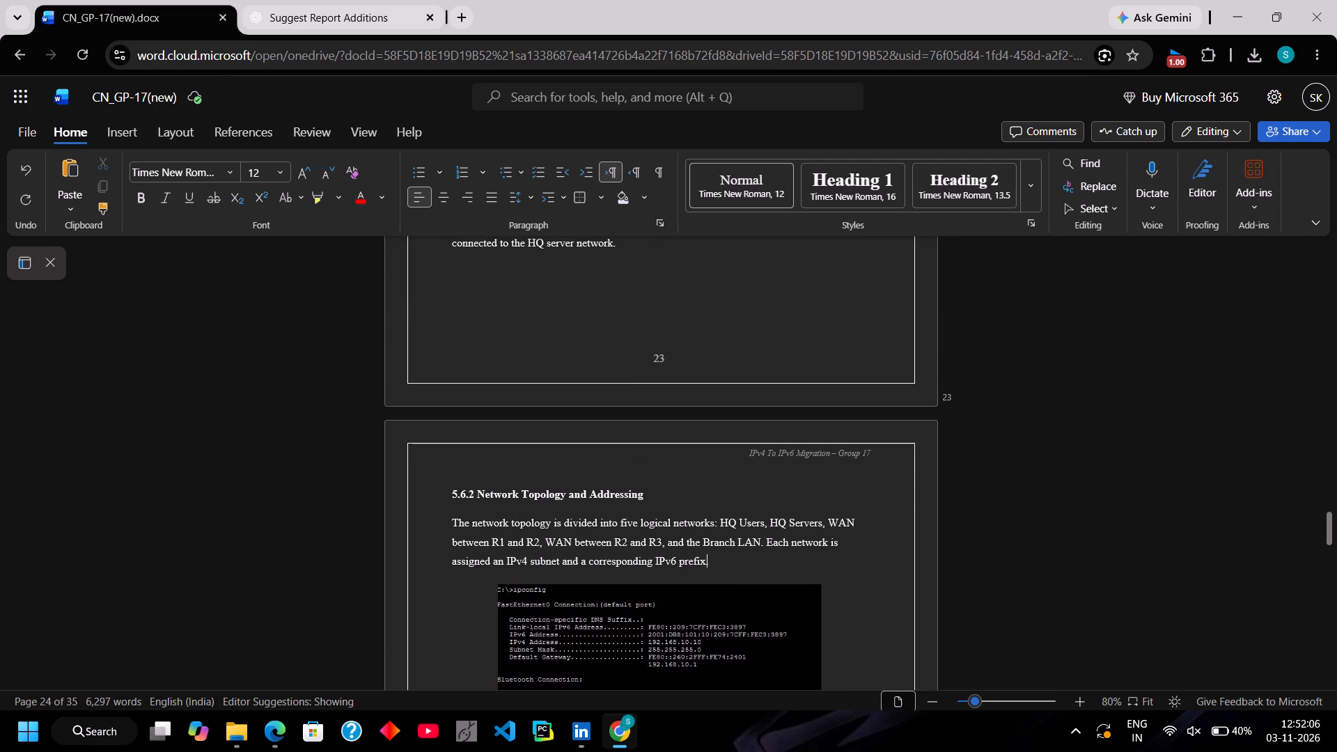
key("BackSpace")
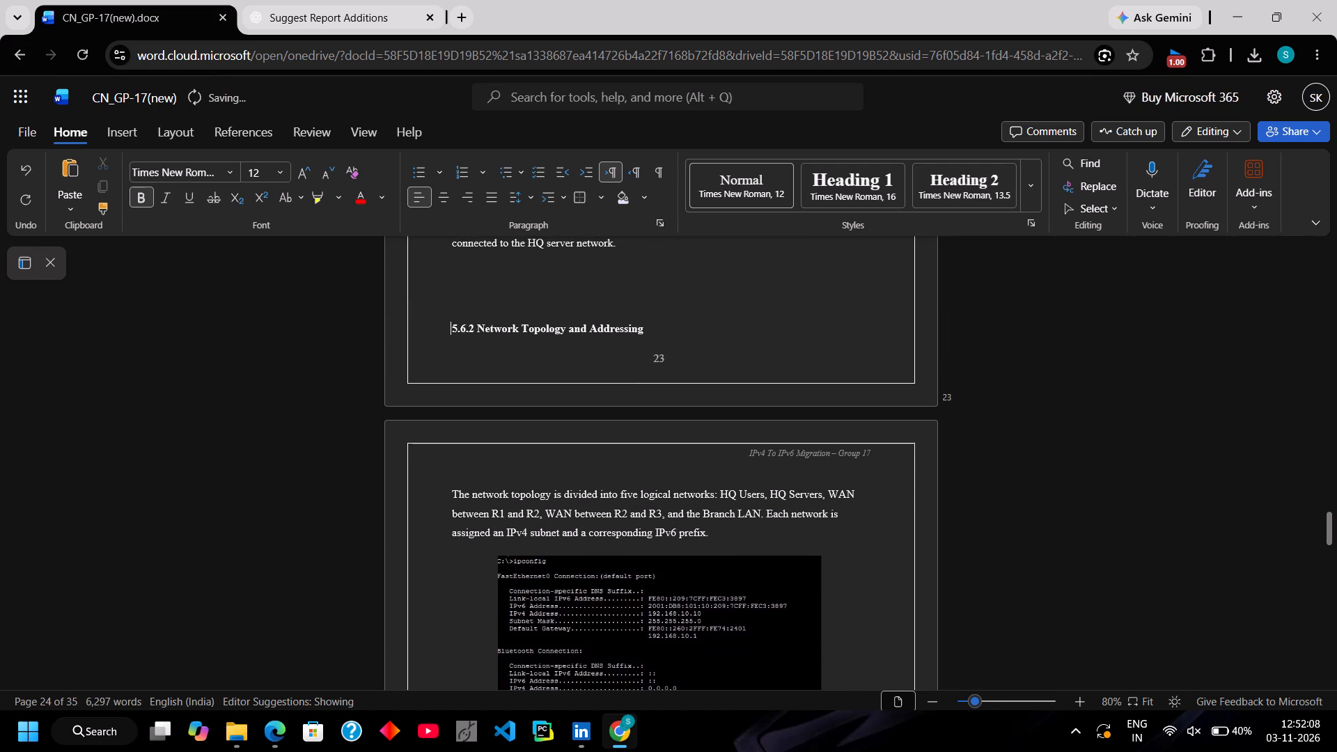
key("BackSpace")
key("BackSpace")
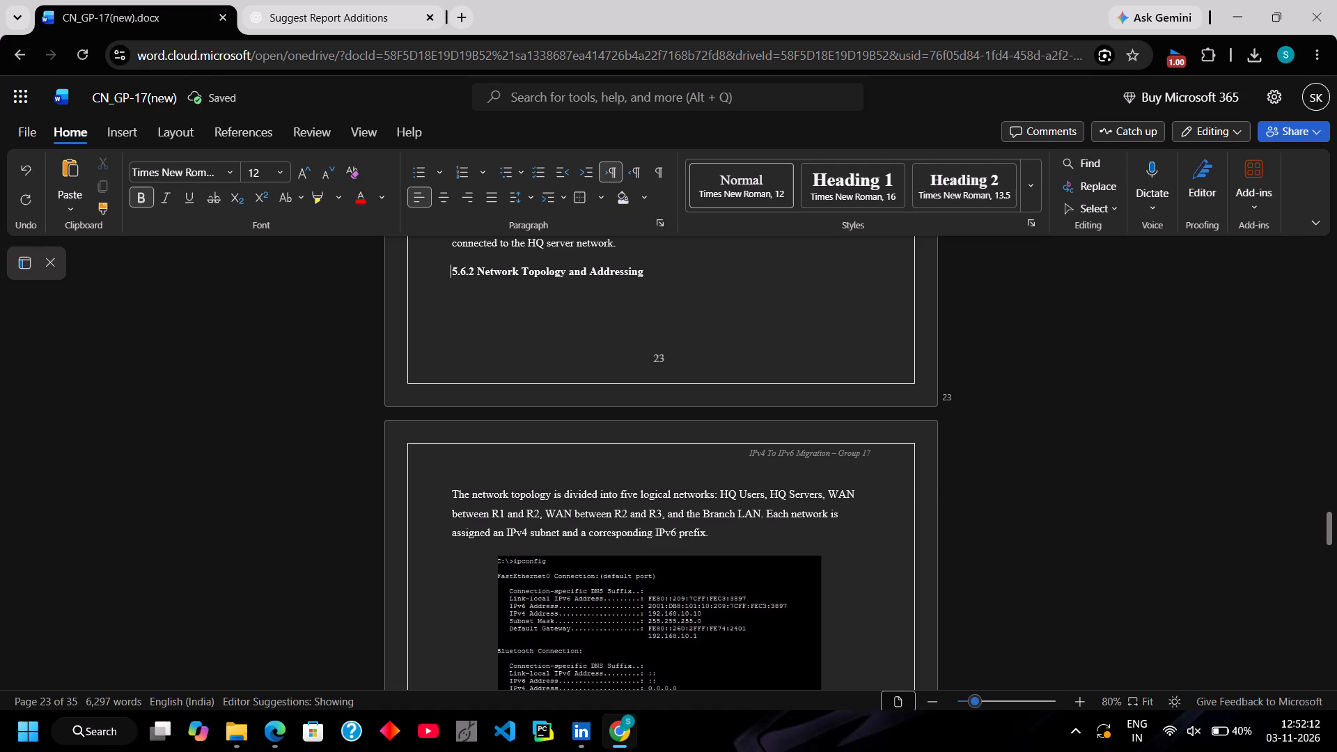
key("ctrl+z")
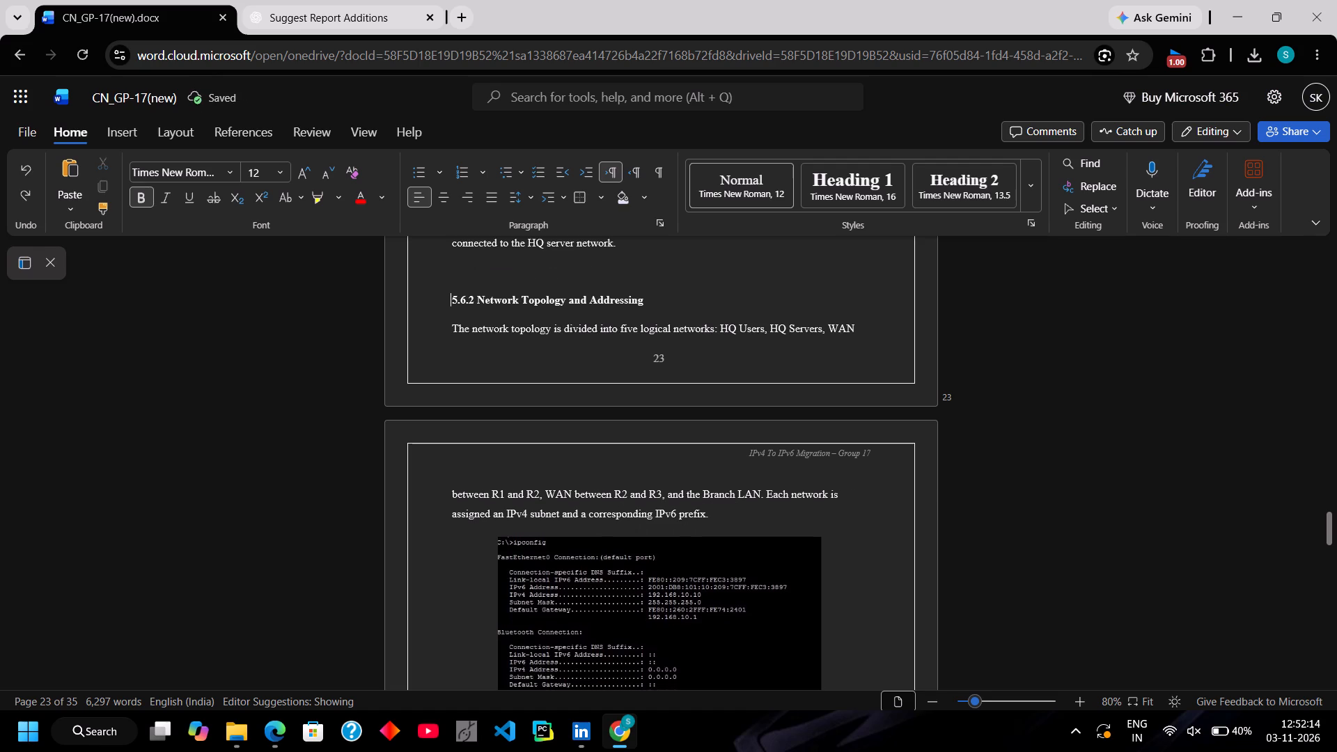
Open the print preview and examine the pages through chapter 5, up to the 5.6.2 heading and Fig 5.3 on page 24.
scroll(648, 510, "down", 1)
key("ctrl+p")
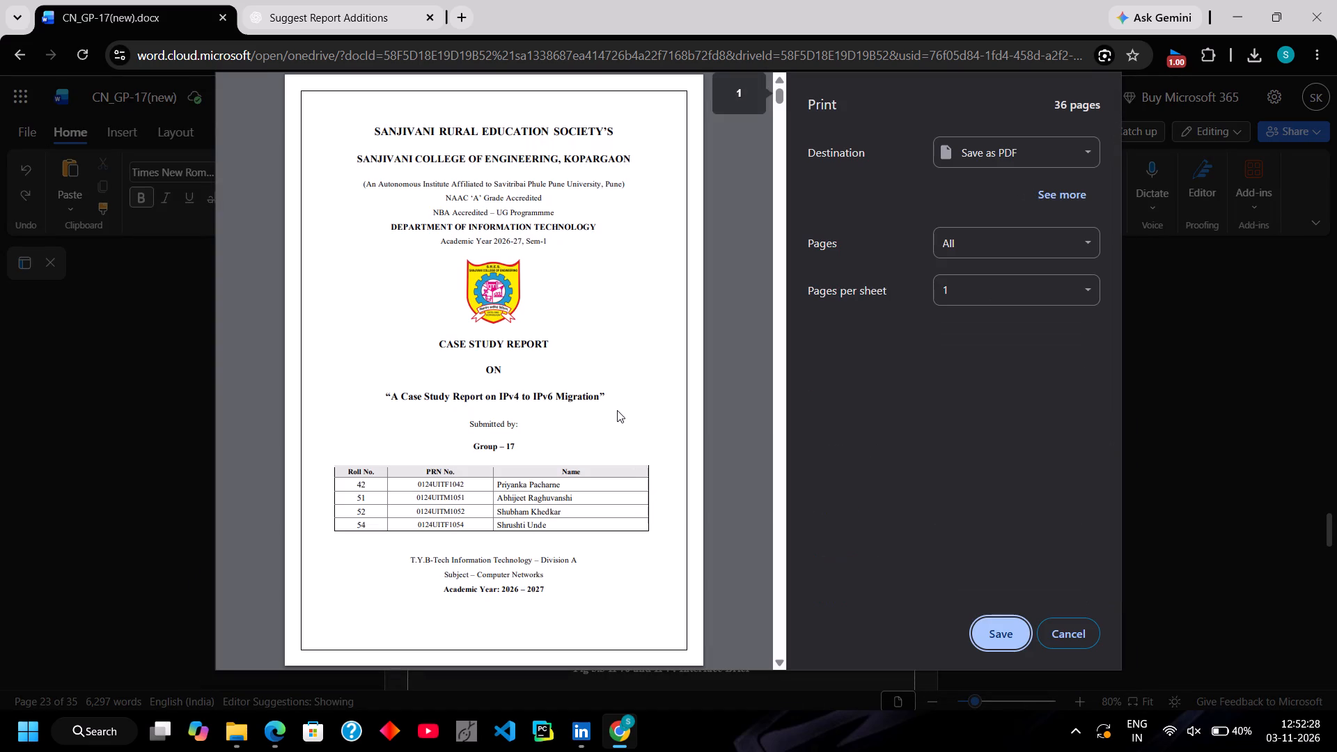
left_click_drag(781, 95, 781, 97)
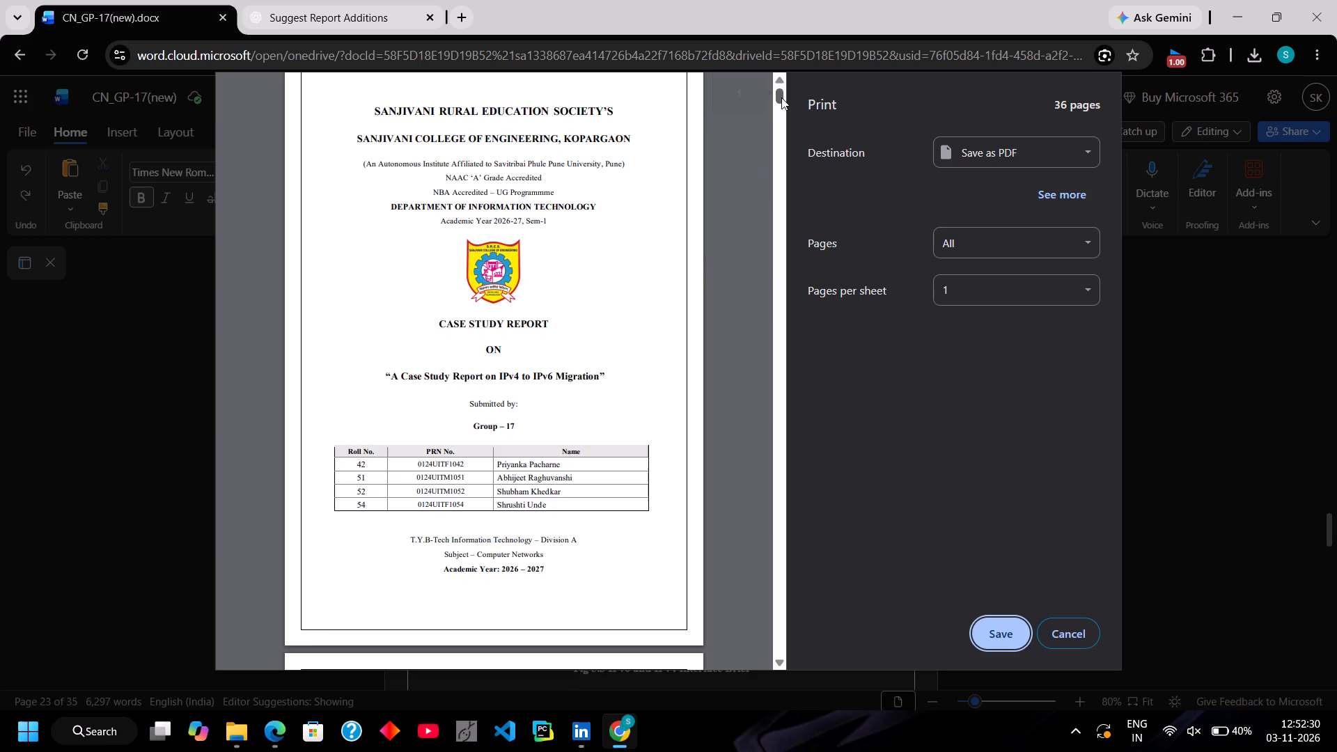
left_click_drag(781, 97, 786, 136)
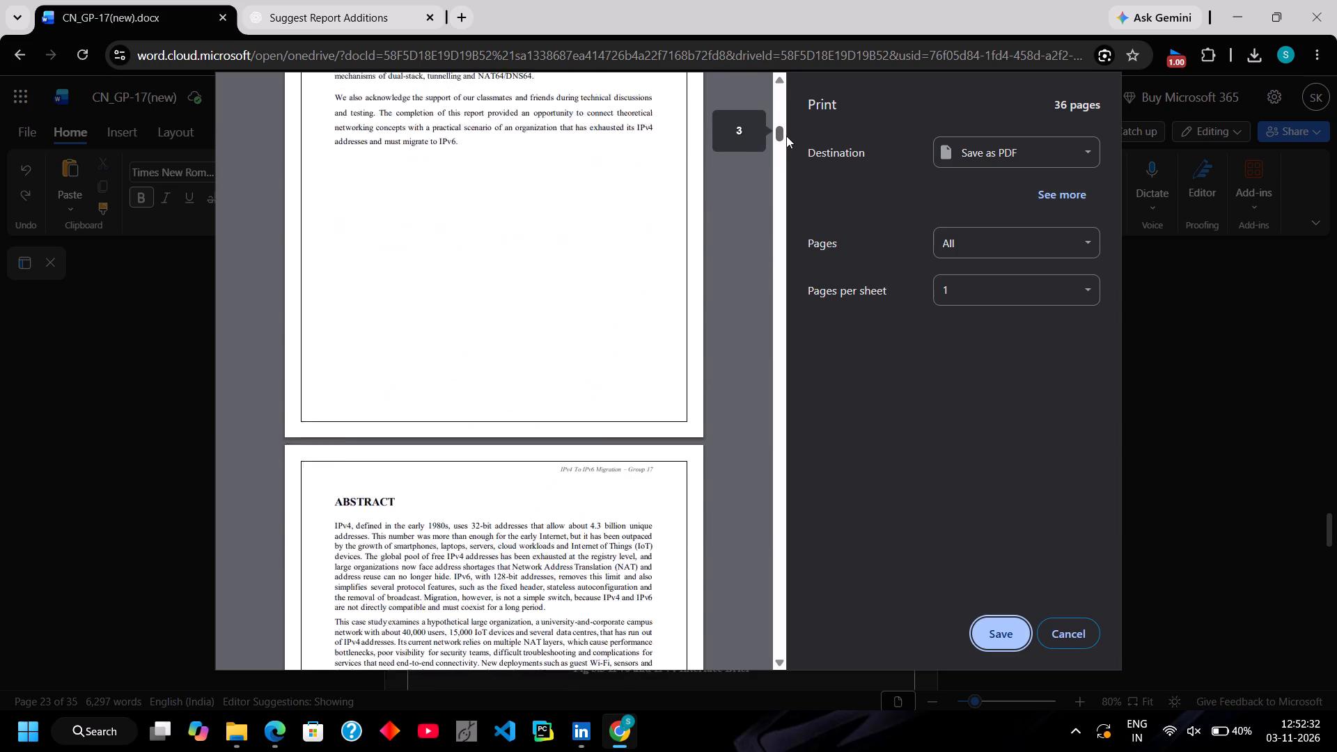
left_click_drag(786, 136, 790, 198)
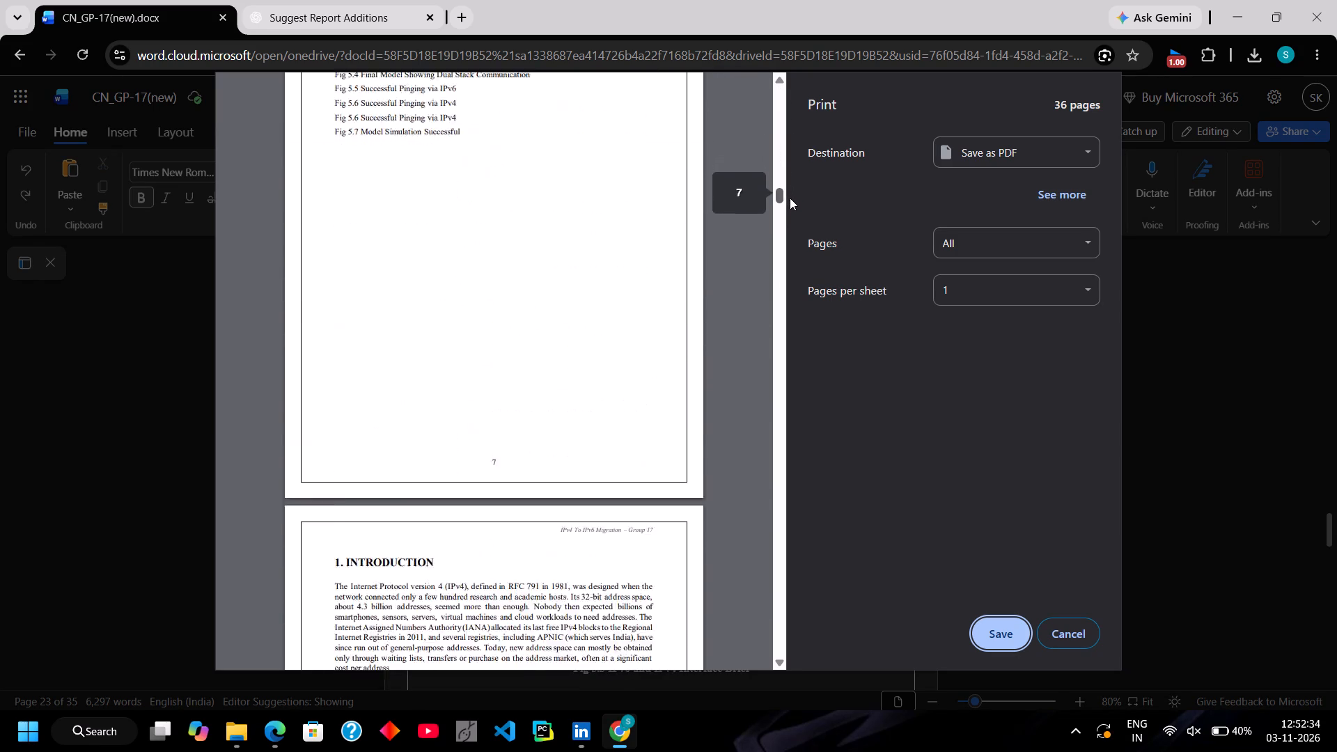
left_click_drag(790, 198, 804, 251)
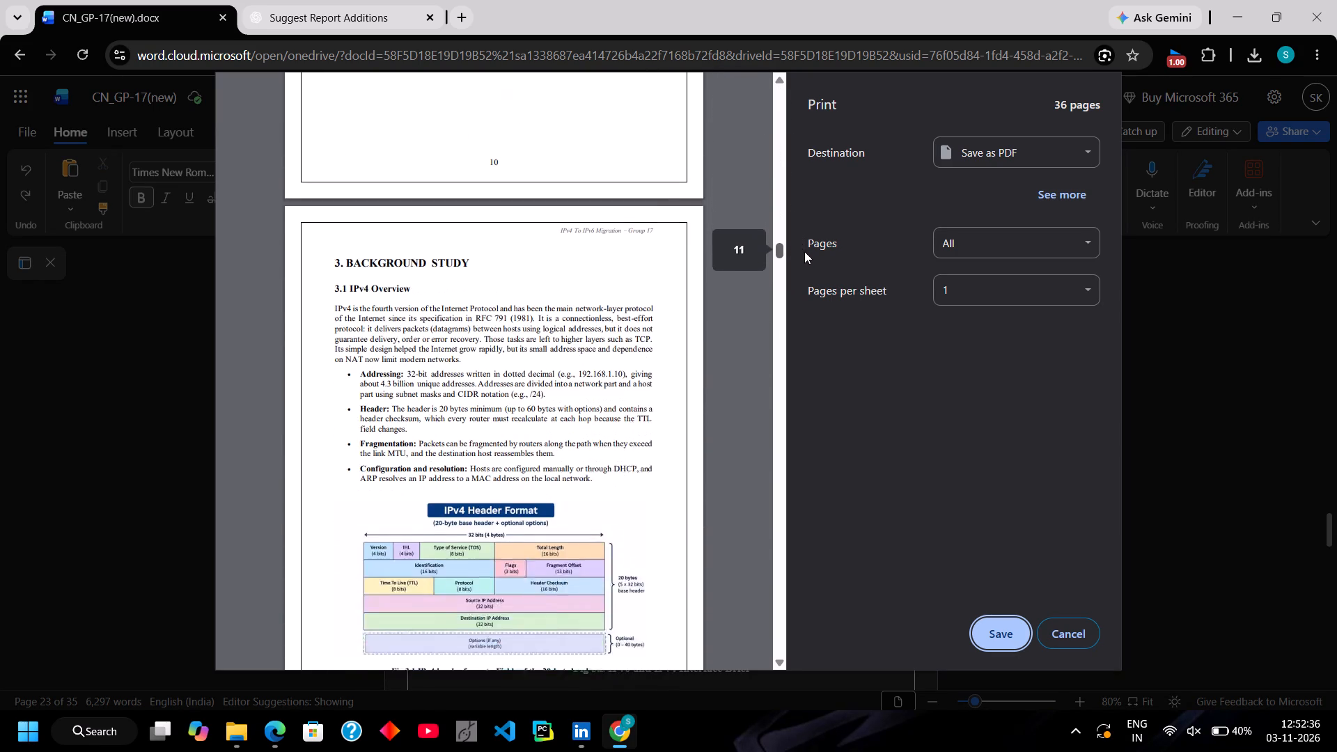
left_click_drag(804, 251, 813, 295)
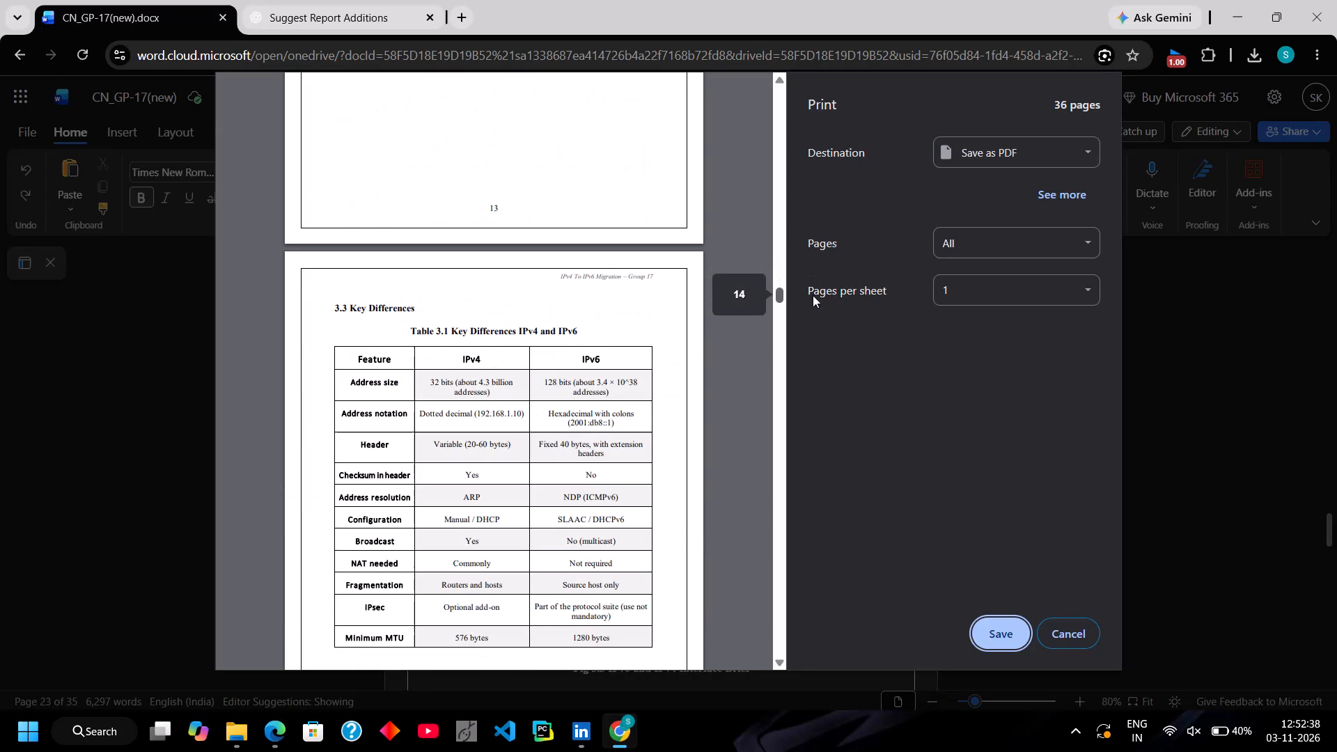
left_click_drag(813, 295, 806, 340)
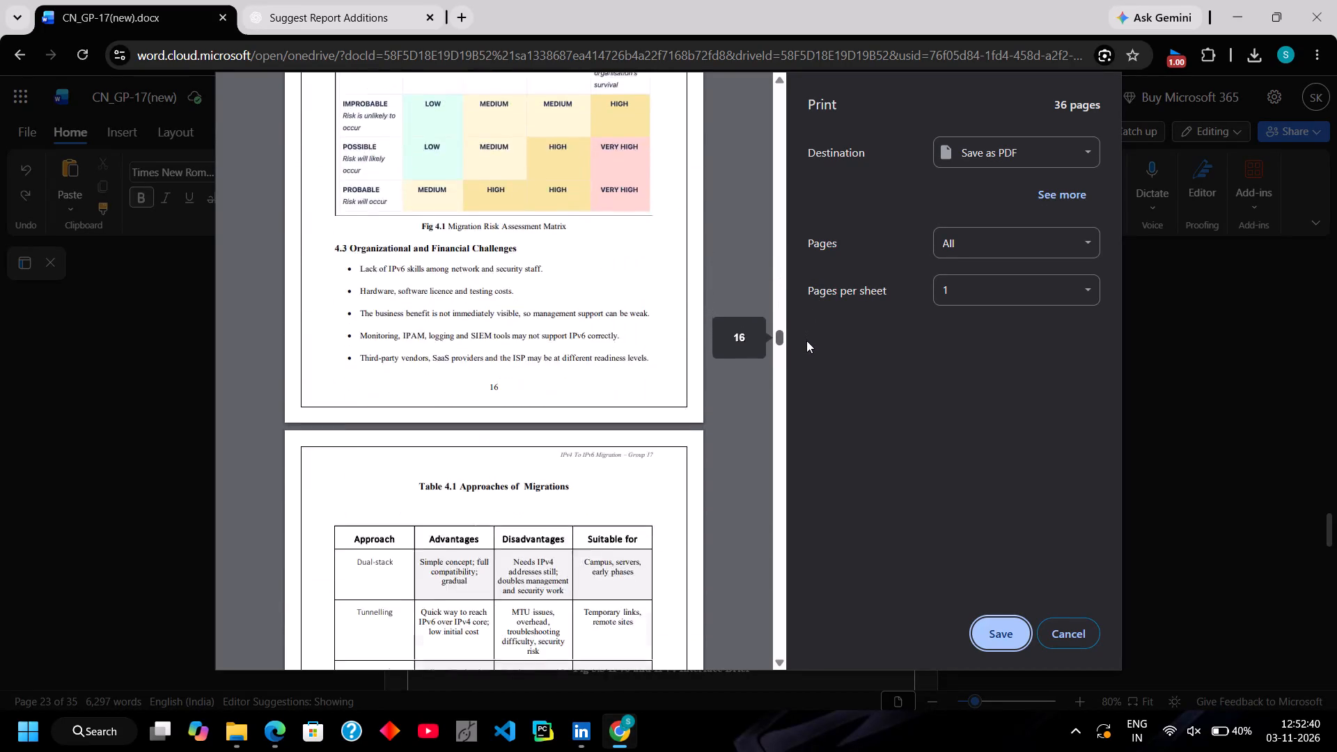
left_click_drag(806, 340, 812, 424)
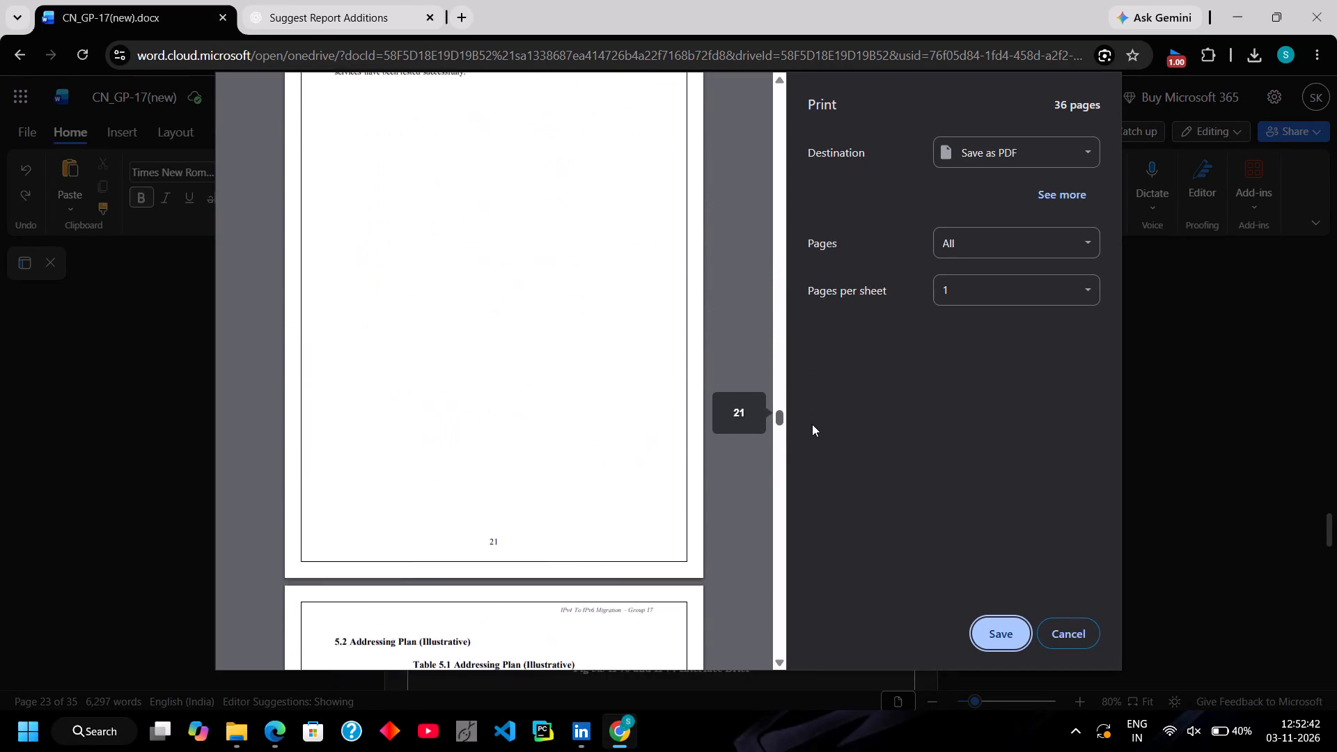
left_click_drag(812, 424, 792, 414)
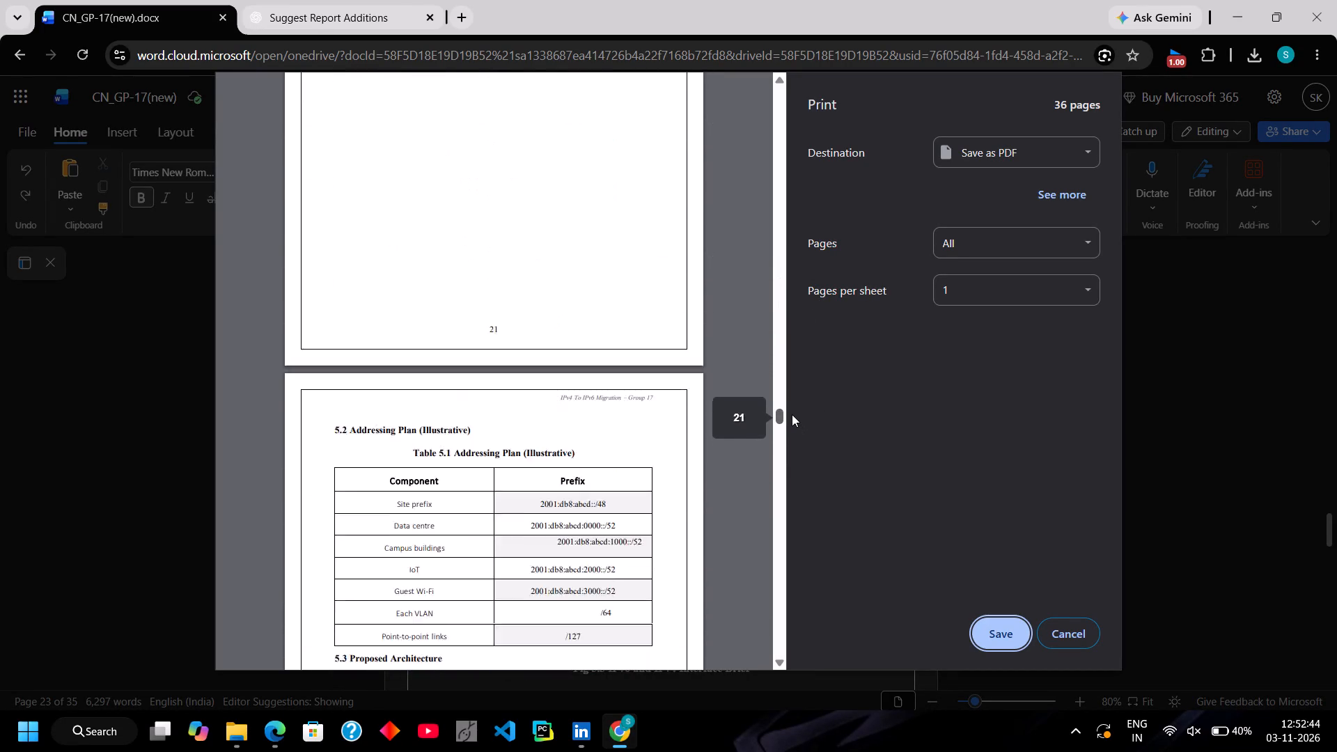
left_click_drag(792, 414, 795, 414)
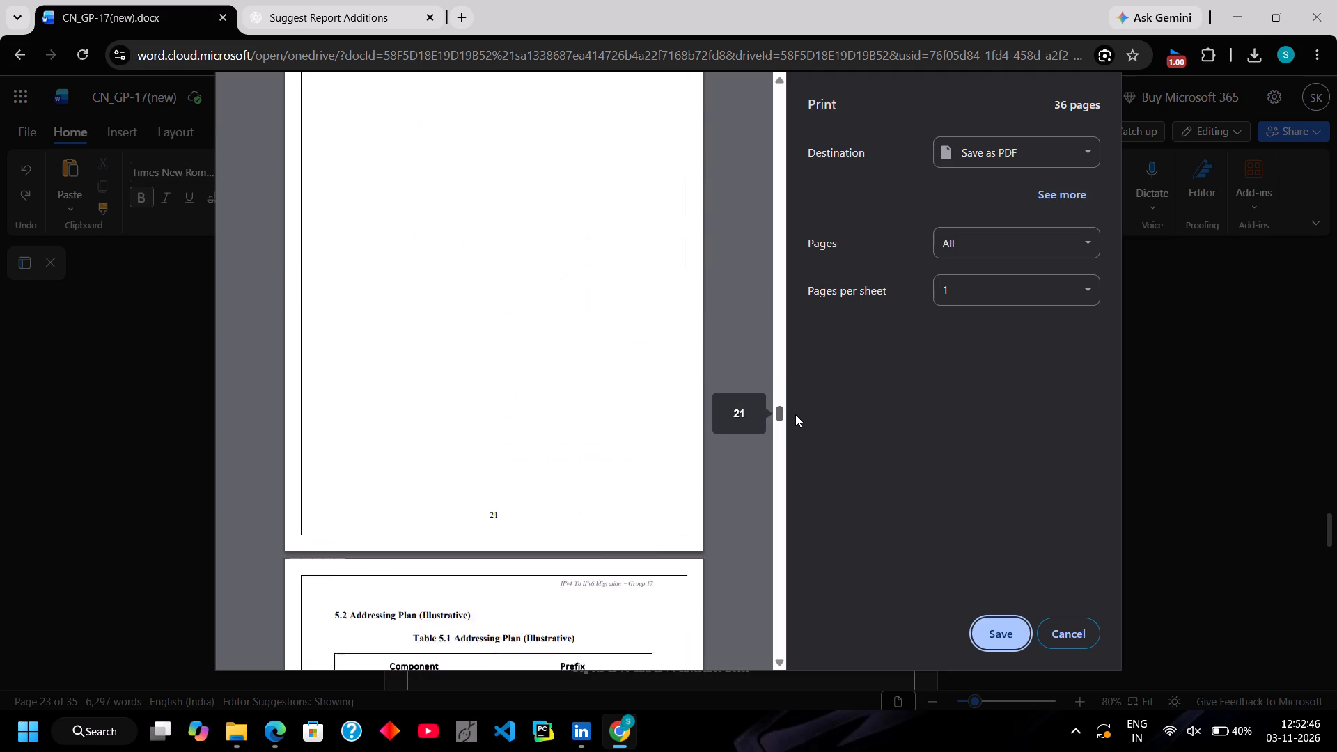
left_click_drag(795, 414, 799, 424)
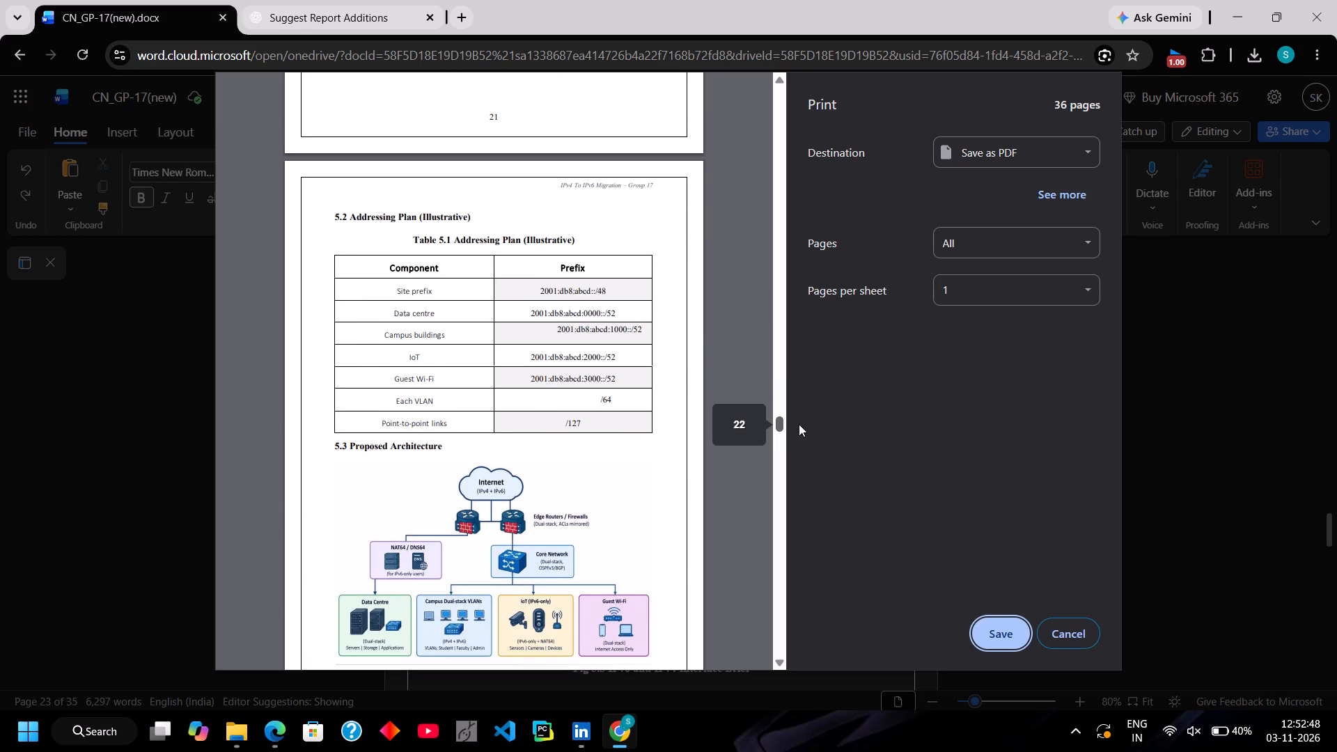
left_click_drag(799, 424, 795, 450)
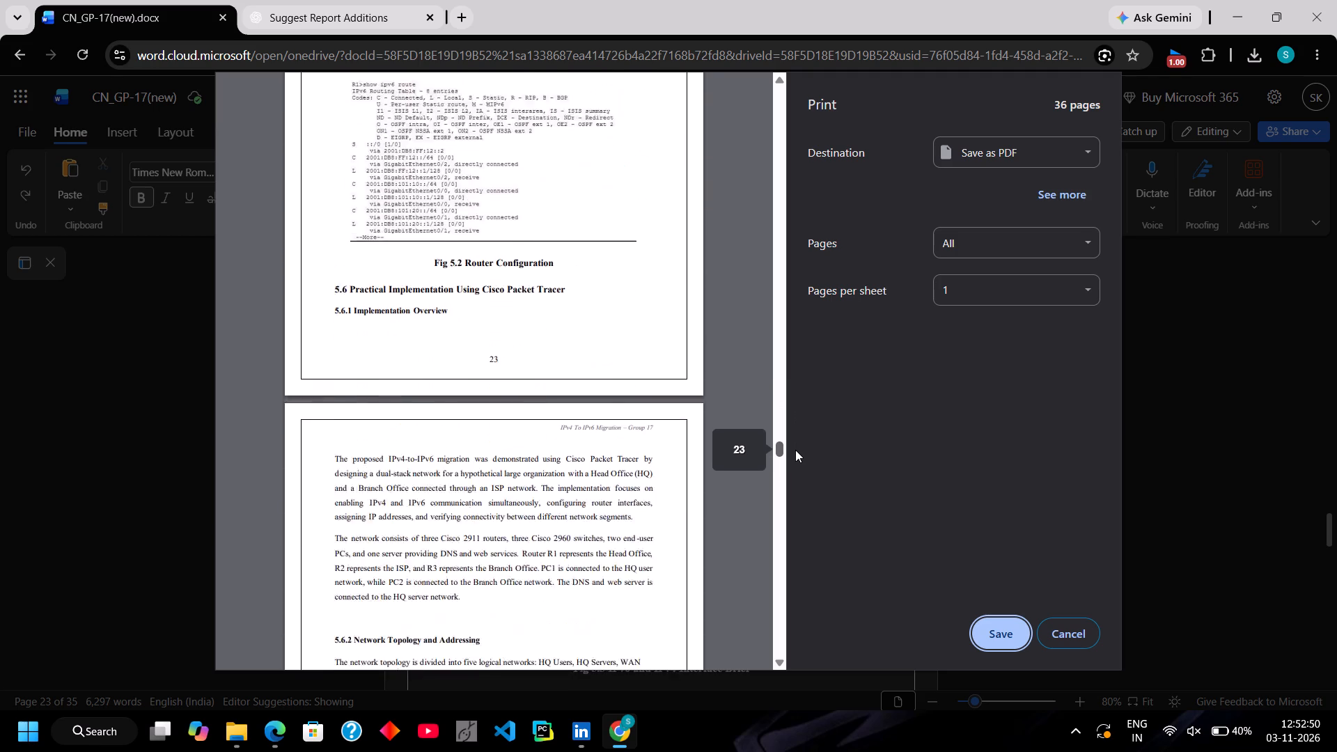
left_click_drag(795, 450, 792, 458)
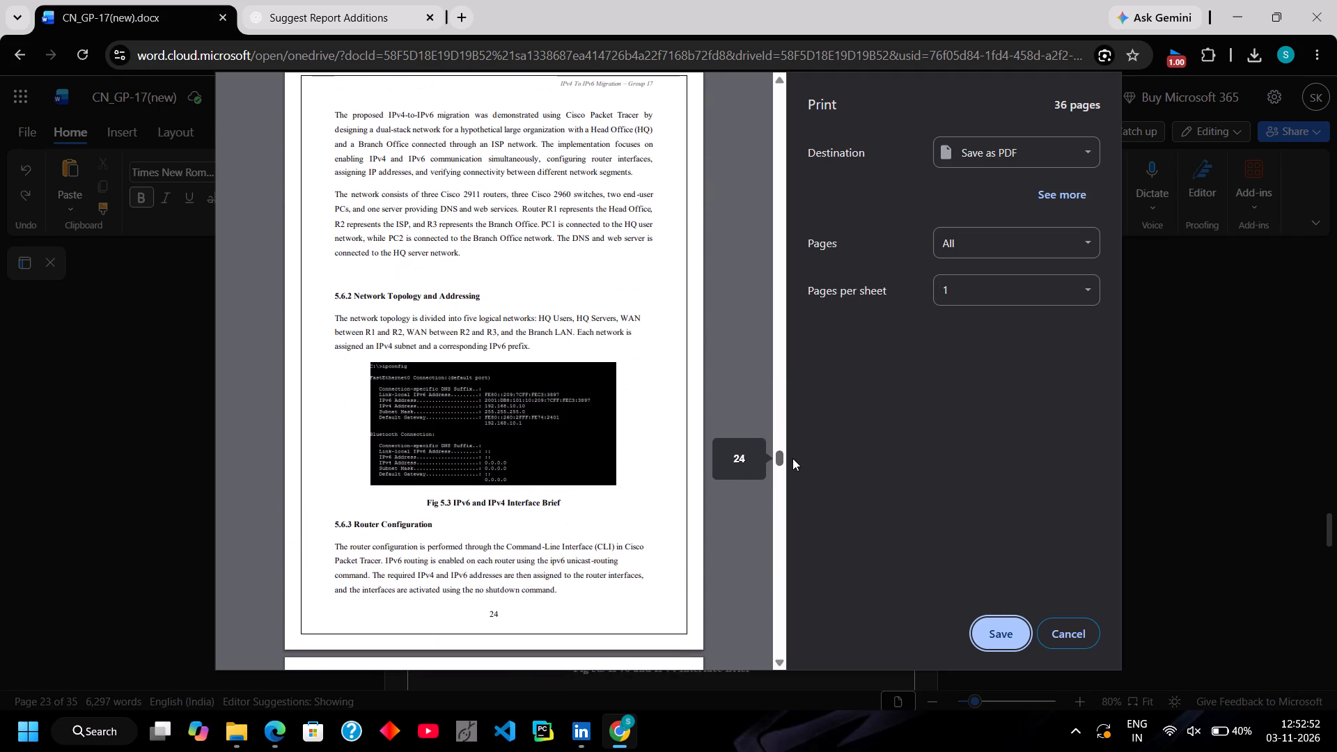
scroll(482, 377, "up", 2)
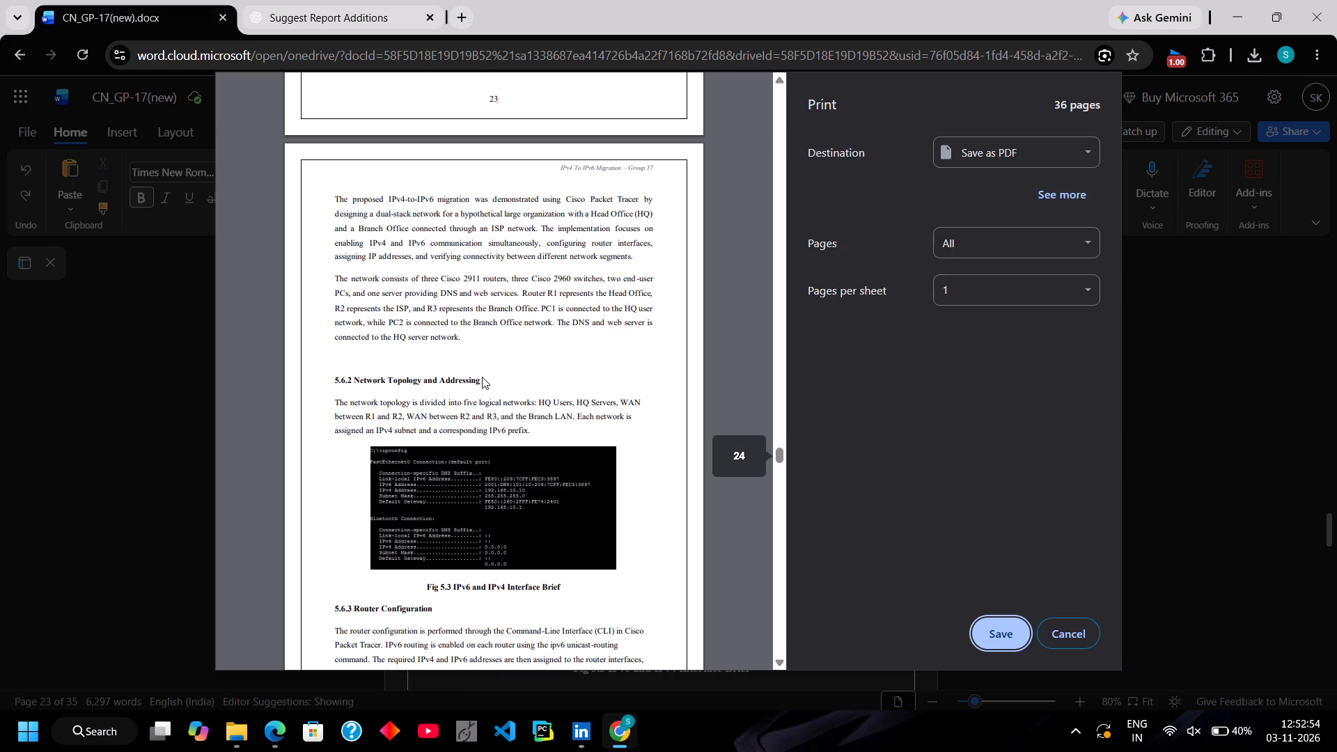
Examine the print preview from 5.6.3 on page 24 through 5.7.7 Implementation Outcome on page 28, and close the preview.
scroll(482, 377, "down", 8)
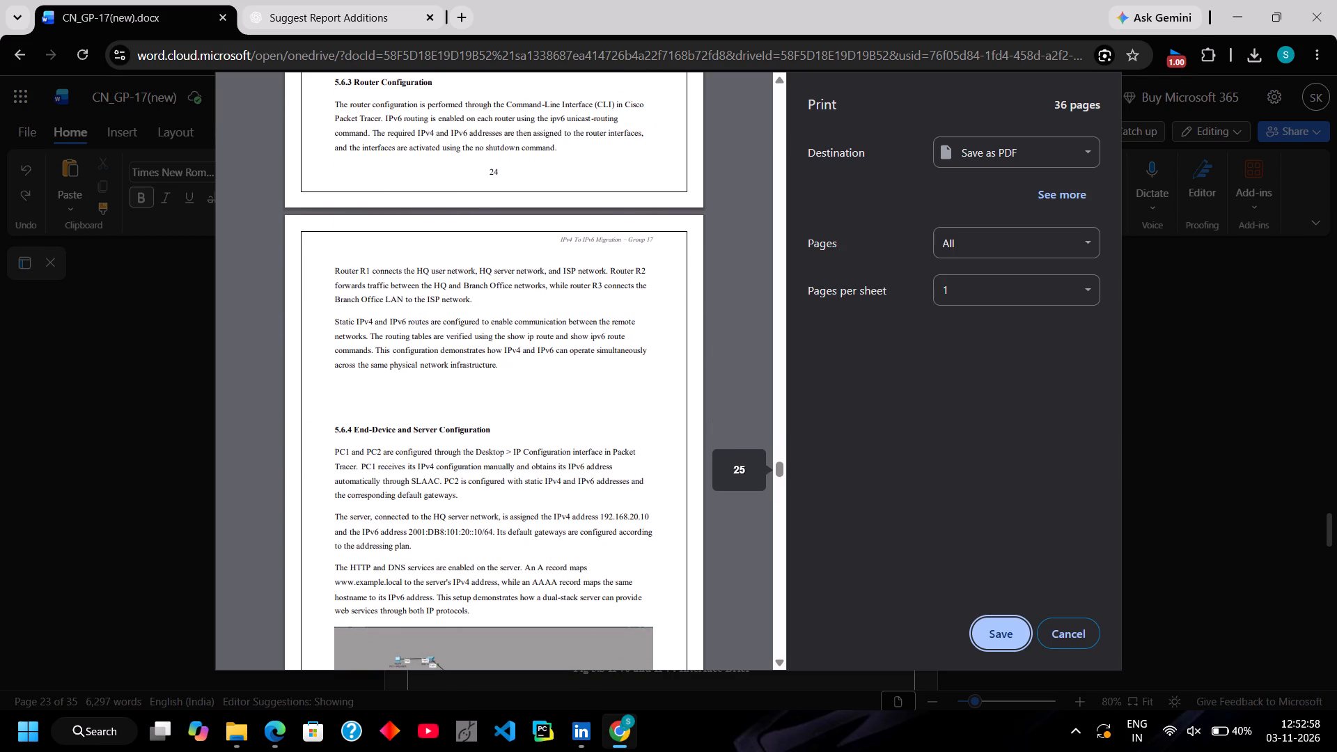
scroll(416, 434, "down", 4)
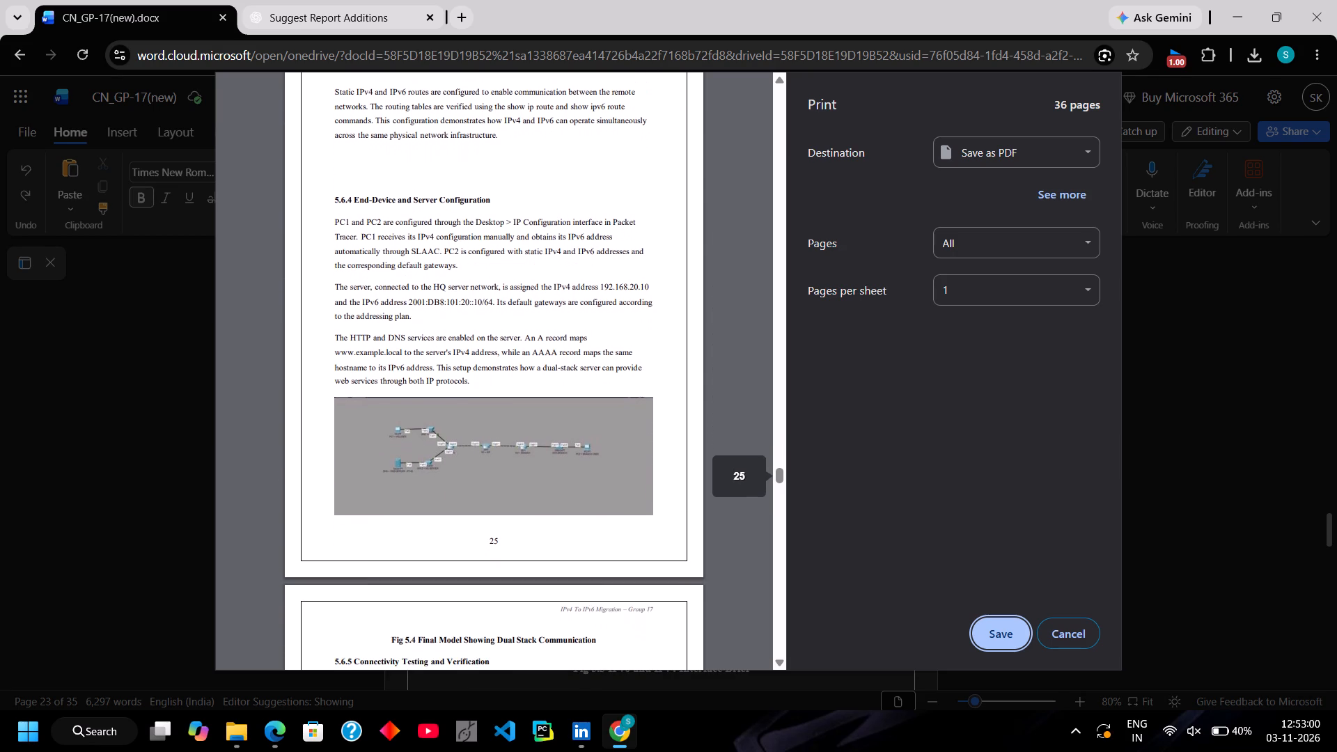
scroll(416, 434, "down", 6)
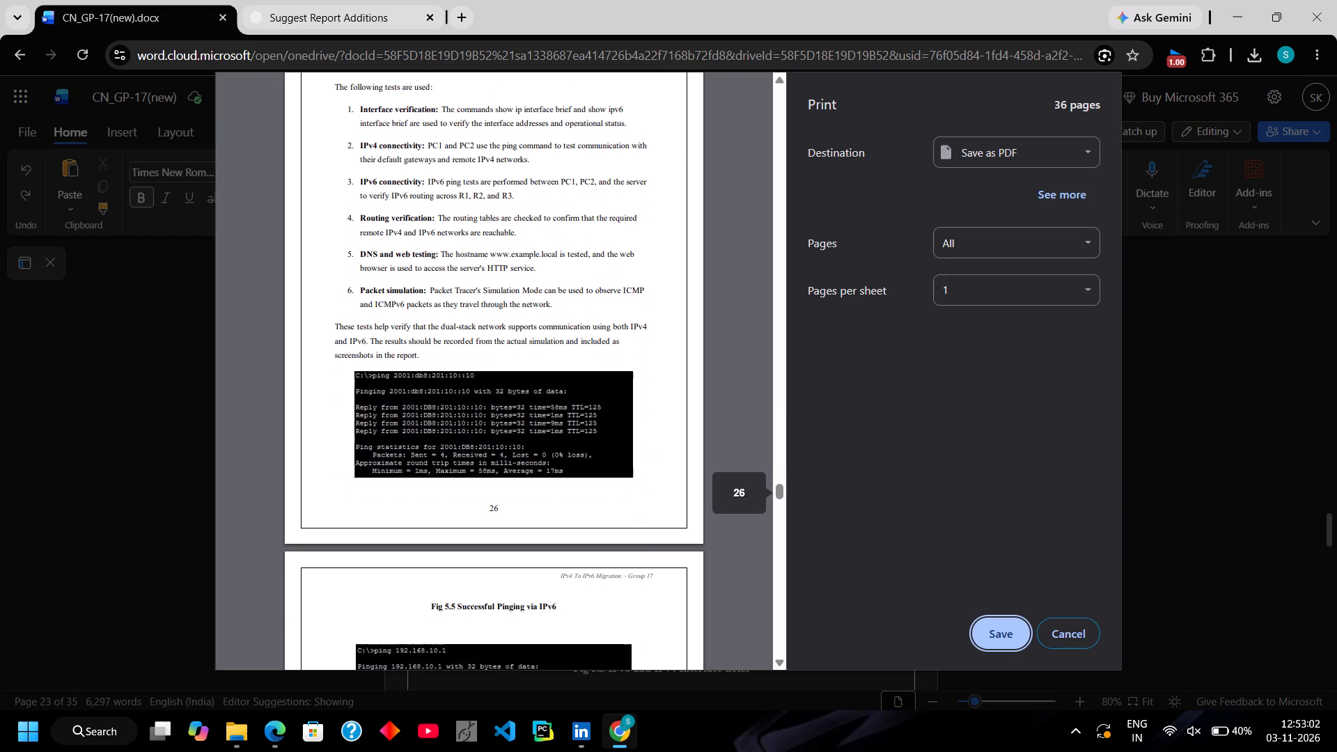
scroll(416, 434, "down", 5)
scroll(416, 434, "up", 1)
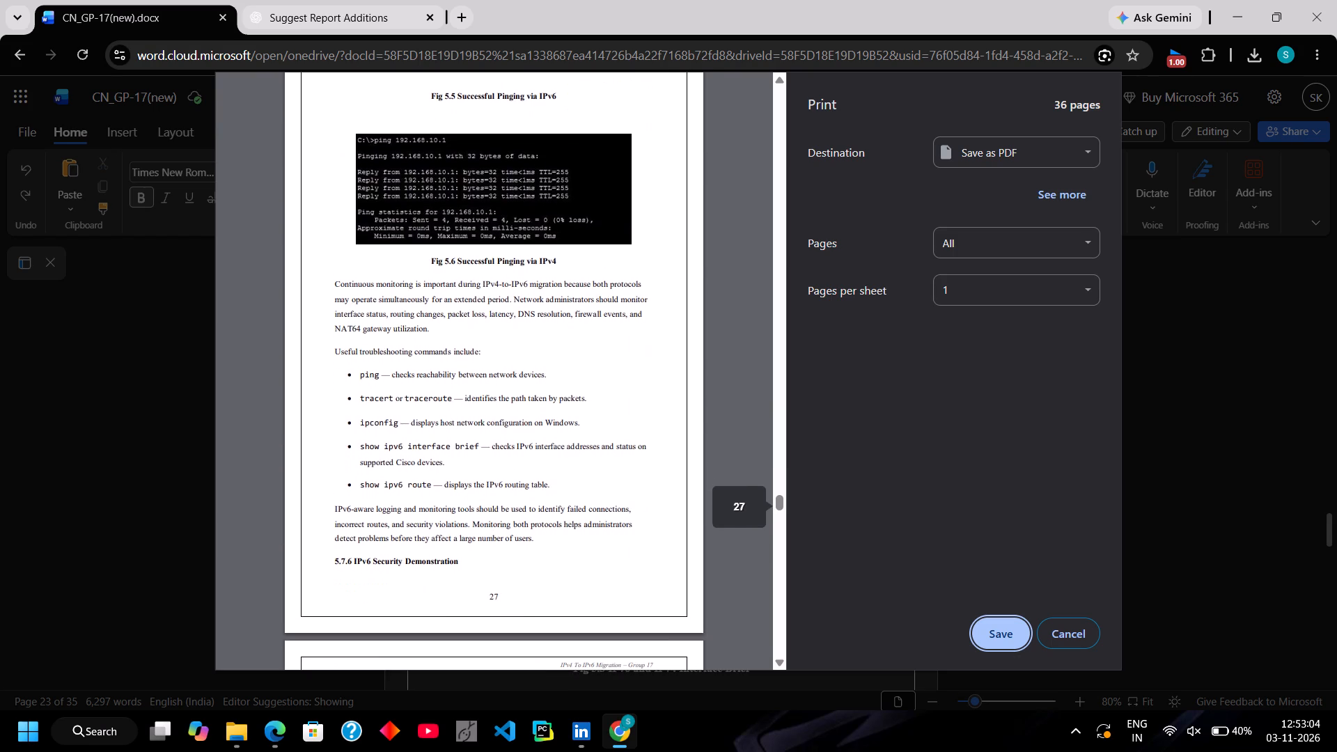
scroll(416, 434, "up", 1)
scroll(416, 434, "down", 4)
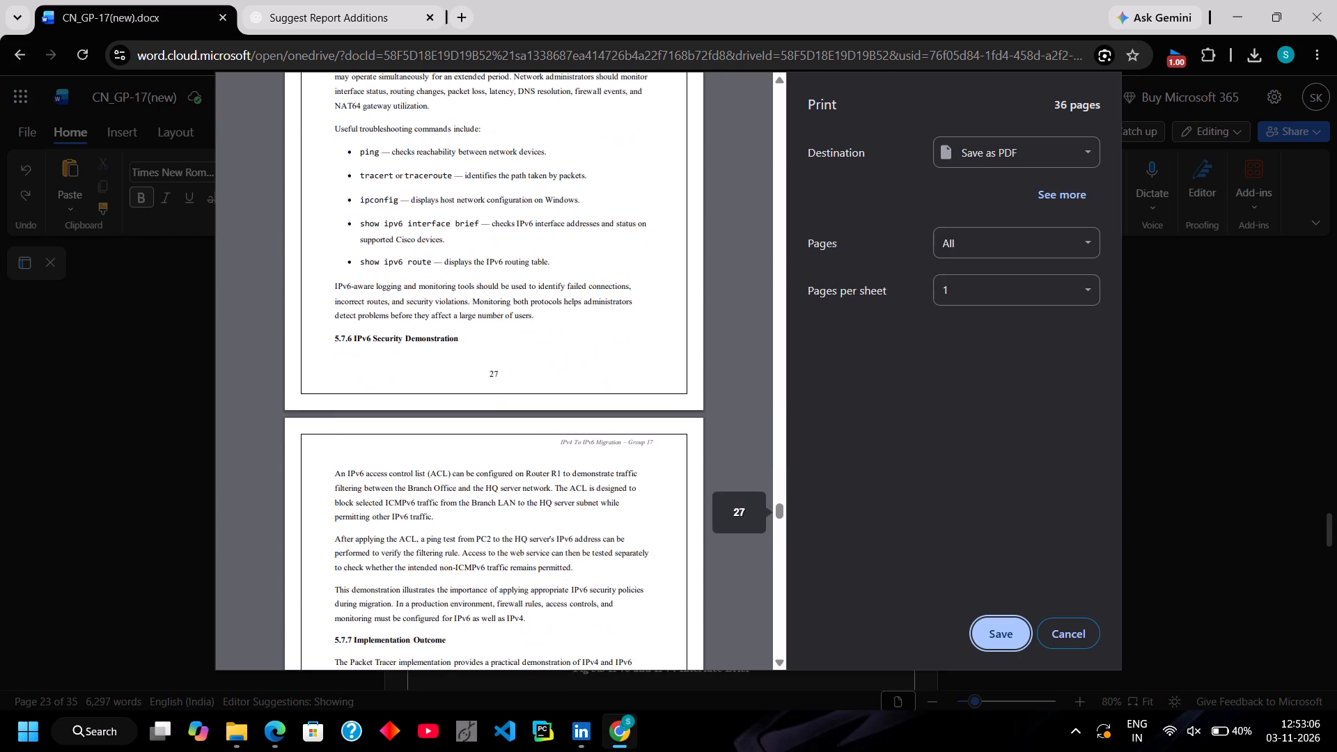
scroll(416, 434, "down", 4)
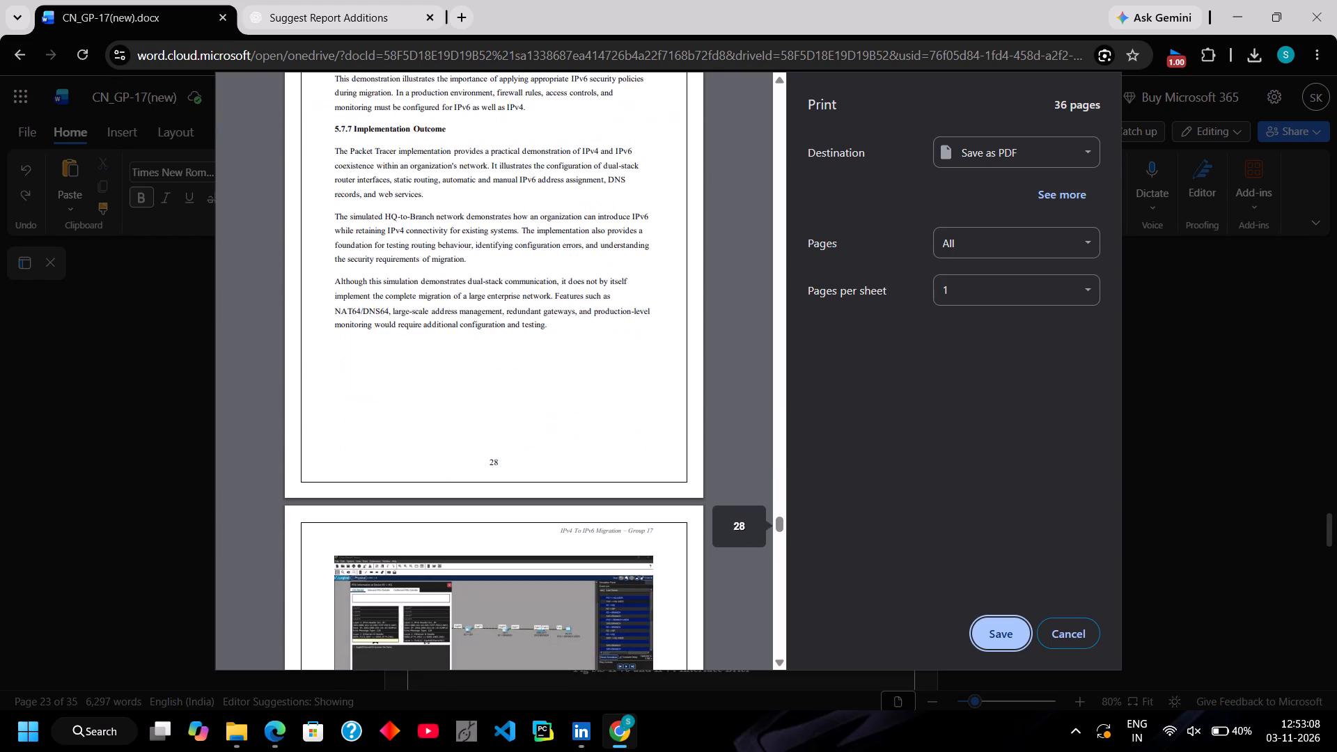
left_click(1079, 629)
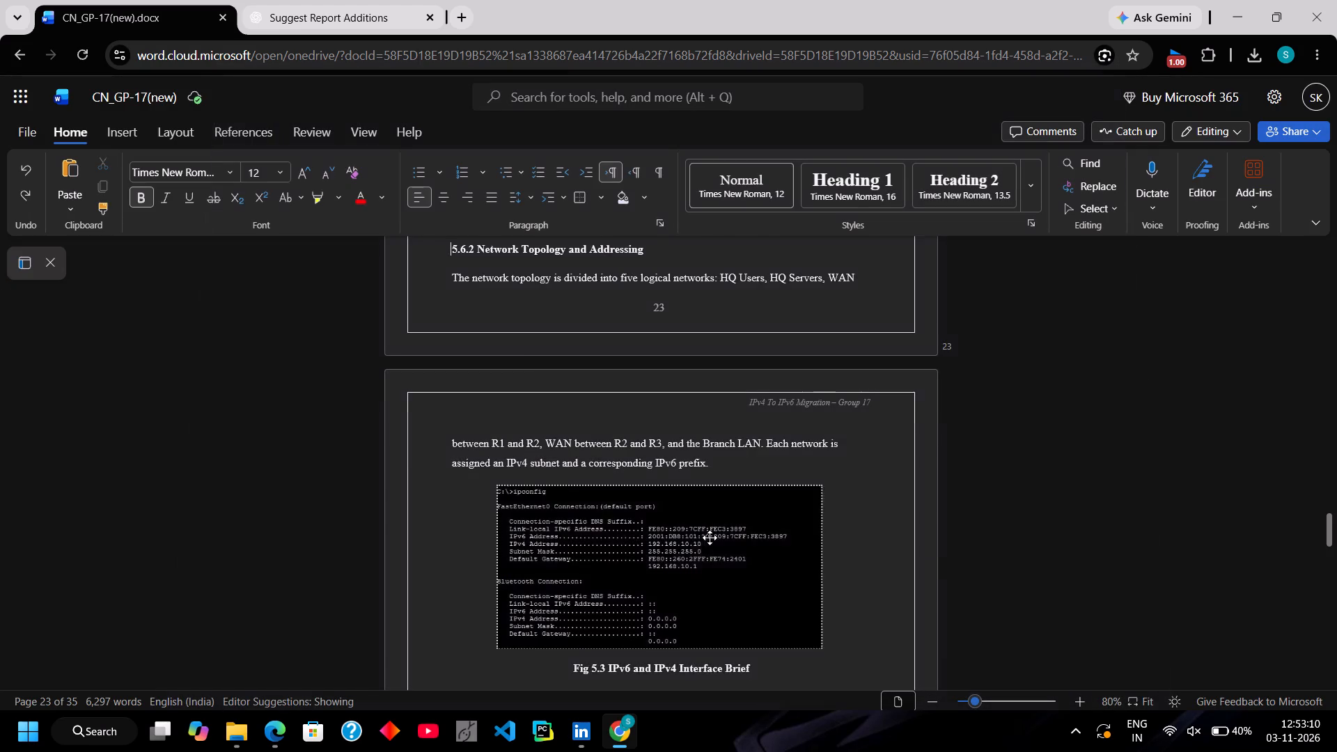
Remove the extra blank line above the 5.6.4 End-Device and Server Configuration heading, keeping one blank line before it.
scroll(705, 540, "down", 4)
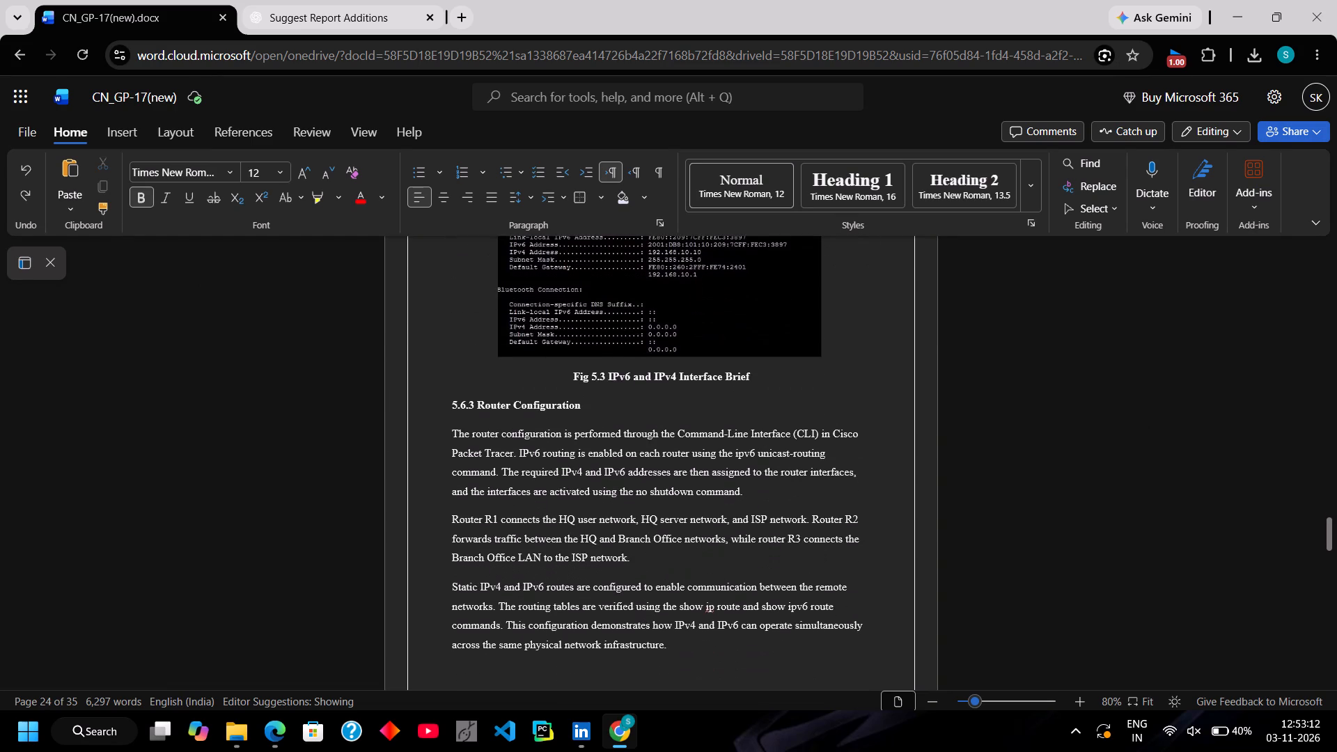
scroll(705, 540, "down", 4)
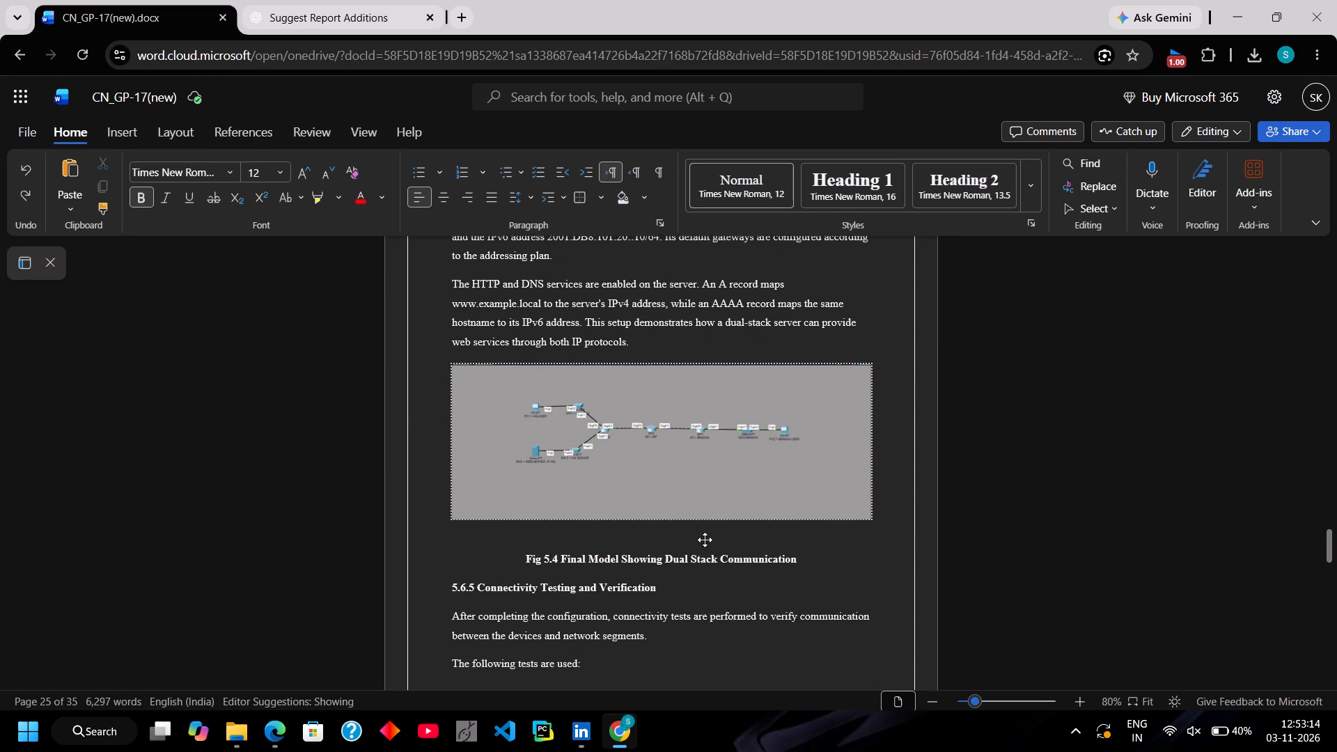
scroll(705, 540, "down", 2)
scroll(584, 494, "up", 4)
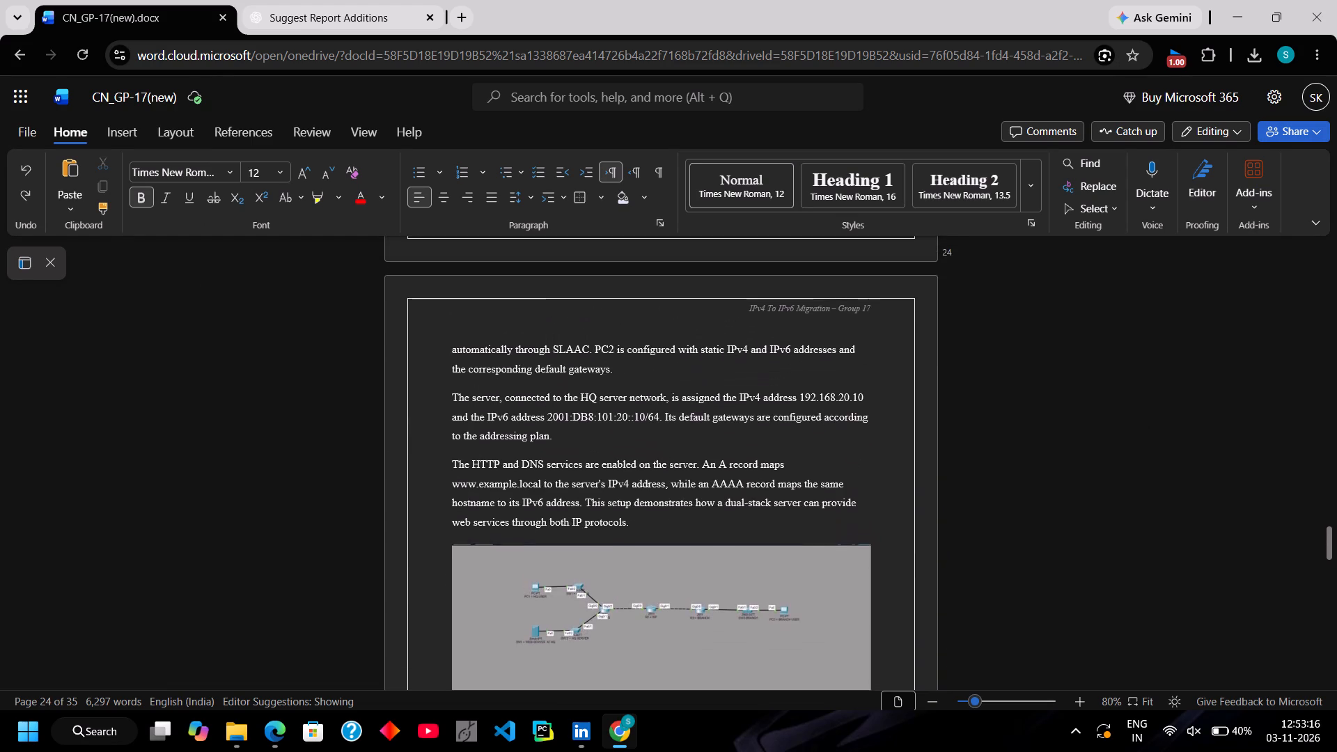
scroll(584, 494, "up", 3)
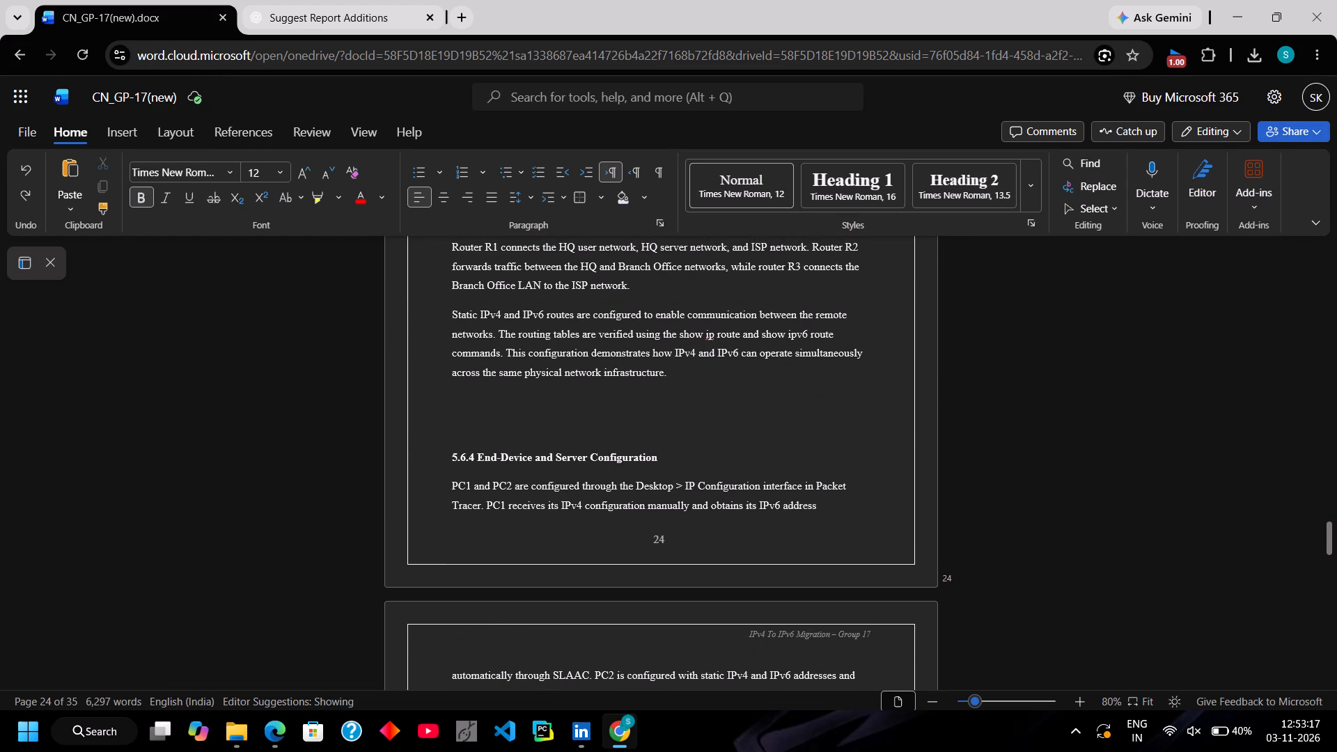
left_click(451, 457)
key("BackSpace")
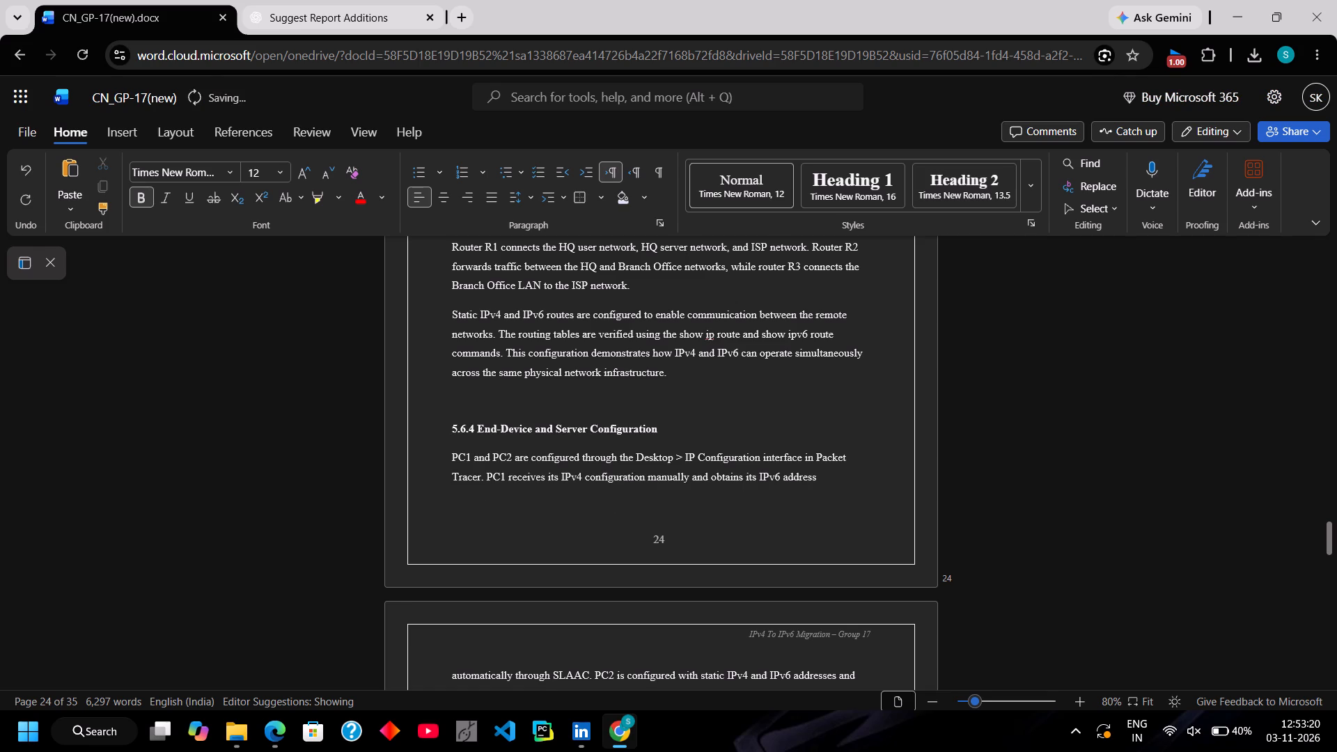
key("BackSpace")
key("Return")
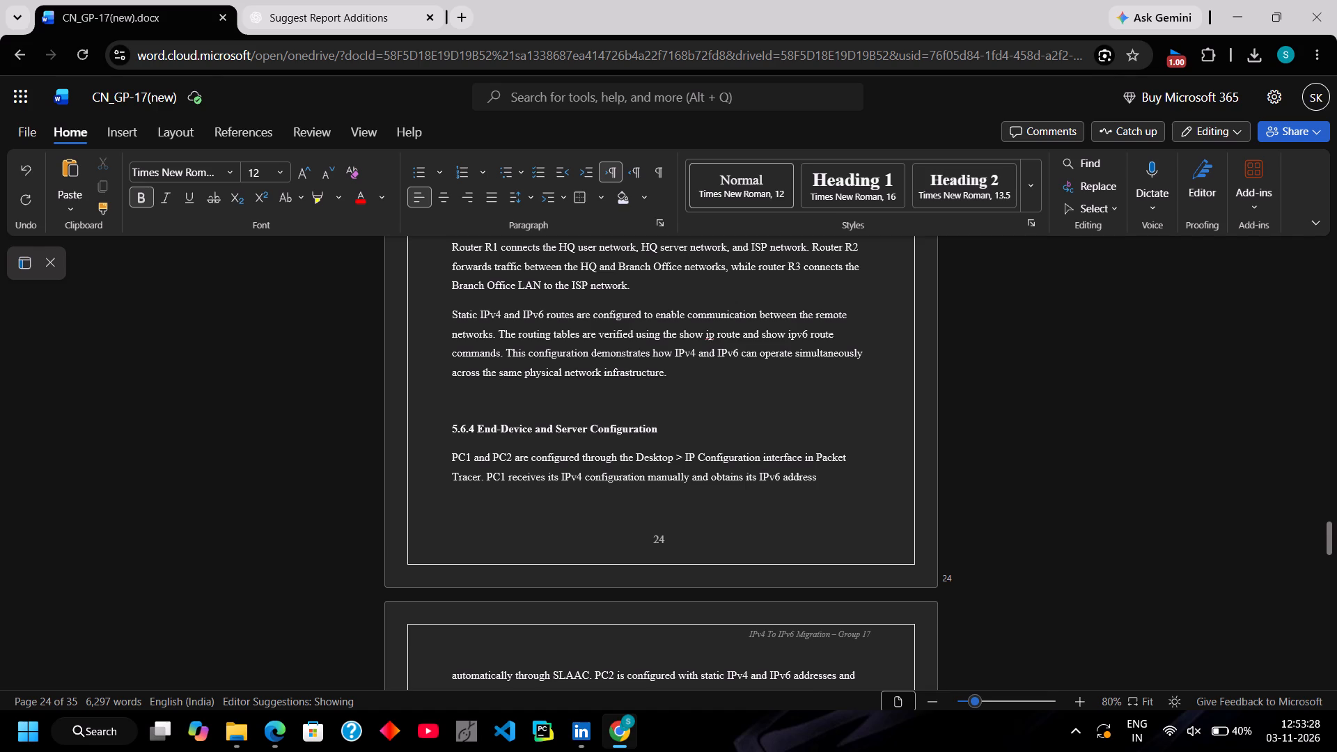
scroll(444, 478, "down", 1)
scroll(444, 478, "up", 1)
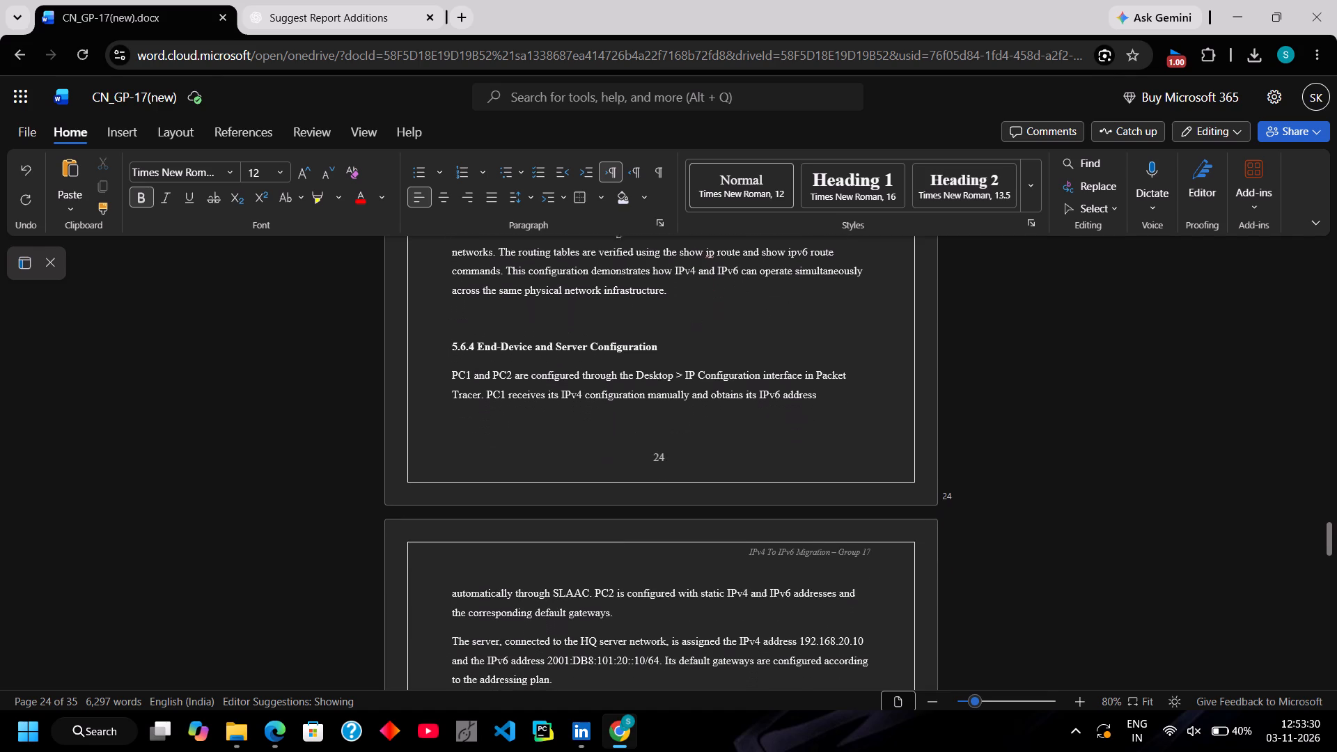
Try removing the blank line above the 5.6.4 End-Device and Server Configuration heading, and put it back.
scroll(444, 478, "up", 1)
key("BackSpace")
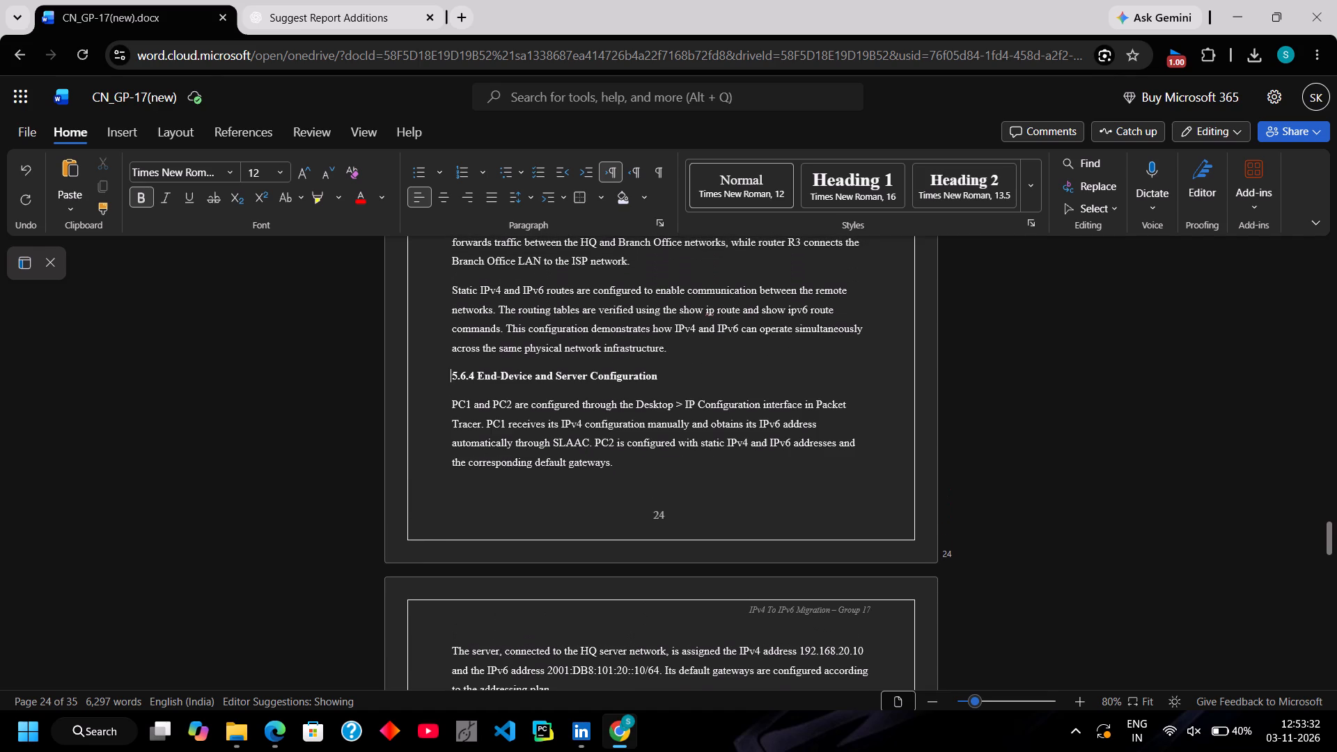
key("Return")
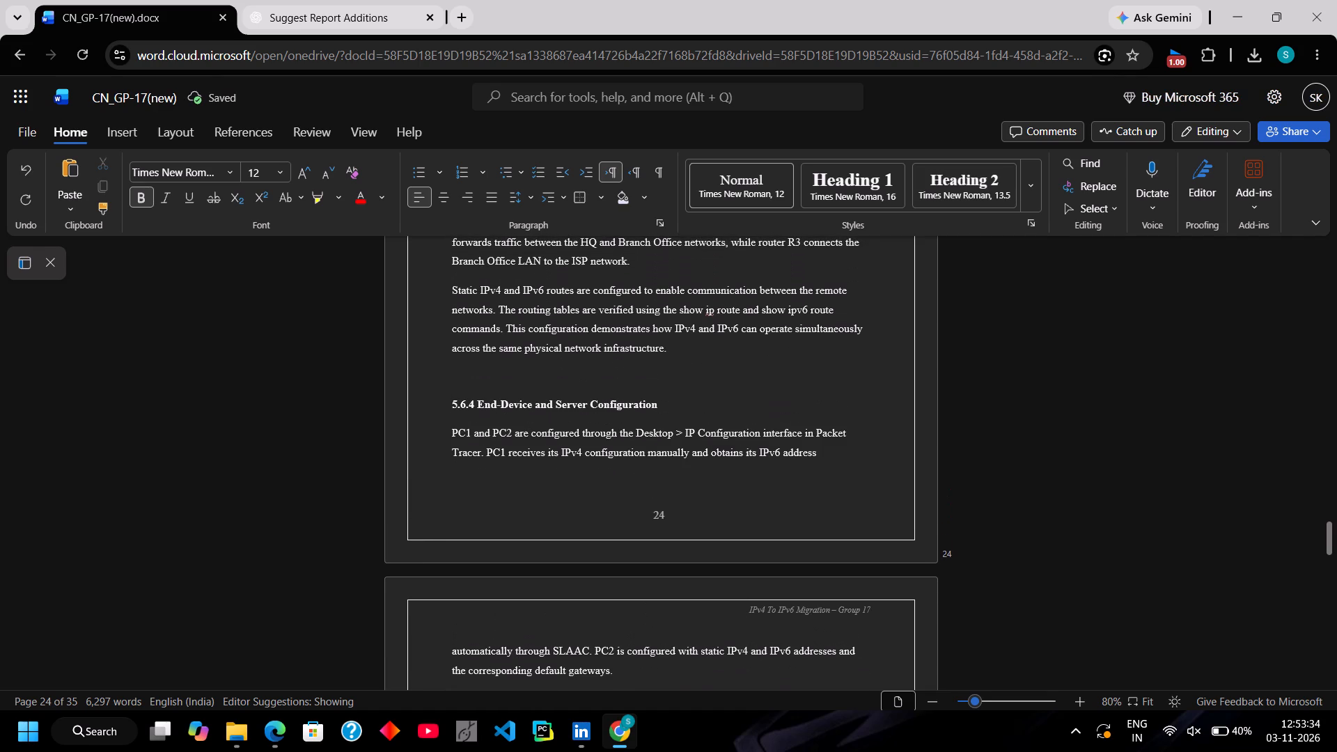
Examine the document's page layout from 5.6.4 on page 24 through the recommendations list on page 33.
scroll(444, 478, "down", 6)
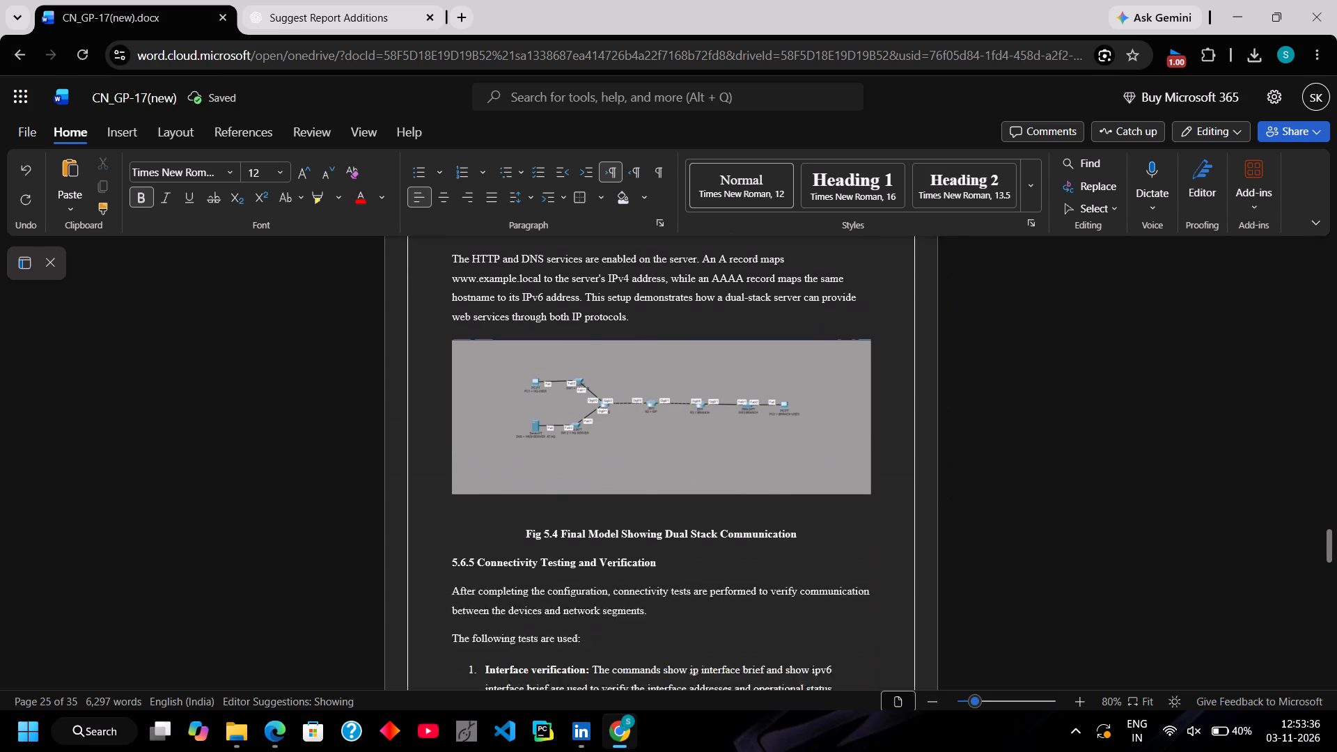
scroll(444, 478, "down", 4)
scroll(444, 478, "up", 1)
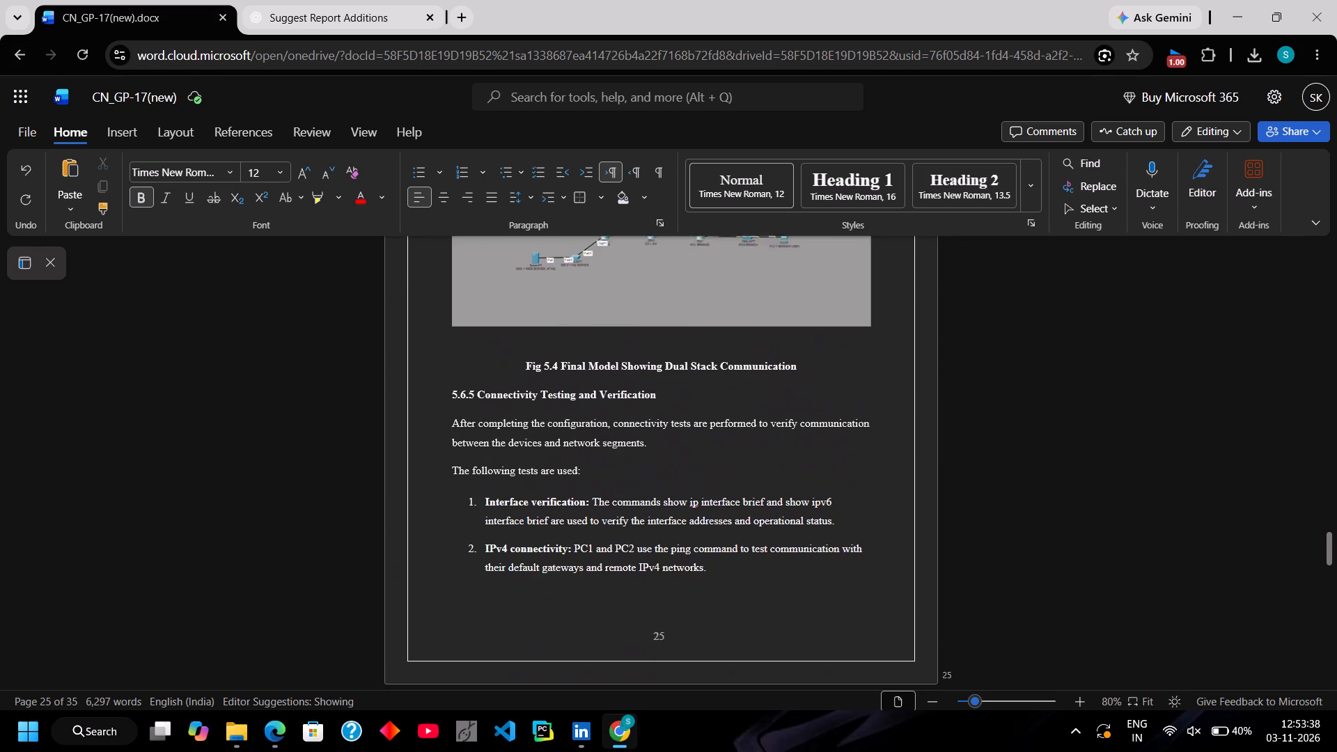
scroll(444, 478, "up", 1)
scroll(444, 478, "down", 5)
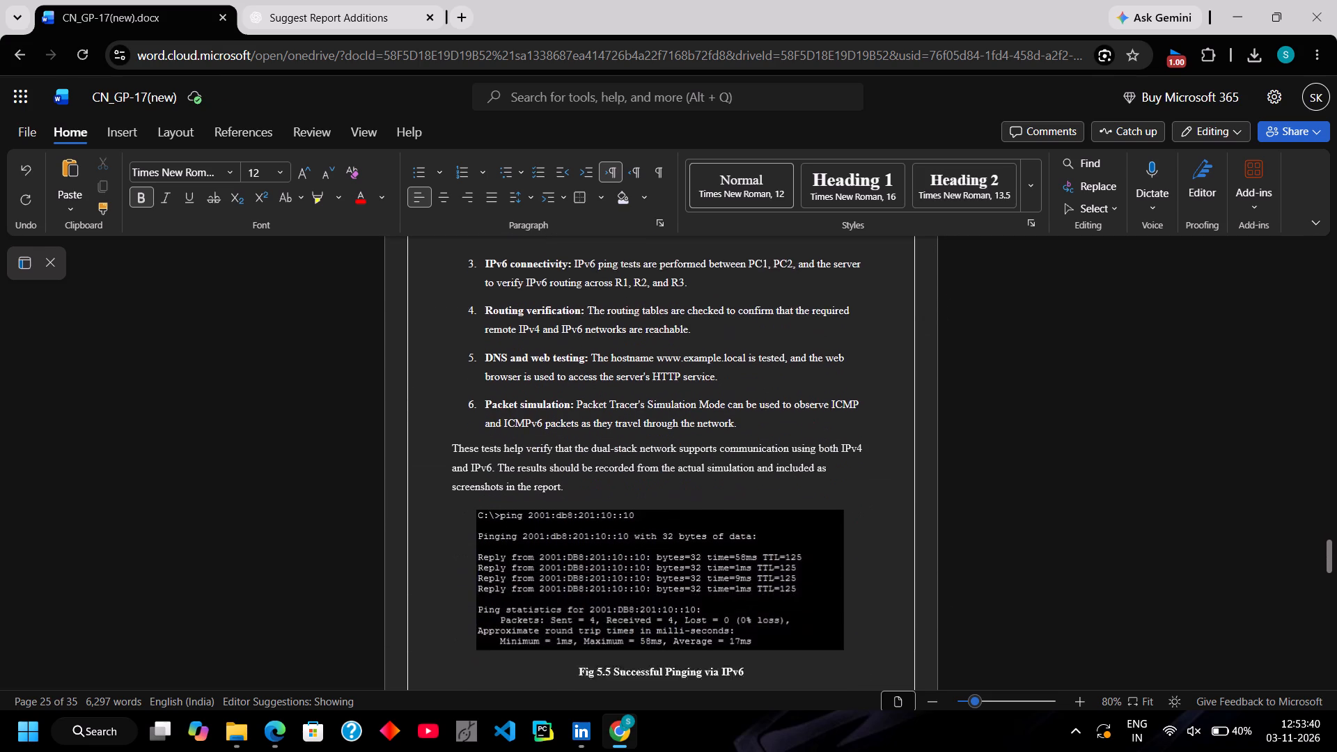
scroll(444, 478, "down", 6)
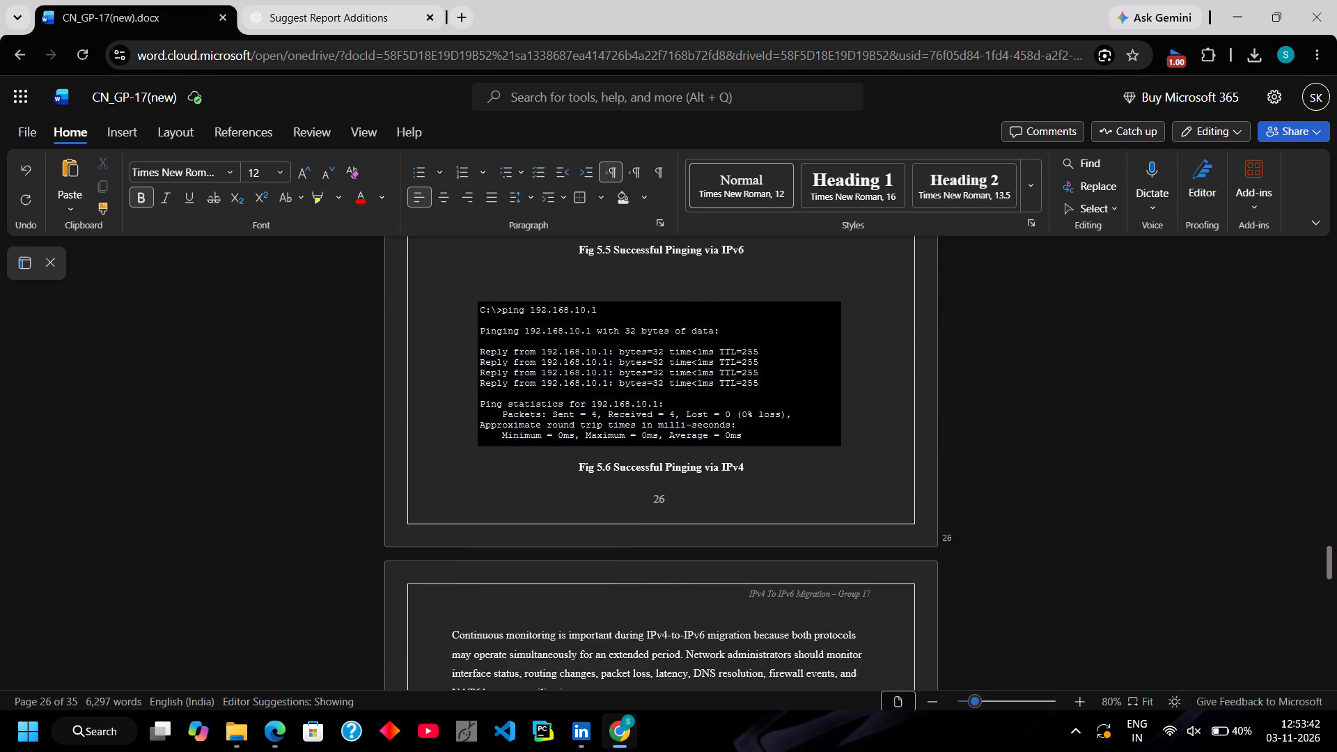
scroll(444, 478, "down", 10)
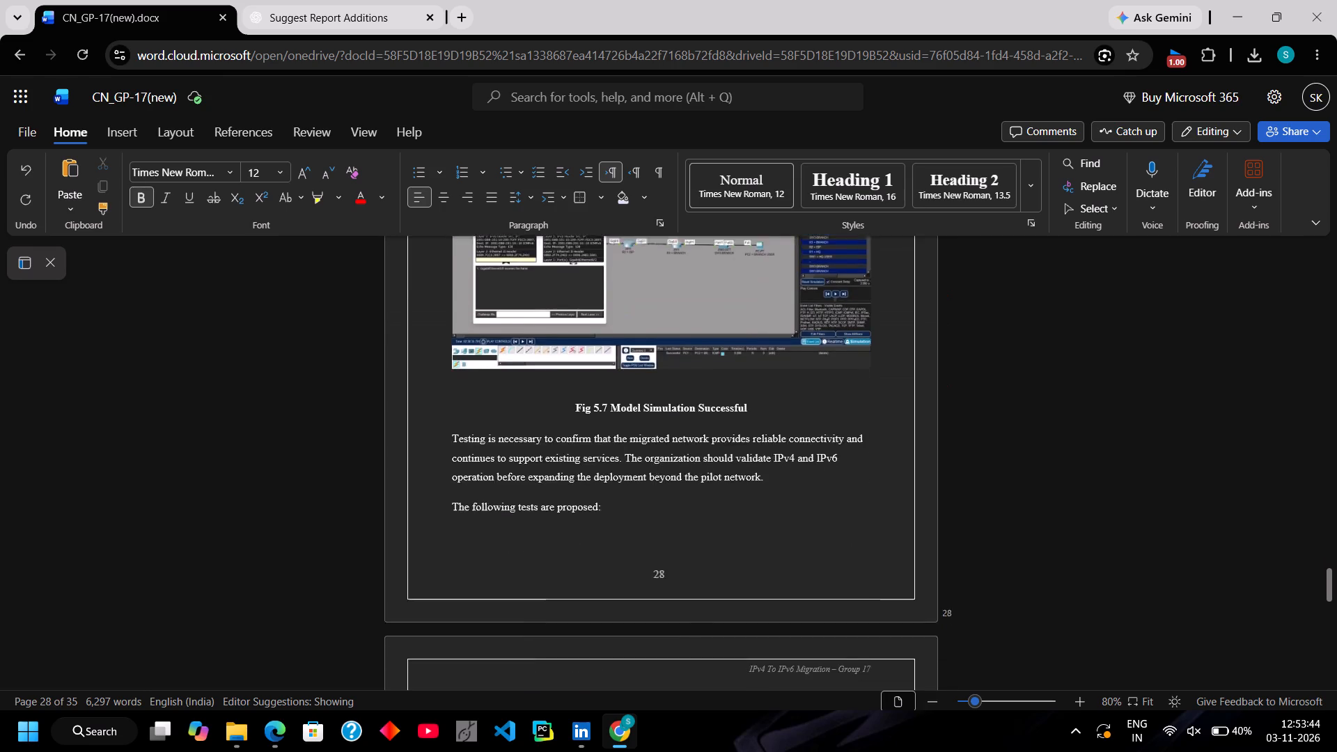
scroll(444, 478, "down", 9)
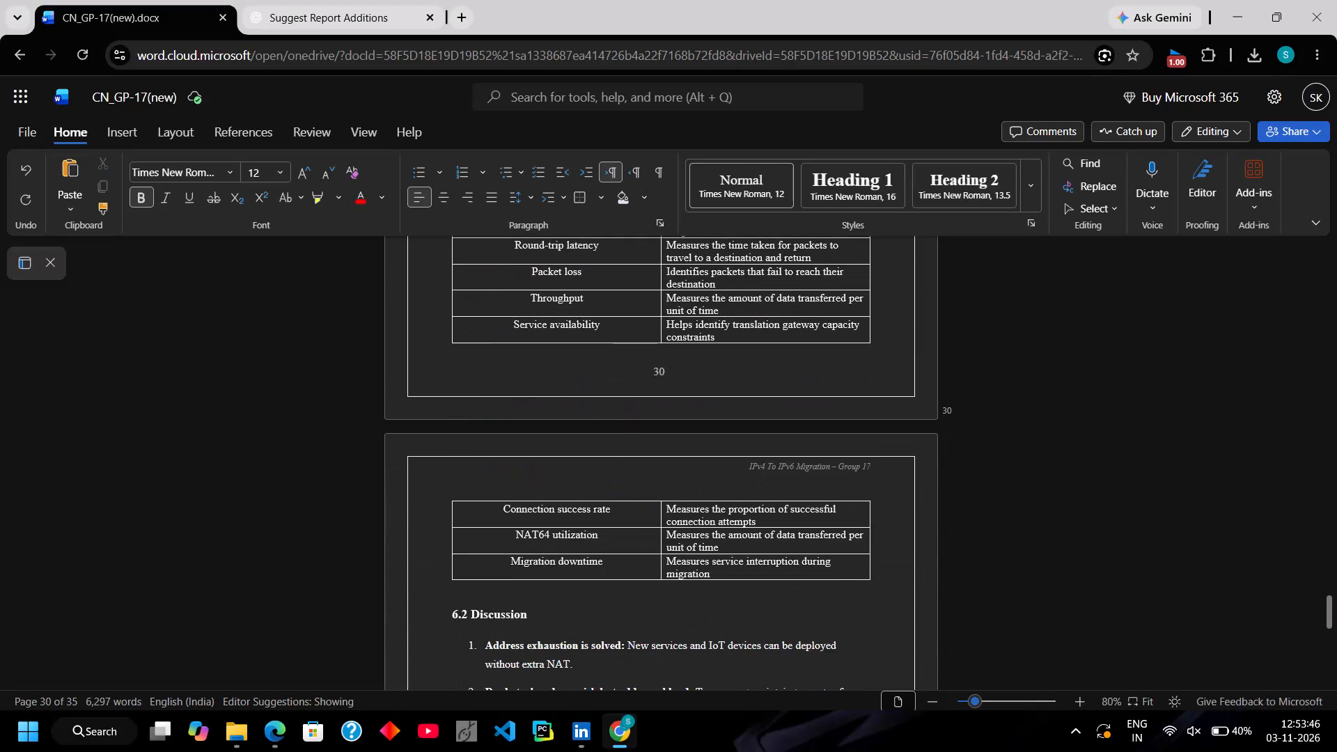
scroll(444, 478, "down", 7)
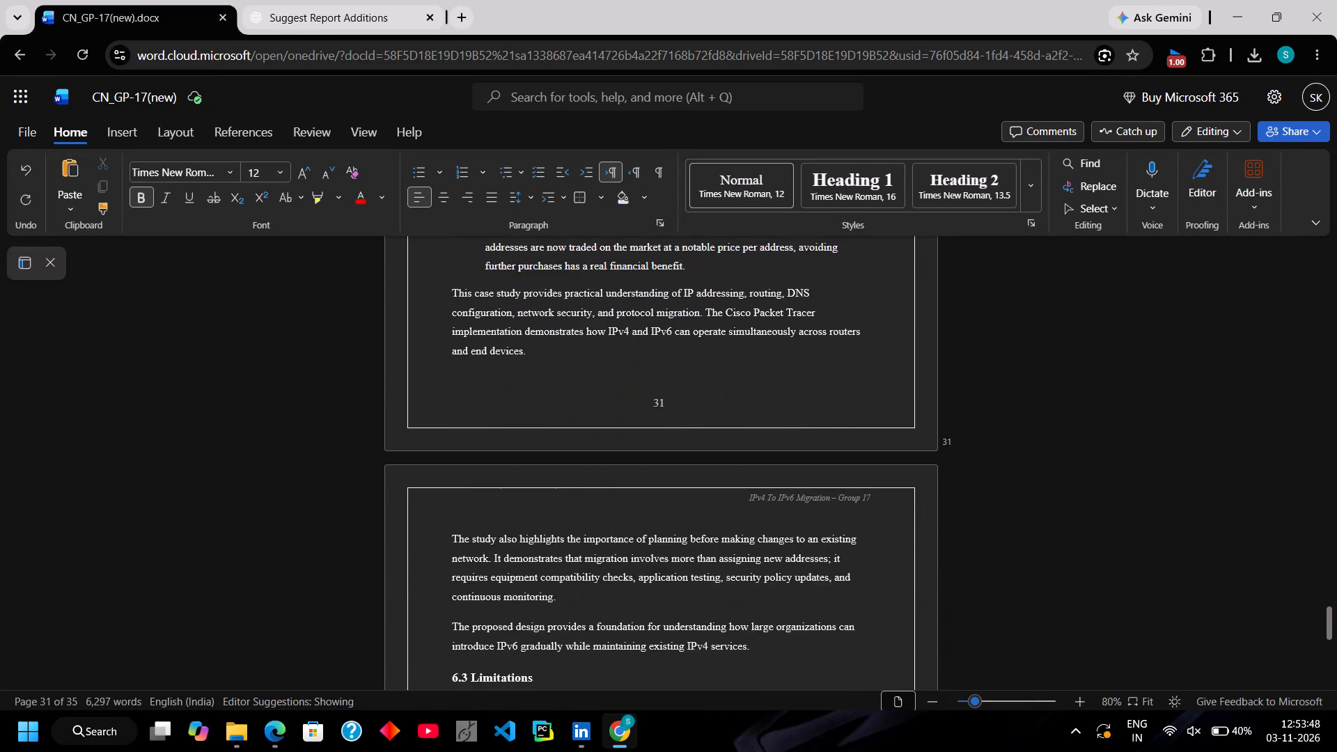
scroll(444, 478, "down", 7)
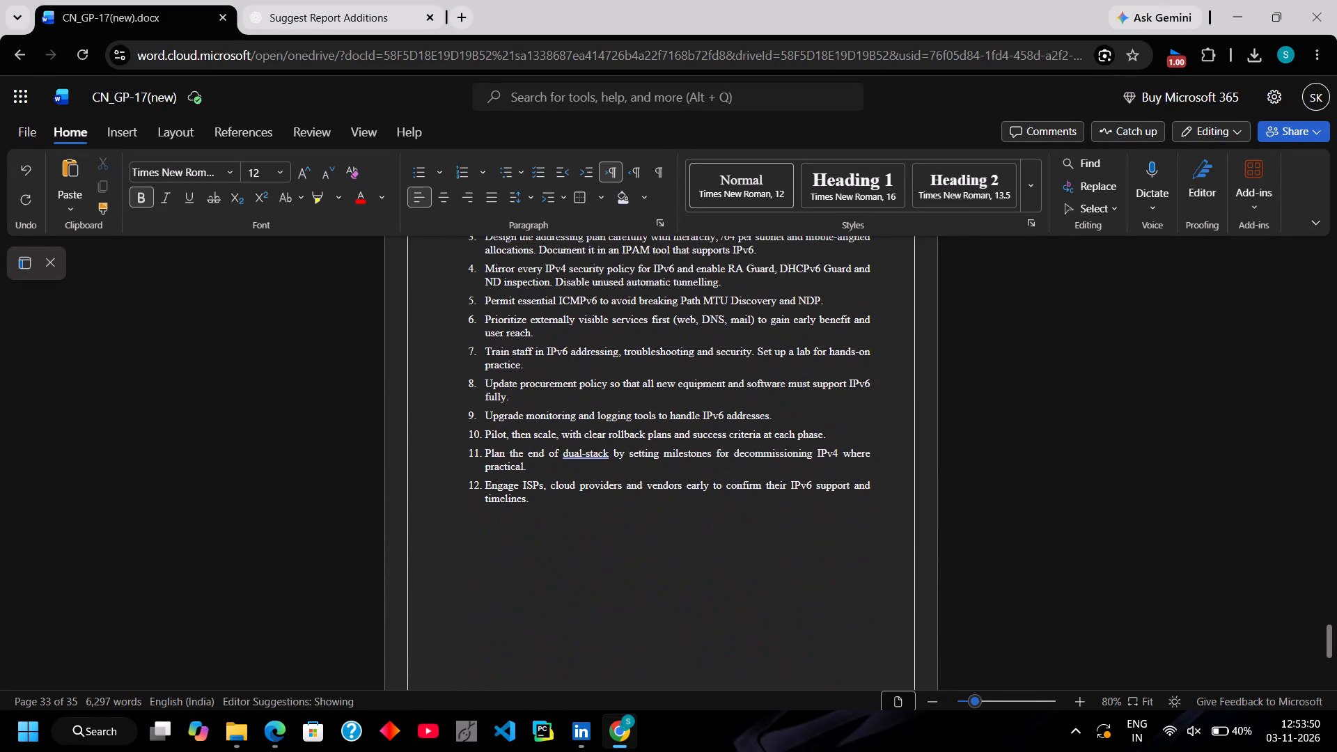
Open the print preview and examine the pages from the cover through the IPv6 address types on page 13.
key("ctrl+p")
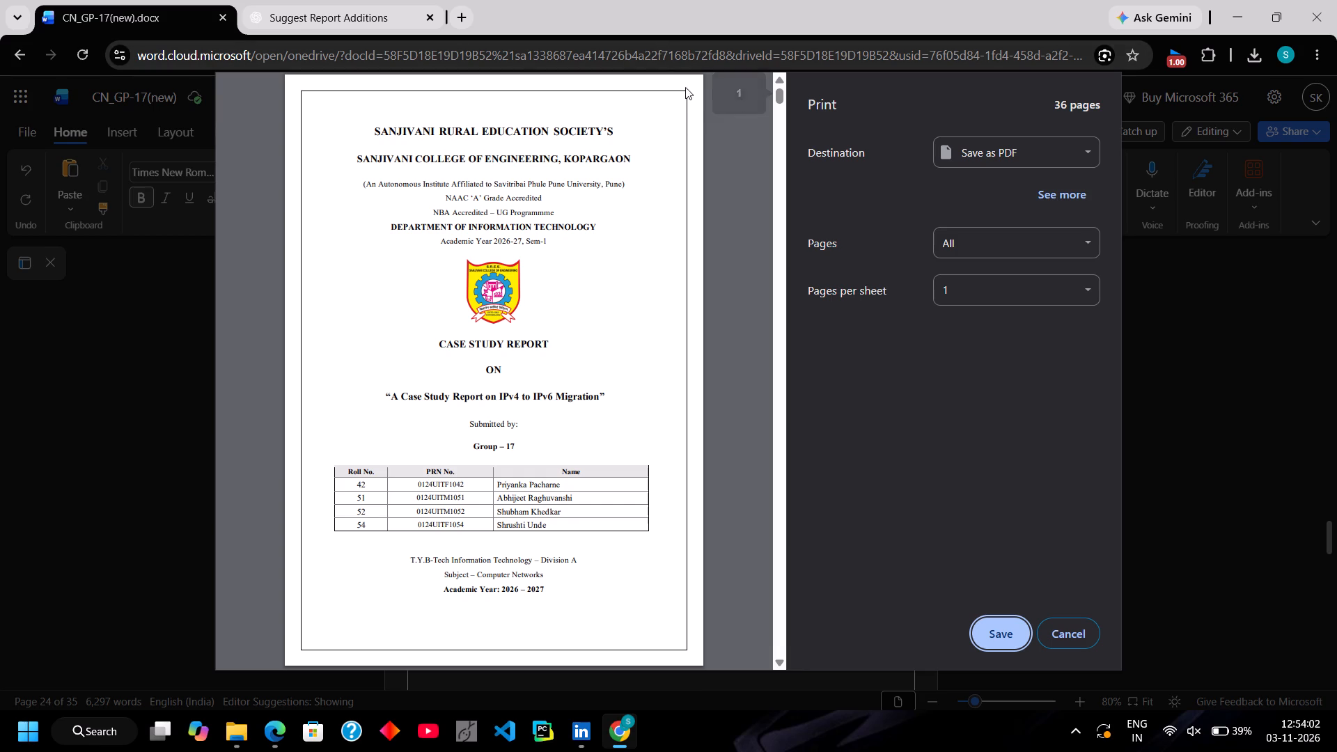
left_click_drag(783, 100, 778, 107)
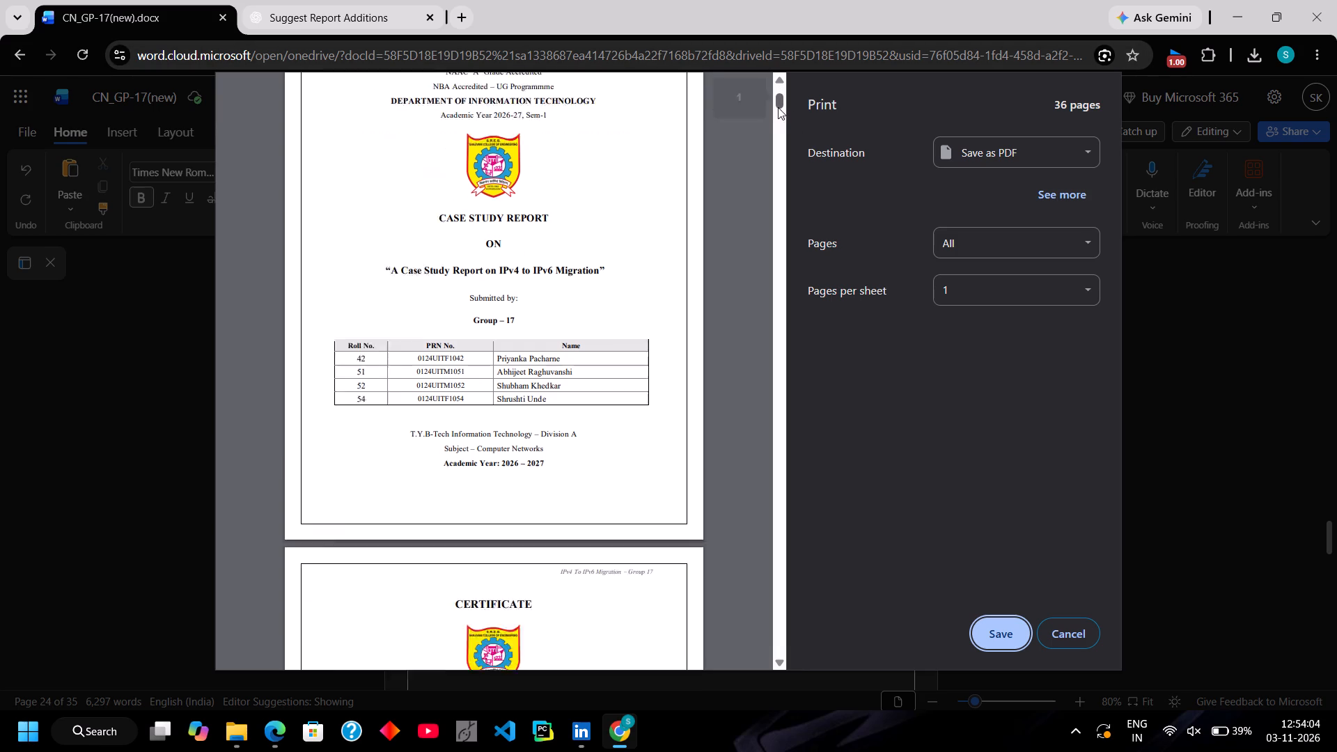
left_click_drag(778, 107, 781, 182)
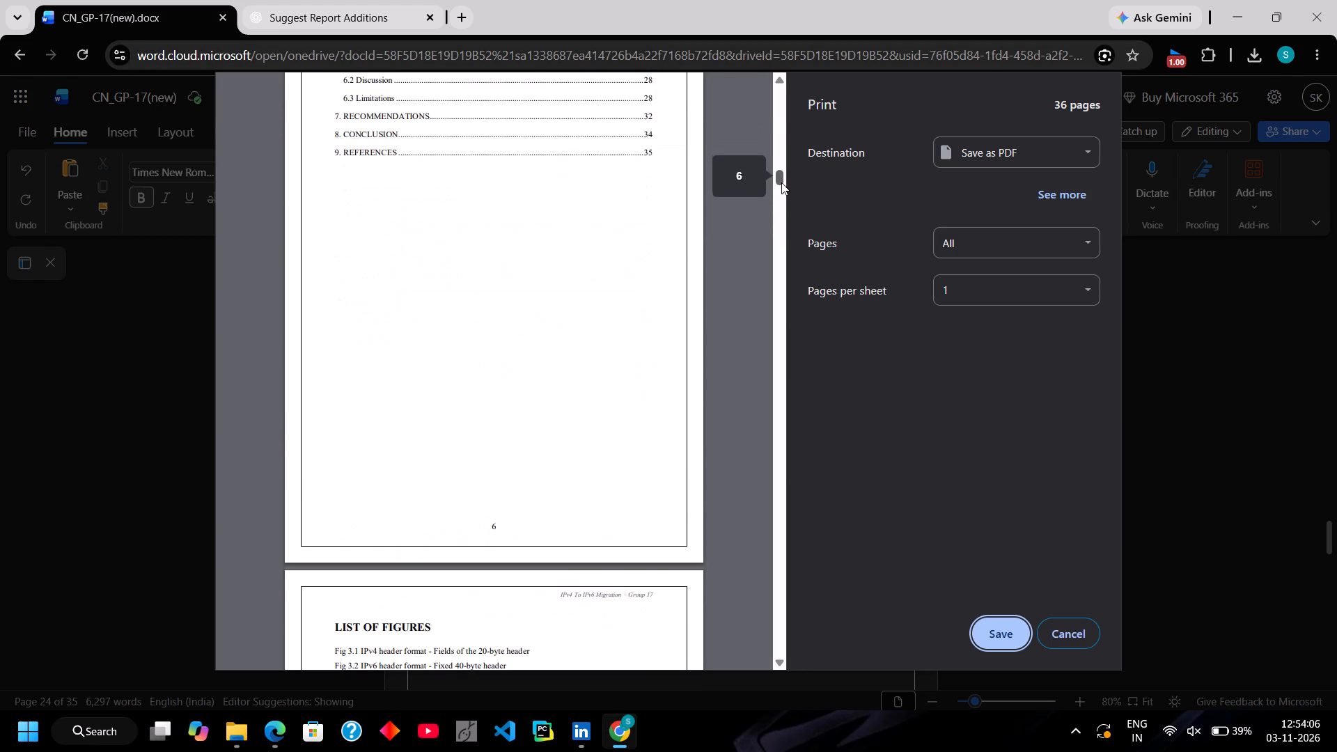
left_click_drag(781, 182, 782, 235)
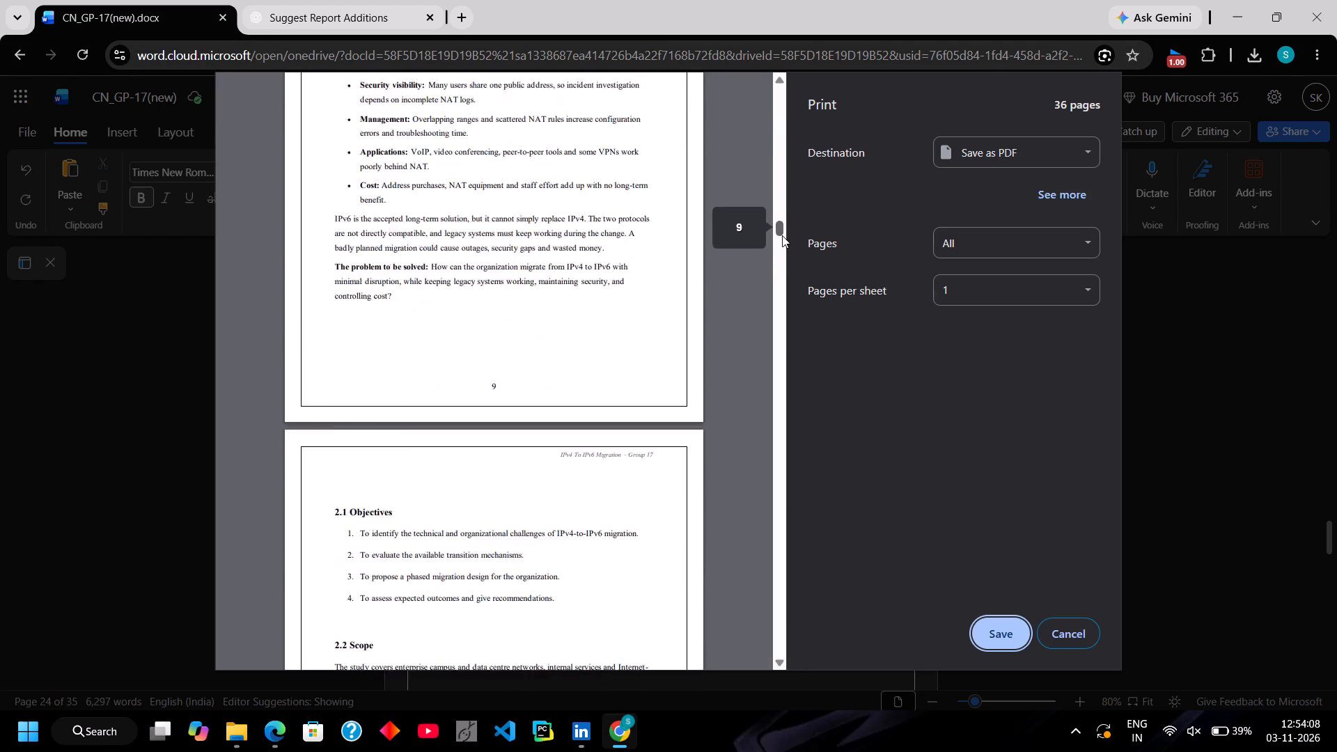
left_click_drag(782, 235, 776, 272)
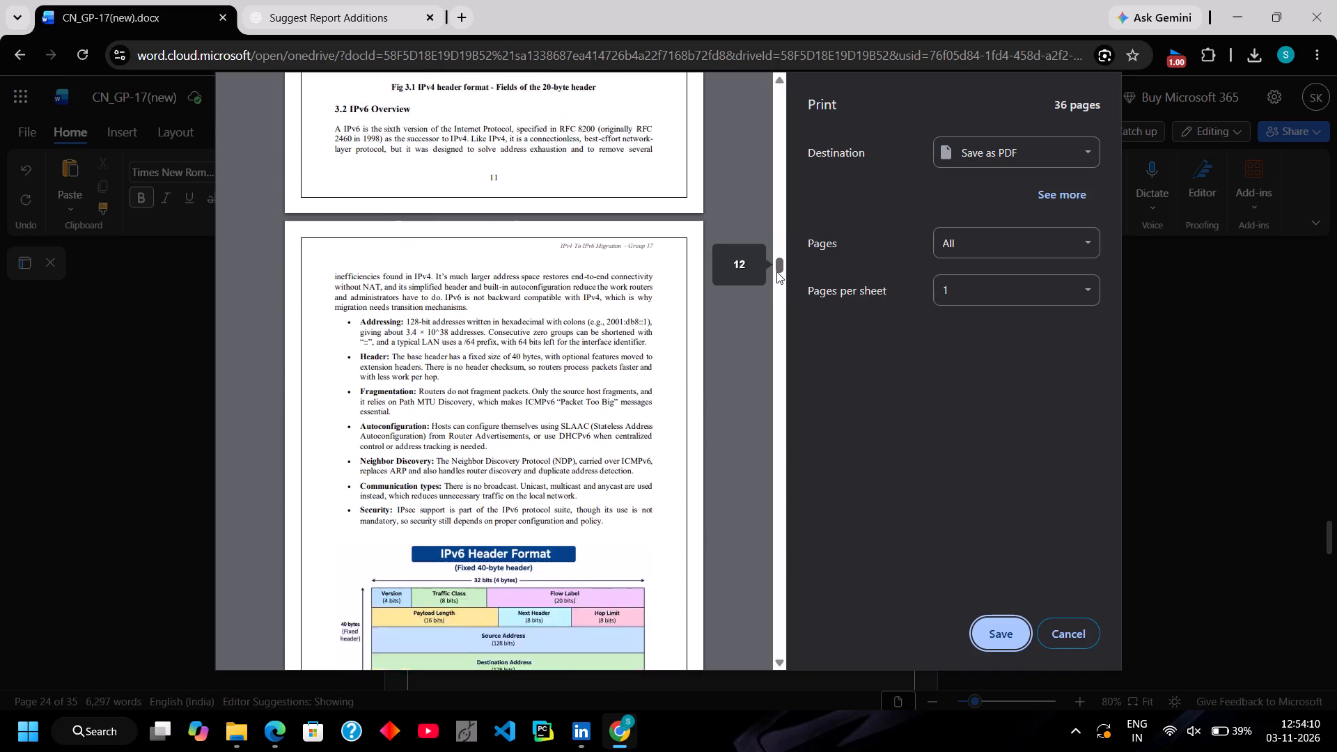
left_click_drag(776, 272, 774, 287)
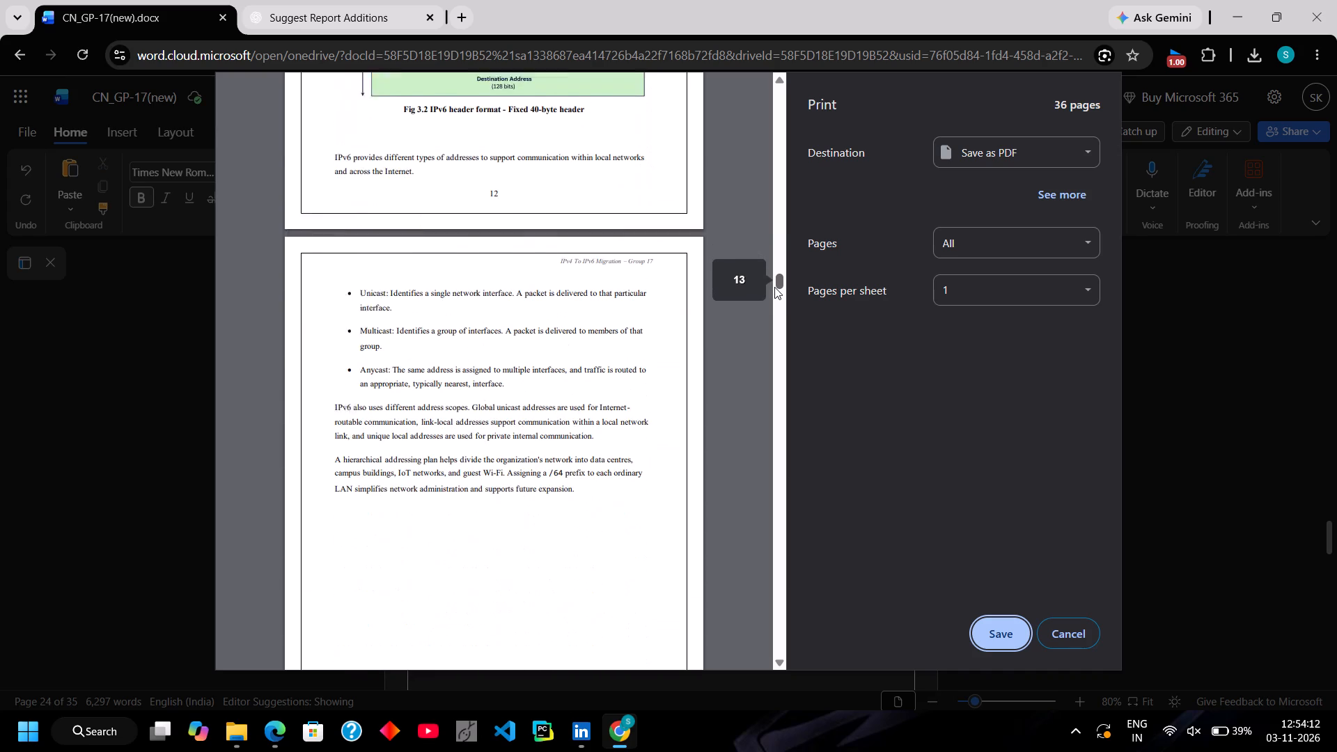
left_click_drag(774, 287, 773, 294)
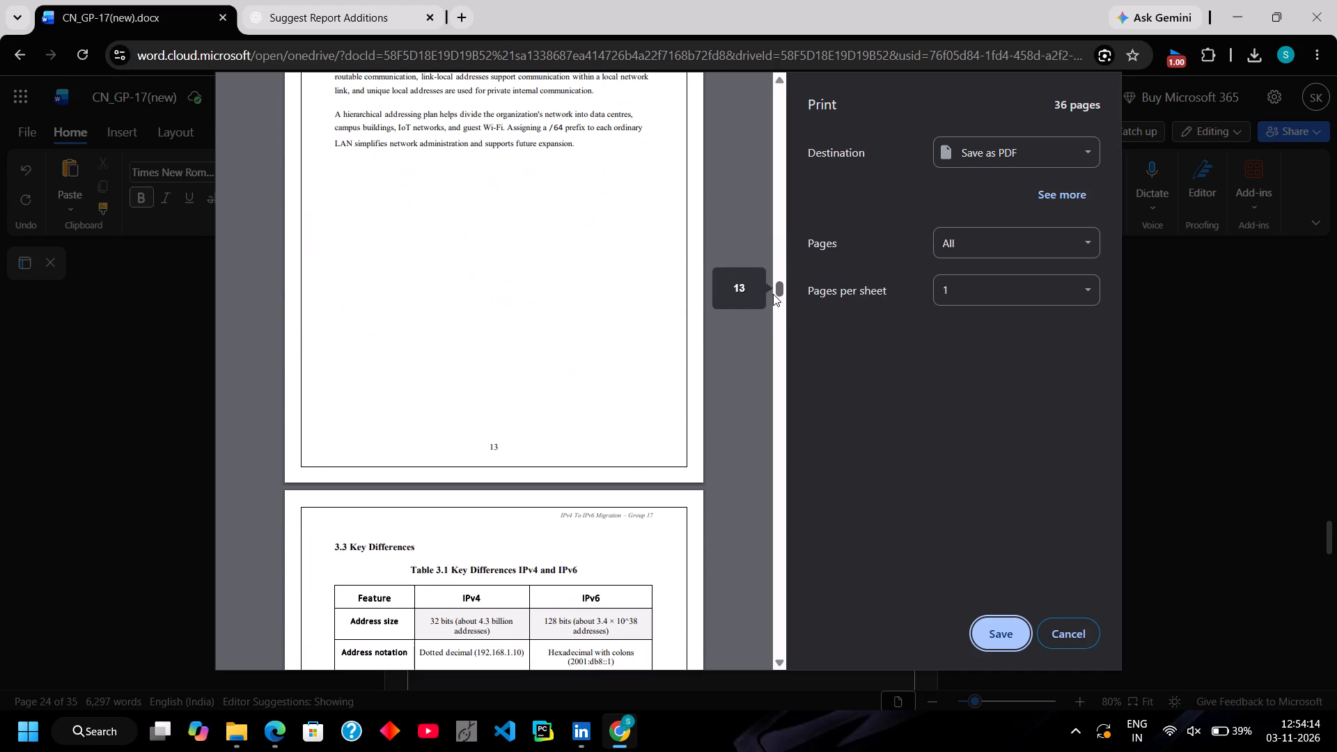
left_click_drag(773, 294, 770, 285)
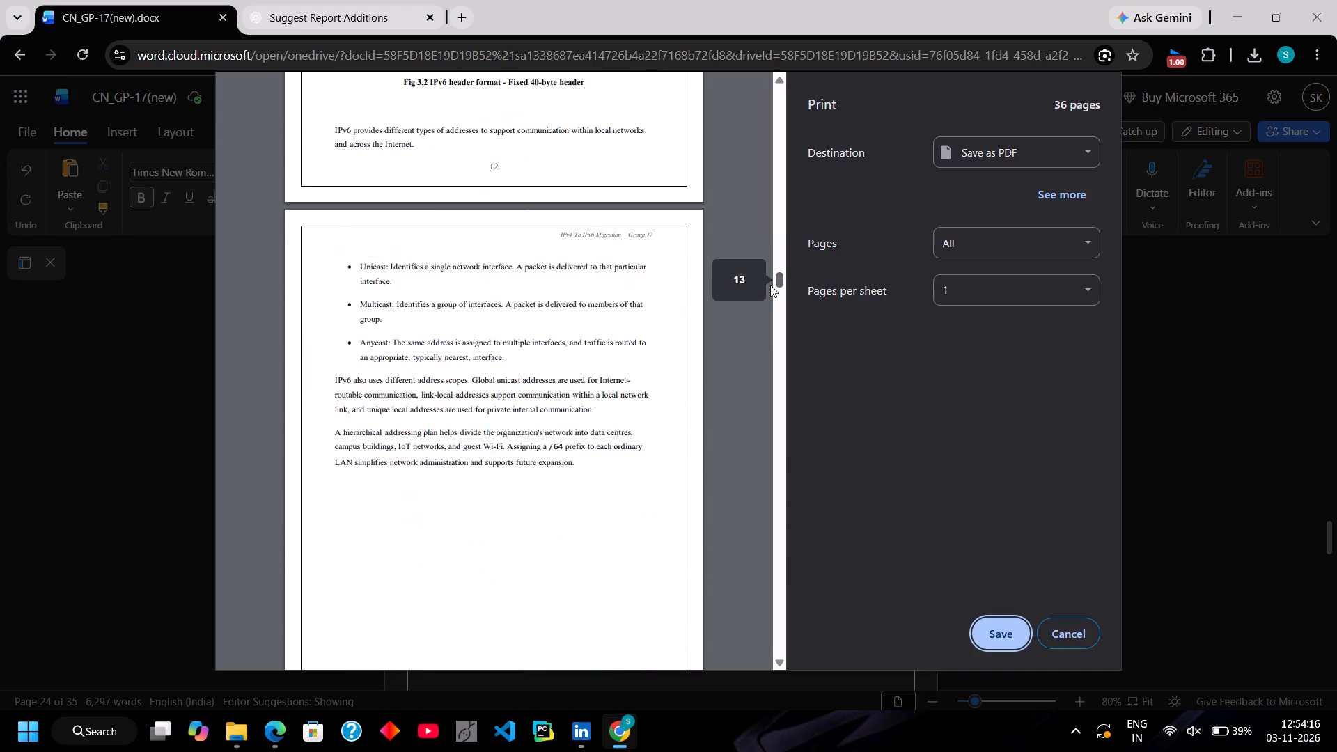
Examine the print preview's chapter 4 pages, 15 to 19, including Table 4.1, the tunnelling figure and 4.5 Analysis conclusion.
left_click_drag(770, 285, 760, 315)
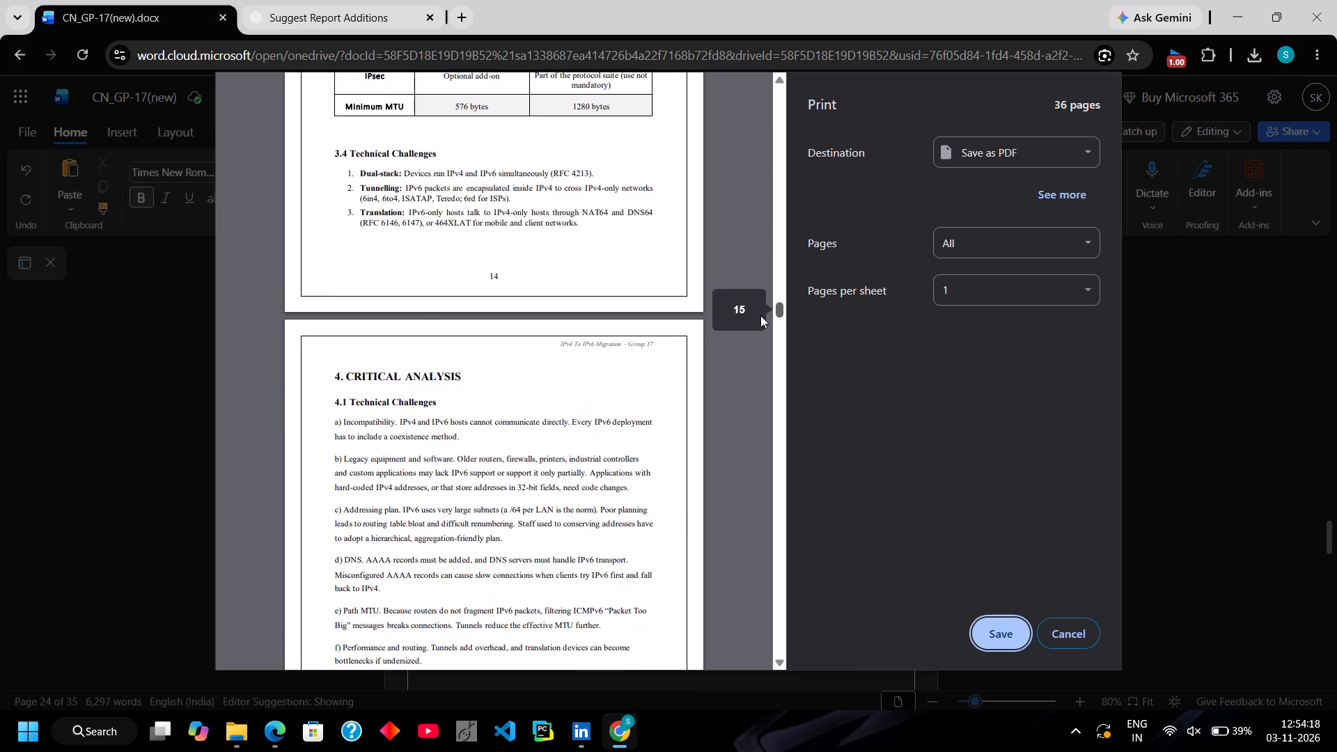
left_click_drag(760, 315, 762, 324)
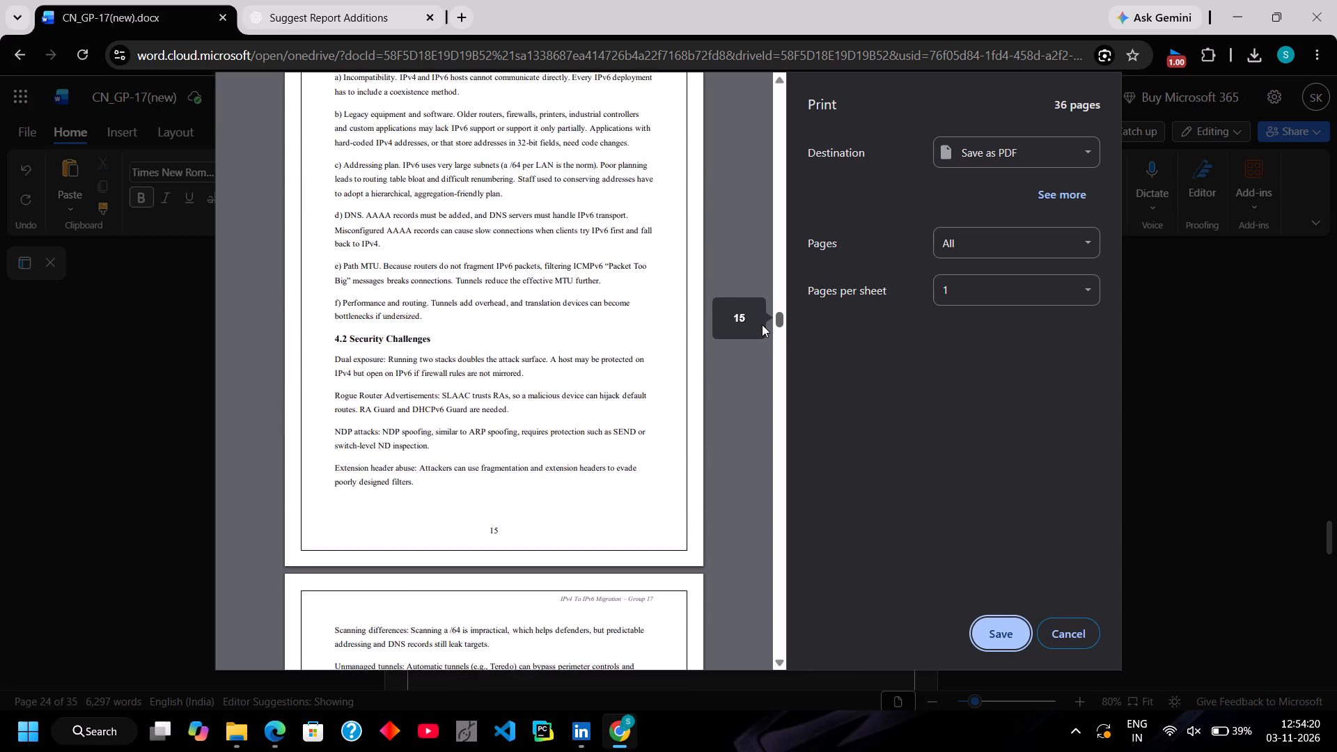
left_click_drag(762, 324, 760, 340)
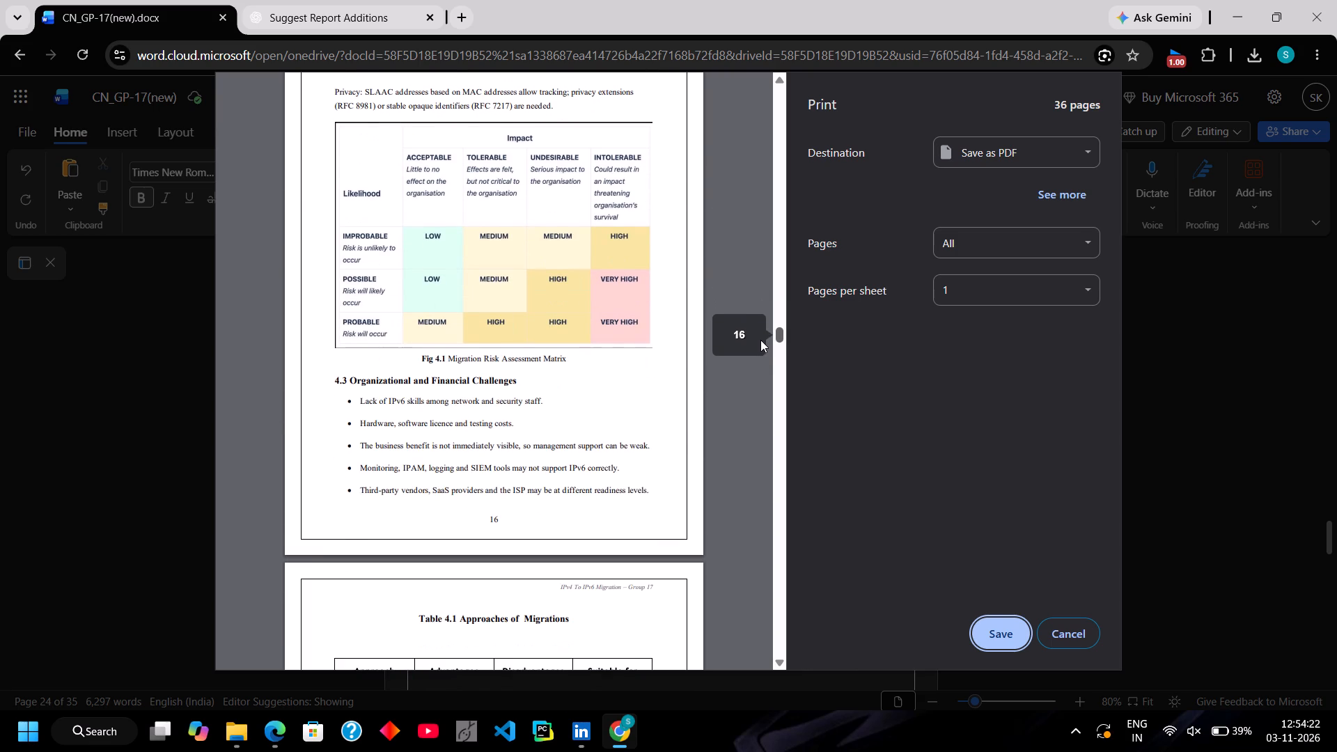
left_click_drag(760, 340, 760, 342)
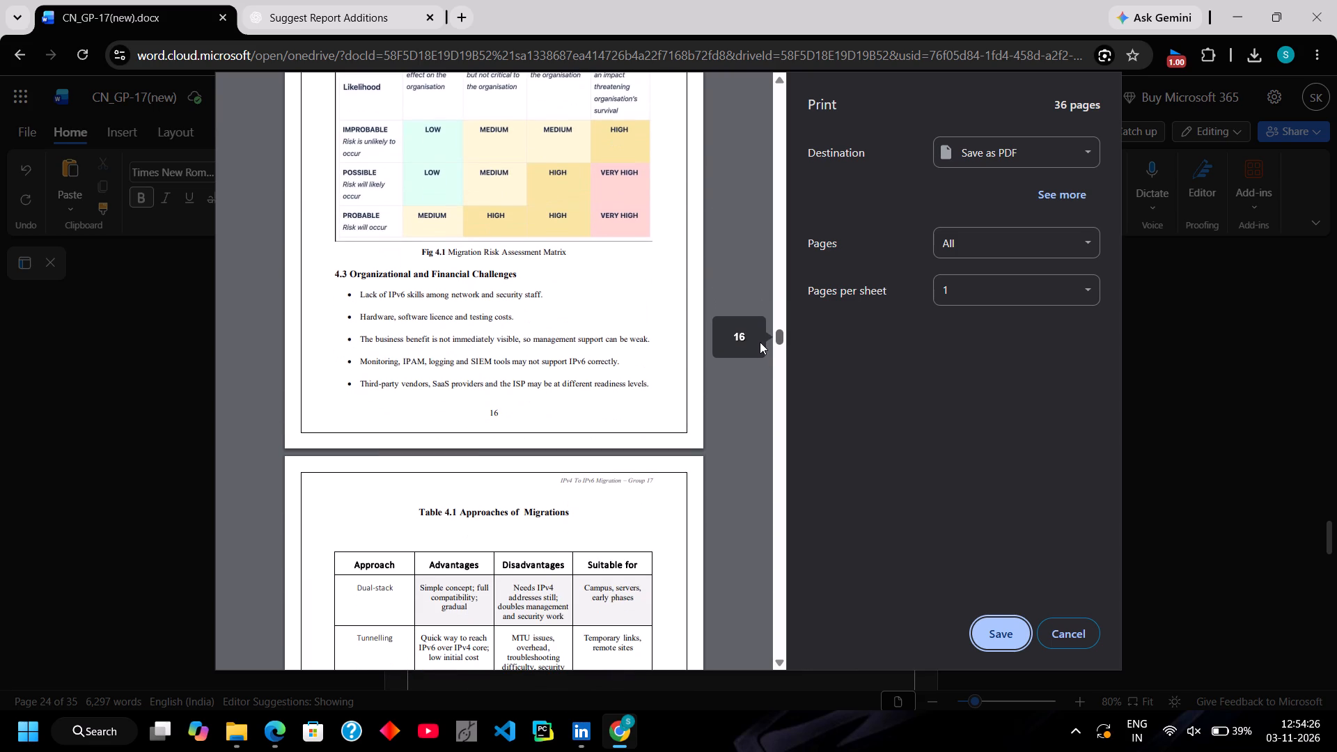
left_click_drag(760, 342, 760, 349)
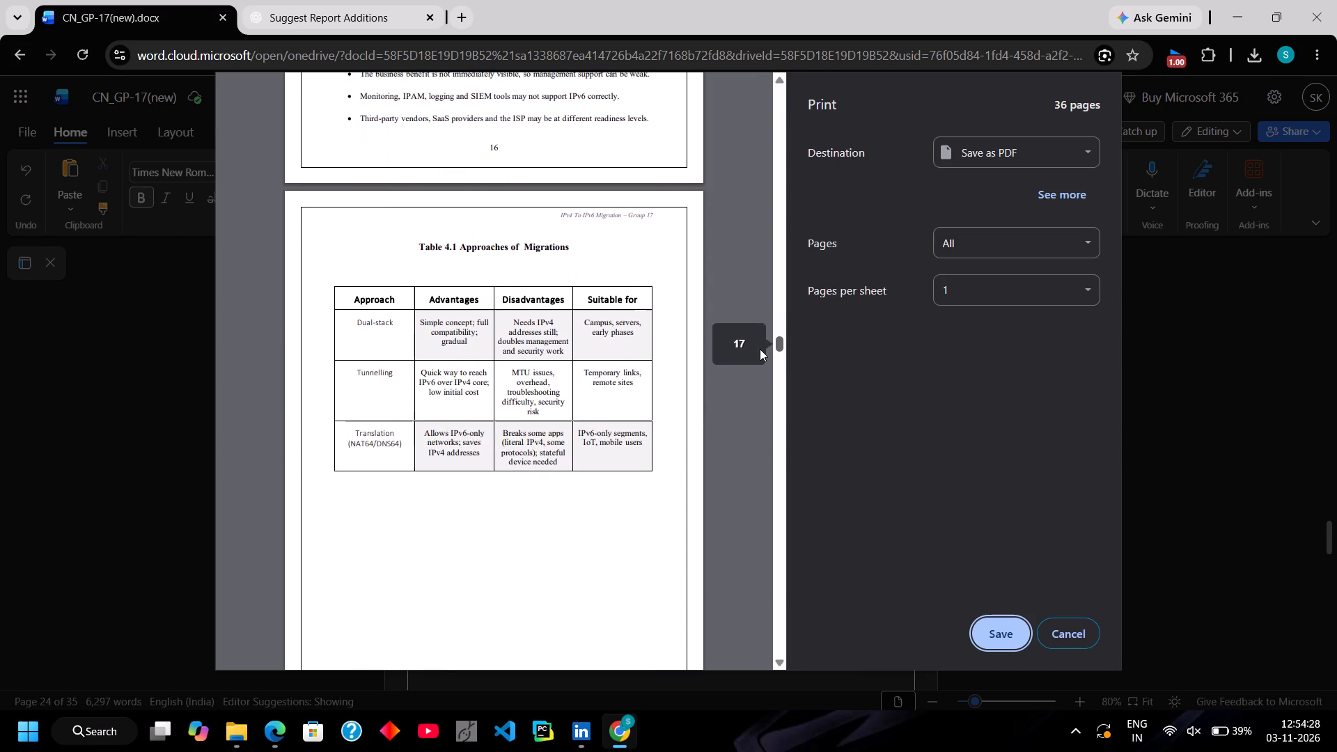
left_click_drag(760, 349, 772, 395)
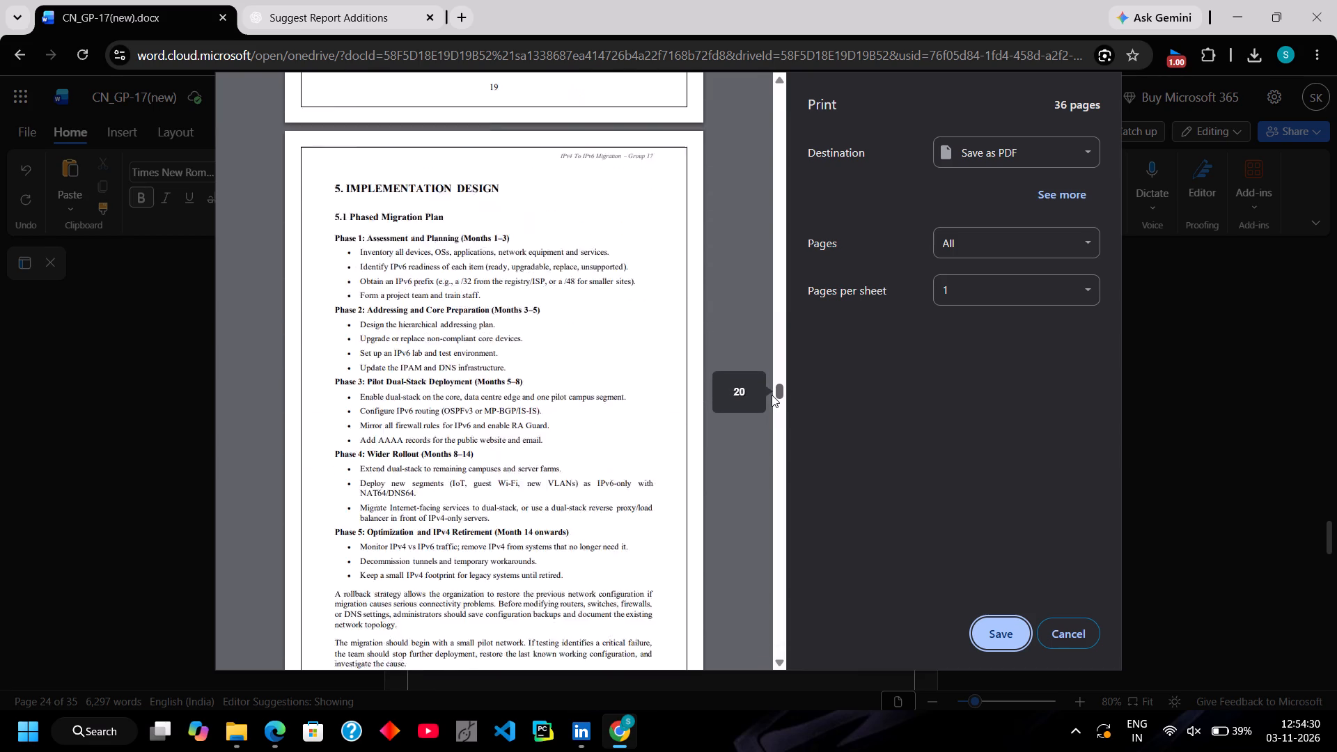
left_click_drag(772, 395, 771, 345)
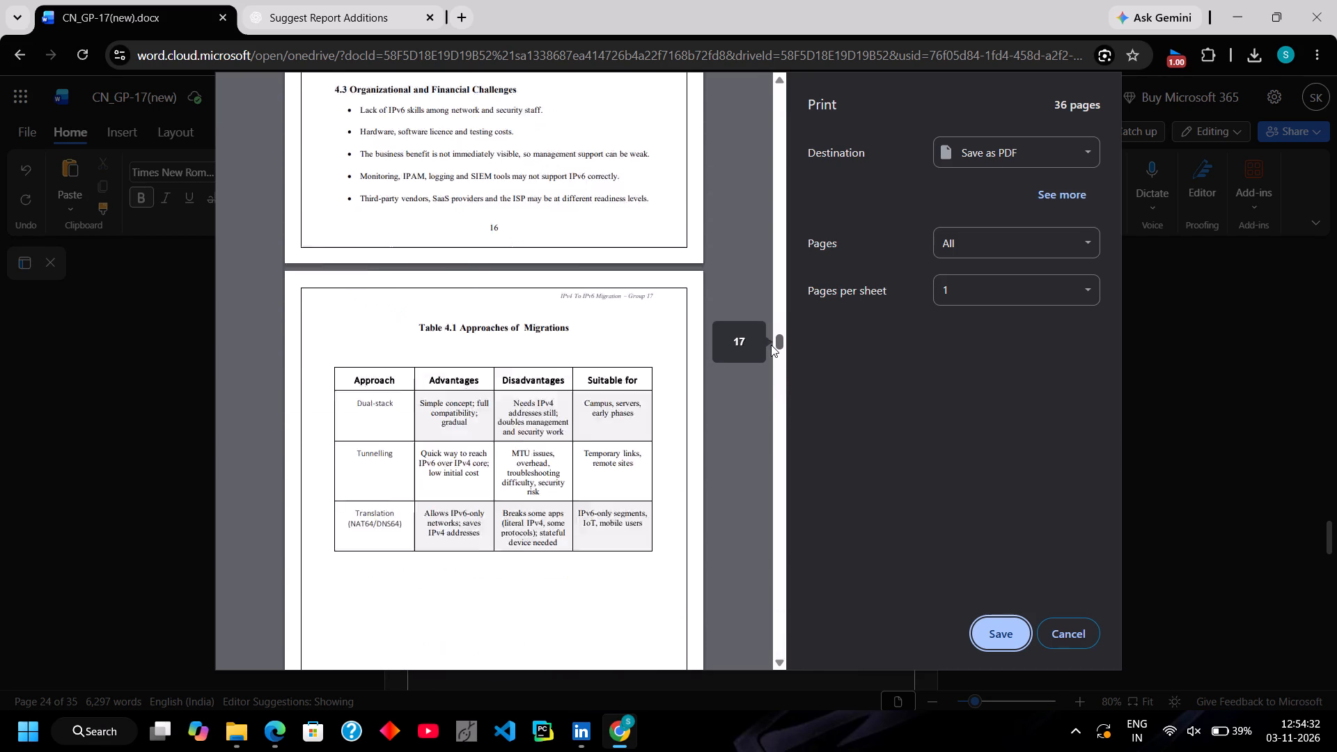
left_click_drag(771, 345, 774, 370)
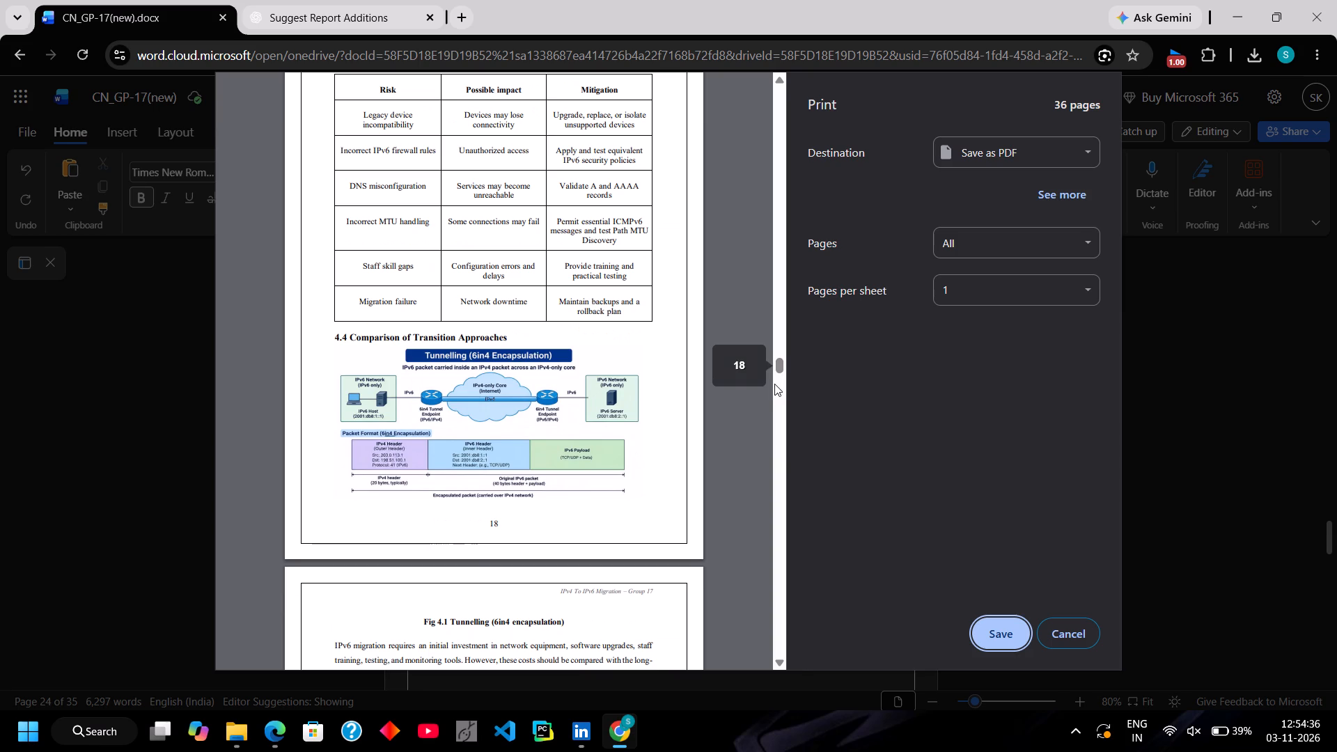
left_click_drag(776, 369, 774, 373)
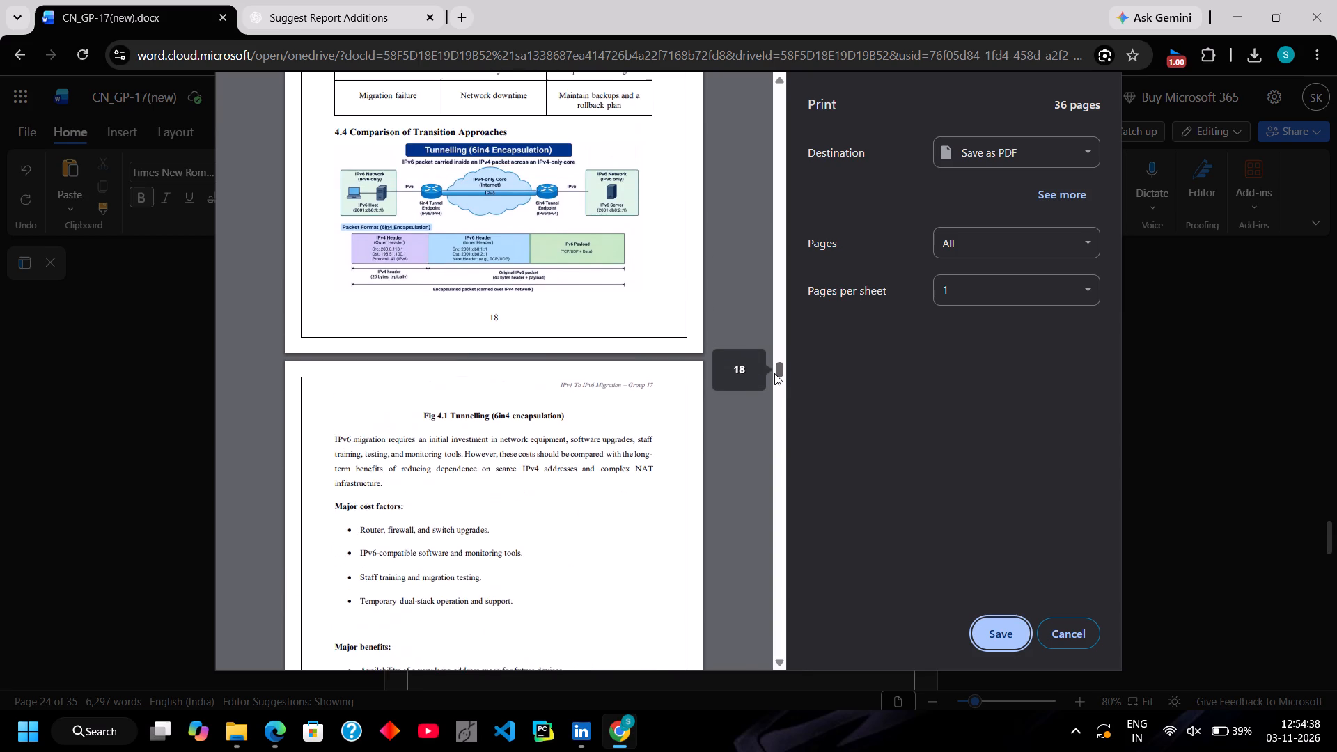
left_click_drag(774, 373, 772, 379)
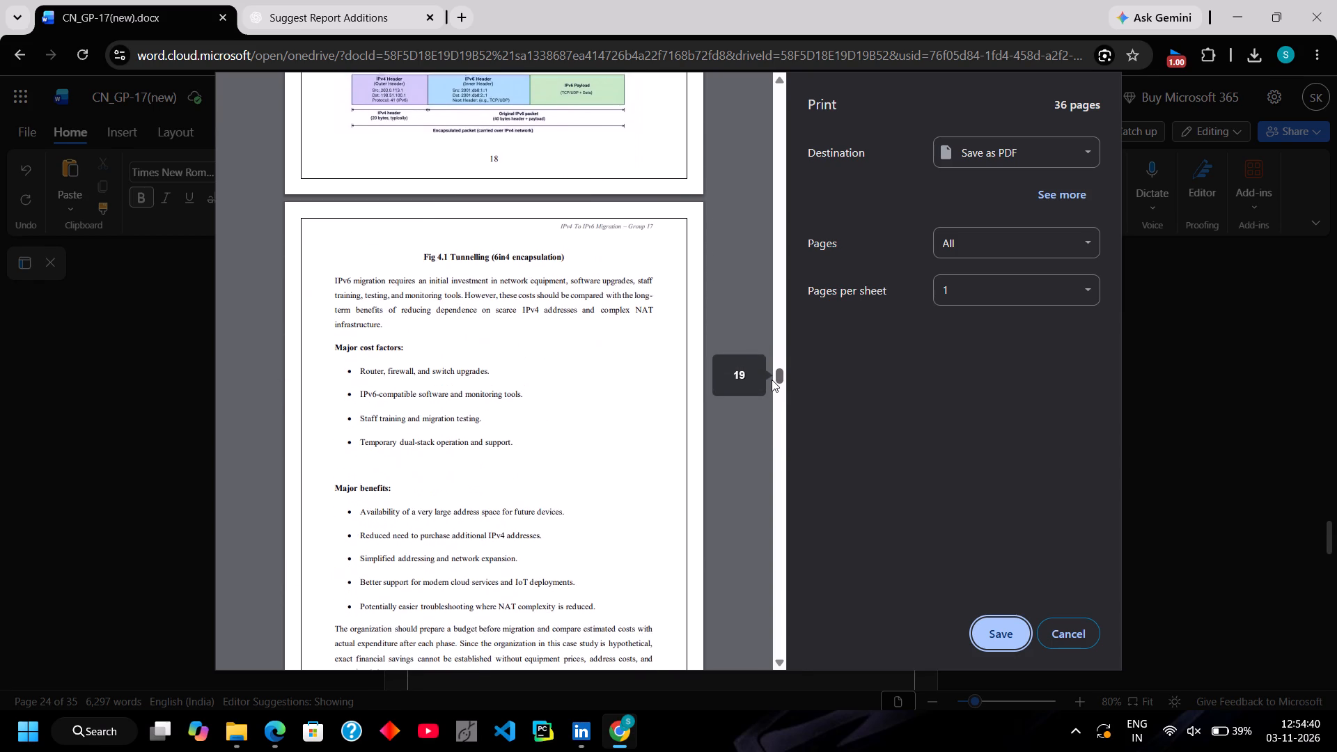
left_click_drag(772, 379, 771, 389)
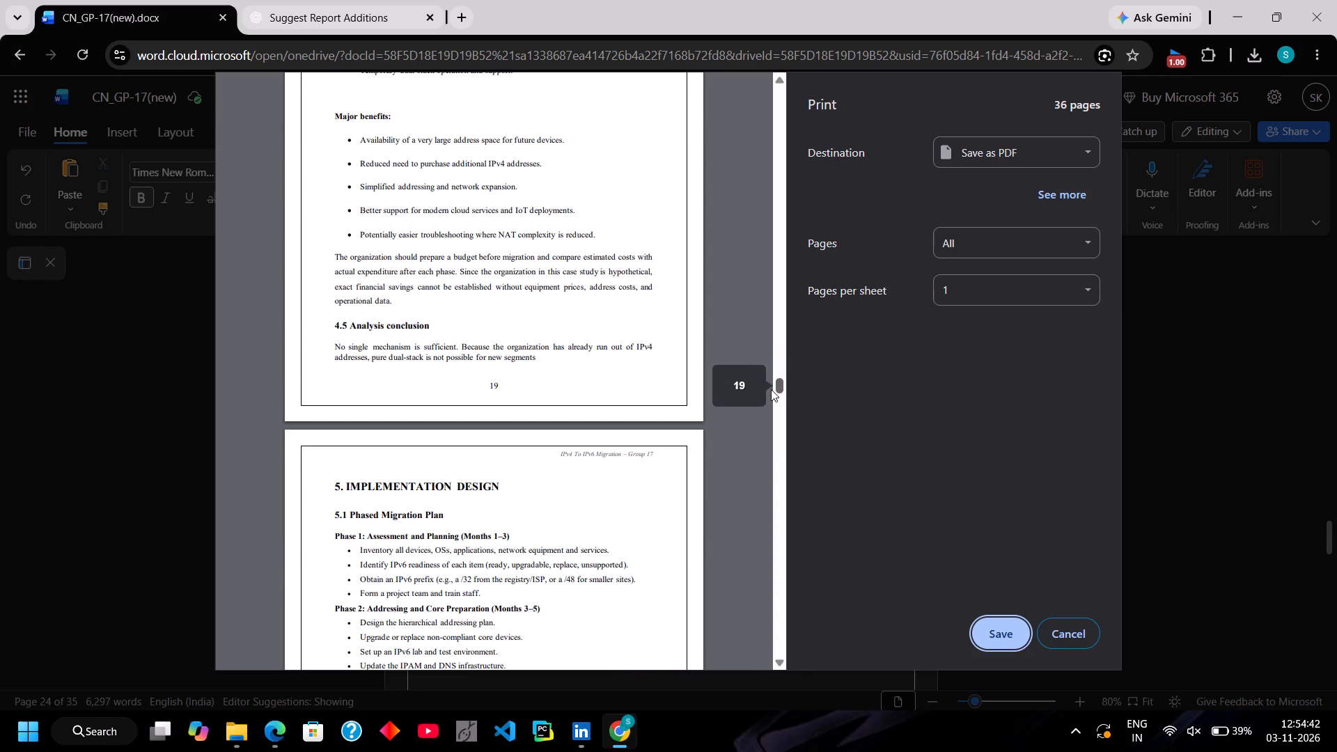
Examine the print preview's chapter 5 pages, 20 to 23, from the Phased Migration Plan through the 5.6.1 Implementation Overview heading.
left_click_drag(771, 389, 770, 399)
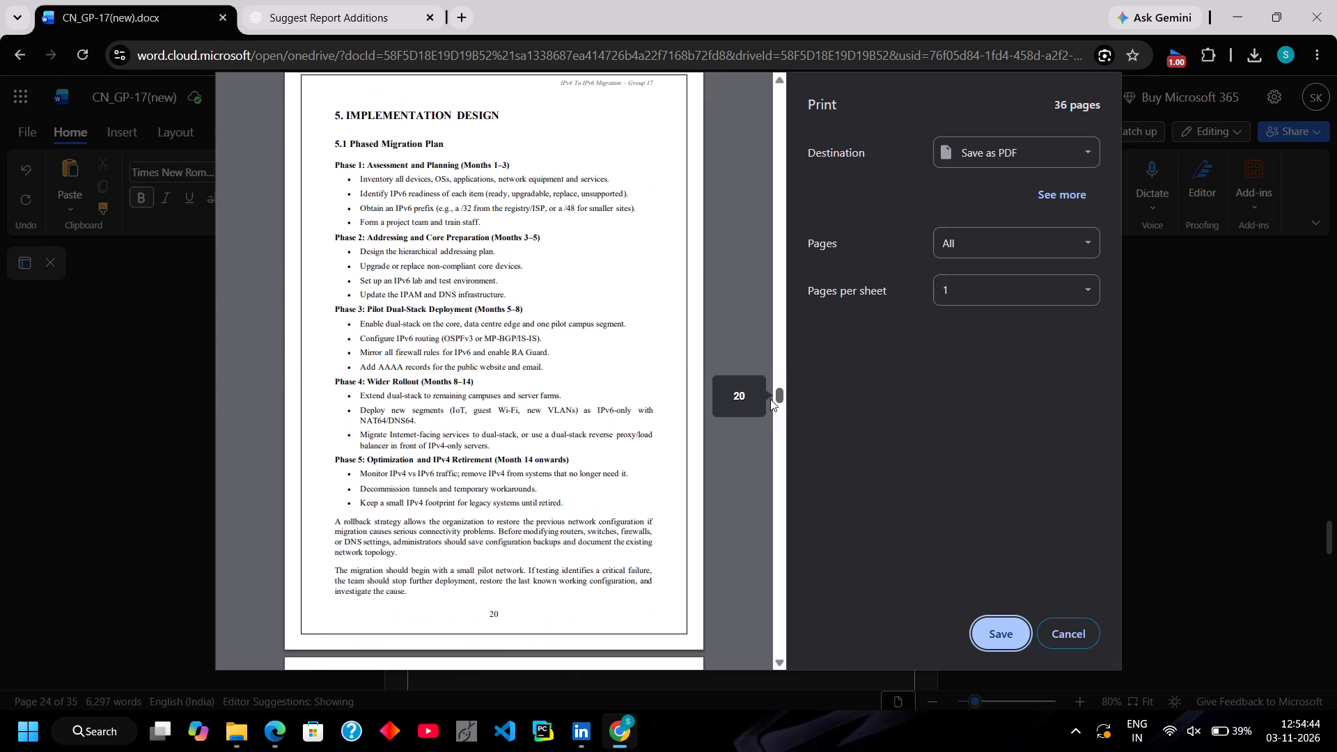
left_click_drag(770, 399, 769, 409)
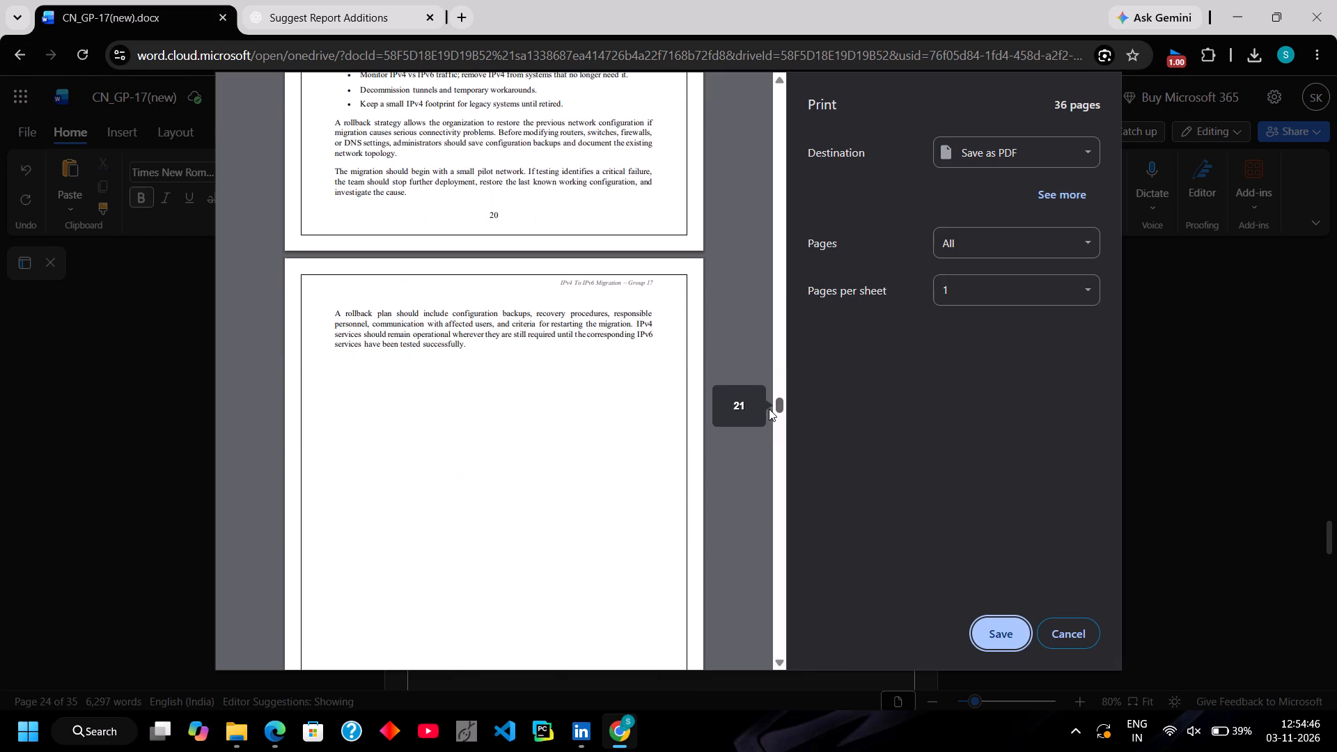
left_click_drag(769, 409, 770, 407)
left_click_drag(770, 407, 776, 407)
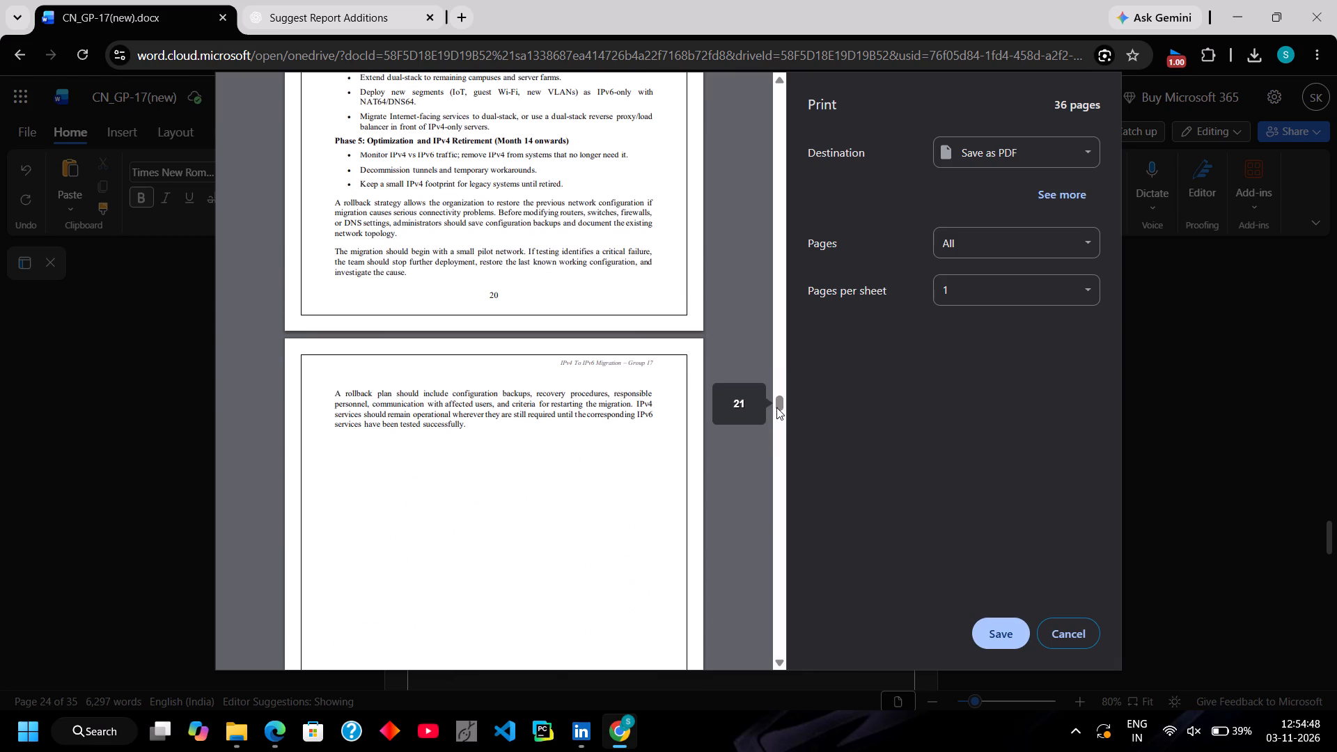
left_click_drag(776, 407, 785, 405)
left_click_drag(785, 405, 782, 411)
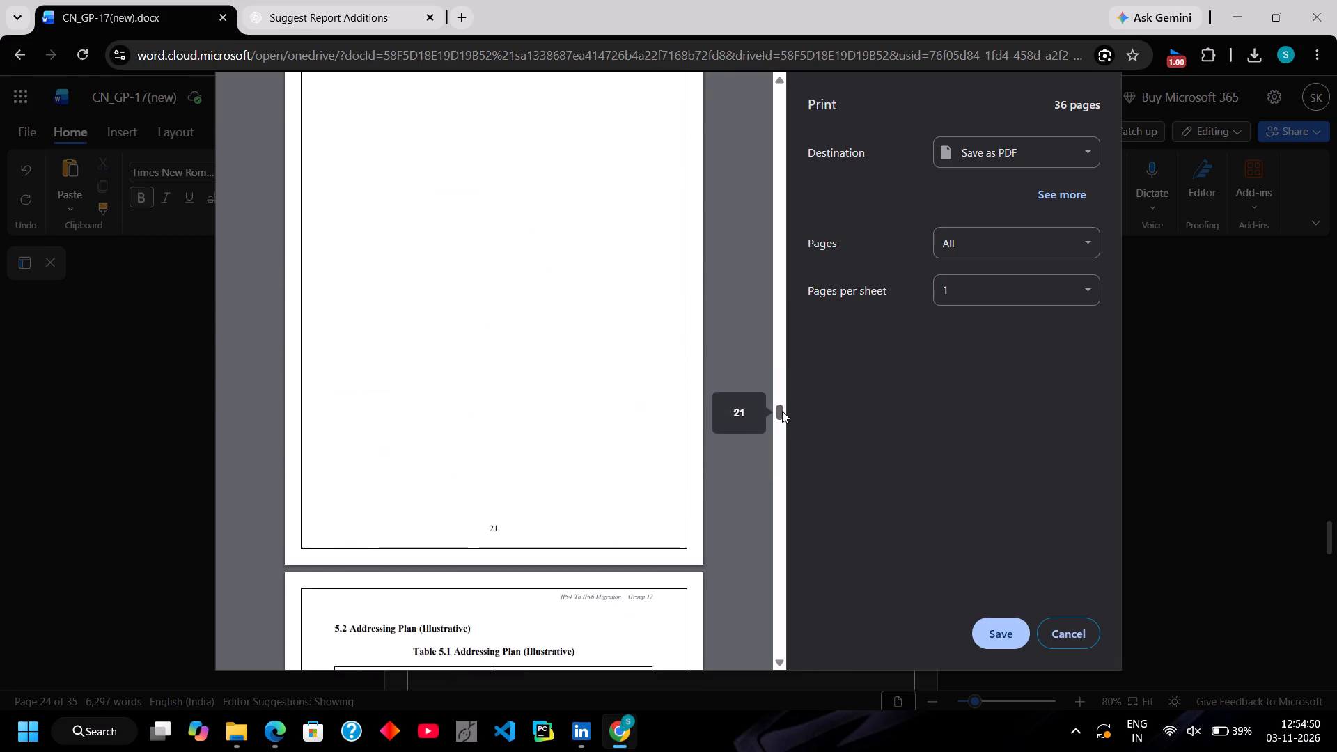
left_click_drag(782, 411, 782, 416)
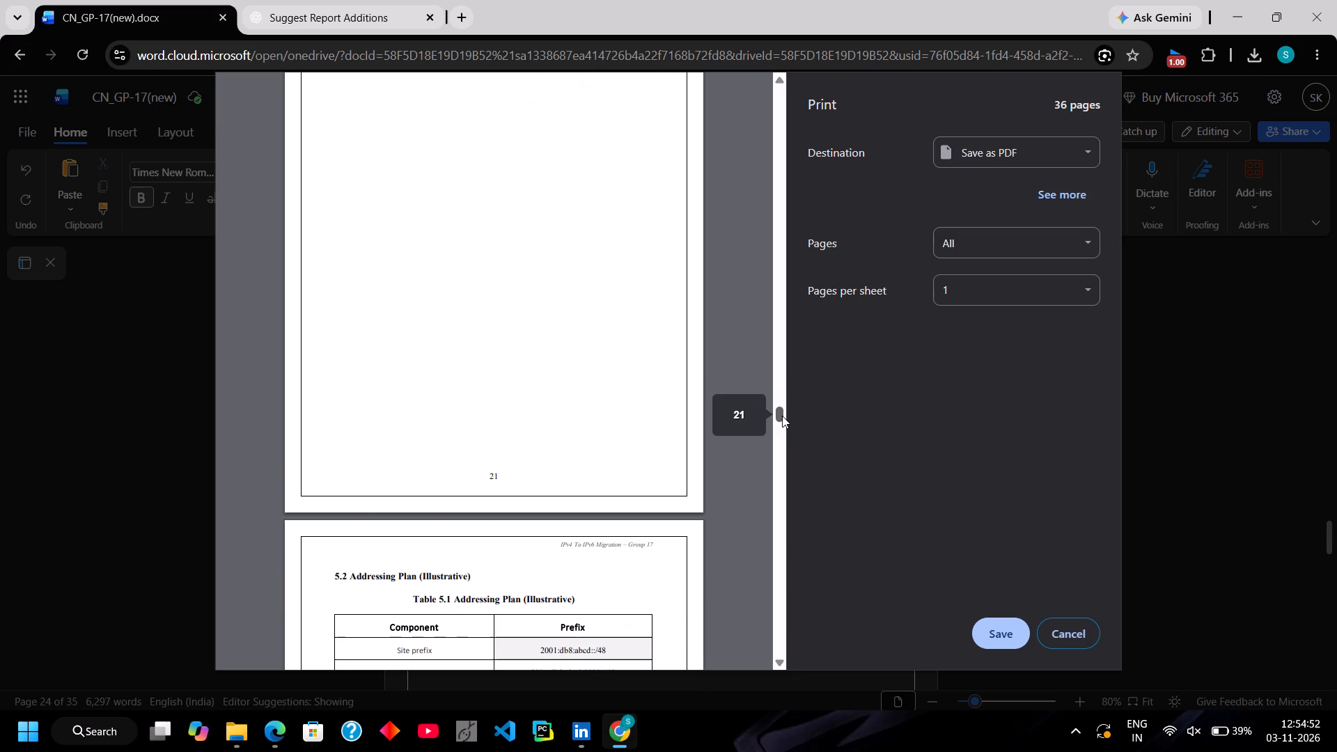
left_click_drag(782, 416, 776, 430)
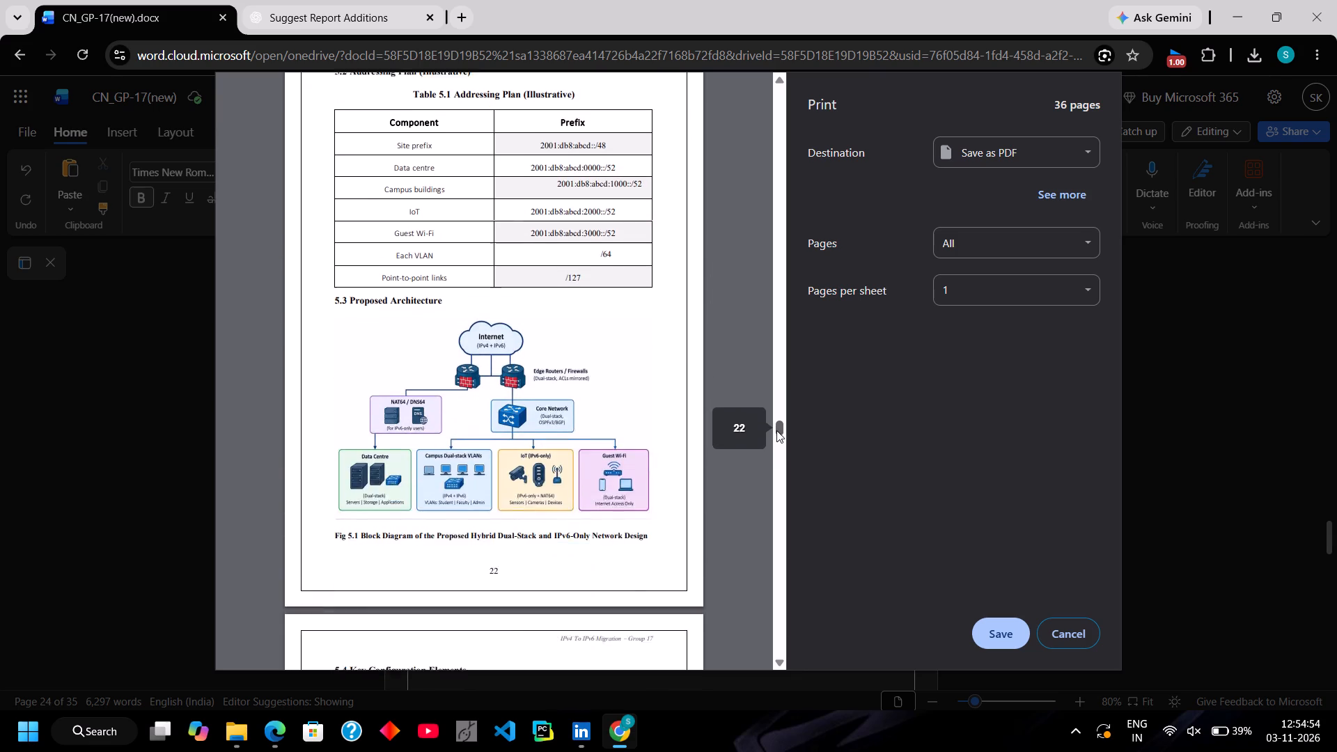
left_click_drag(776, 430, 774, 435)
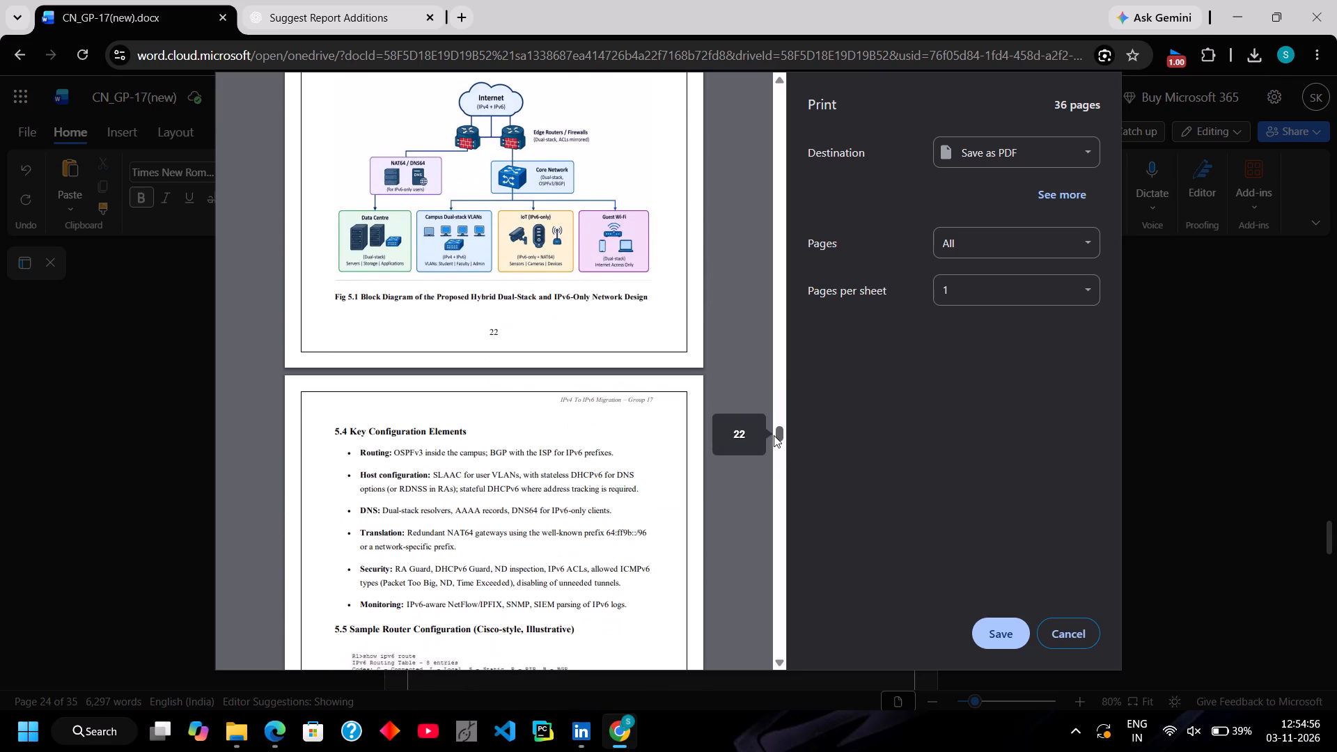
left_click_drag(774, 435, 776, 443)
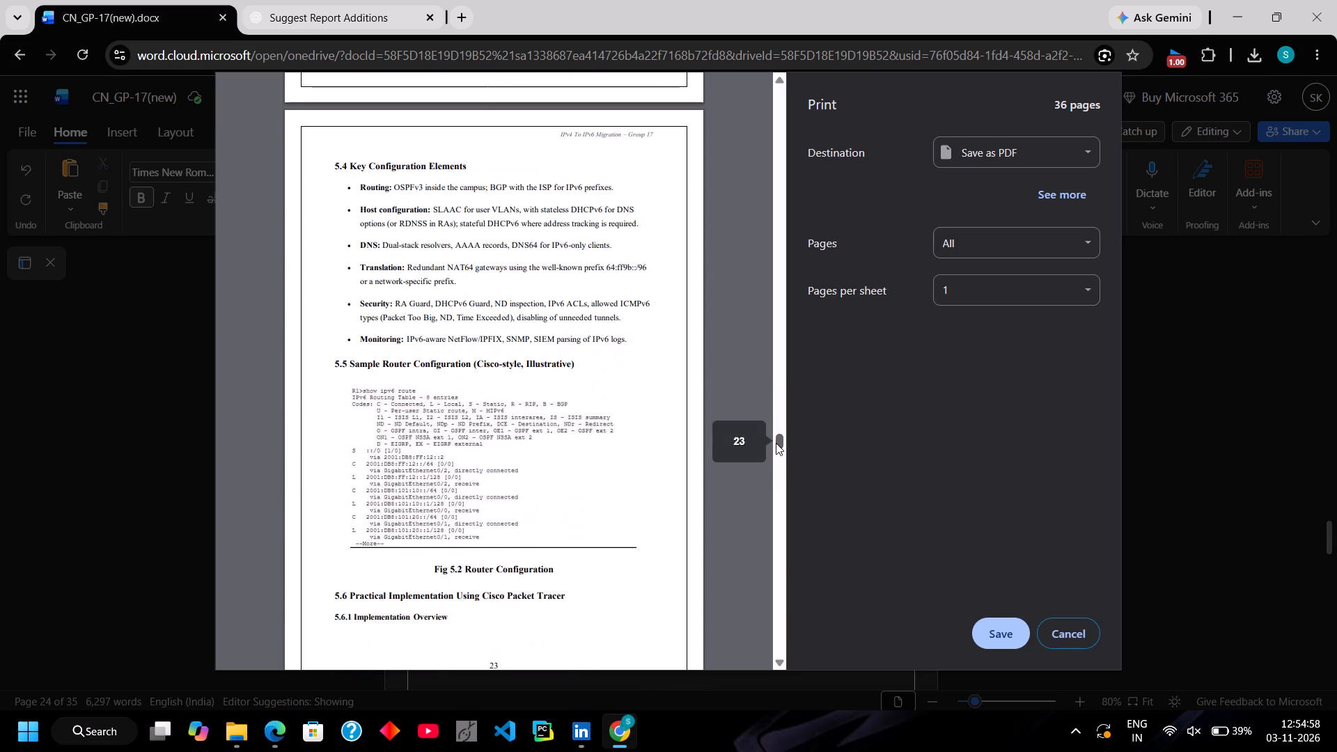
left_click_drag(776, 443, 776, 446)
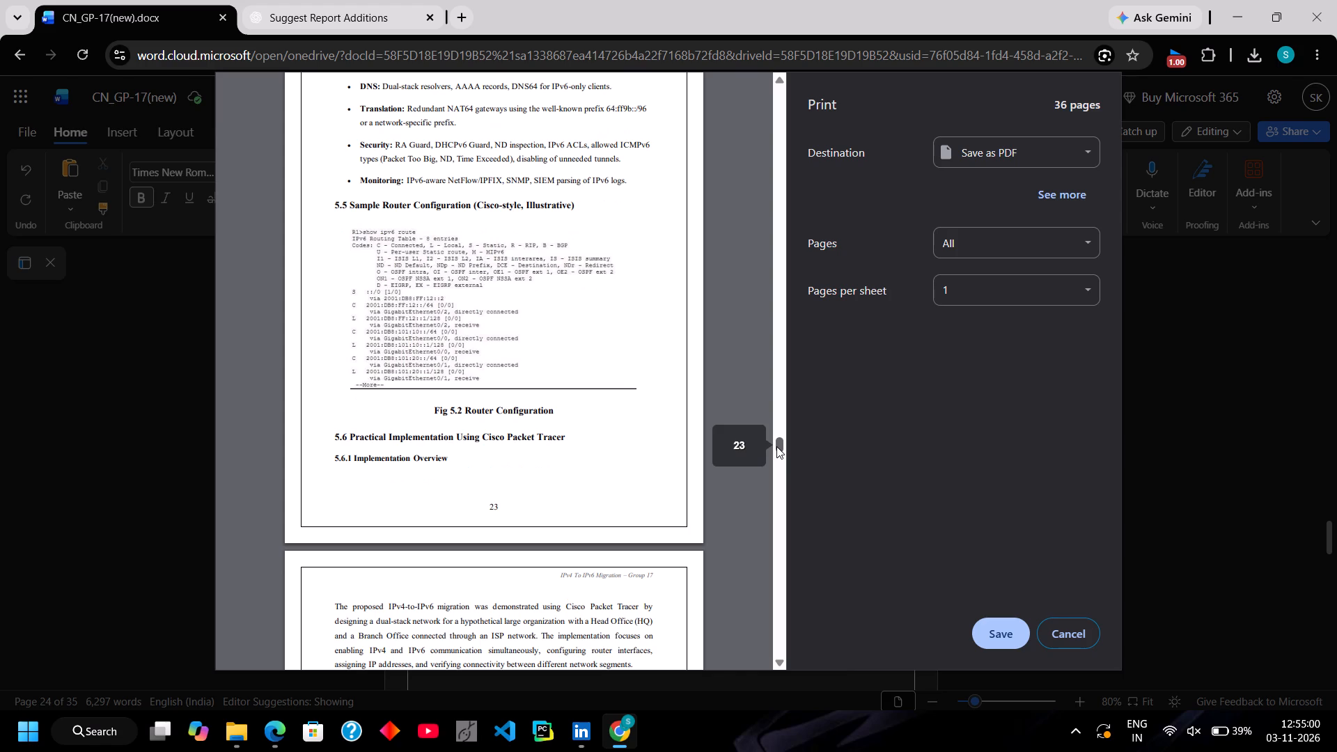
left_click_drag(776, 446, 779, 448)
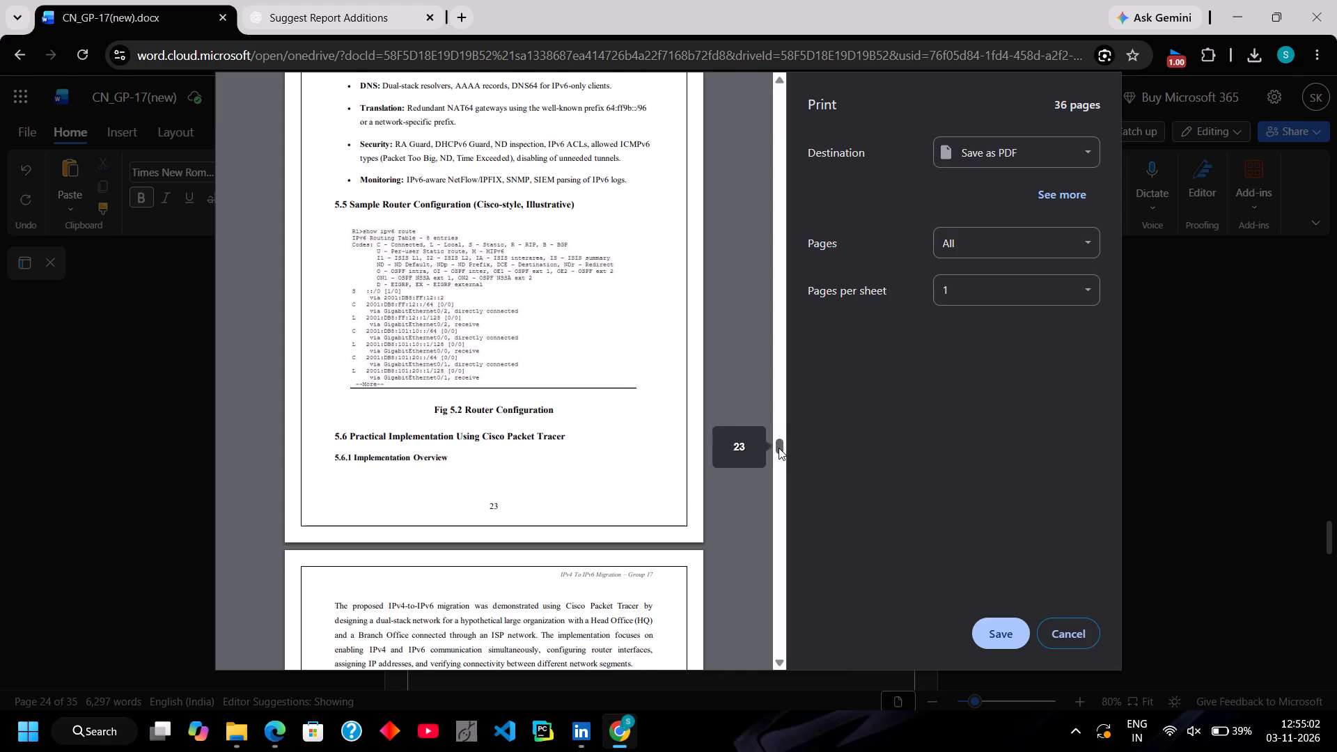
Examine the print preview from page 24 through the References on page 36, including the 5.6 sections, their figures and chapter 6.
left_click_drag(779, 448, 779, 453)
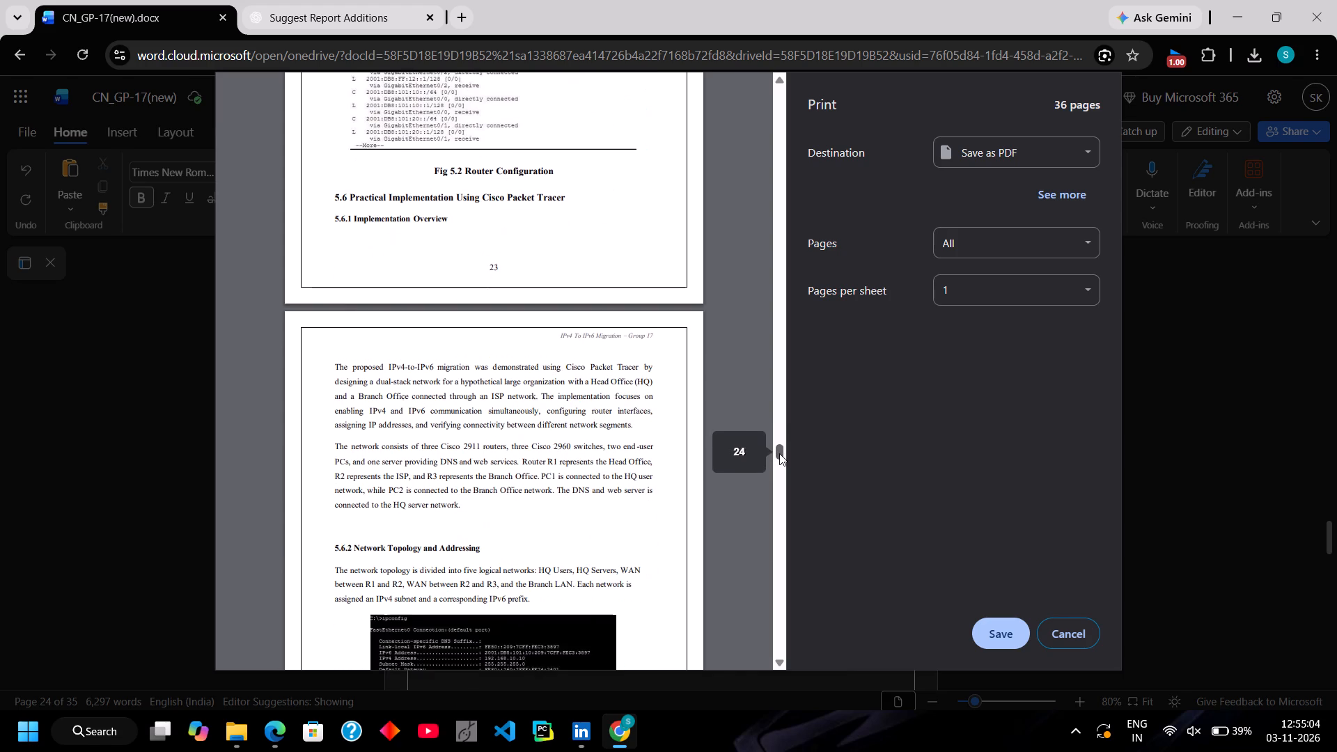
left_click_drag(779, 453, 780, 458)
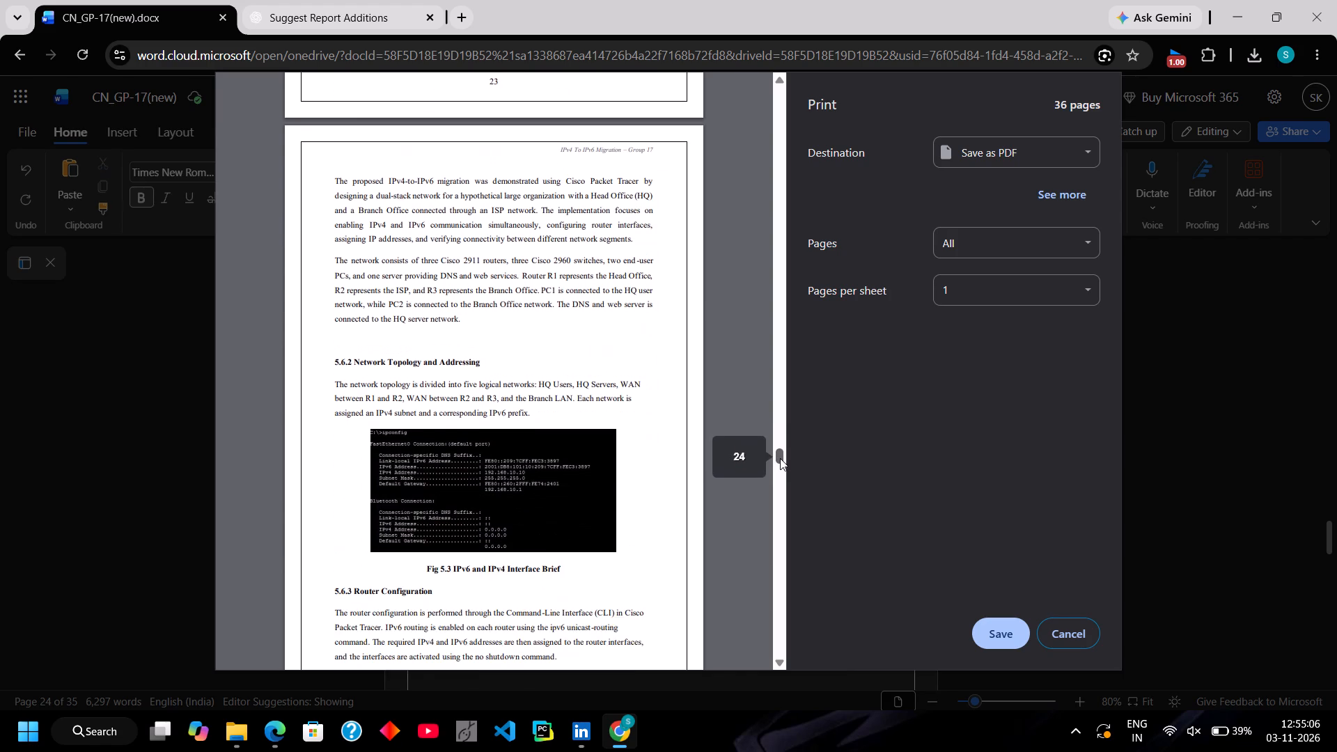
left_click_drag(780, 458, 783, 472)
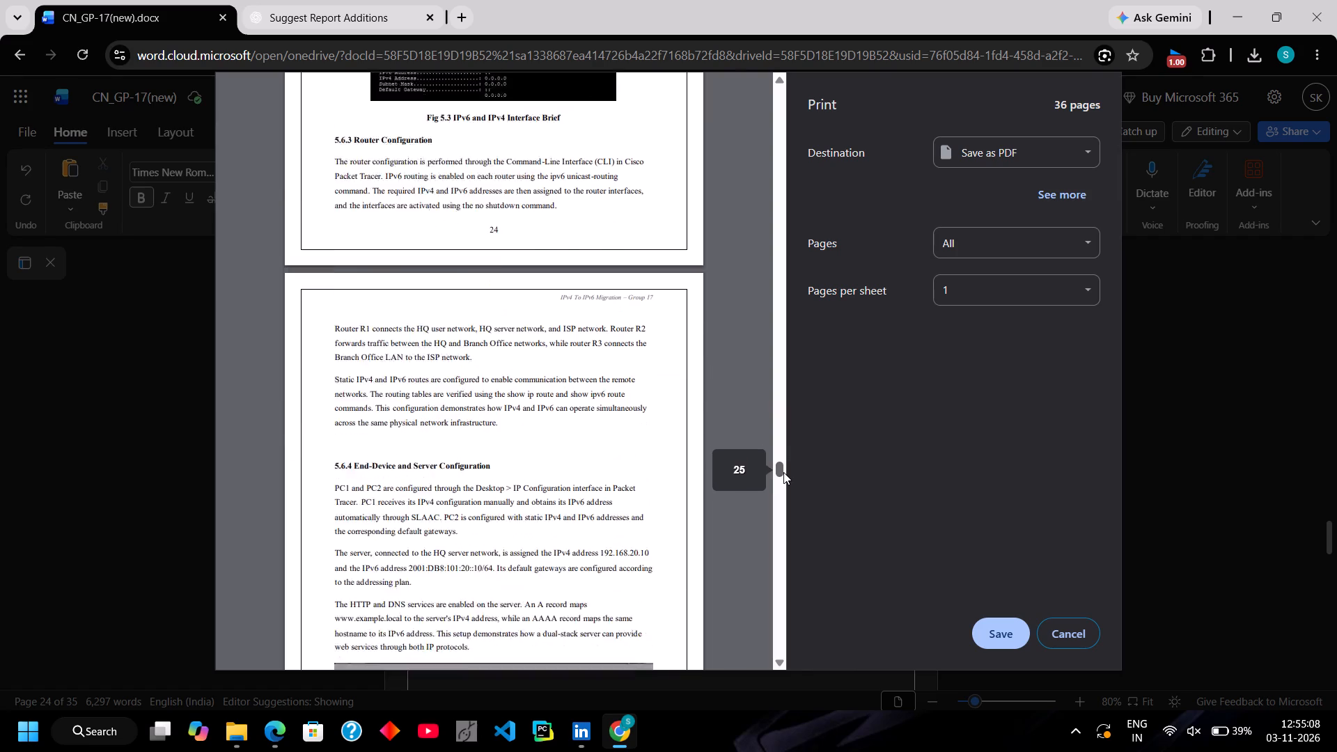
left_click_drag(783, 472, 783, 481)
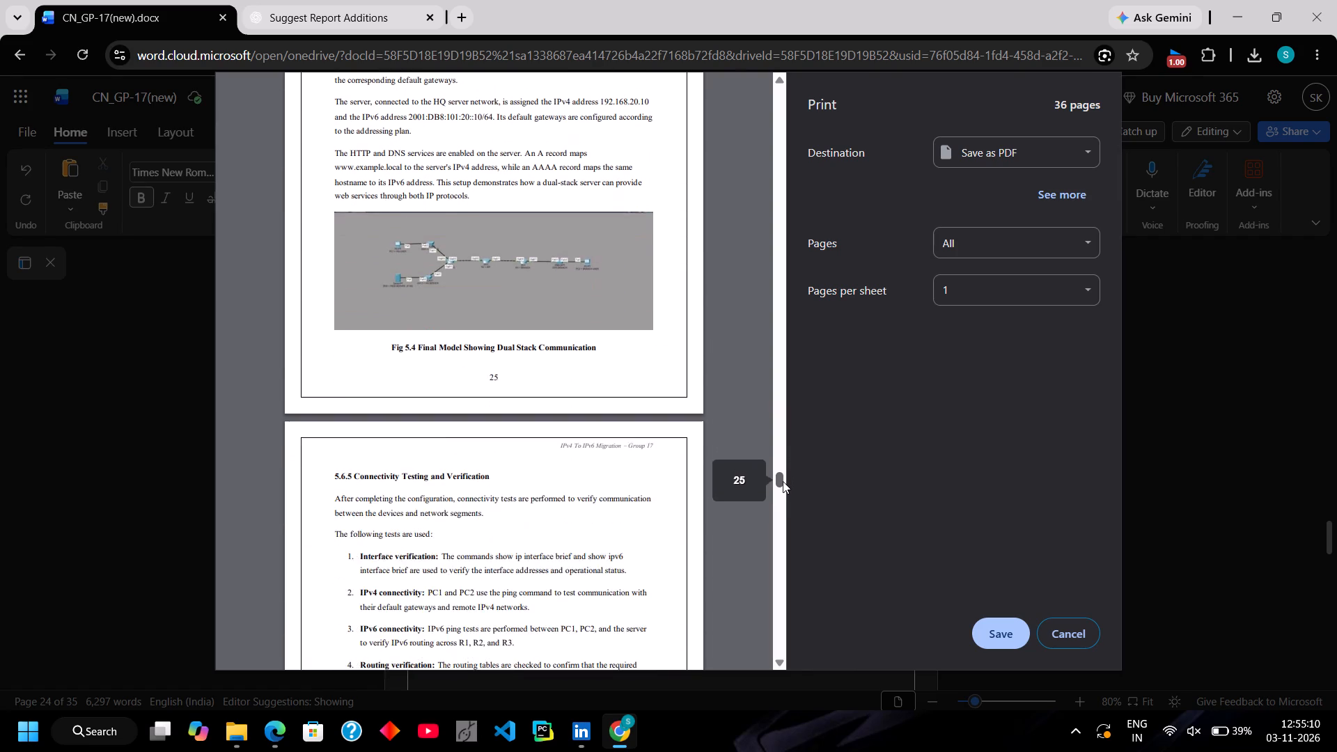
left_click_drag(783, 481, 782, 490)
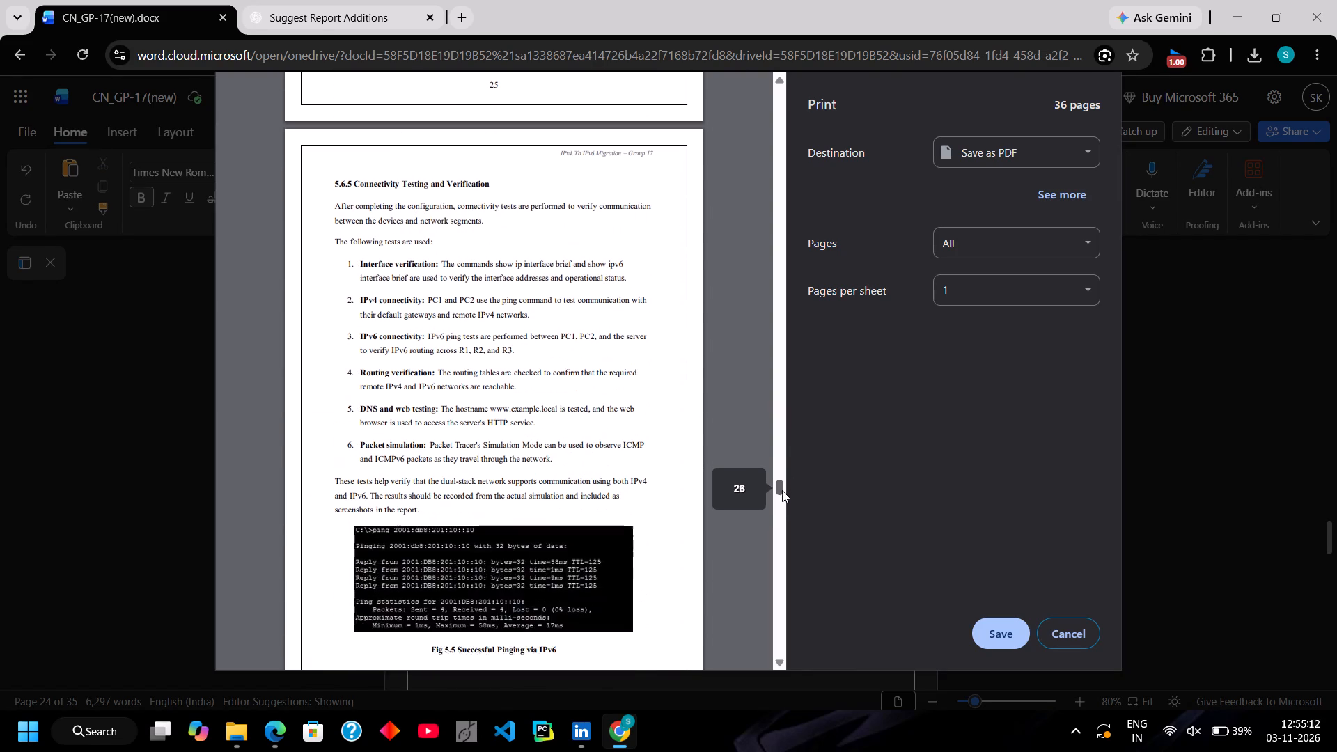
left_click_drag(782, 490, 783, 505)
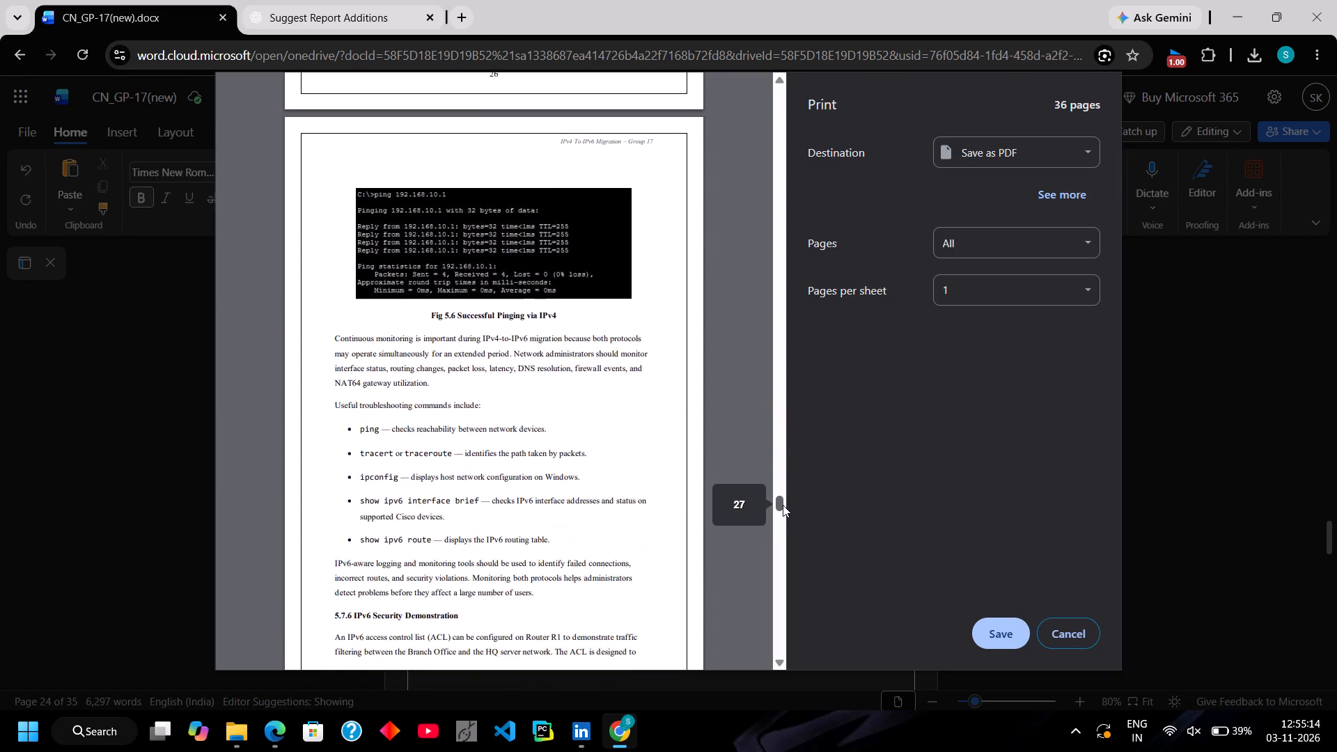
left_click_drag(783, 505, 785, 514)
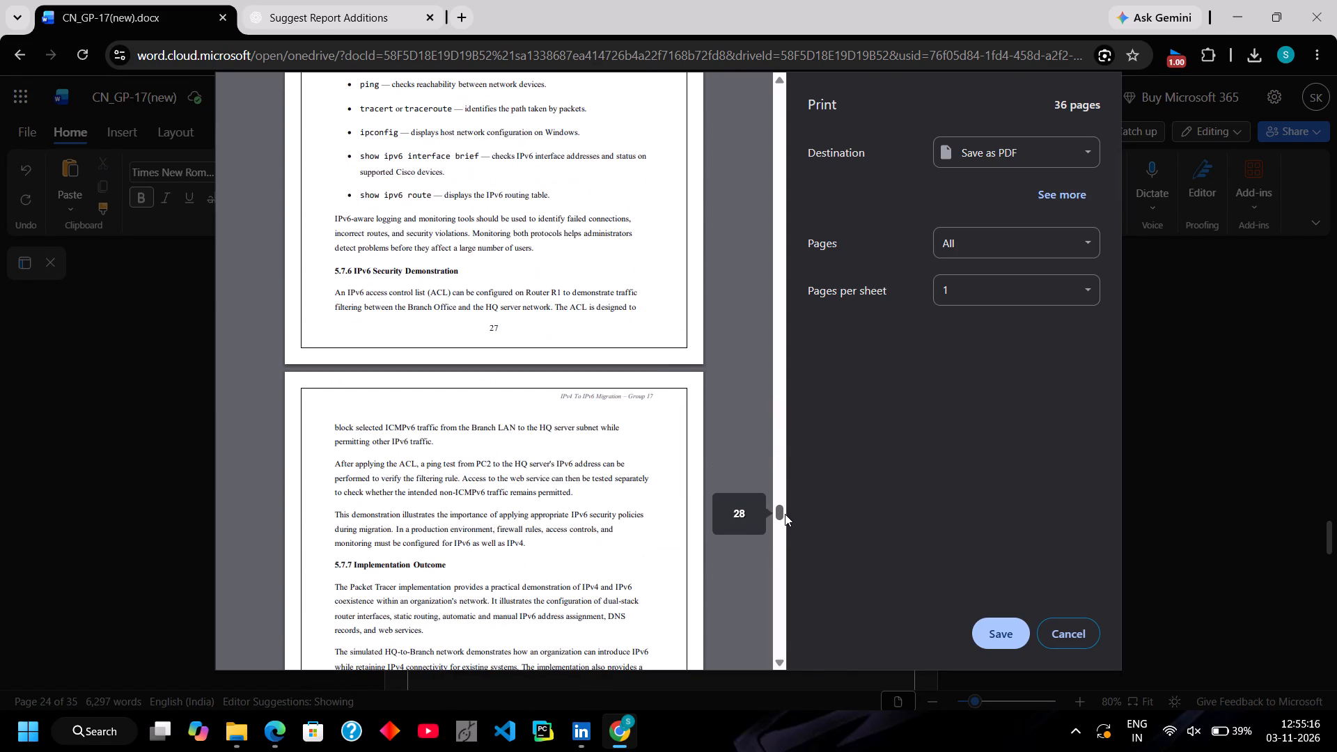
left_click_drag(785, 514, 785, 542)
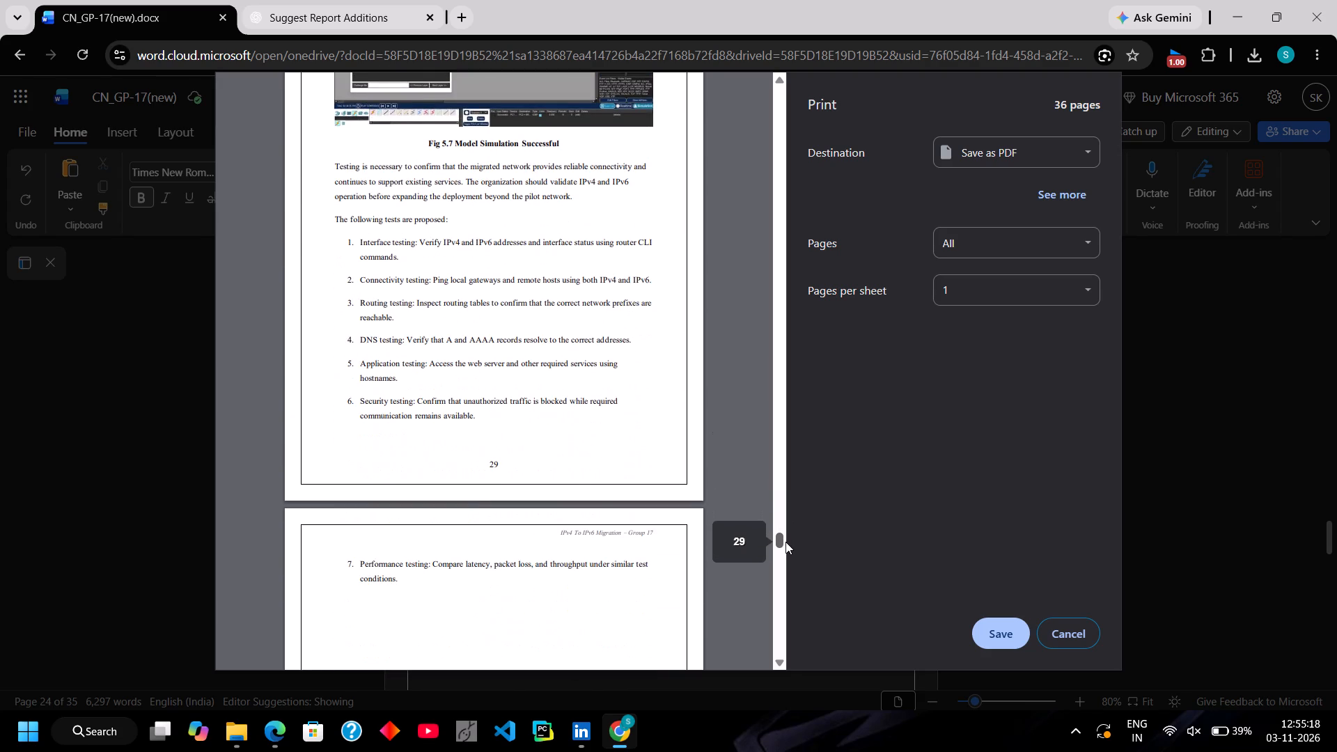
left_click_drag(785, 542, 785, 560)
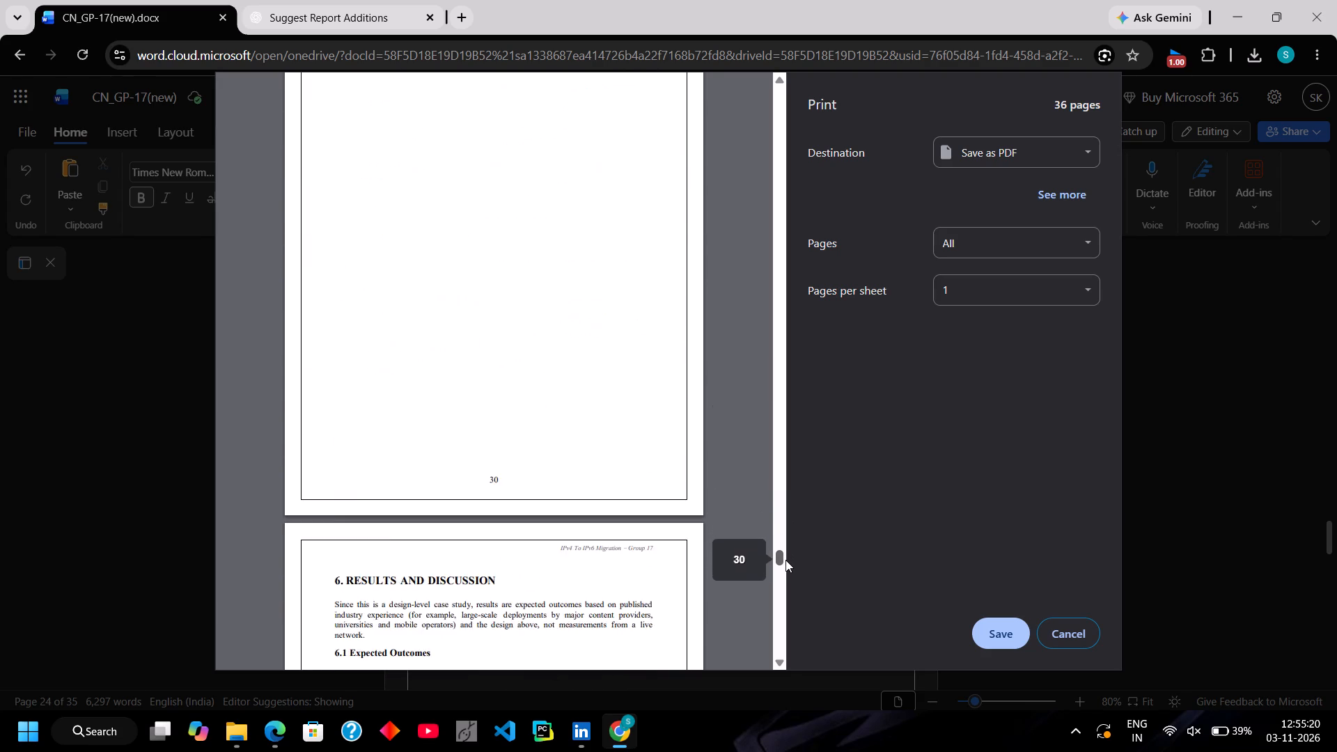
left_click_drag(785, 560, 785, 567)
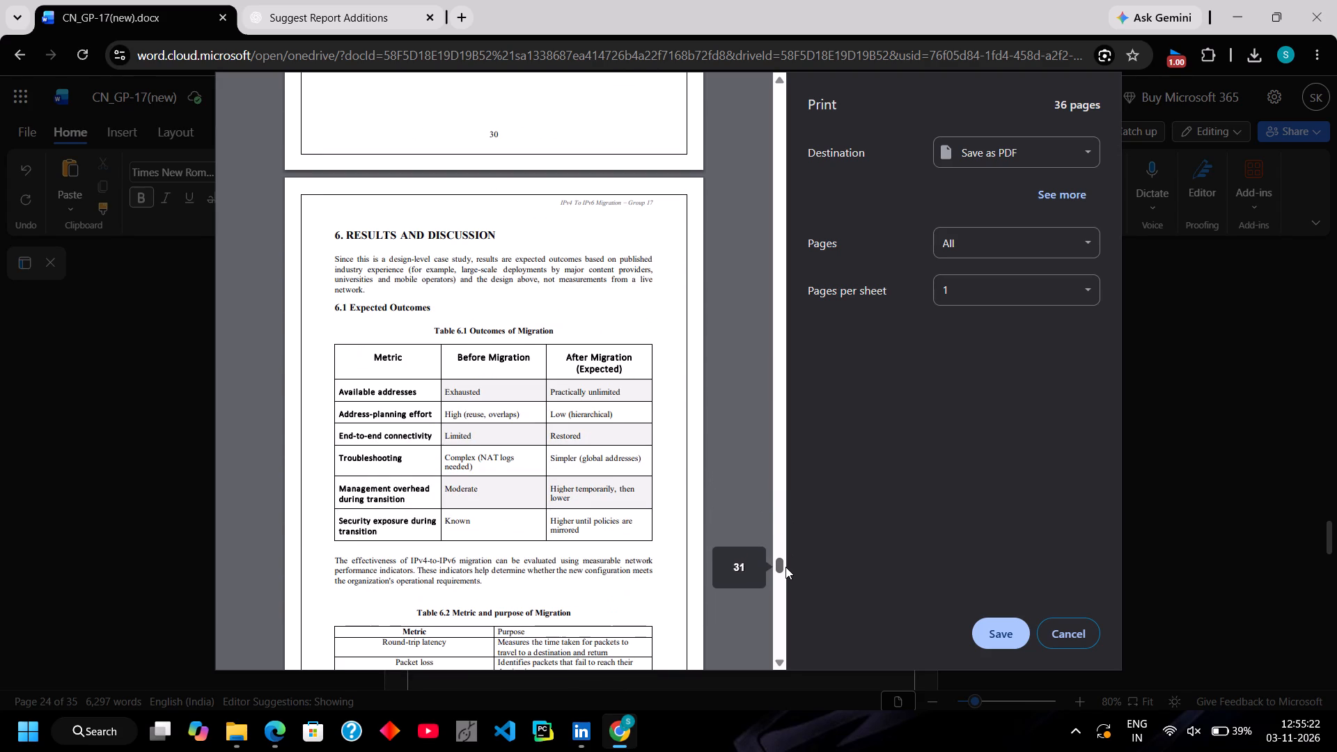
left_click_drag(785, 567, 784, 593)
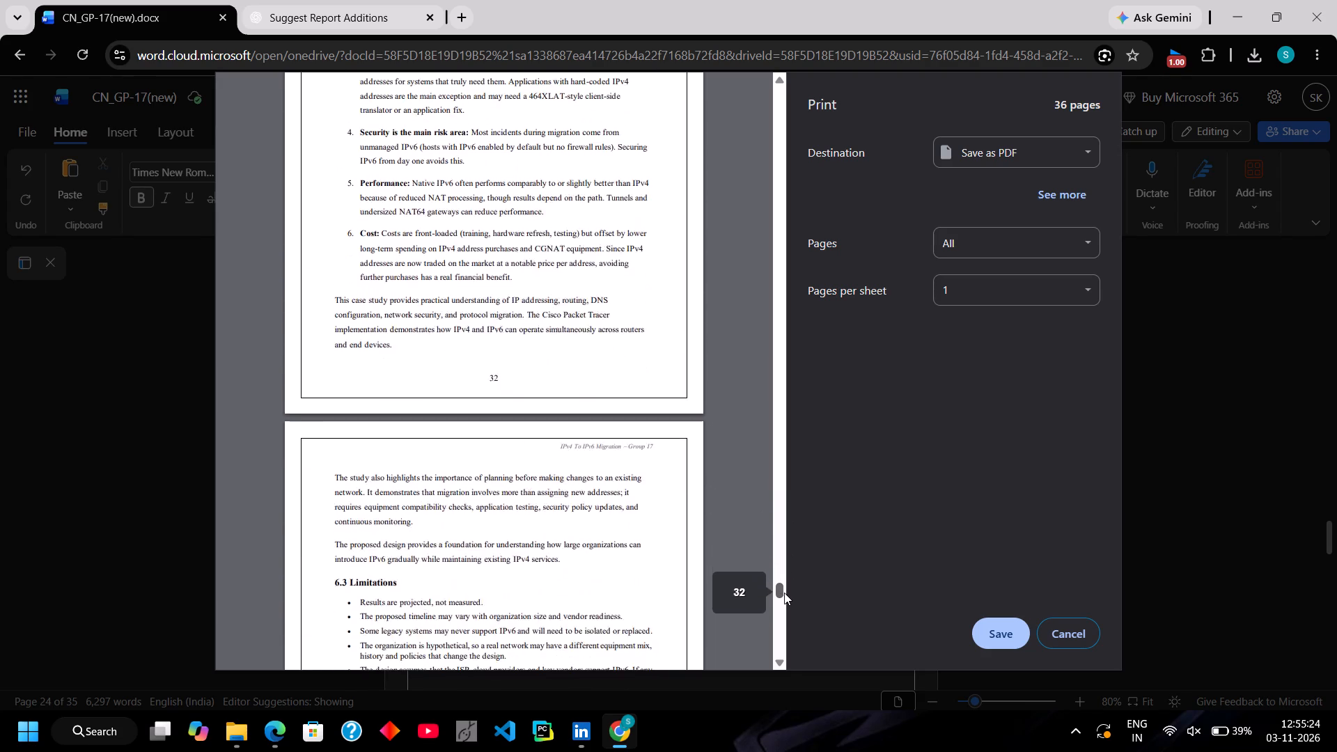
left_click_drag(784, 593, 783, 608)
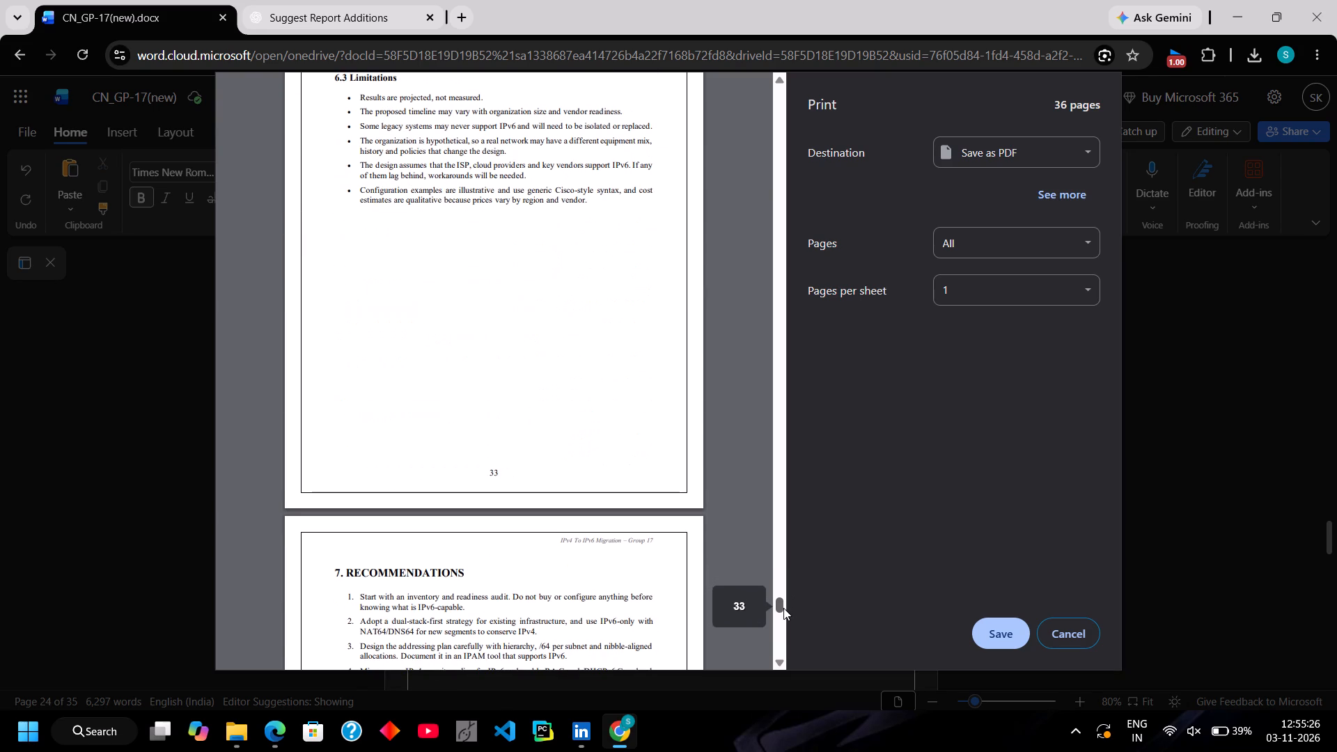
left_click_drag(783, 608, 805, 676)
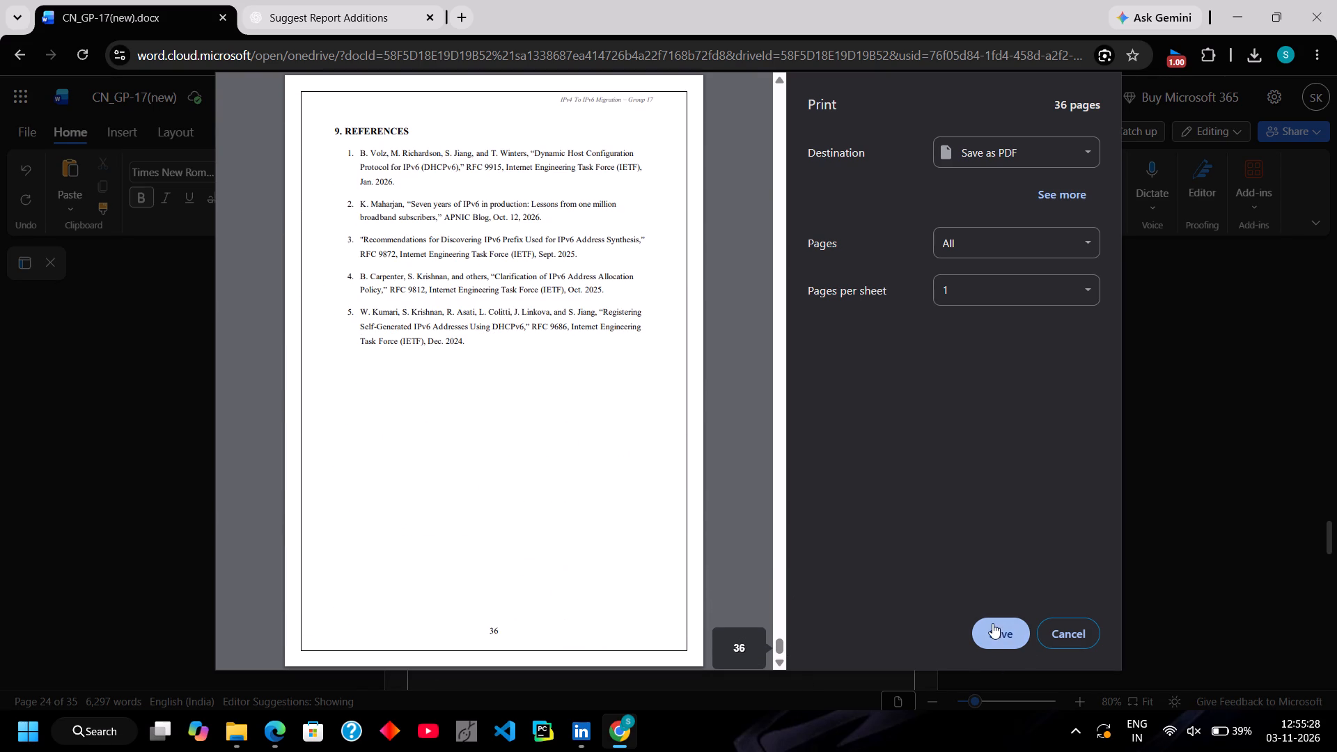
Try to save the report as a PDF in Downloads under the name "CN Final Date:- 03-11-2026".
left_click(996, 643)
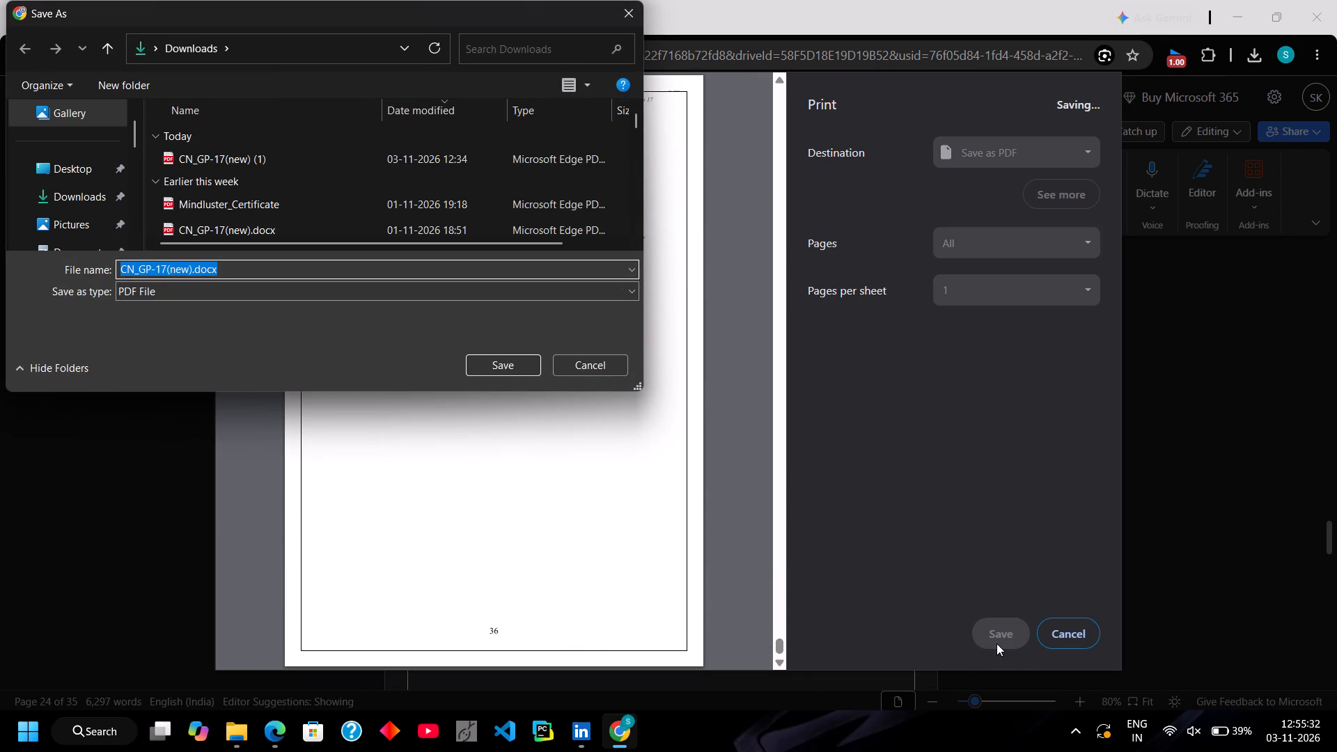
key("BackSpace")
type("CN")
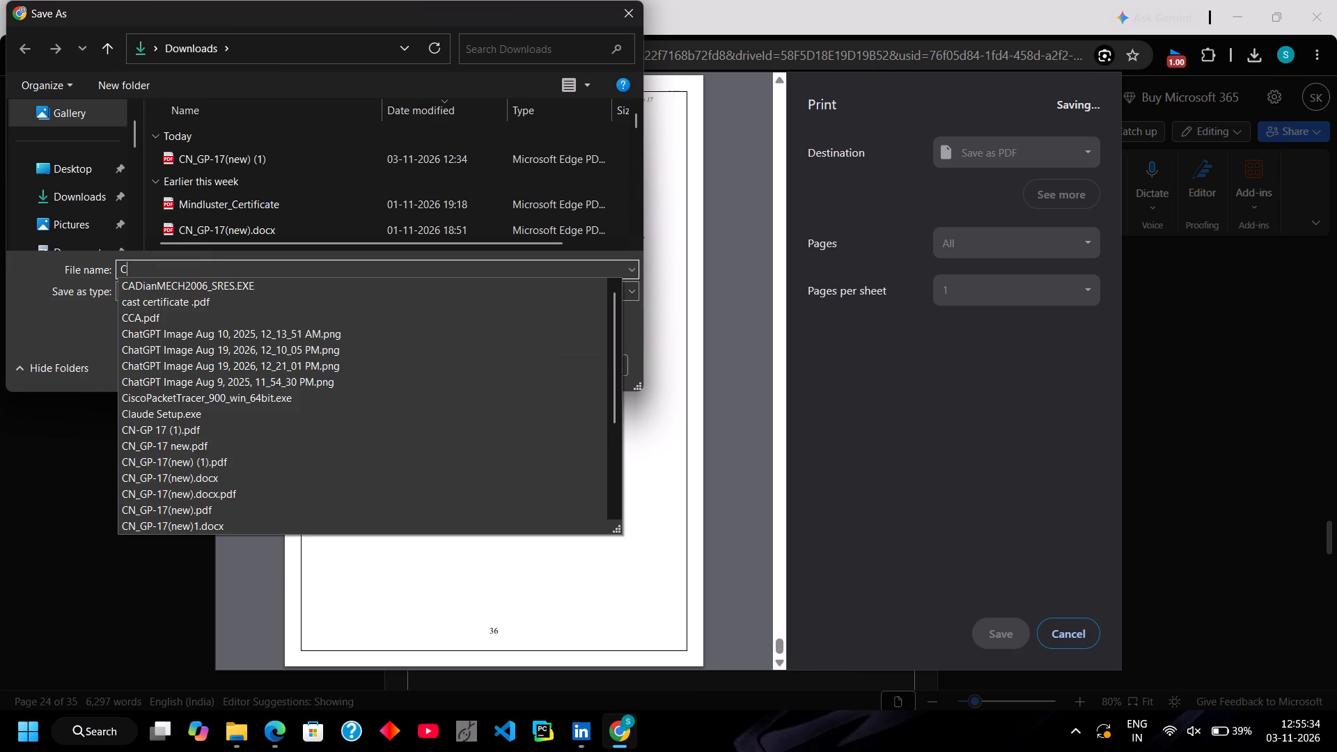
key("space")
type("Final")
key("space")
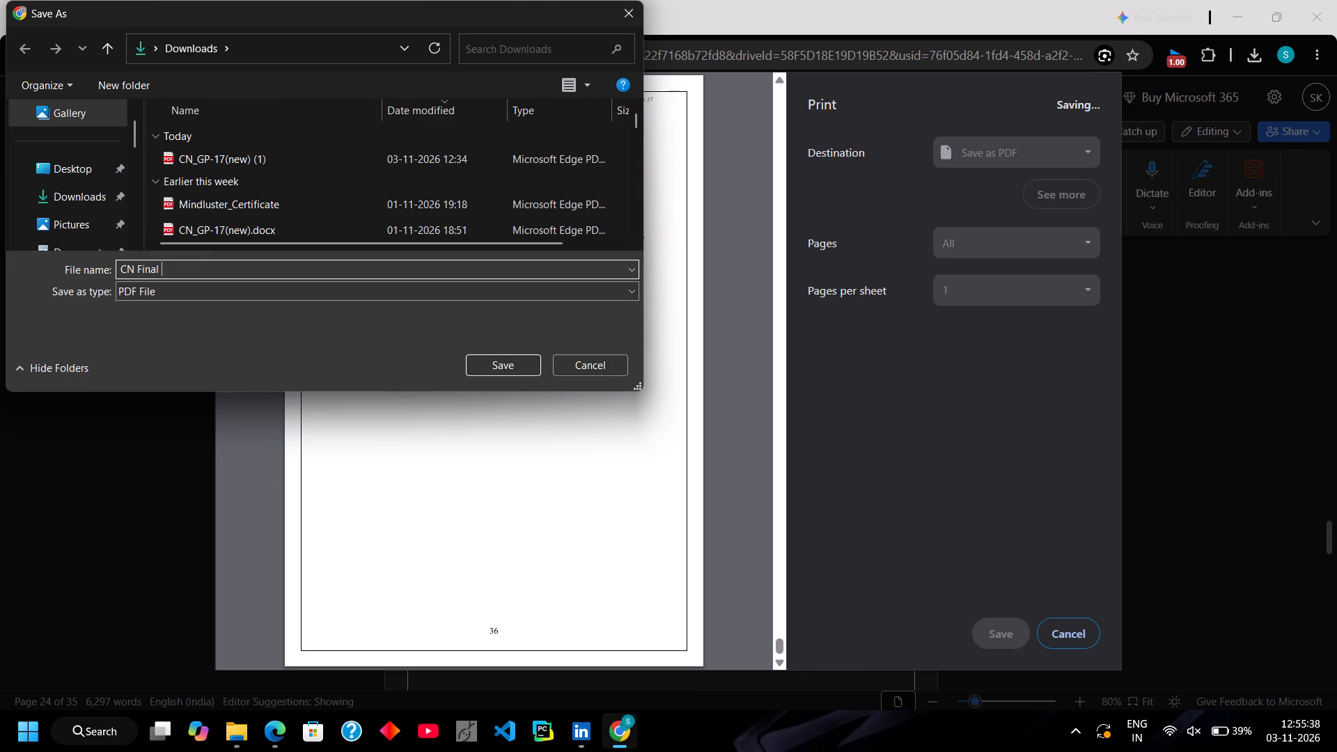
type("Date")
type(":-")
key("space")
type("03")
key("minus")
type("11-")
type("2026")
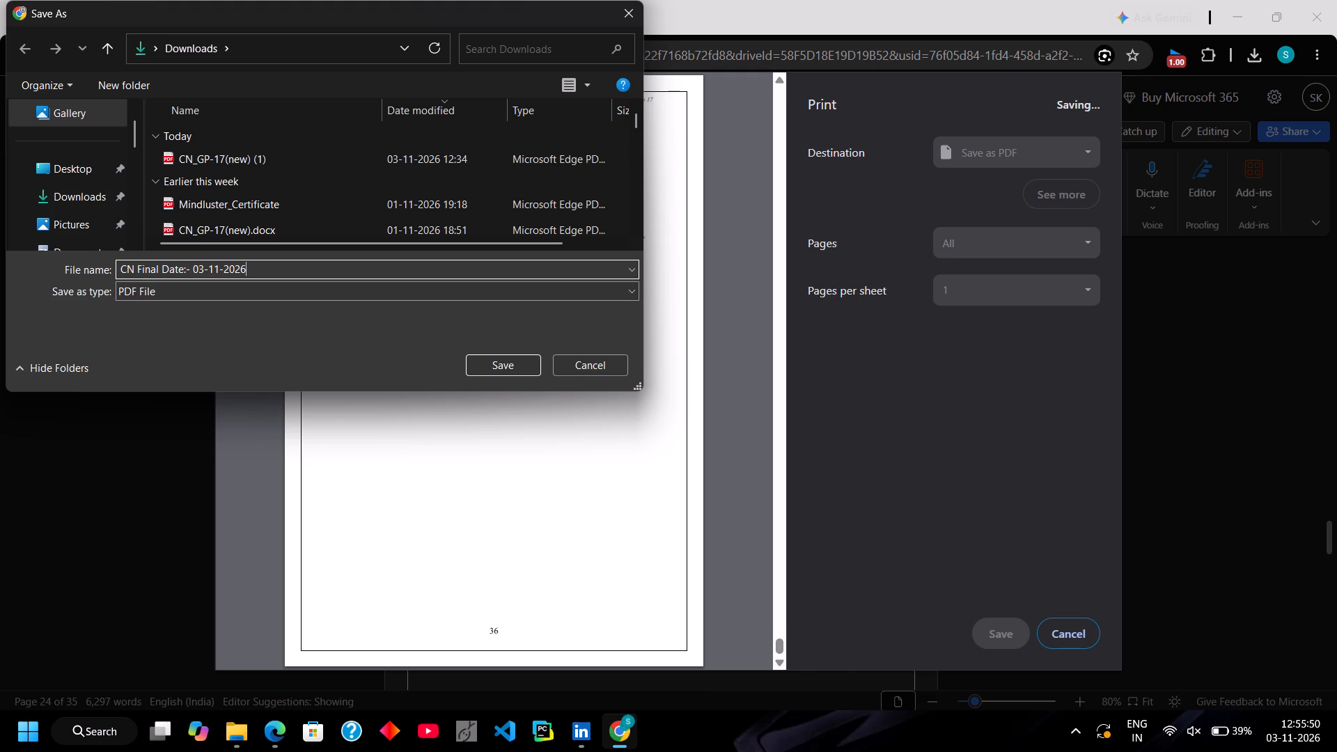
key("Return")
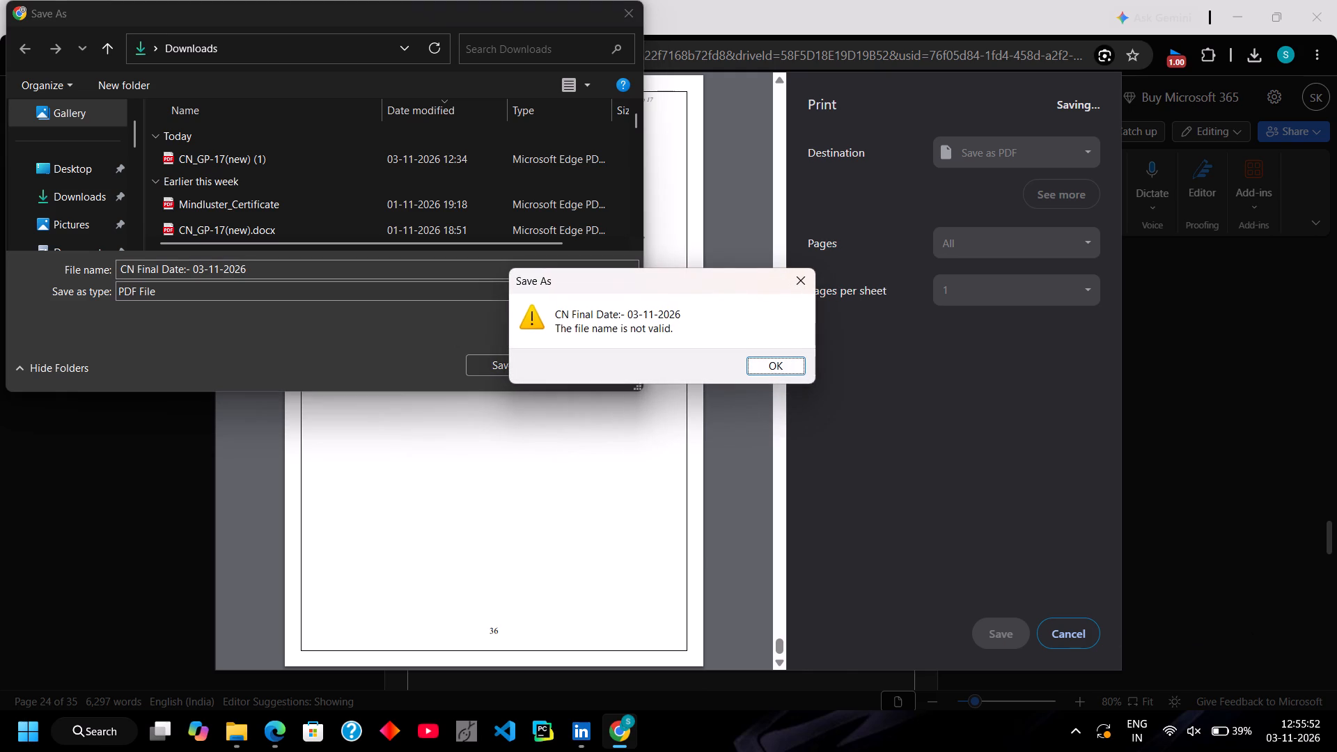
left_click(789, 286)
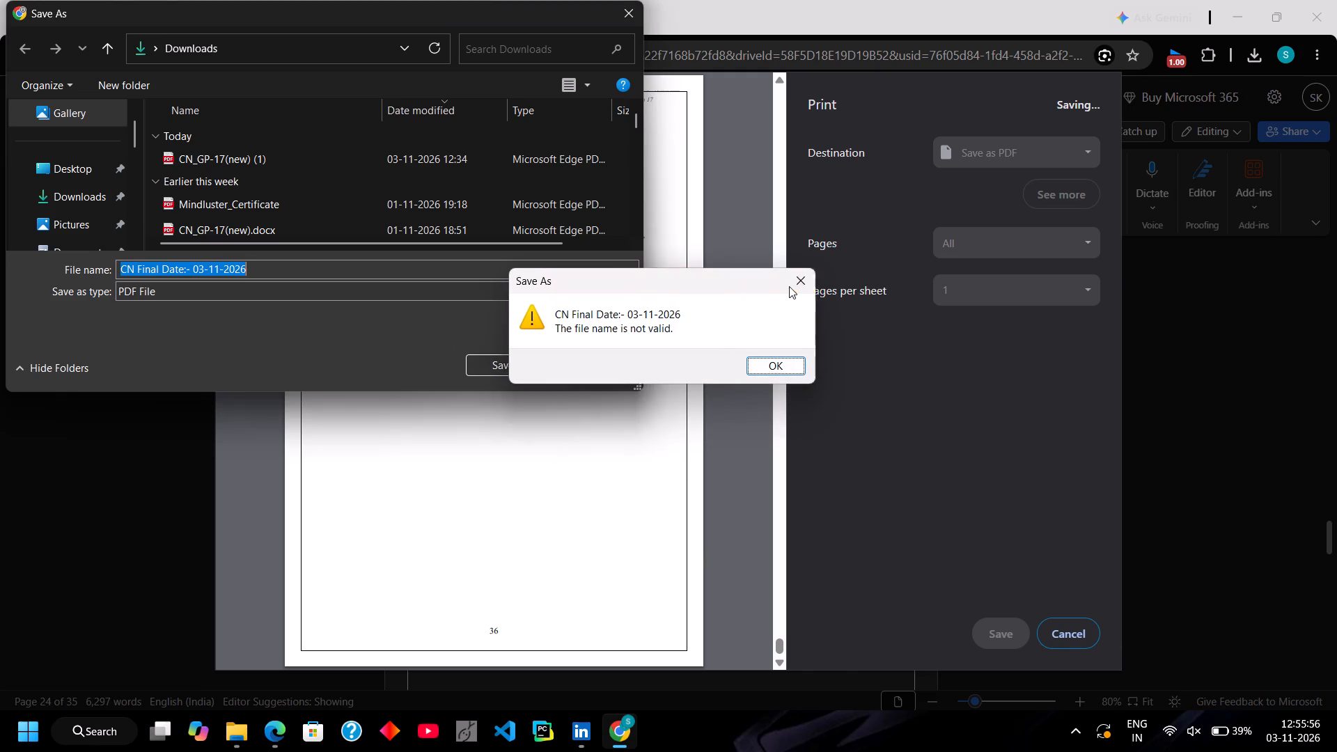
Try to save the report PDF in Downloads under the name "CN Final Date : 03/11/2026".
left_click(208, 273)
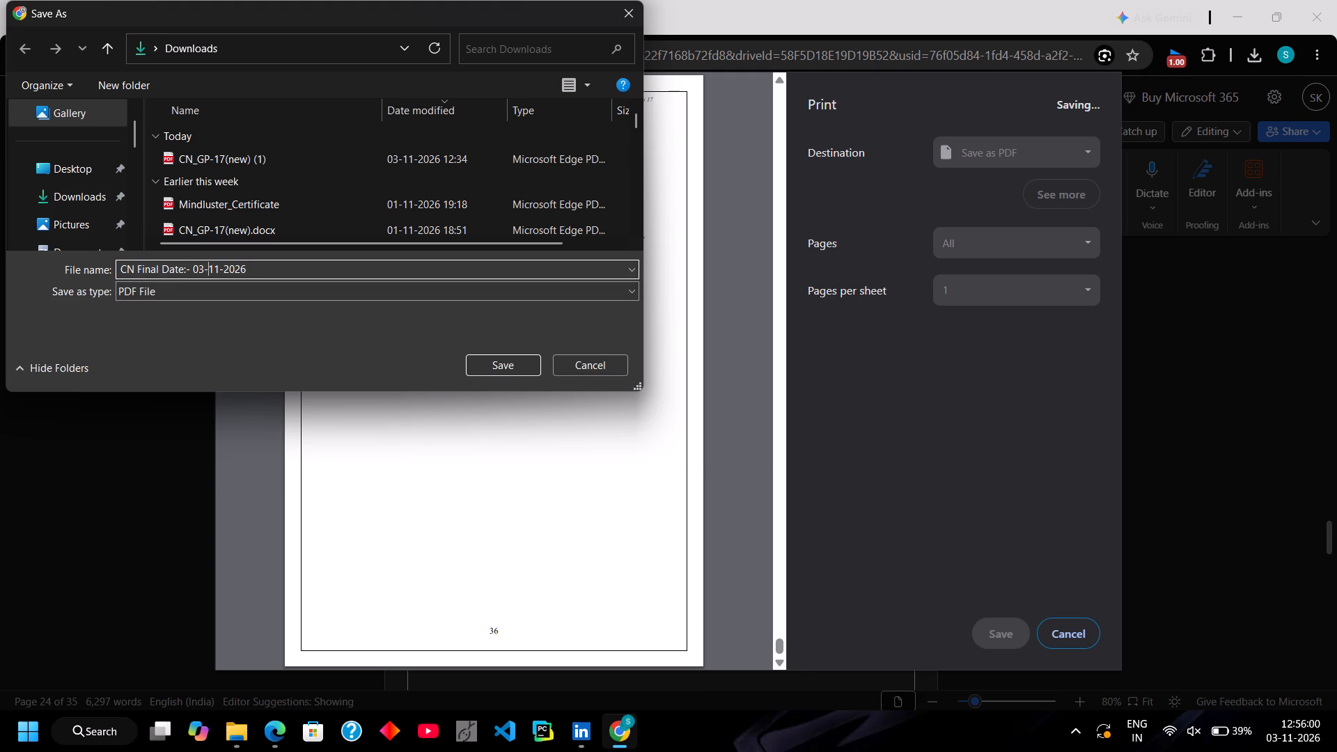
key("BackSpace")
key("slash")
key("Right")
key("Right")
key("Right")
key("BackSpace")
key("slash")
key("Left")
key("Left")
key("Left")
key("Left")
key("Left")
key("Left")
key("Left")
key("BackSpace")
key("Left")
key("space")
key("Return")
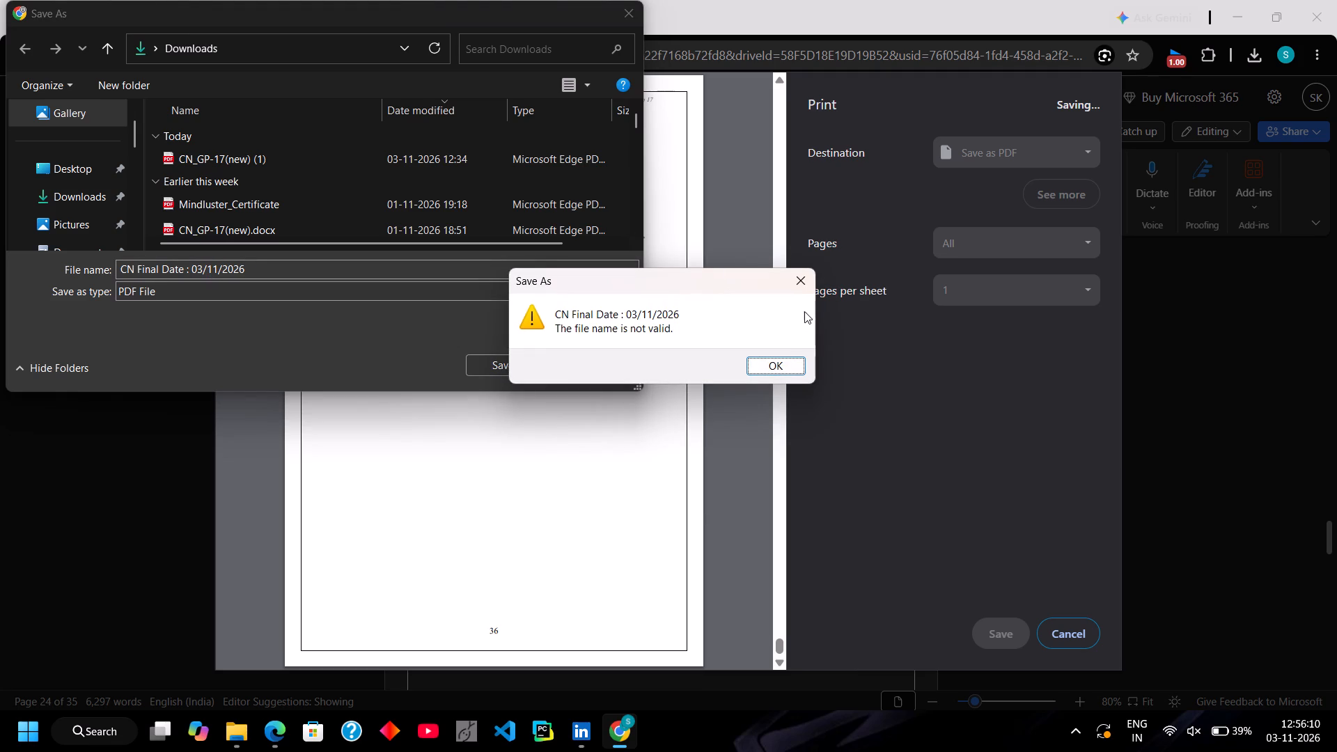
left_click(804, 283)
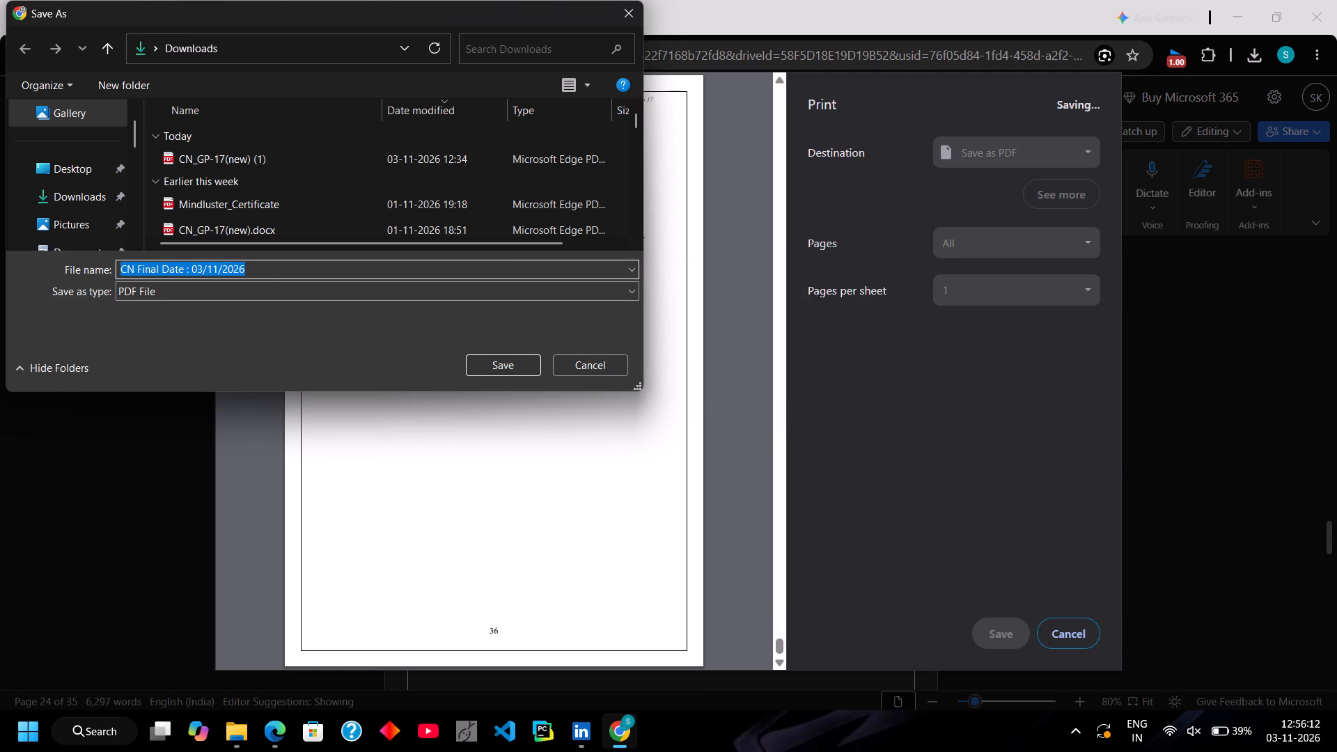
Save the report PDF in Downloads under the name "CN Final RP".
left_click(265, 269)
key("BackSpace")
key("BackSpace")
key("BackSpace")
key("BackSpace")
key("BackSpace")
key("BackSpace")
key("BackSpace")
key("BackSpace")
key("BackSpace")
key("BackSpace")
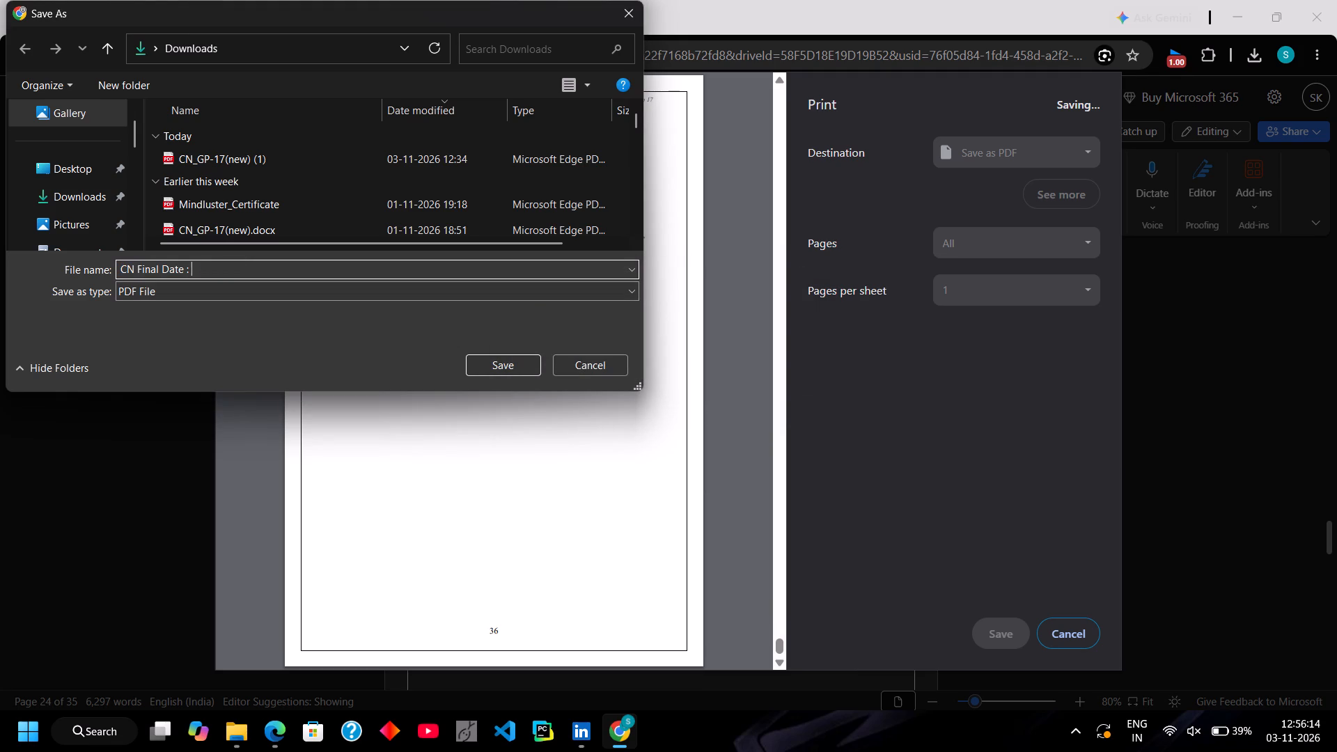
key("BackSpace")
key("BackSpace")
key("BackSpace")
key("BackSpace")
key("BackSpace")
key("BackSpace")
key("BackSpace")
type("RP")
key("Return")
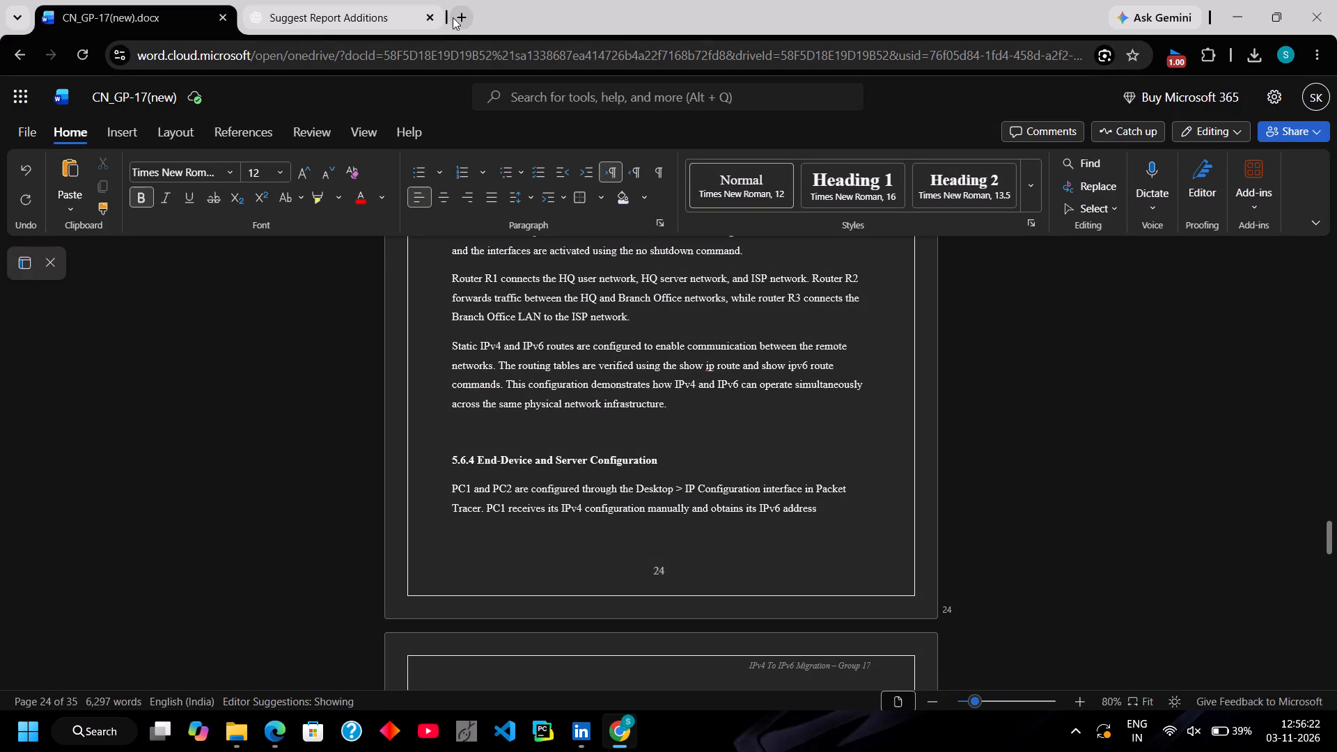
Close the Suggest Report Additions page and open Sejda's online PDF editor in a new browser tab.
left_click(430, 15)
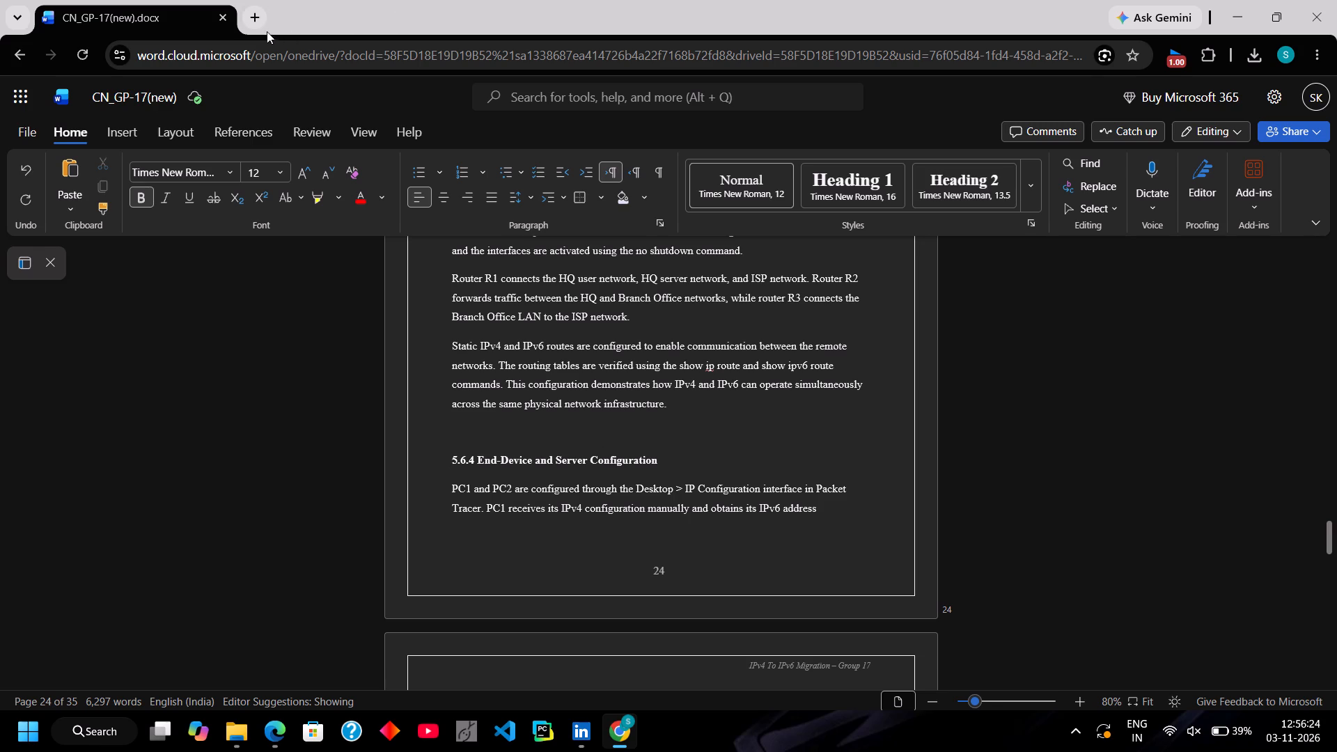
left_click(260, 19)
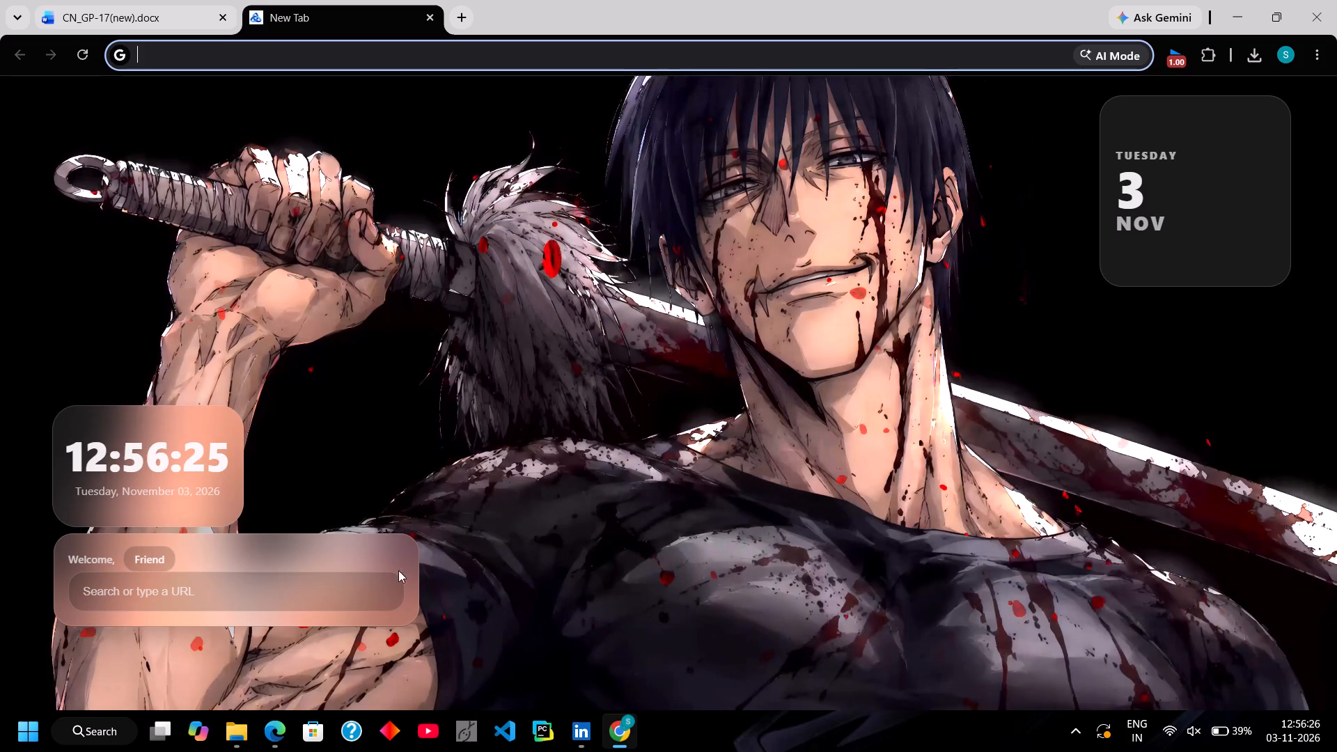
left_click(304, 586)
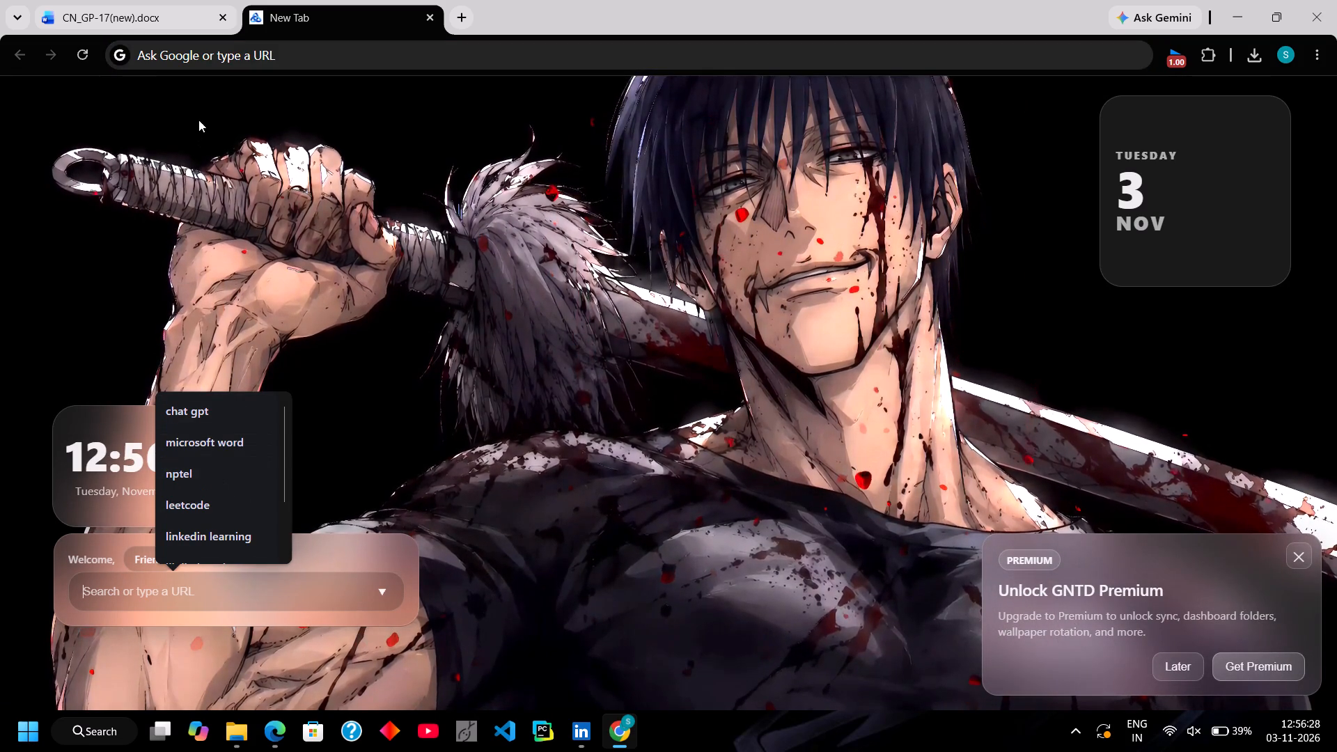
left_click(317, 56)
type("se")
key("Return")
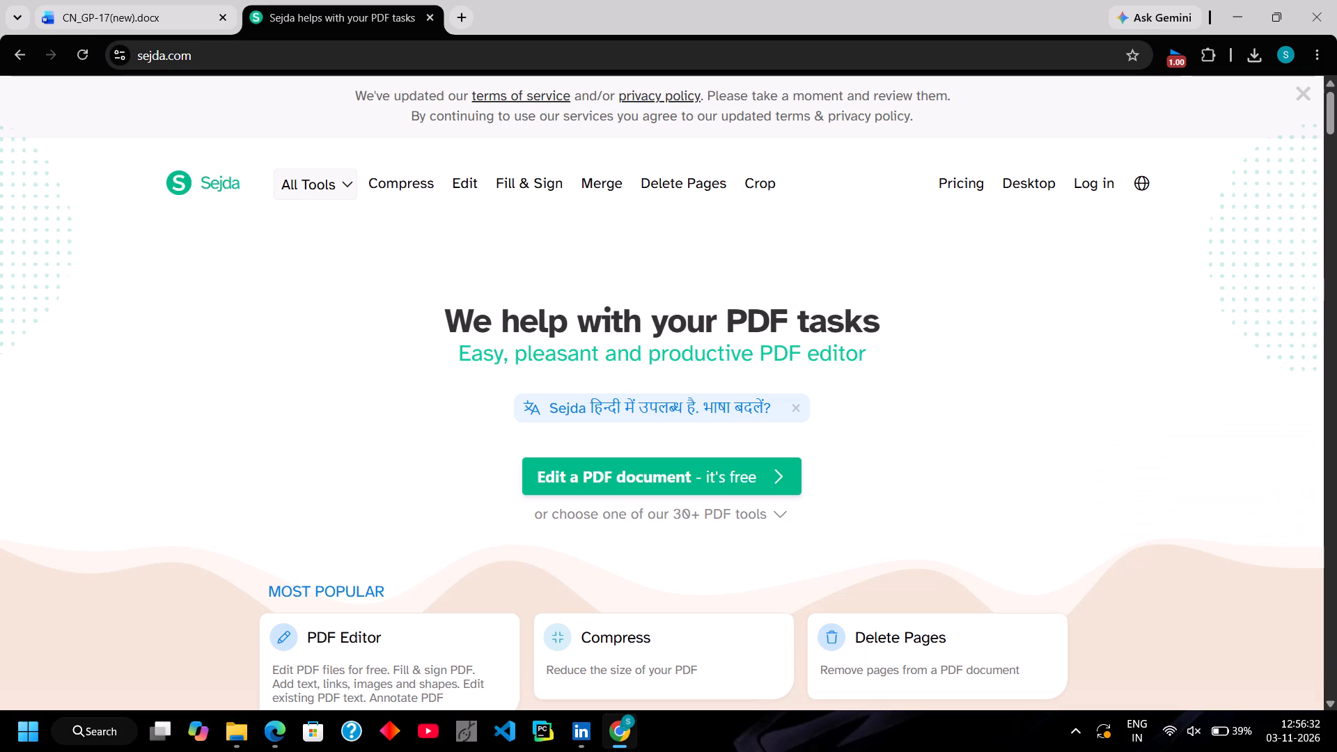
left_click(719, 513)
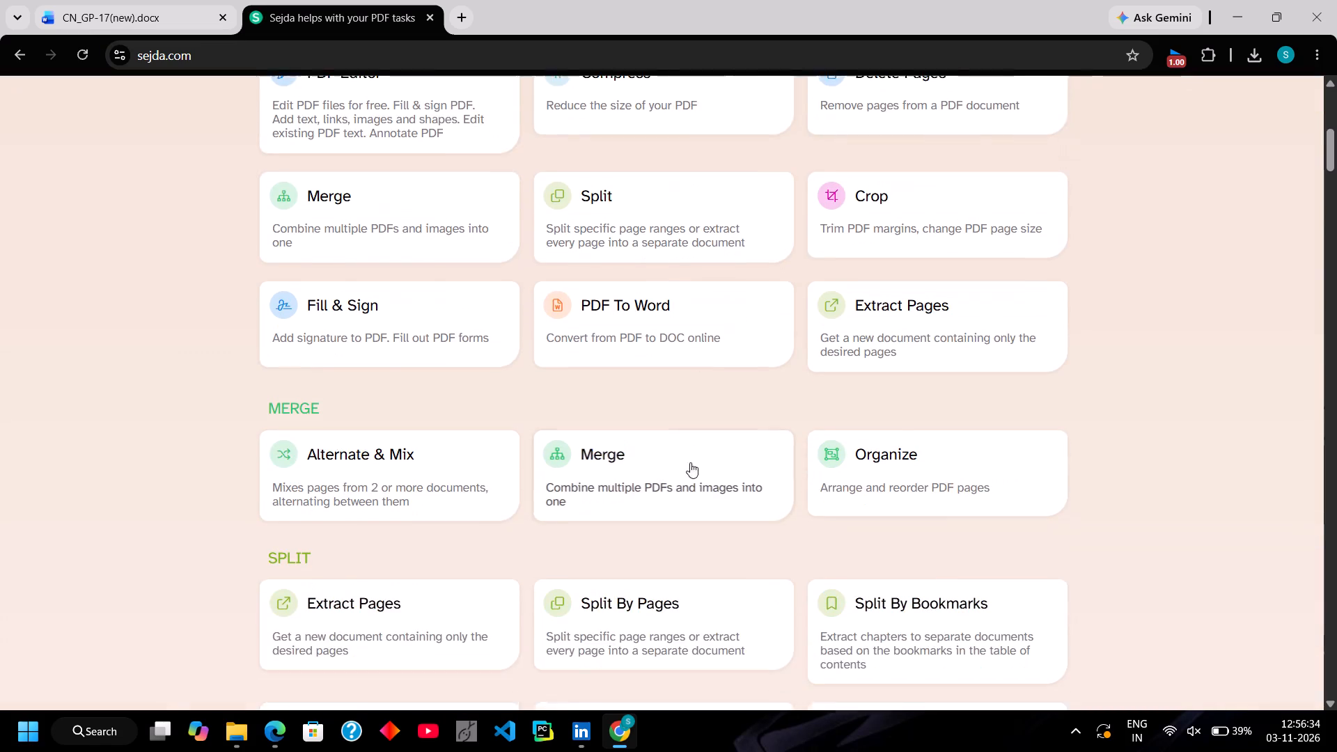
scroll(640, 269, "up", 7)
left_click(666, 484)
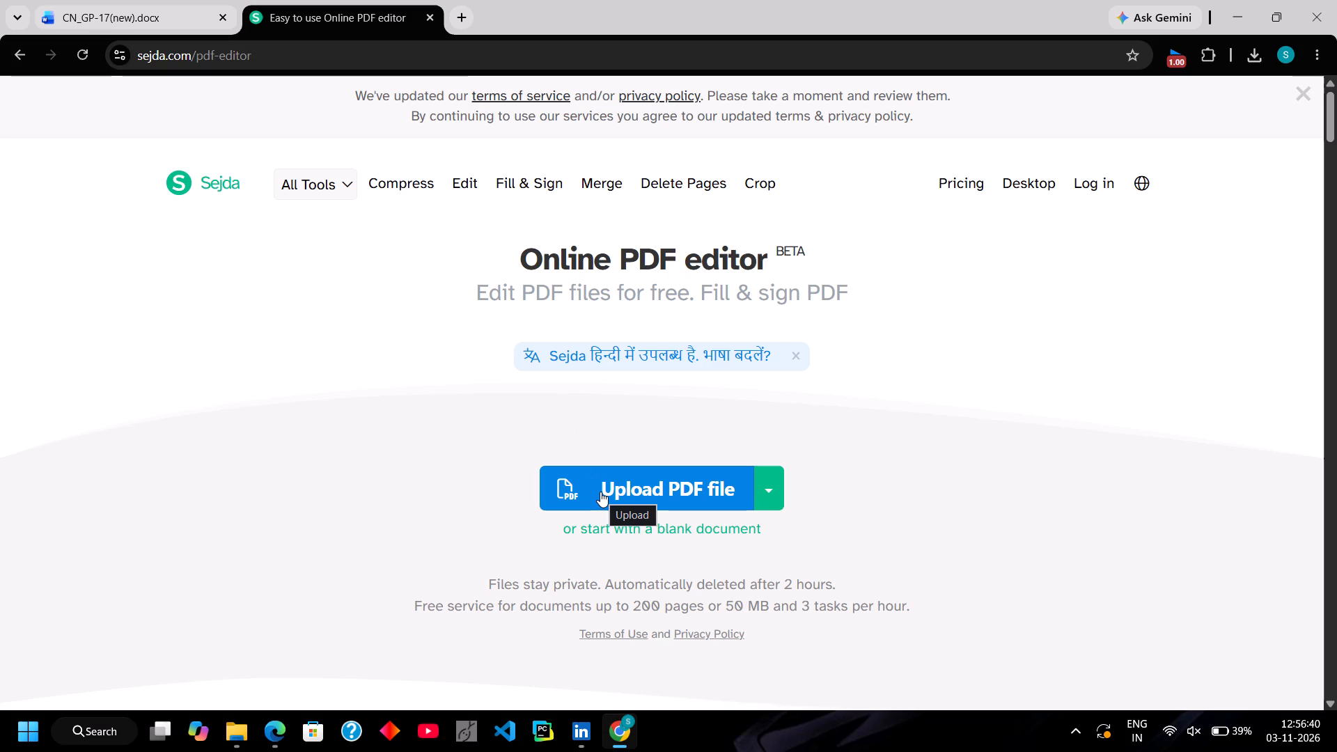
Upload the CN Final RP PDF from Downloads into the online PDF editor.
left_click(600, 492)
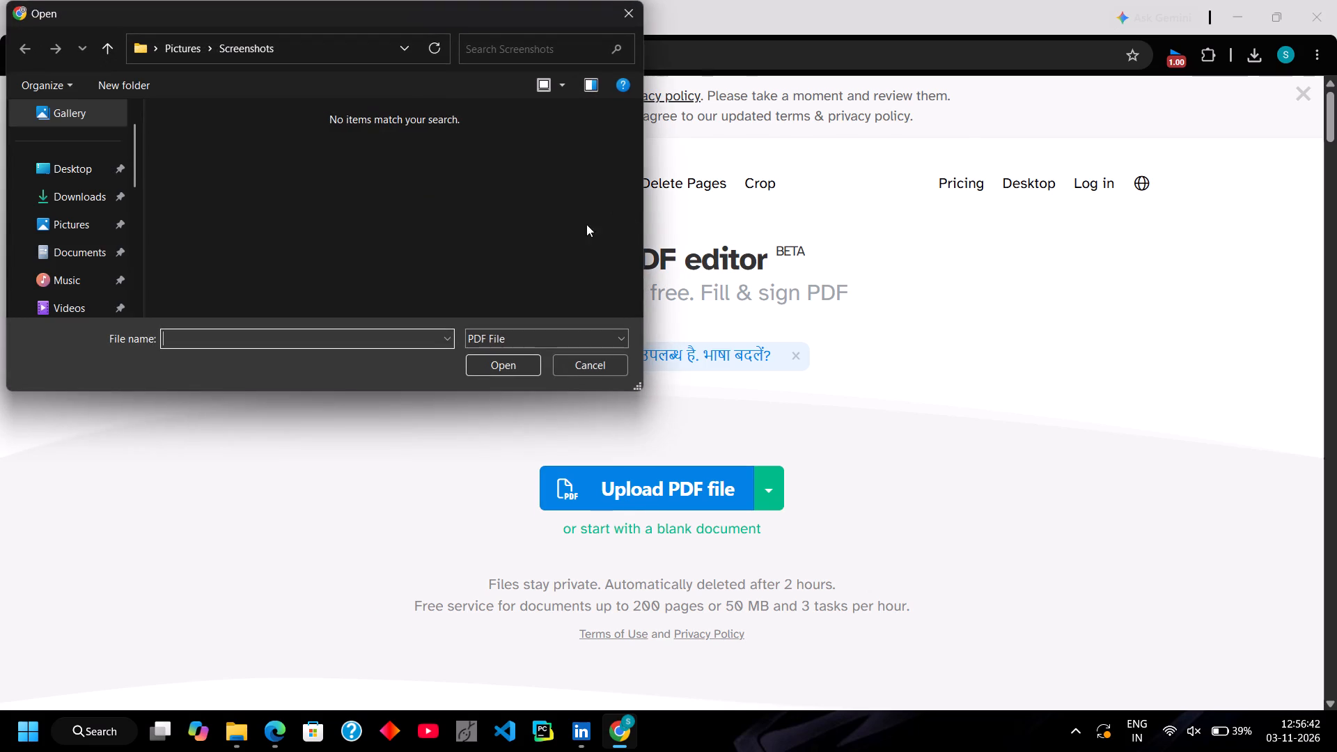
left_click(77, 192)
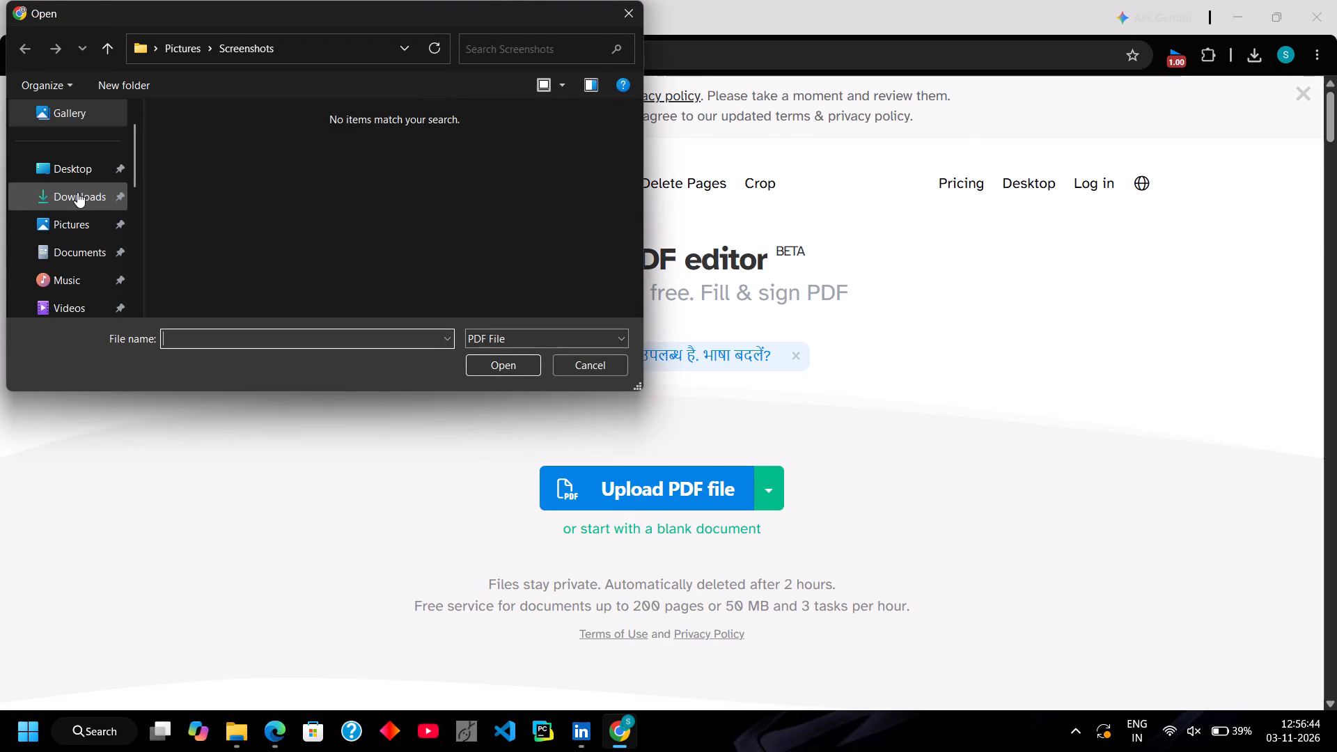
left_click(257, 160)
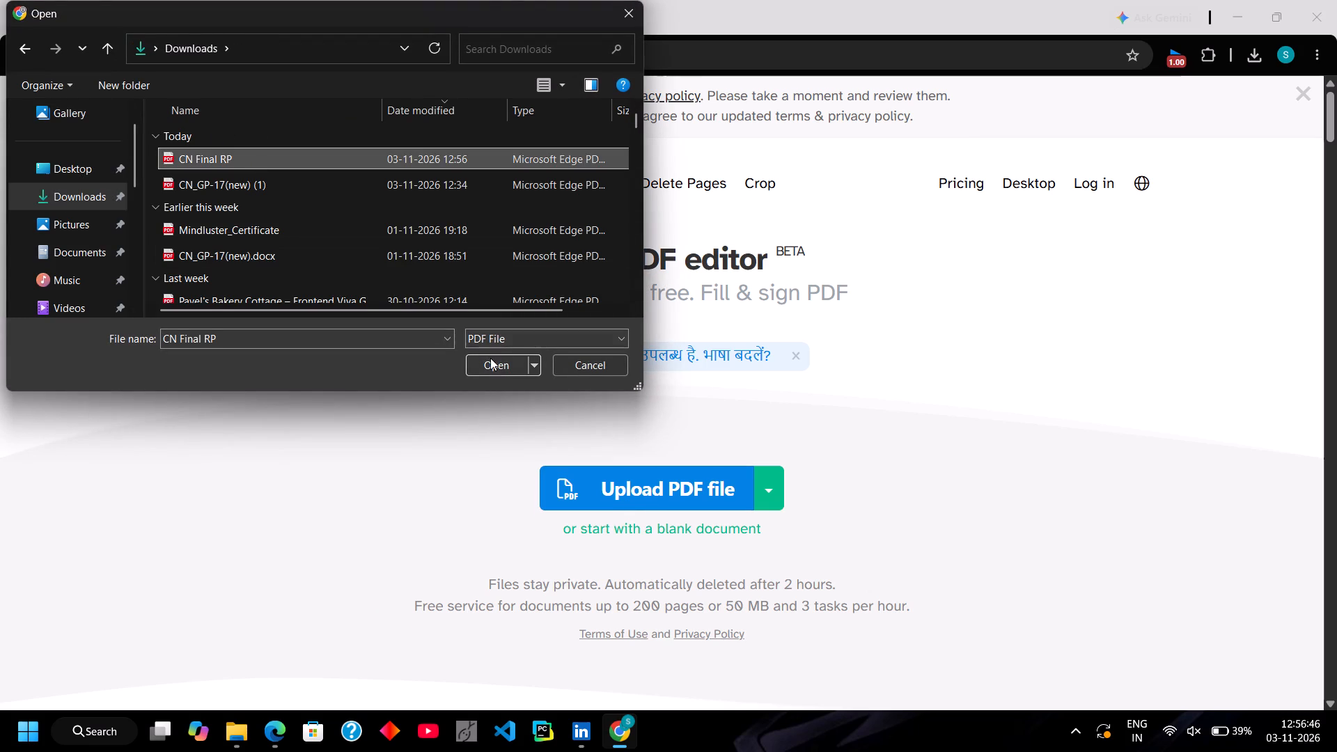
left_click(490, 358)
Delete the page number "ii" at the bottom of page 2, the certificate page.
scroll(724, 522, "down", 2)
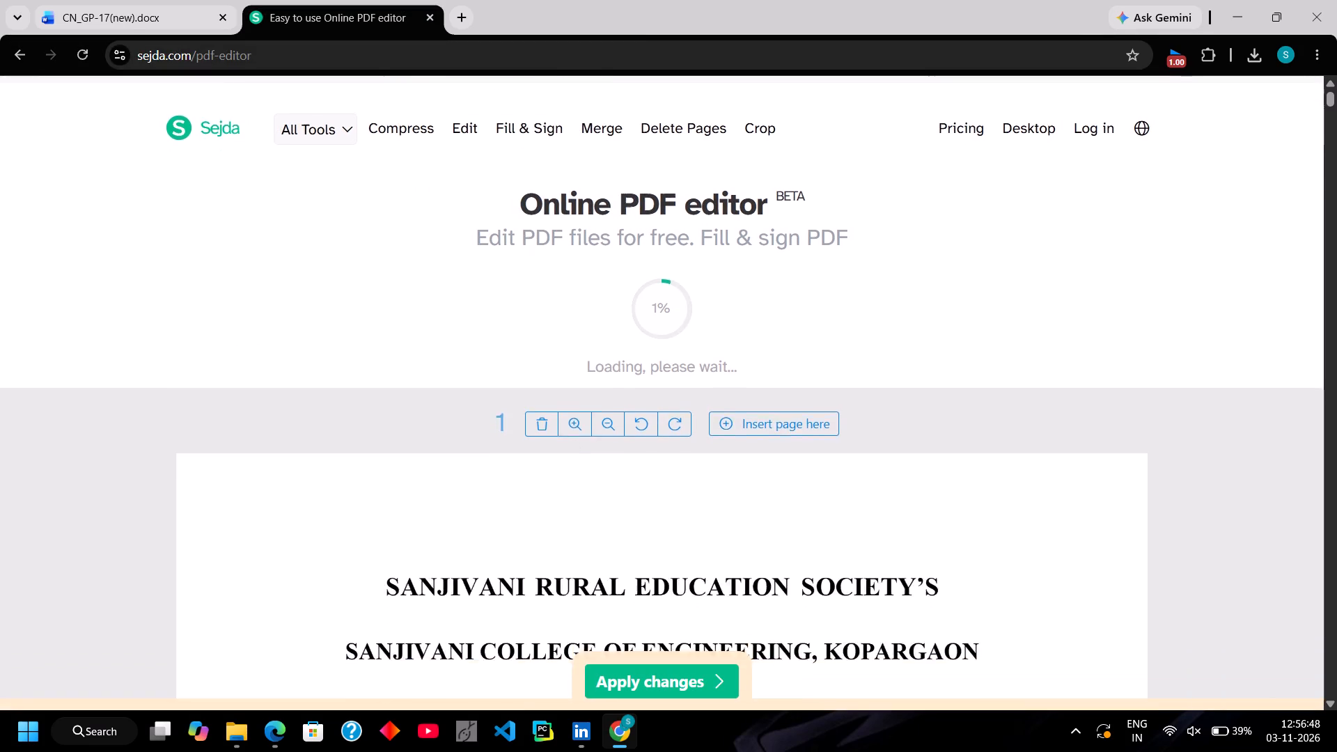
scroll(724, 522, "down", 10)
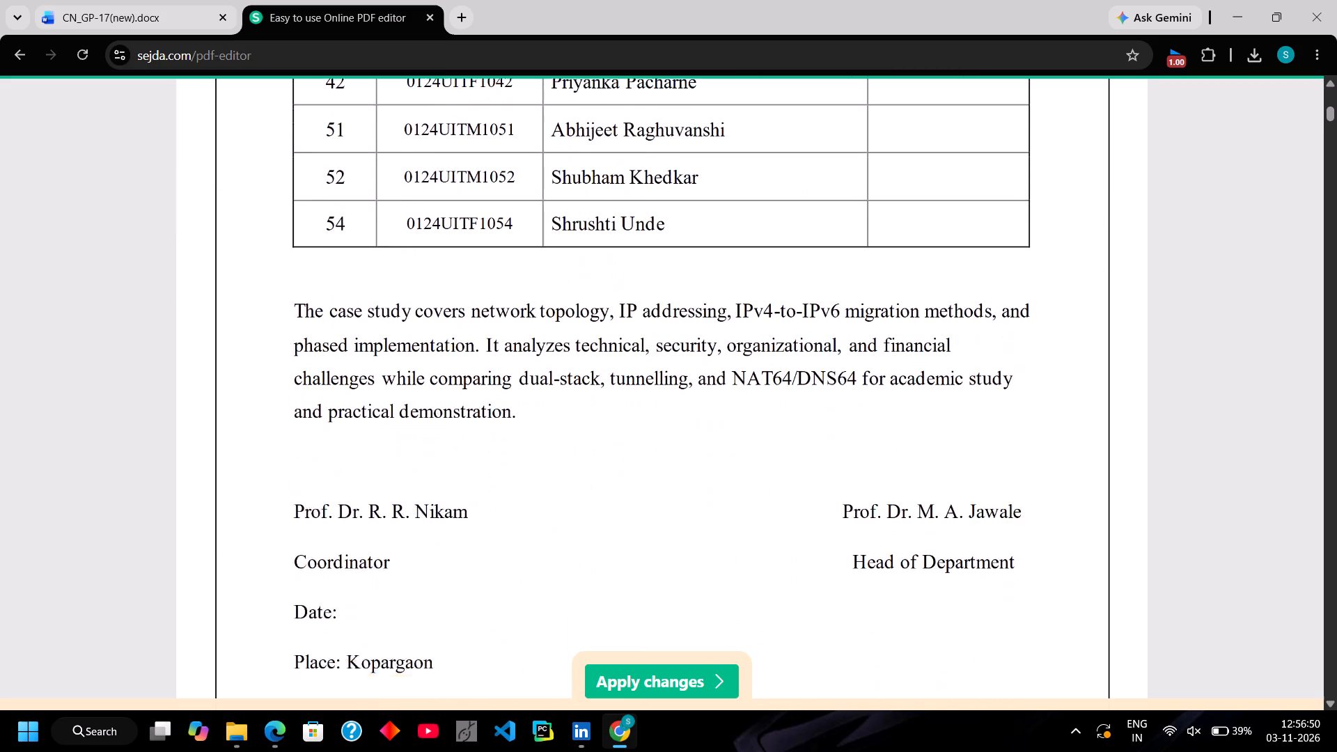
scroll(724, 522, "down", 4)
scroll(724, 522, "up", 1)
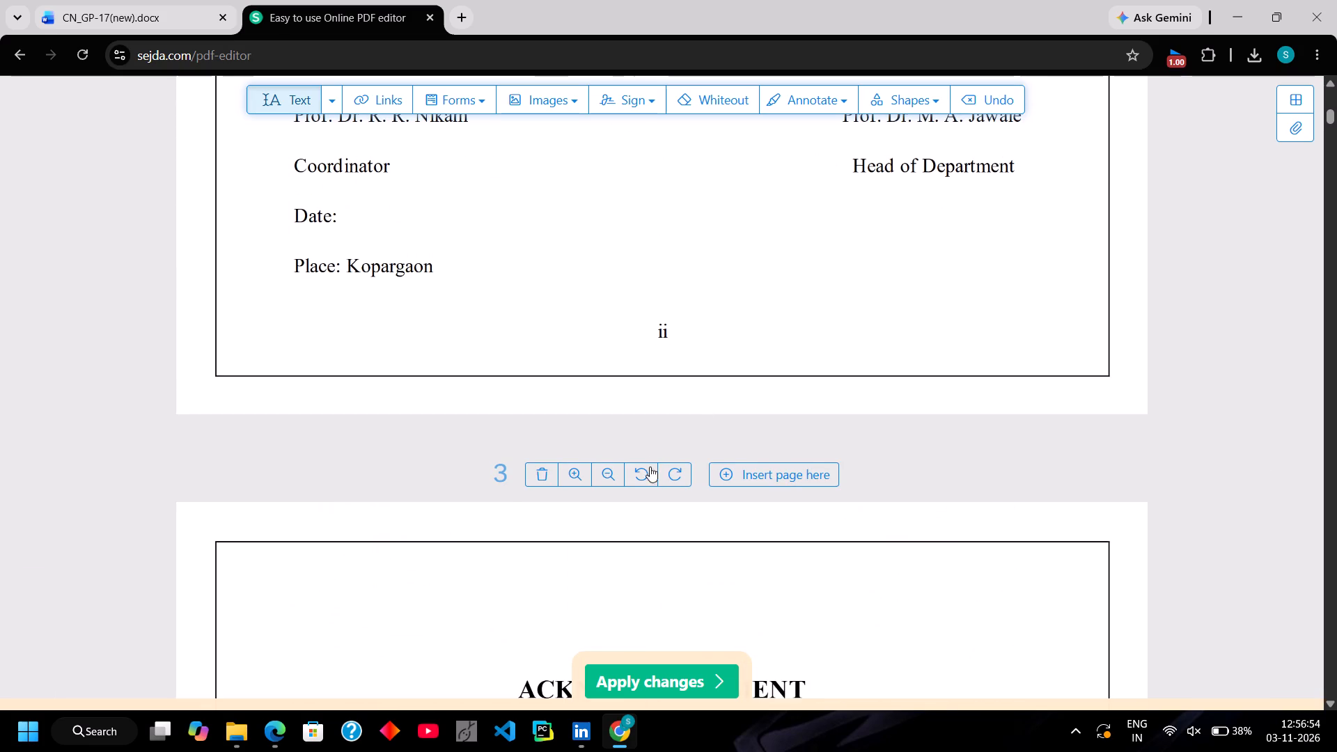
left_click(660, 334)
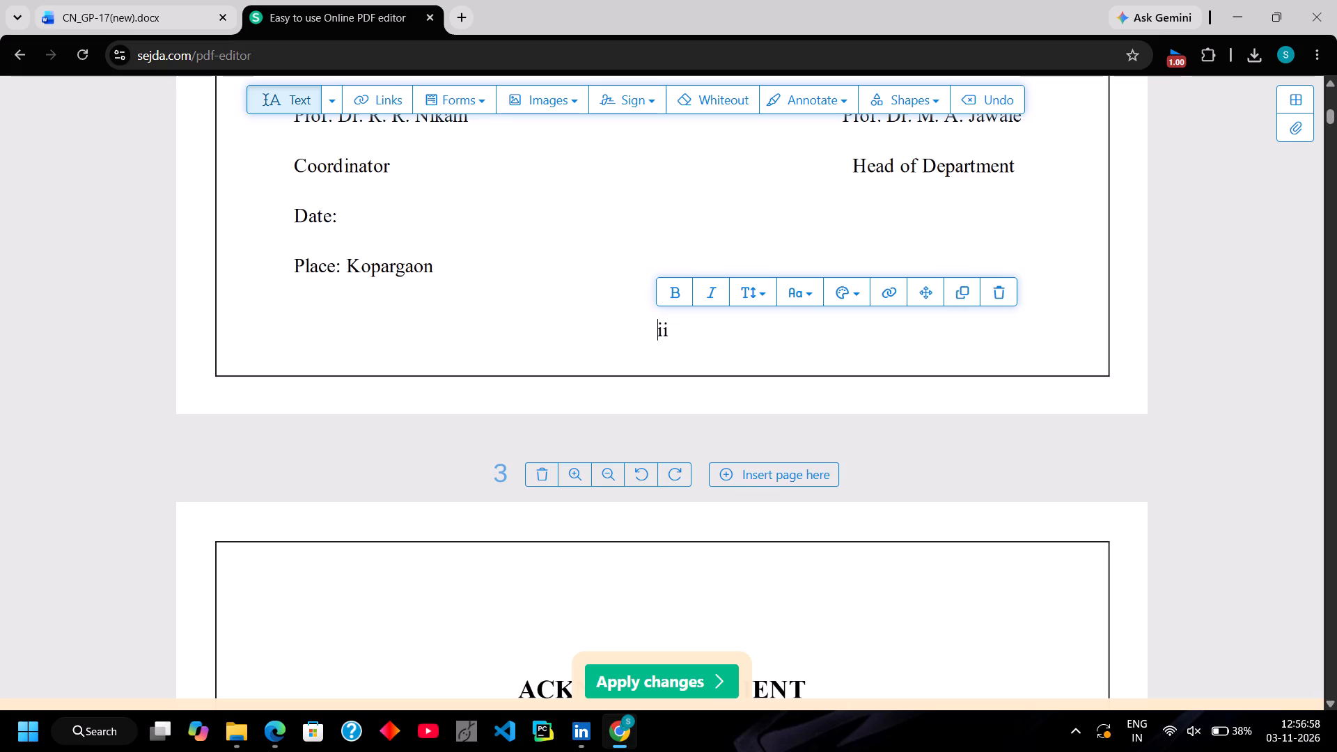
key("Right")
key("Right")
key("BackSpace")
key("BackSpace")
Add the page number "i" as regular-weight text at the bottom centre of page 3, the acknowledgement page.
scroll(660, 334, "down", 6)
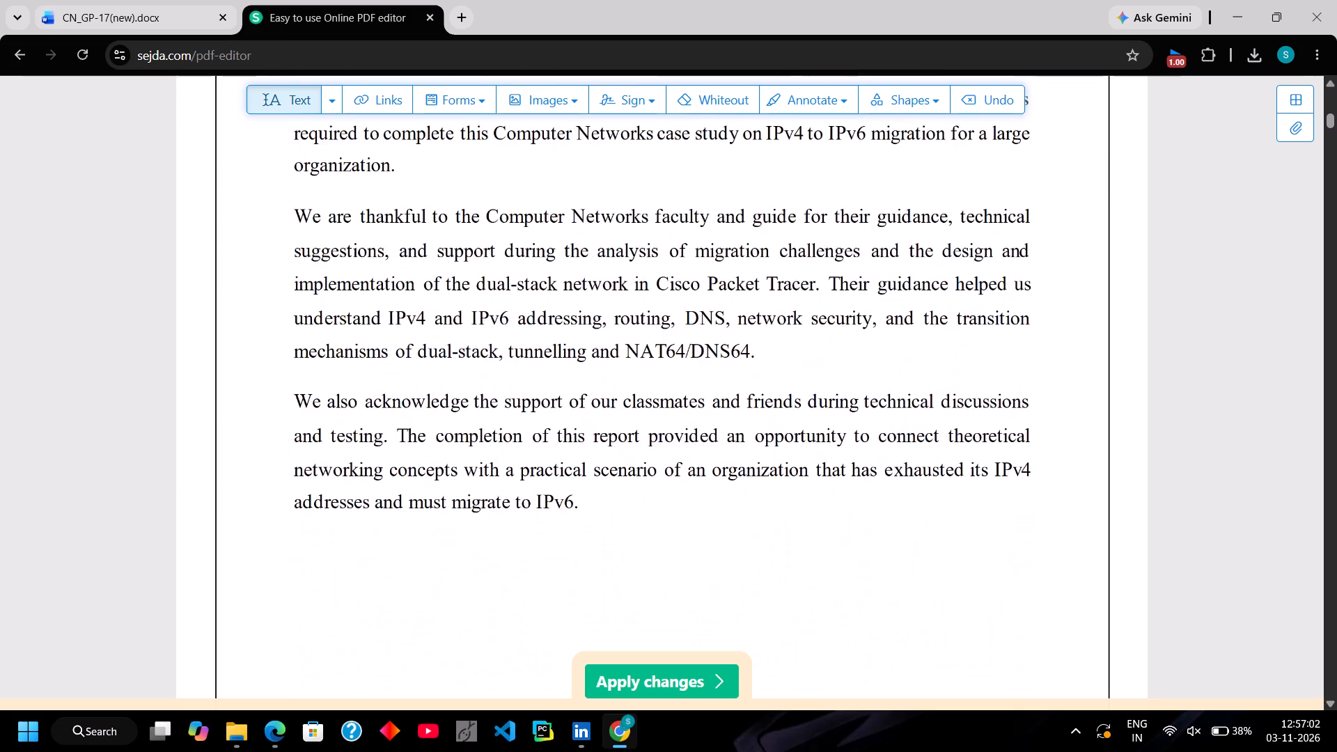
scroll(660, 334, "down", 7)
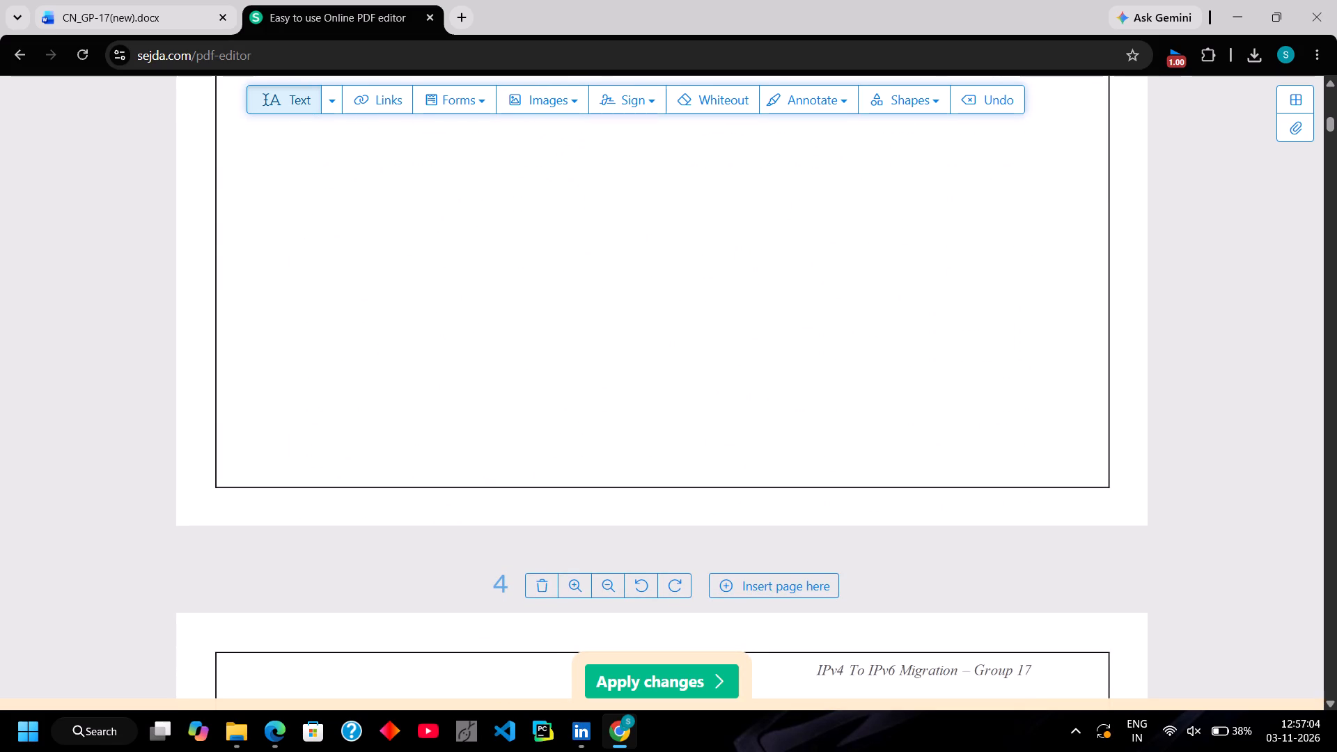
left_click(671, 455)
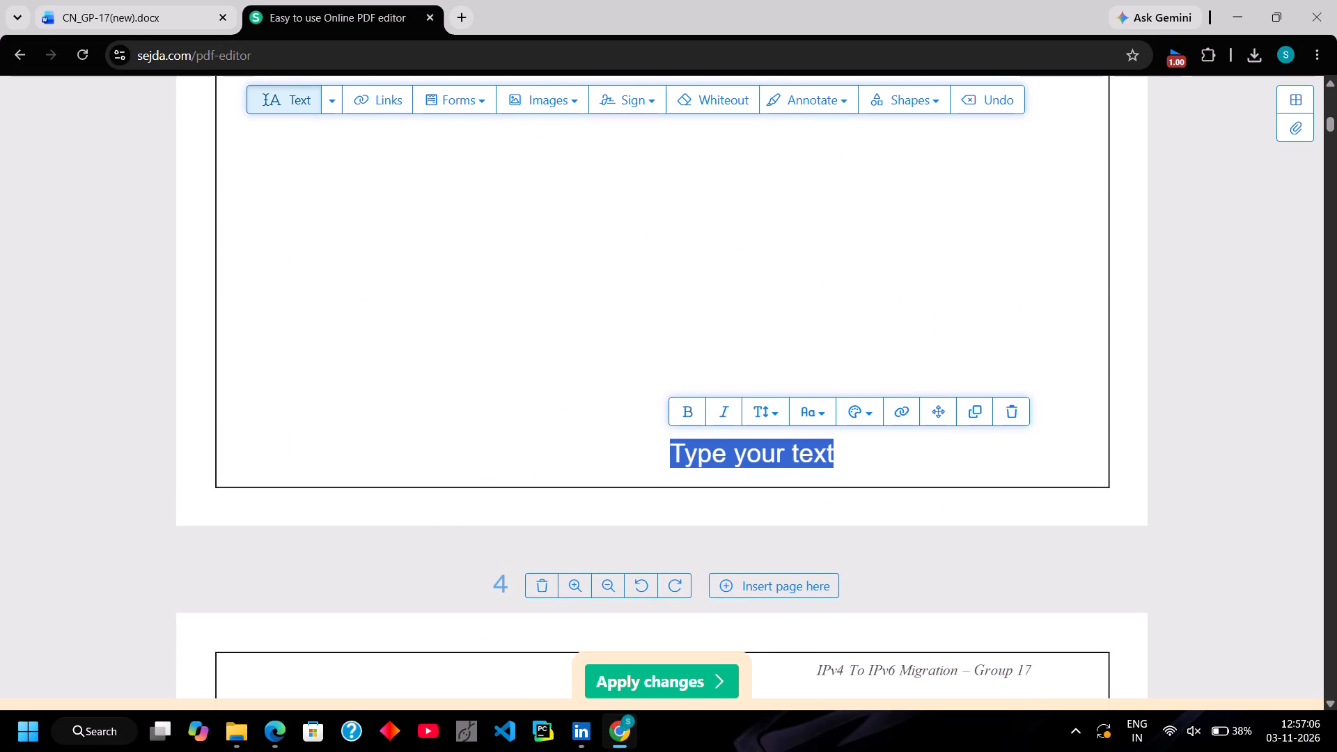
key("i")
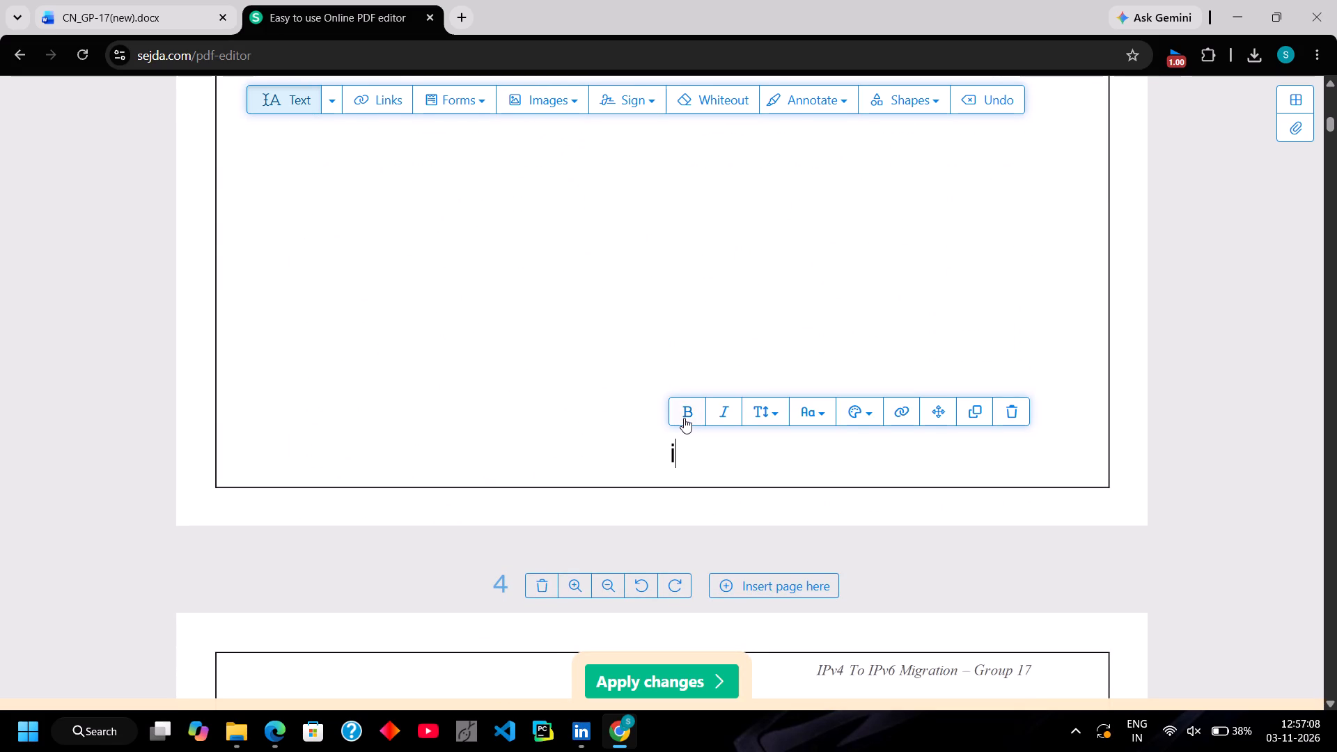
left_click(684, 416)
left_click(684, 416)
left_click(673, 460)
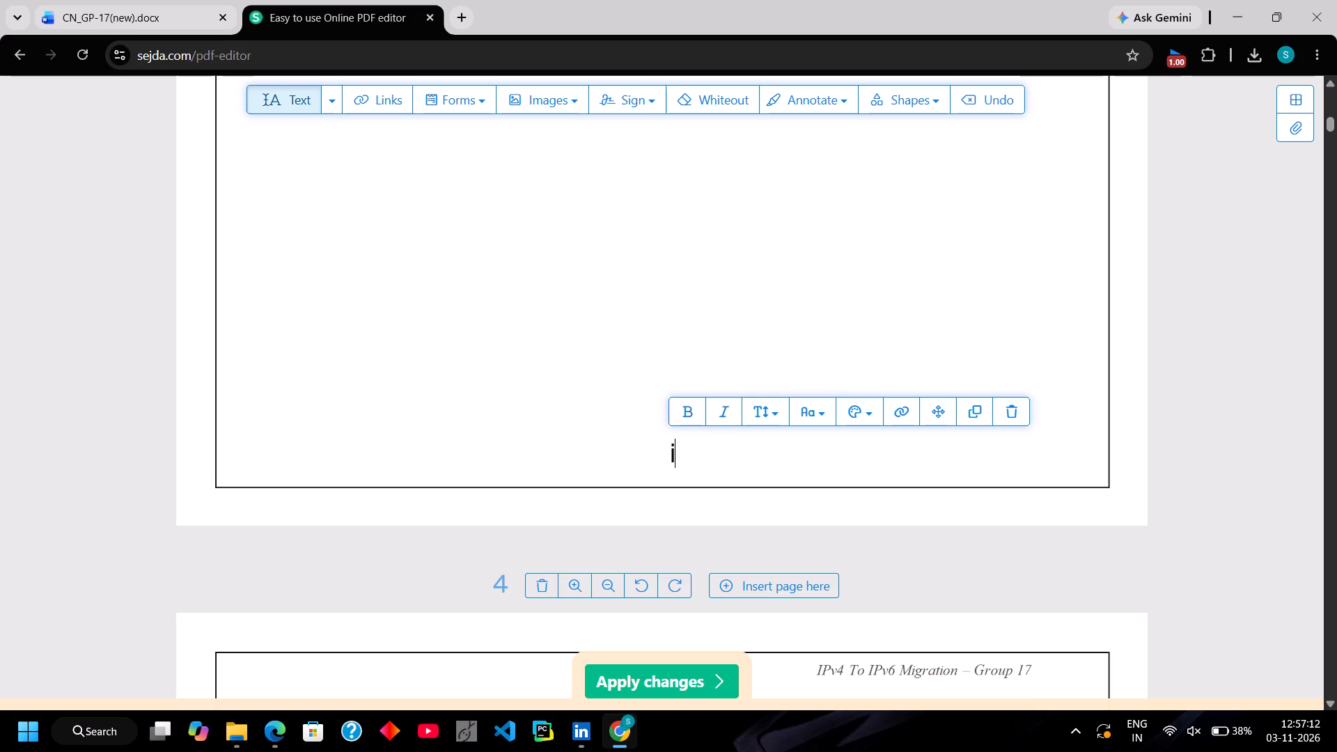
Replace the page number at the bottom of page 4 with "ii".
scroll(676, 496, "down", 4)
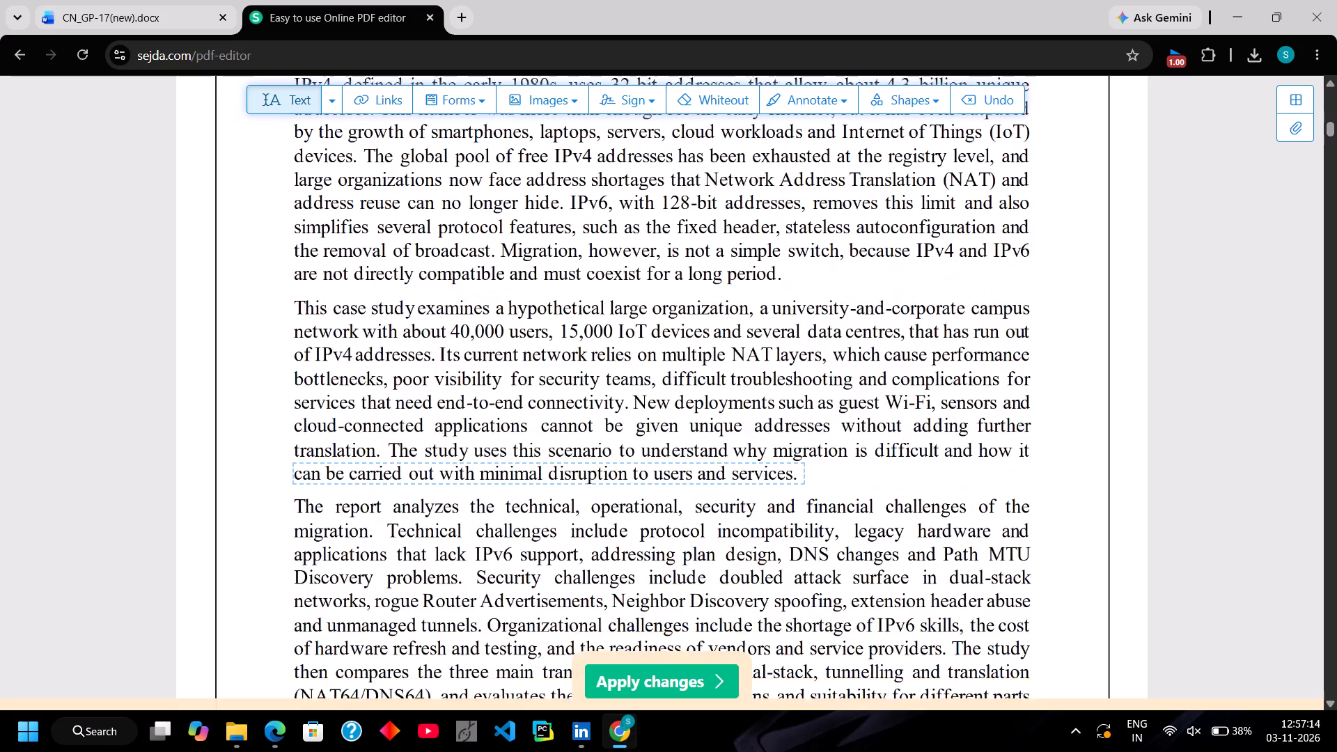
scroll(676, 496, "down", 4)
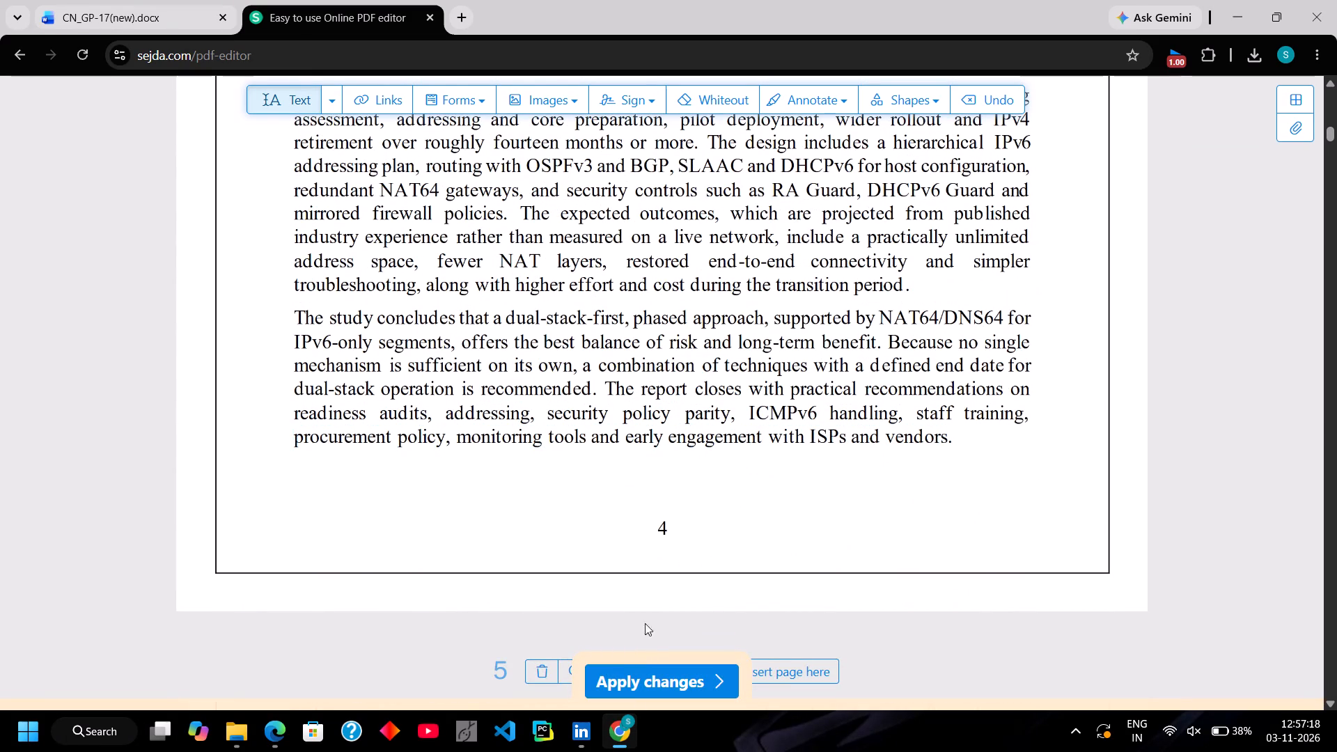
left_click(662, 527)
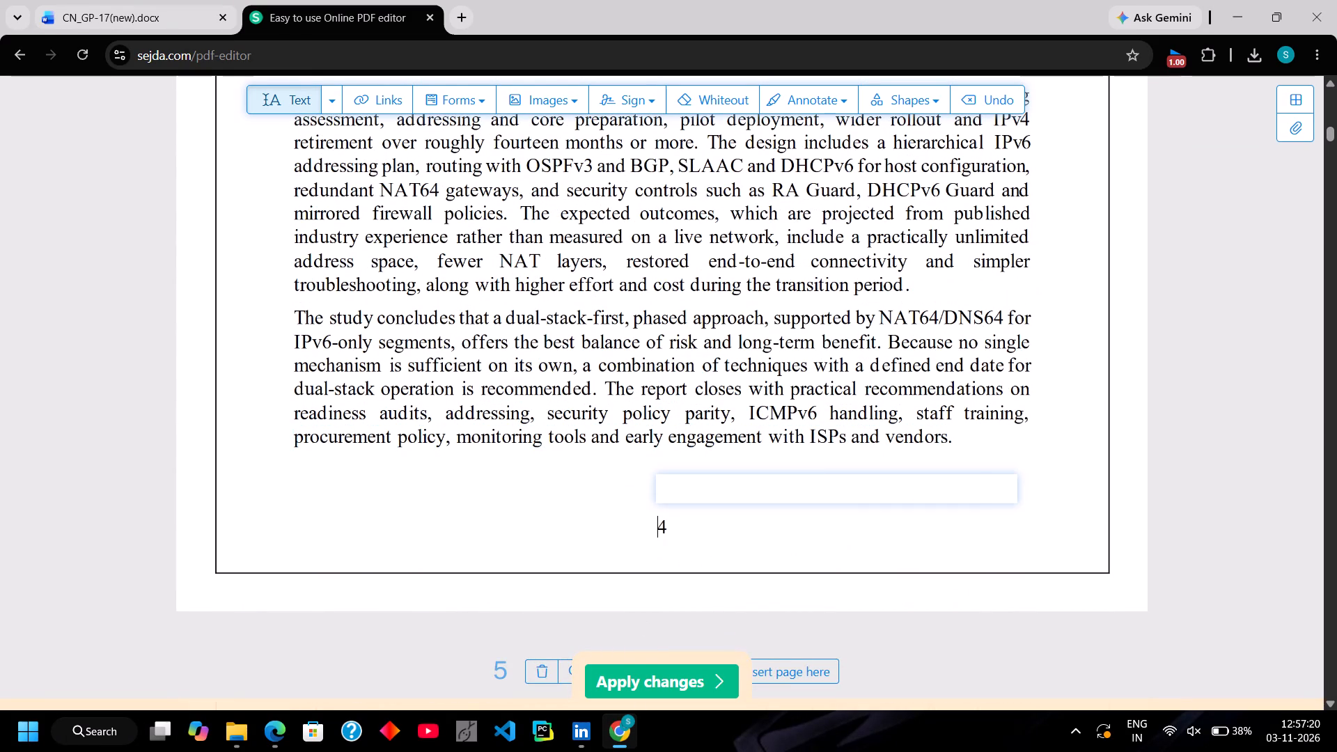
key("Right")
key("BackSpace")
type("ii")
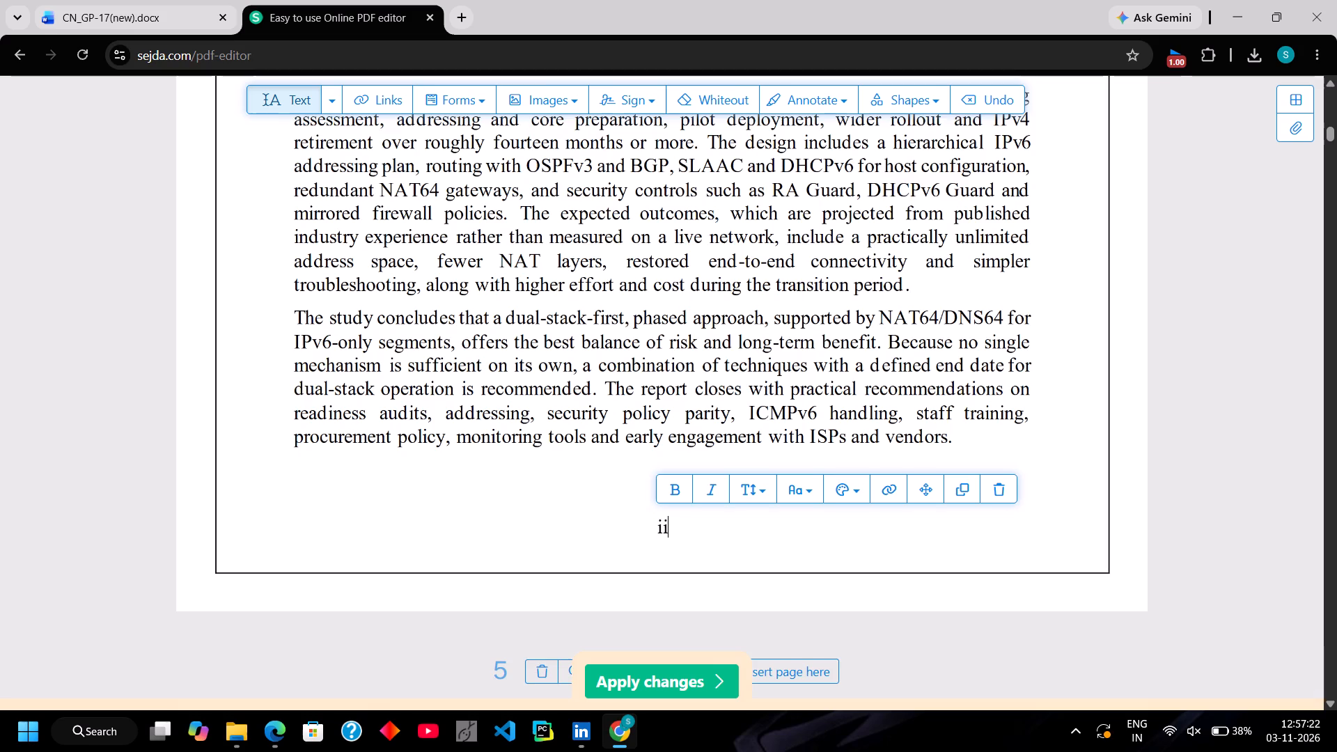
Replace the page number at the bottom of page 5, the first contents page, with "iii".
scroll(662, 527, "down", 10)
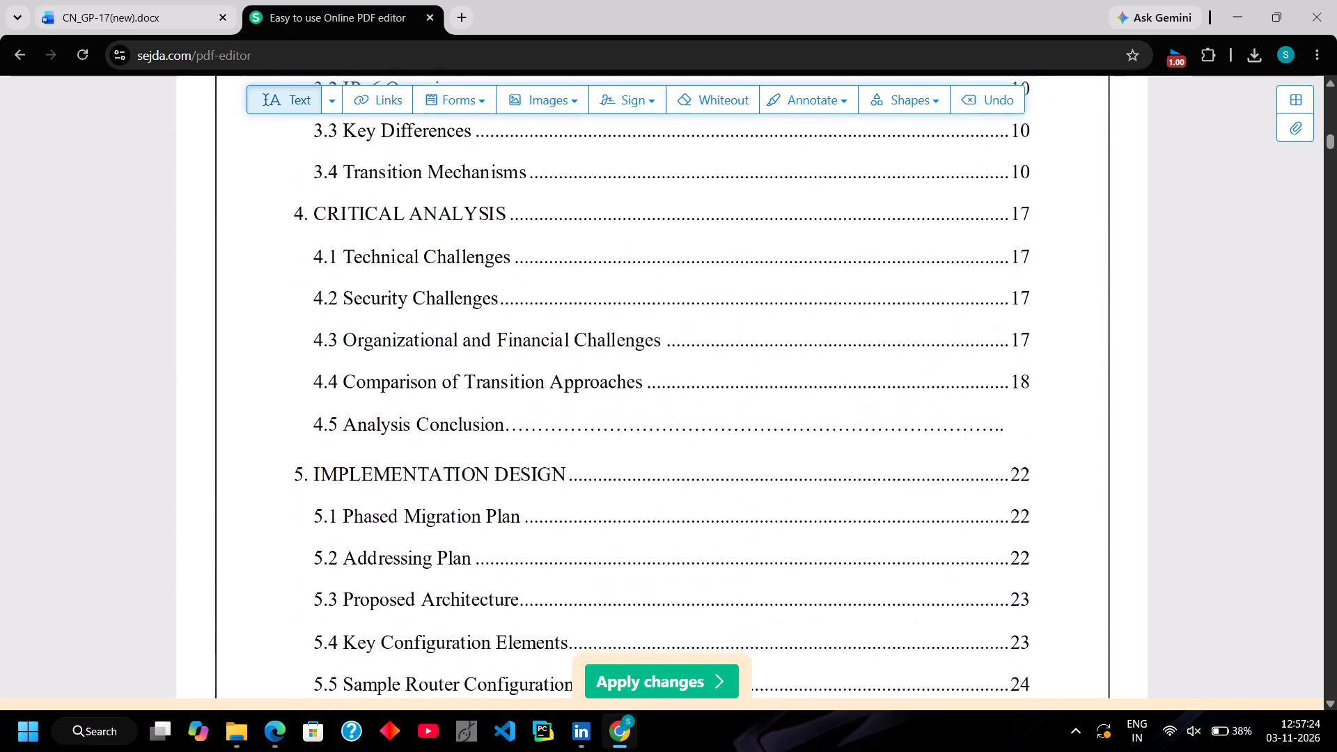
scroll(662, 527, "down", 4)
left_click(658, 343)
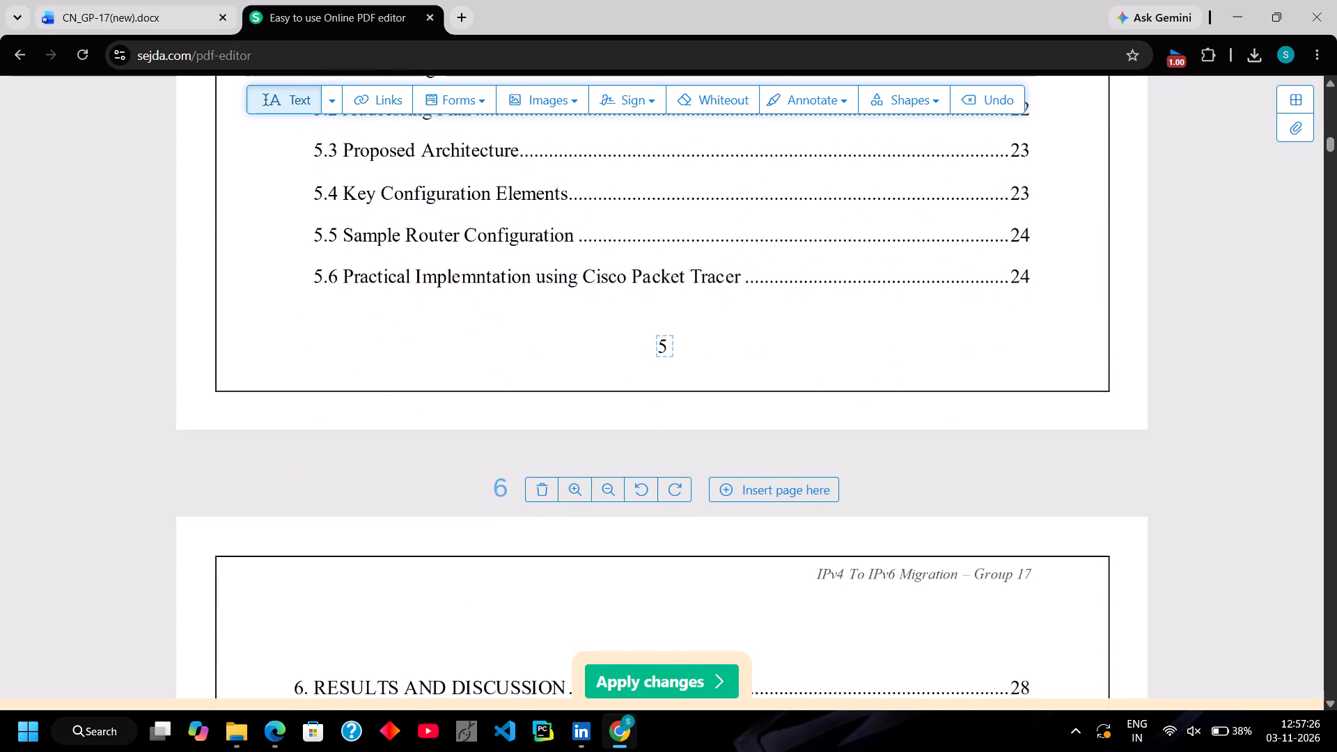
key("Right")
key("BackSpace")
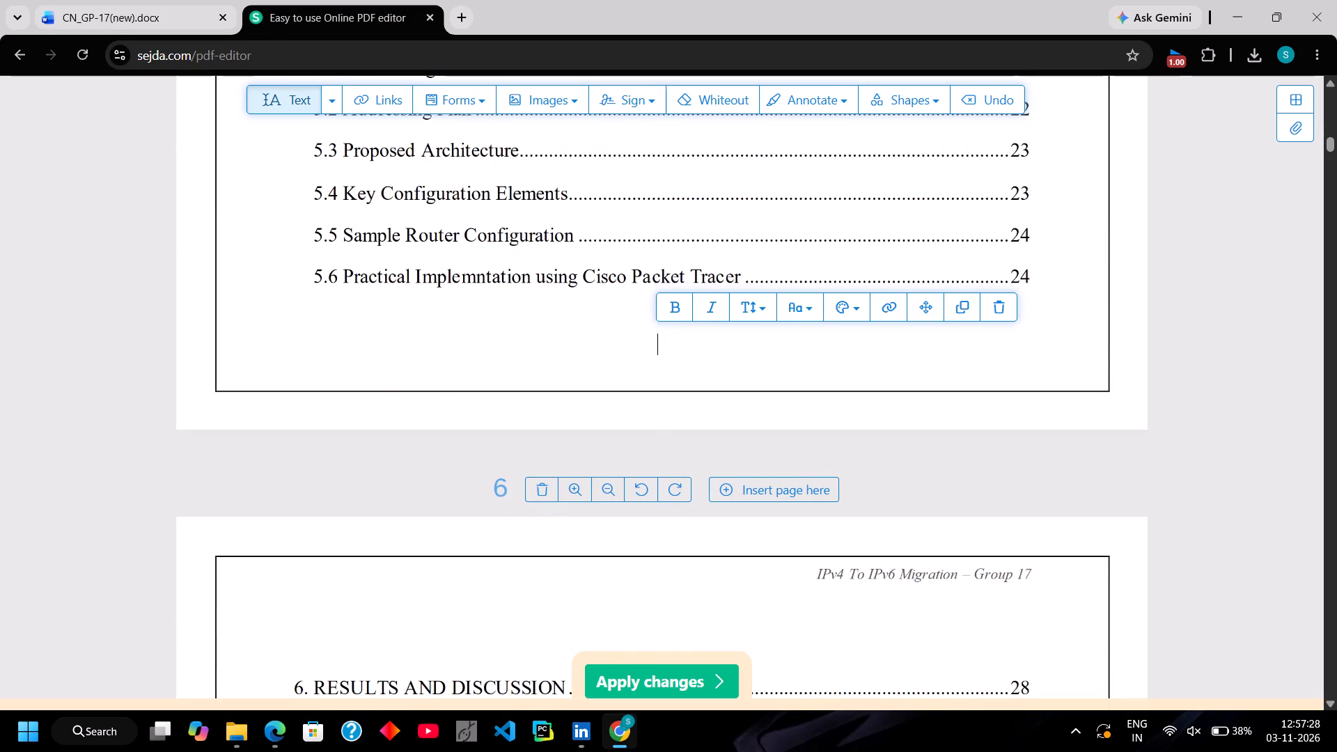
type("iii")
Replace the page number at the bottom of page 6, the contents page ending with References, with "iv".
scroll(658, 343, "down", 5)
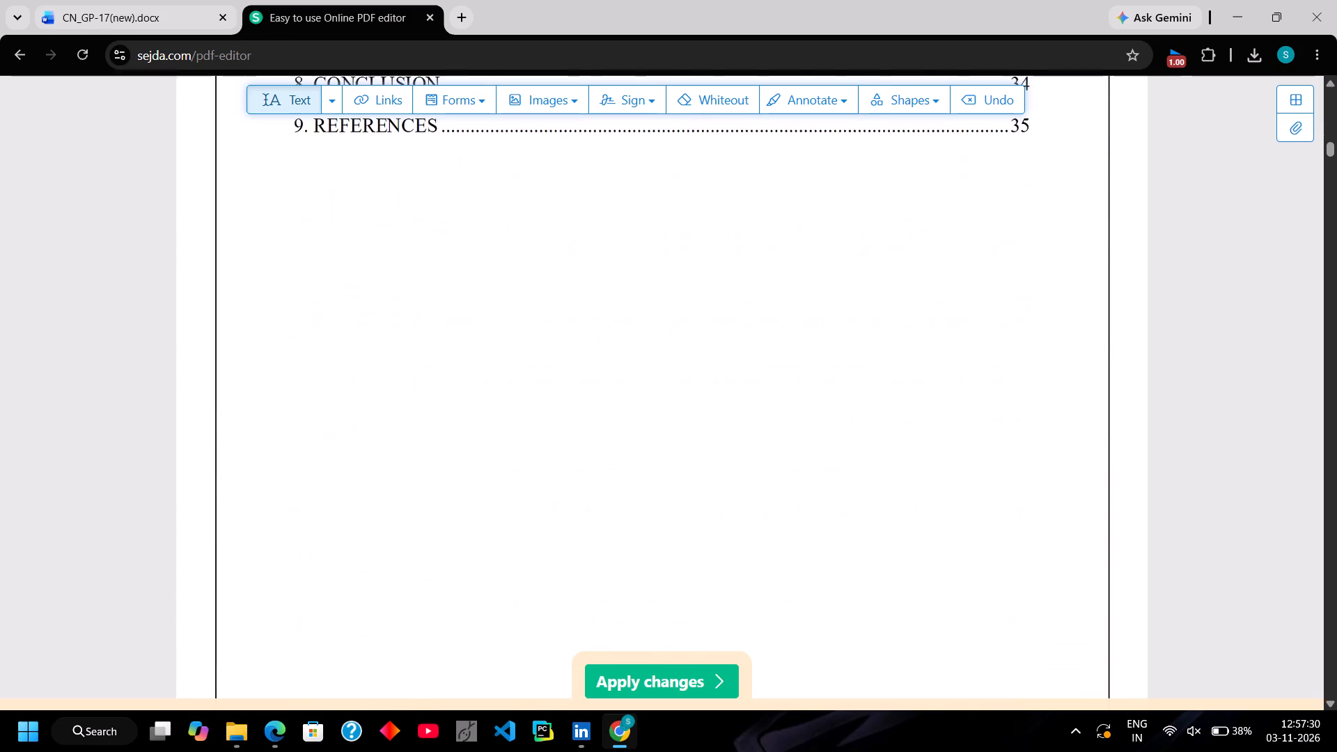
scroll(658, 343, "down", 5)
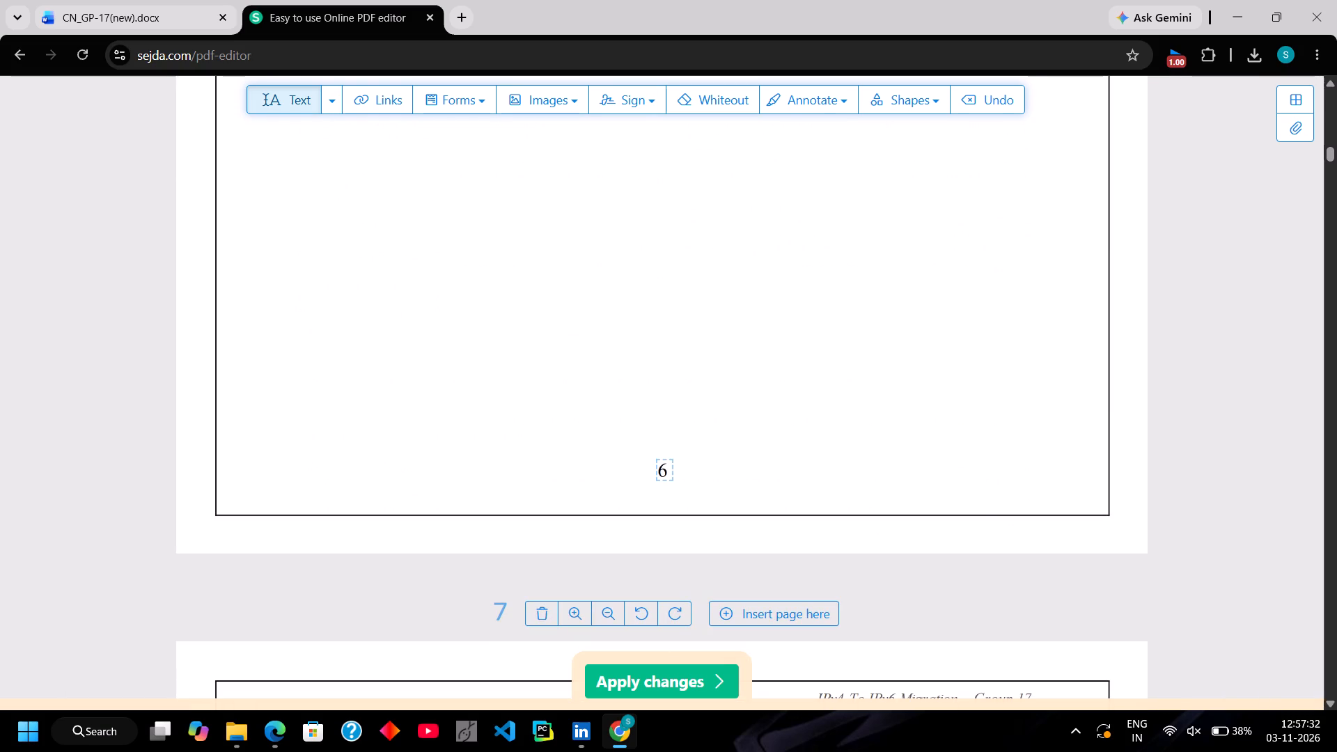
left_click(662, 472)
key("Right")
key("BackSpace")
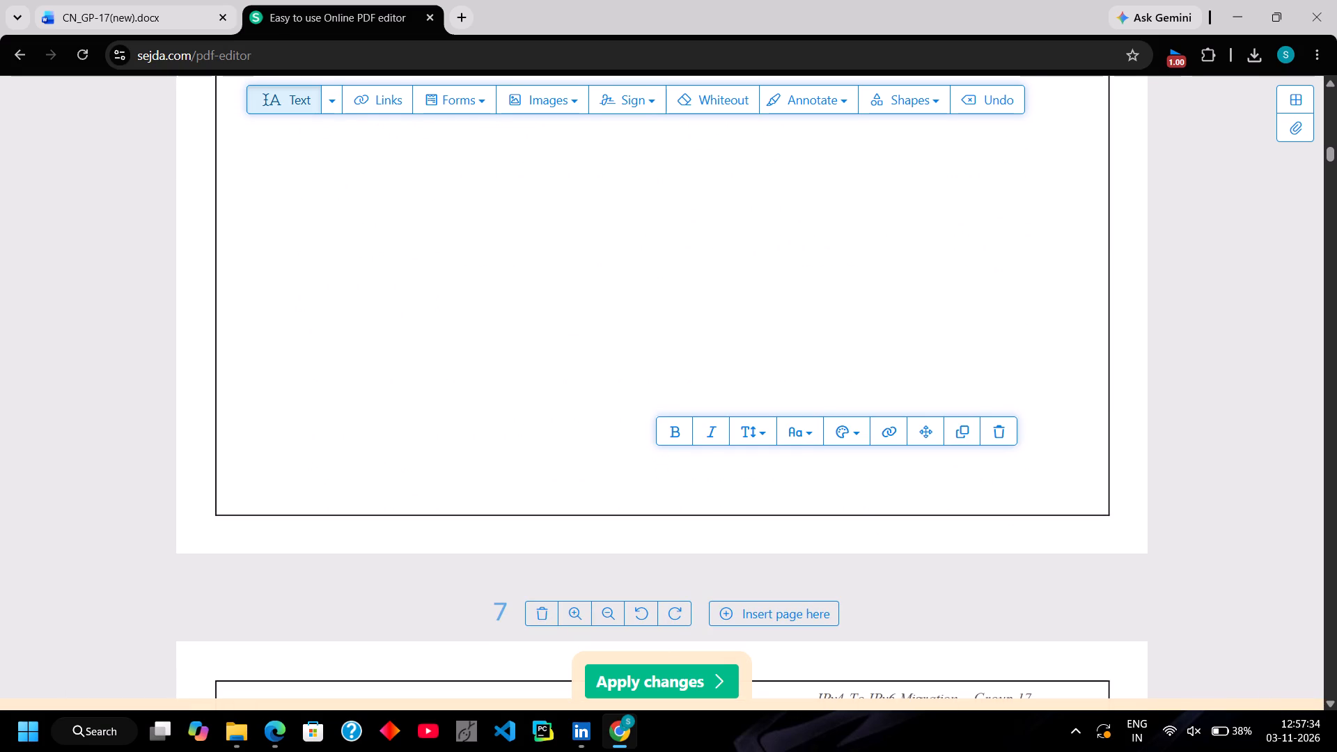
type("iv")
Replace the page number at the bottom of page 7, the List of Figures page, with "v".
scroll(662, 472, "down", 6)
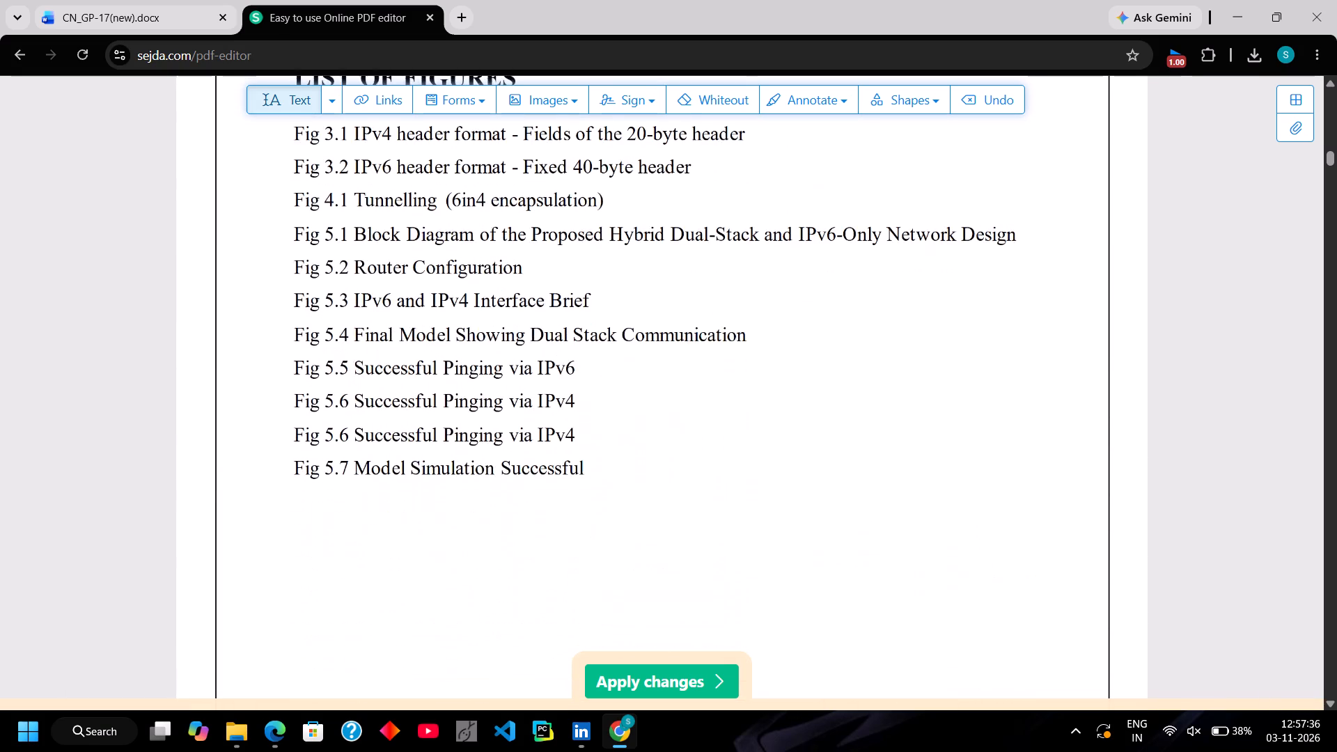
scroll(662, 472, "down", 7)
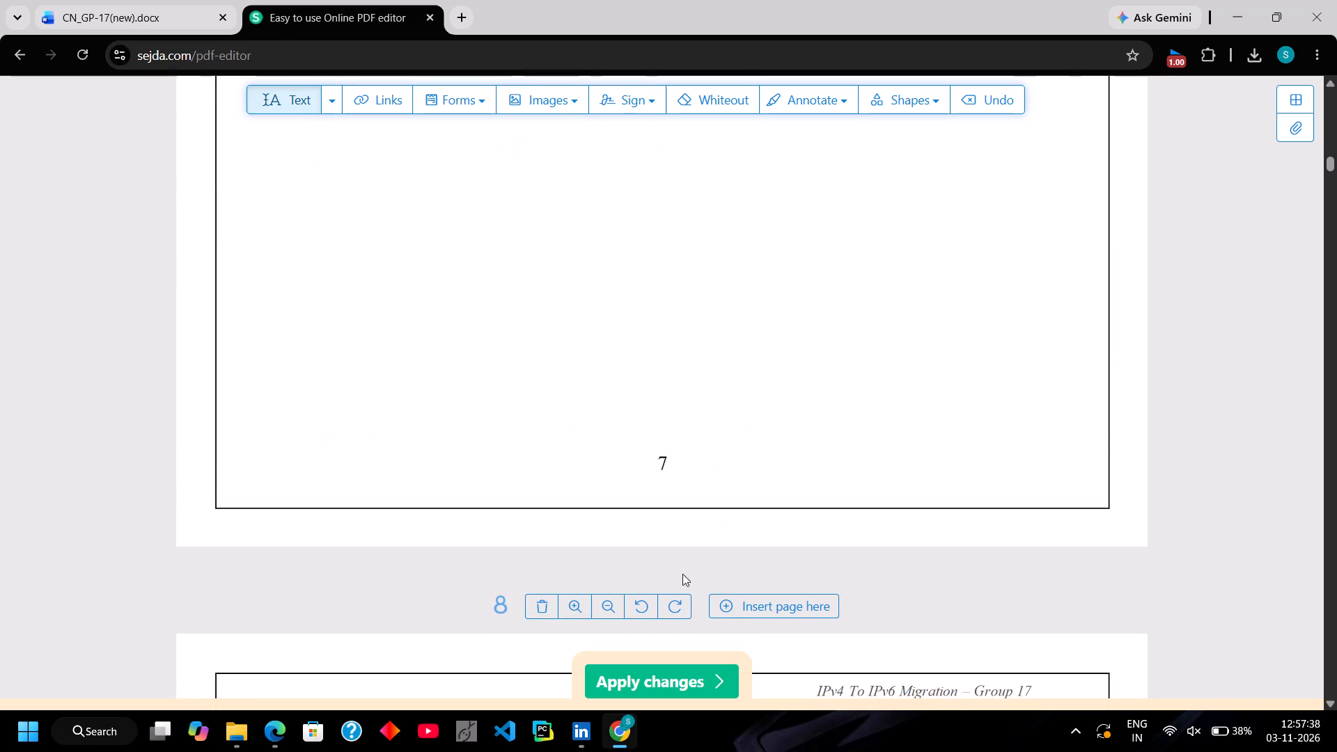
left_click(666, 460)
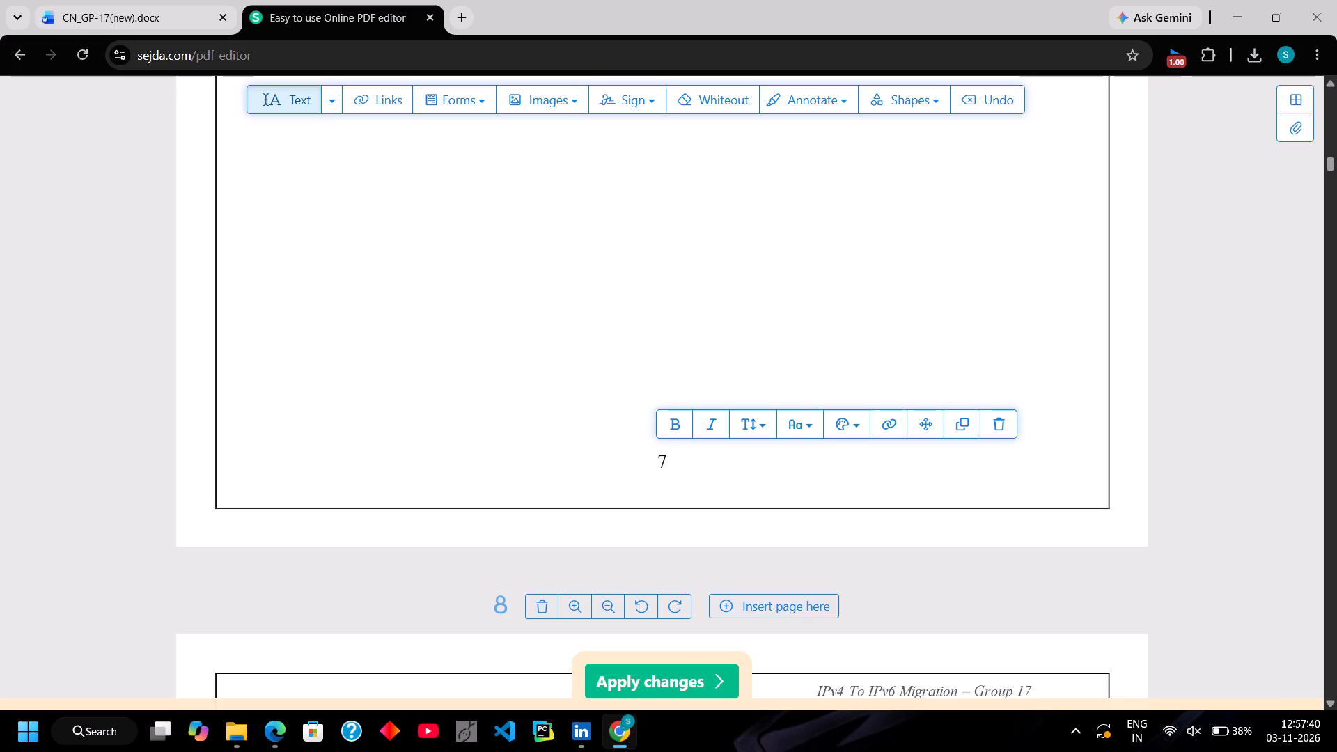
key("Right")
key("BackSpace")
key("v")
Replace the page number at the bottom of page 8, the Introduction page, with "1".
scroll(621, 386, "down", 2)
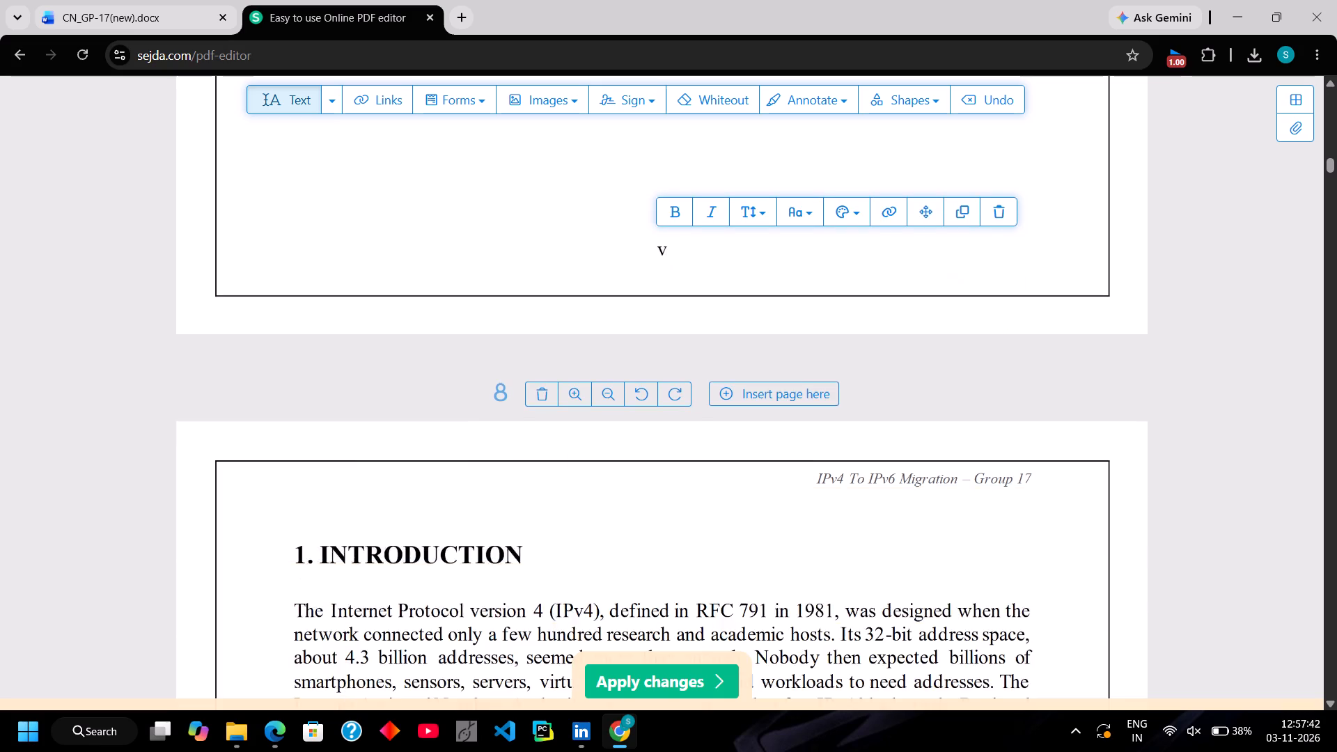
scroll(621, 386, "down", 10)
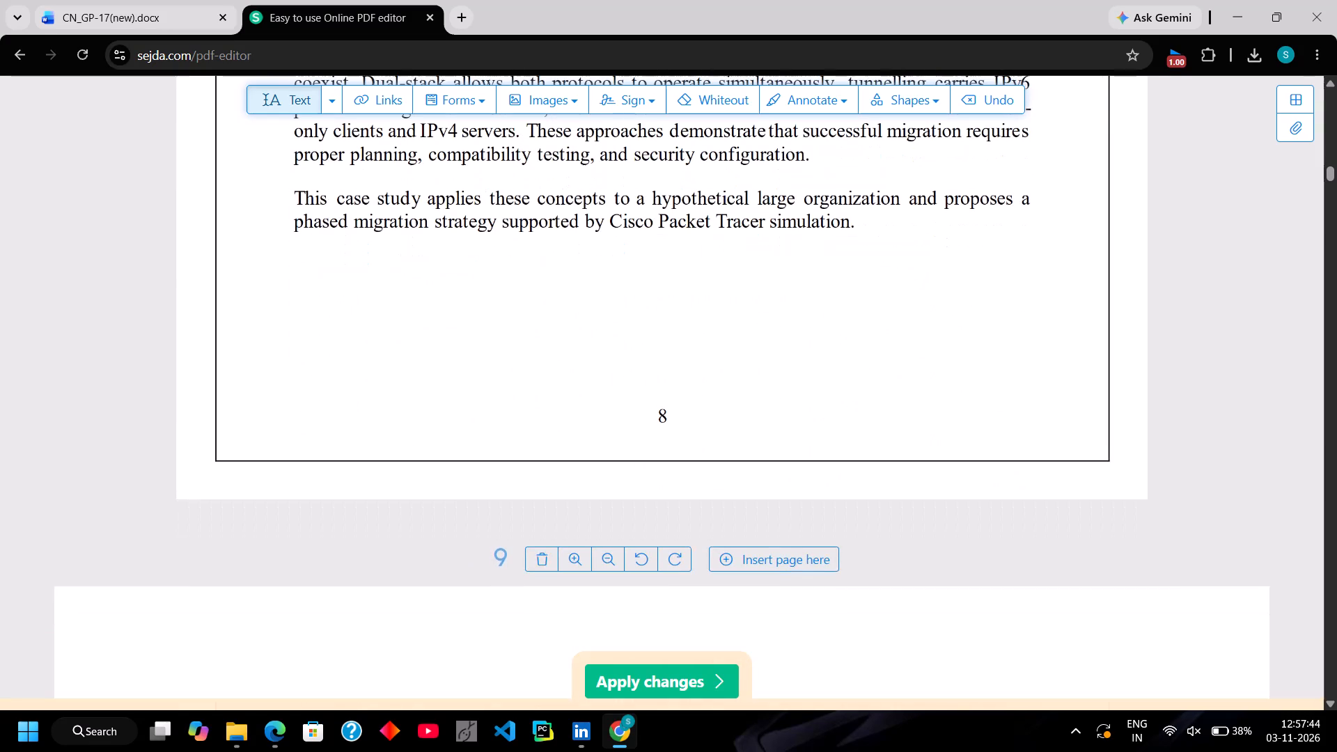
left_click(666, 416)
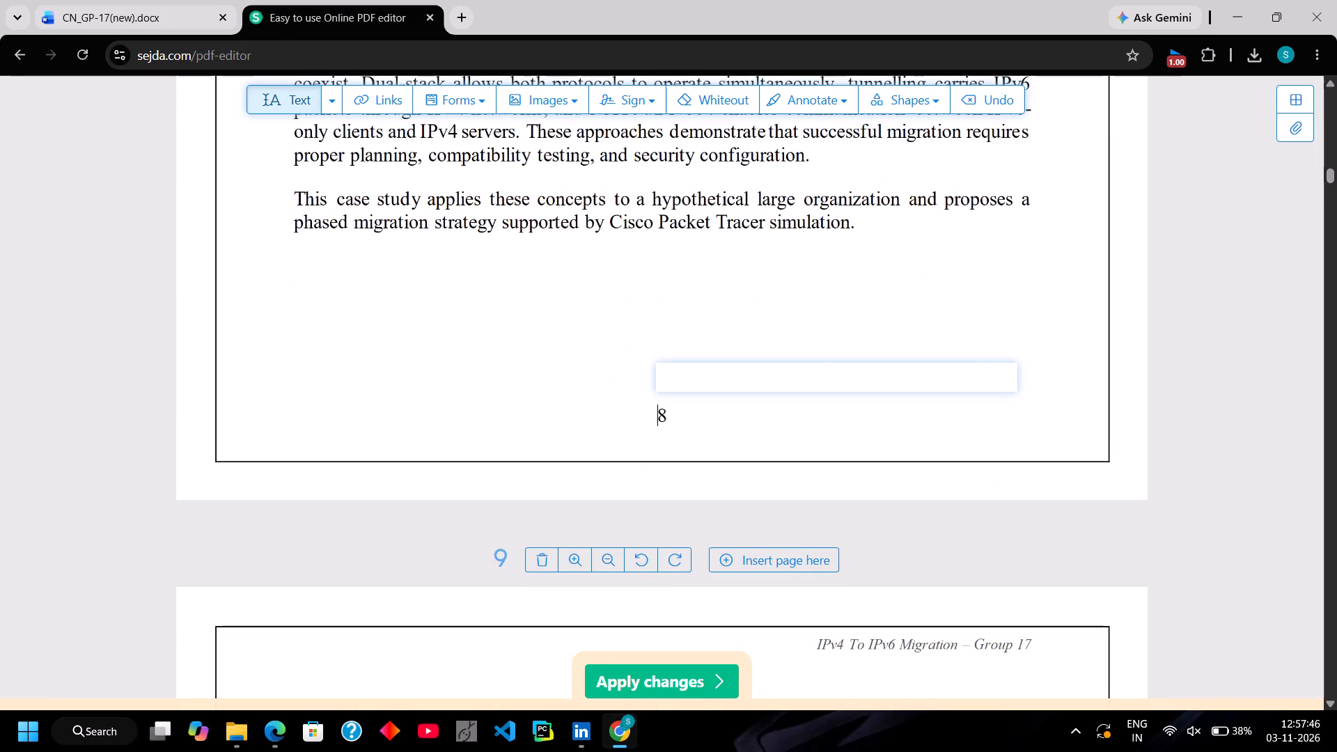
key("Right")
key("BackSpace")
key("1")
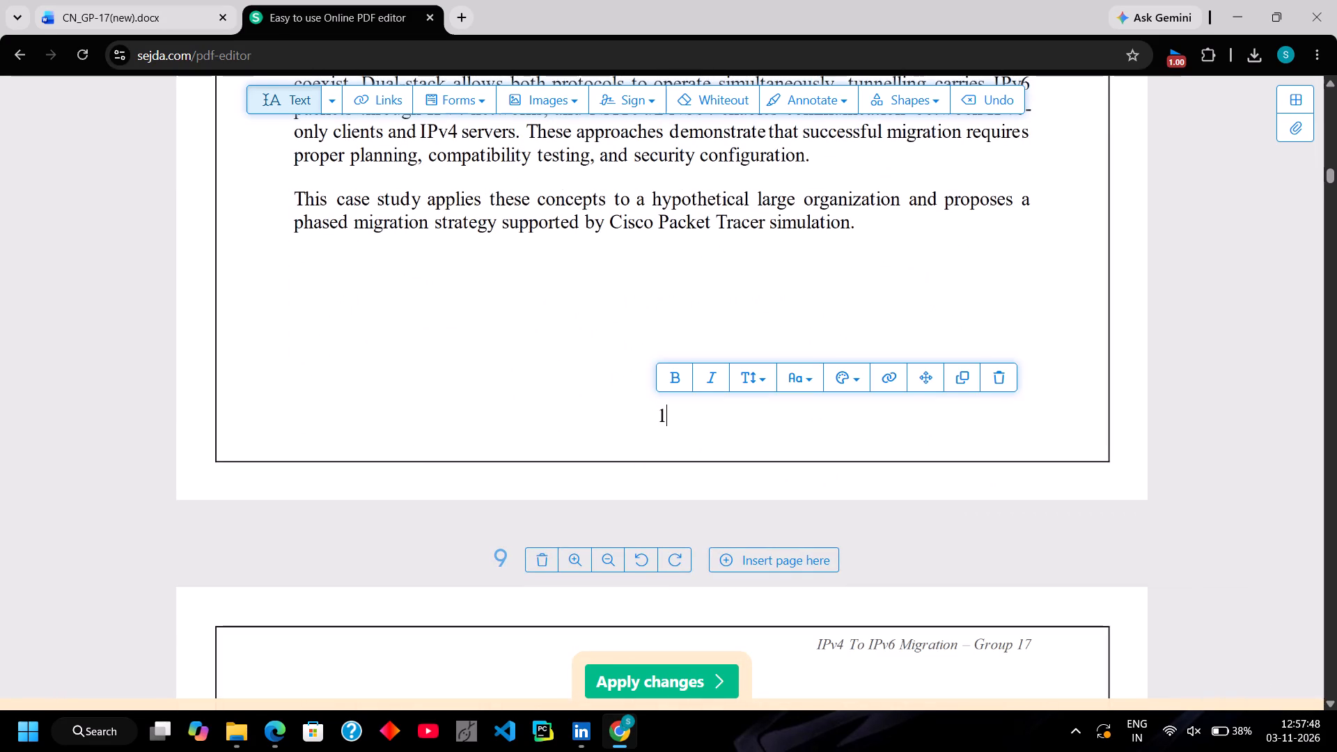
Replace the page number at the bottom of page 9, the Problem Statement page, with "2".
scroll(666, 416, "up", 8)
scroll(666, 416, "down", 2)
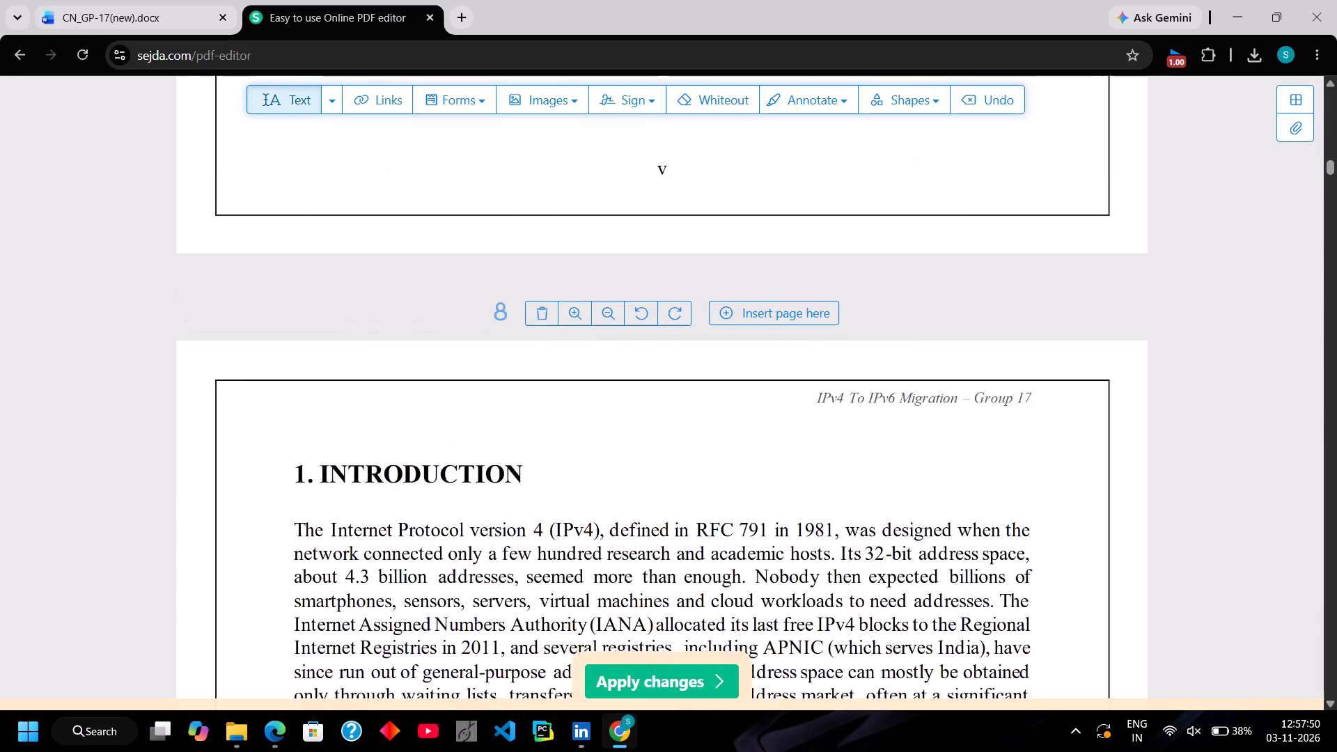
scroll(666, 416, "down", 7)
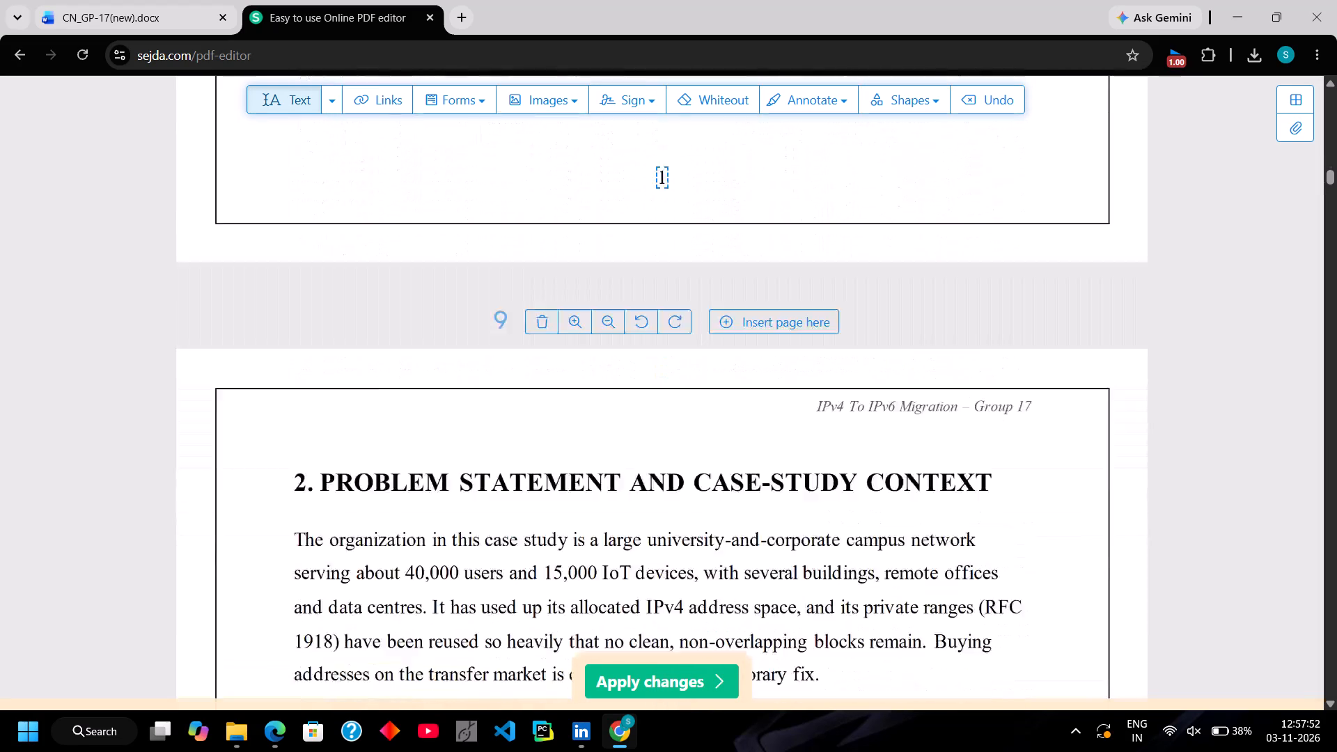
scroll(666, 416, "down", 6)
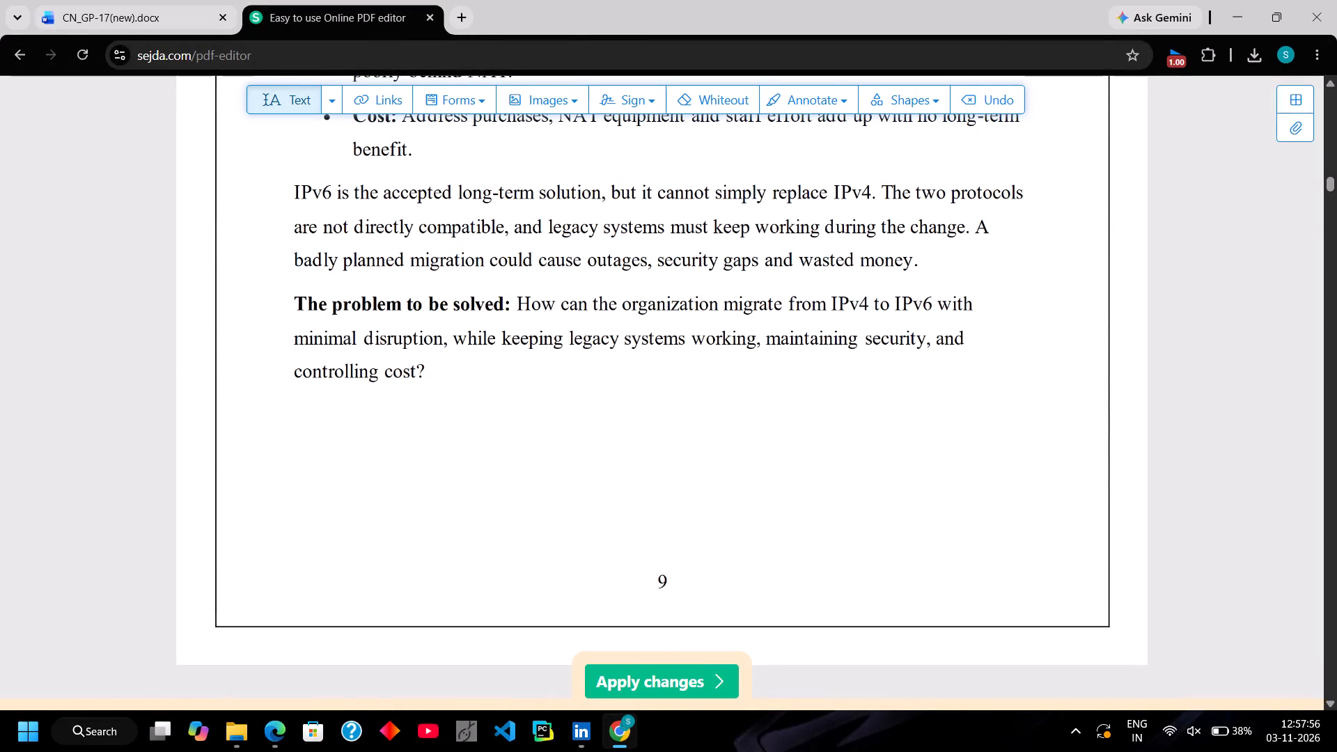
left_click(659, 584)
key("Right")
key("BackSpace")
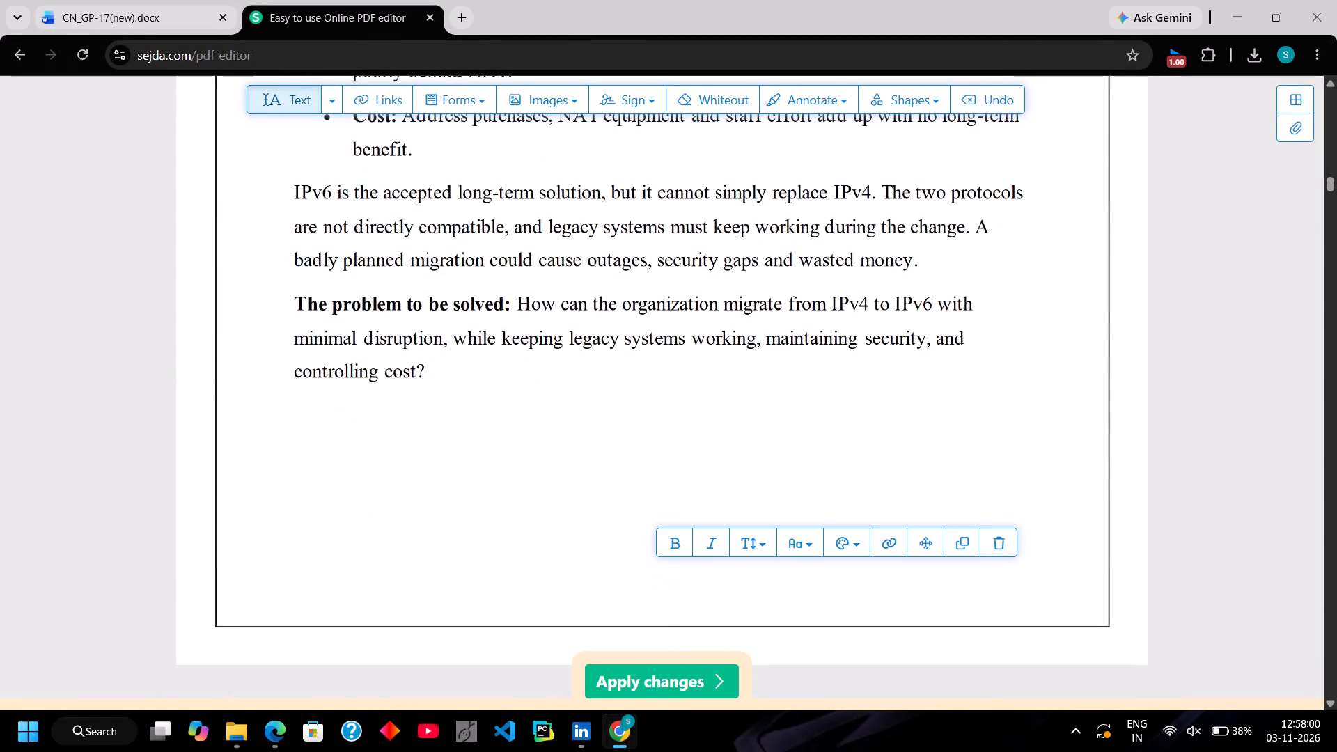
key("2")
Replace the page number at the bottom of page 10, the page with section 2.2 Scope, with "3".
scroll(659, 584, "up", 5)
scroll(659, 584, "down", 1)
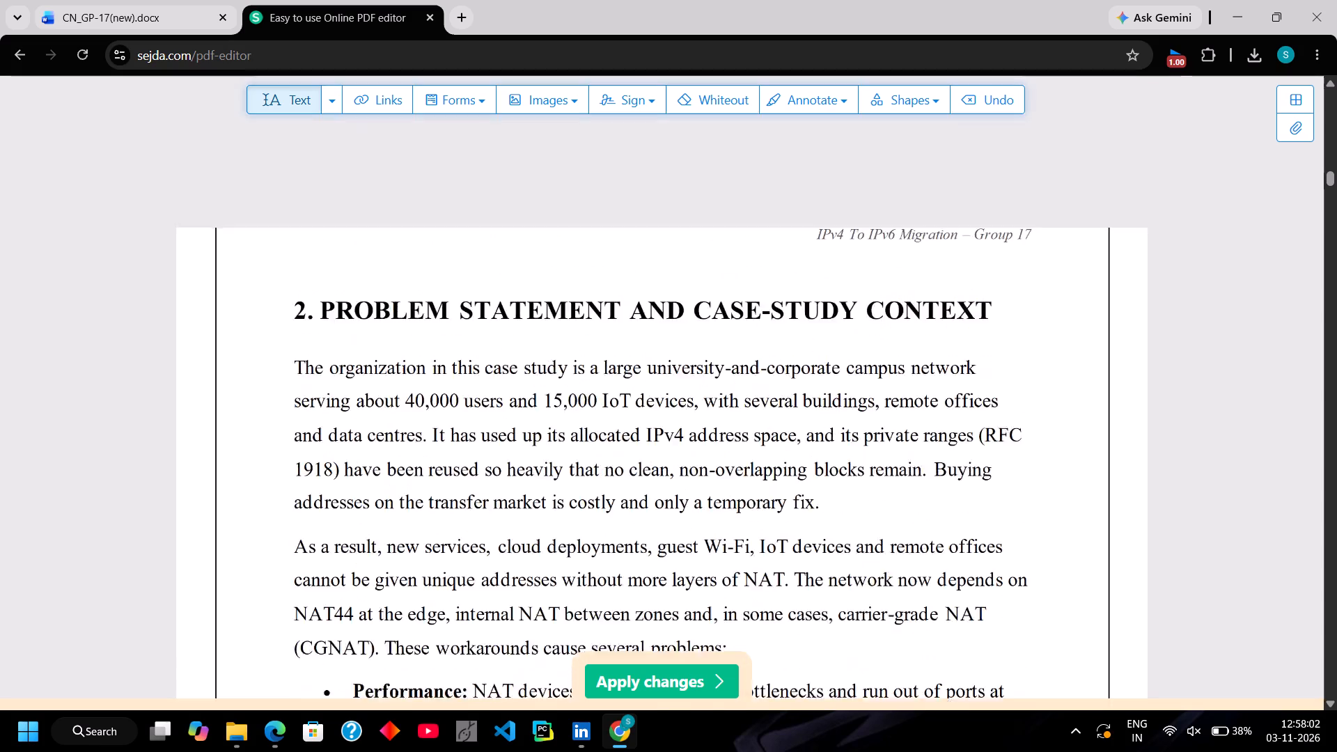
scroll(659, 584, "down", 5)
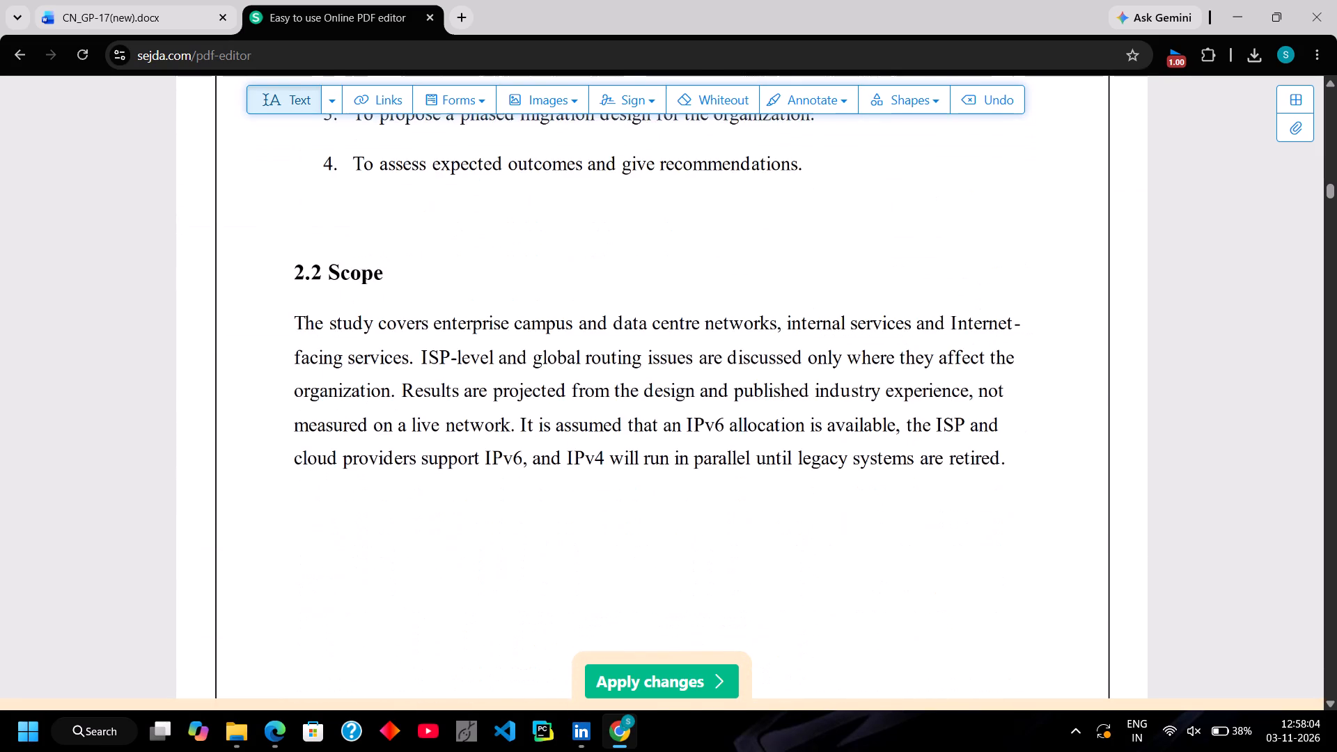
scroll(659, 584, "down", 7)
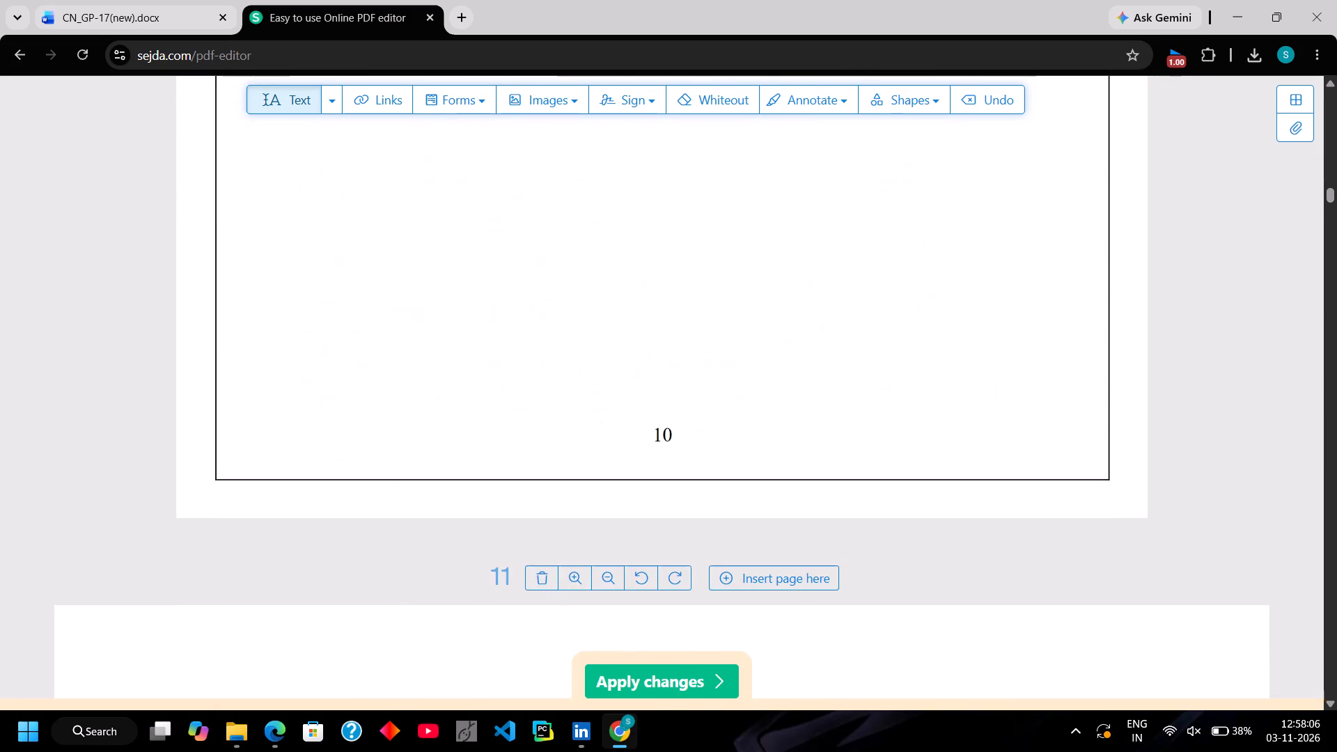
scroll(659, 584, "down", 5)
scroll(659, 584, "up", 6)
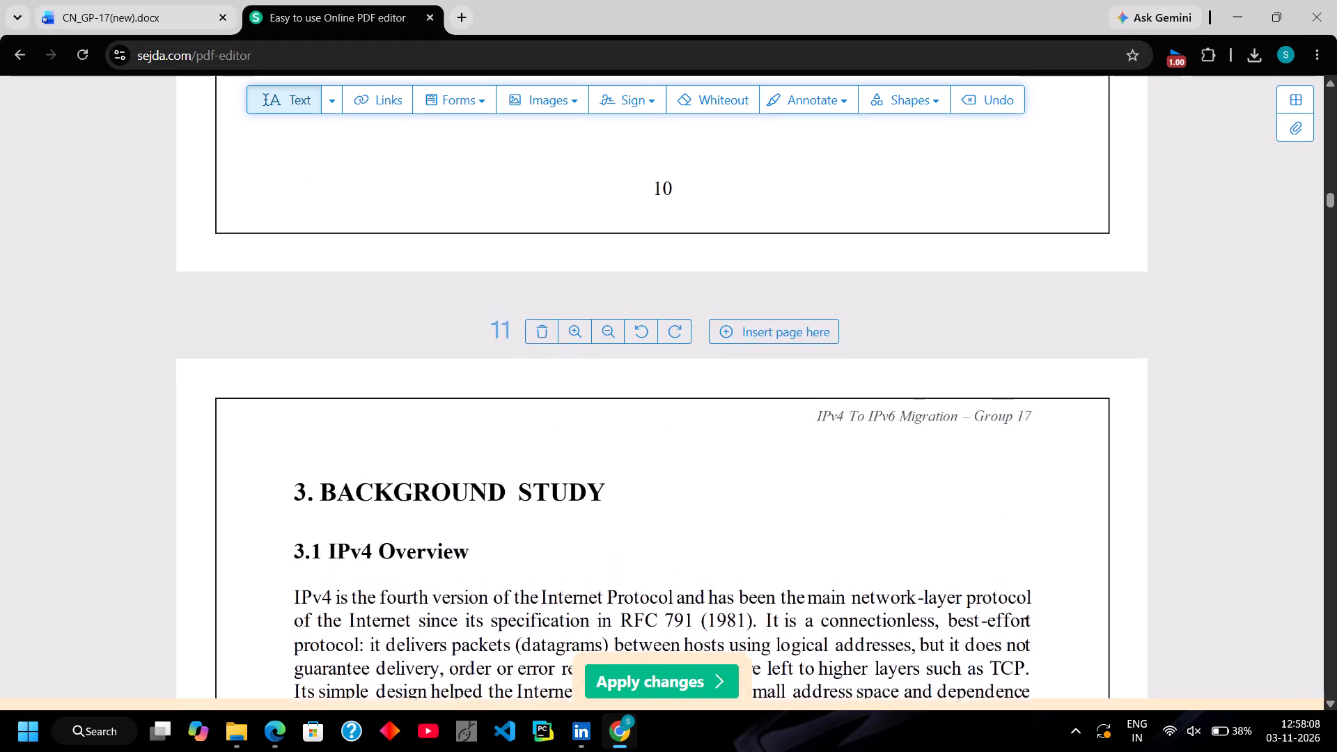
scroll(659, 584, "up", 4)
scroll(659, 584, "down", 1)
scroll(659, 584, "up", 1)
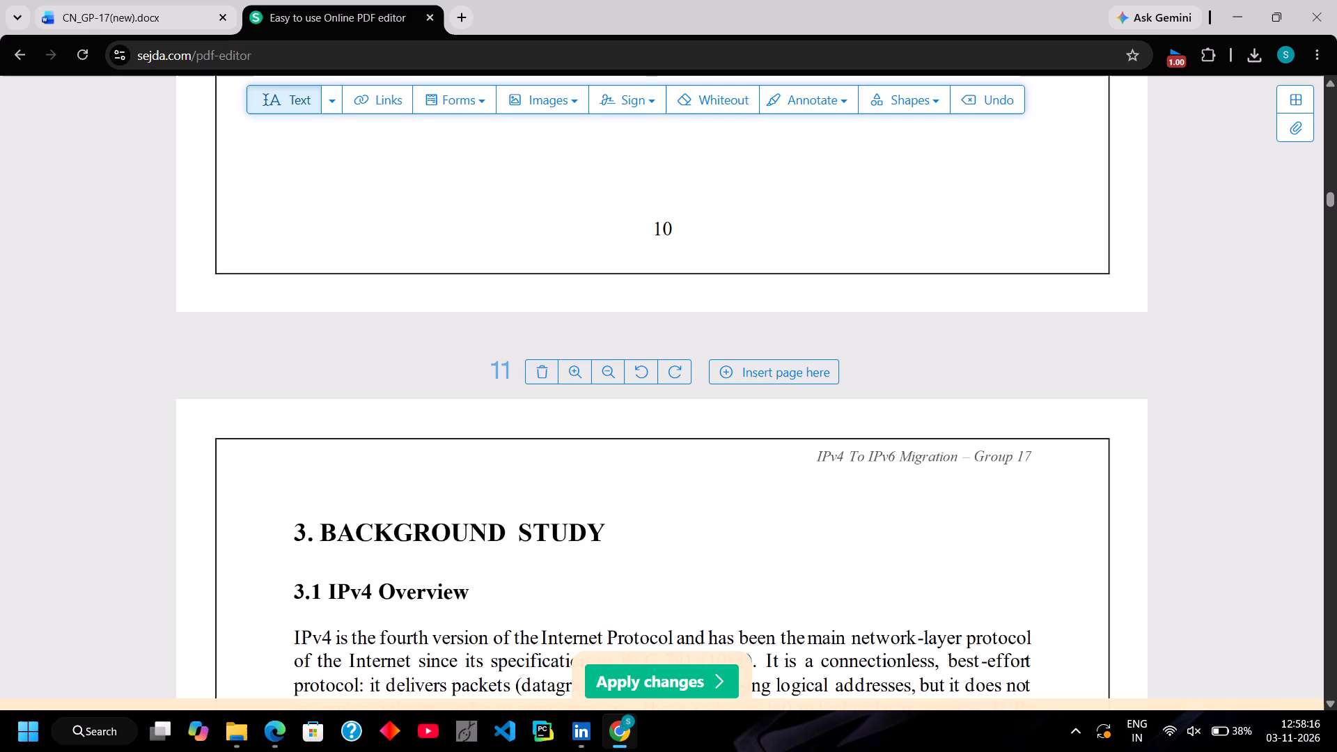
left_click(662, 226)
key("Right")
key("Right")
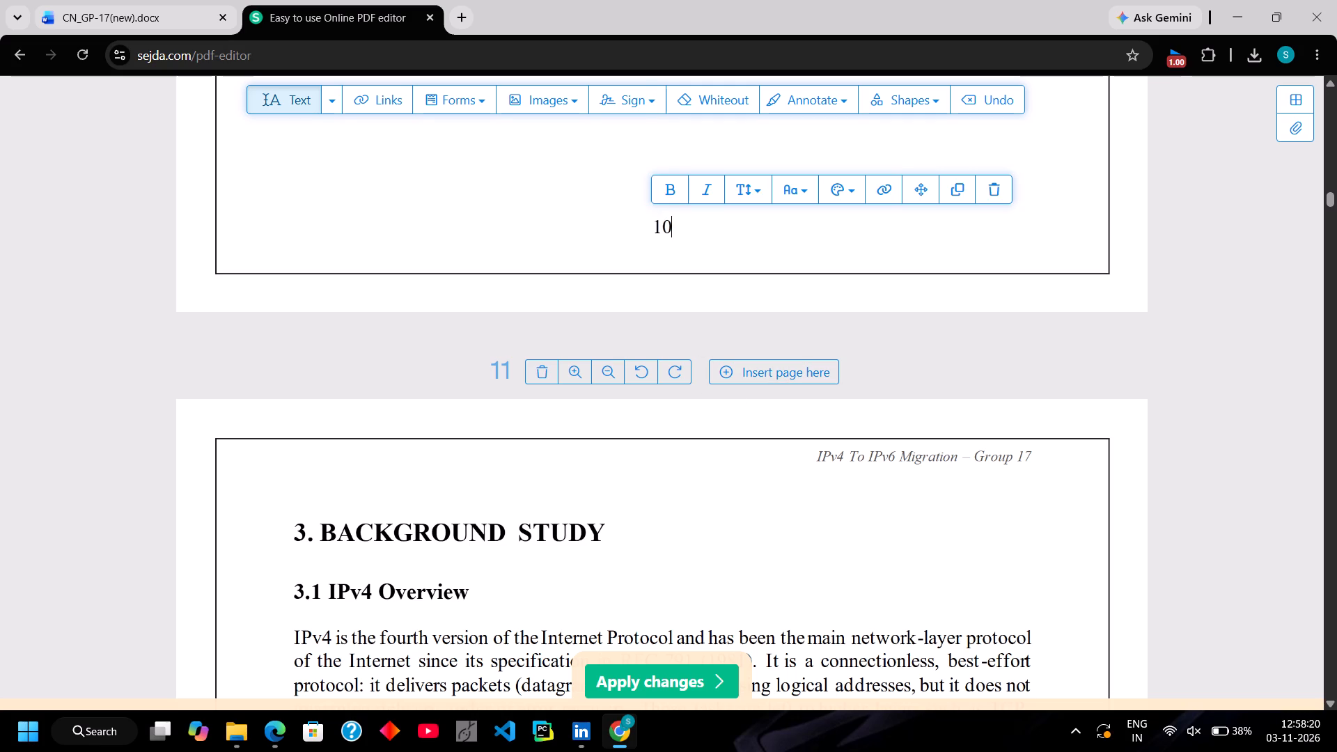
key("BackSpace")
key("BackSpace")
key("3")
Replace the page number at the bottom of page 11, the Background Study page, with "4".
scroll(662, 226, "down", 9)
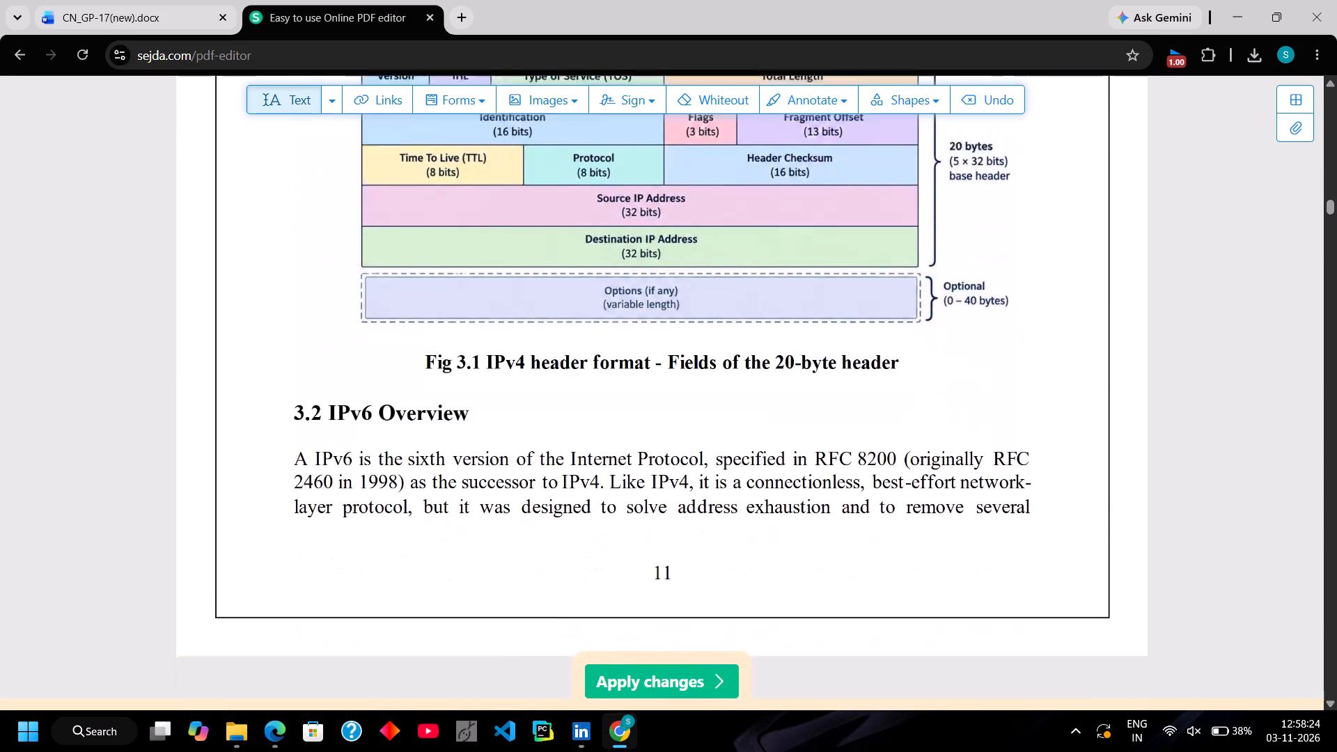
scroll(662, 226, "down", 3)
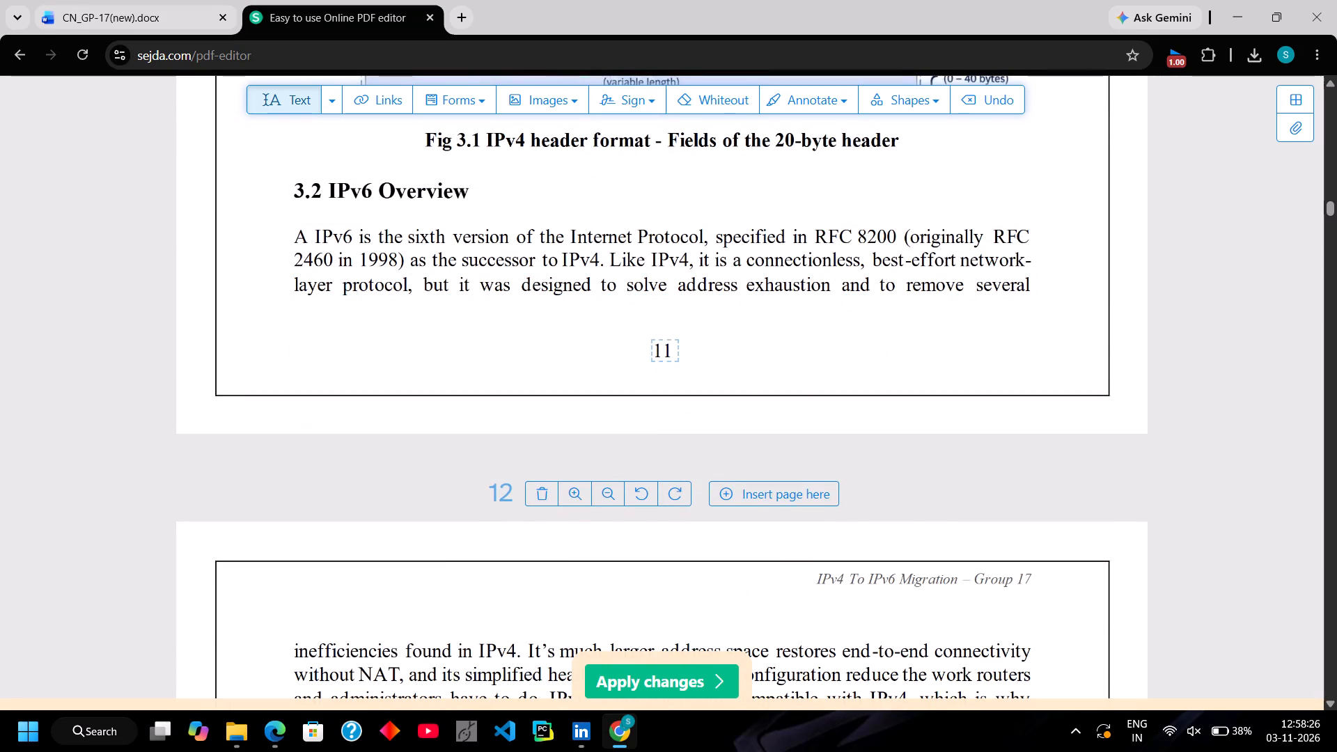
left_click(666, 354)
key("Right")
key("Right")
key("BackSpace")
key("BackSpace")
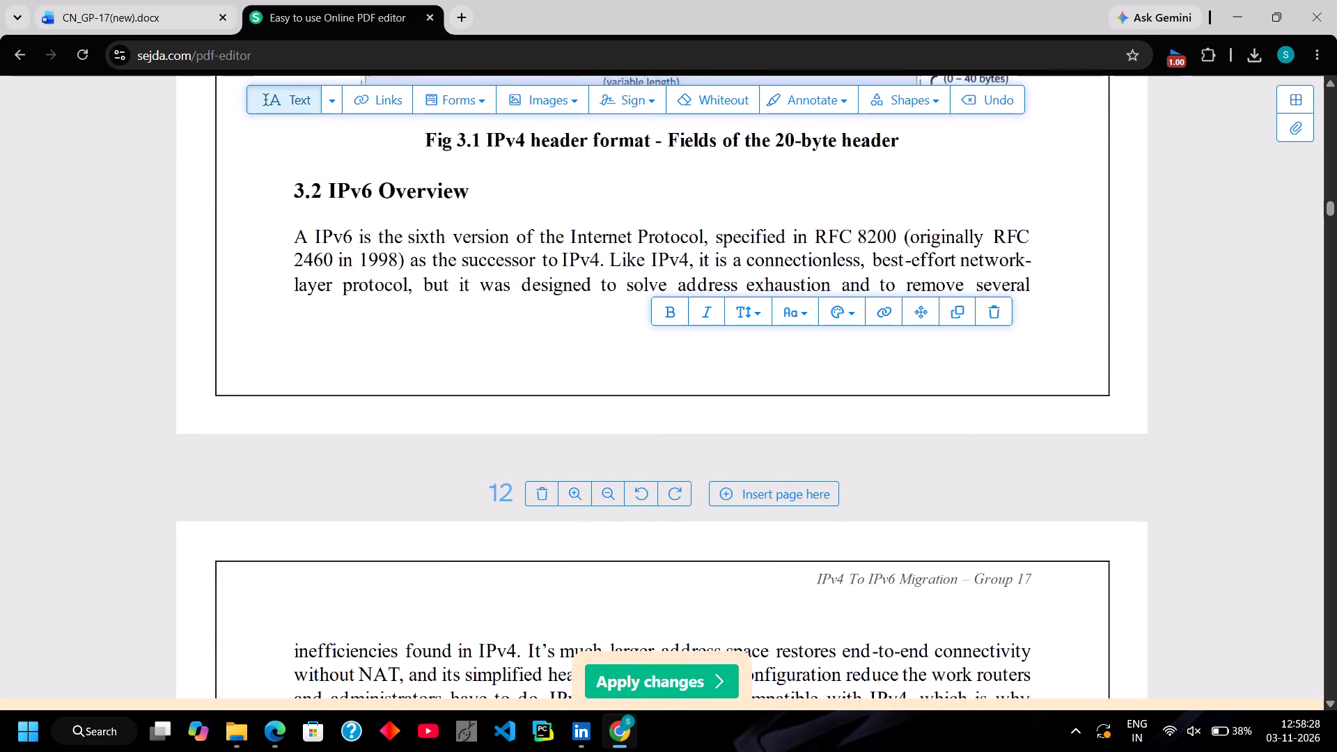
key("4")
Replace the page number at the bottom of page 12, the page with the IPv6 header figure, with "5".
scroll(666, 354, "down", 7)
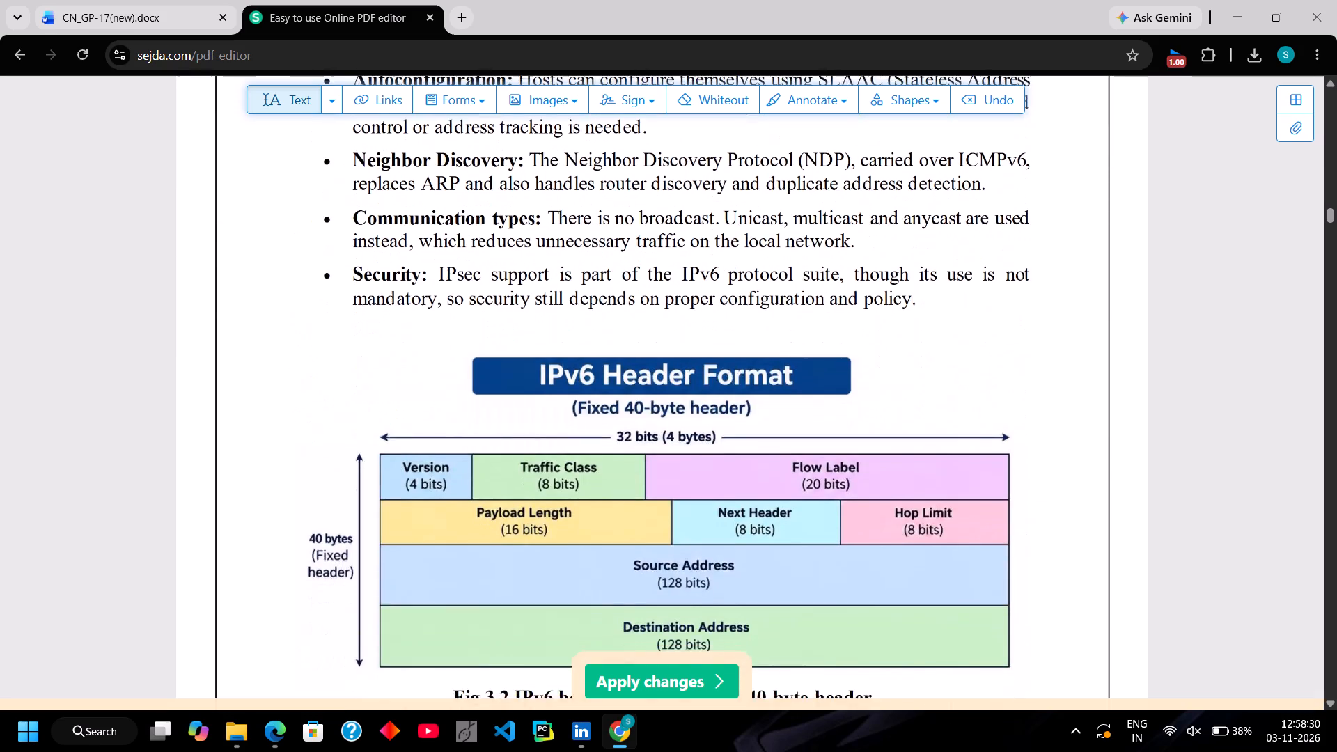
scroll(666, 354, "down", 4)
left_click(662, 365)
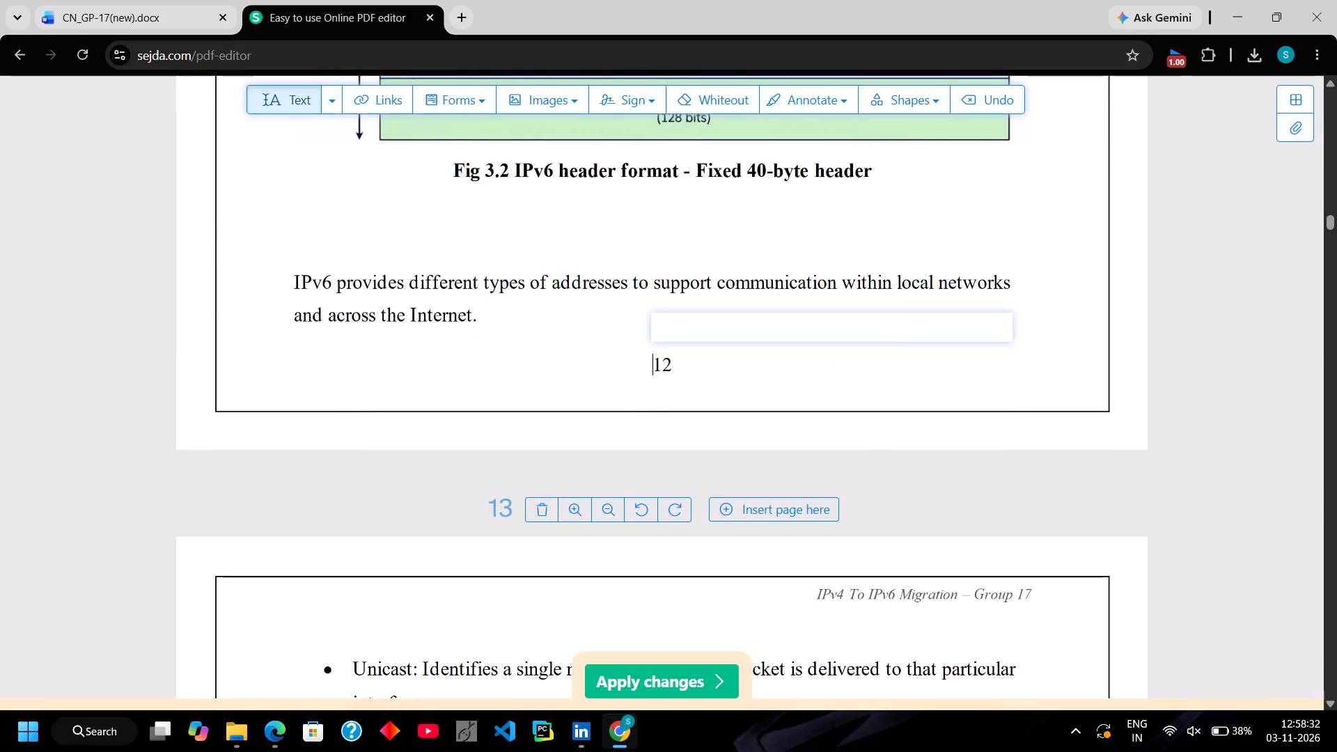
key("Right")
key("Right")
key("BackSpace")
key("BackSpace")
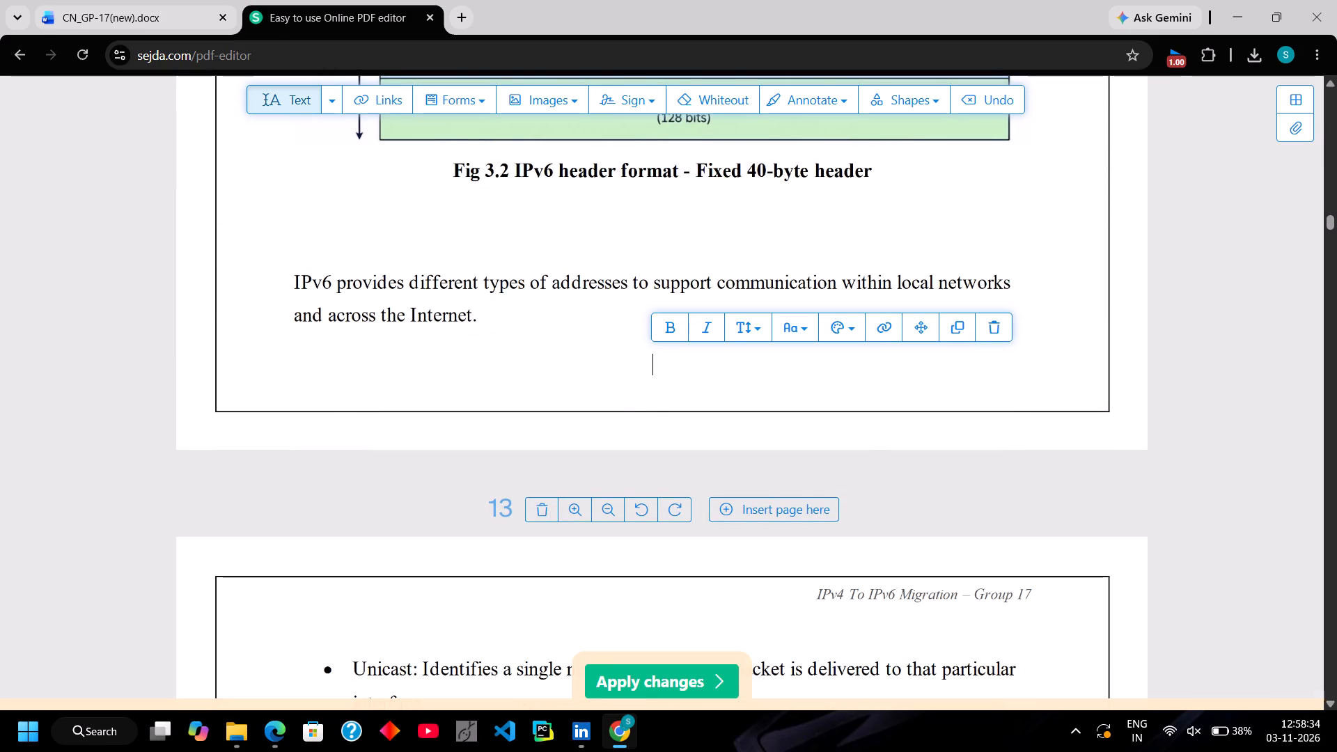
key("5")
Replace the page number at the bottom of page 13 with "6".
scroll(662, 365, "down", 8)
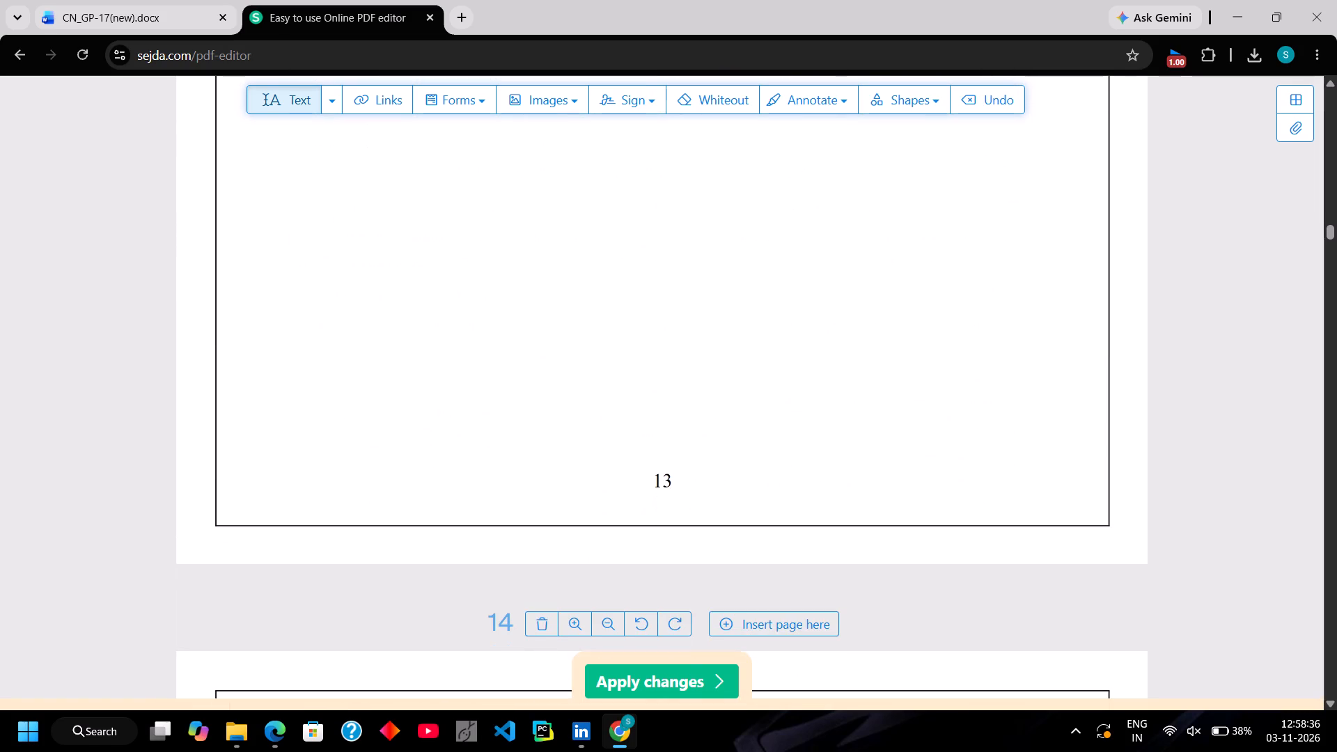
scroll(662, 365, "down", 2)
left_click(662, 480)
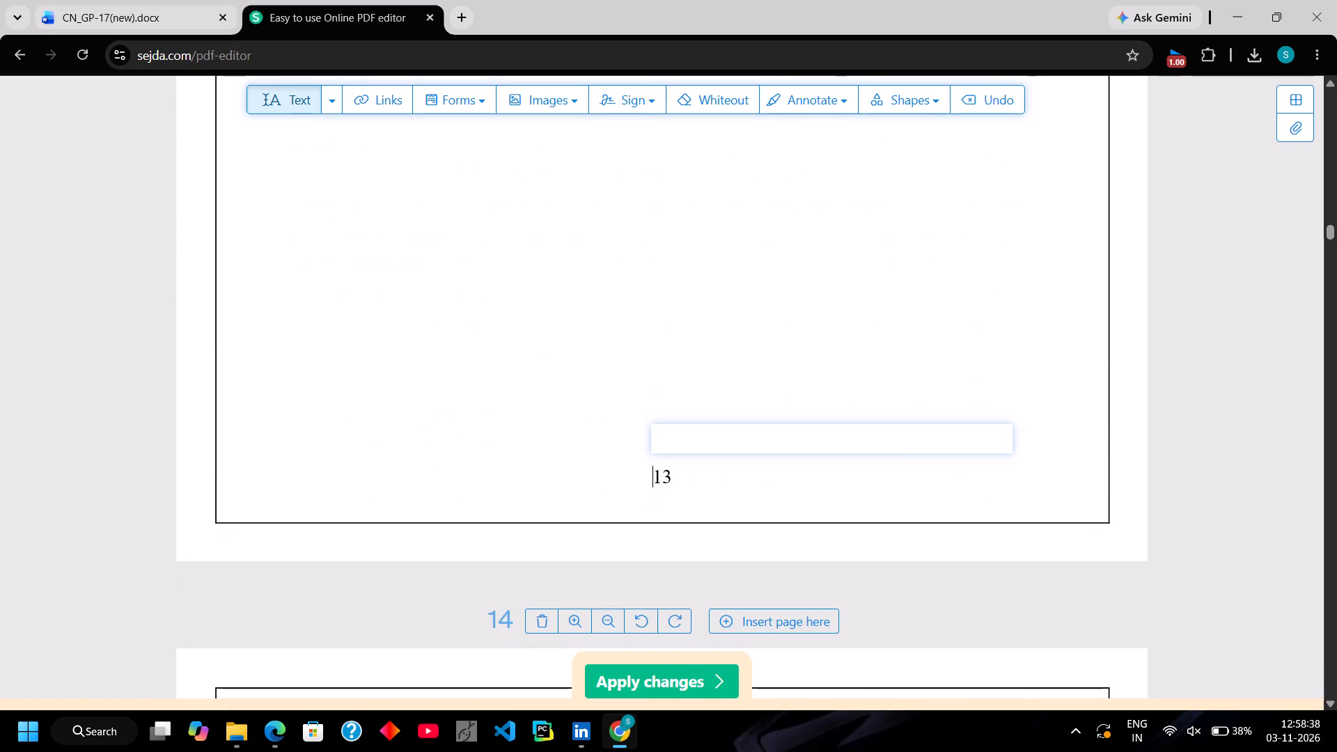
key("Right")
key("Right")
key("BackSpace")
key("BackSpace")
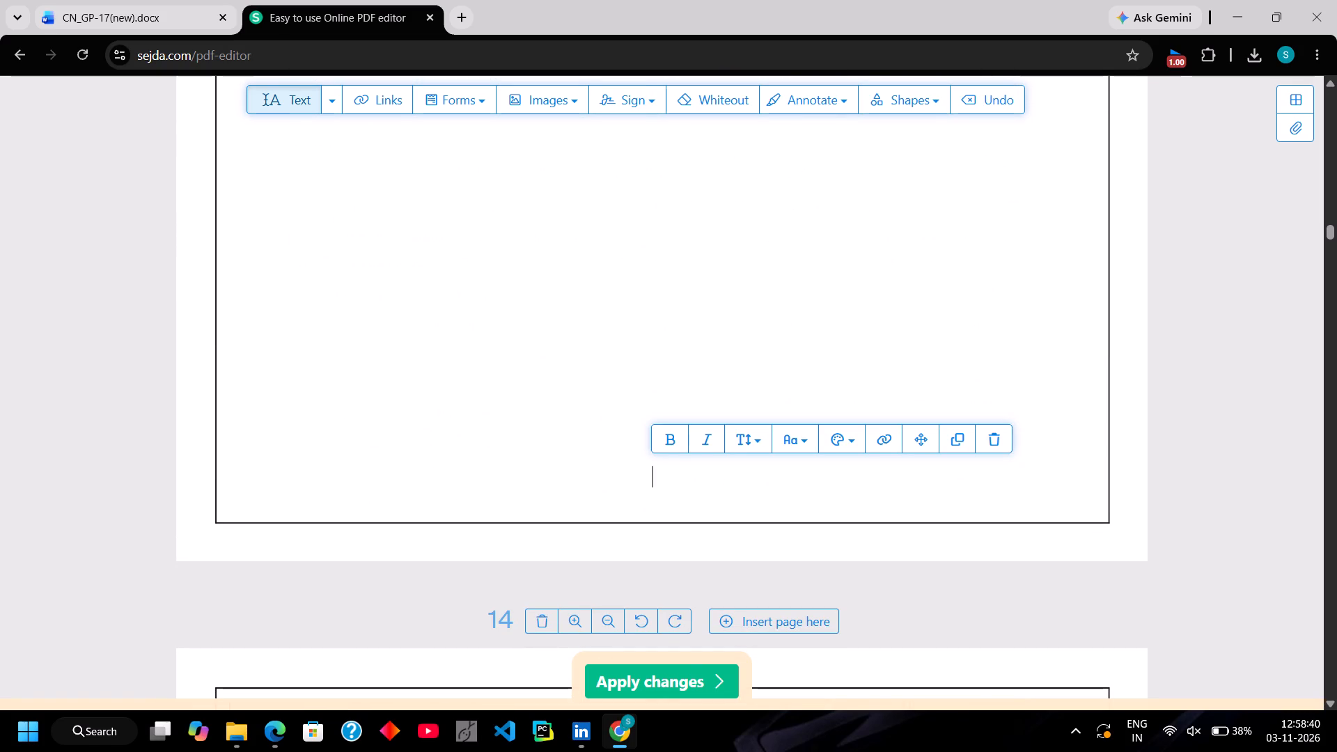
key("6")
scroll(662, 480, "up", 8)
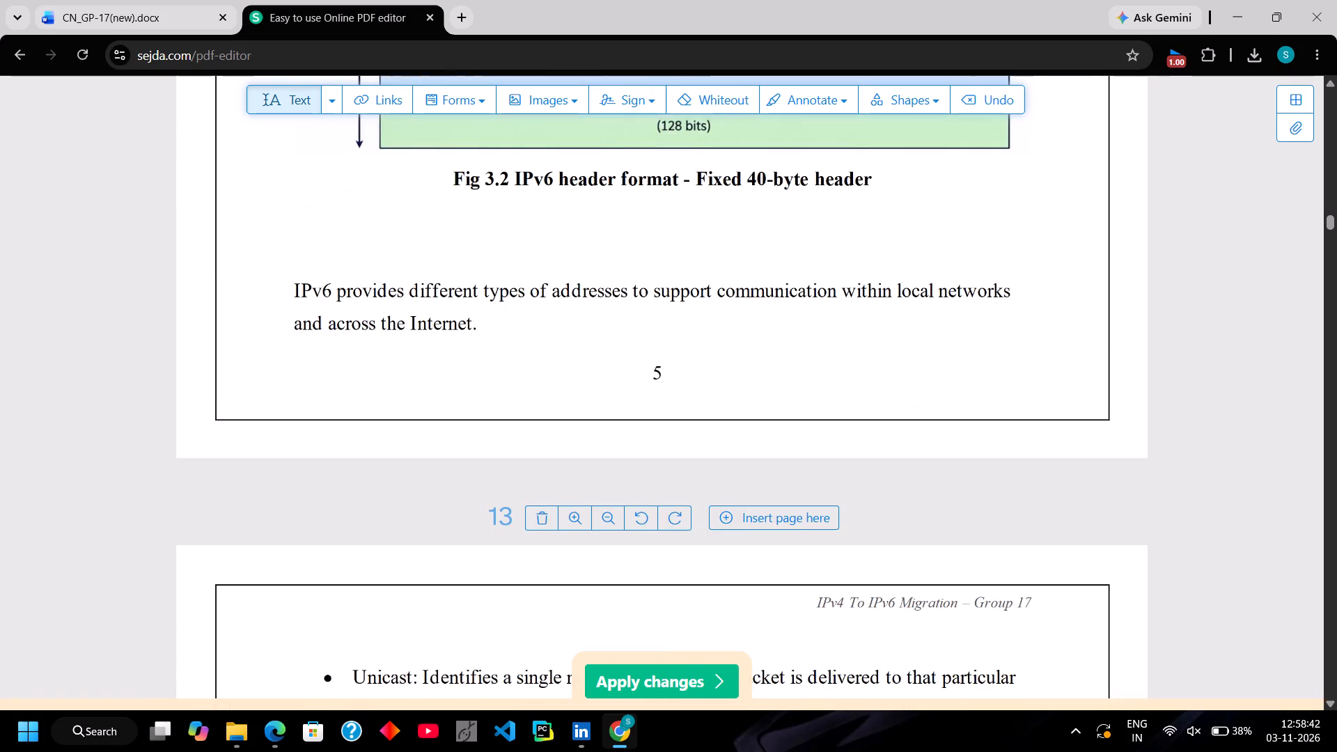
scroll(662, 480, "up", 7)
scroll(662, 480, "down", 3)
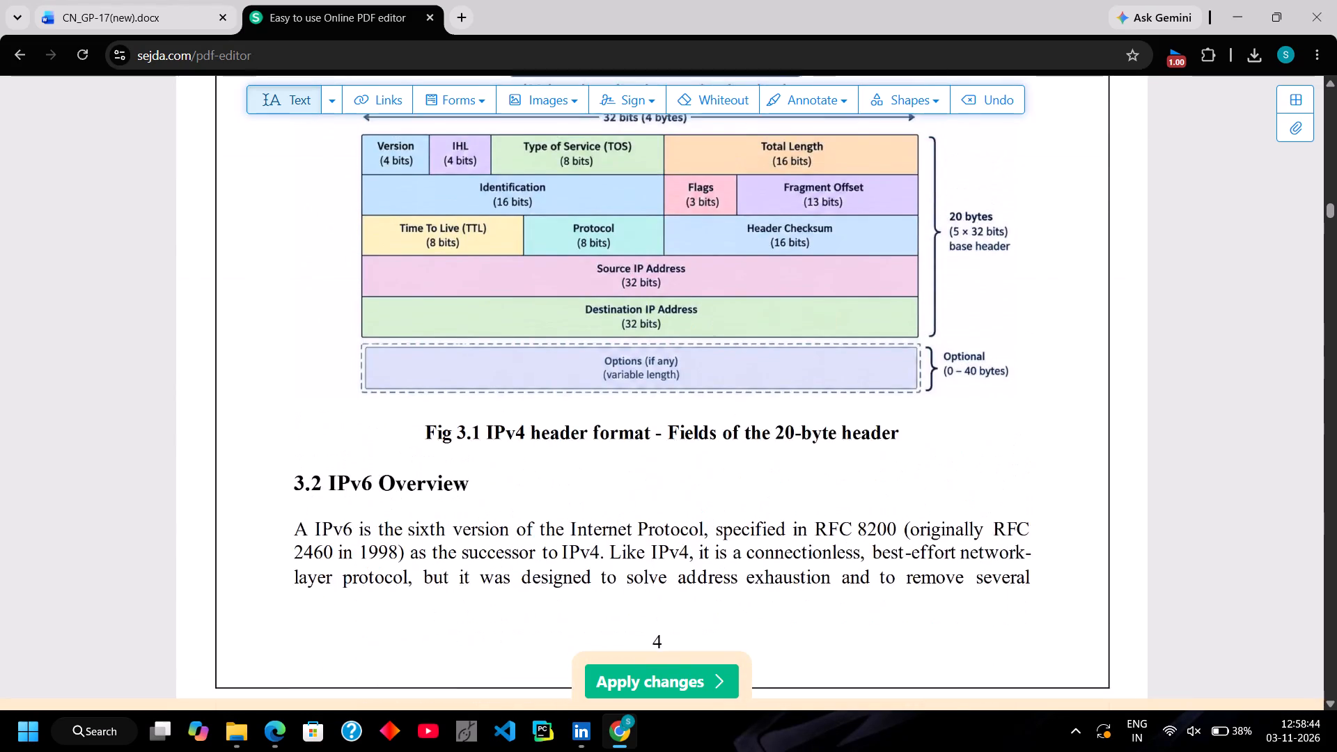
Replace the page number at the bottom of page 14, the page with section 3.4 Technical Challenges, with "7".
scroll(662, 480, "down", 5)
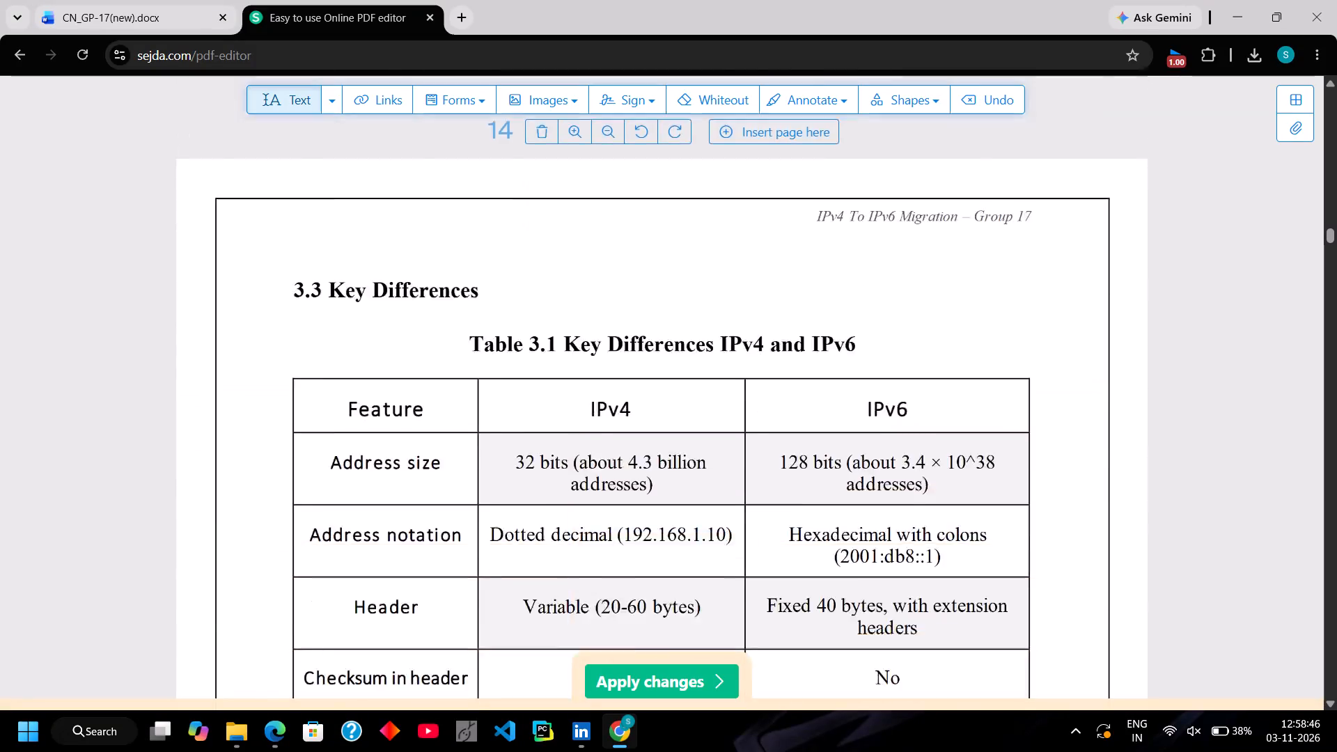
scroll(662, 480, "down", 5)
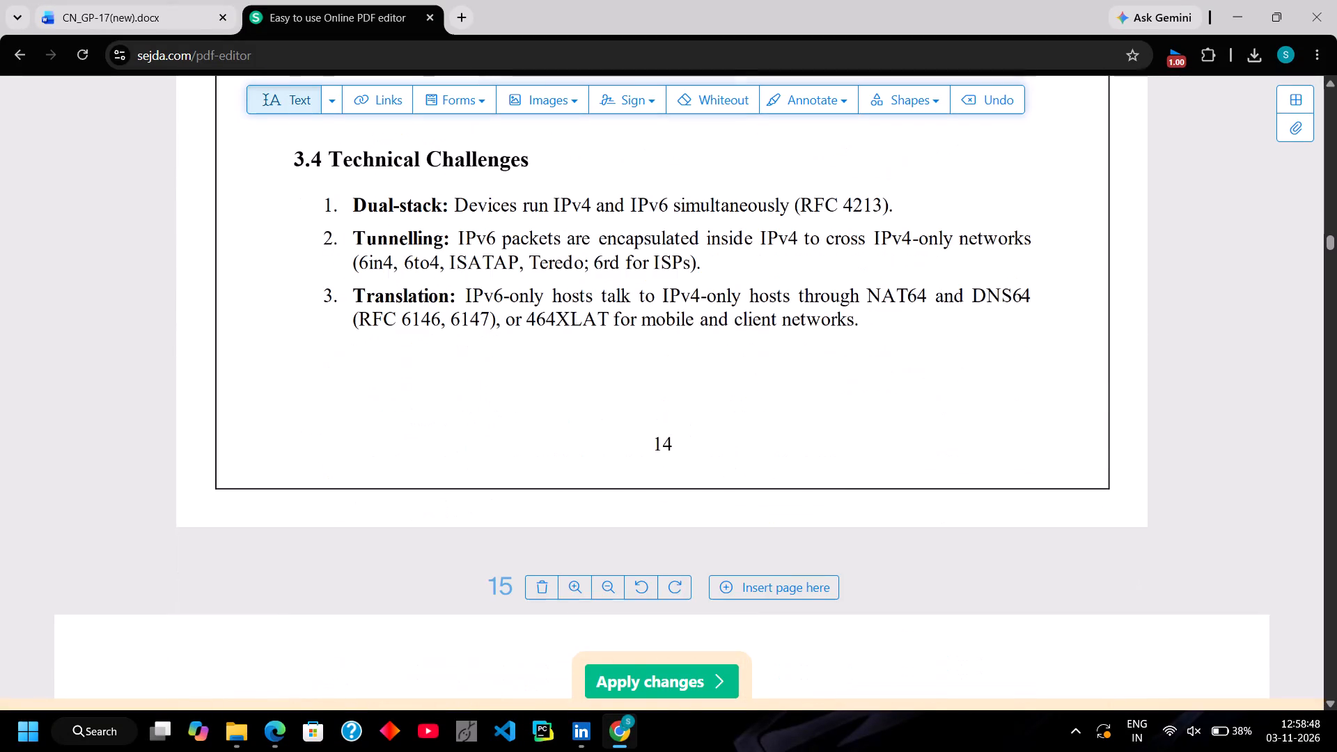
scroll(662, 480, "down", 1)
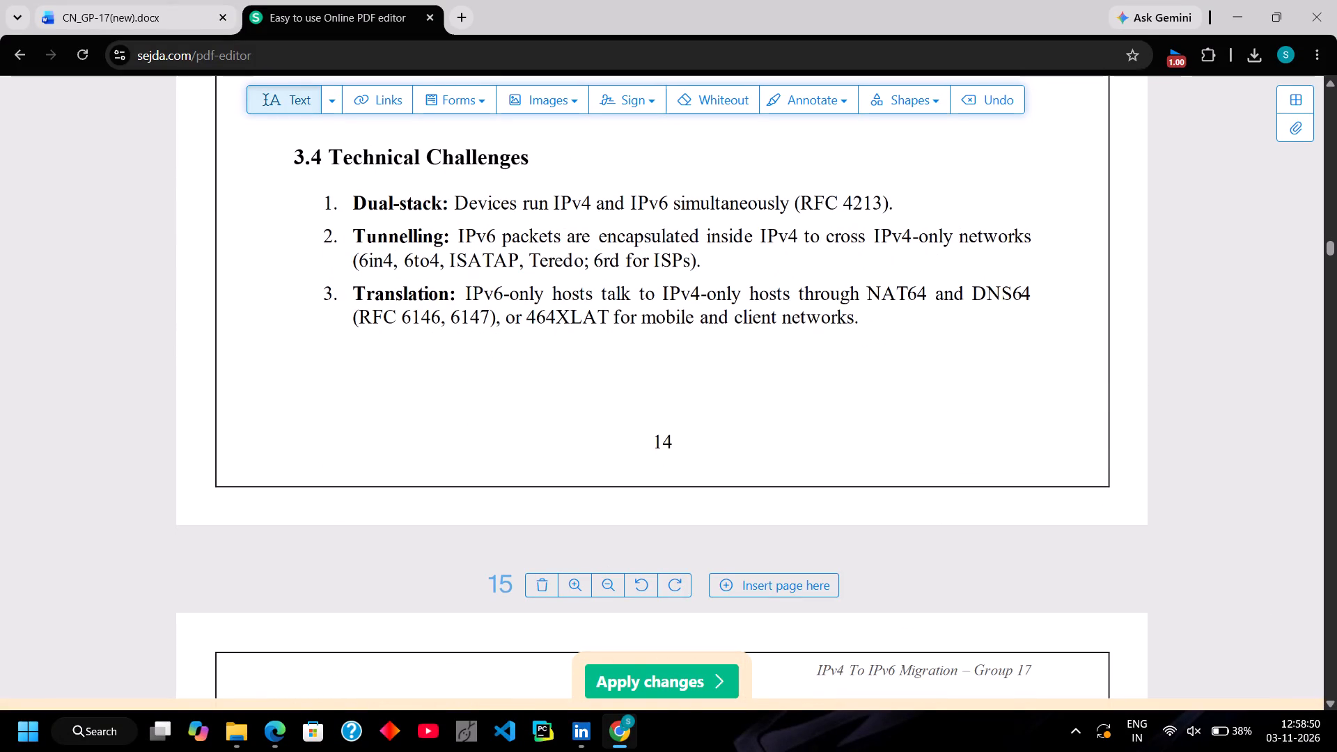
left_click(666, 441)
key("Right")
key("Right")
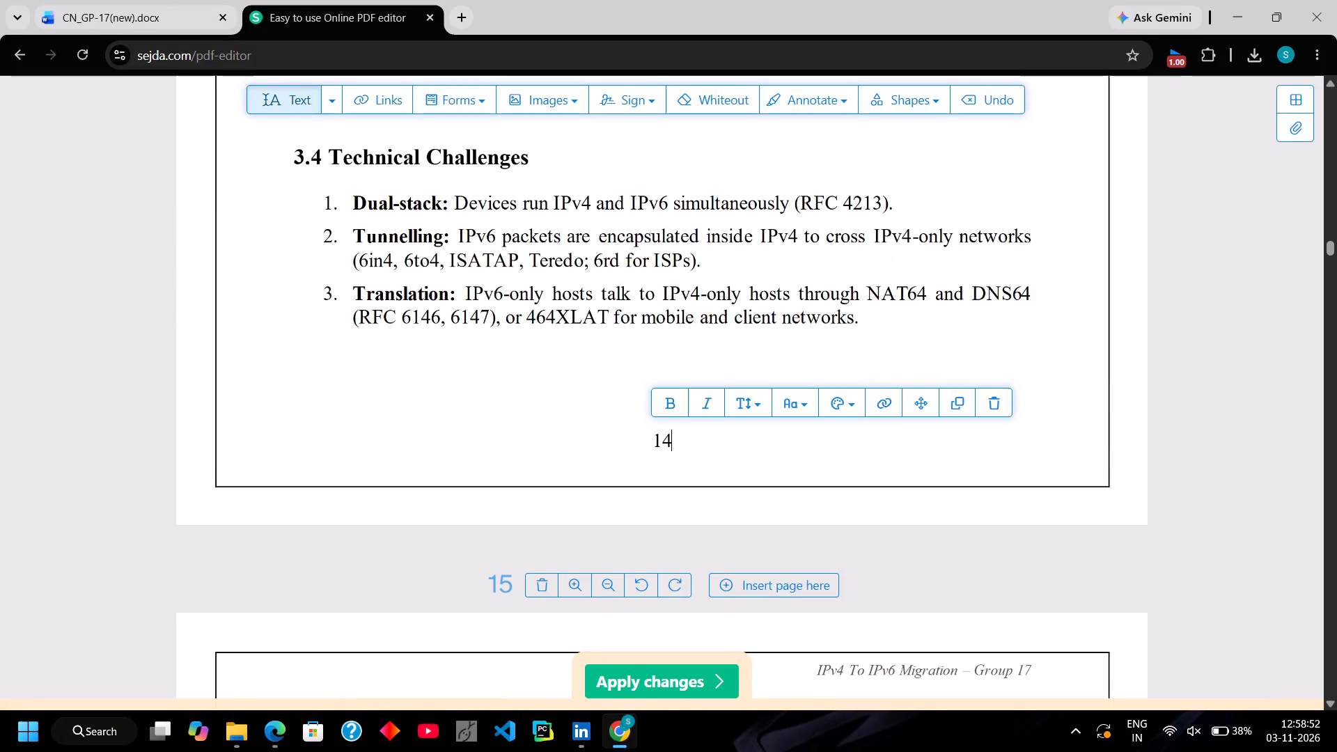
key("BackSpace")
key("BackSpace")
key("7")
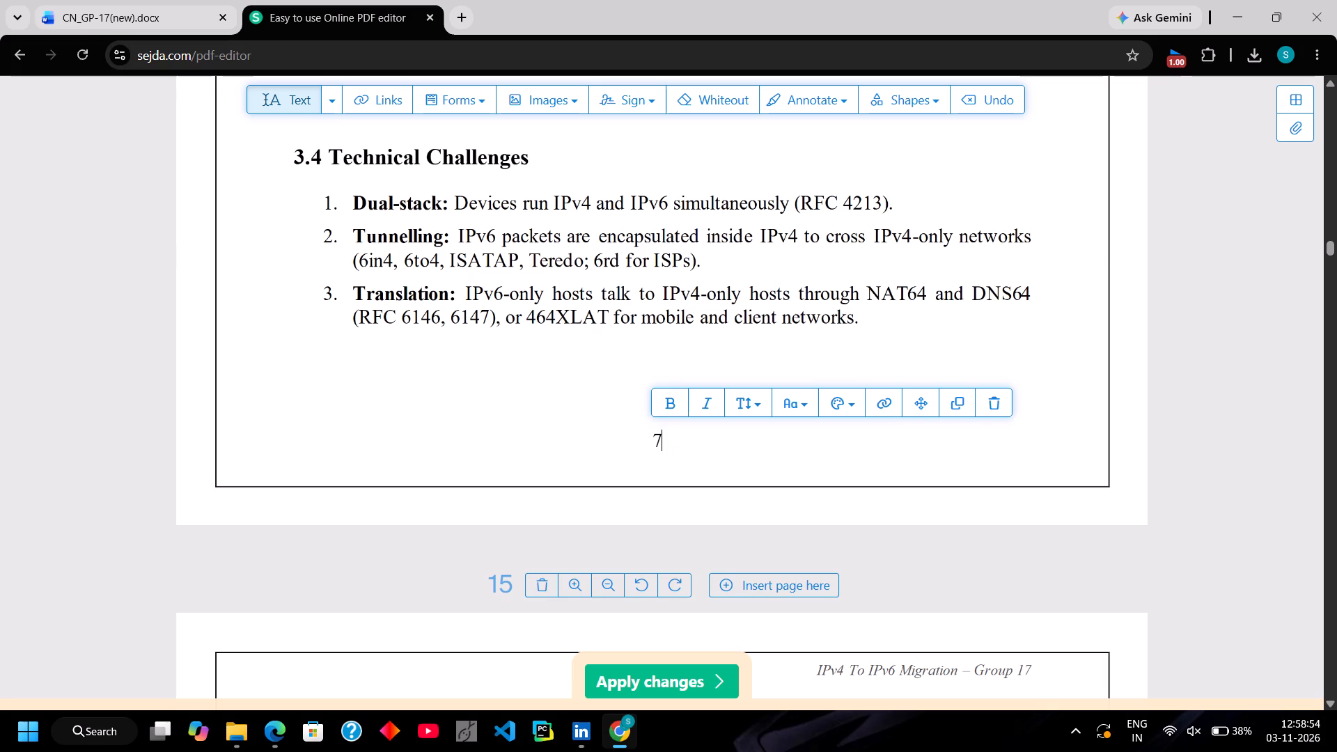
Replace the page number at the bottom of page 15, the page with section 4.2 Security Challenges, with "8".
scroll(666, 441, "down", 8)
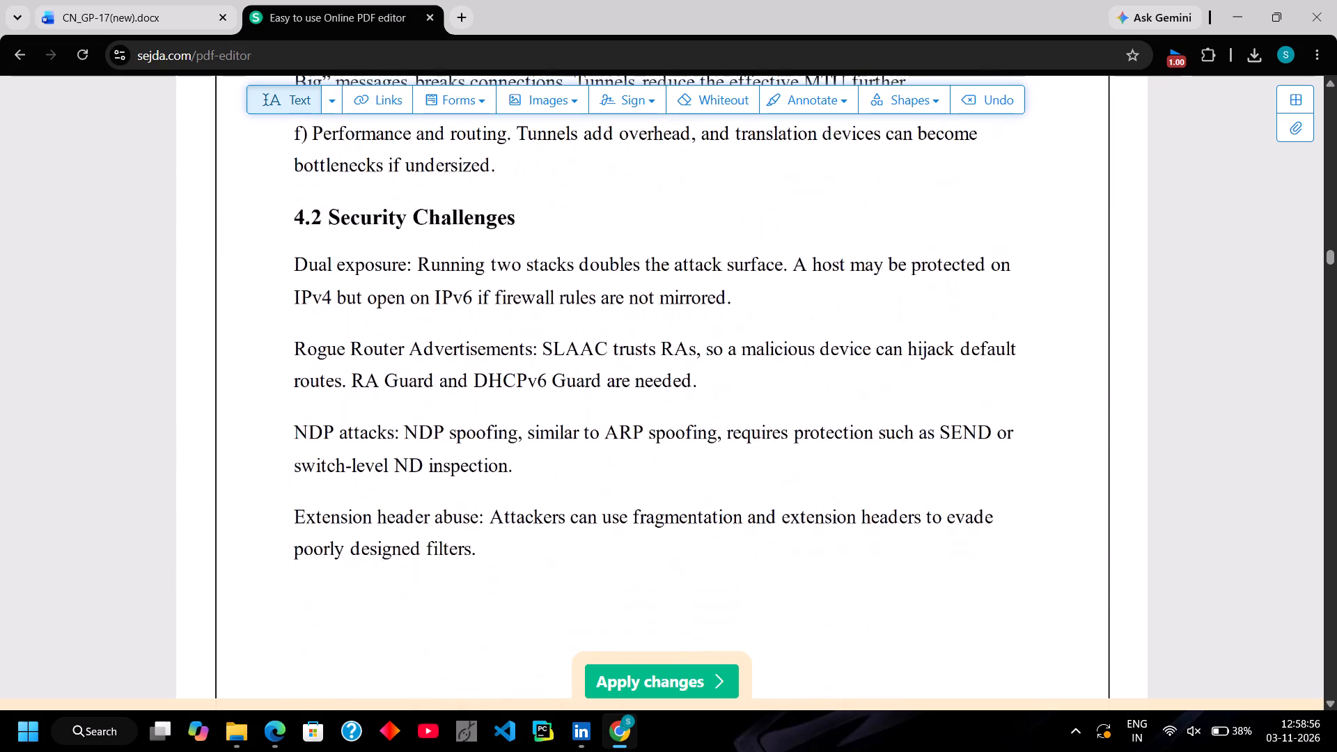
scroll(666, 441, "down", 5)
left_click(668, 400)
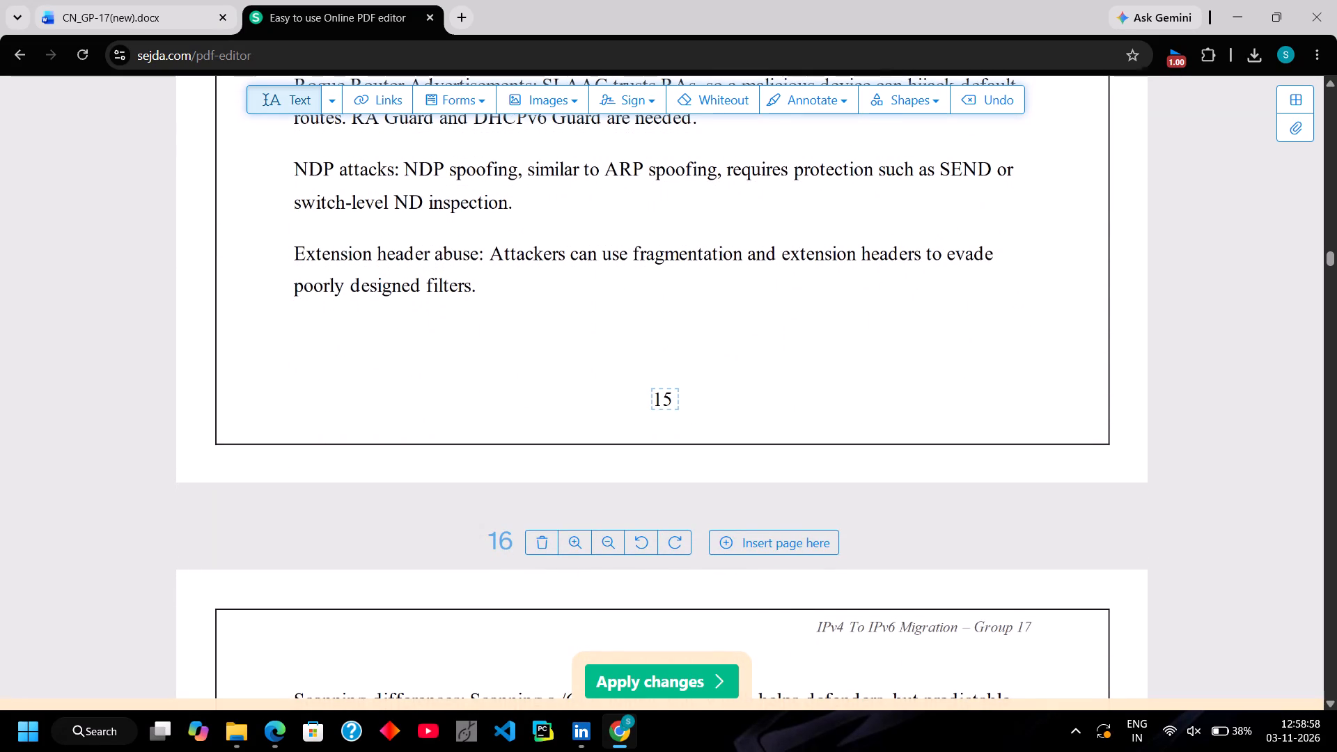
key("Right")
key("Right")
key("BackSpace")
key("BackSpace")
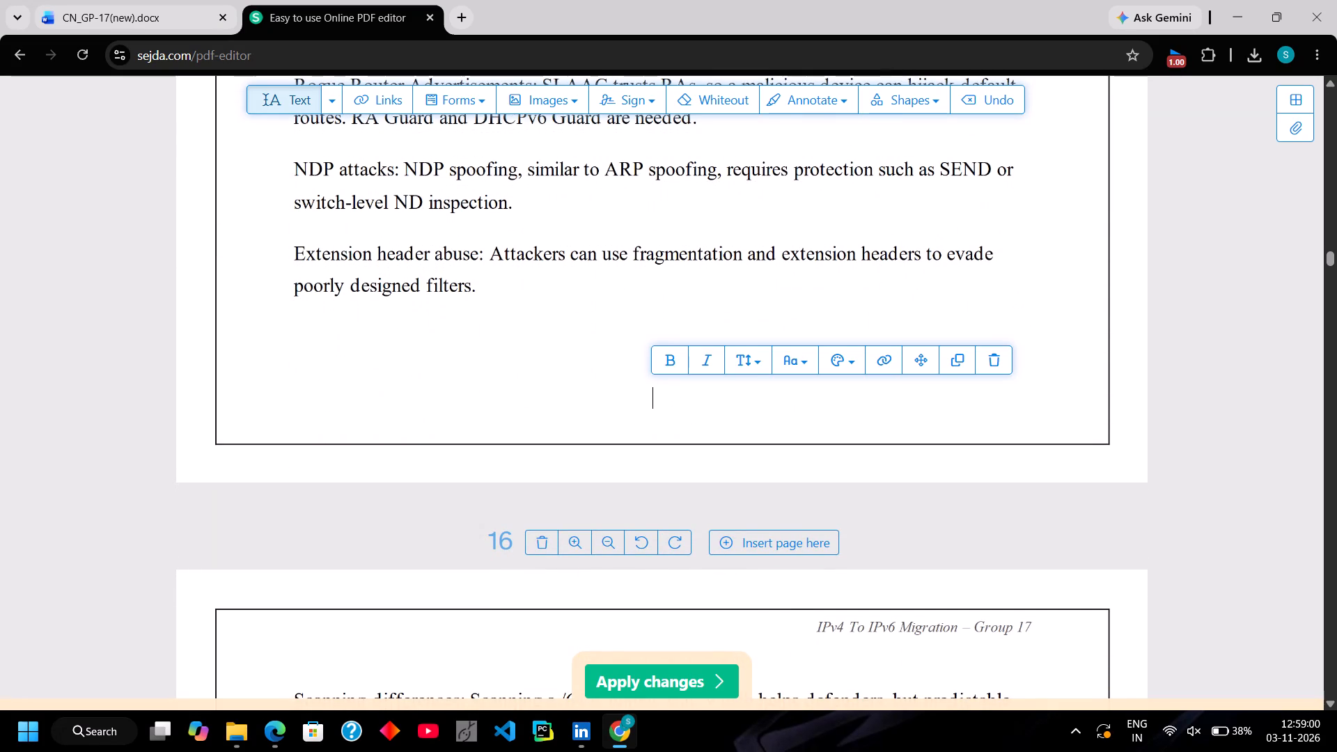
key("8")
Replace the page number at the bottom of page 16, the page before Table 4.1, with "9".
scroll(668, 400, "down", 9)
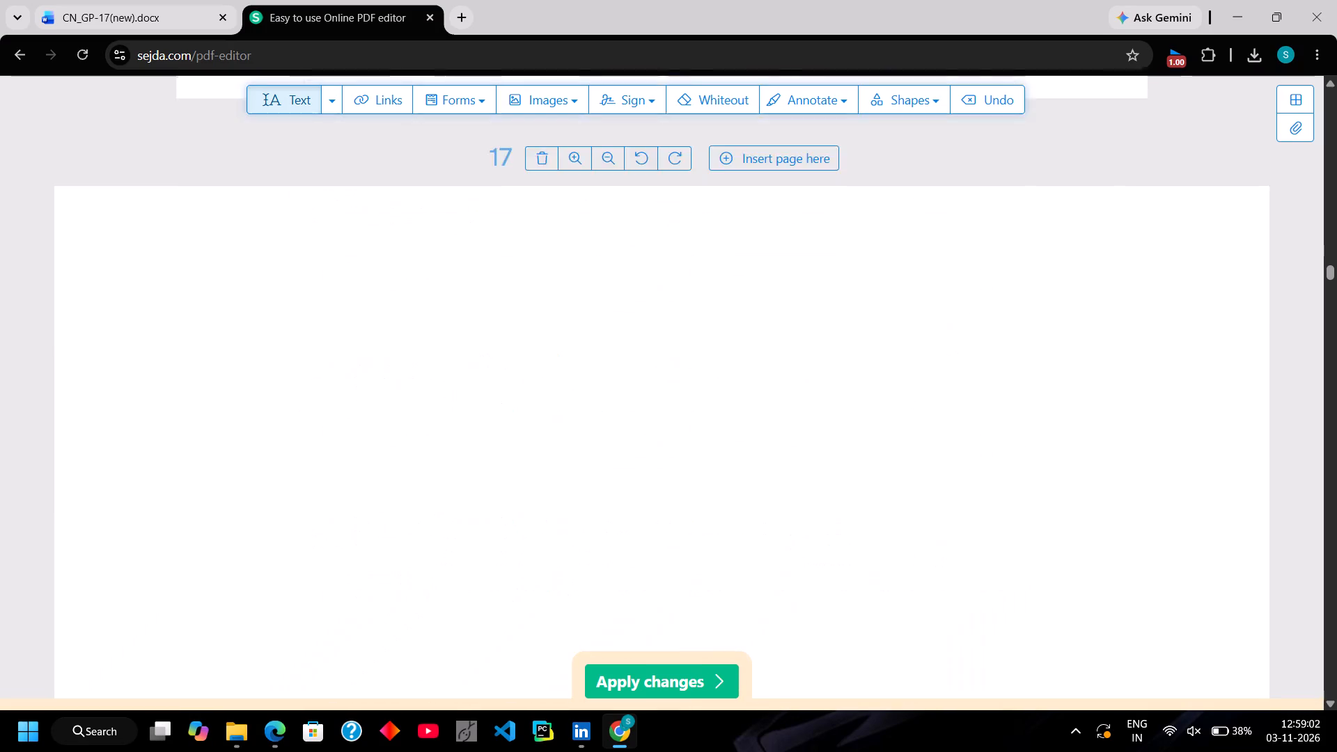
scroll(668, 400, "down", 1)
scroll(668, 400, "up", 4)
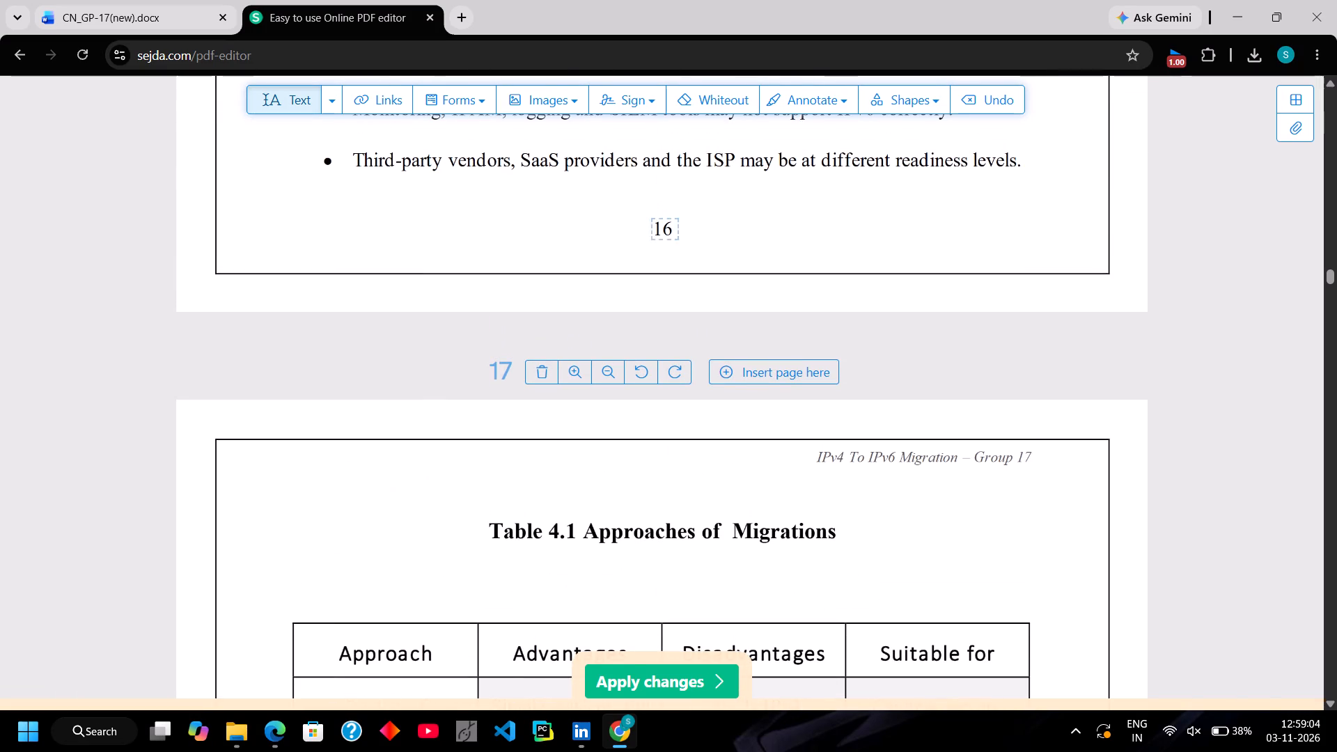
left_click(664, 231)
key("Right")
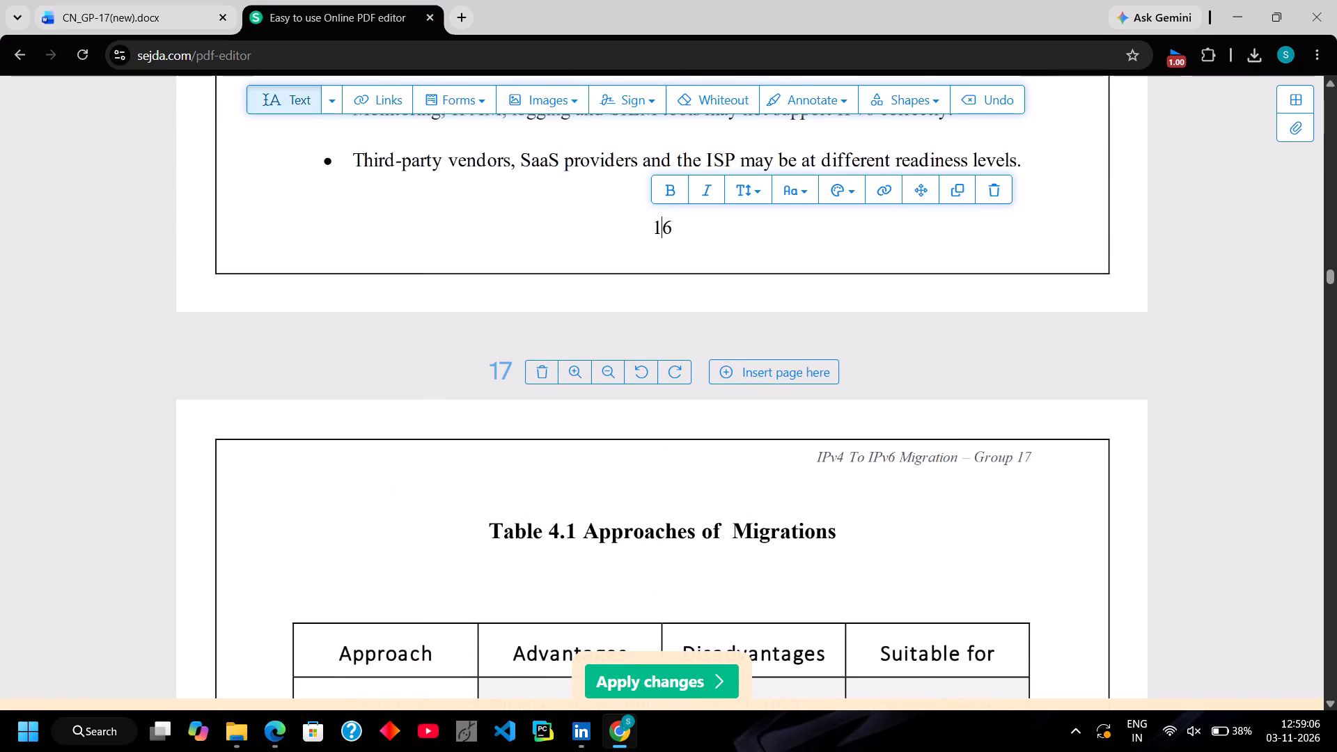
key("Right")
key("BackSpace")
key("BackSpace")
key("9")
Replace the page number at the bottom of page 17, the page with Table 4.1 Approaches of Migrations, with "10".
scroll(664, 231, "down", 8)
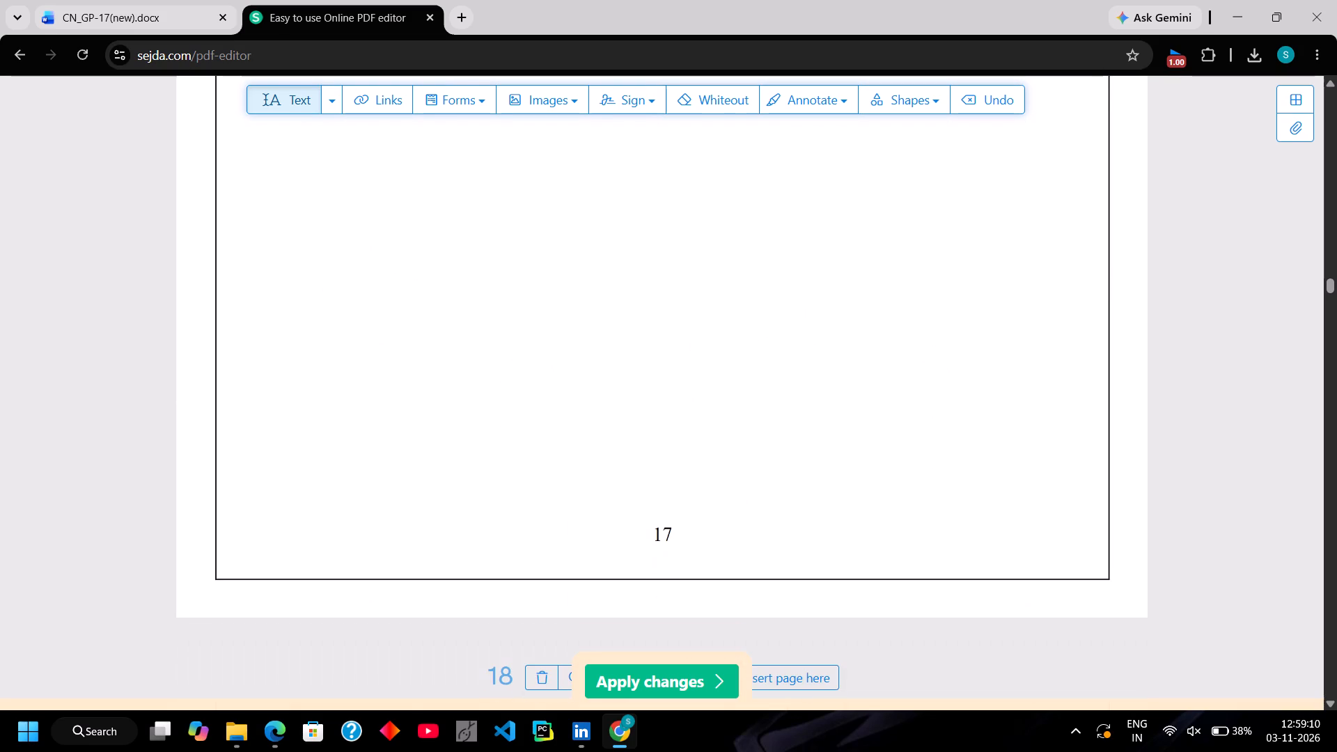
left_click(667, 533)
key("Right")
key("Right")
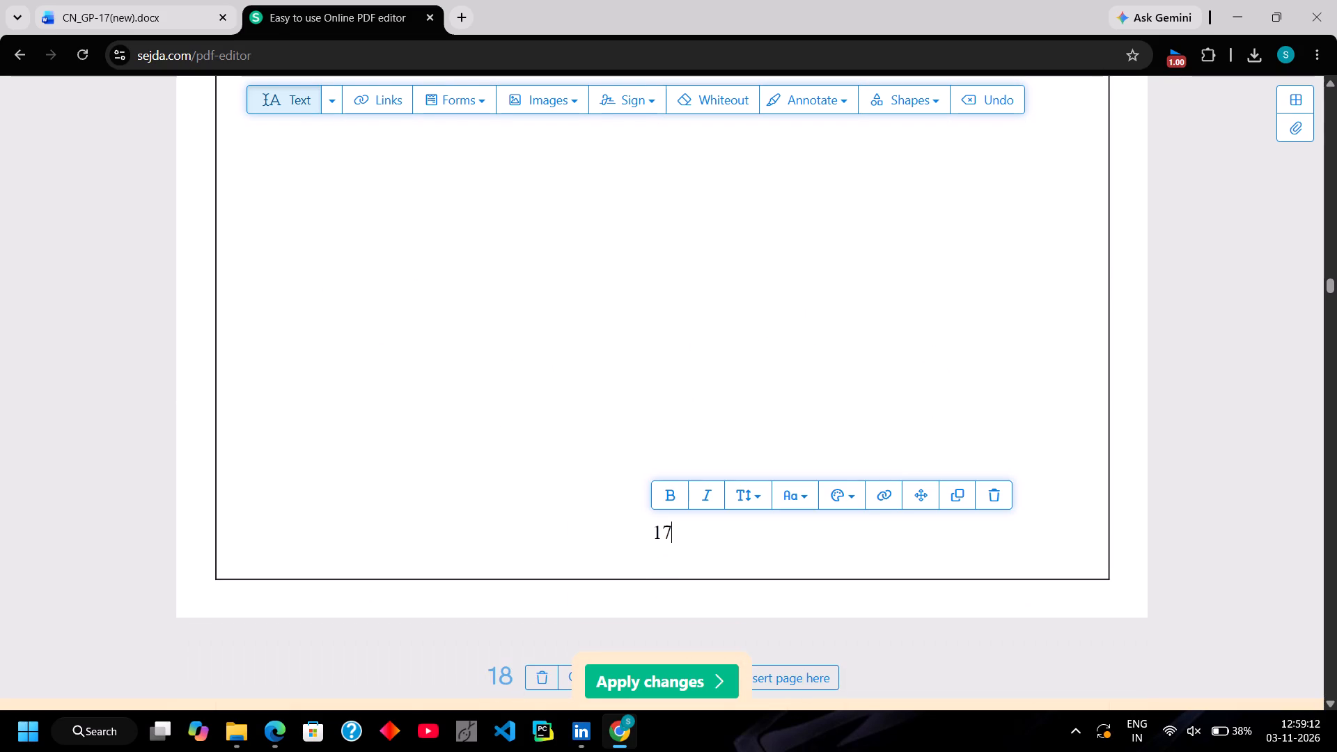
key("BackSpace")
key("BackSpace")
type("10")
Replace the page number at the bottom of page 18, below the Tunnelling (6in4 Encapsulation) figure, with "12".
scroll(667, 533, "up", 1)
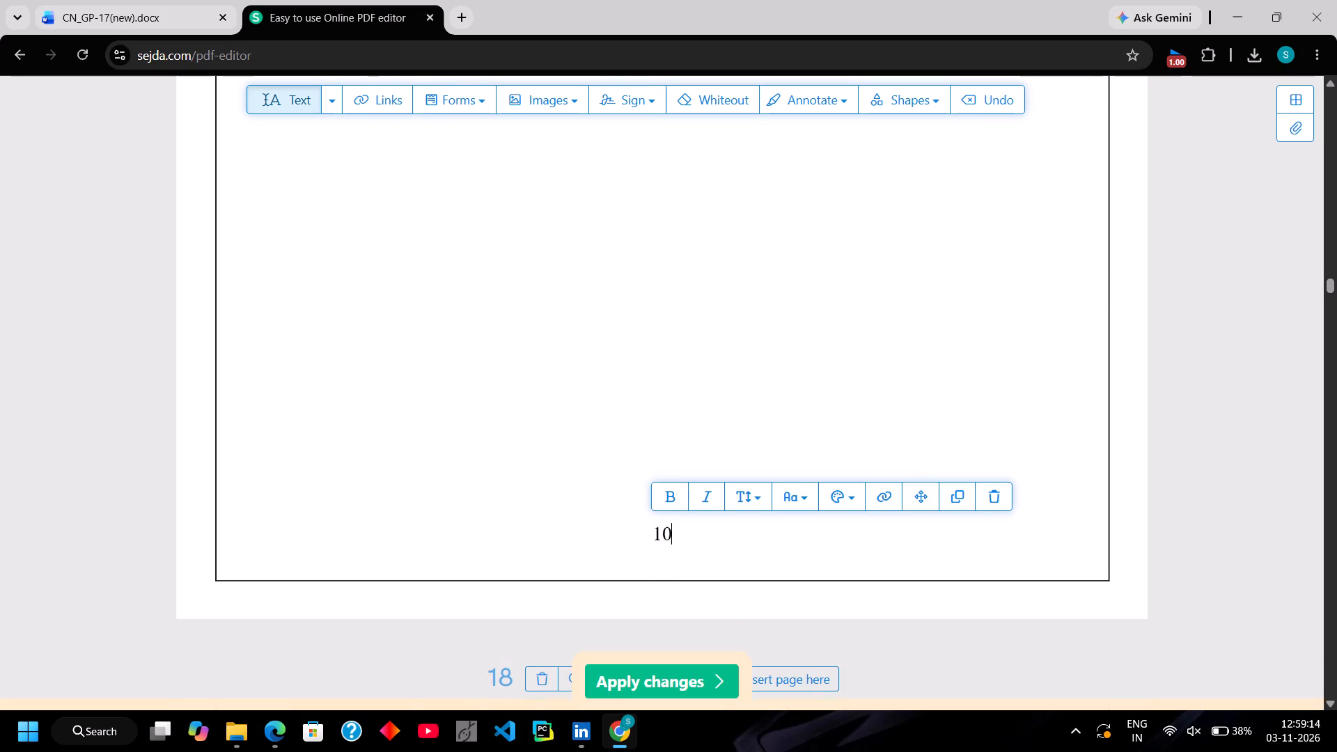
scroll(667, 533, "up", 5)
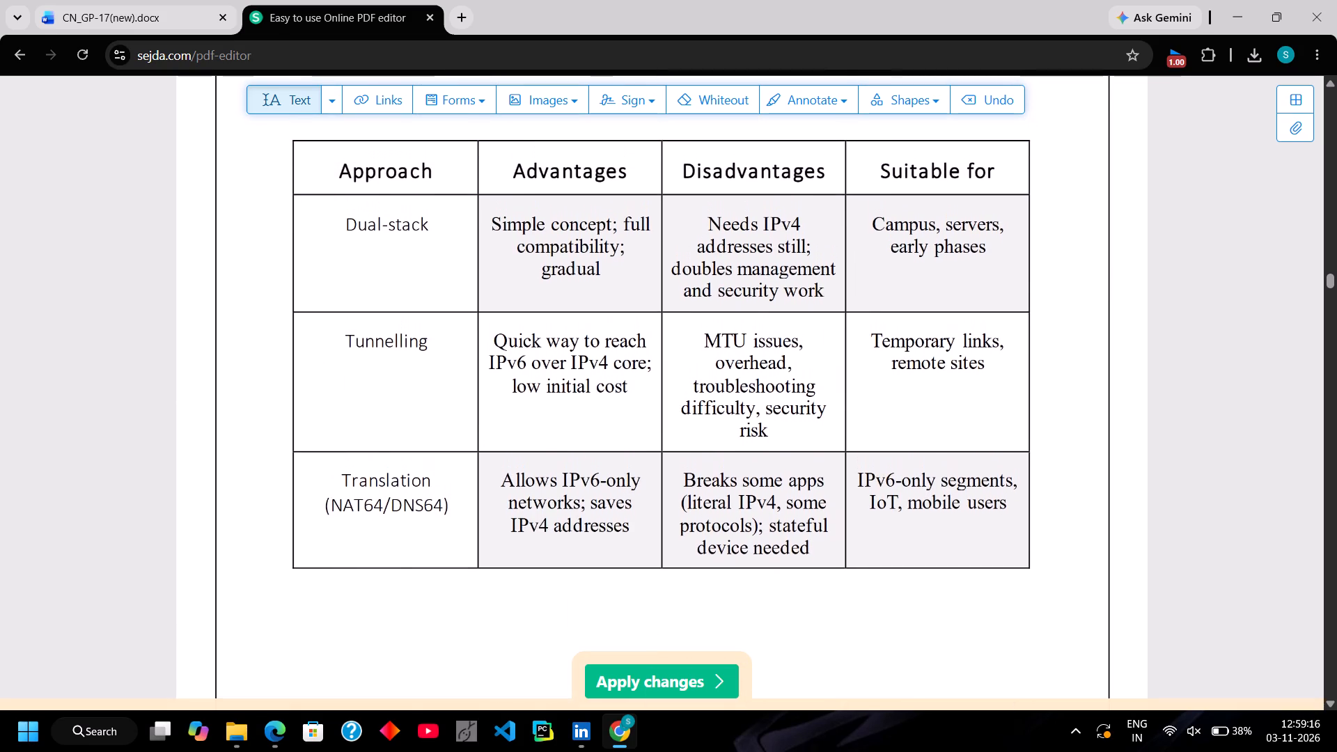
scroll(667, 533, "down", 1)
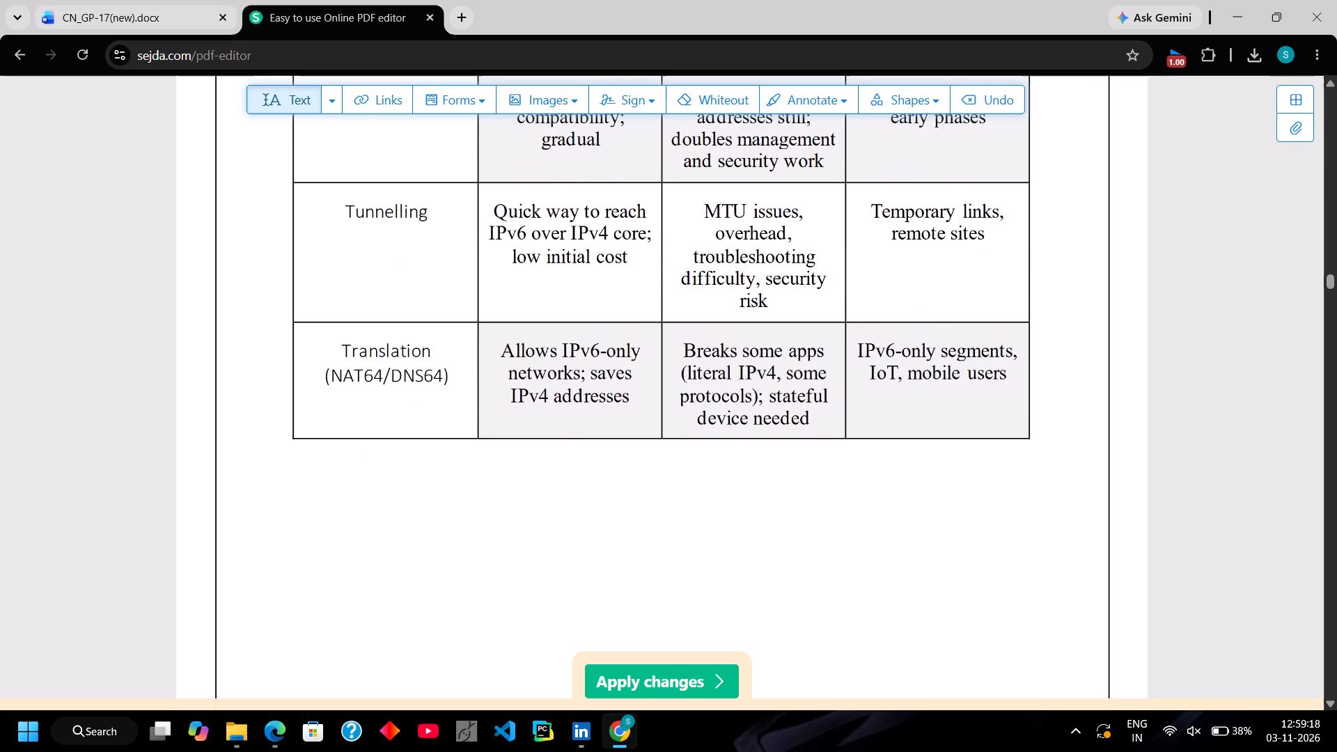
scroll(667, 533, "down", 1)
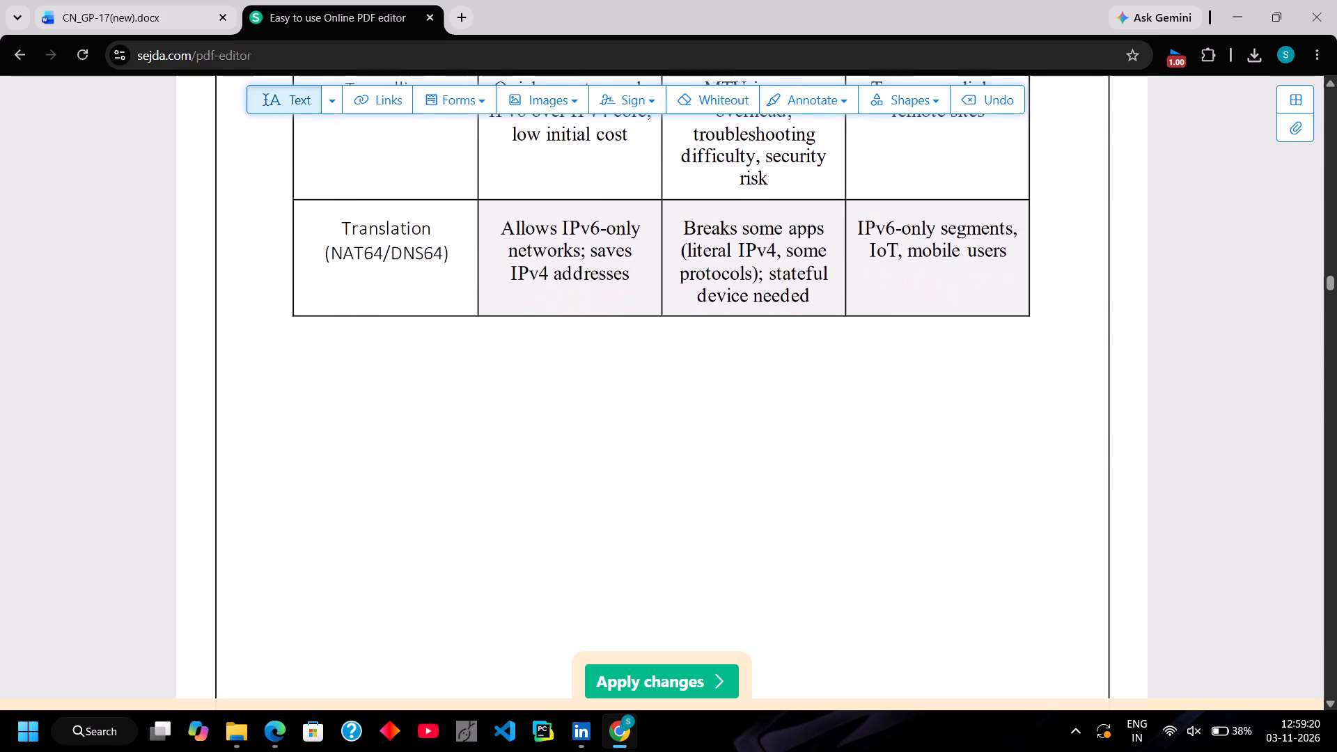
scroll(667, 533, "down", 1)
scroll(667, 533, "up", 2)
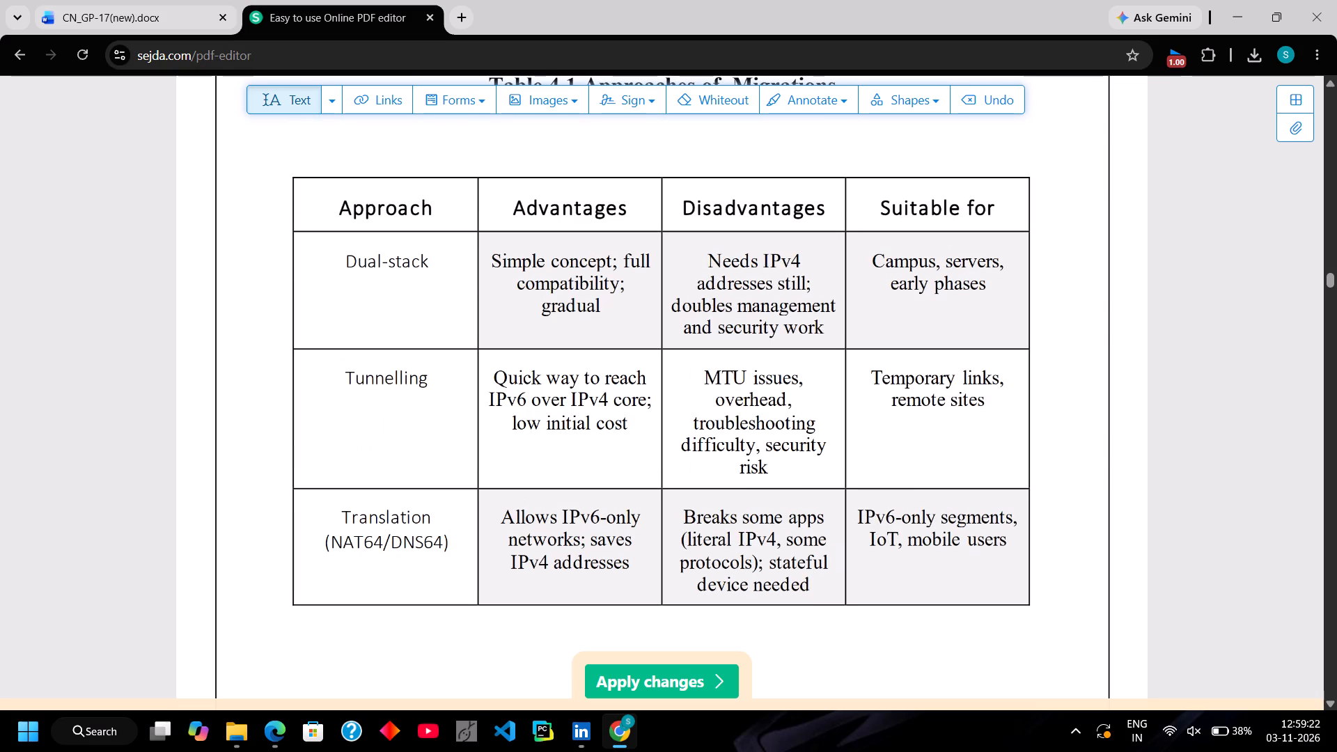
scroll(667, 533, "down", 2)
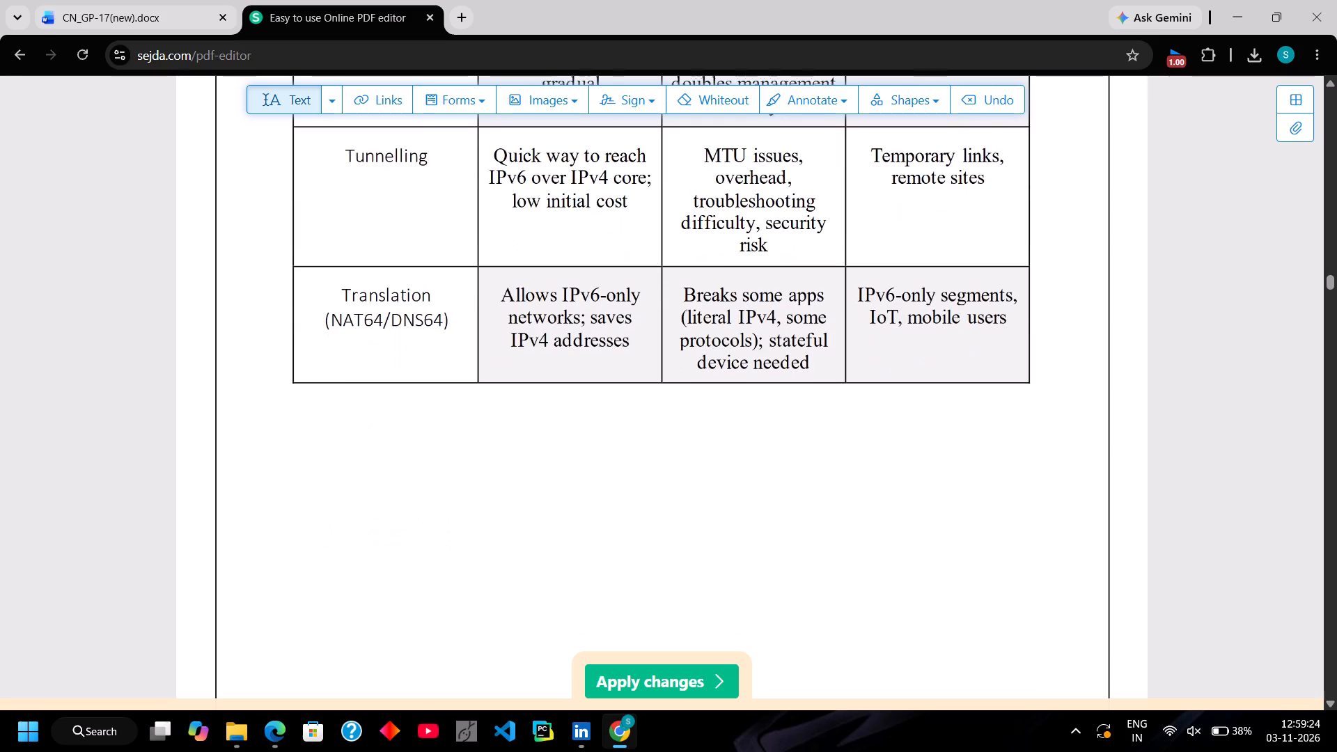
scroll(667, 533, "down", 8)
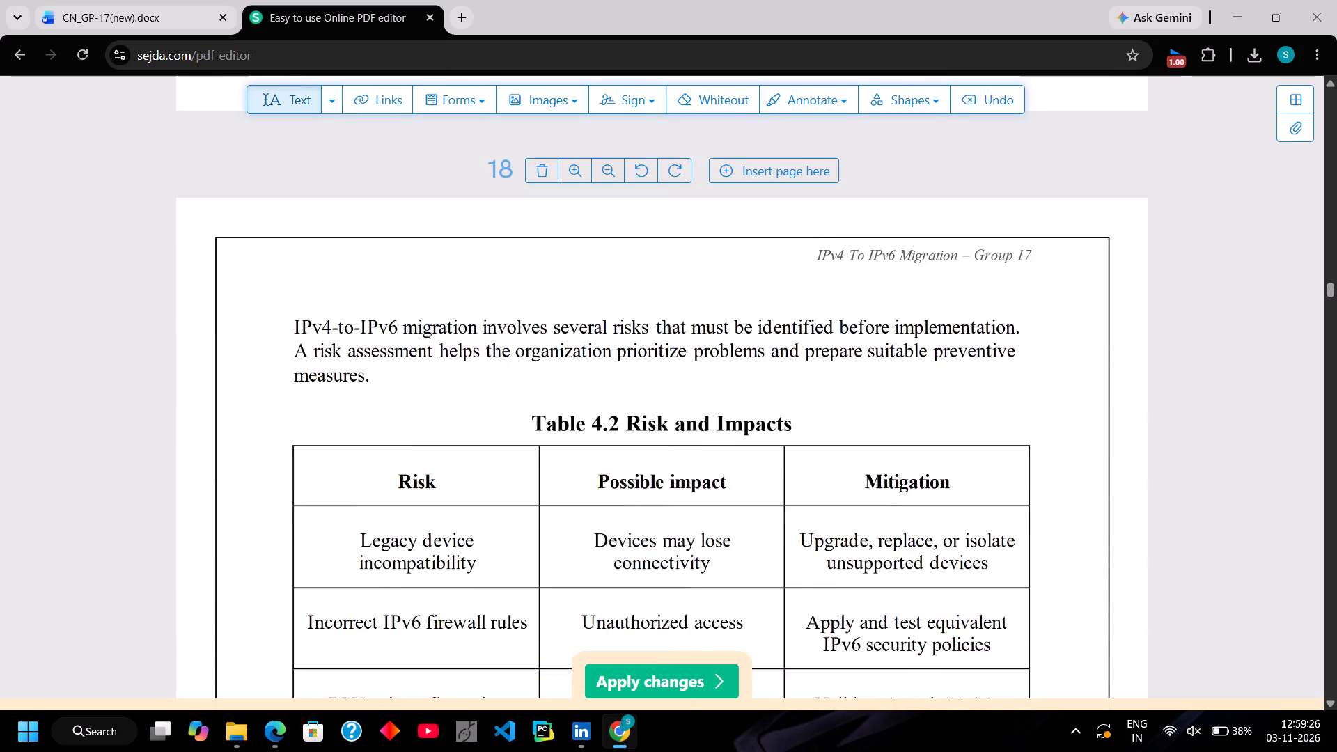
scroll(667, 533, "down", 7)
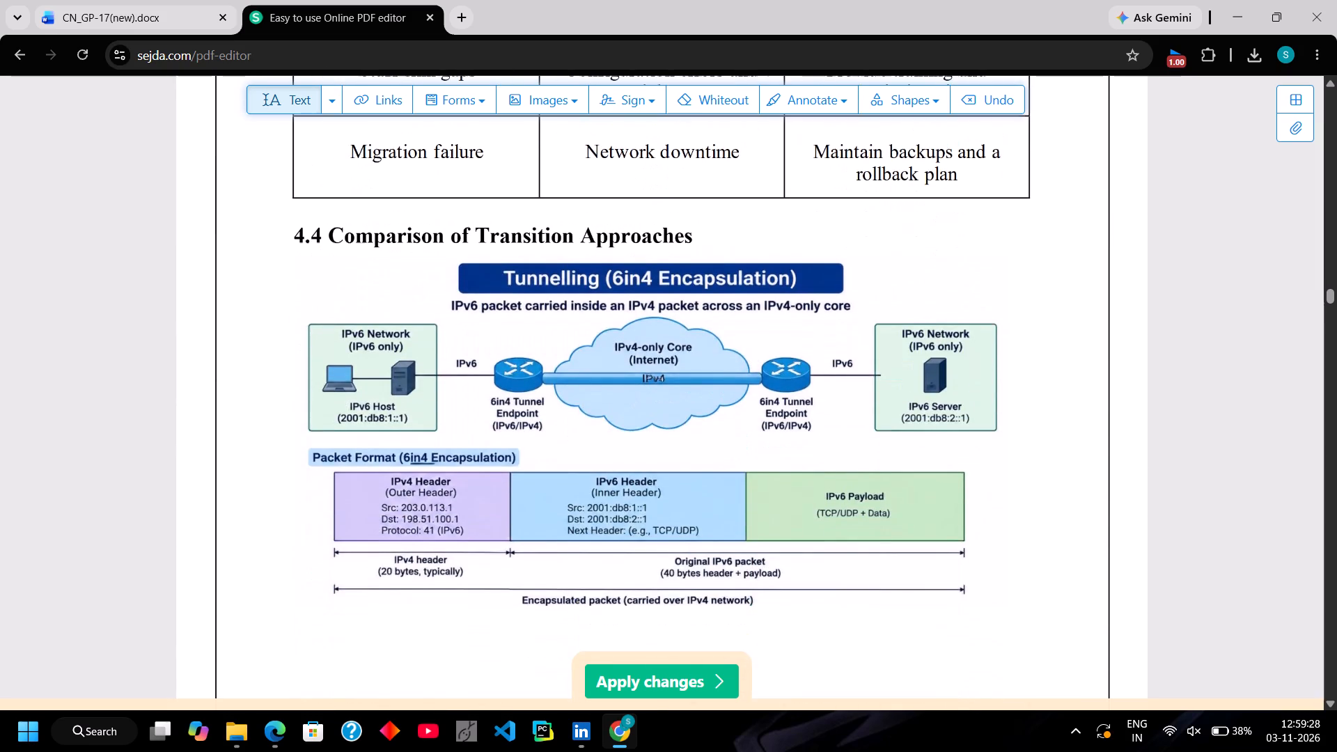
scroll(667, 533, "down", 3)
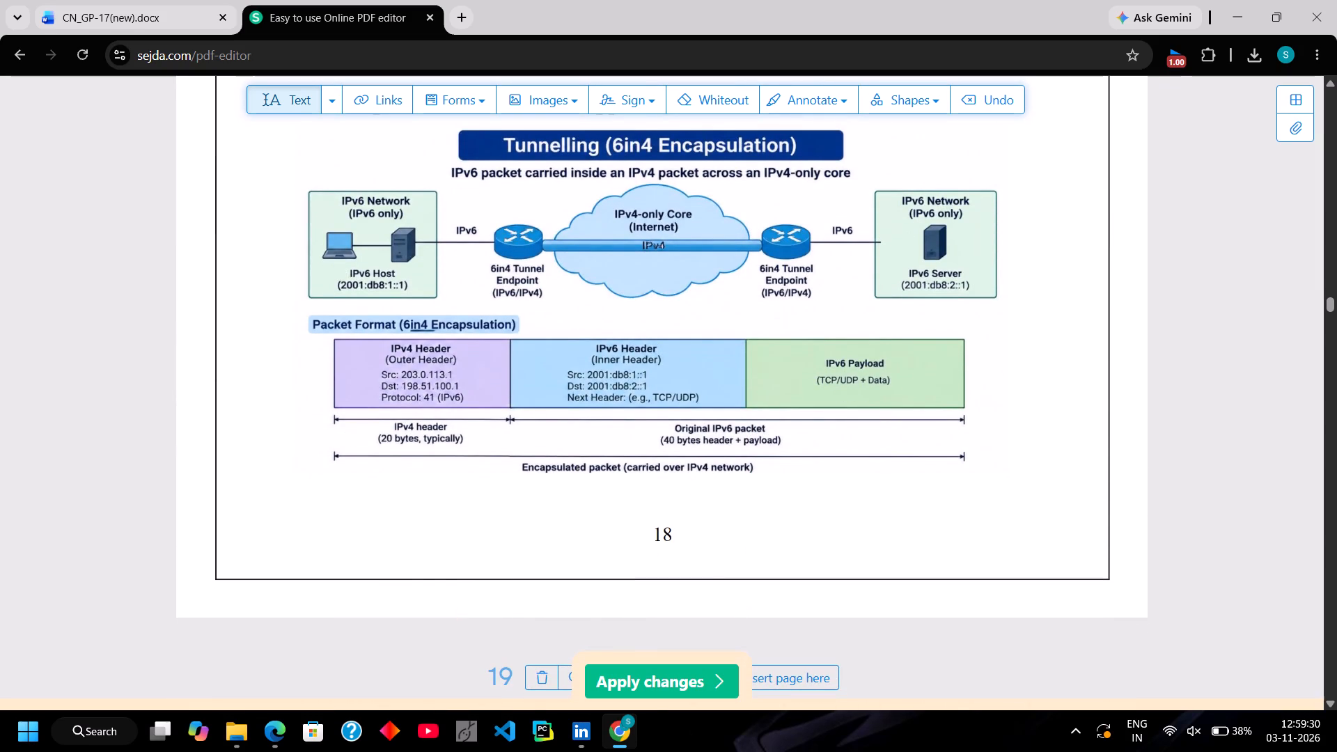
left_click(664, 527)
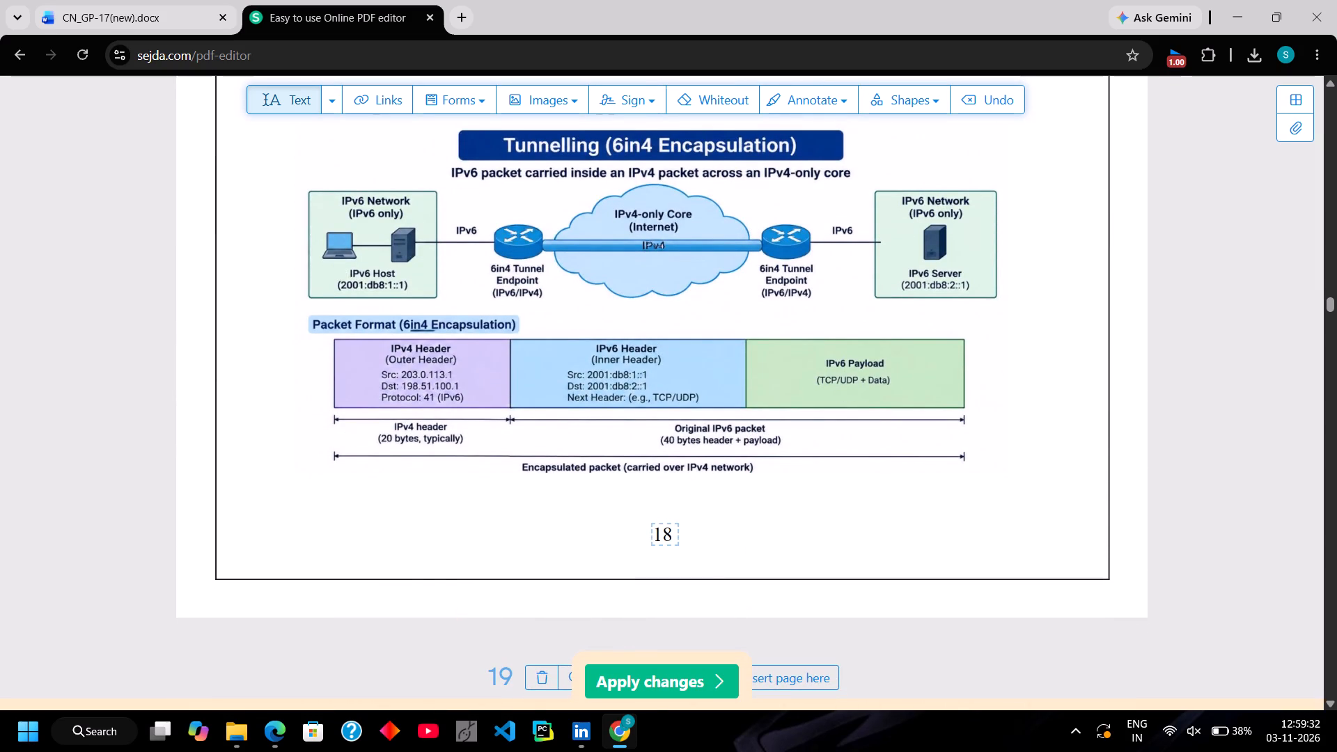
key("Right")
key("Right")
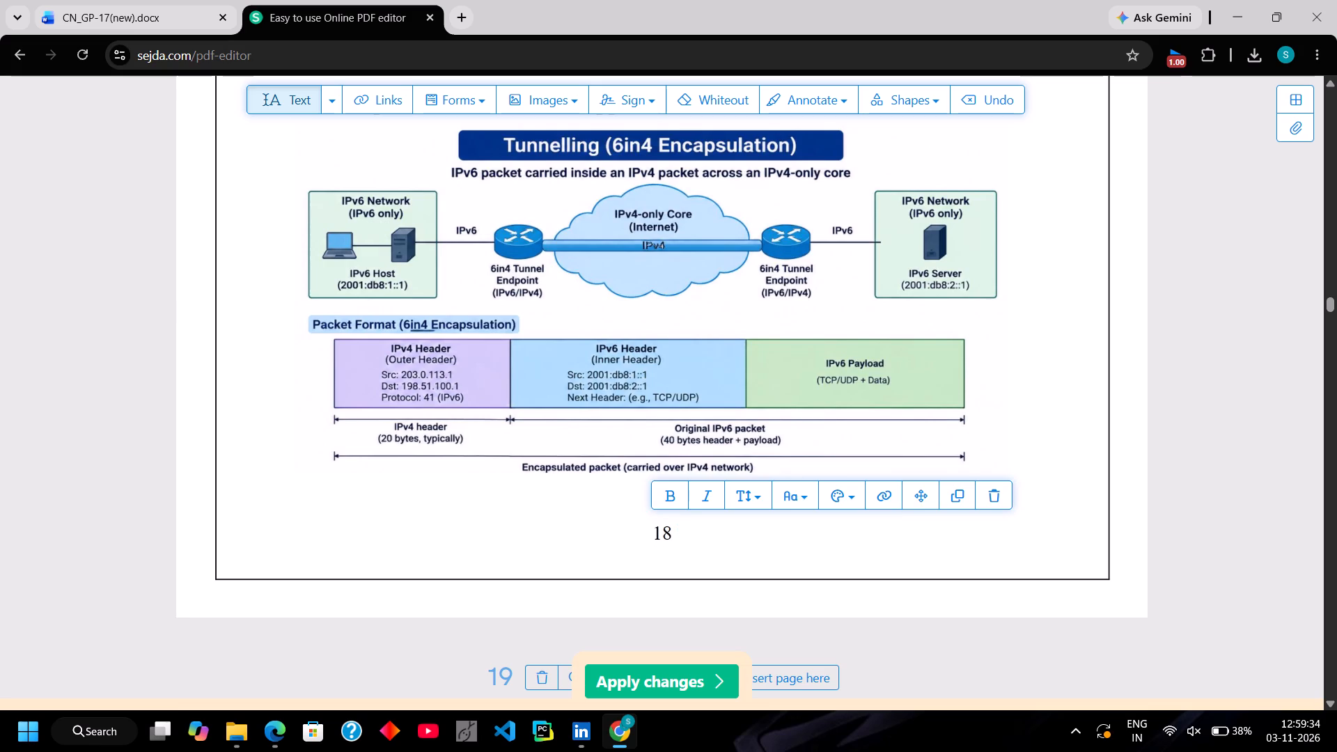
key("BackSpace")
key("BackSpace")
type("12")
Replace the page number at the bottom of page 19, the page with section 4.5 Analysis conclusion, with "13".
scroll(664, 527, "down", 6)
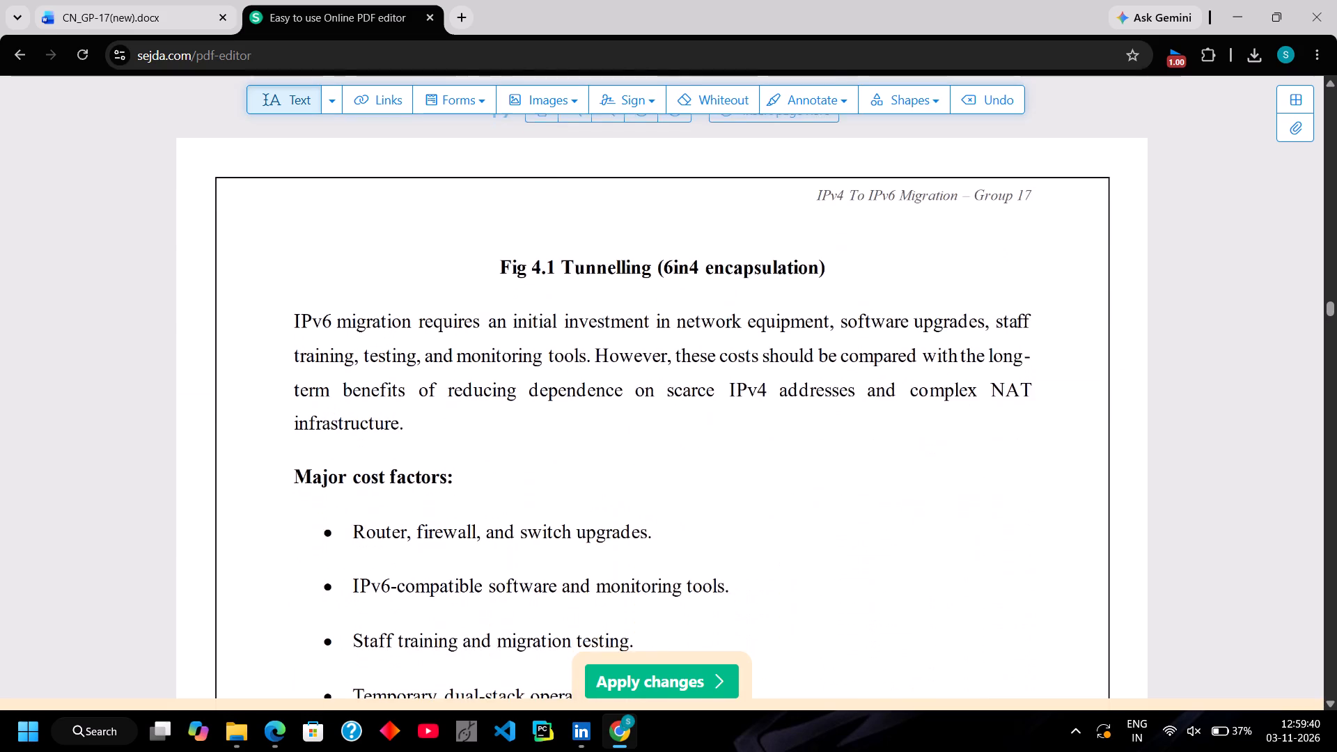
scroll(664, 527, "down", 7)
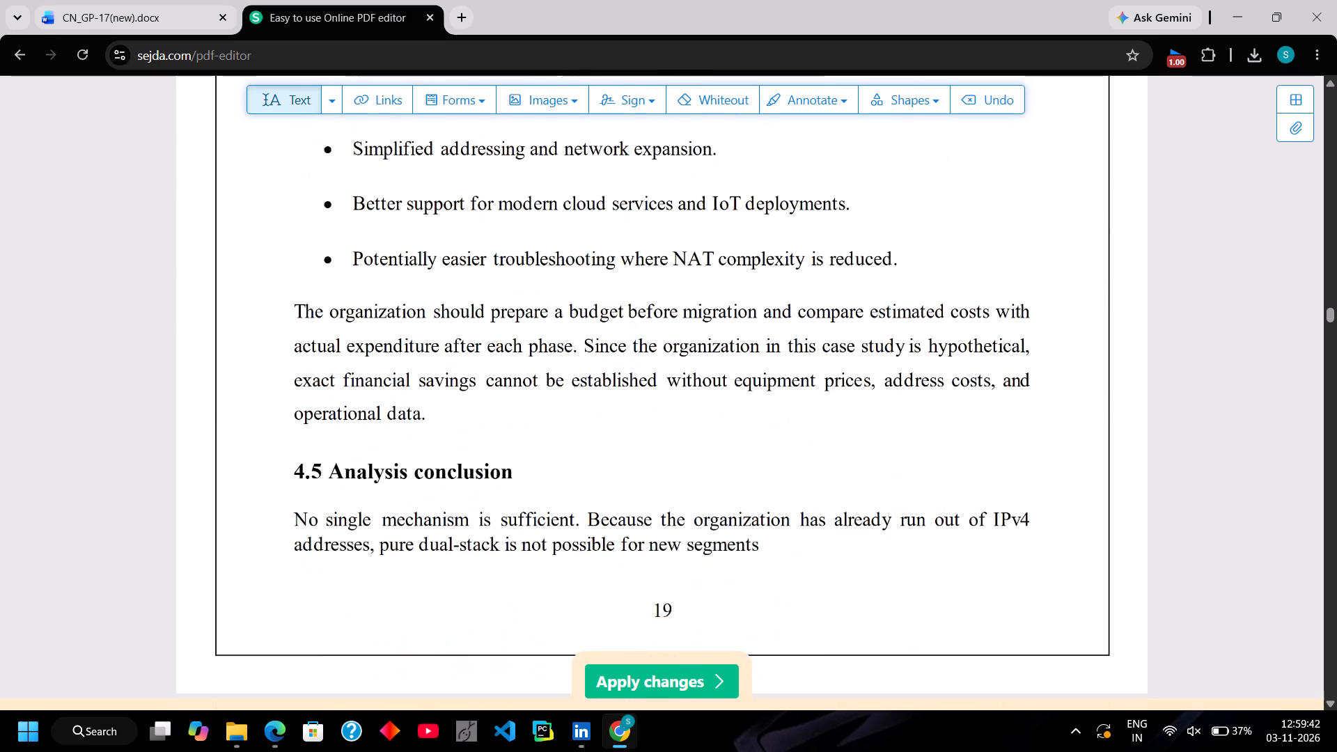
scroll(664, 527, "down", 3)
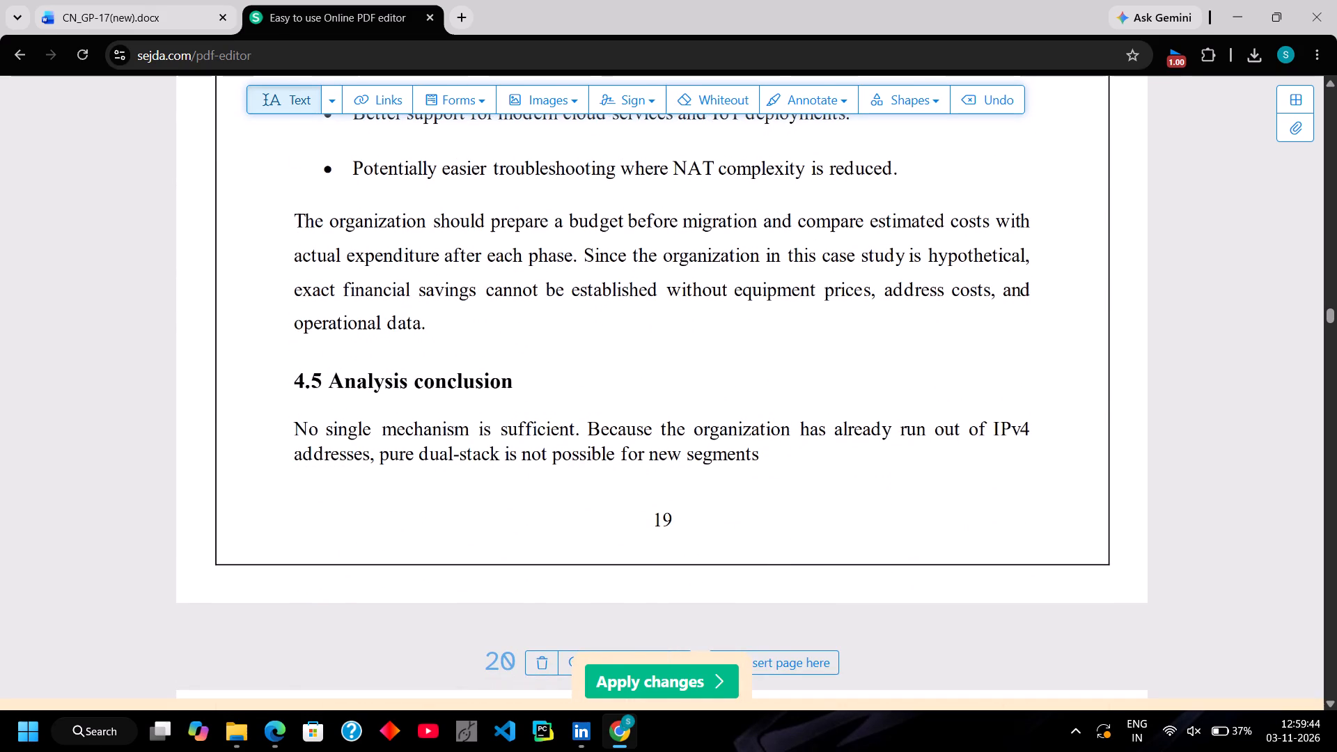
left_click(655, 516)
key("Right")
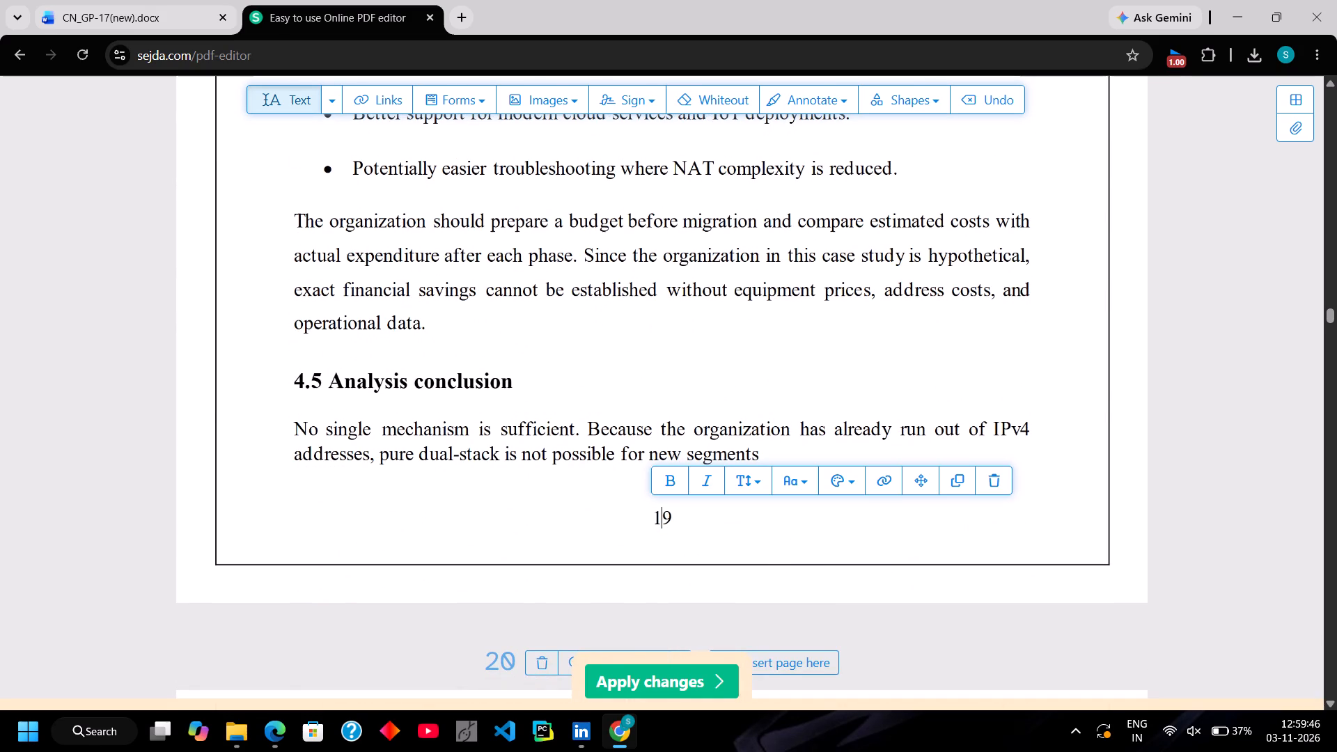
key("Right")
key("BackSpace")
key("BackSpace")
type("13")
Review the page numbers and content of pages 18 and 19, from Table 4.2 to the Major benefits list.
scroll(655, 516, "up", 8)
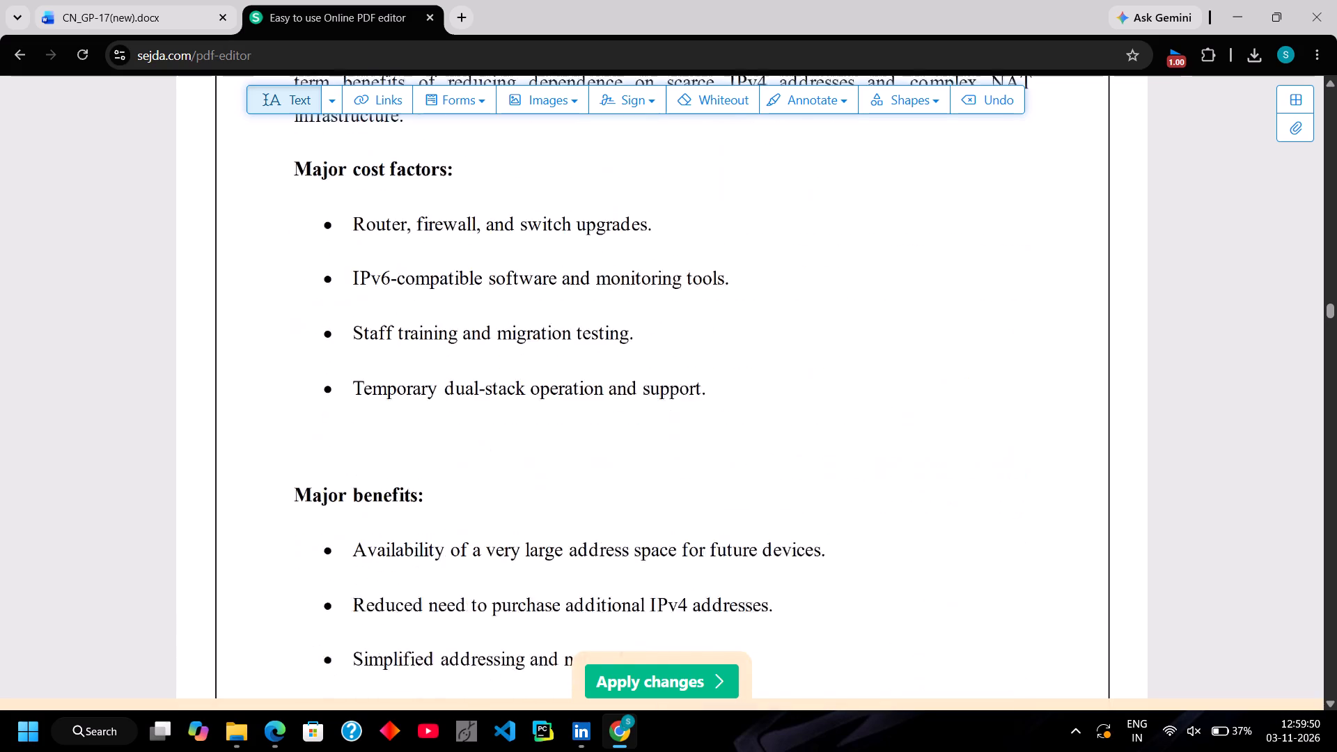
scroll(655, 516, "down", 4)
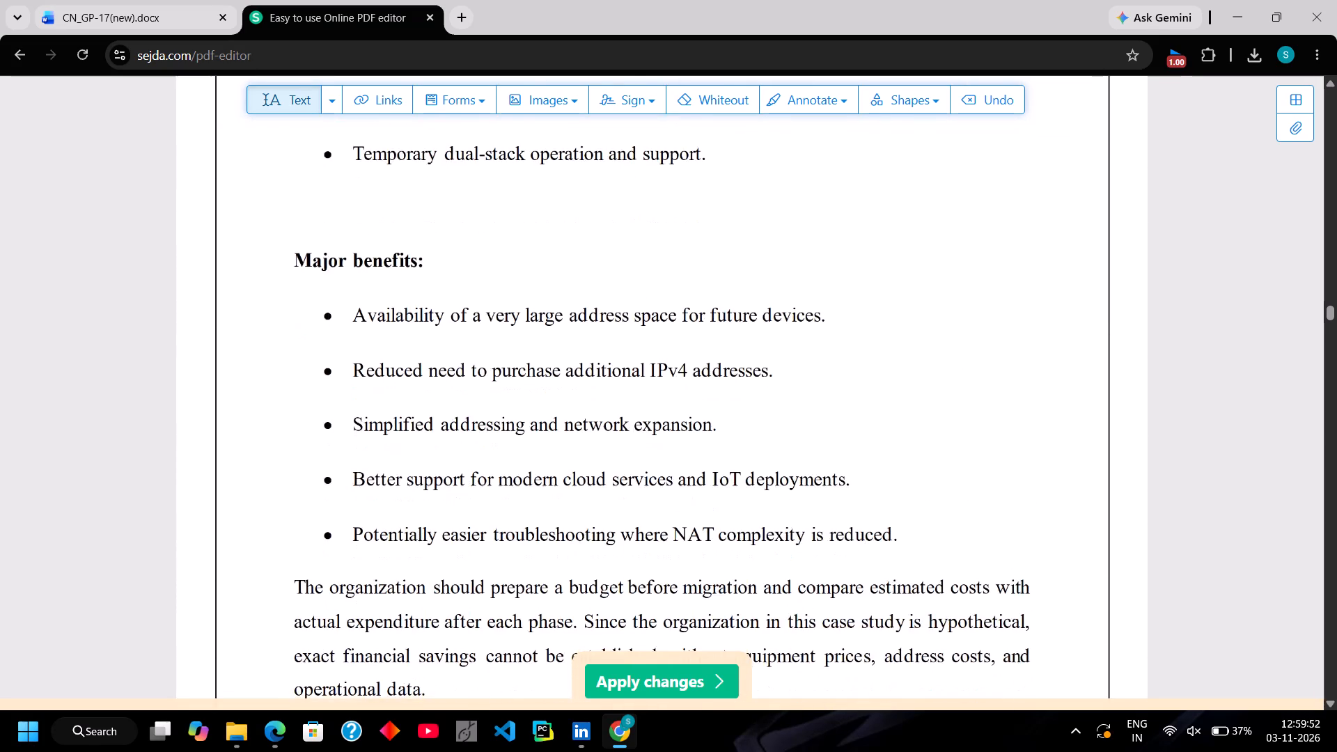
scroll(655, 516, "down", 1)
scroll(655, 516, "up", 8)
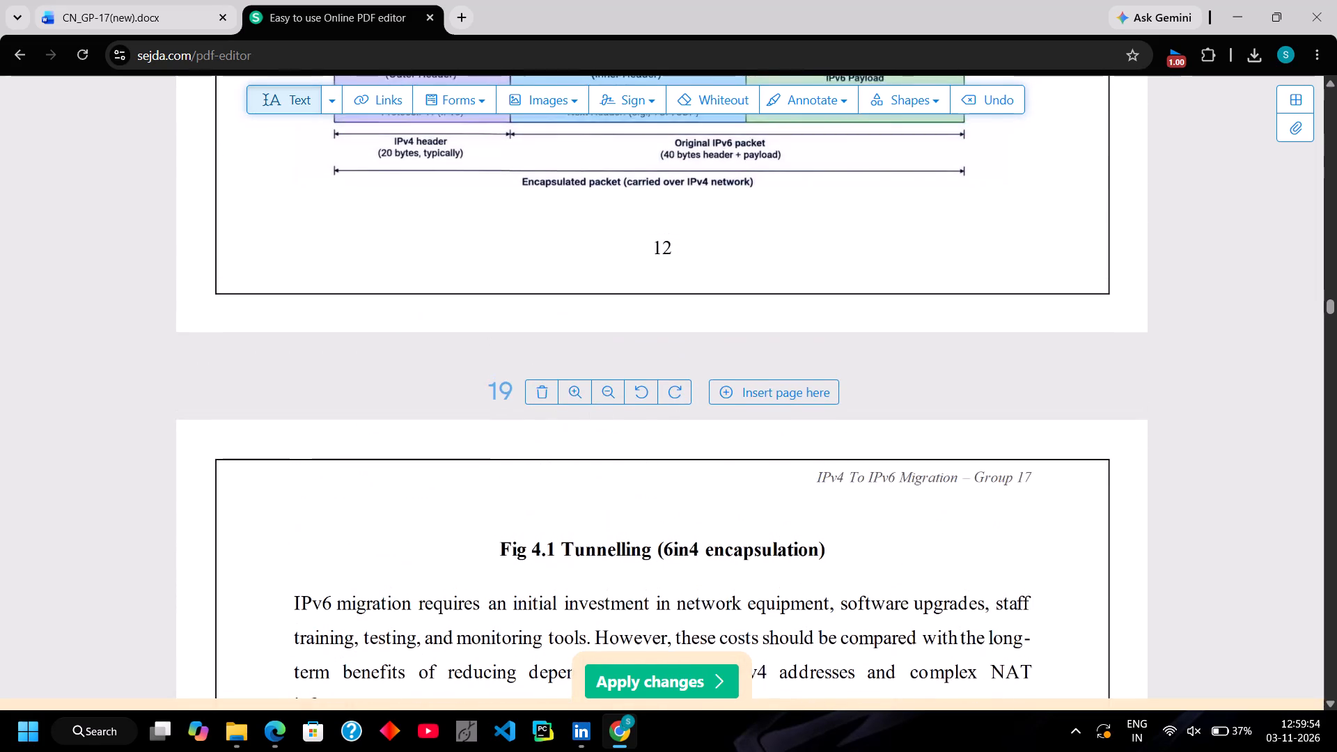
scroll(655, 516, "up", 8)
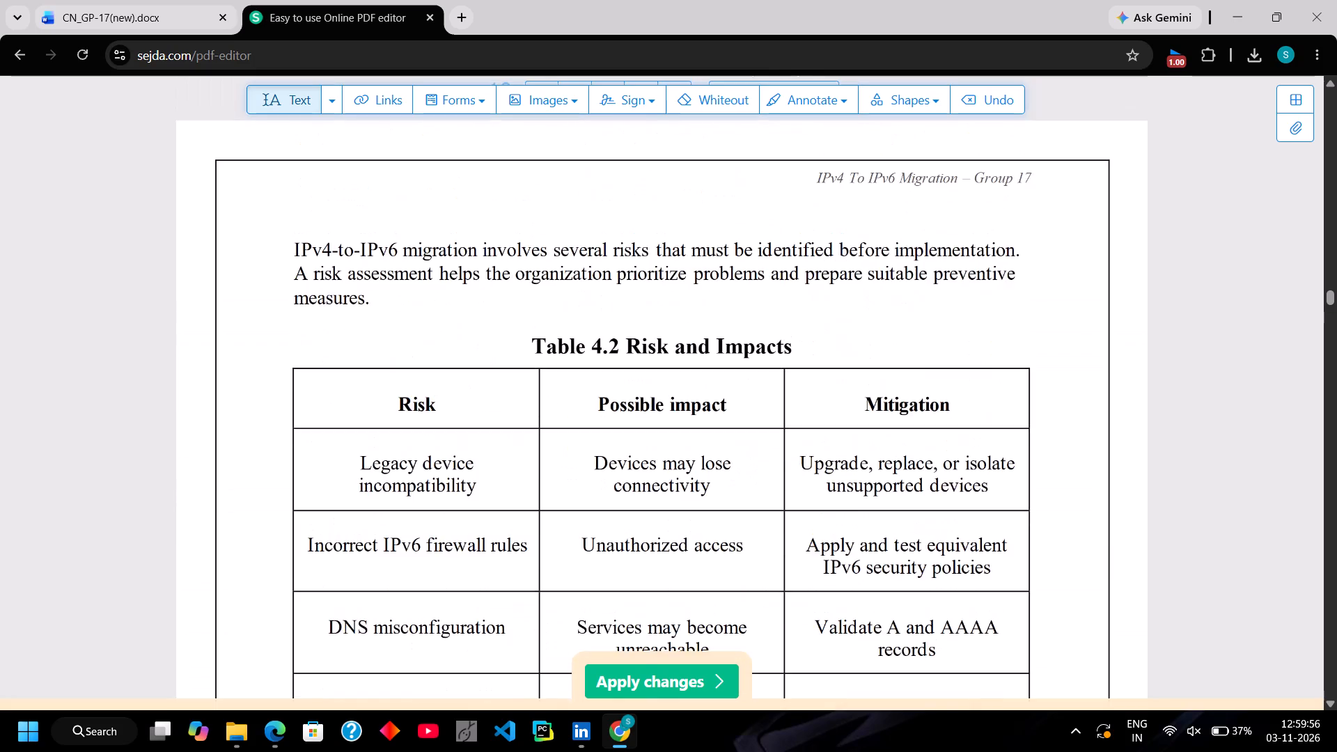
scroll(655, 516, "down", 8)
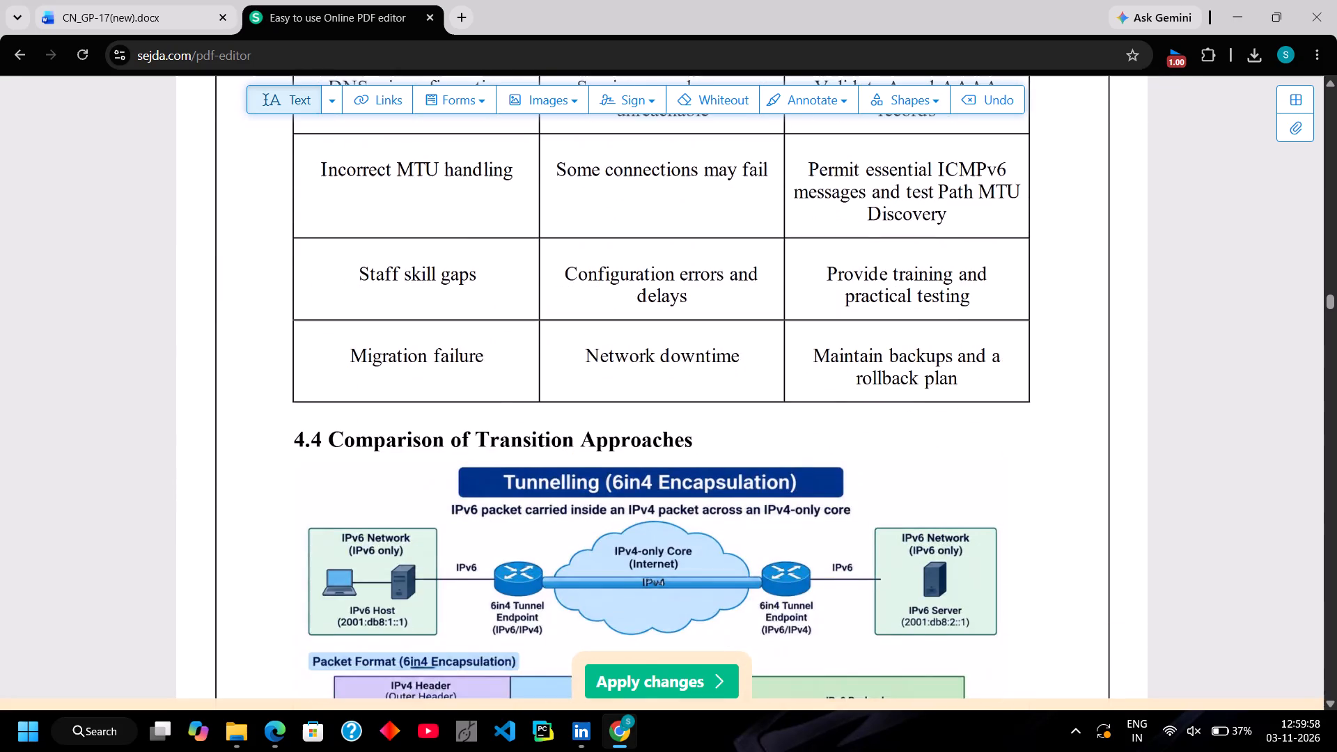
scroll(655, 516, "down", 8)
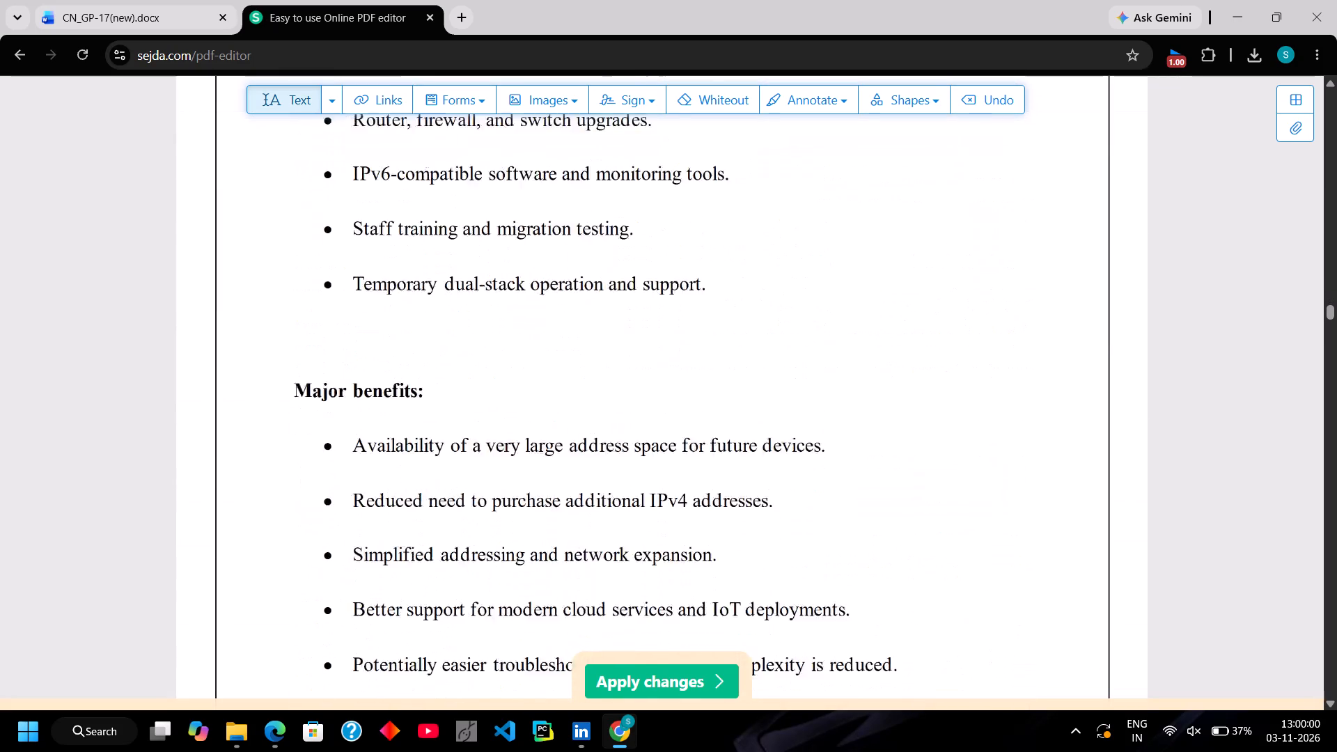
Replace the page number at the bottom of page 20, the page with section 5.1 Phased Migration Plan, with "14".
scroll(655, 516, "down", 8)
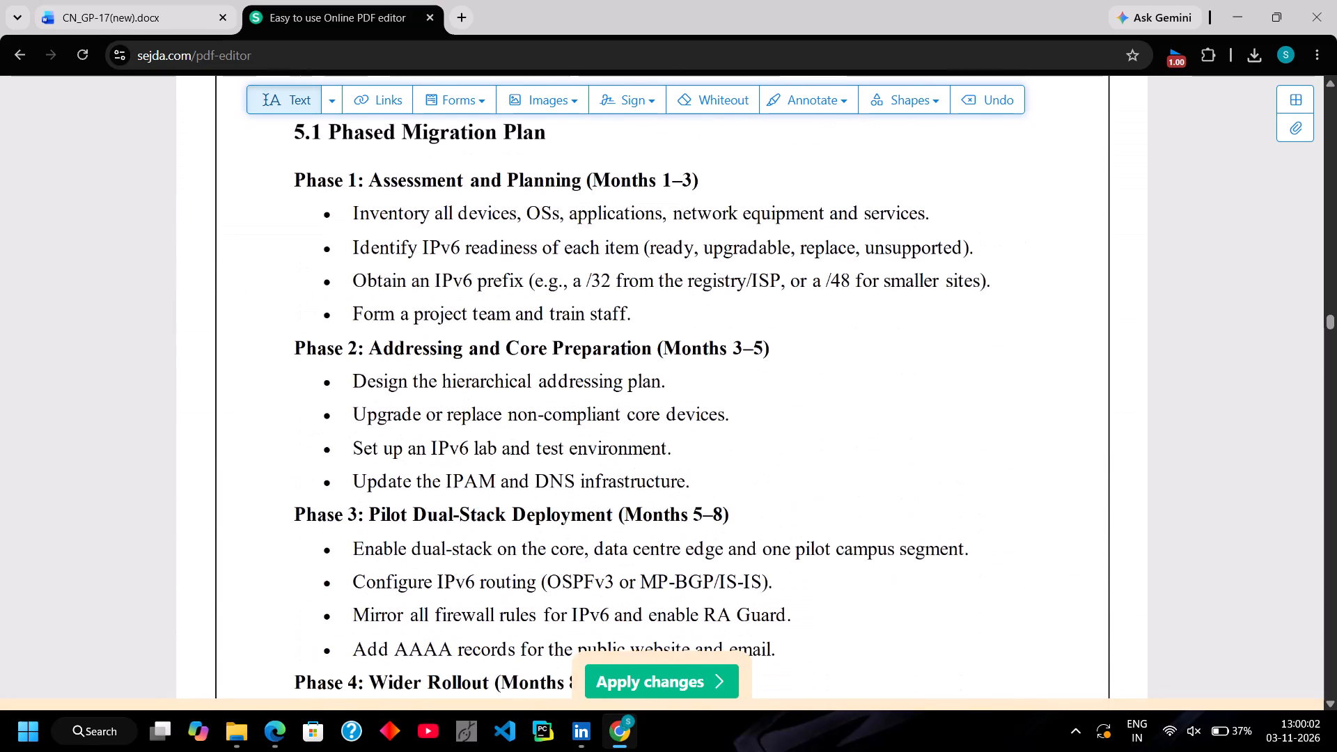
scroll(655, 516, "down", 4)
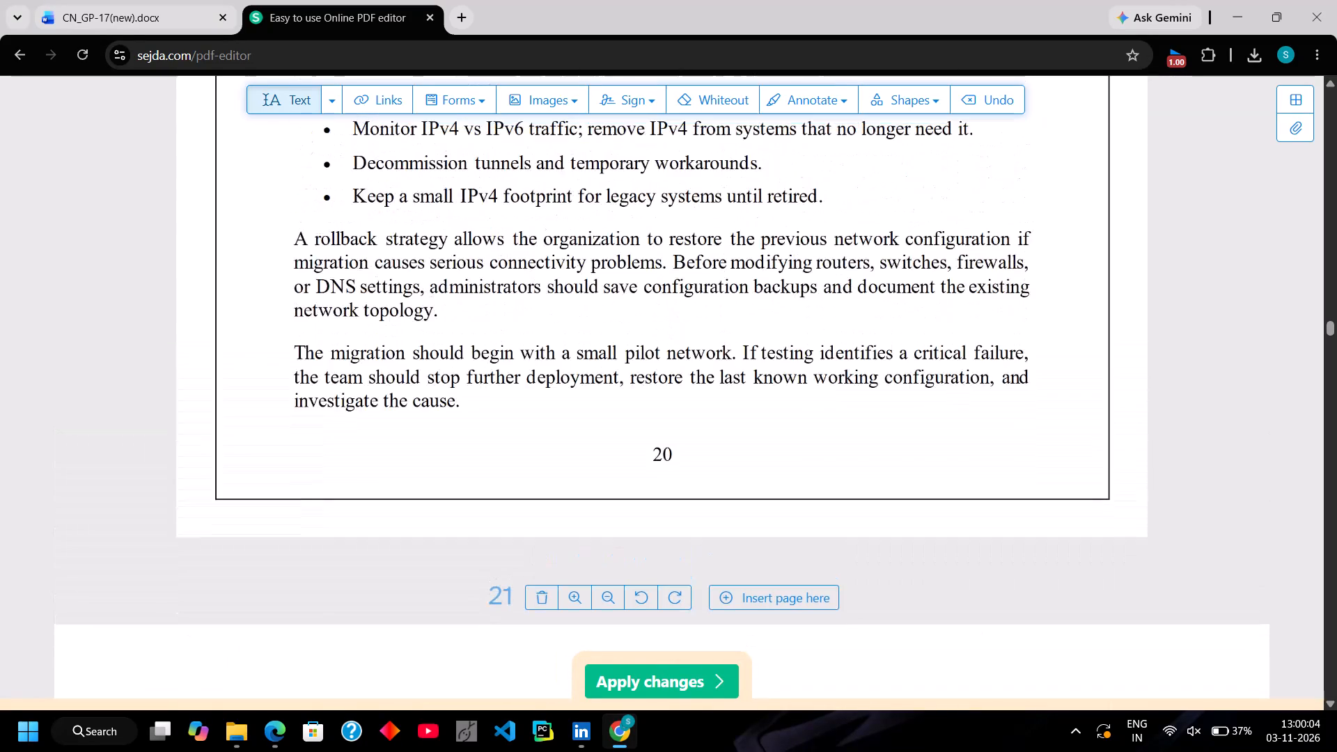
left_click(657, 462)
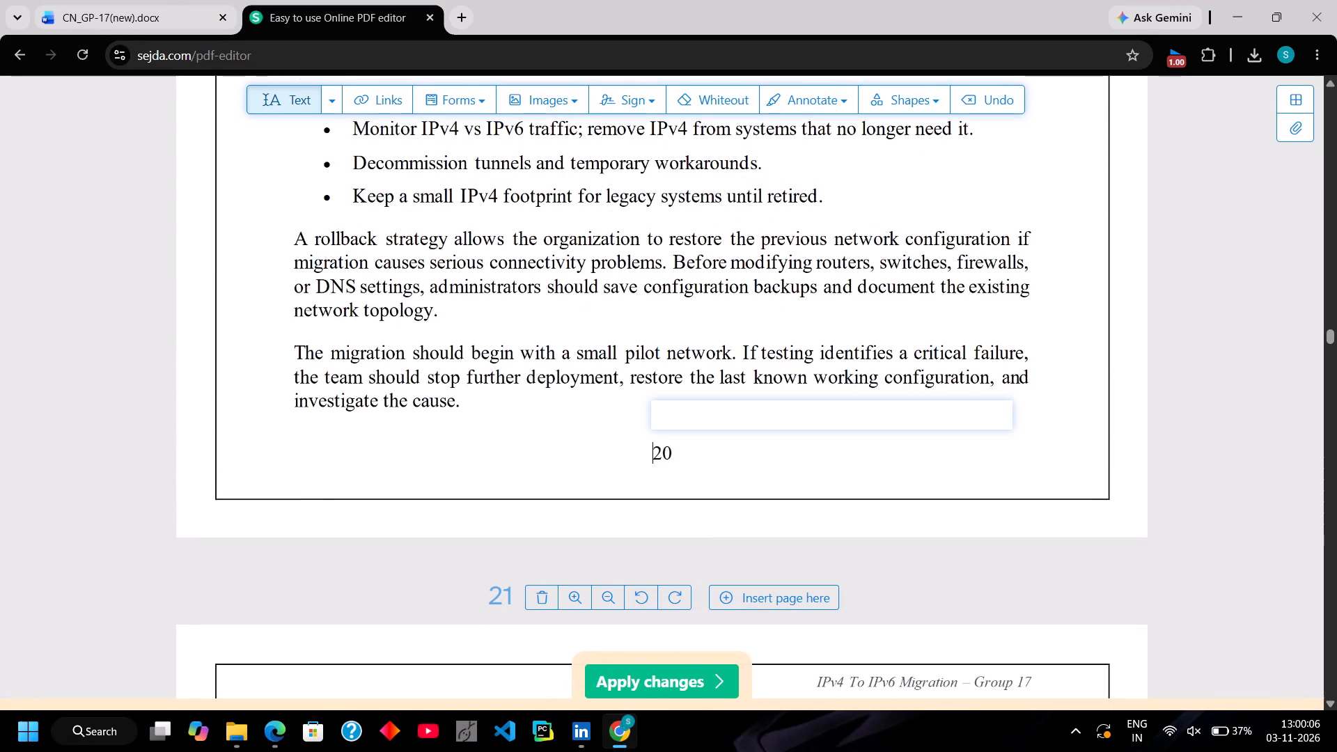
key("Right")
key("Right")
key("BackSpace")
key("BackSpace")
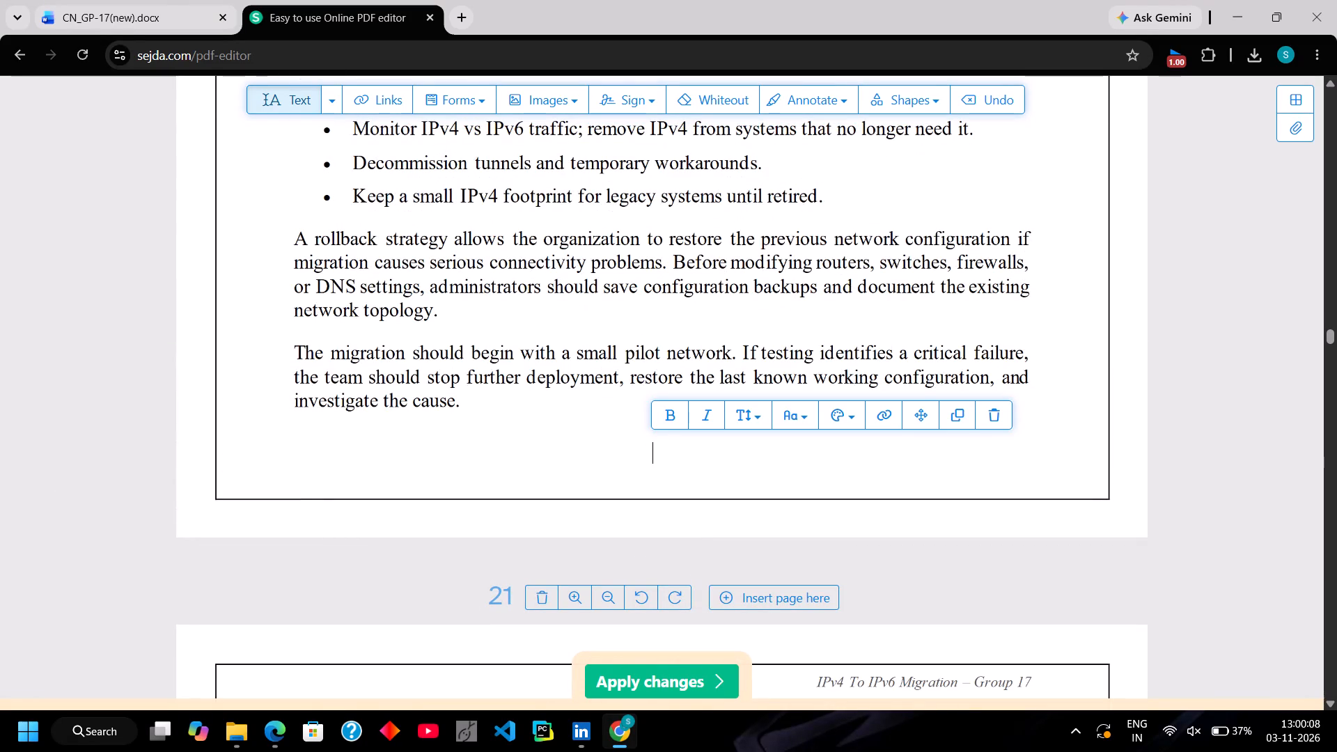
type("14")
Change the page number at the bottom of page 21, the mostly blank page after the Phased Migration Plan, to "15".
scroll(657, 462, "down", 6)
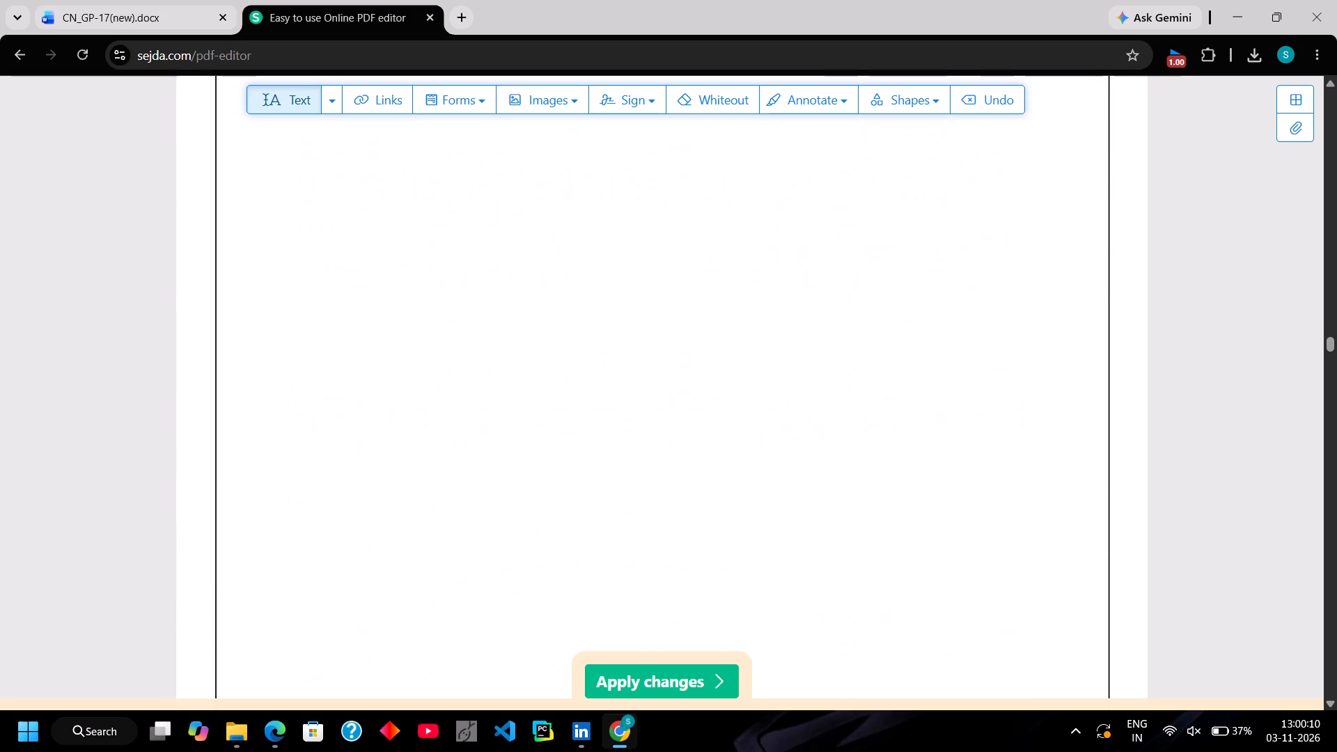
scroll(657, 462, "down", 5)
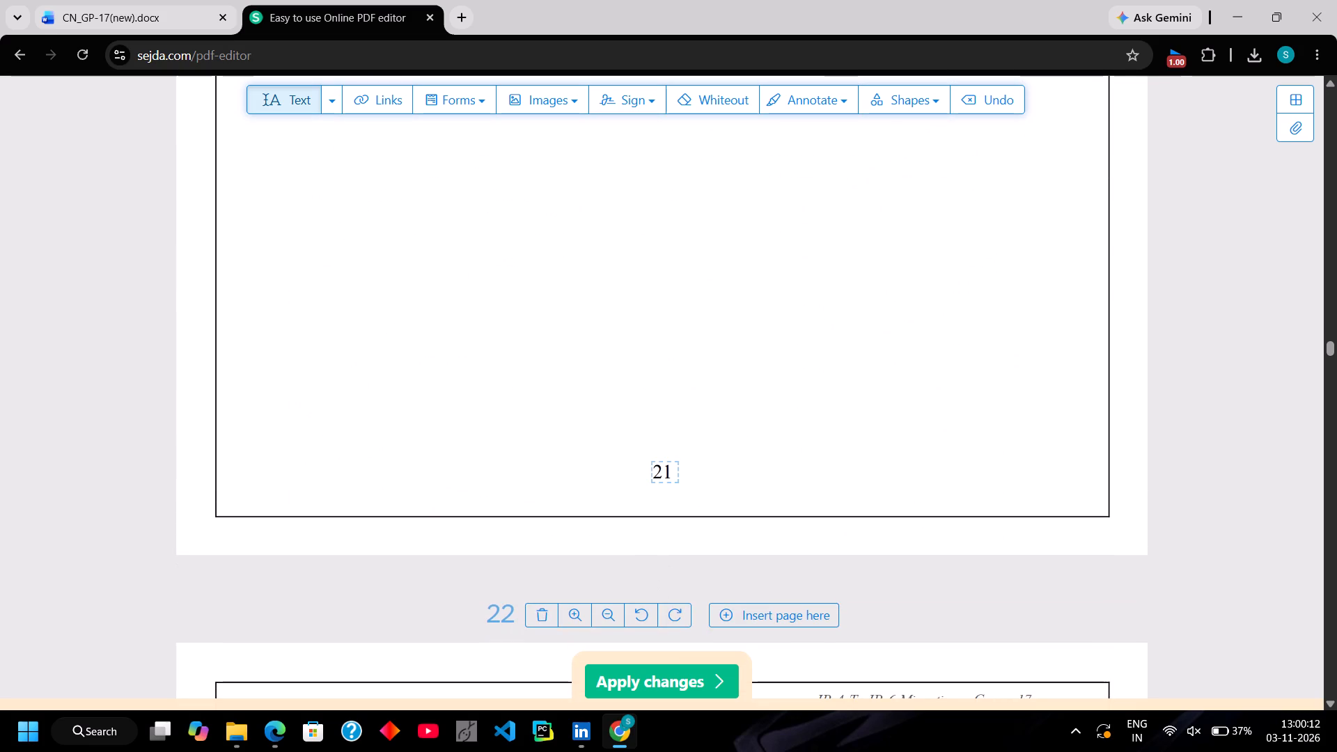
left_click(660, 469)
key("Right")
key("BackSpace")
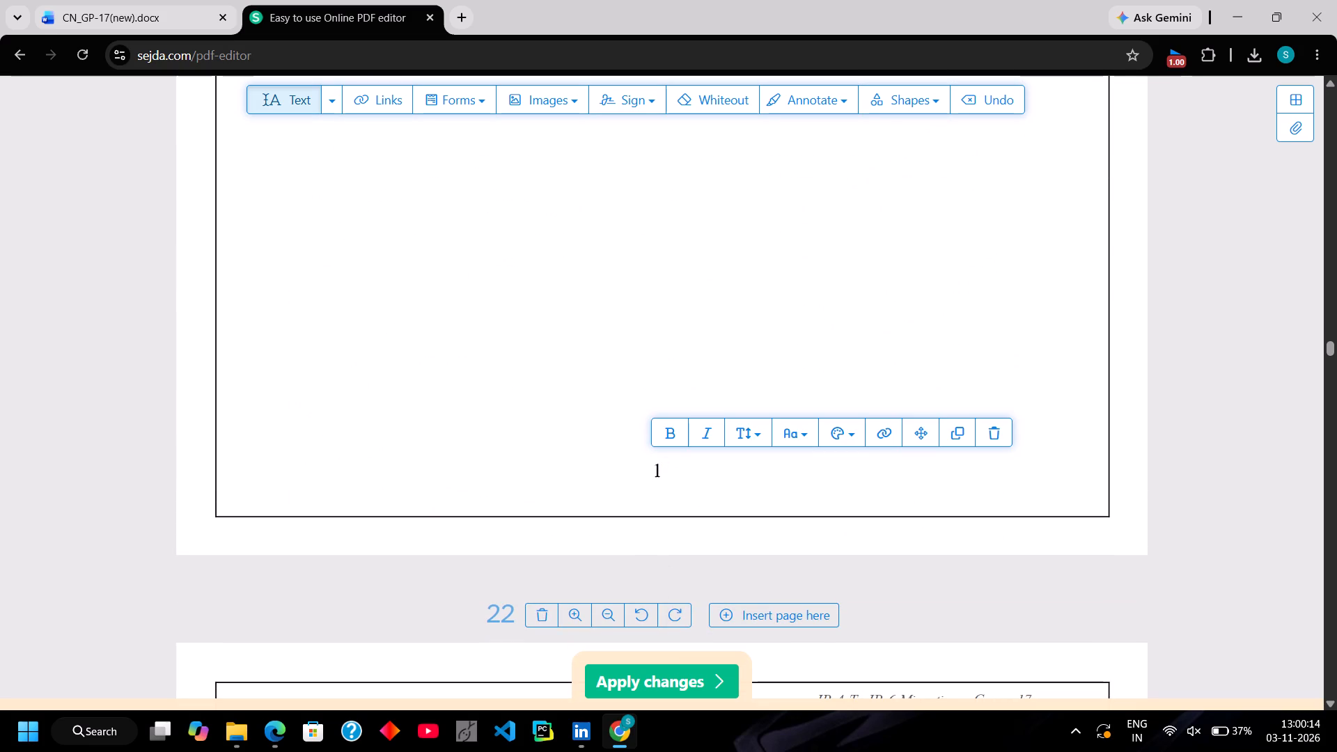
key("Right")
key("5")
Replace the page number at the bottom of page 22, below the Fig 5.1 block diagram, with "16".
scroll(660, 469, "down", 5)
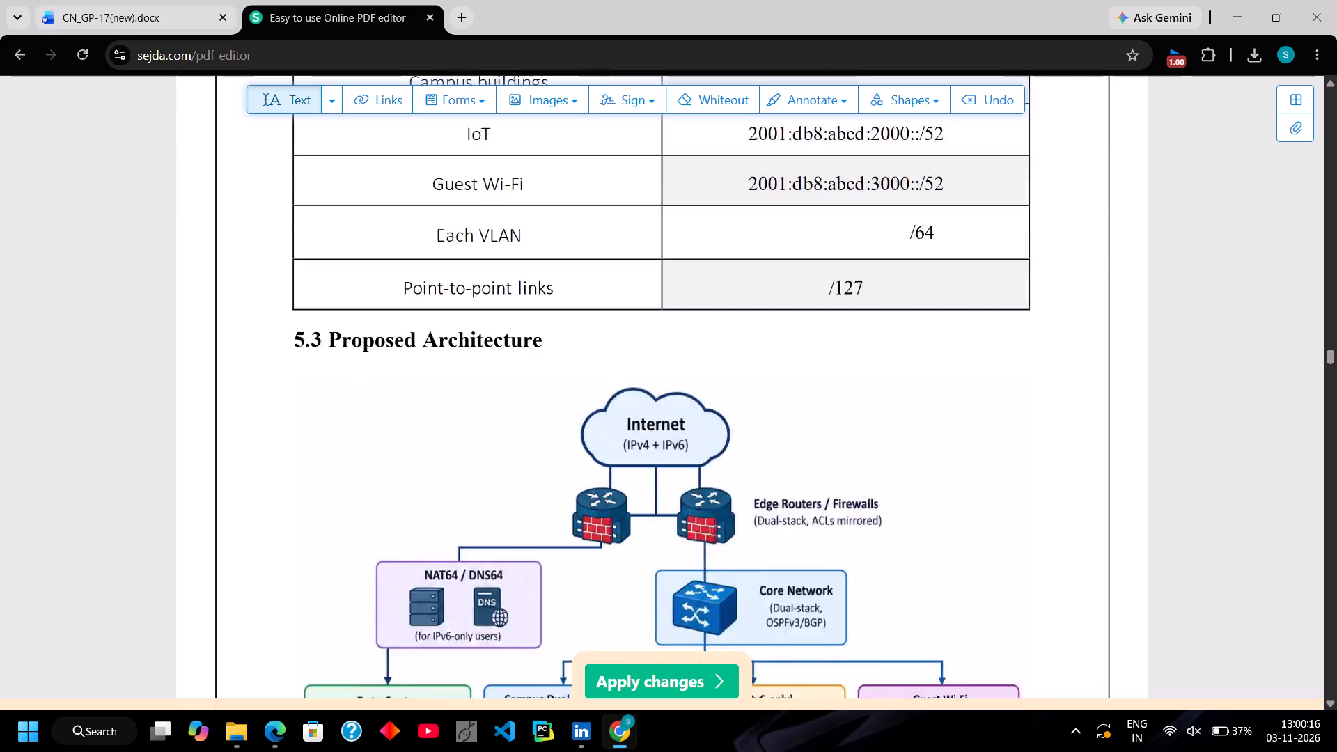
scroll(660, 469, "down", 5)
left_click(666, 400)
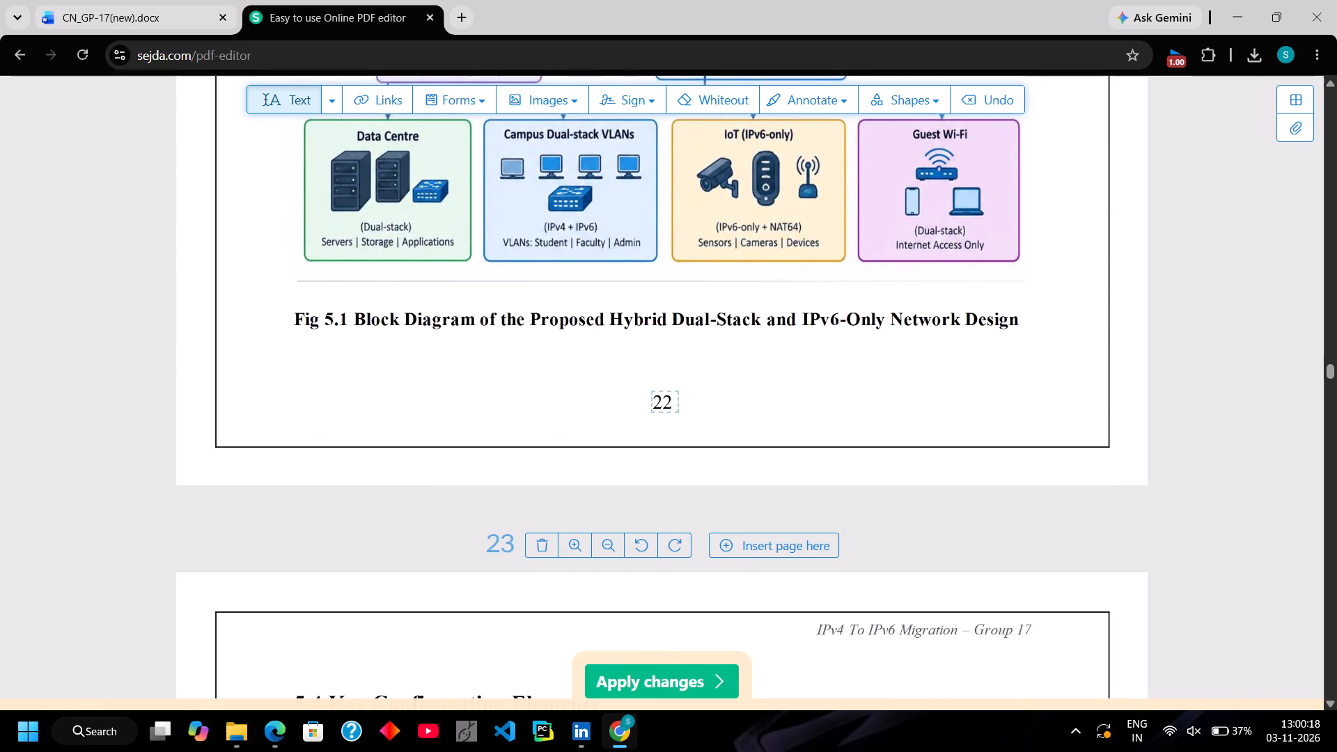
key("Right")
key("Right")
key("BackSpace")
key("BackSpace")
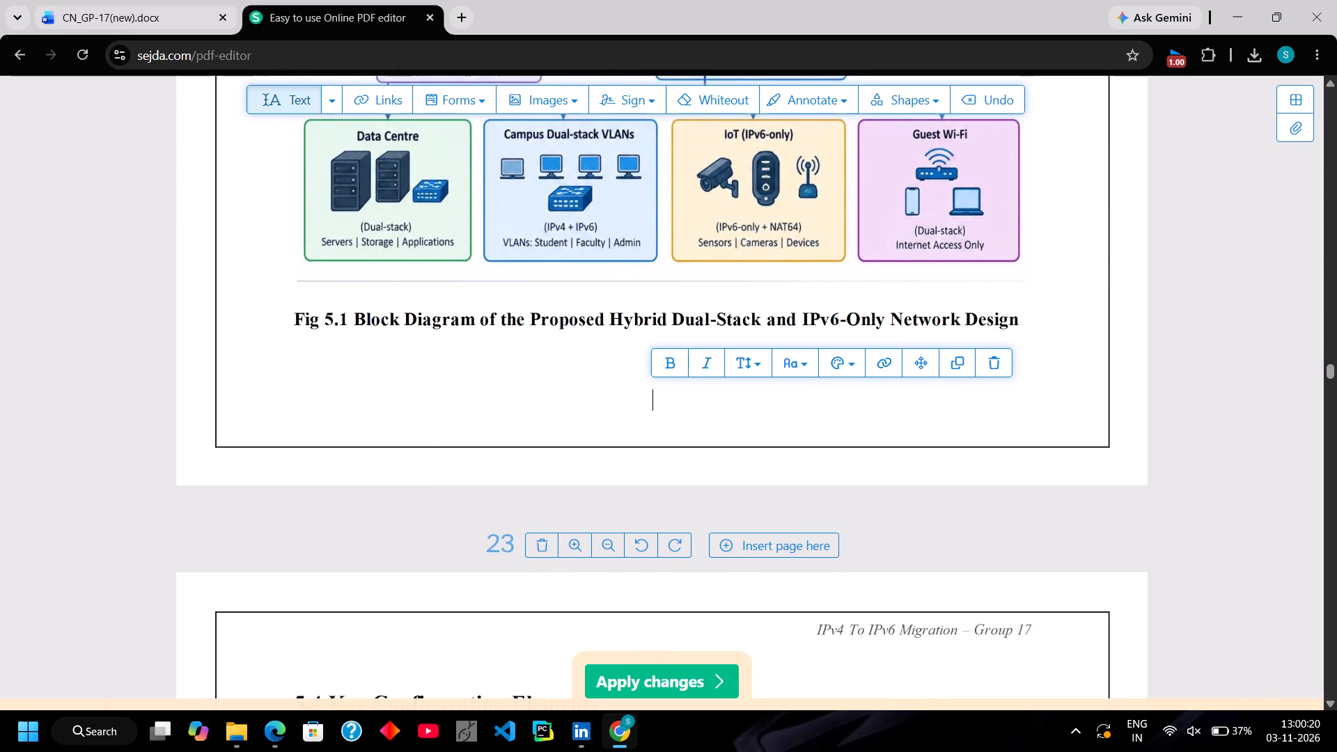
type("16")
Replace the page number at the bottom of page 23, the page with Fig 5.2 Router Configuration, with "17".
scroll(666, 400, "down", 5)
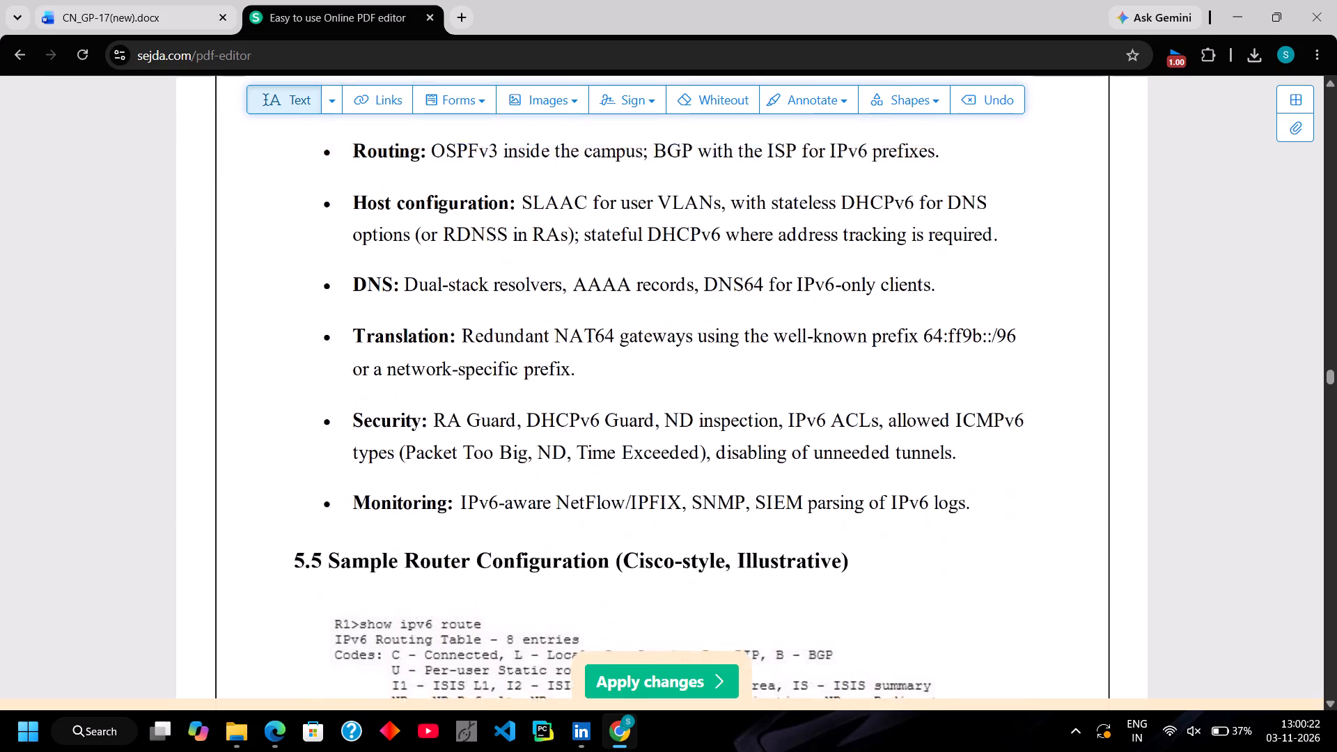
scroll(666, 400, "down", 9)
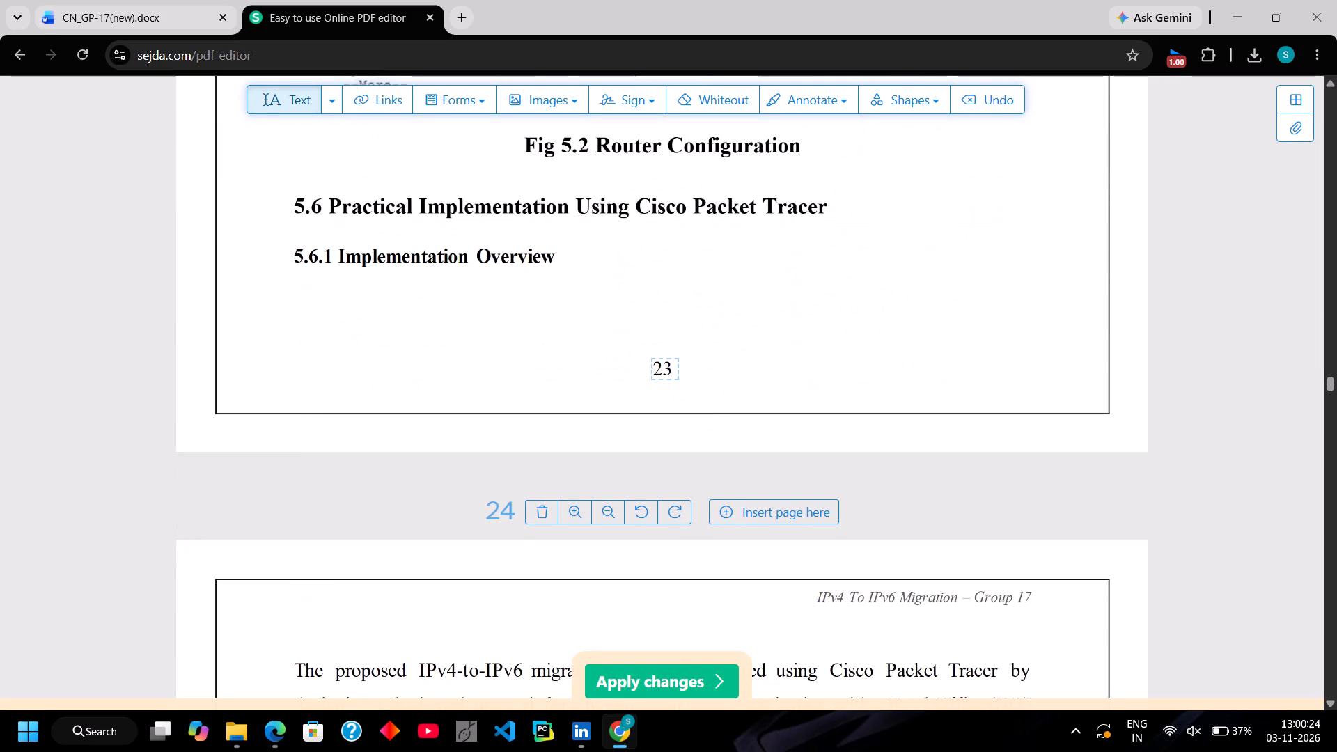
left_click(669, 368)
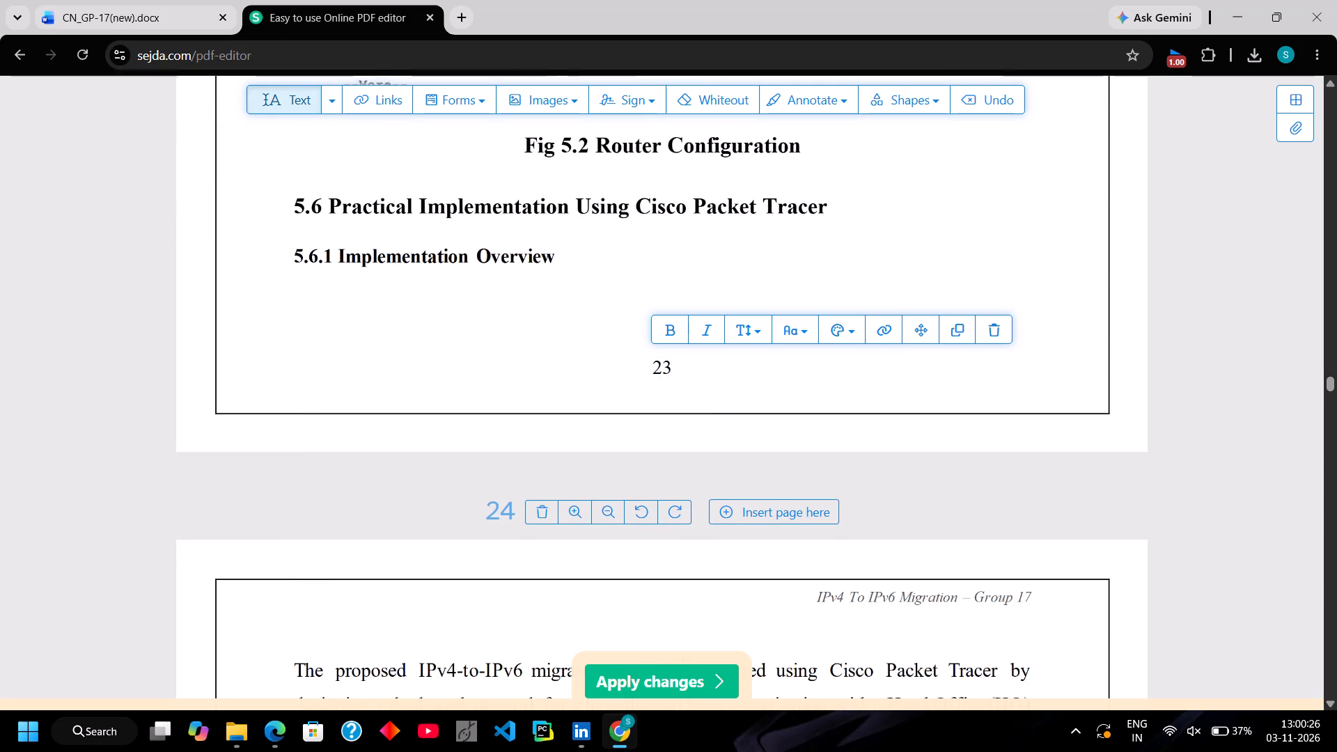
key("Right")
key("Right")
key("BackSpace")
key("BackSpace")
type("17")
Replace the page number at the bottom of page 24, the page with Fig 5.3 IPv6 and IPv4 Interface Brief, with "18".
scroll(669, 368, "down", 5)
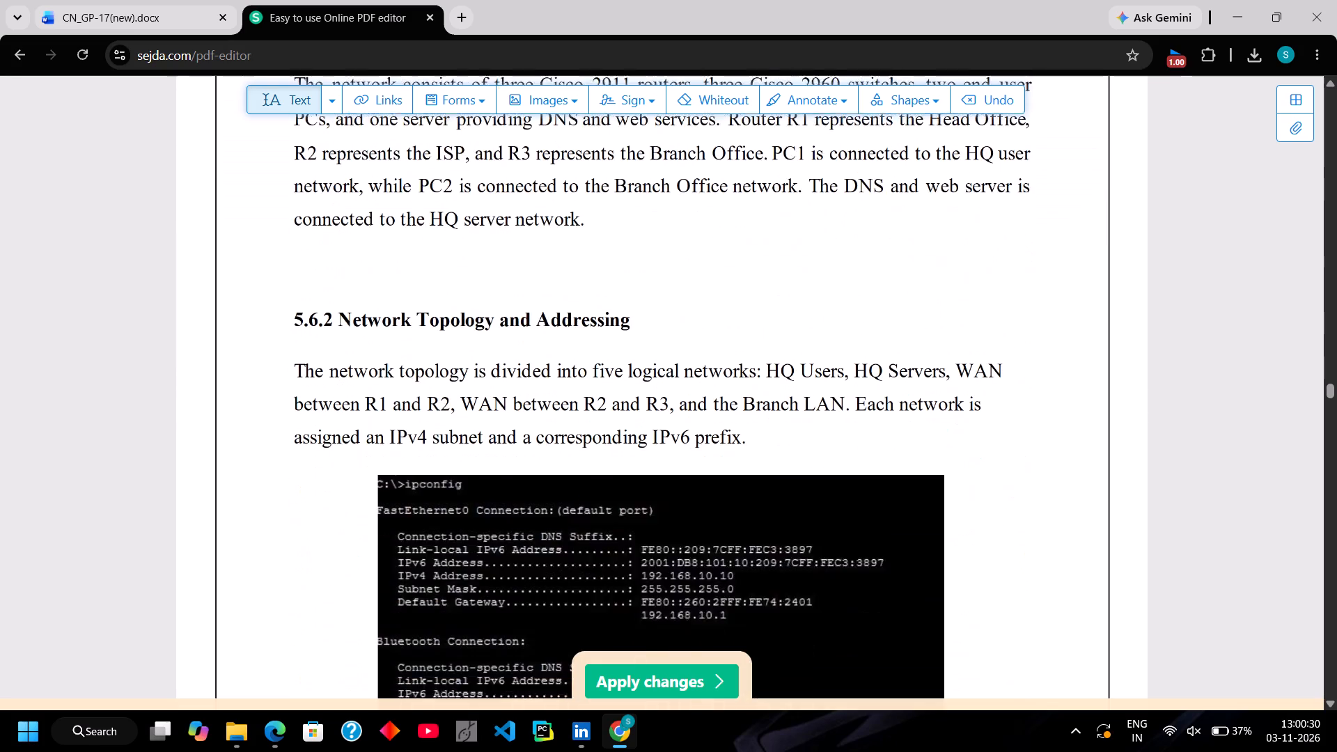
scroll(669, 368, "down", 6)
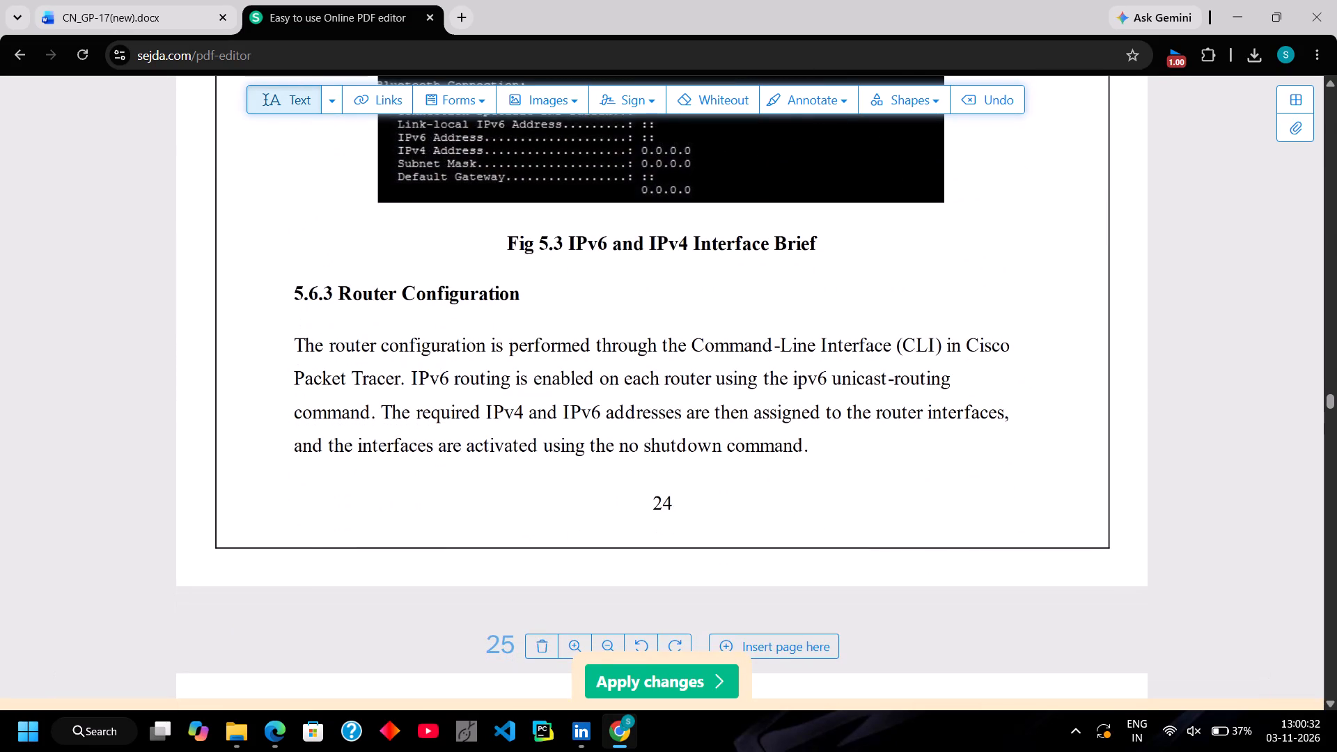
left_click(663, 501)
key("Right")
key("Right")
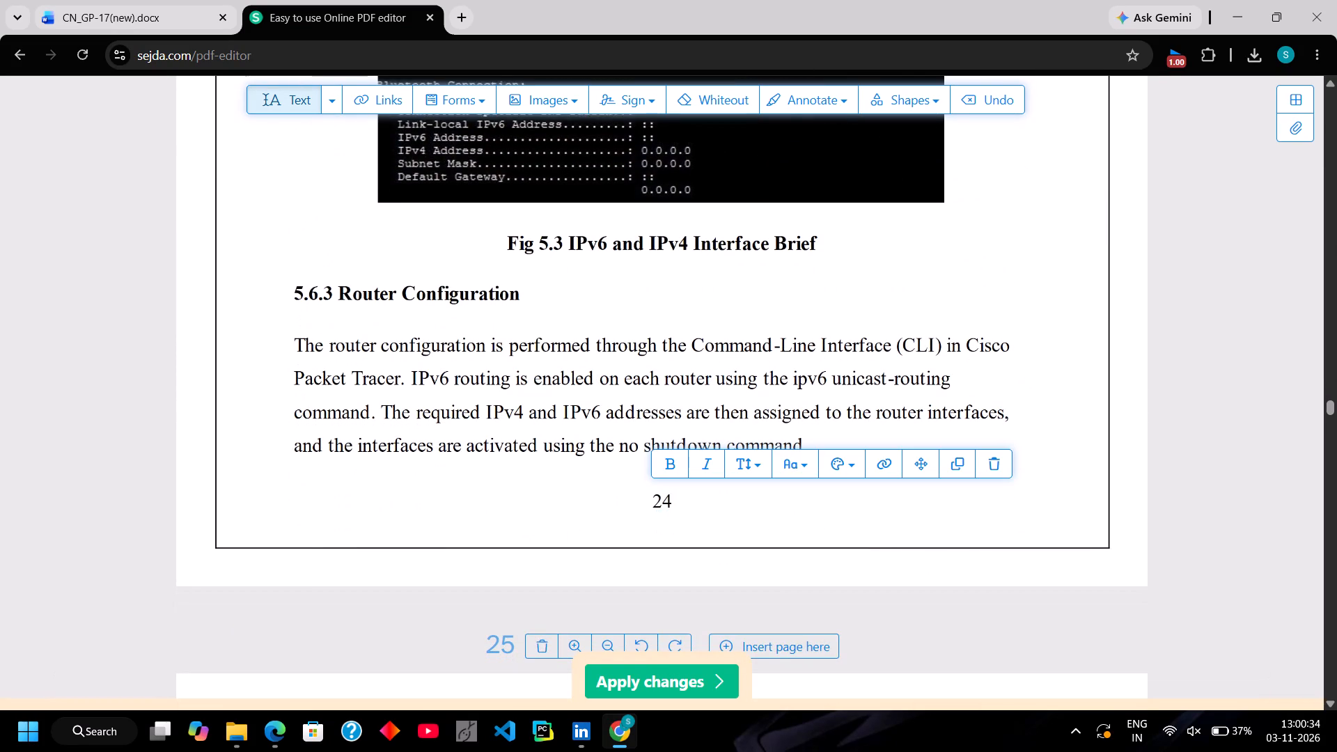
key("BackSpace")
key("BackSpace")
type("18")
Replace the page number at the bottom of page 25, below Fig 5.4 Final Model Showing Dual Stack Communication, with "19".
scroll(663, 501, "down", 2)
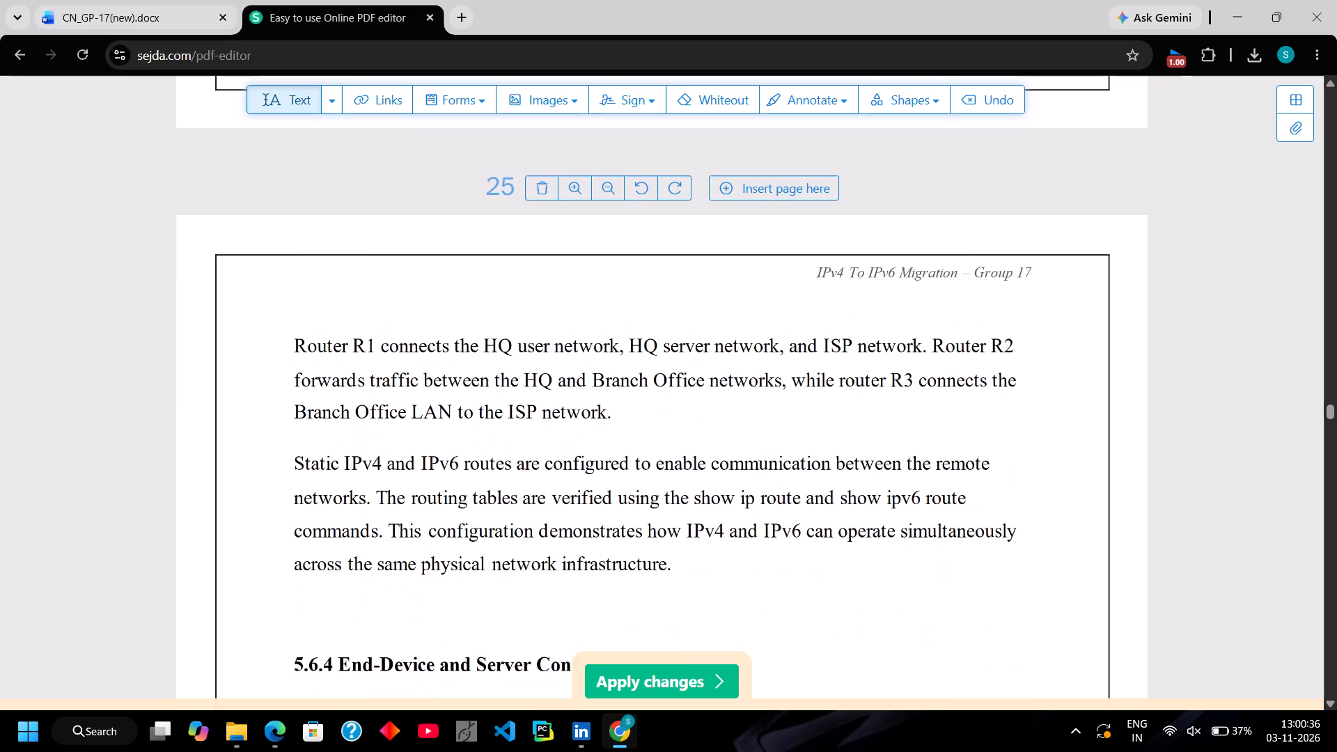
scroll(663, 501, "down", 9)
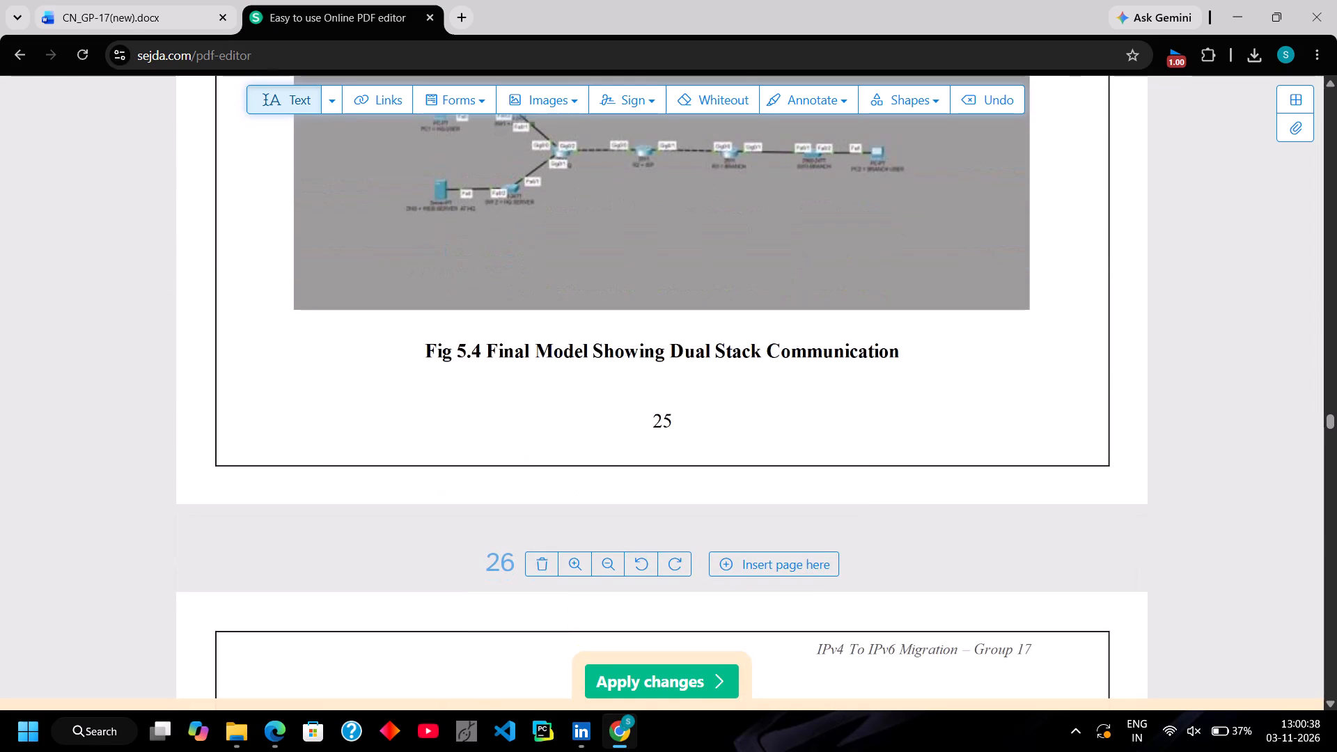
left_click(662, 422)
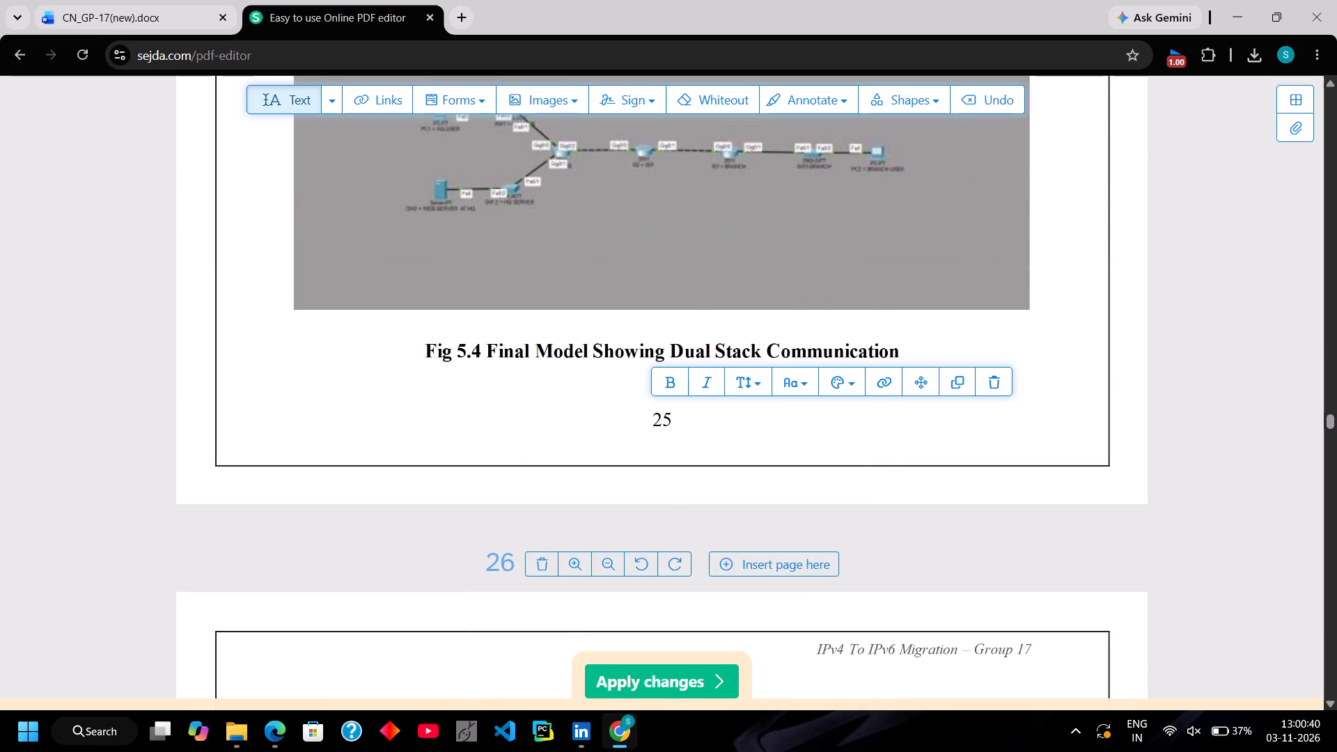
key("Right")
key("Right")
key("BackSpace")
key("BackSpace")
type("19")
Change the page number at the bottom of page 26, below Fig 5.5 Successful Pinging via IPv6, to "20".
scroll(662, 422, "down", 6)
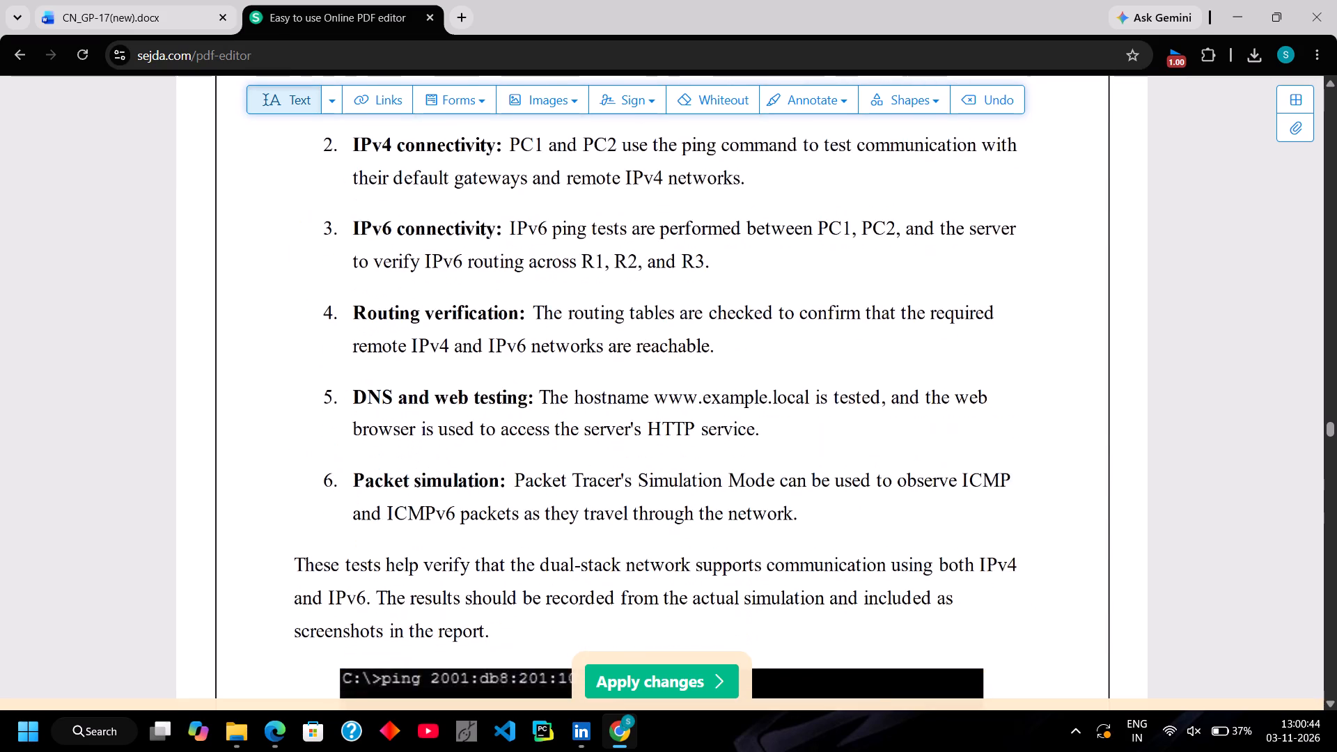
scroll(662, 422, "down", 7)
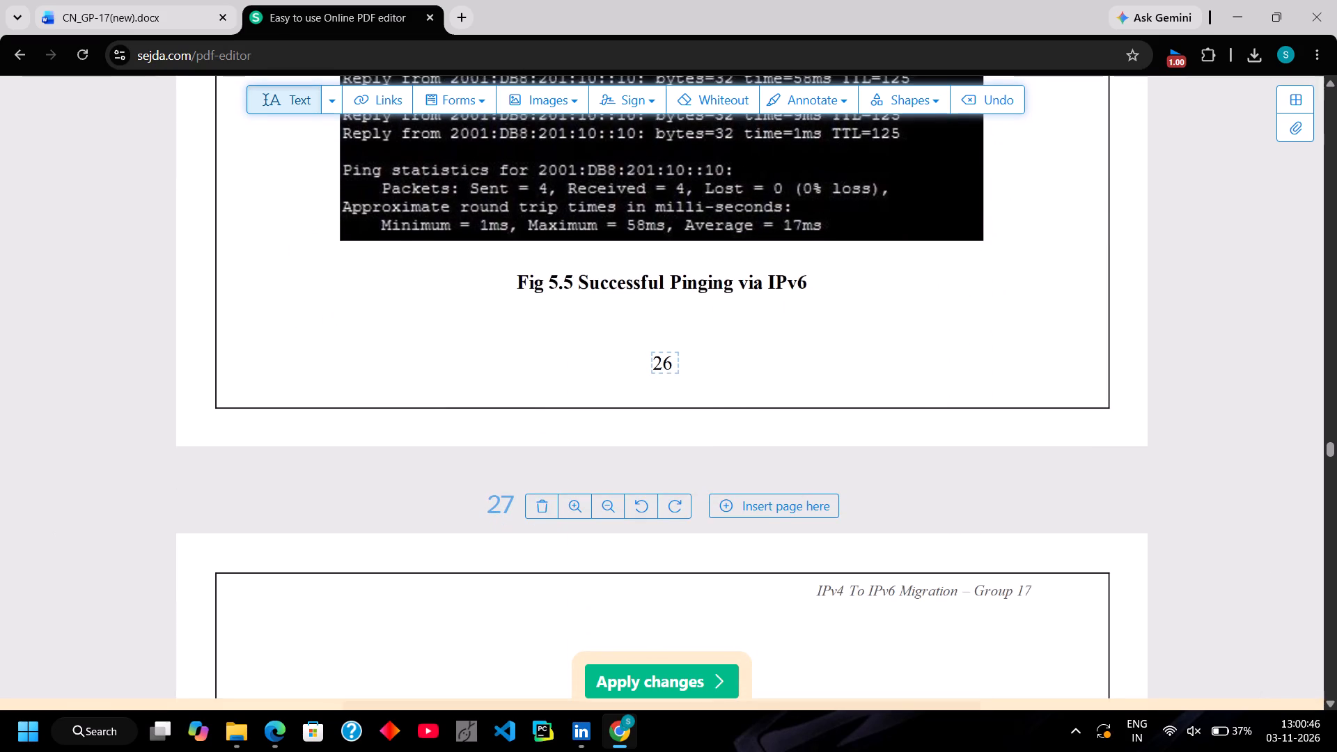
left_click(661, 358)
key("Right")
key("Right")
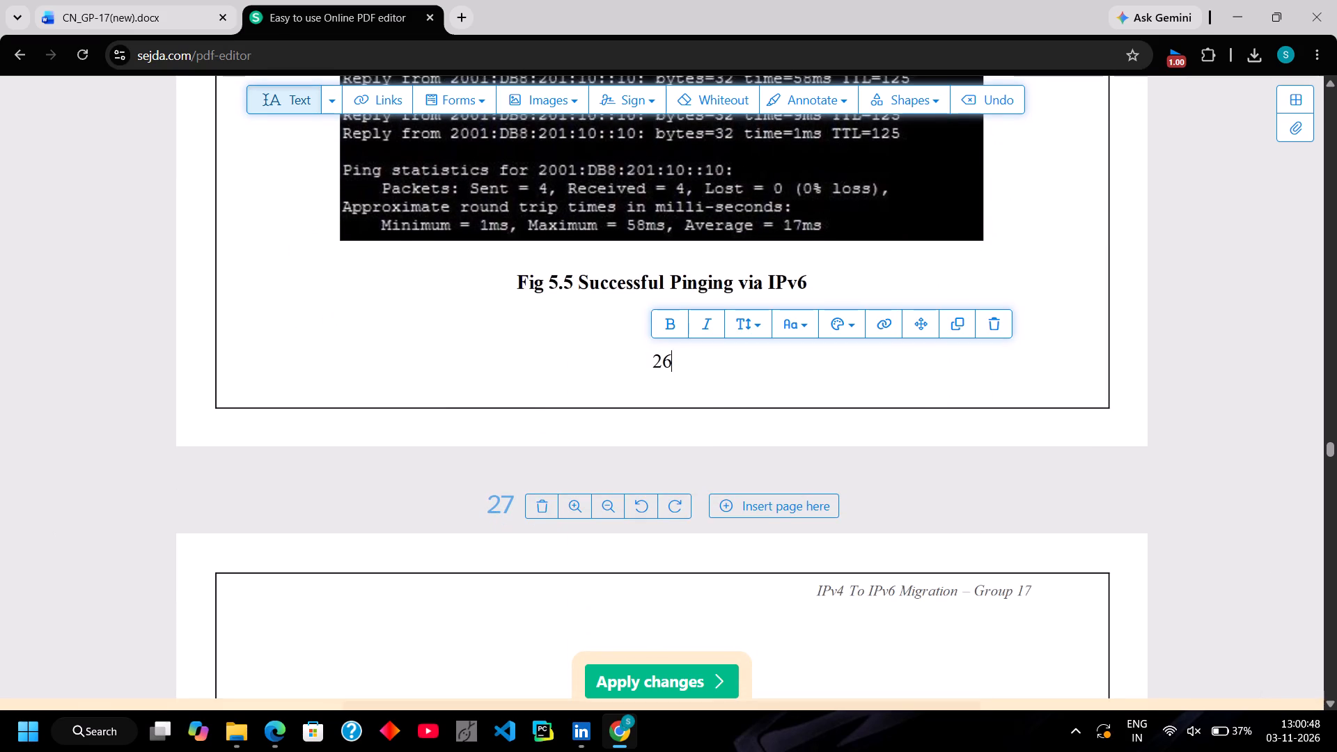
key("BackSpace")
key("0")
Change the page number at the bottom of page 27, the page with Fig 5.6 Successful Pinging via IPv4, to "21".
scroll(661, 358, "down", 5)
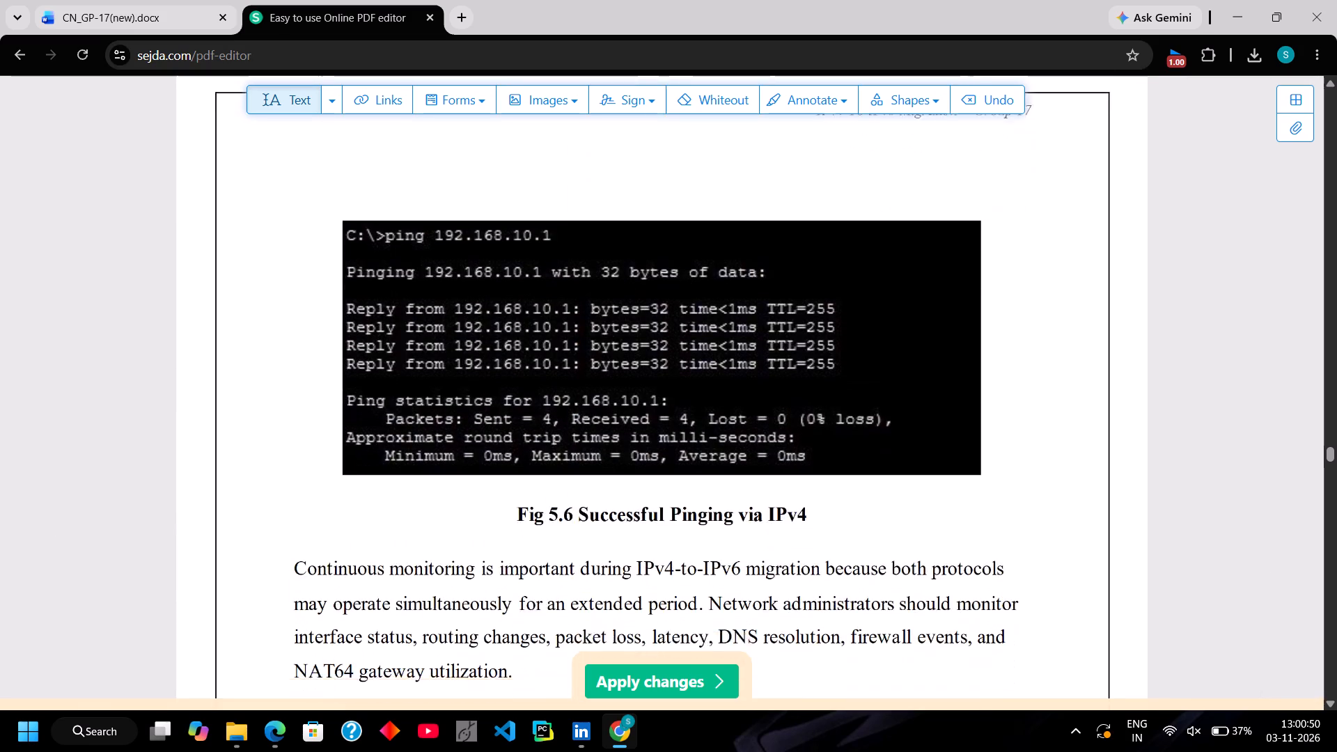
scroll(661, 358, "down", 7)
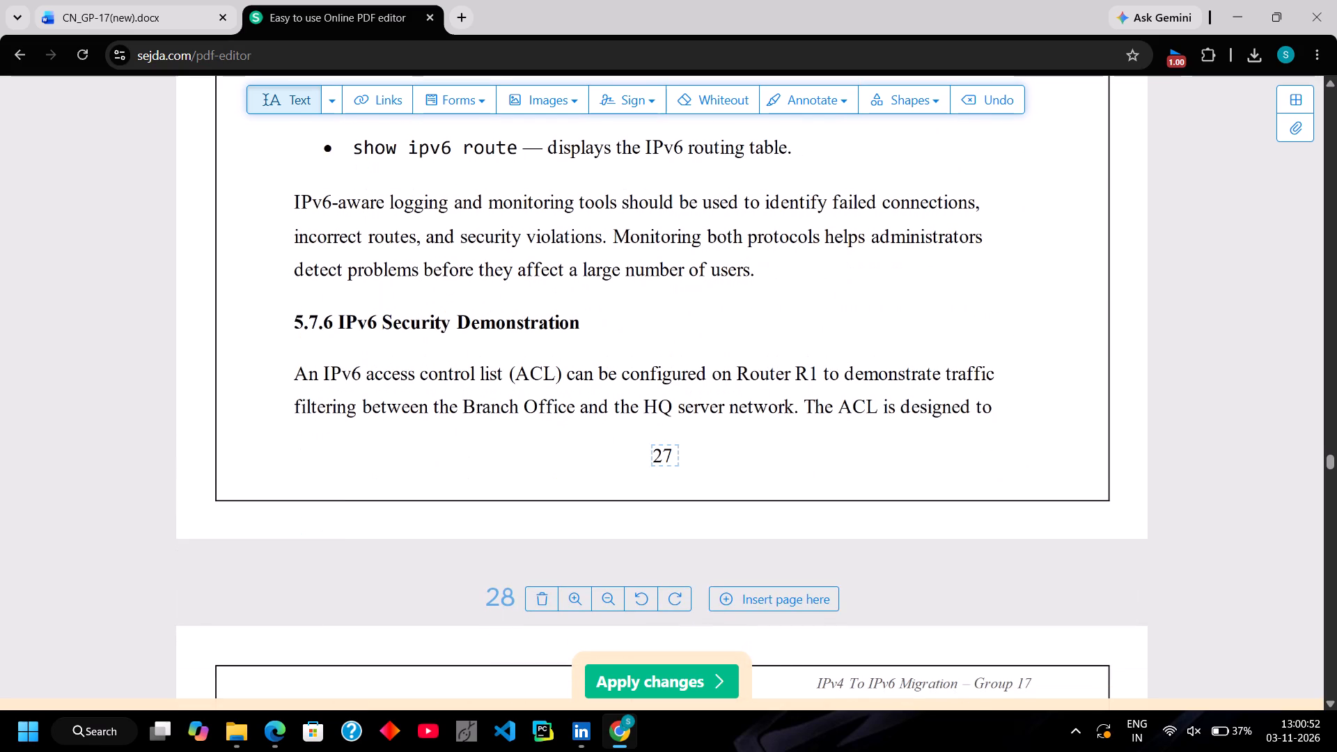
left_click(669, 454)
key("Right")
key("Right")
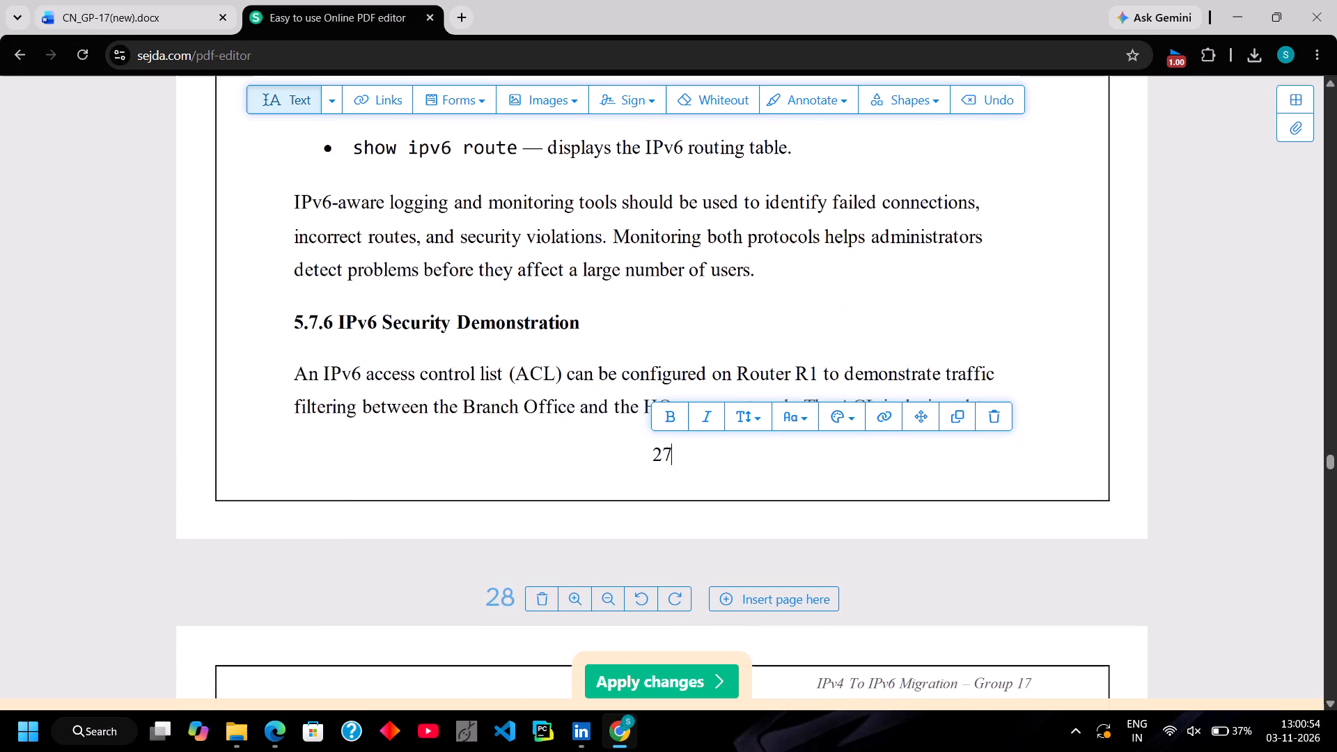
key("BackSpace")
key("1")
Change the page number at the bottom of page 28, the page with section 5.7.7 Implementation Outcome, to "22".
scroll(669, 454, "down", 4)
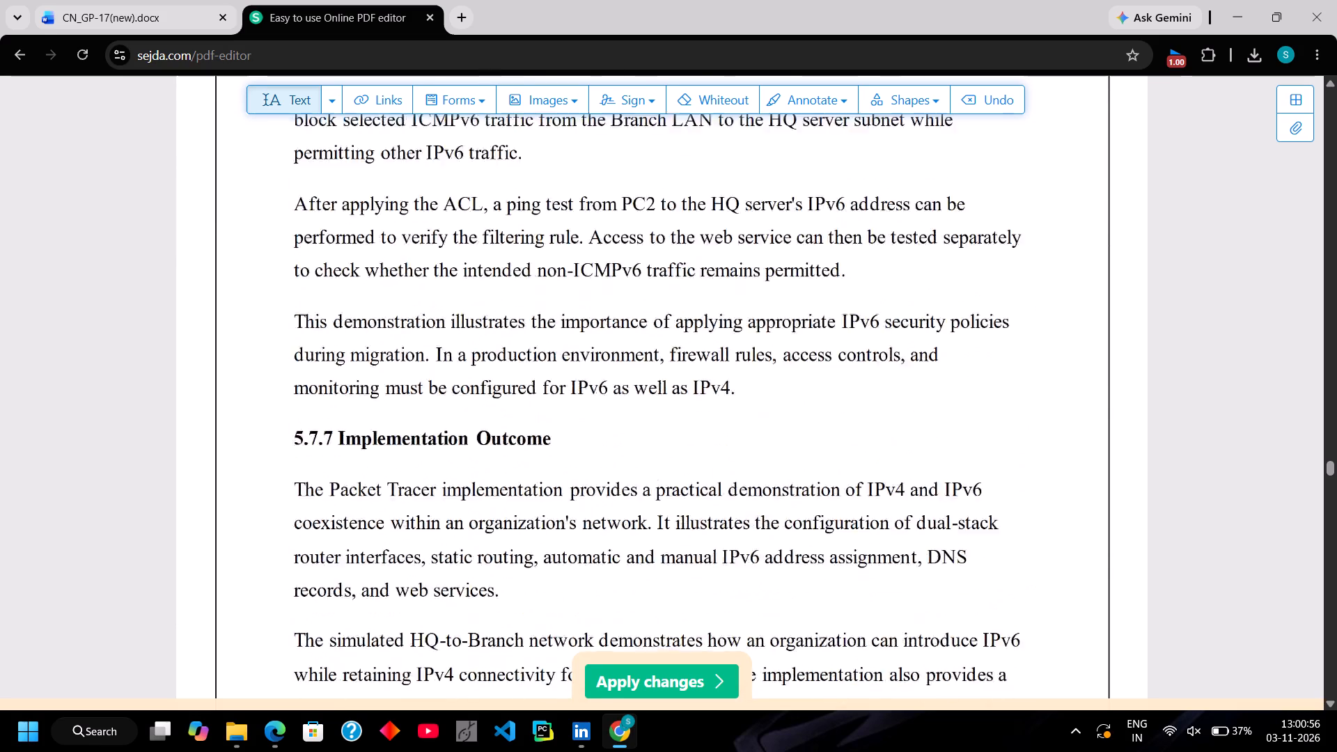
scroll(669, 454, "down", 8)
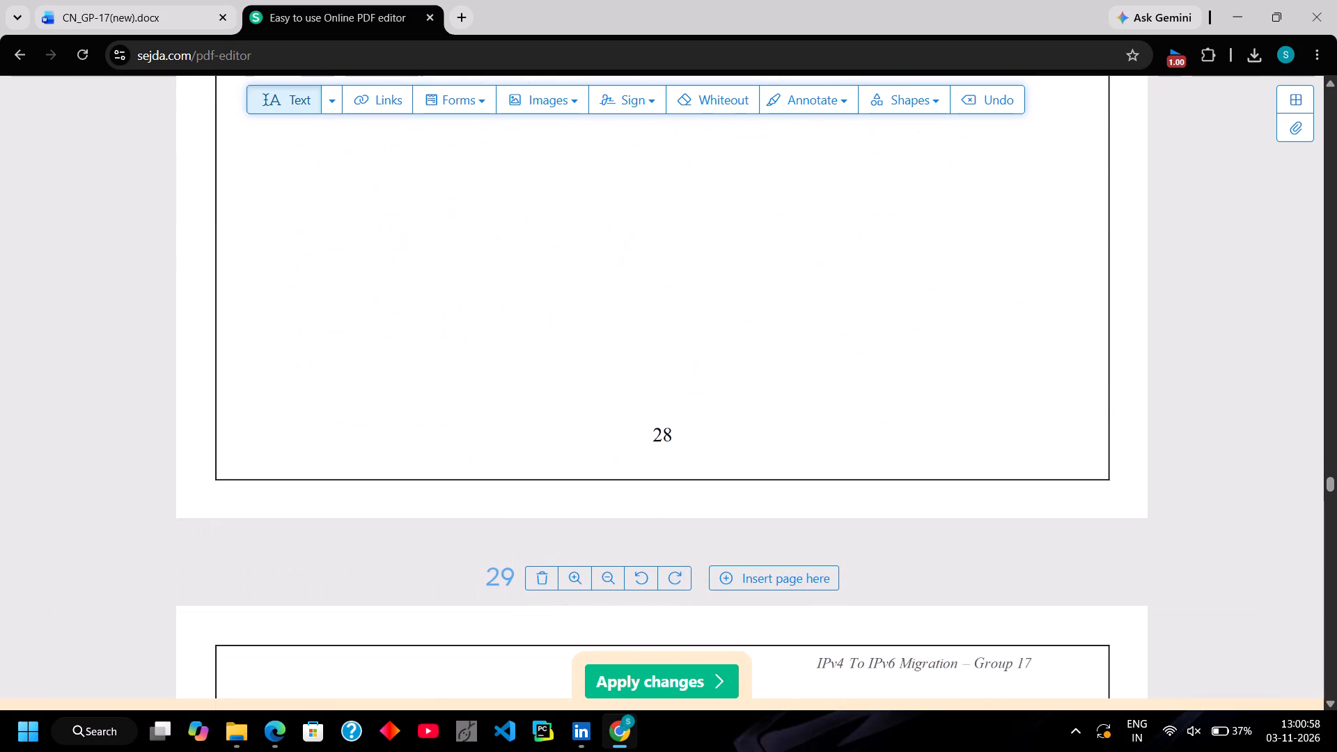
left_click(667, 435)
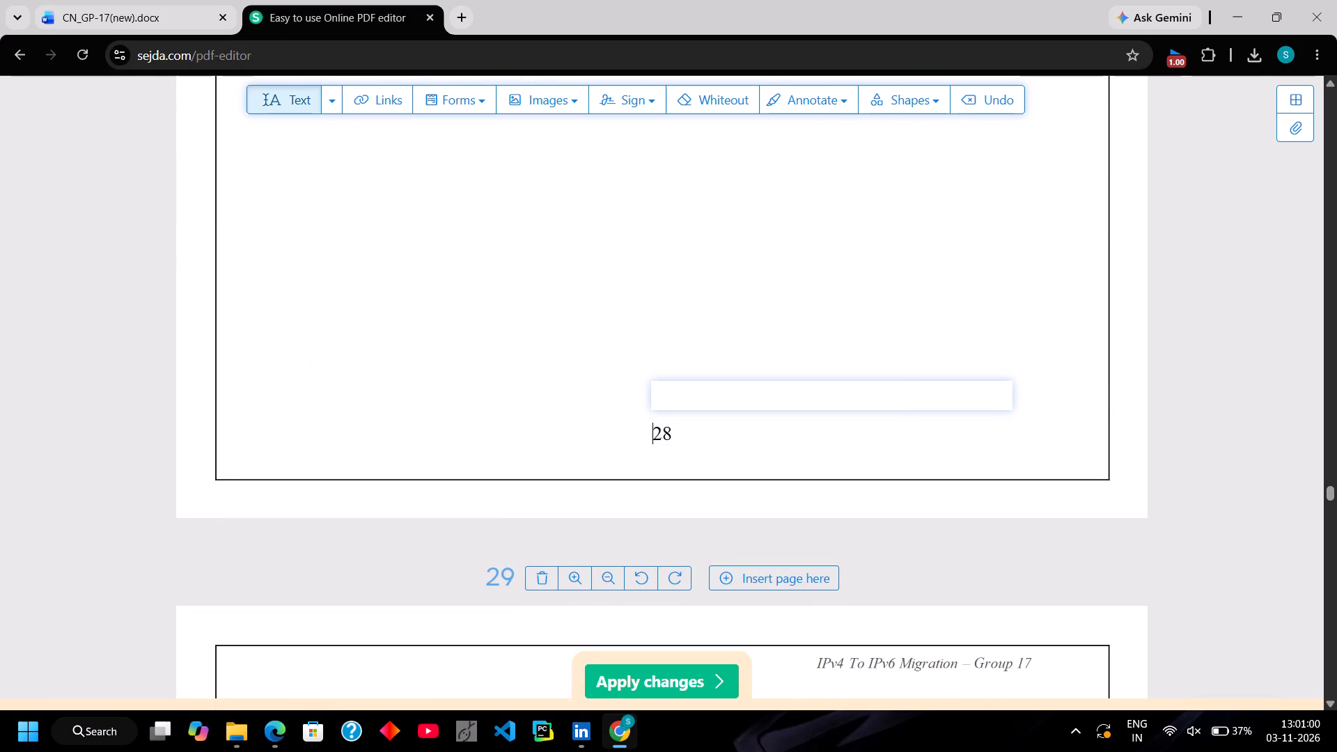
key("Right")
key("Right")
key("BackSpace")
key("2")
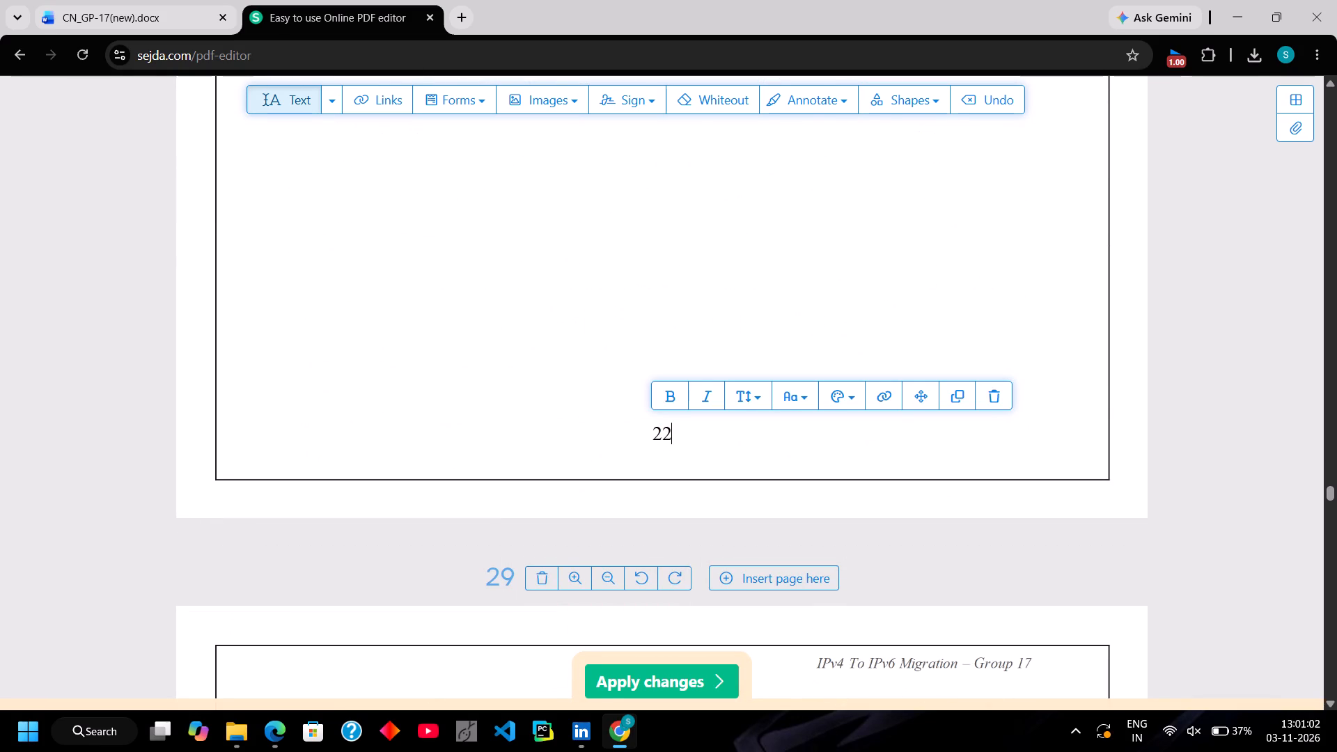
Change the page number at the bottom of page 29, below the list ending with Security testing, to "23".
scroll(667, 435, "down", 9)
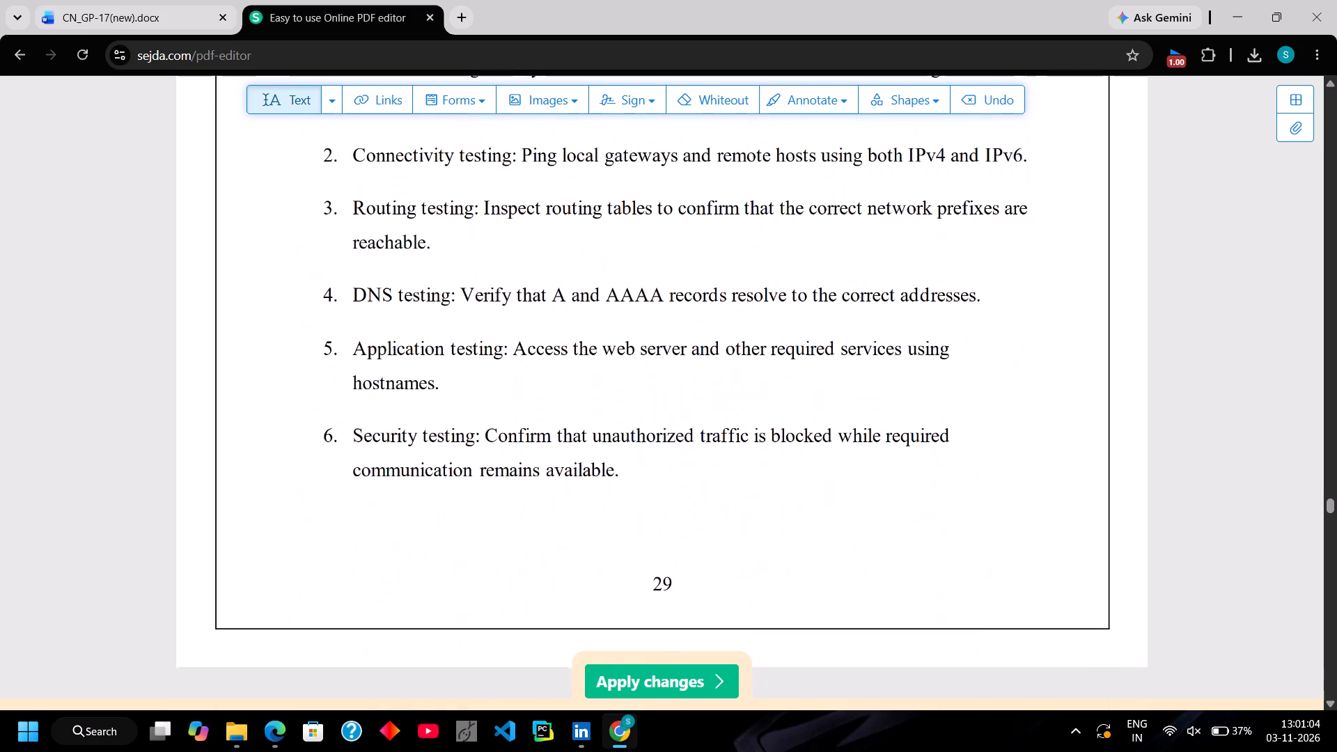
scroll(667, 435, "down", 1)
left_click(668, 590)
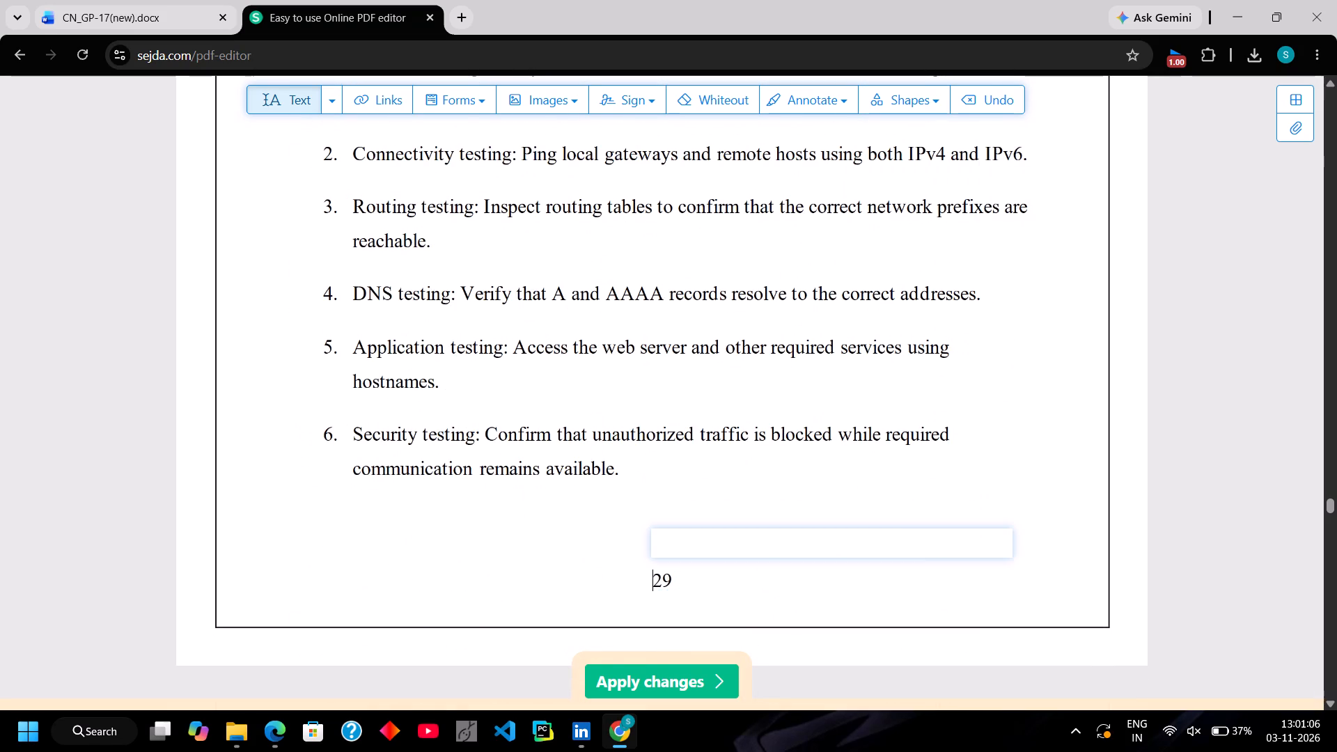
key("Right")
key("Right")
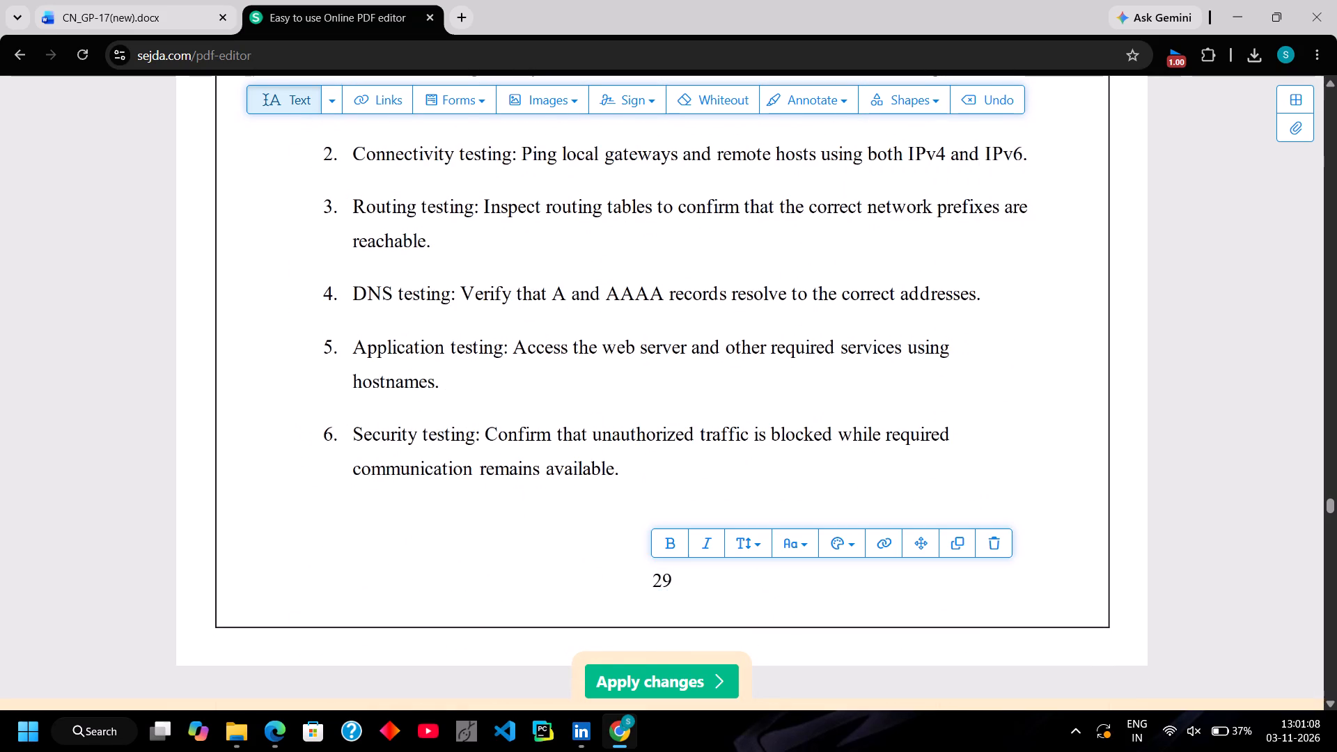
key("BackSpace")
key("3")
Change the page number at the bottom of page 30, just before 6. Results and Discussion, to "24".
scroll(668, 590, "down", 5)
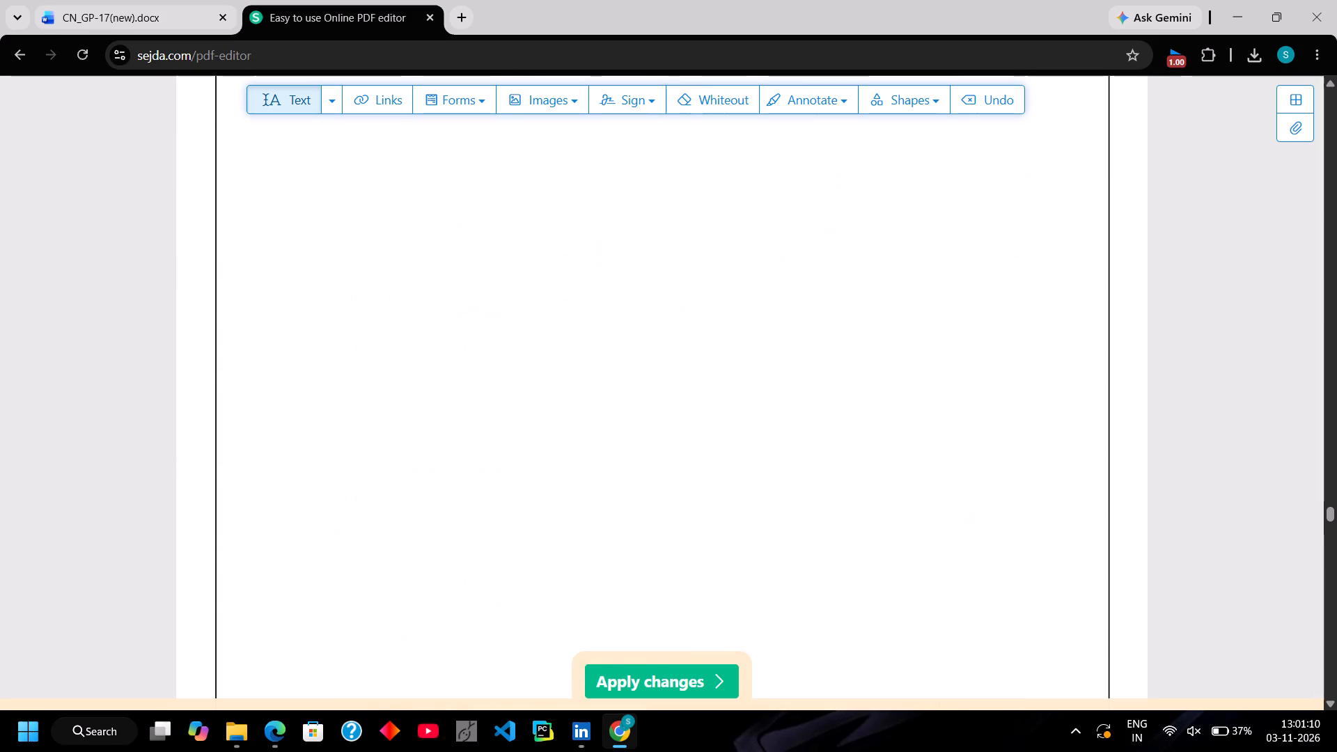
scroll(668, 590, "down", 7)
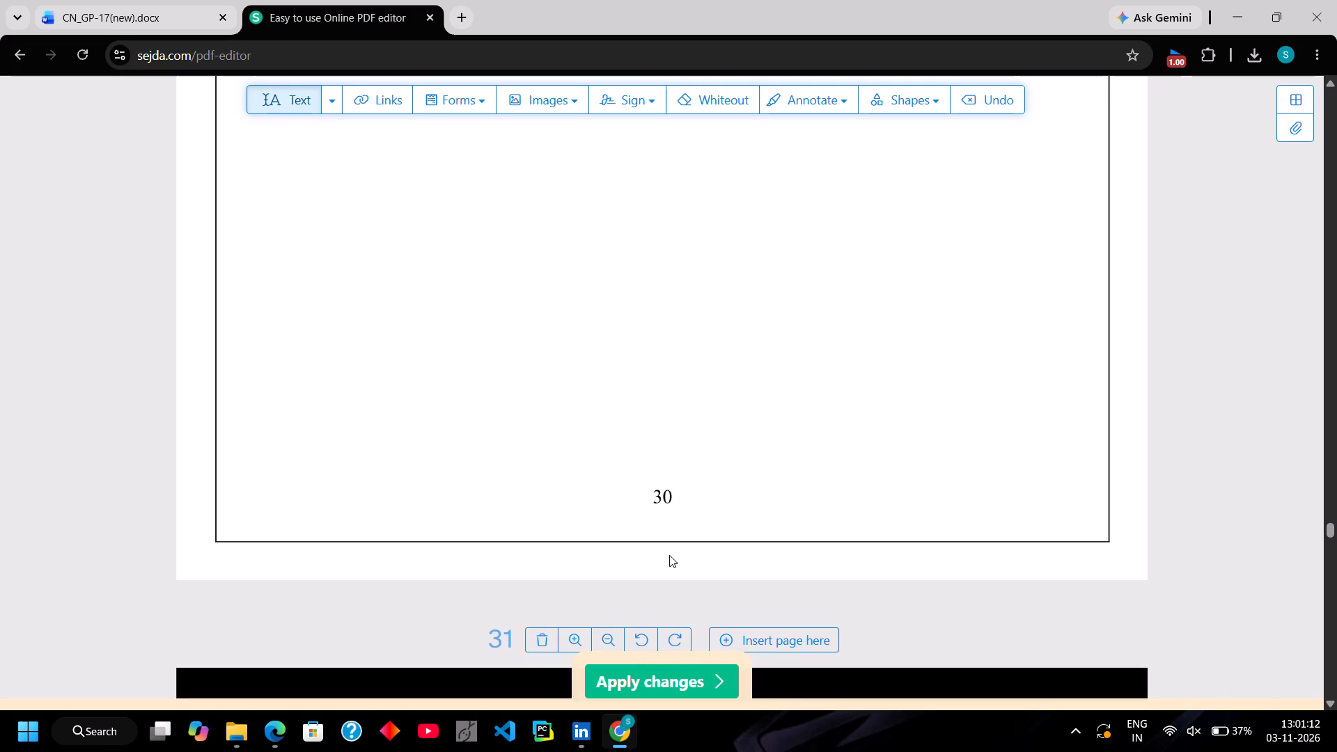
left_click(662, 494)
key("Right")
key("Right")
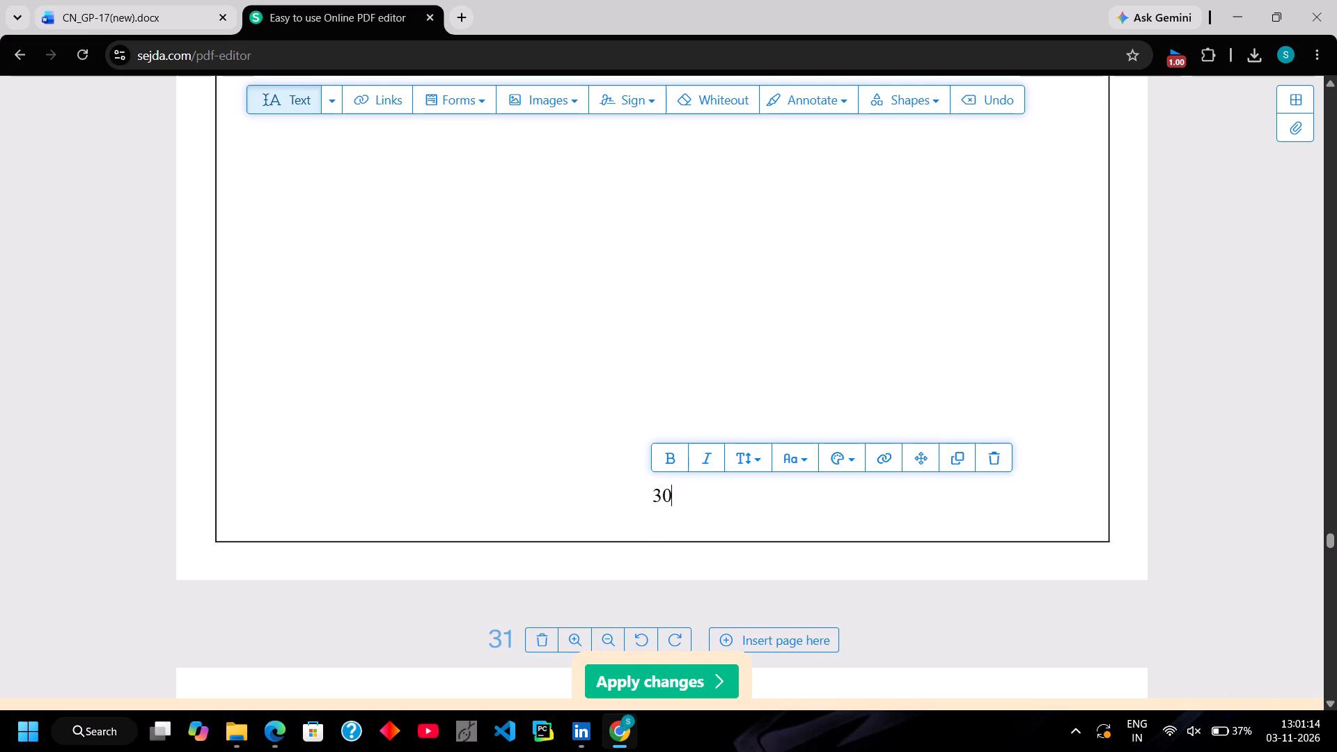
key("BackSpace")
key("4")
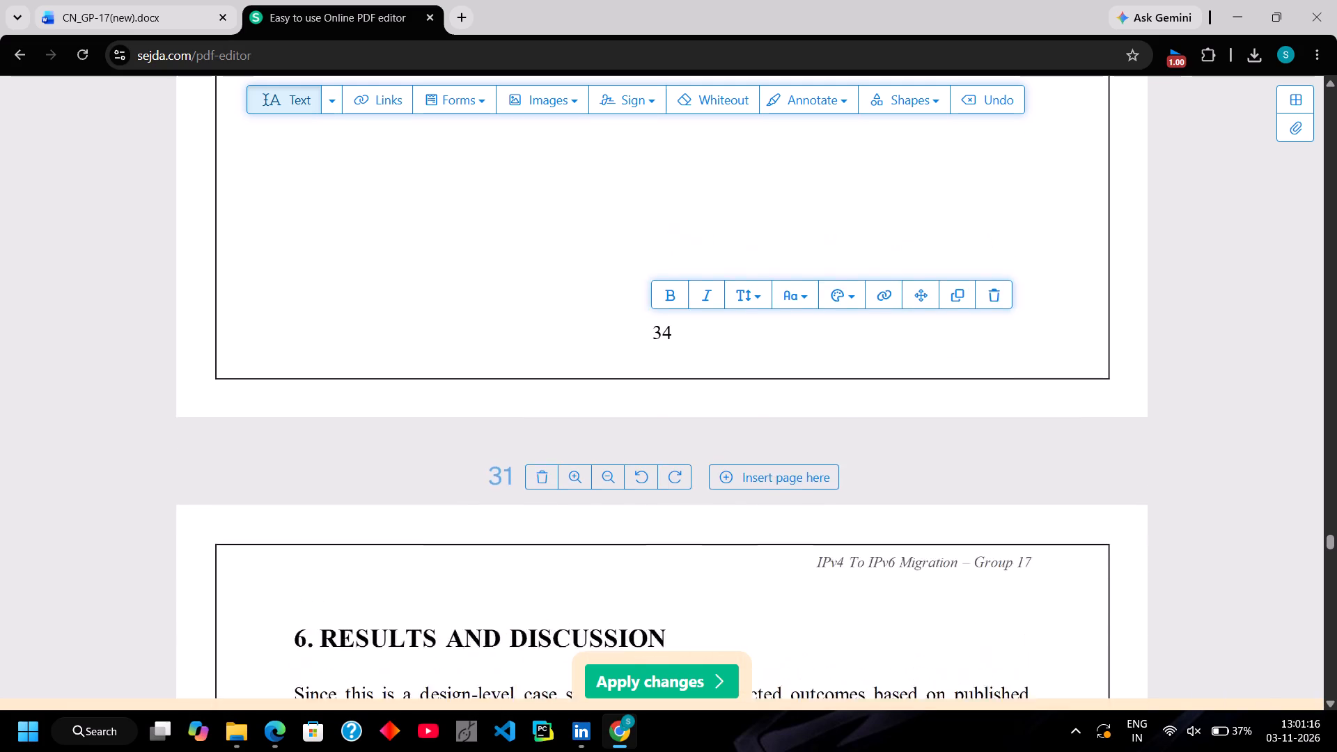
key("BackSpace")
key("BackSpace")
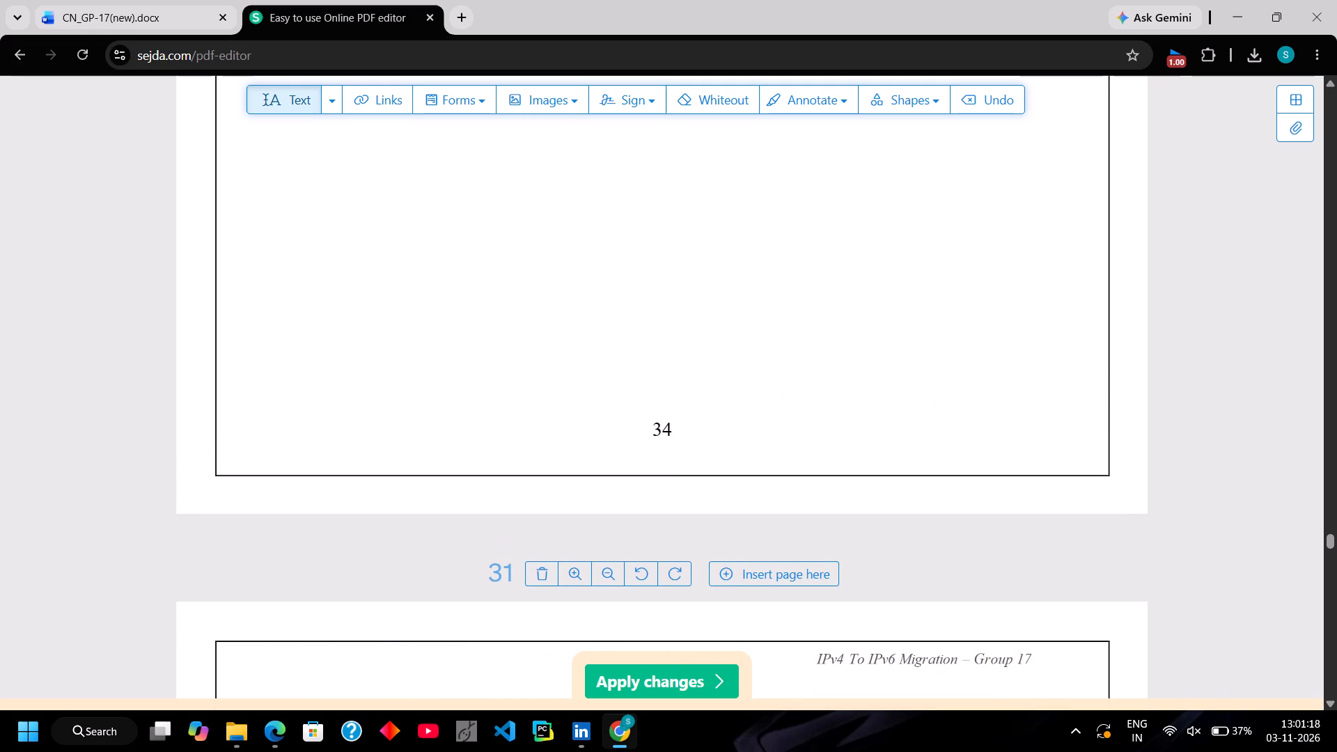
left_click(666, 430)
key("BackSpace")
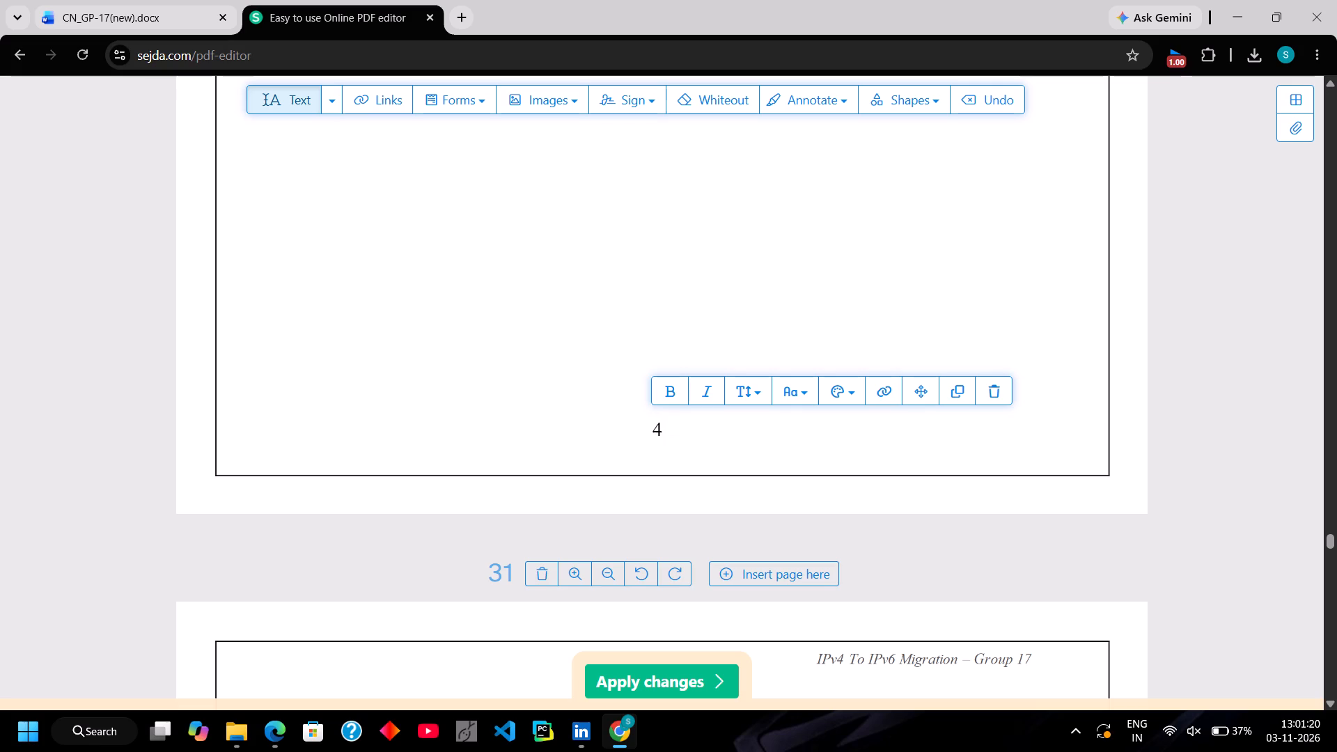
key("2")
Replace the page number at the bottom of page 31, the page with Table 6.1 Outcomes of Migration, with "25".
scroll(666, 430, "down", 6)
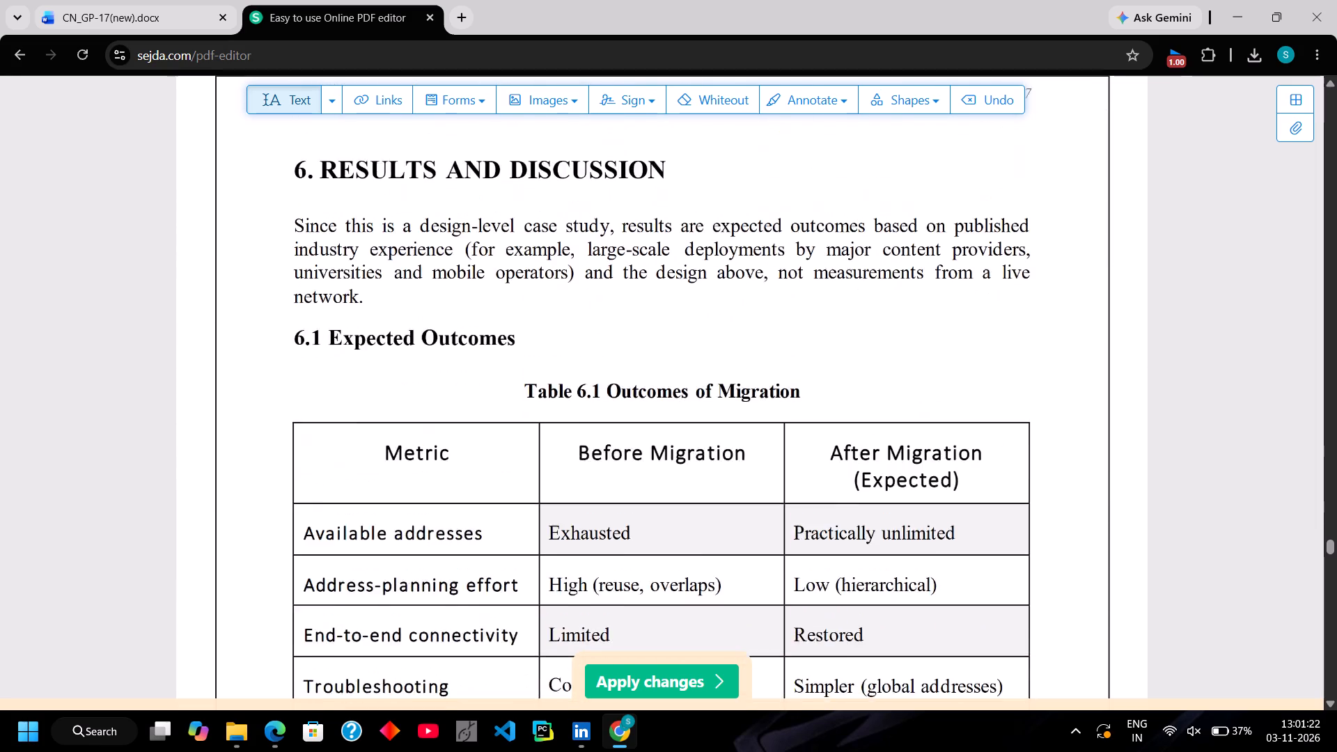
scroll(666, 430, "down", 7)
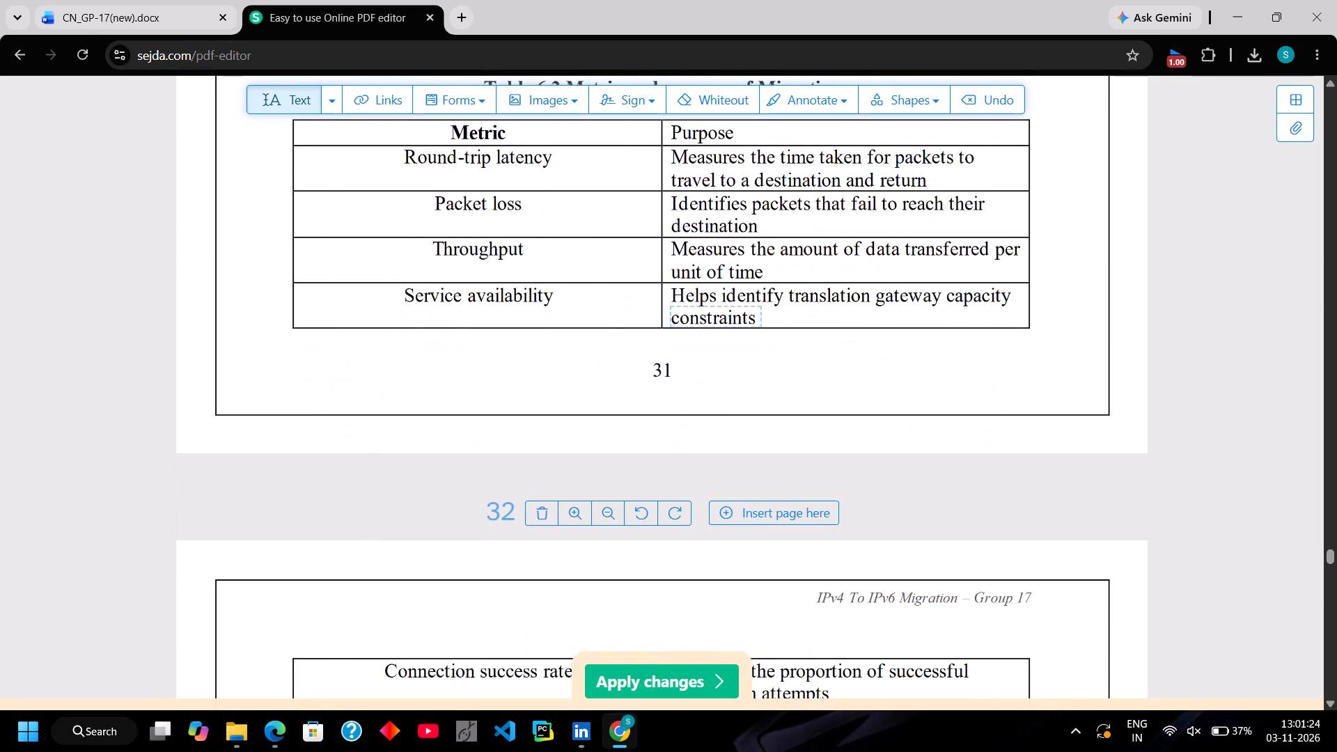
left_click(662, 371)
key("Right")
key("Right")
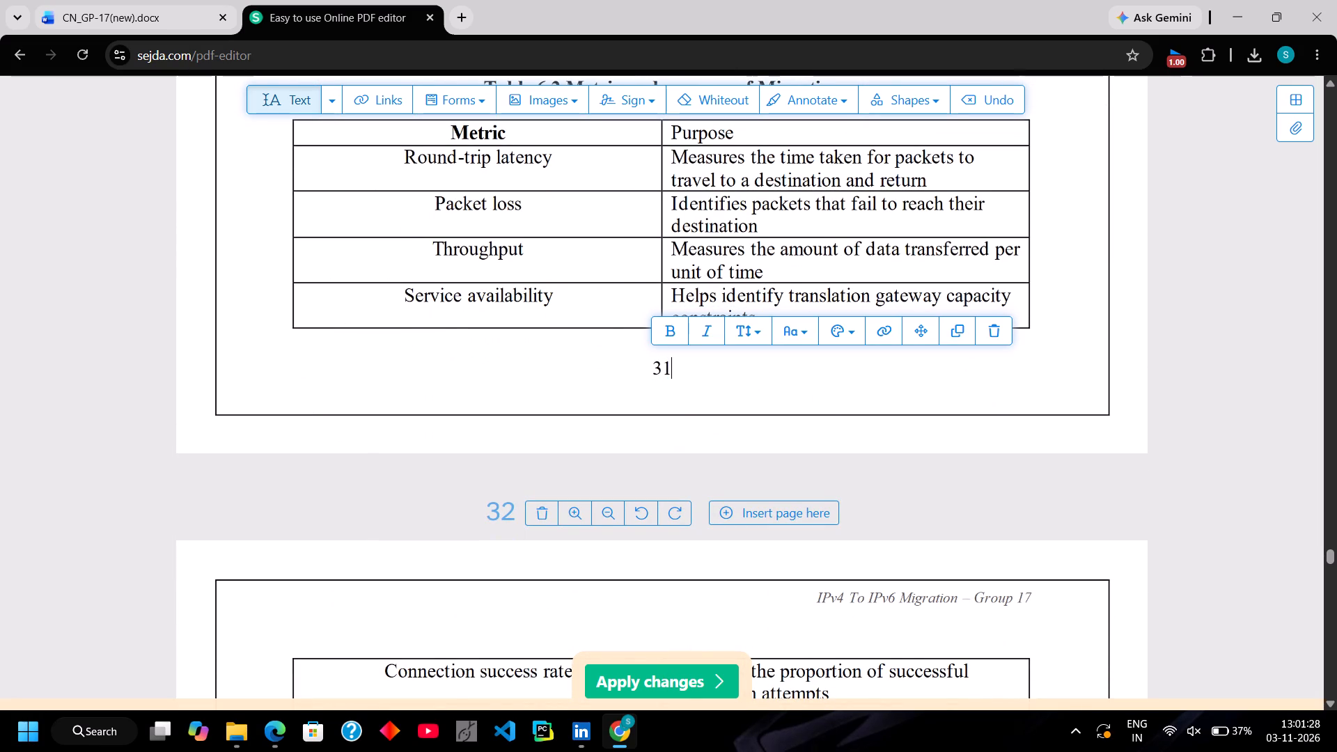
key("BackSpace")
key("BackSpace")
type("25")
Replace the page number at the bottom of page 32, the page with section 6.2 Discussion, with "26".
scroll(662, 371, "down", 2)
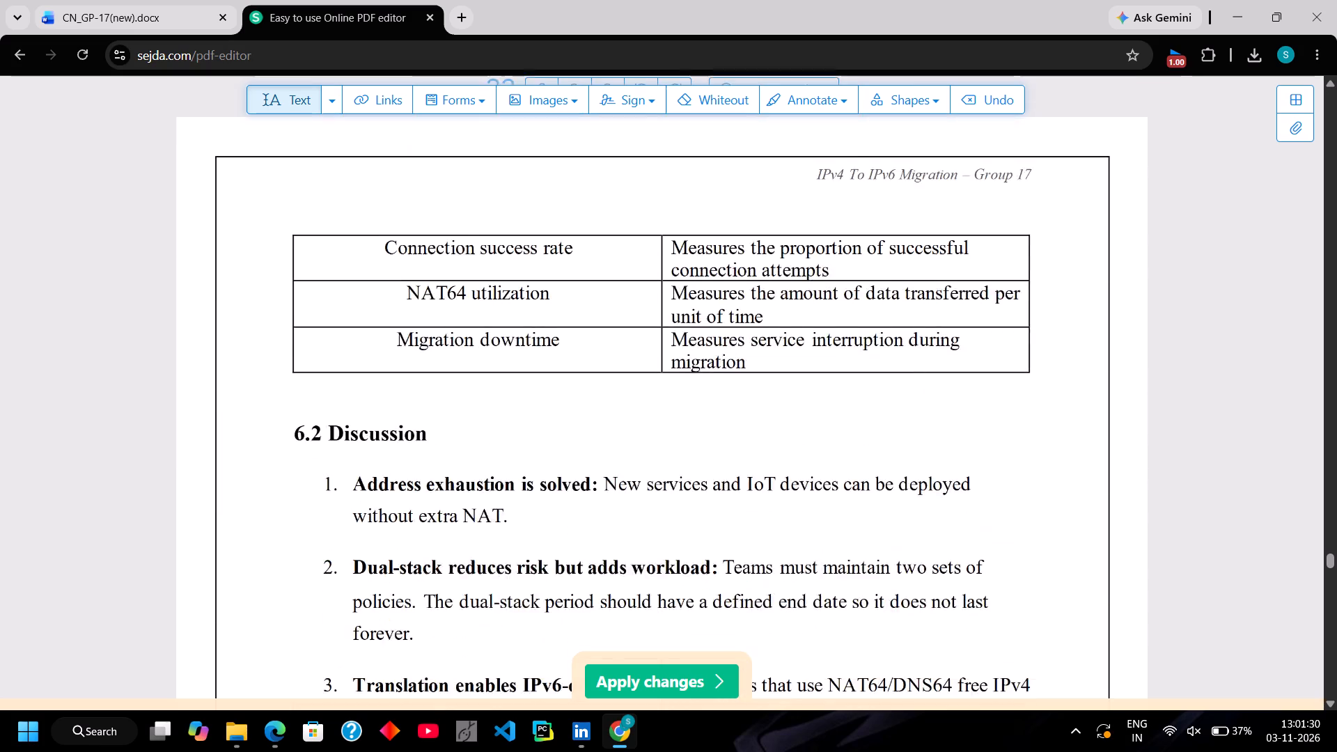
scroll(662, 371, "down", 8)
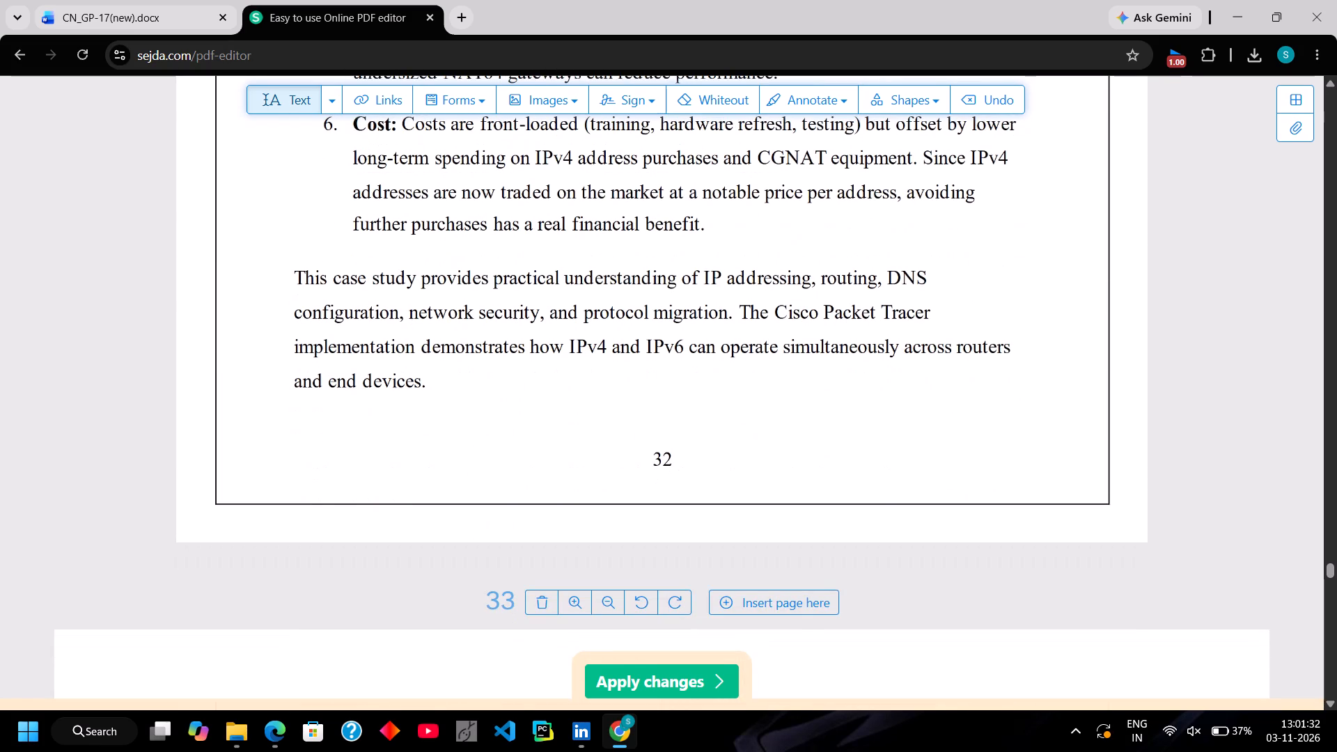
left_click(664, 462)
key("Right")
key("Right")
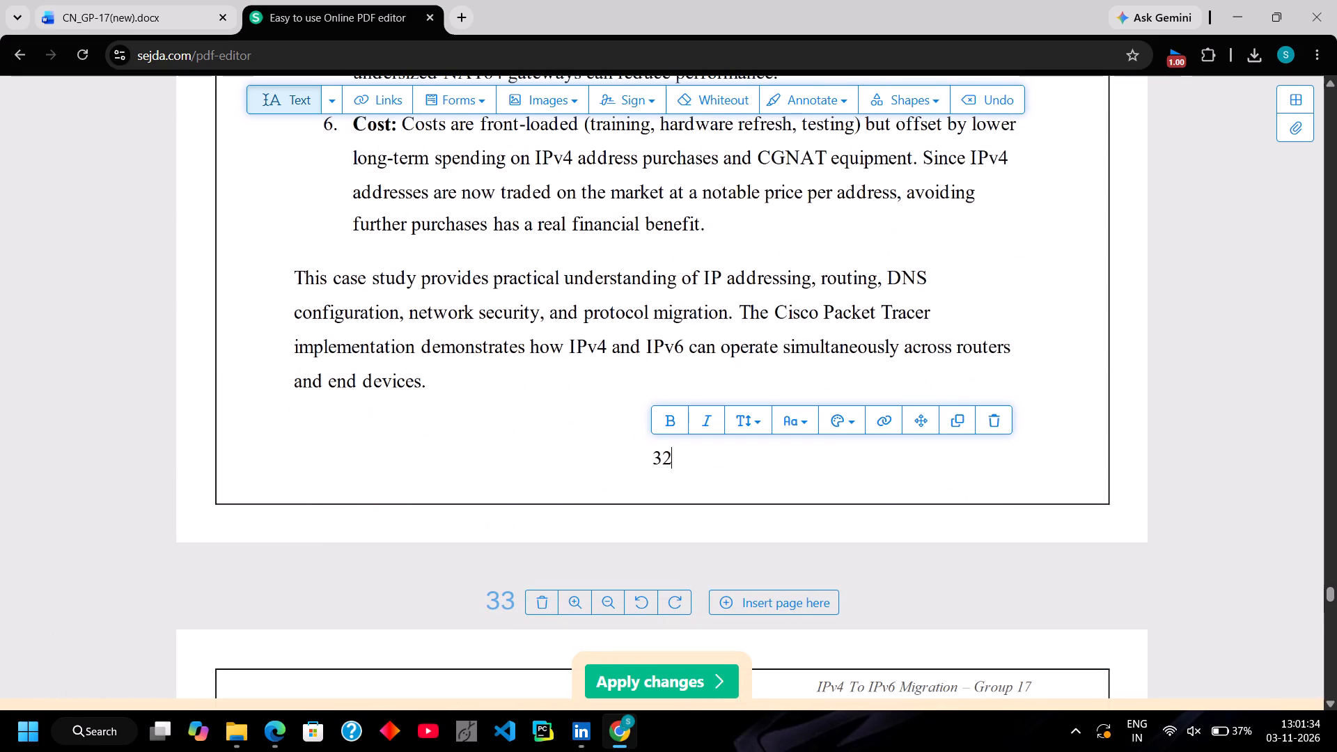
key("BackSpace")
key("BackSpace")
type("26")
Replace the page number at the bottom of page 33, the page with section 6.3 Limitations, with "27".
scroll(664, 462, "down", 2)
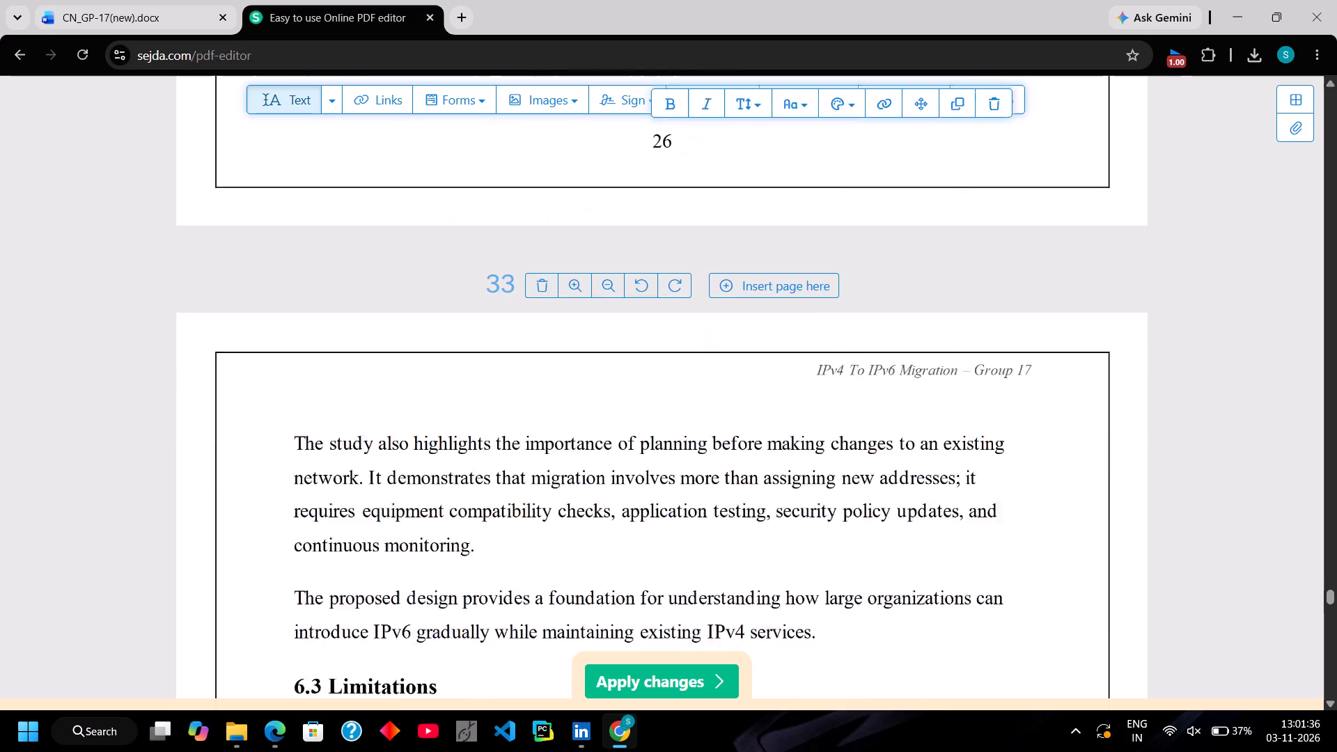
scroll(664, 462, "down", 10)
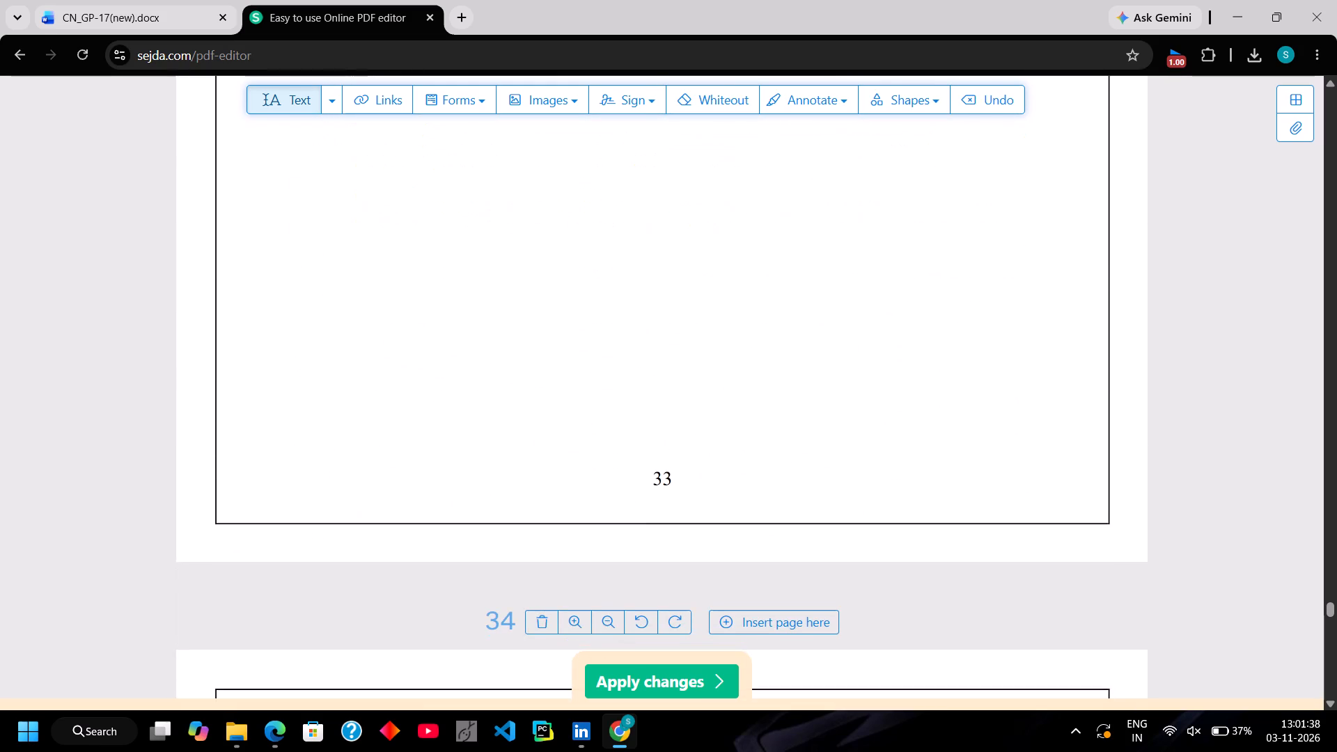
left_click(664, 471)
key("Right")
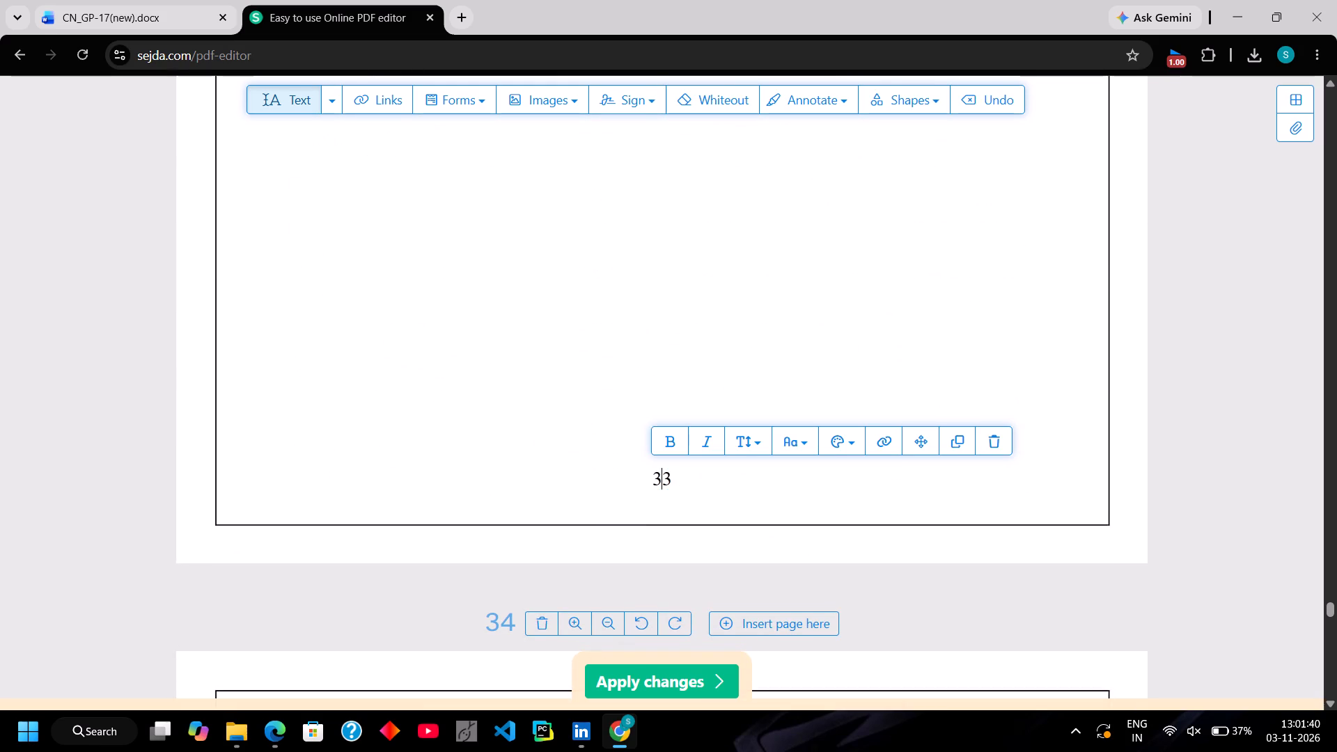
key("Right")
key("BackSpace")
key("BackSpace")
type("27")
Replace the page number at the bottom of page 34, below the twelve-item recommendations list, with "28".
scroll(664, 471, "down", 7)
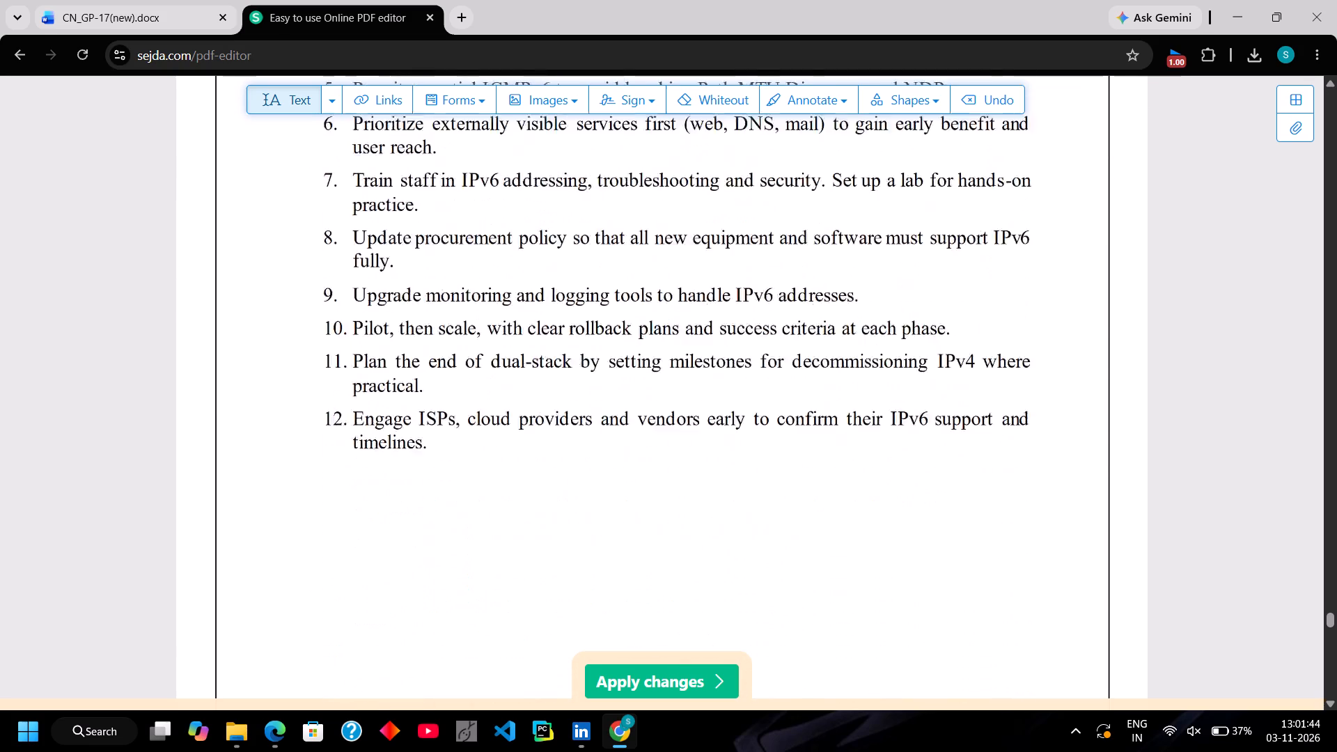
scroll(664, 471, "down", 5)
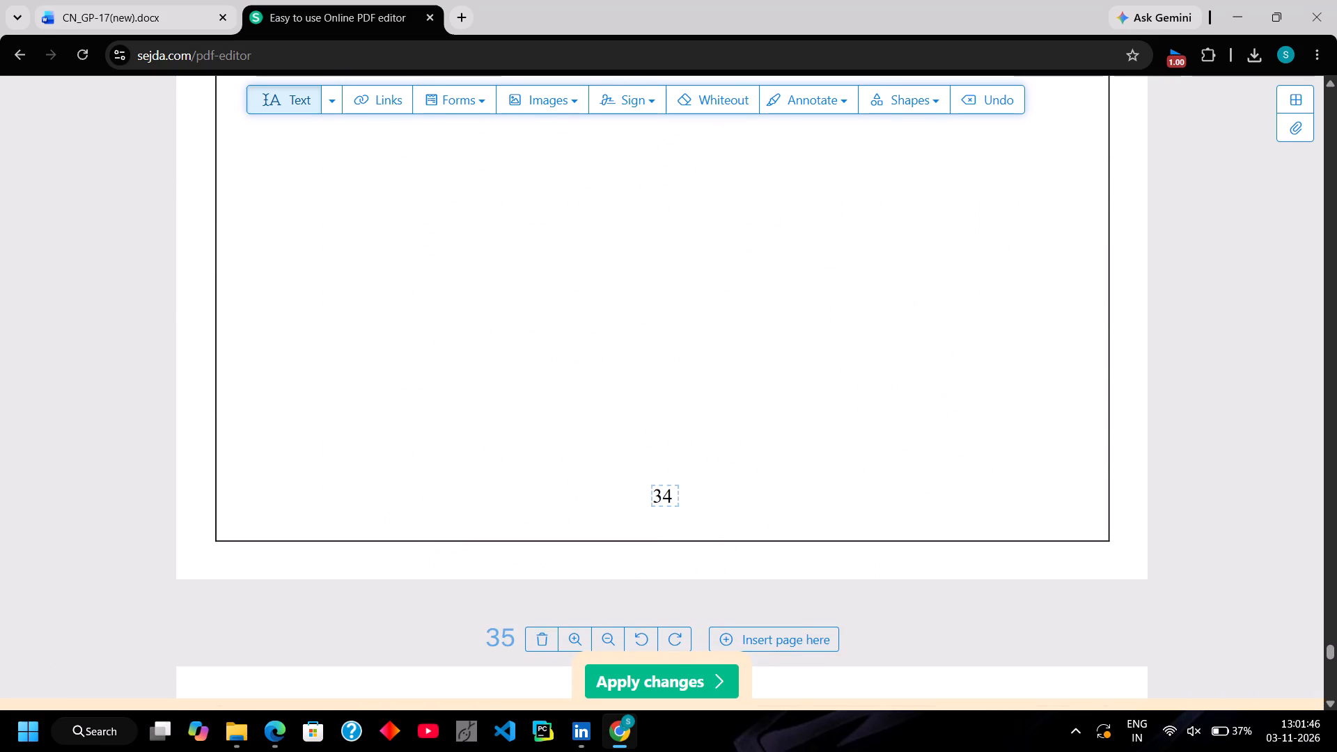
left_click(663, 496)
key("Right")
key("Right")
key("BackSpace")
key("BackSpace")
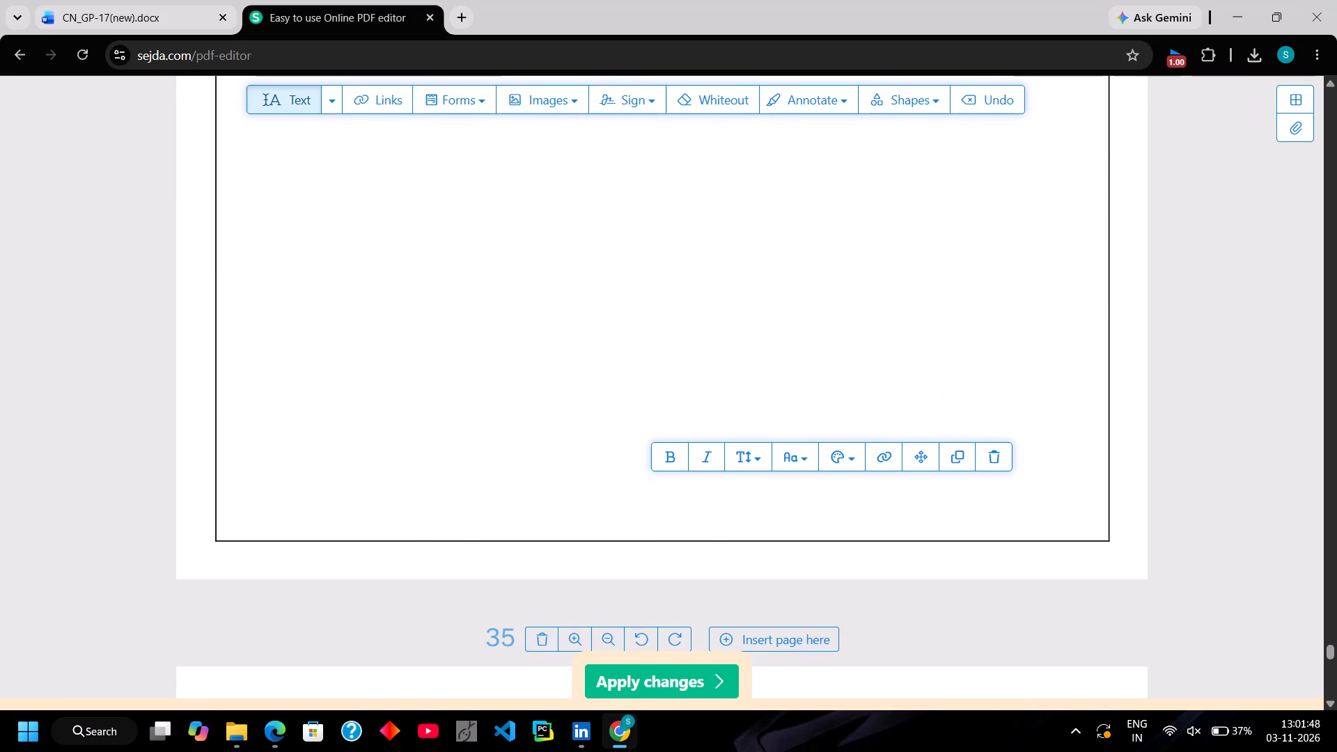
type("28")
Replace the page number at the bottom of page 35, below the case study's closing paragraphs, with "29".
scroll(663, 496, "down", 5)
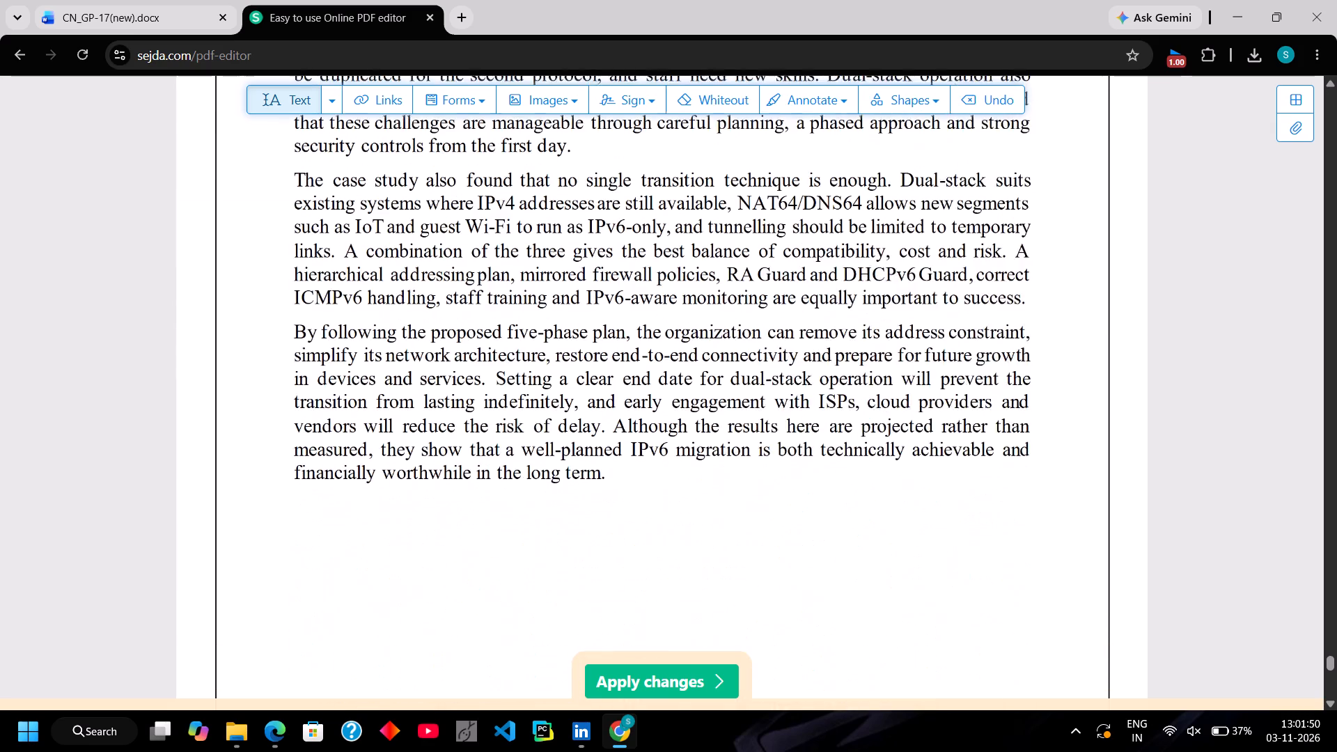
scroll(663, 496, "down", 5)
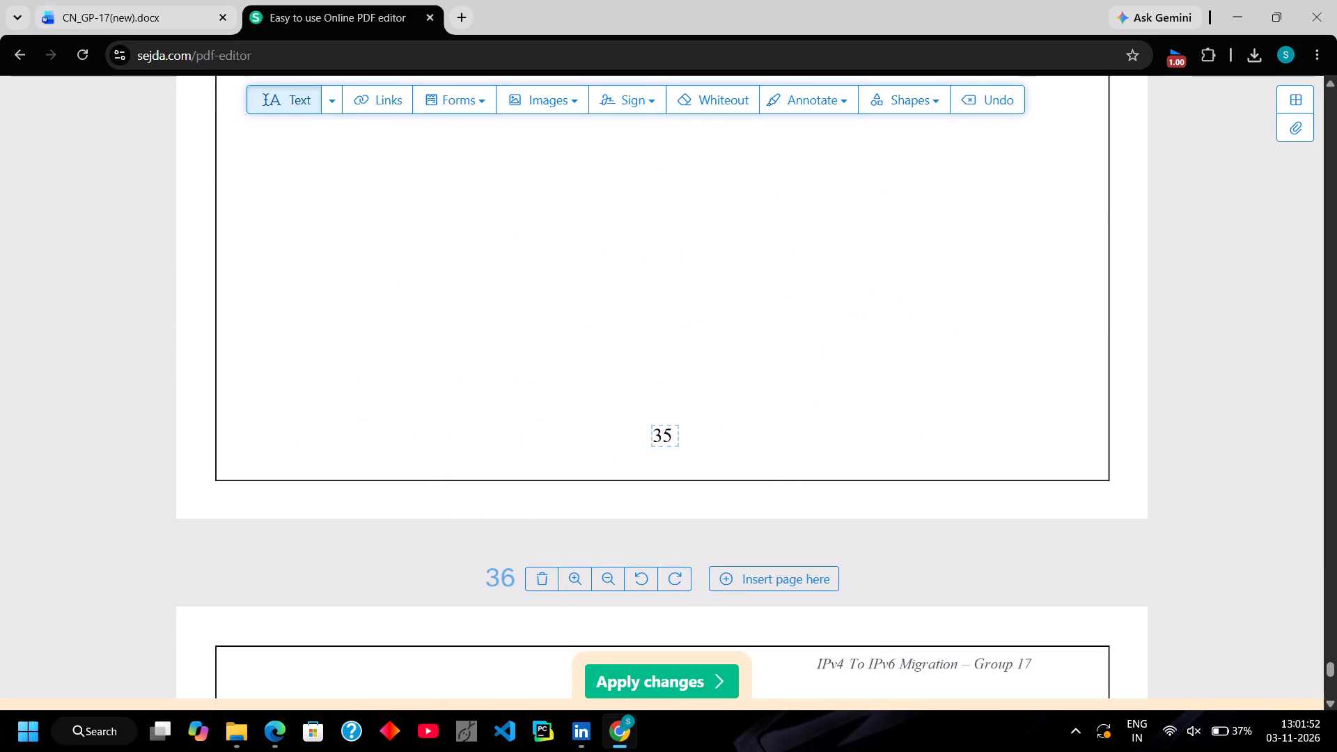
left_click(662, 435)
key("Right")
key("Right")
key("BackSpace")
key("BackSpace")
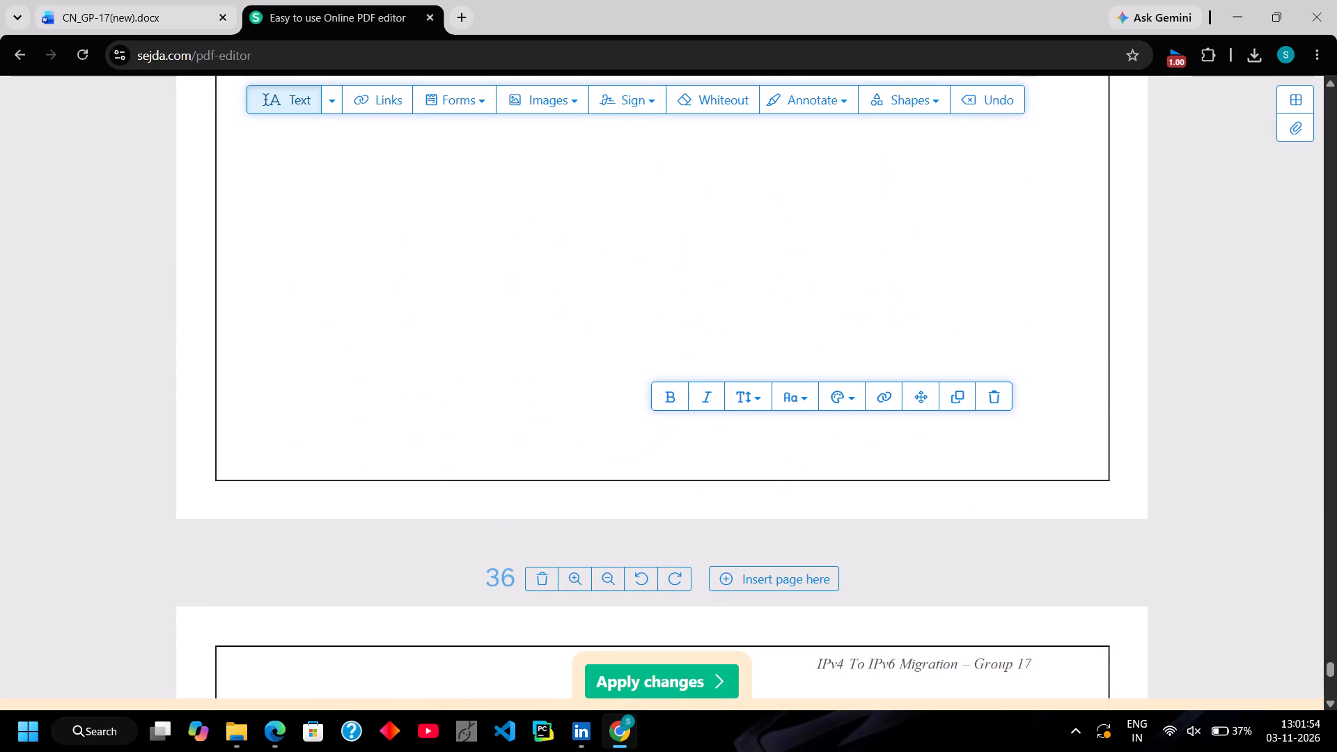
type("29")
Change the page number at the bottom of page 36, the page ending with the IETF reference, to "30".
scroll(662, 435, "down", 5)
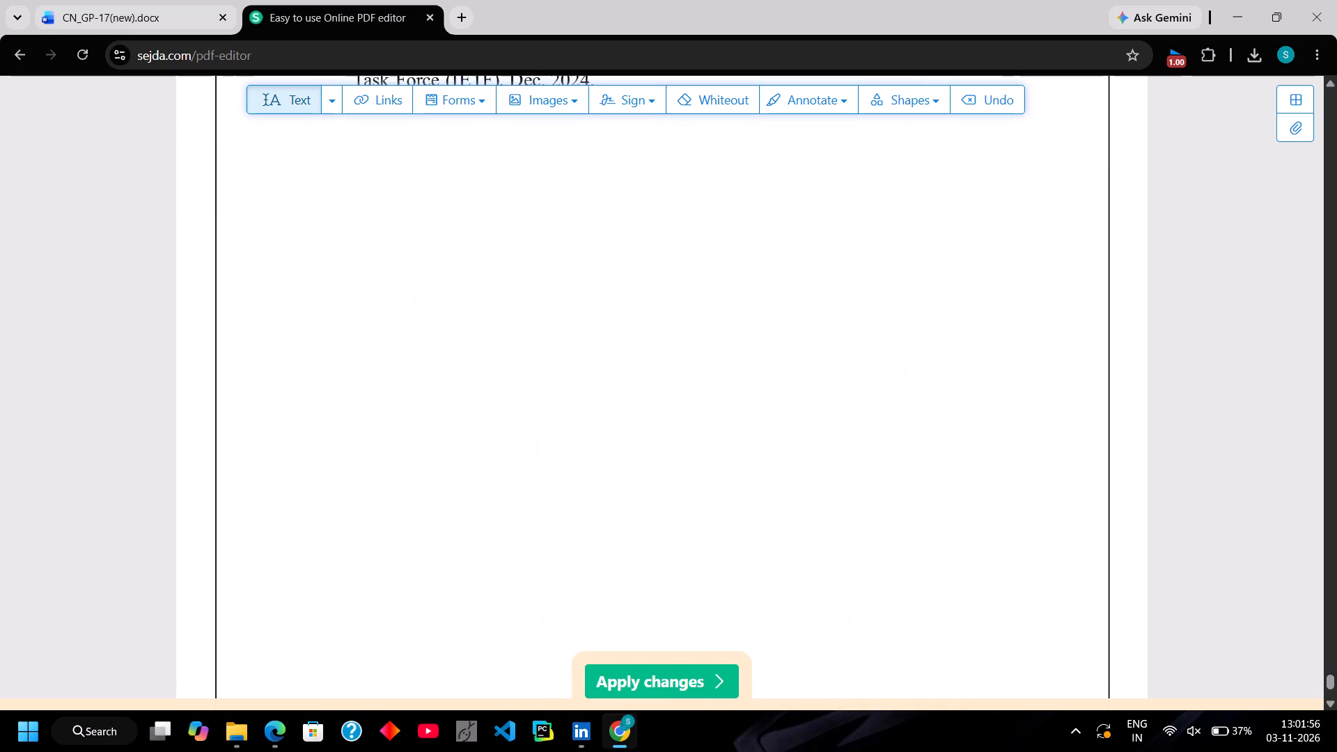
scroll(662, 435, "down", 4)
left_click(666, 570)
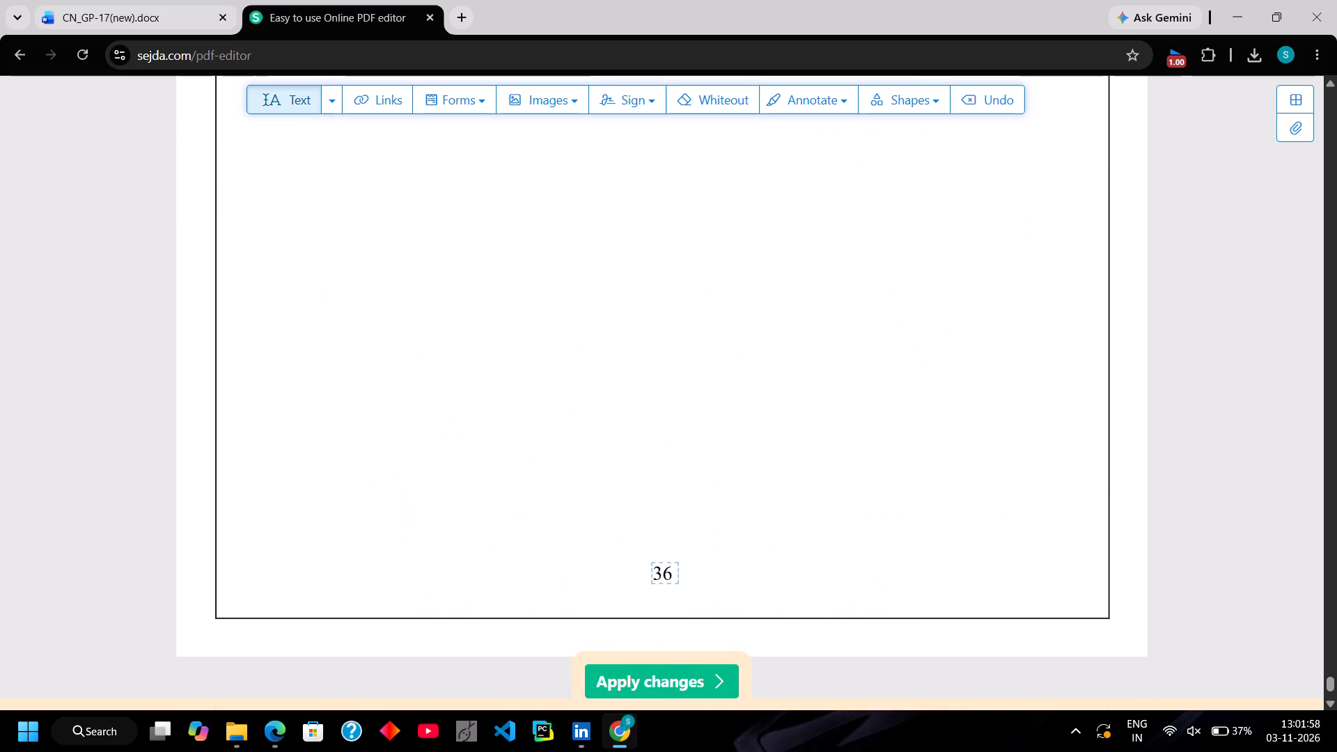
key("Right")
key("Right")
key("BackSpace")
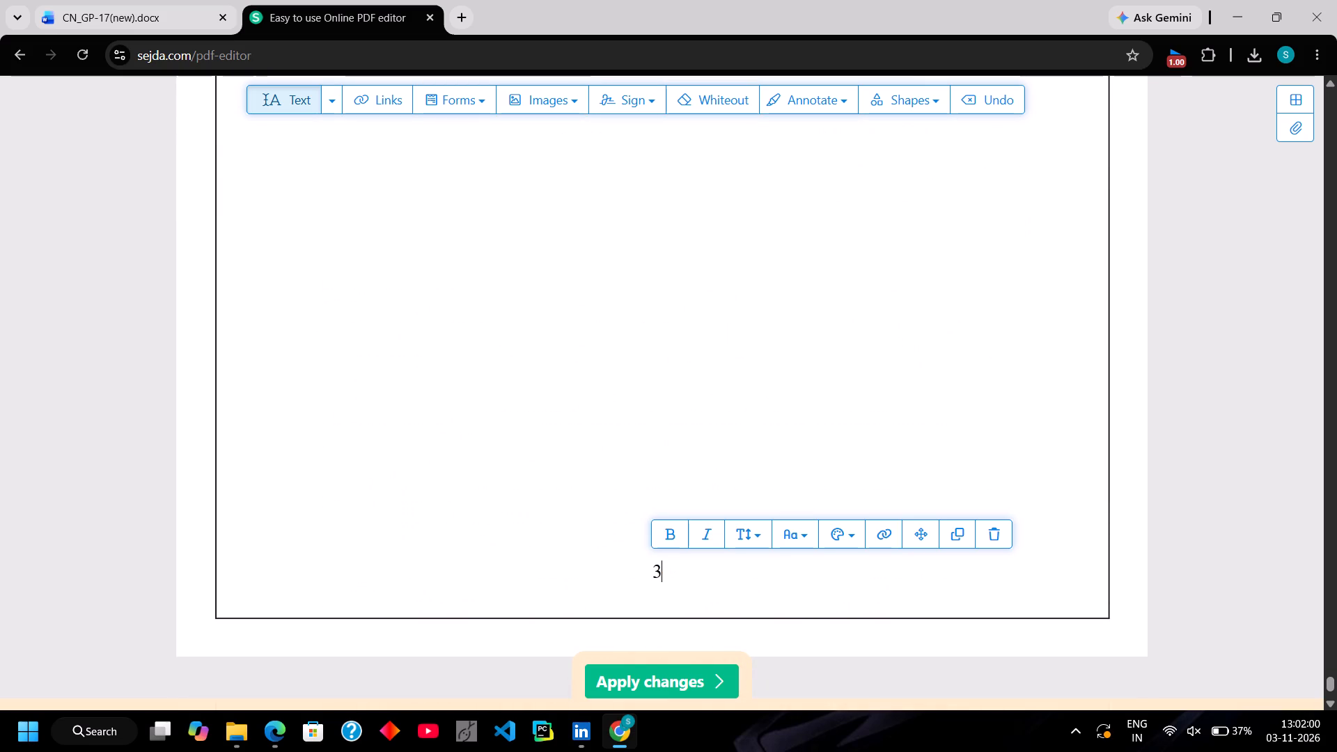
key("0")
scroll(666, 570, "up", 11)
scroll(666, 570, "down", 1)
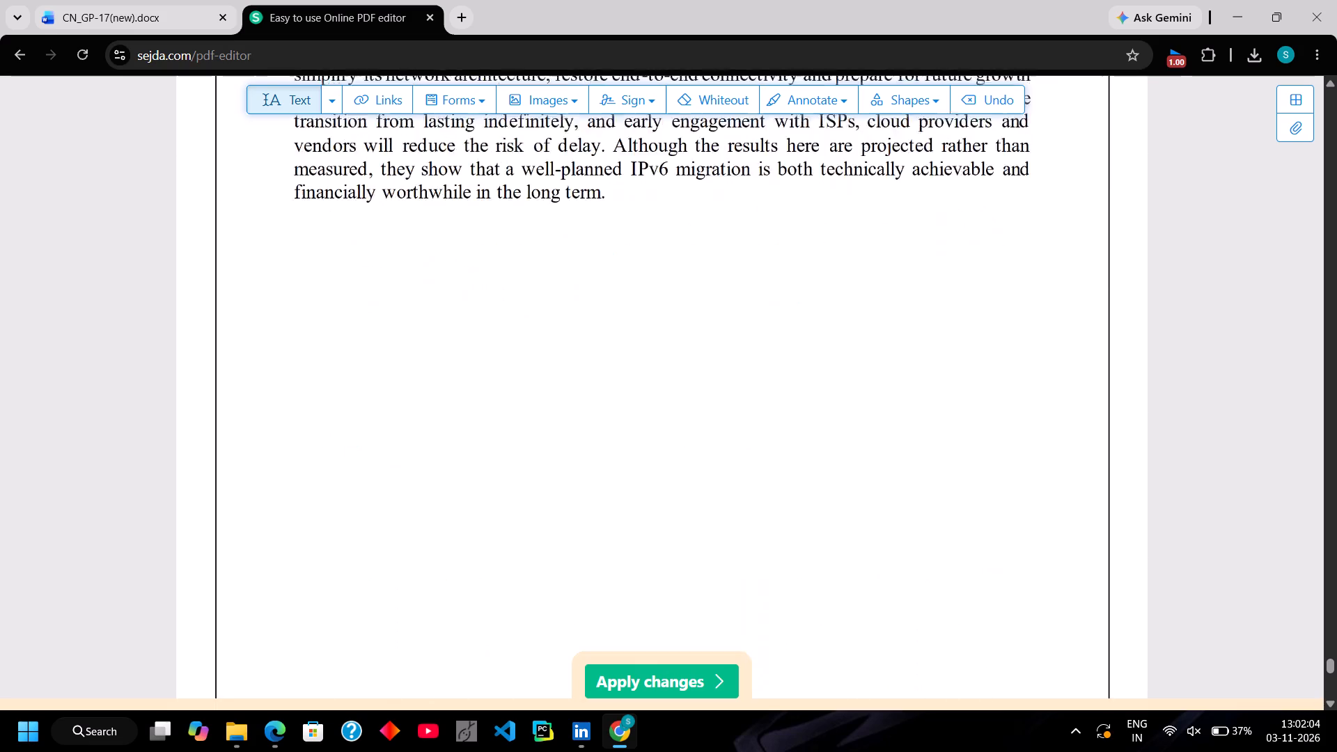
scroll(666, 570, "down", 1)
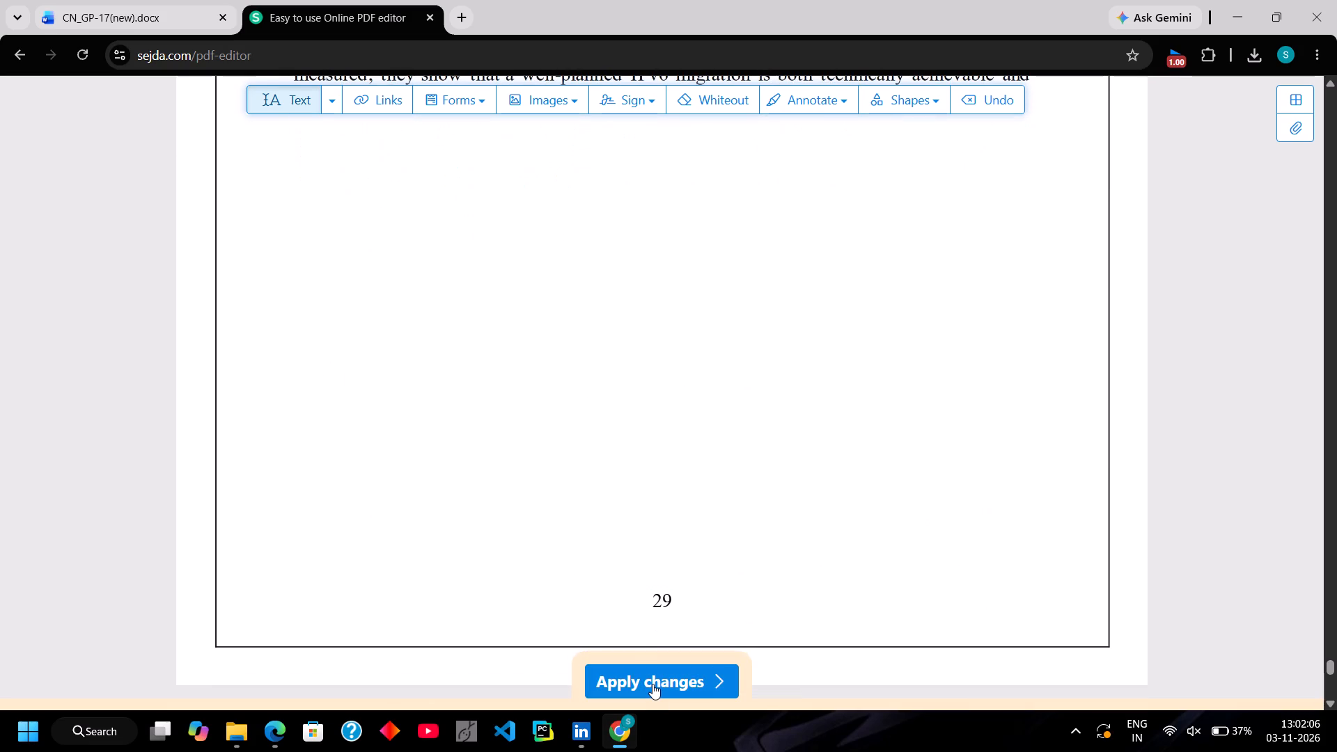
Apply the page-number changes to the report PDF.
left_click(652, 684)
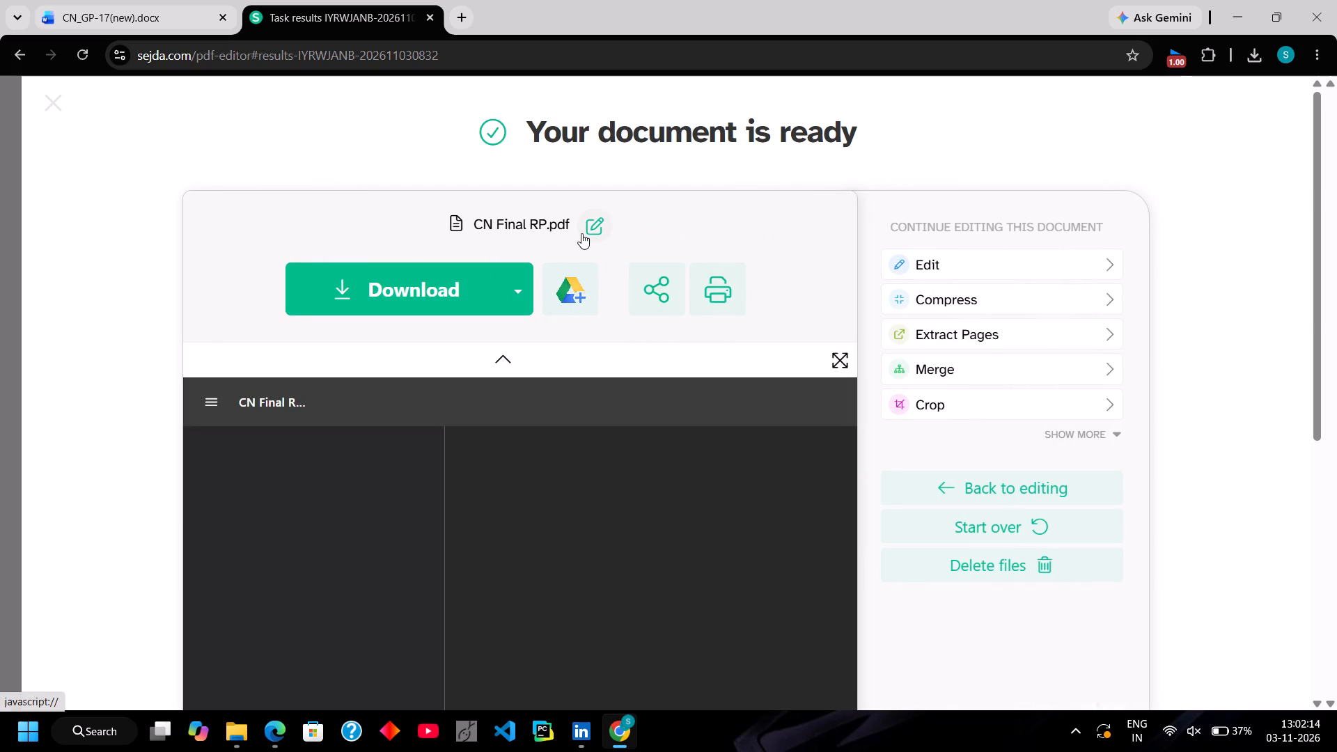
Rename the finished PDF as "CN Final1 RP".
left_click(581, 233)
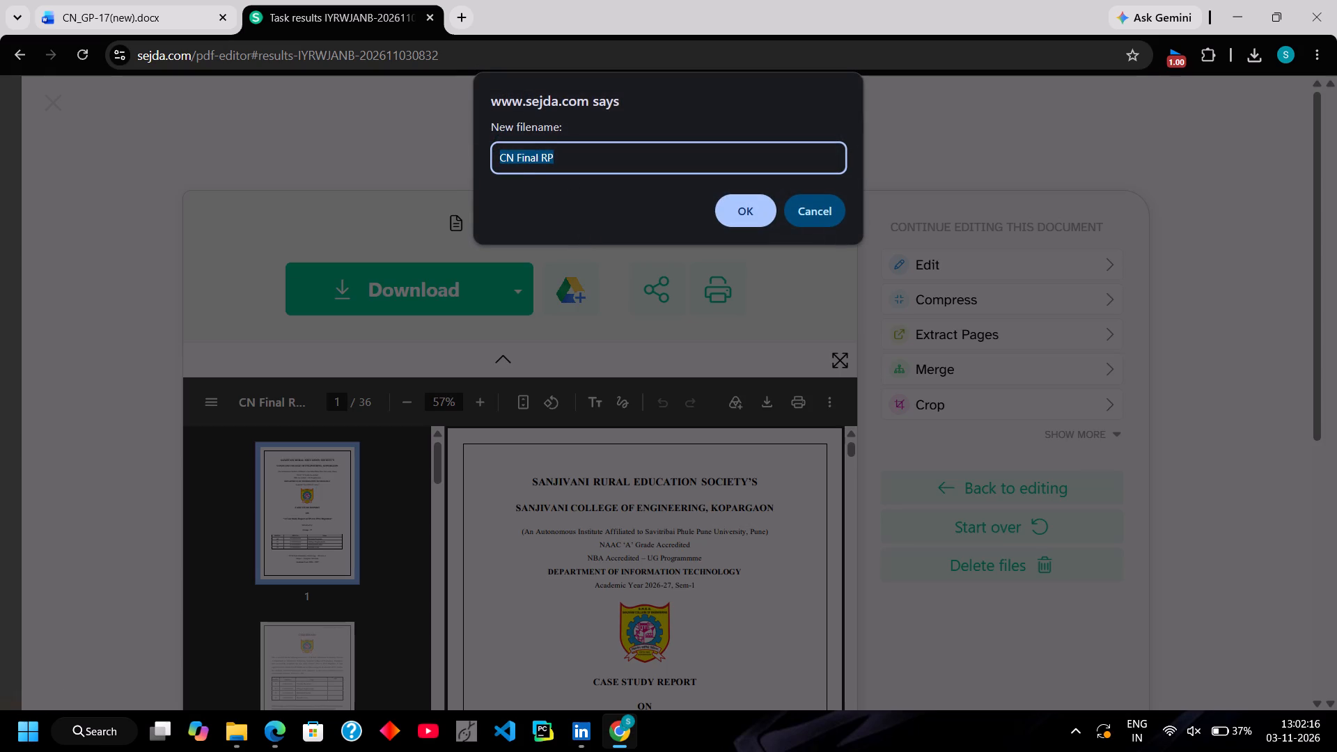
left_click(567, 161)
key("1")
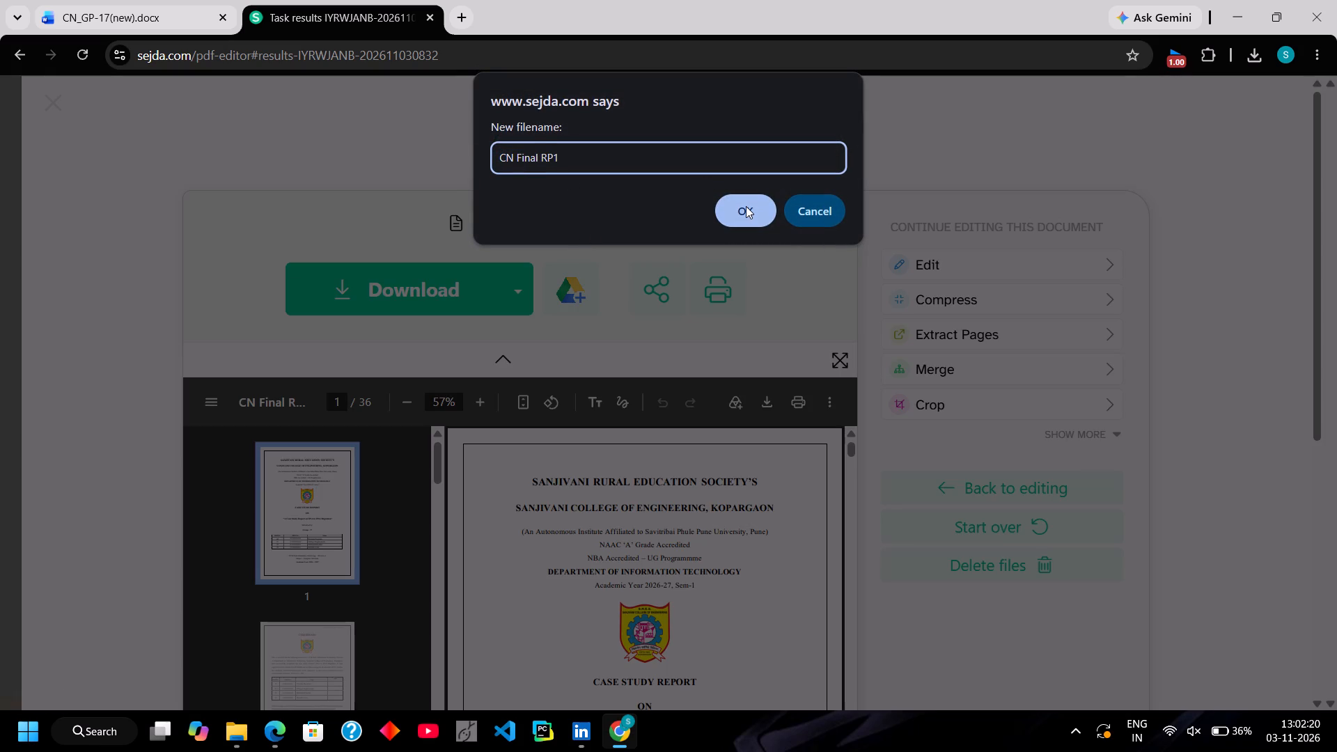
key("BackSpace")
key("Left")
key("Left")
key("Left")
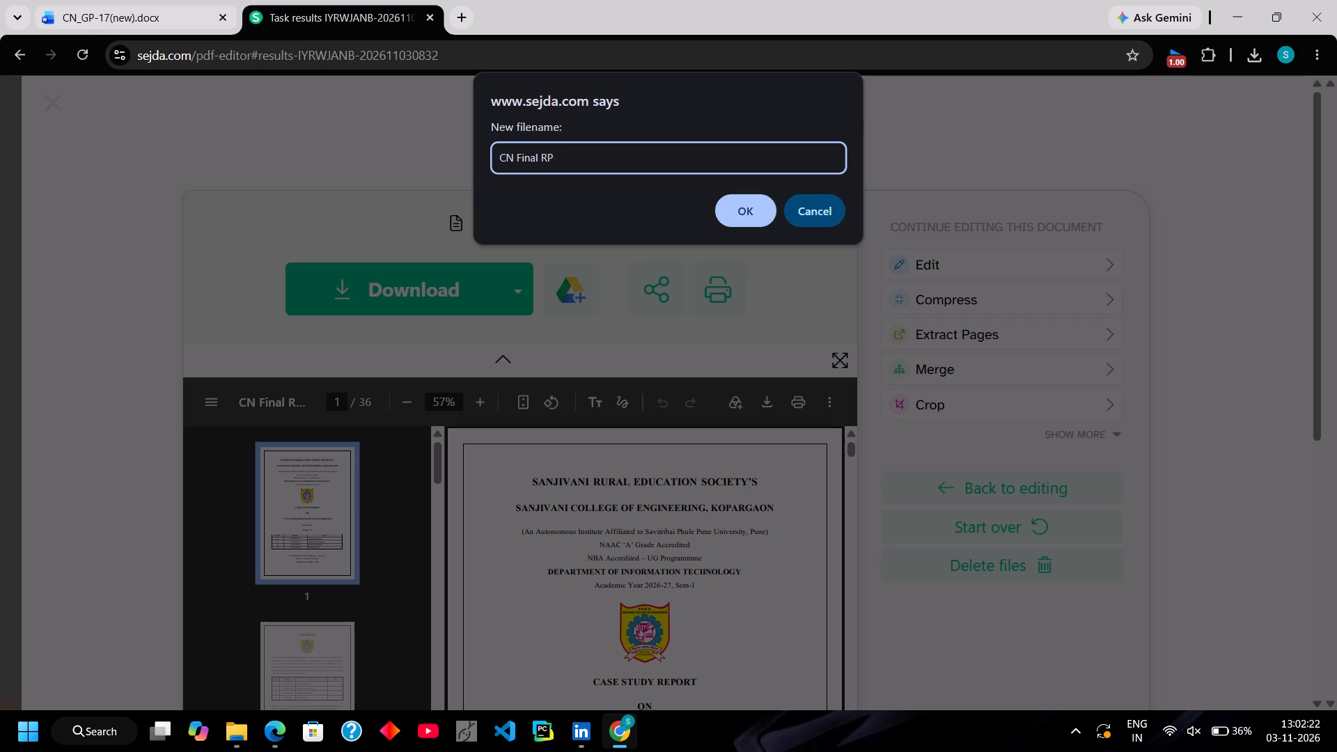
key("1")
left_click(742, 211)
Download the renamed PDF report.
left_click(473, 283)
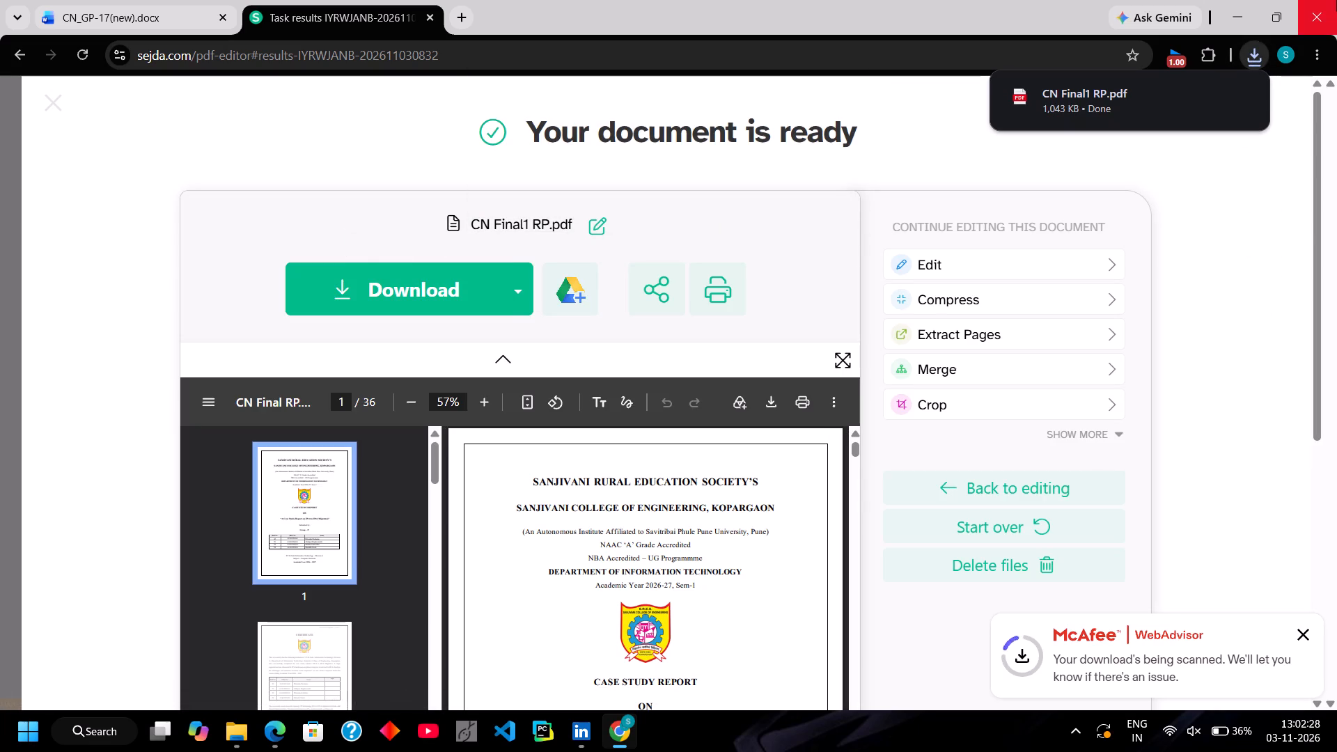
Switch to the CN_GP-17(new) Word document and save its page to the Downloads folder as "CN f.docx", type Webpage, Complete.
left_click(97, 0)
key("ctrl+s")
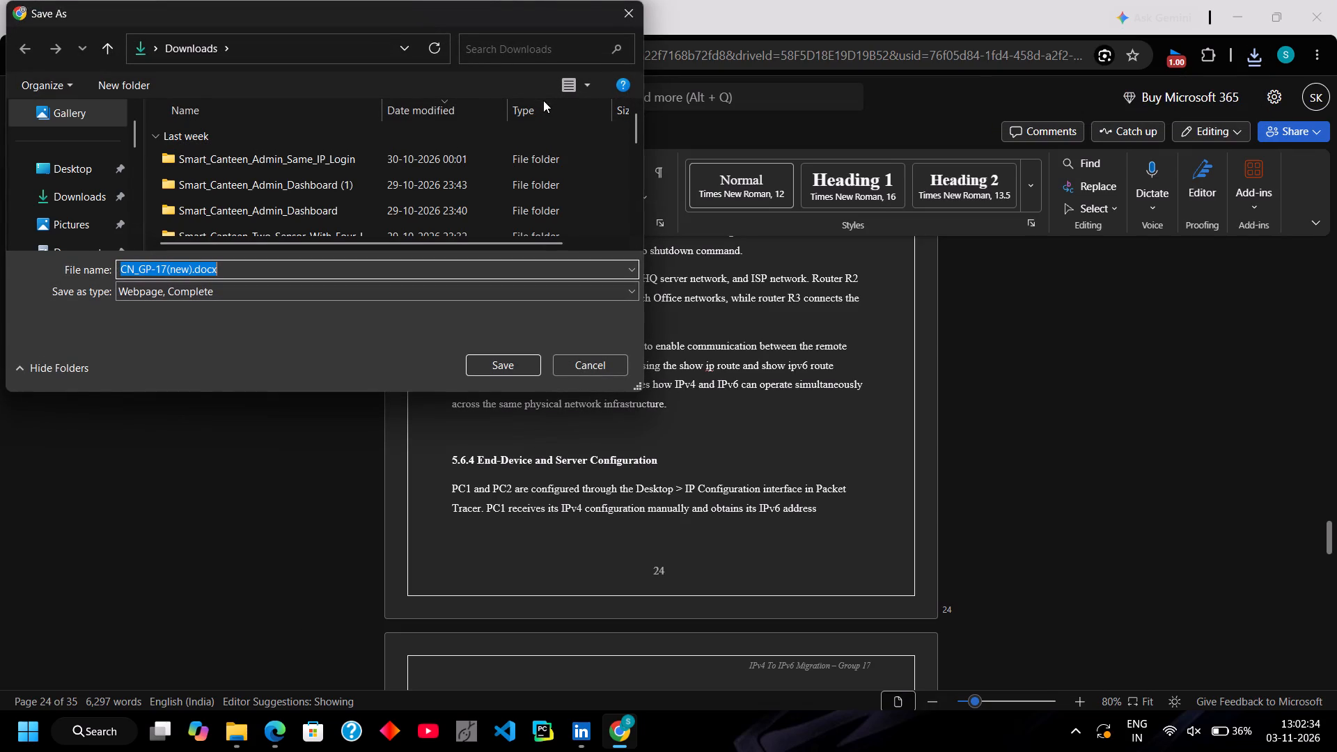
left_click(629, 13)
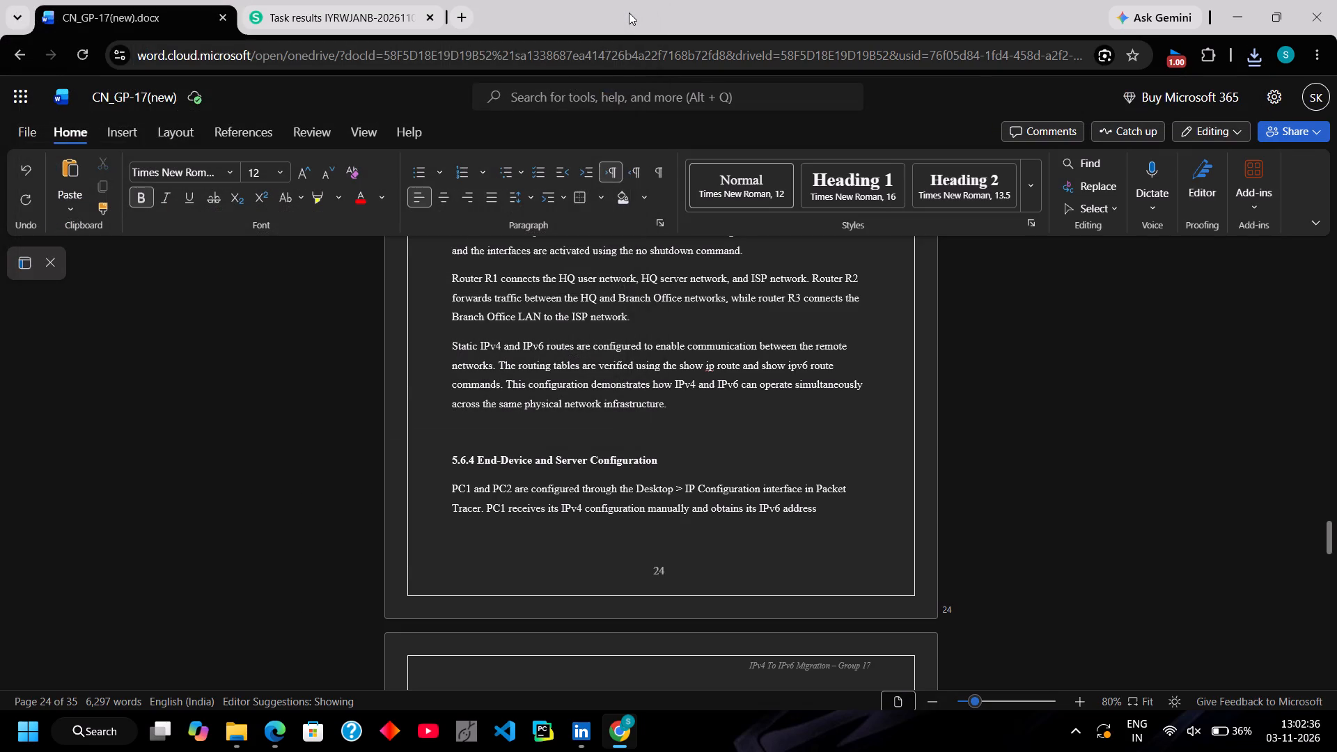
key("ctrl+s")
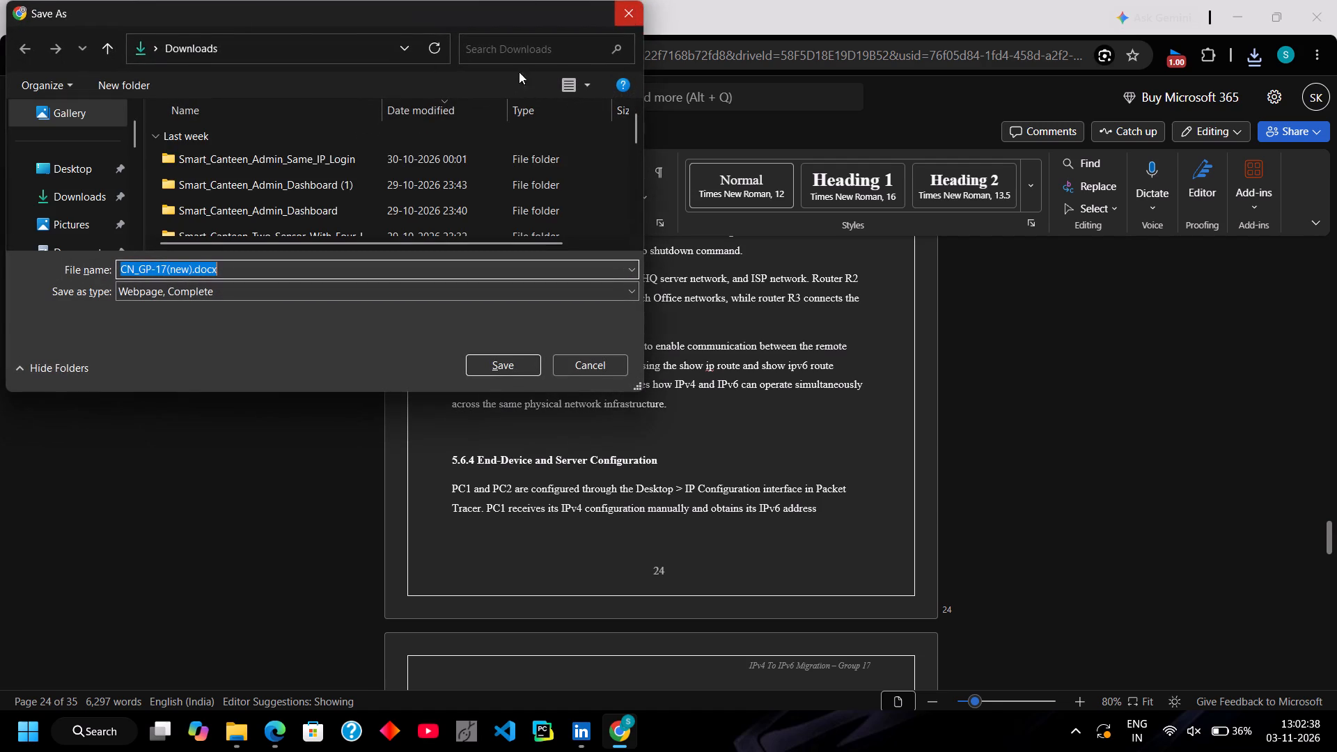
left_click(58, 185)
double_click(87, 193)
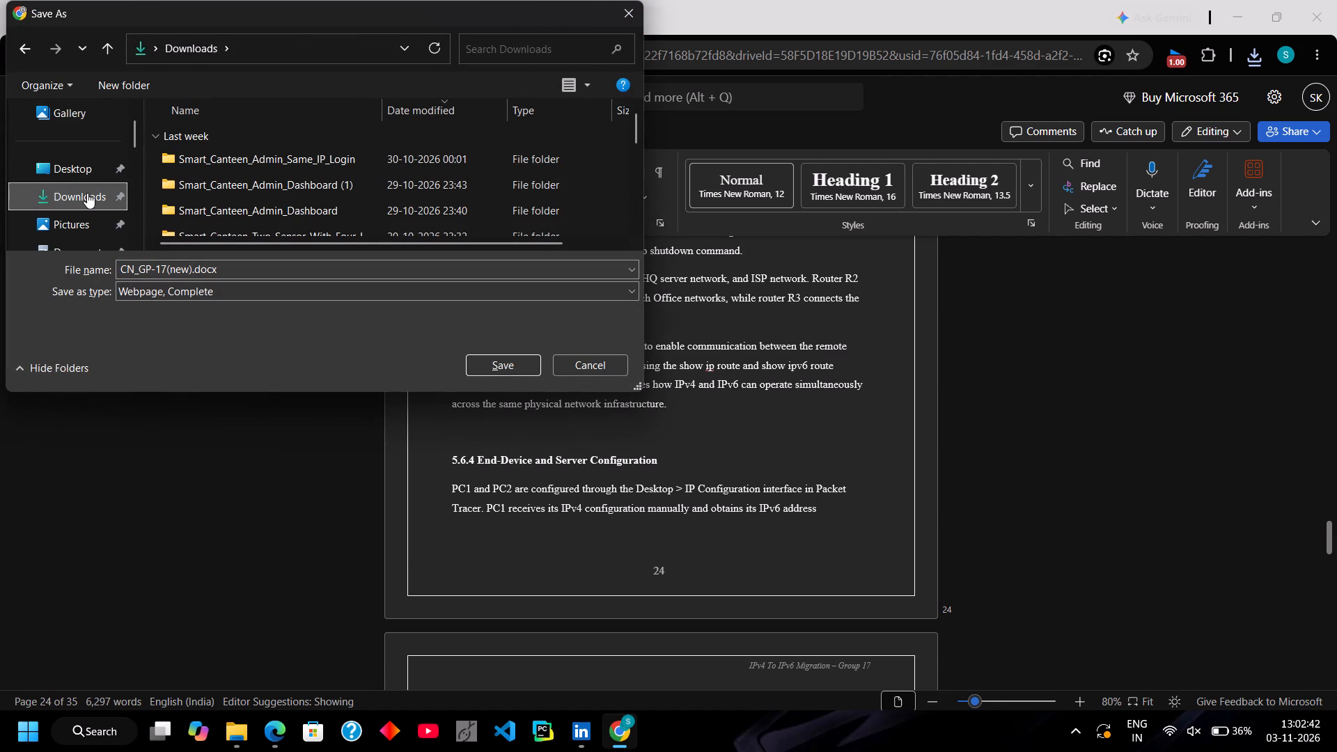
double_click(87, 193)
left_click(94, 158)
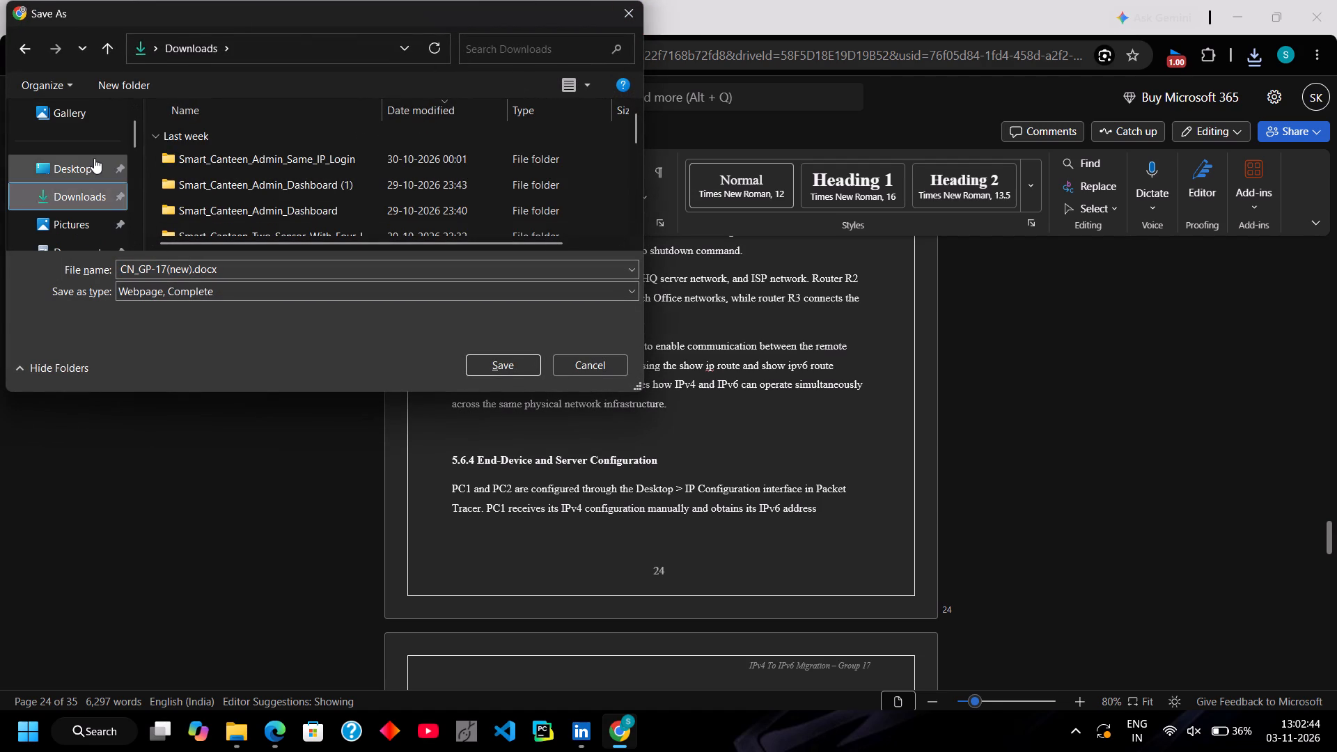
left_click(75, 193)
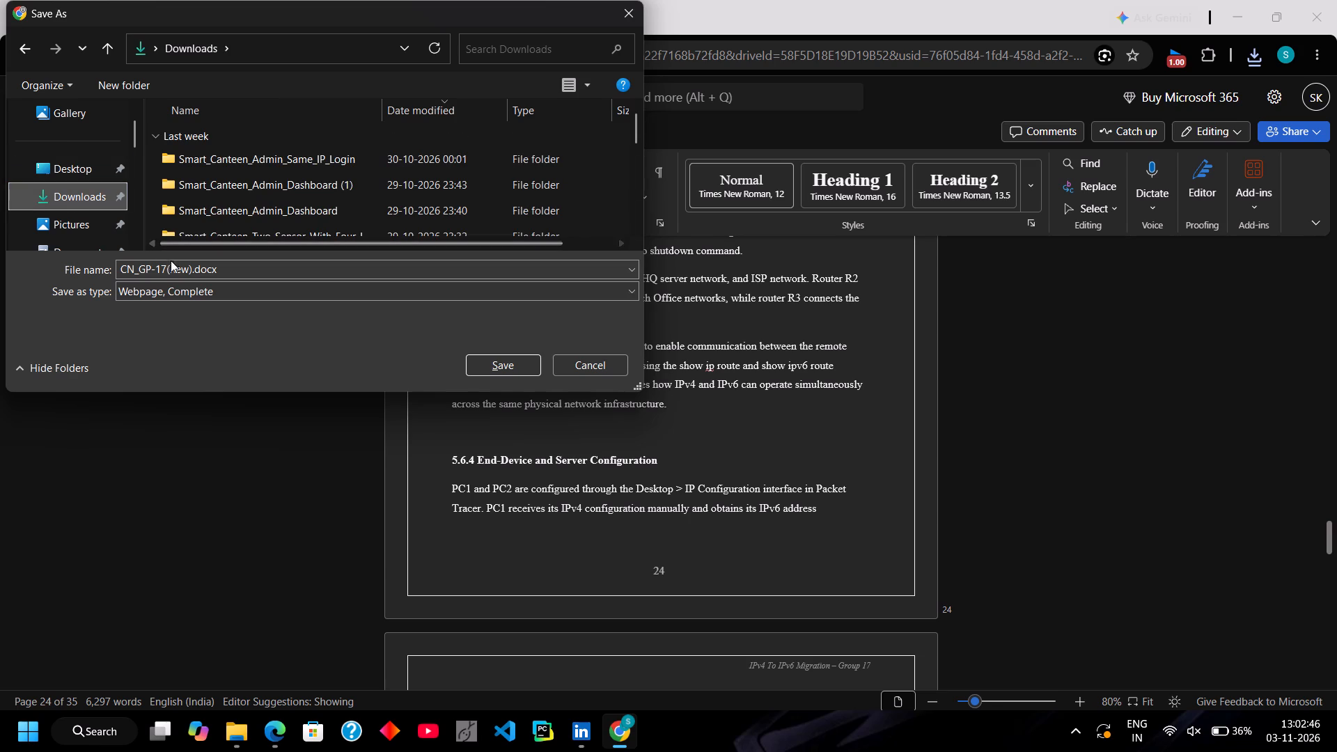
left_click(193, 269)
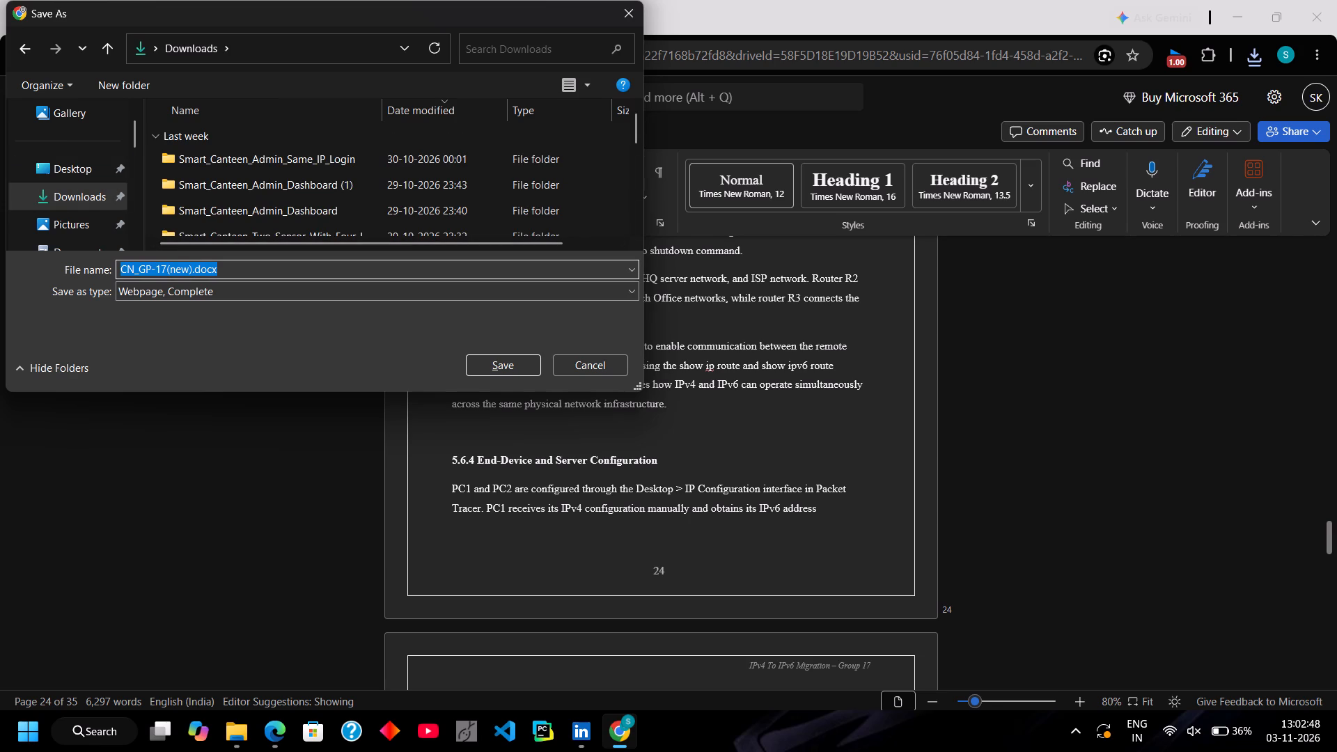
left_click(193, 269)
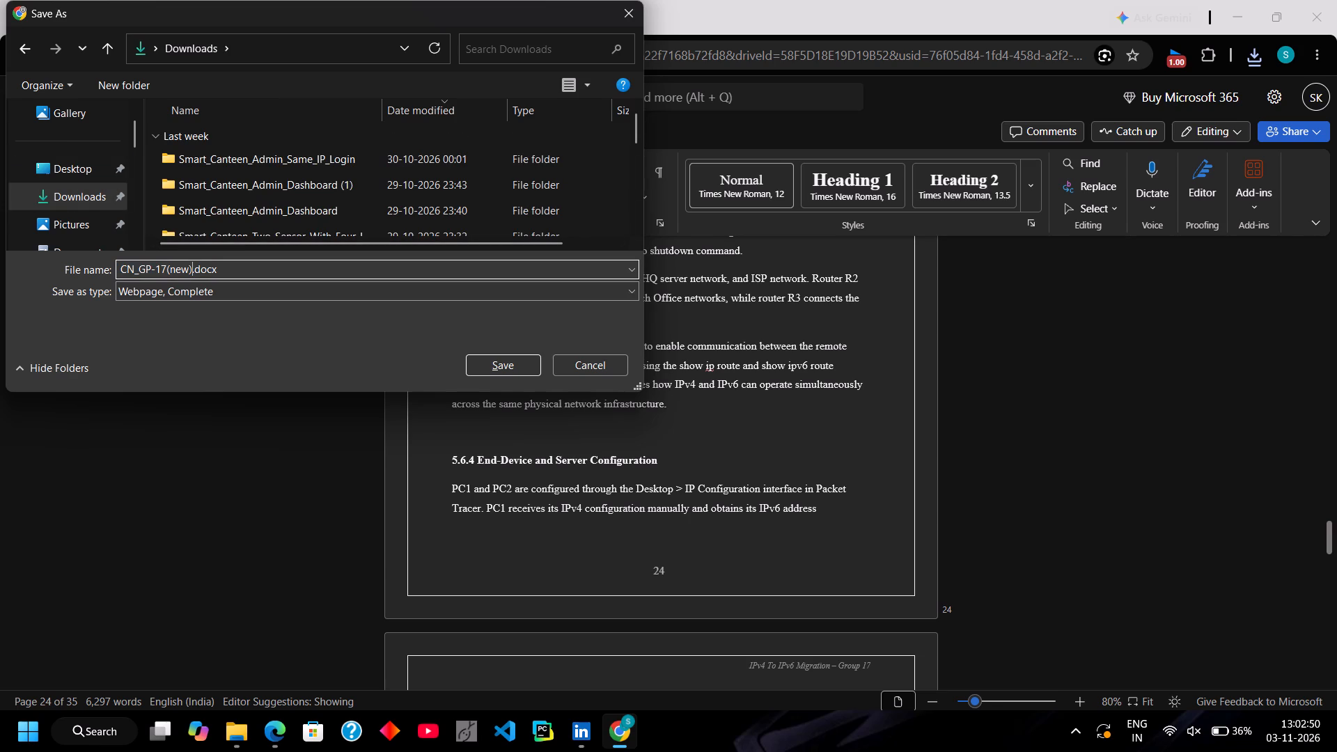
key("Left")
key("Right")
key("BackSpace")
key("BackSpace")
key("BackSpace")
key("BackSpace")
key("BackSpace")
key("BackSpace")
key("BackSpace")
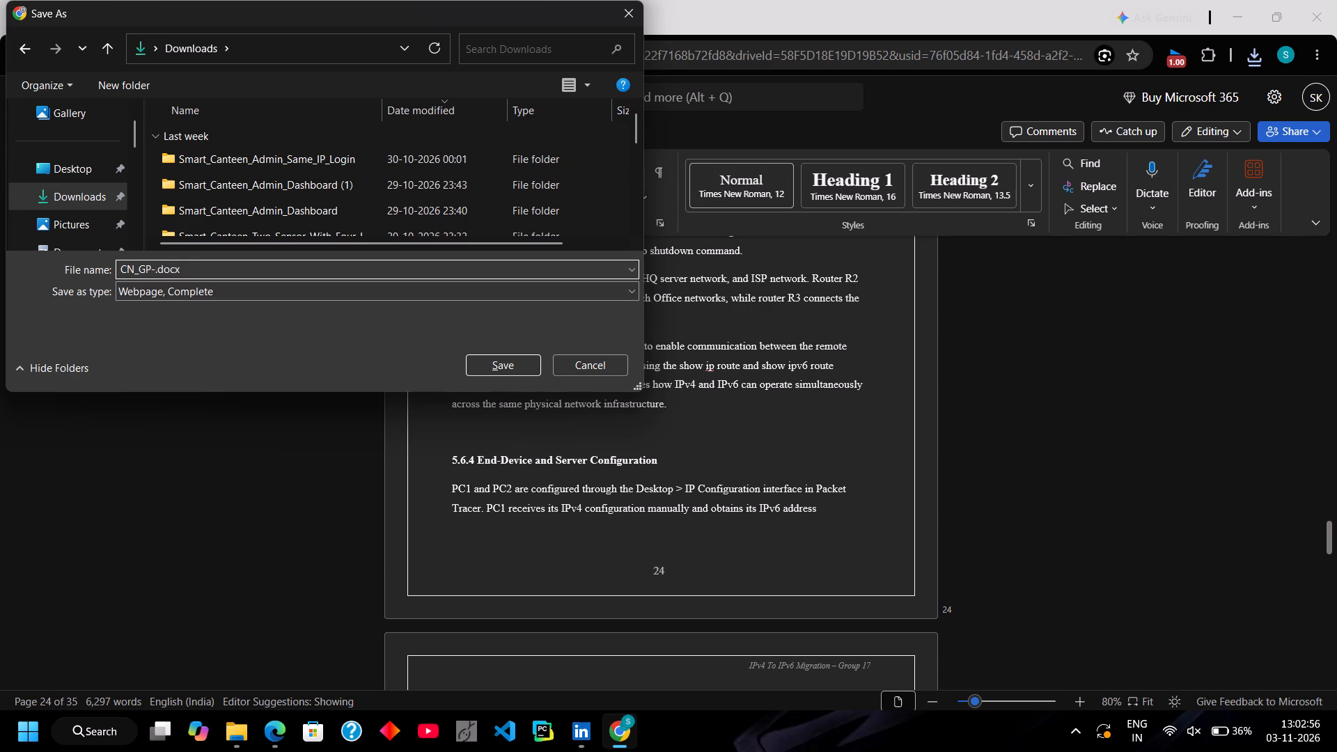
key("BackSpace")
key("BackSpace")
key("BackSpace")
key("BackSpace")
key("space")
type("f")
key("Return")
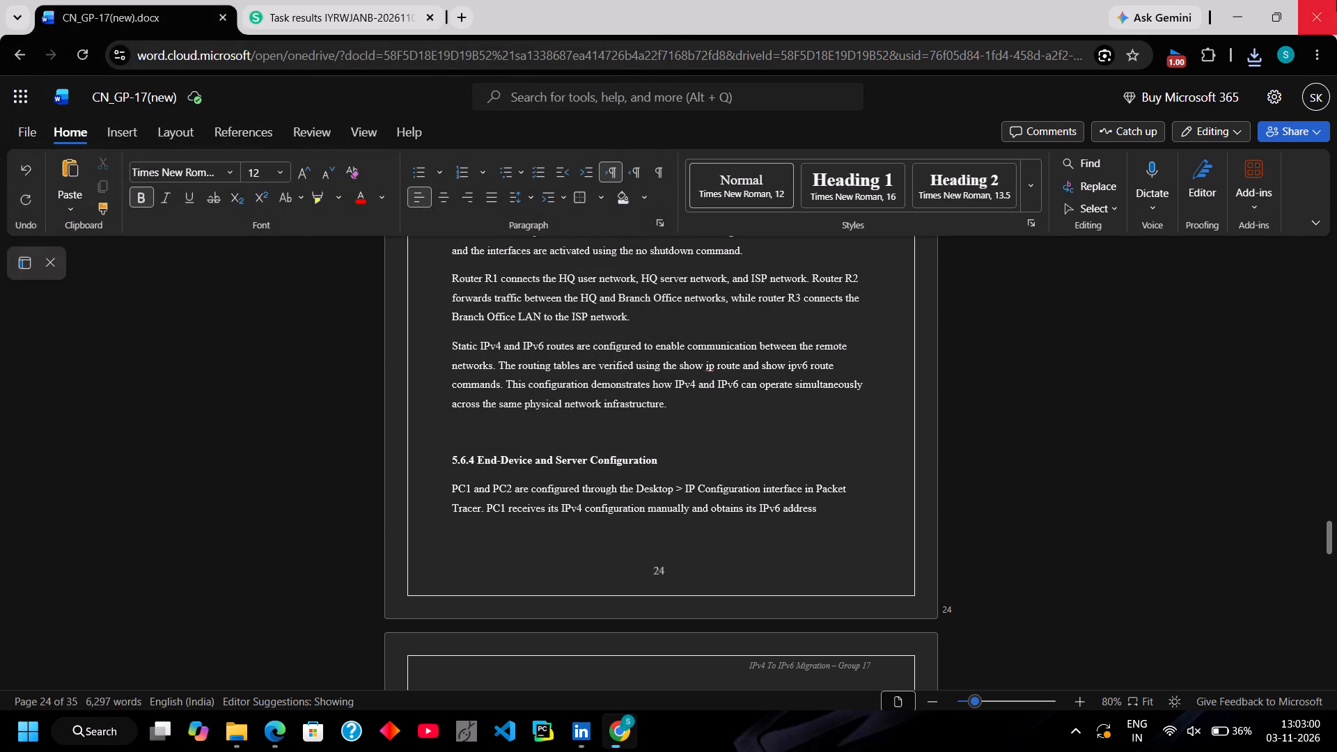
Close the browser window, choosing to continue the download in progress.
left_click(1336, 0)
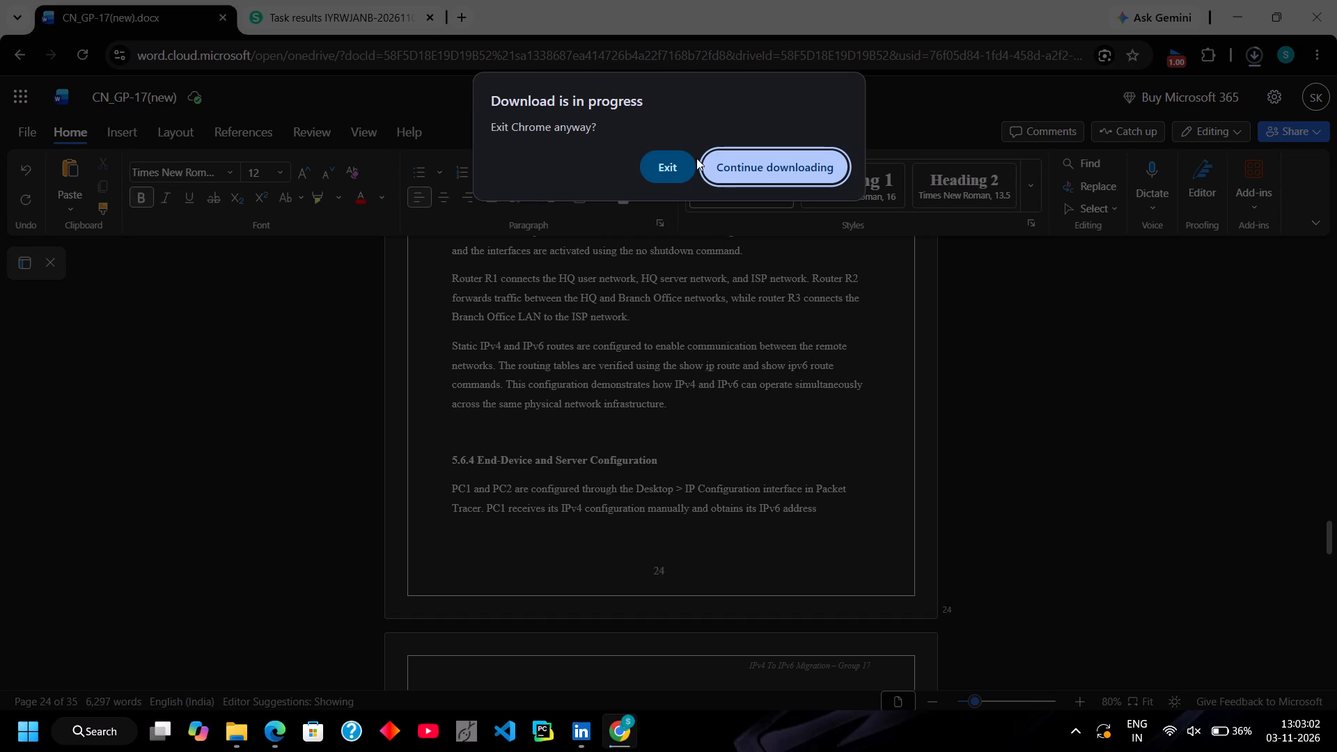
left_click(1145, 451)
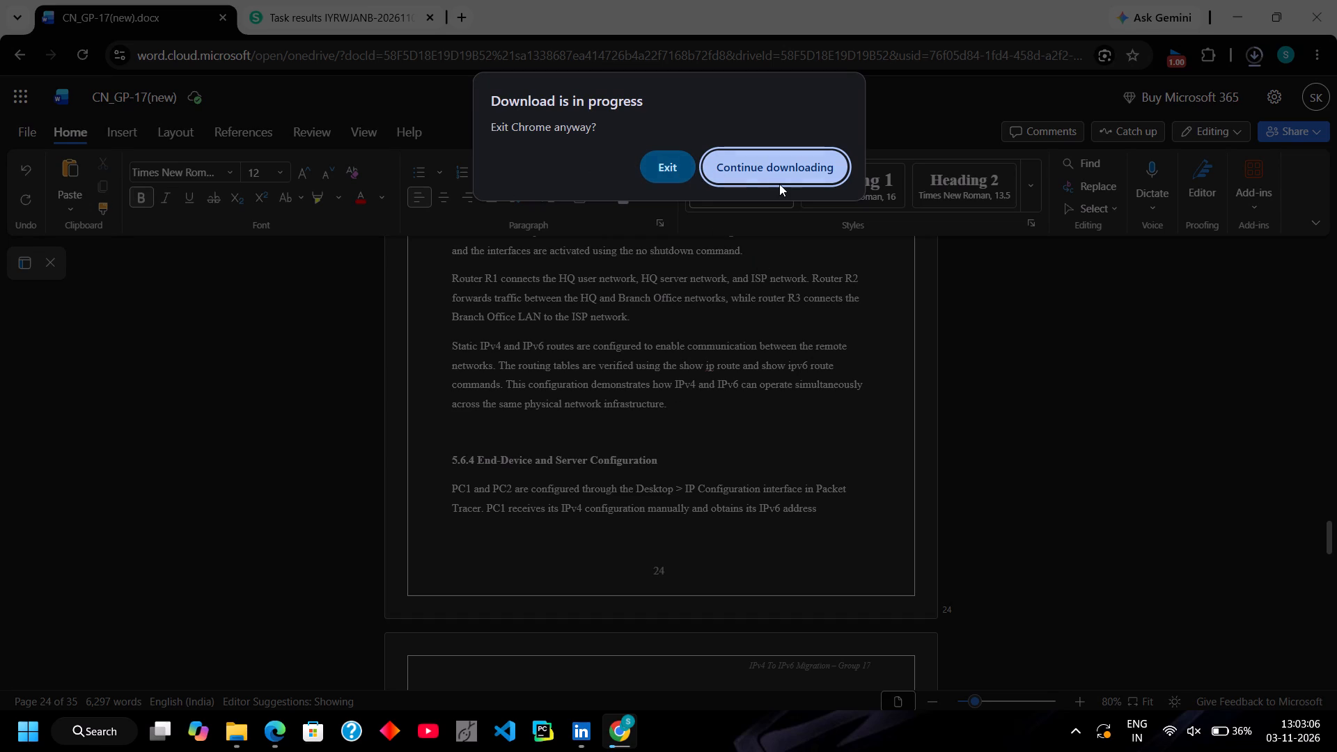
left_click(779, 183)
left_click(767, 162)
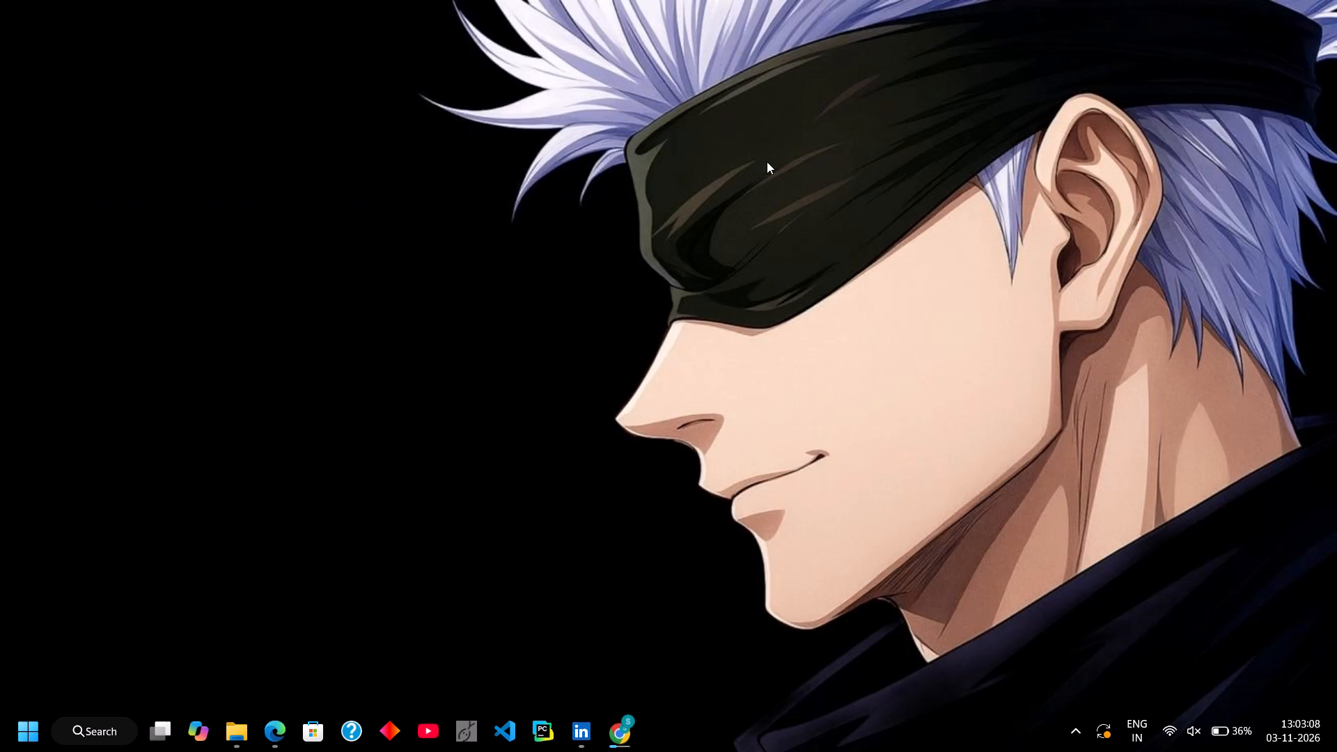
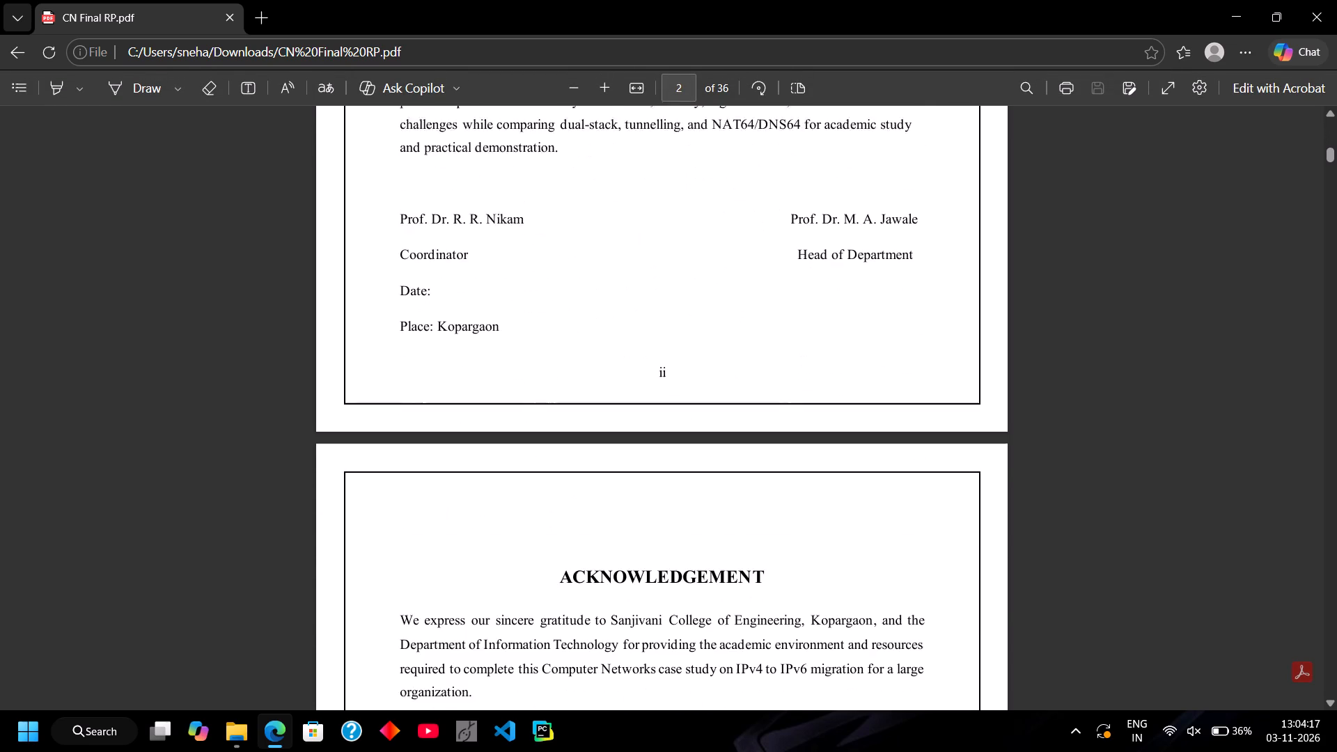
Review the CN Final RP report's pages from the certificate to the Background Study section, checking page numbers and section headings.
scroll(602, 268, "down", 10)
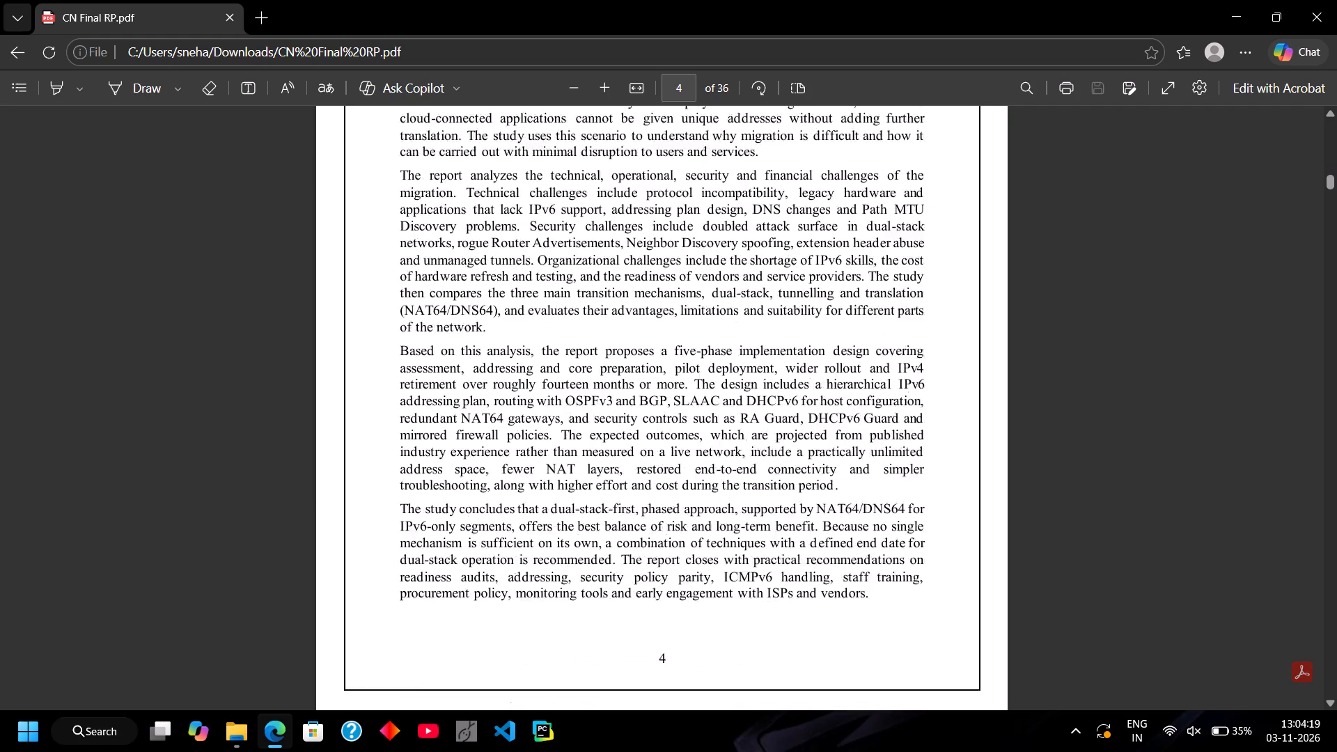
scroll(602, 268, "down", 5)
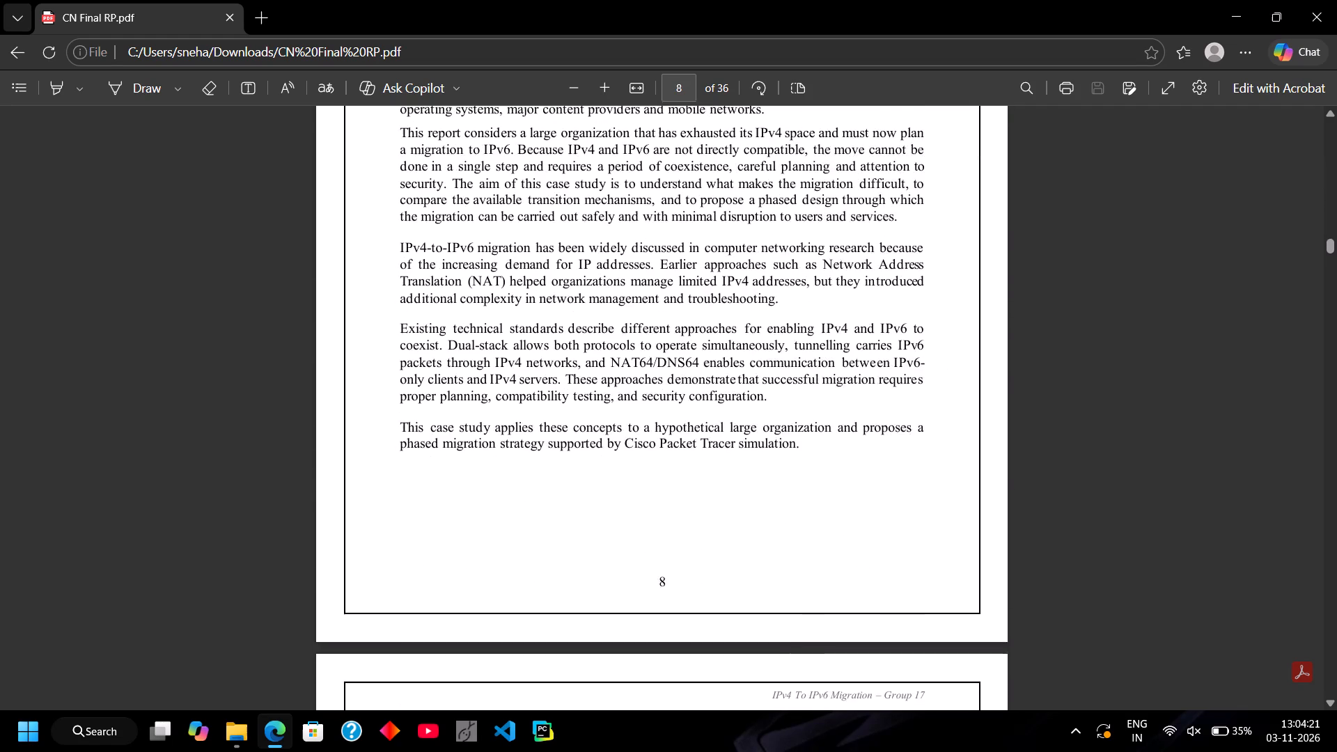
scroll(602, 268, "down", 4)
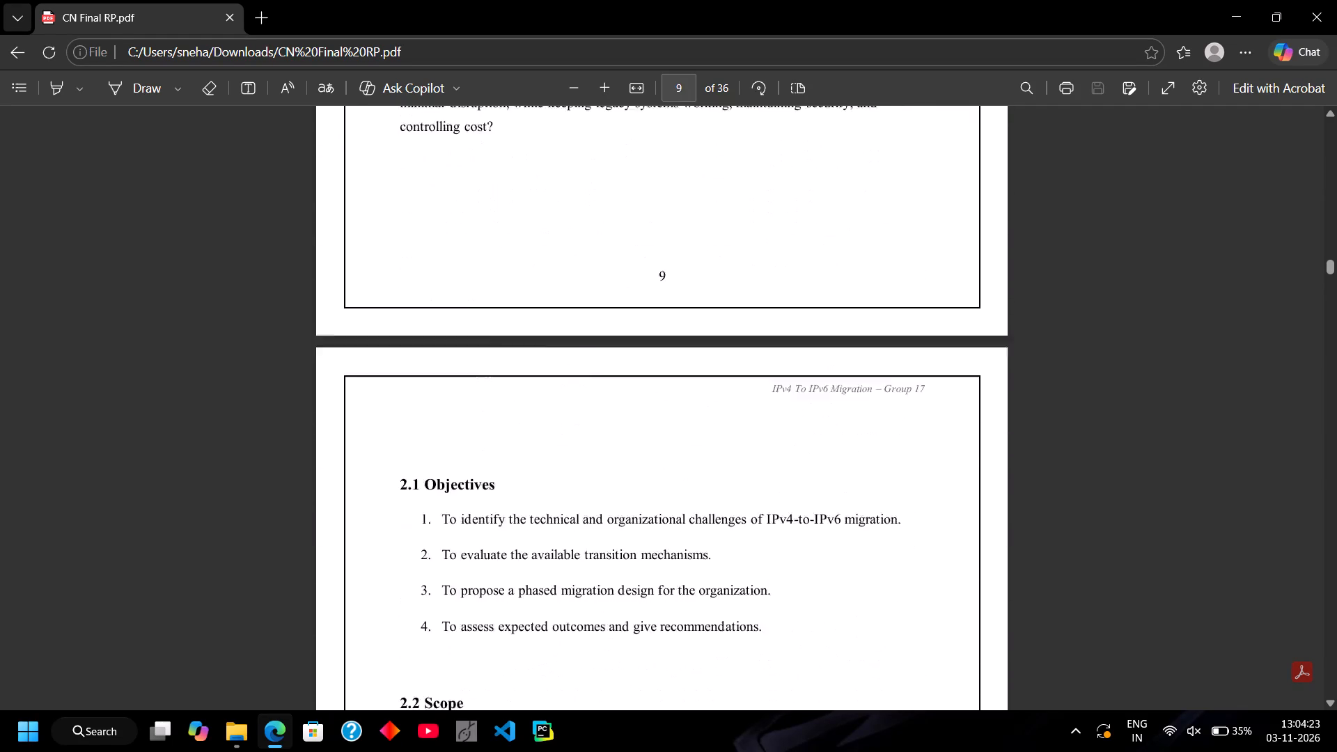
scroll(602, 268, "down", 4)
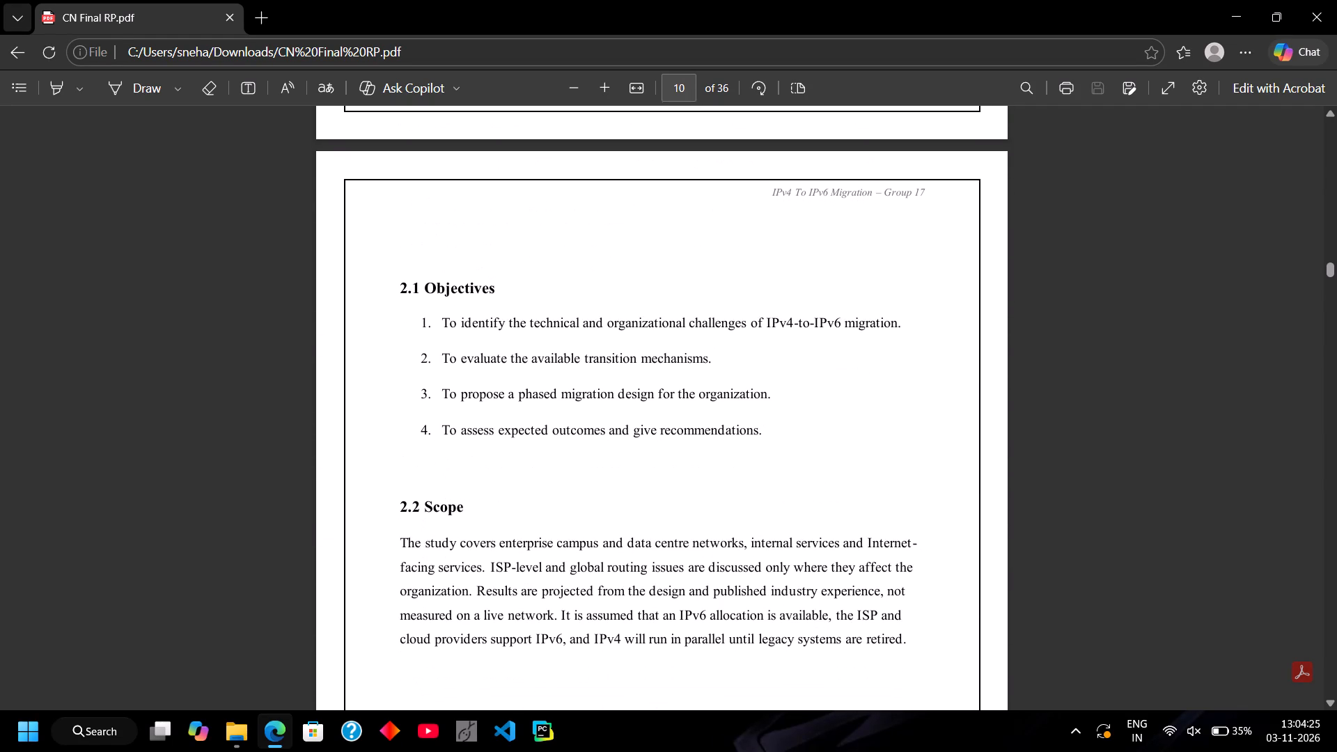
scroll(602, 268, "down", 4)
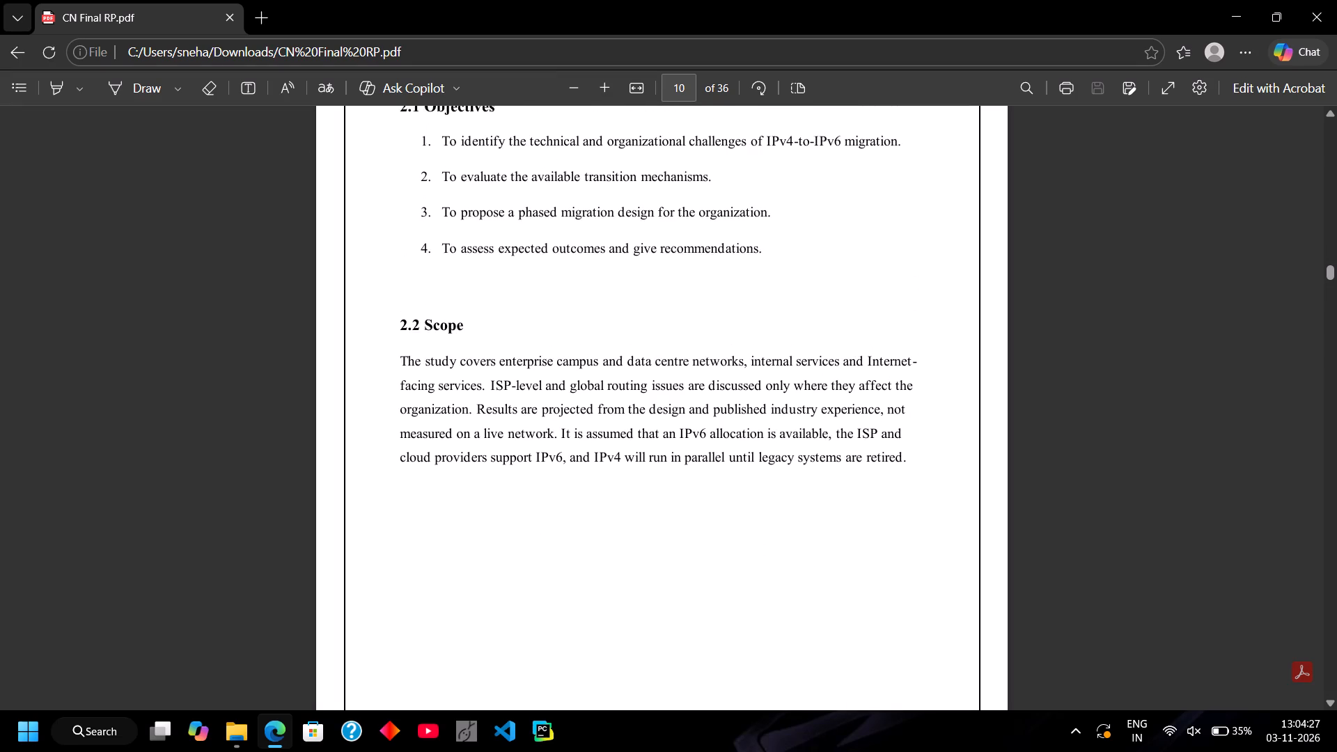
scroll(602, 268, "down", 1)
scroll(602, 268, "up", 2)
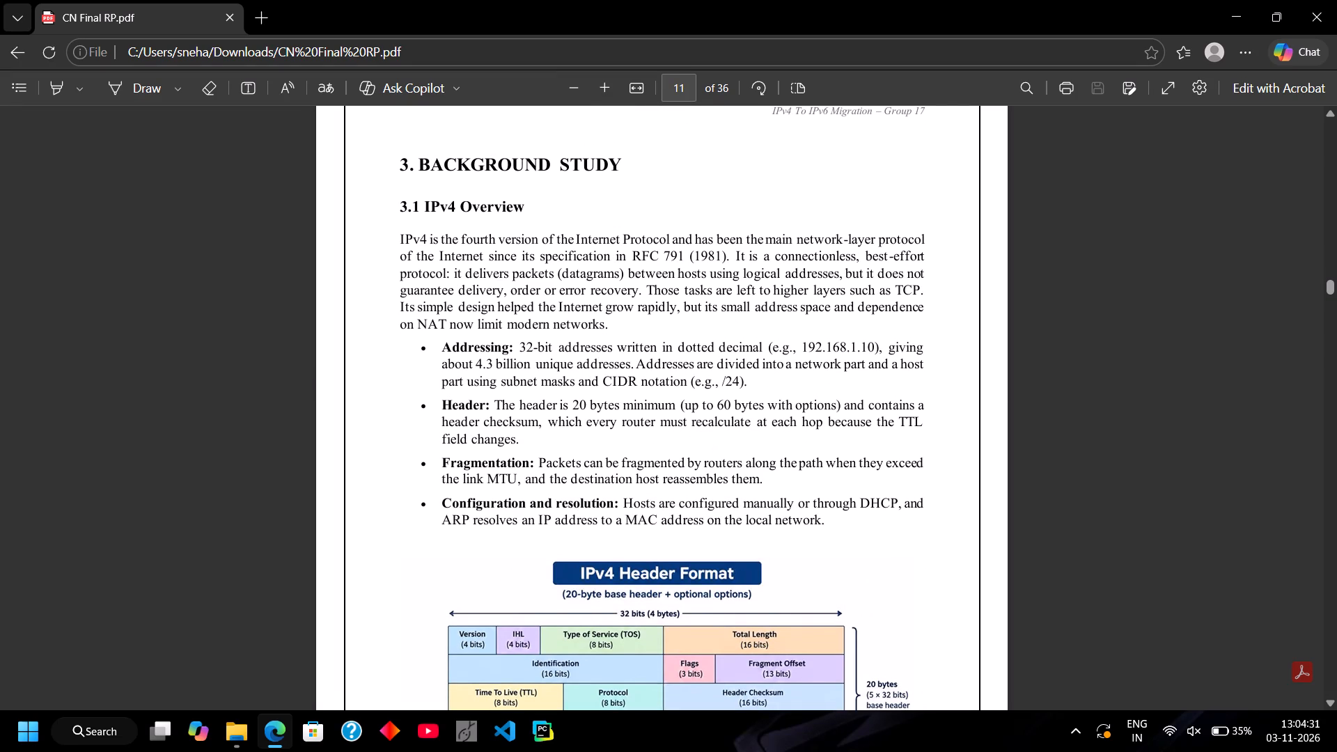
scroll(602, 268, "up", 3)
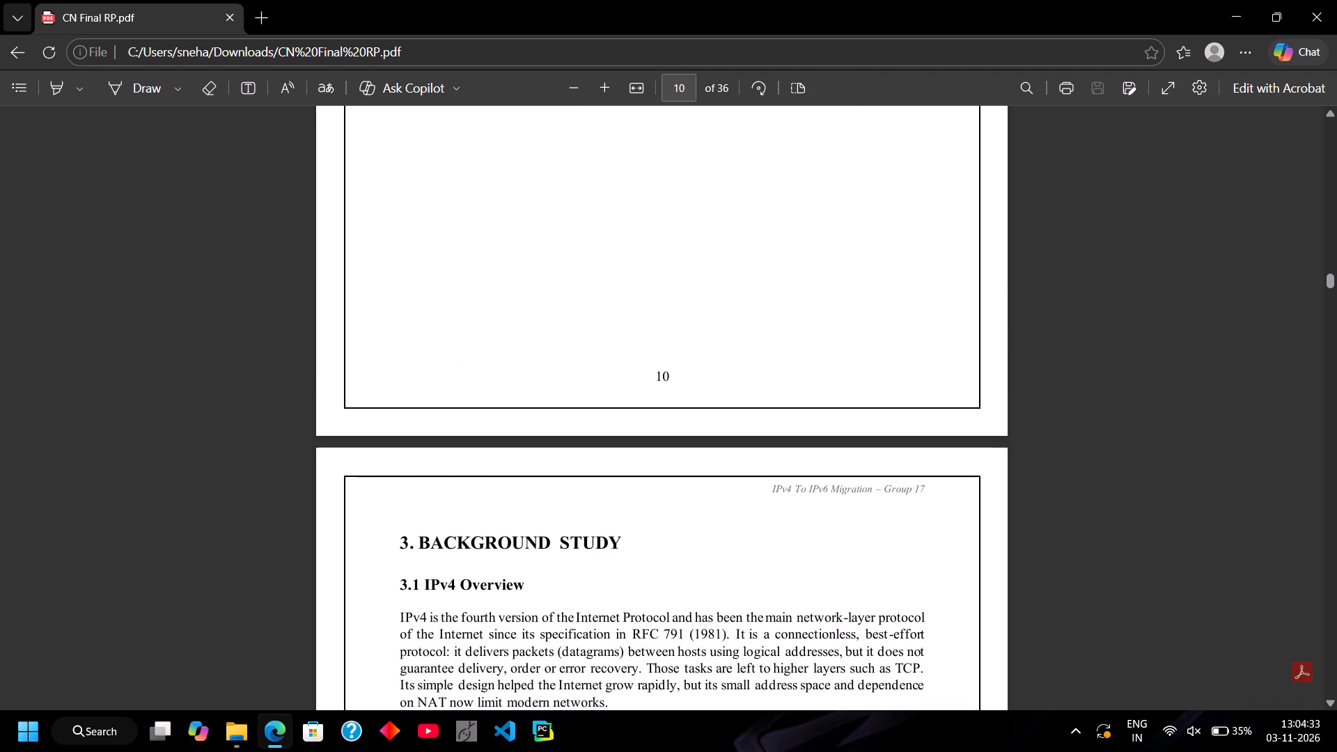
scroll(602, 268, "up", 6)
scroll(602, 268, "down", 3)
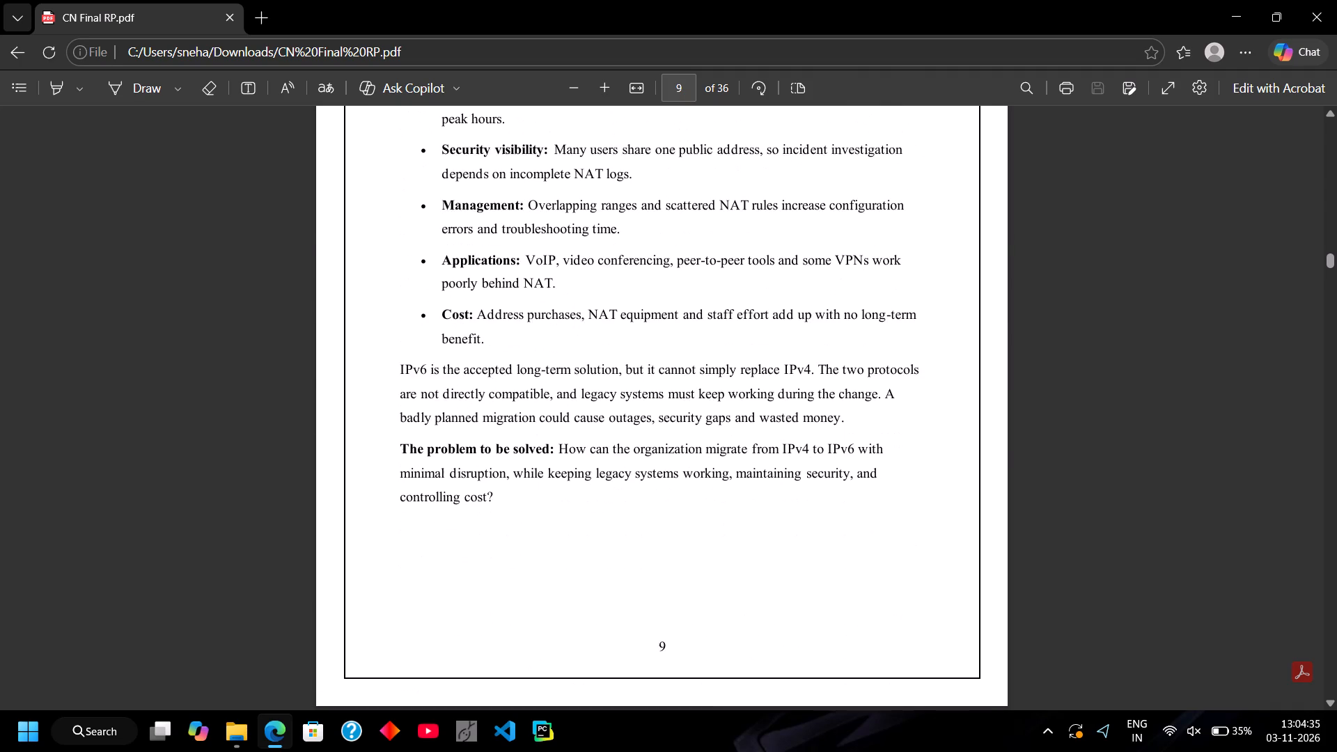
scroll(602, 268, "down", 4)
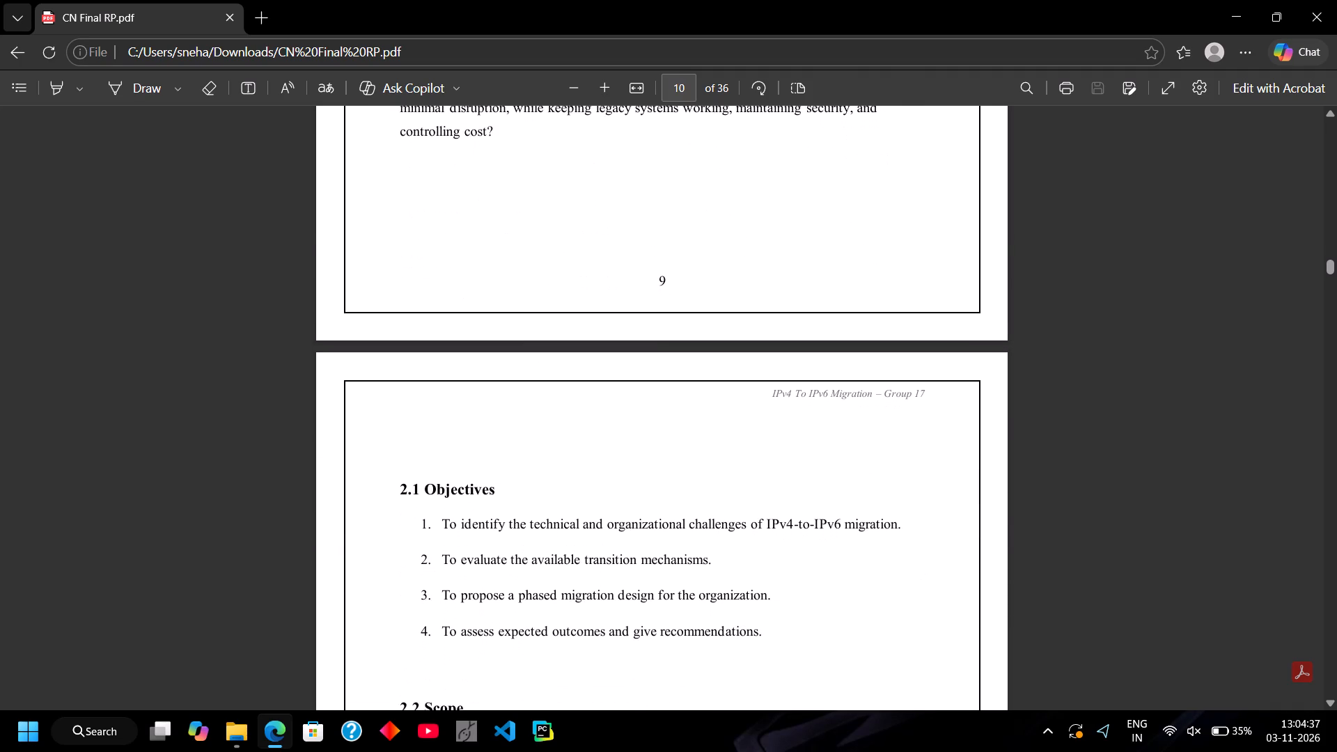
scroll(602, 268, "down", 1)
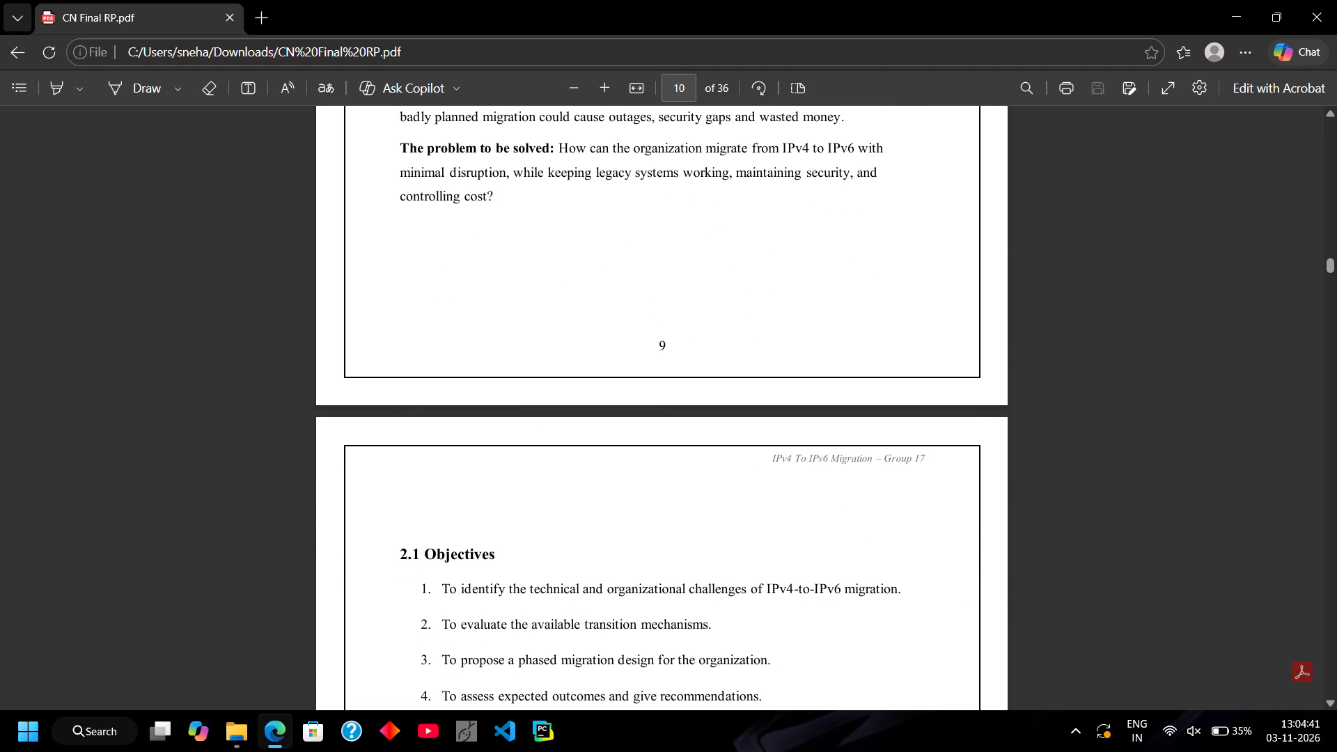
scroll(422, 567, "down", 5)
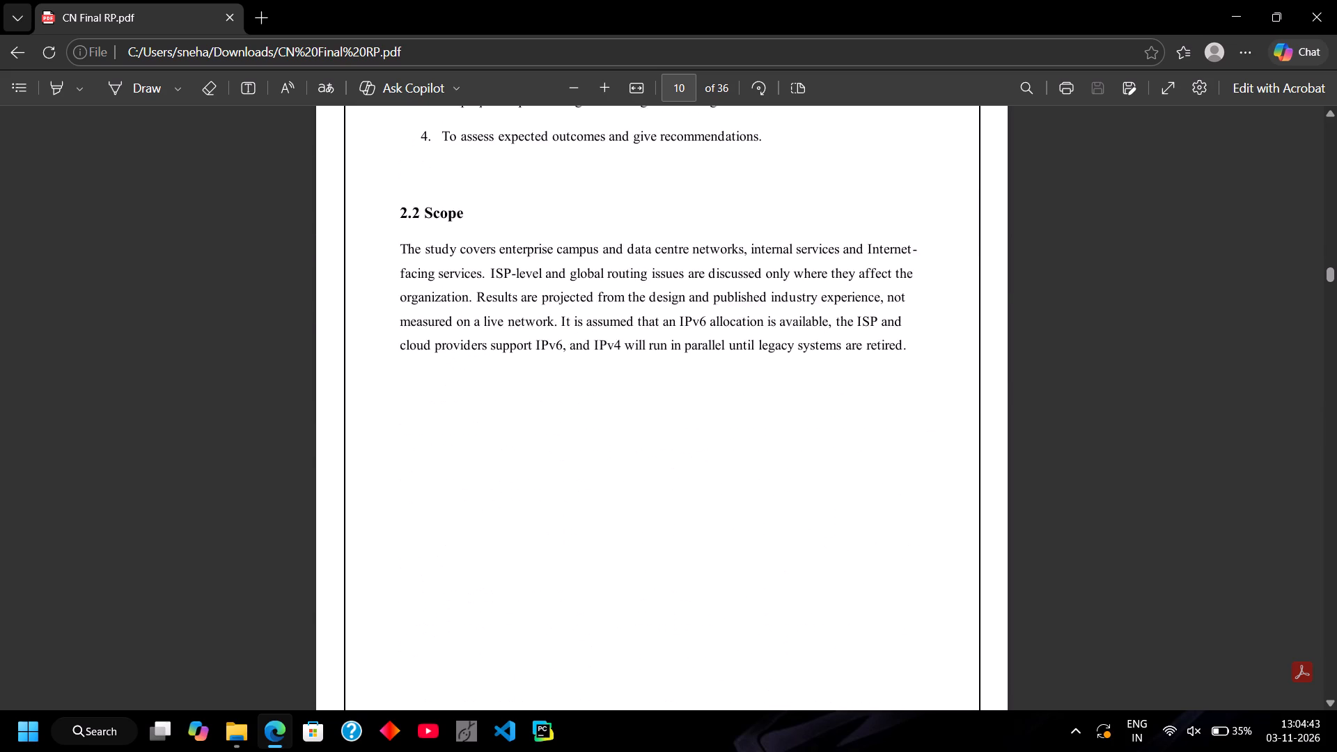
scroll(422, 567, "down", 3)
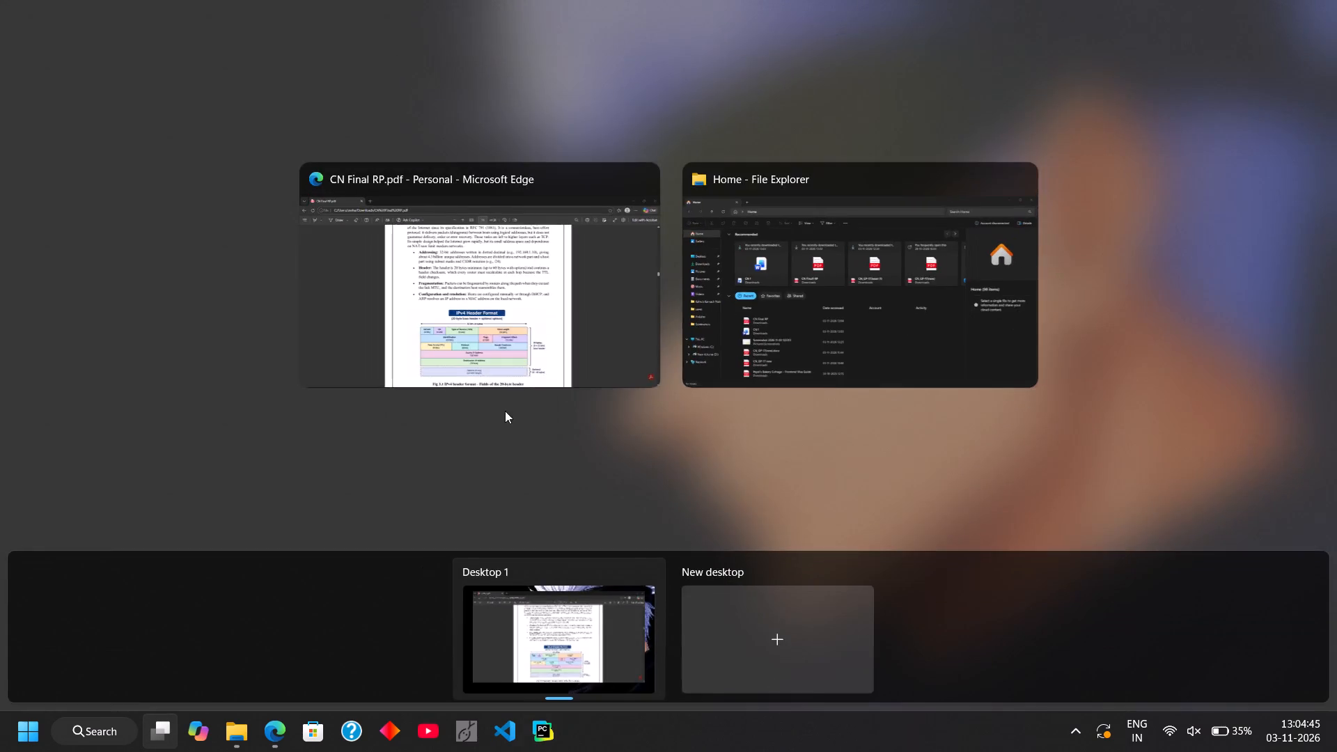
Examine the report's Table of Contents on pages 5 and 6, checking each entry's page number and any missing ones.
scroll(505, 411, "up", 20)
scroll(505, 411, "up", 5)
scroll(505, 411, "right", 1)
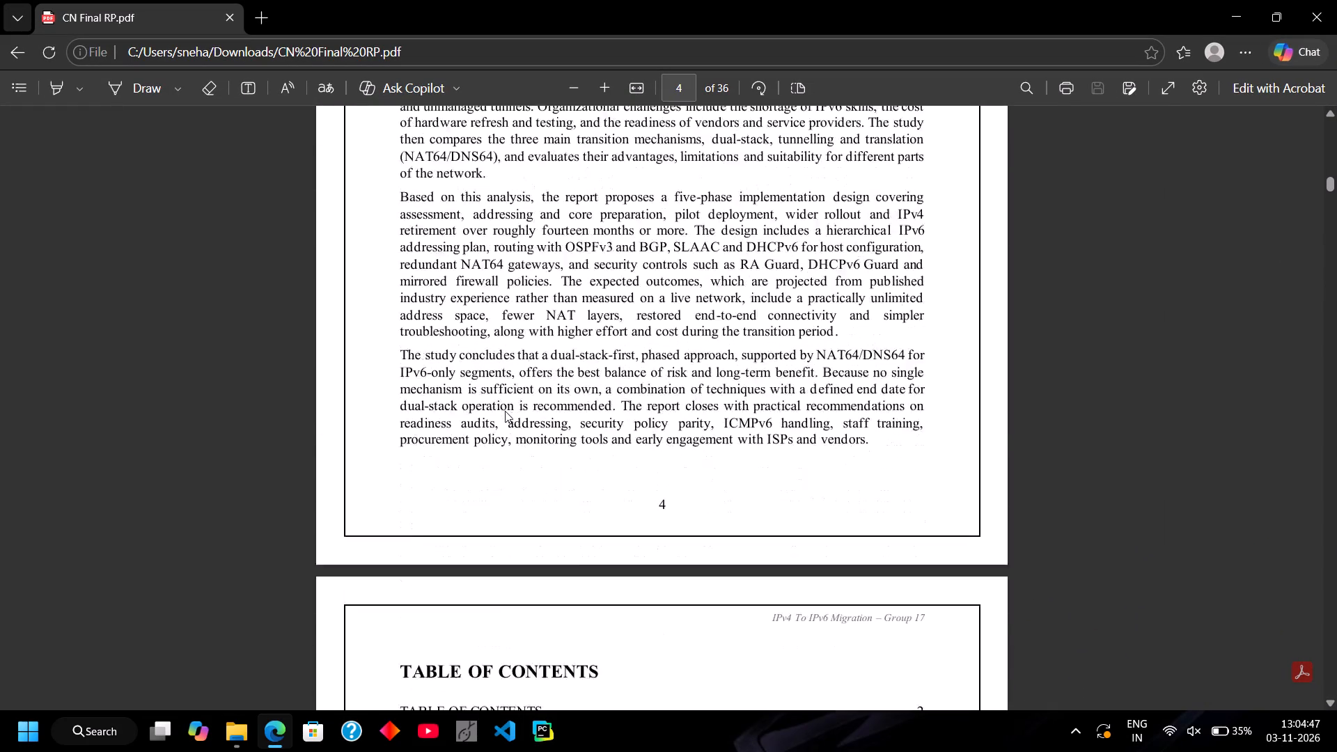
scroll(505, 411, "right", 1)
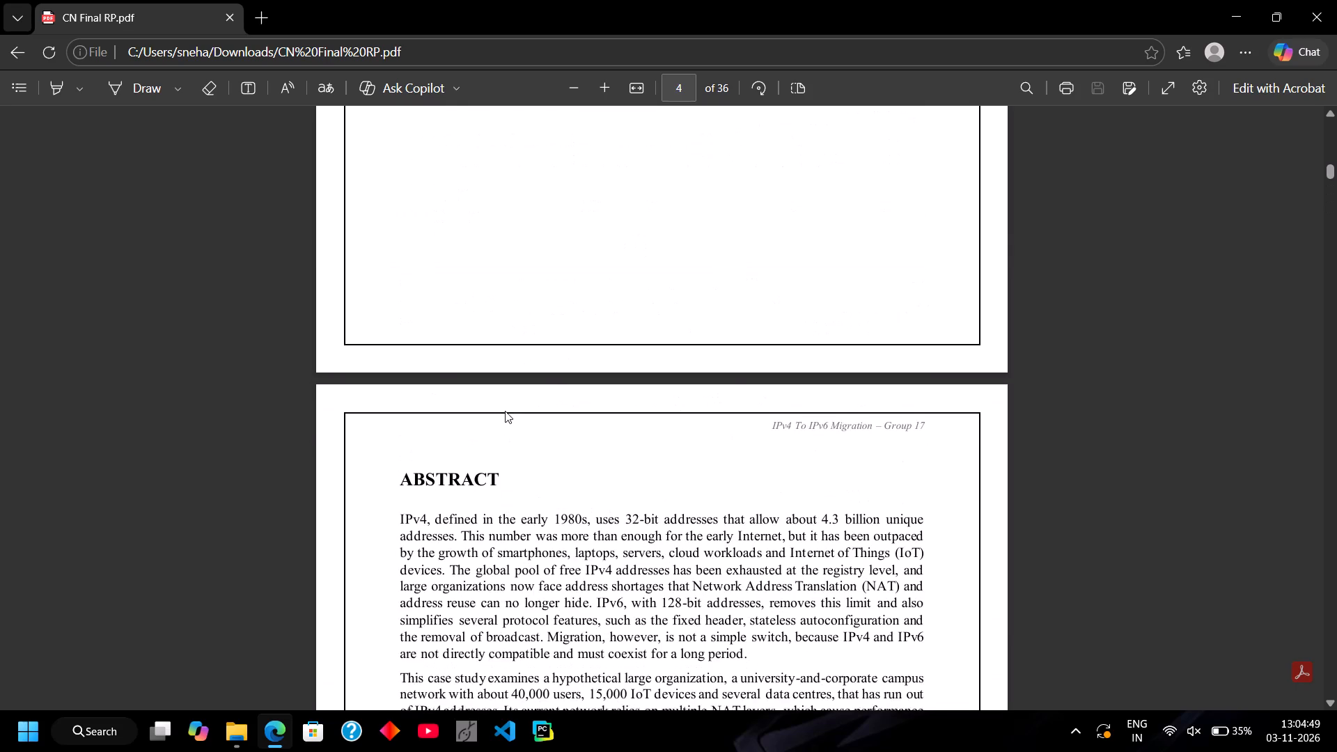
scroll(505, 411, "right", 1)
scroll(505, 411, "up", 1)
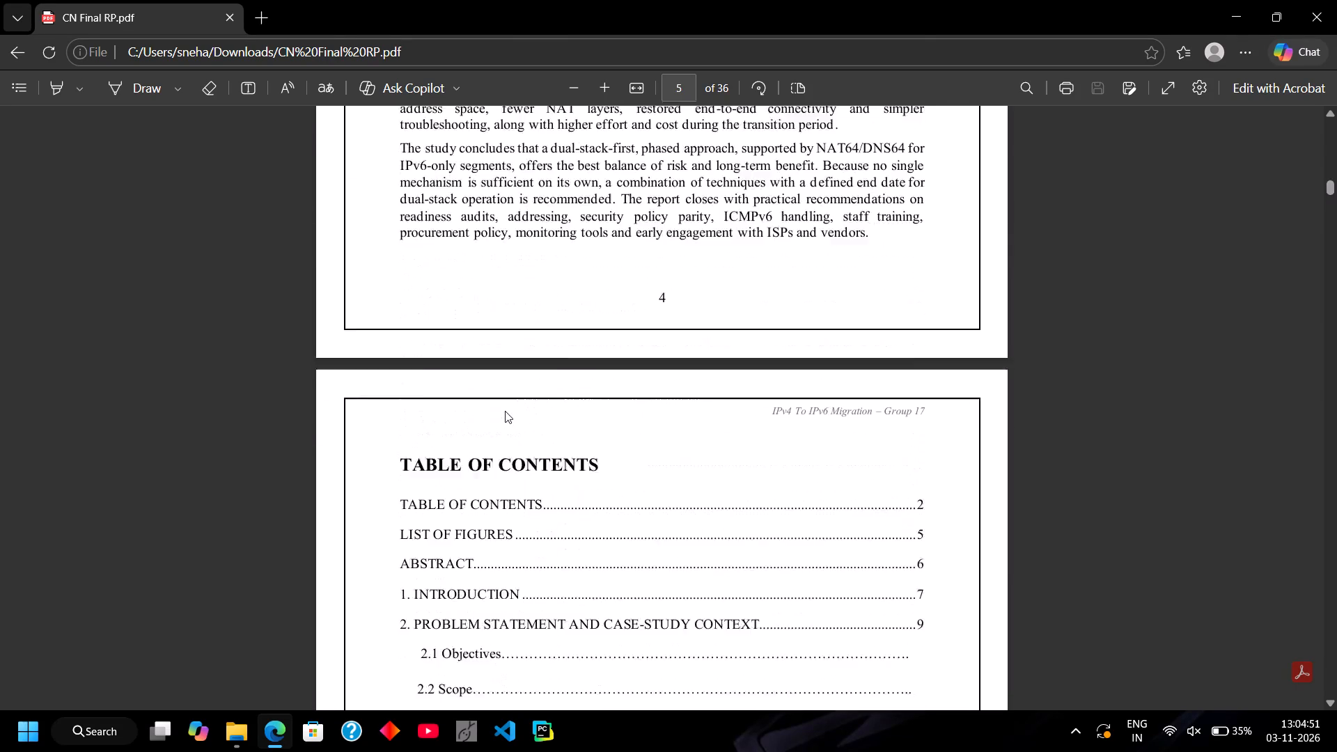
scroll(505, 411, "up", 1)
scroll(519, 493, "down", 3)
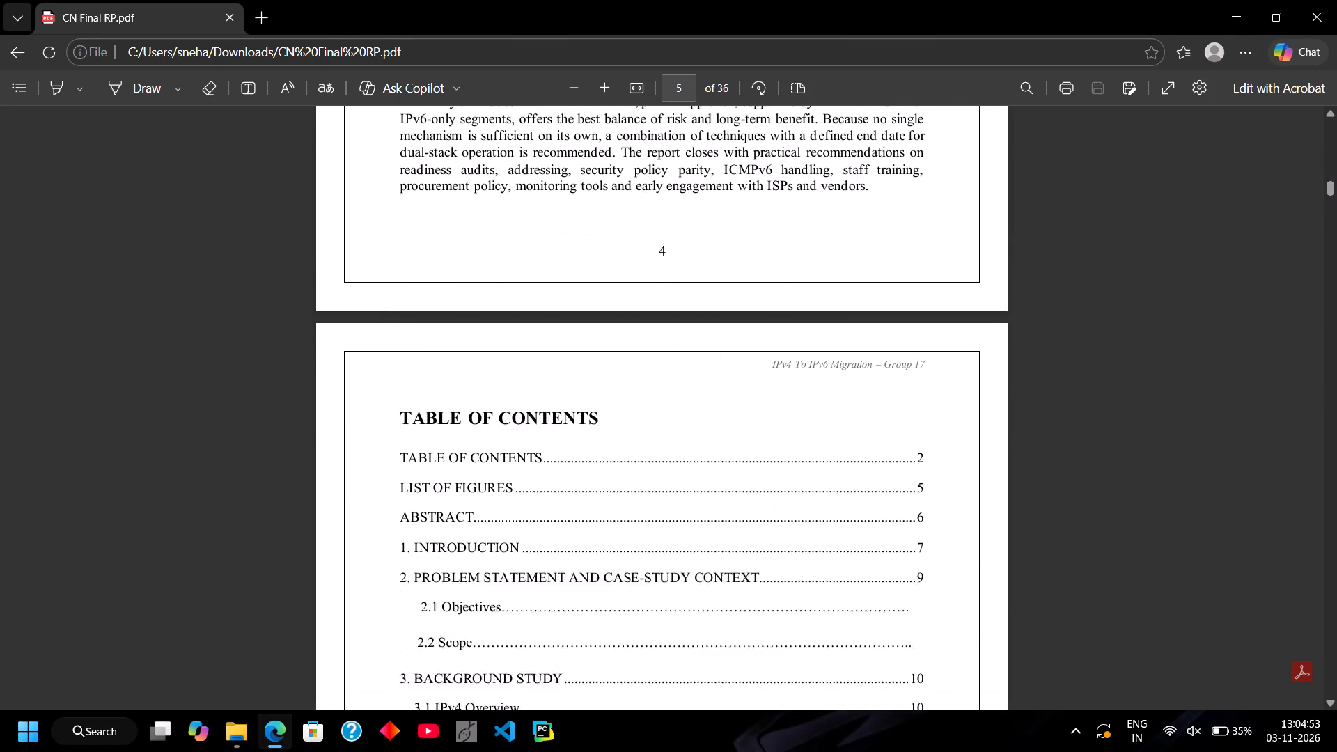
scroll(519, 493, "down", 3)
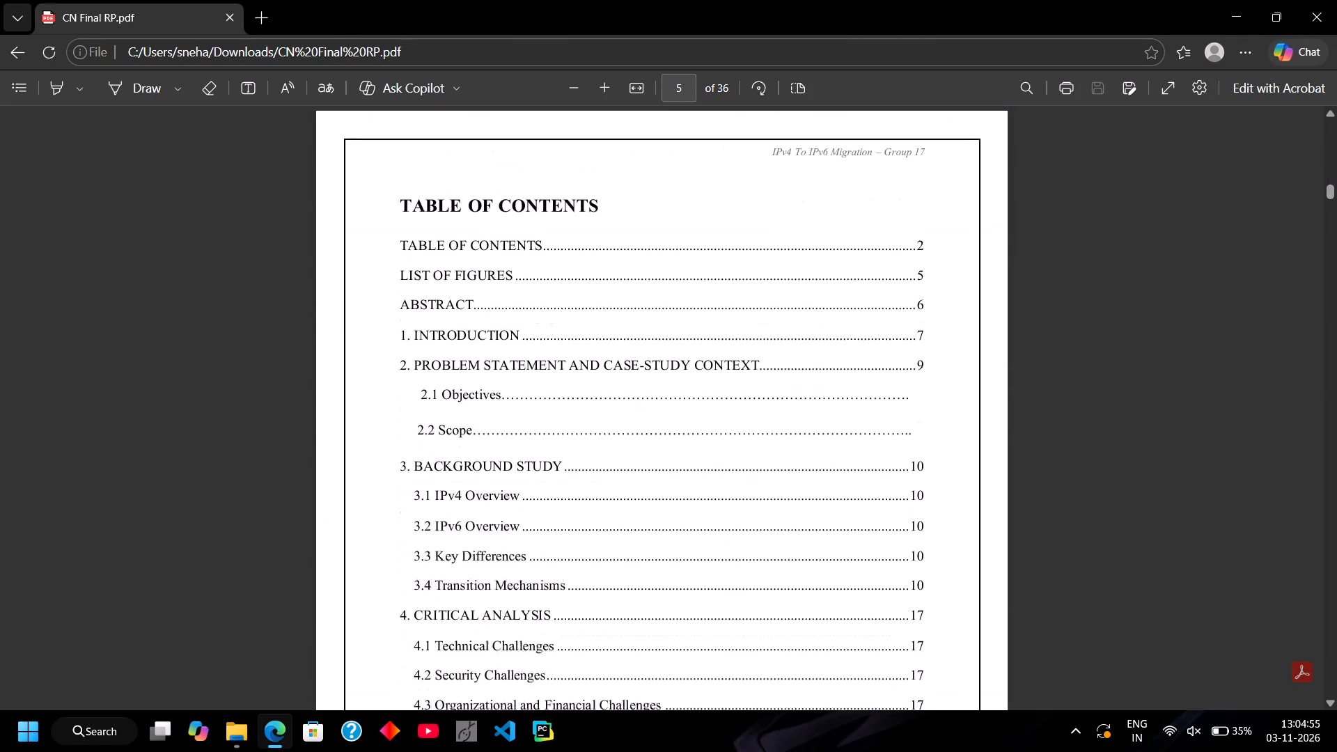
scroll(519, 493, "down", 5)
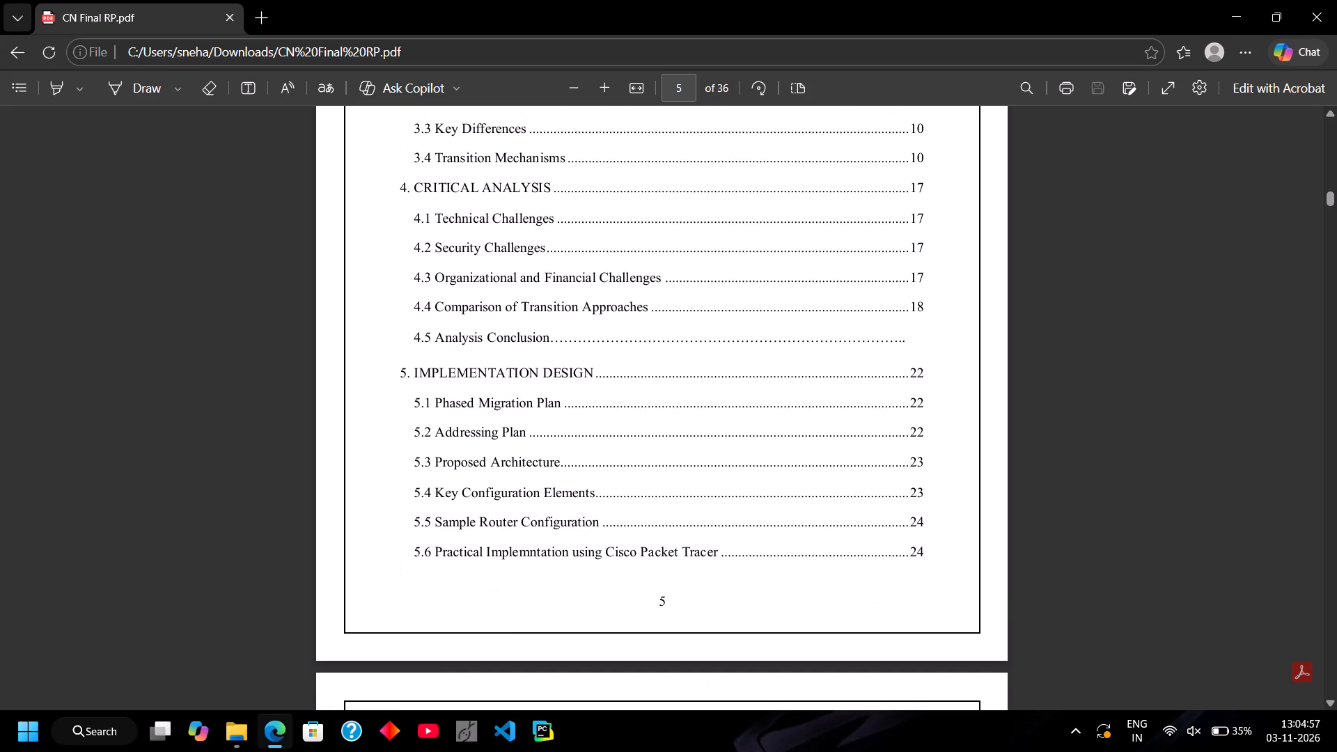
scroll(519, 493, "down", 4)
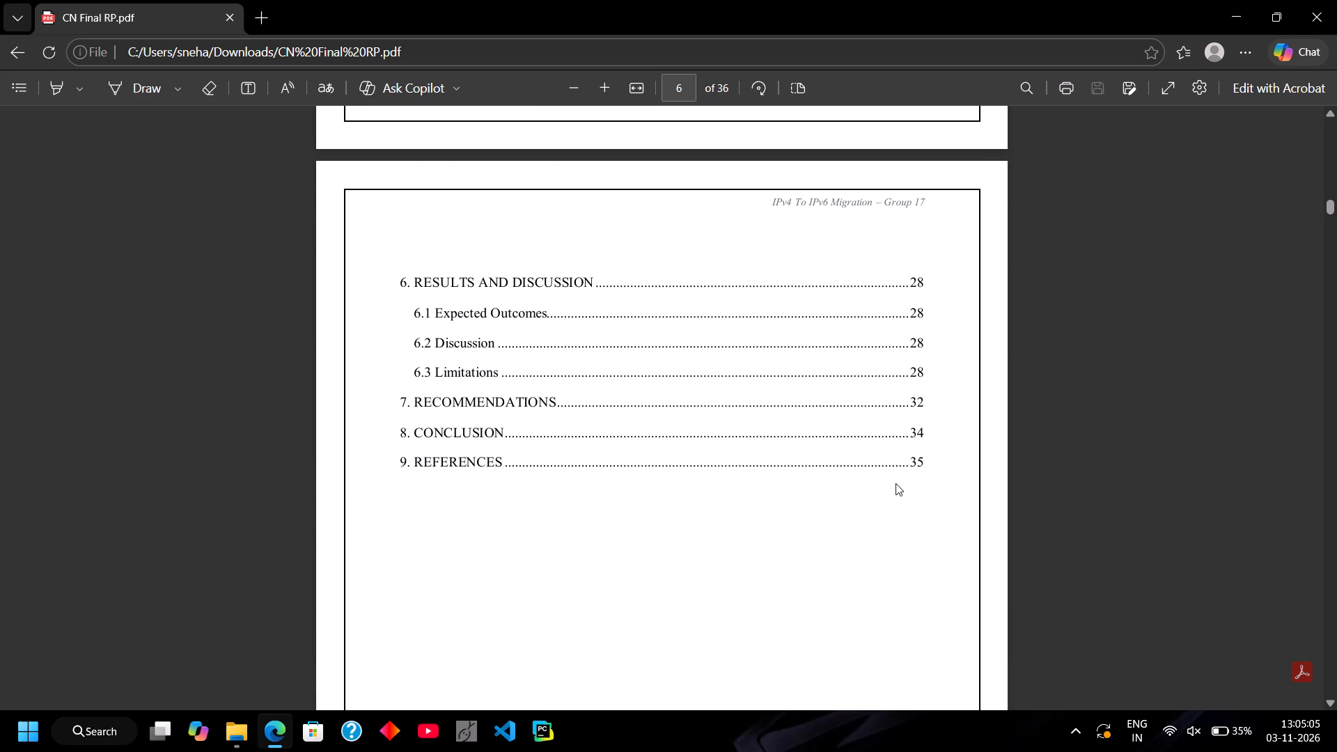
scroll(896, 483, "up", 3)
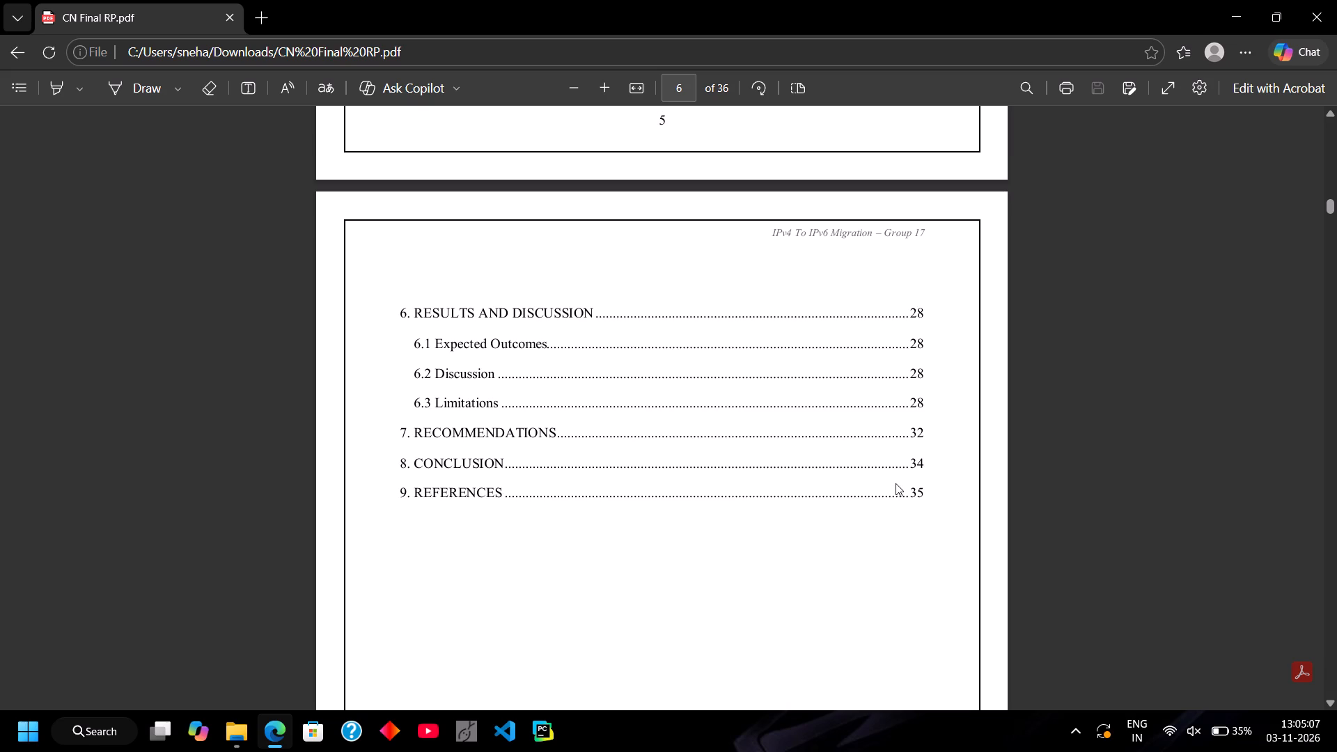
scroll(896, 483, "up", 4)
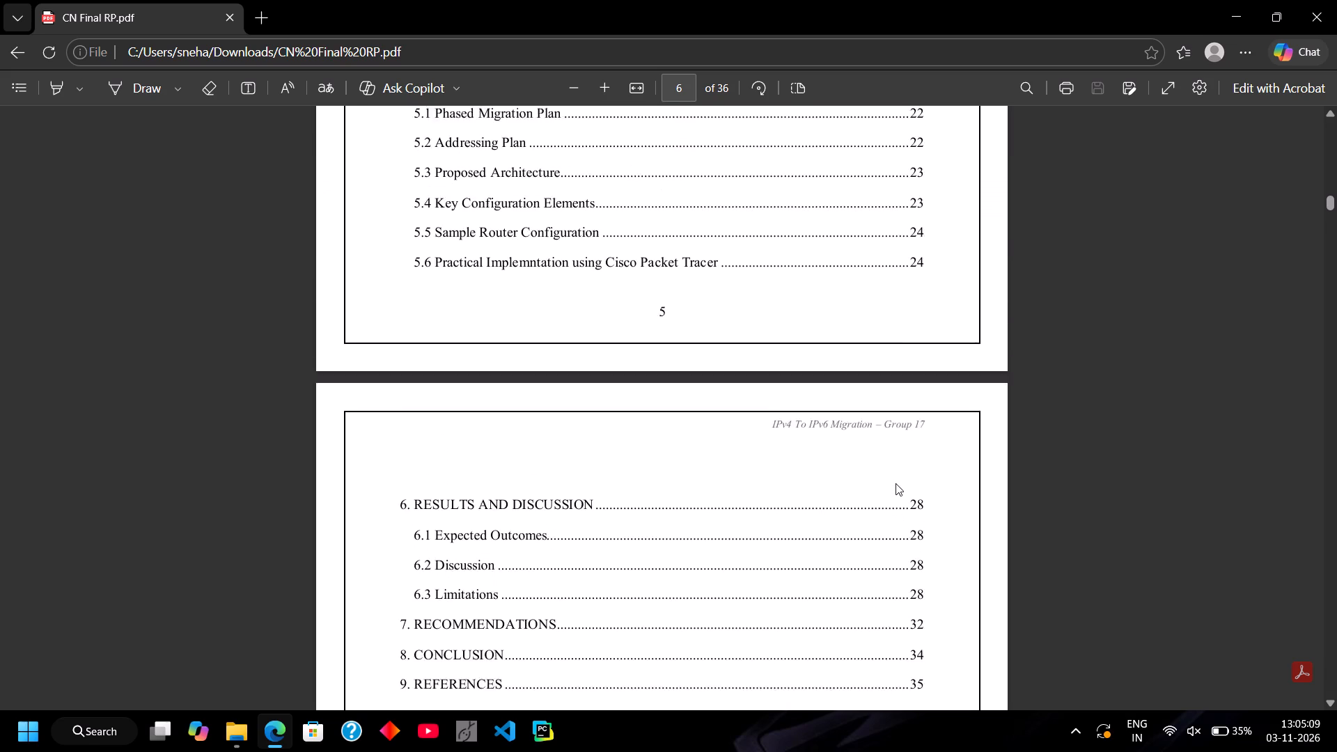
scroll(896, 483, "up", 6)
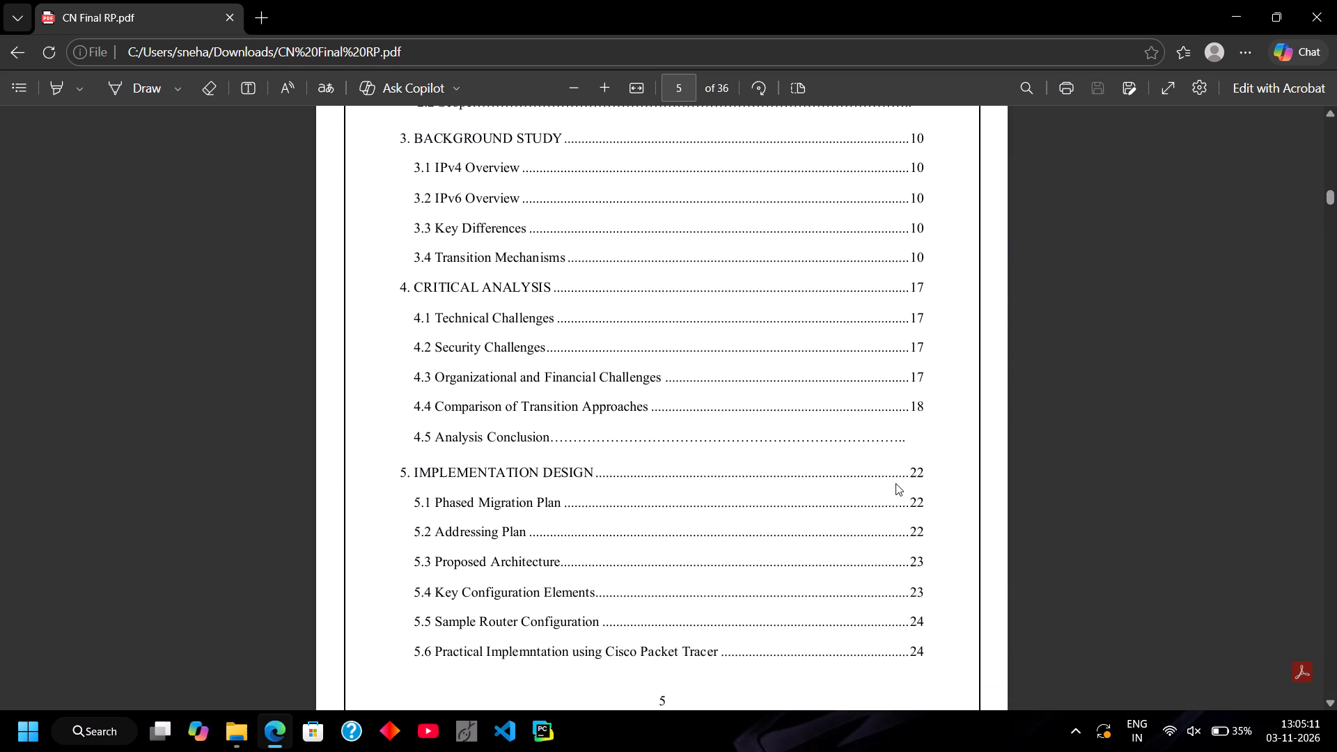
scroll(896, 483, "up", 4)
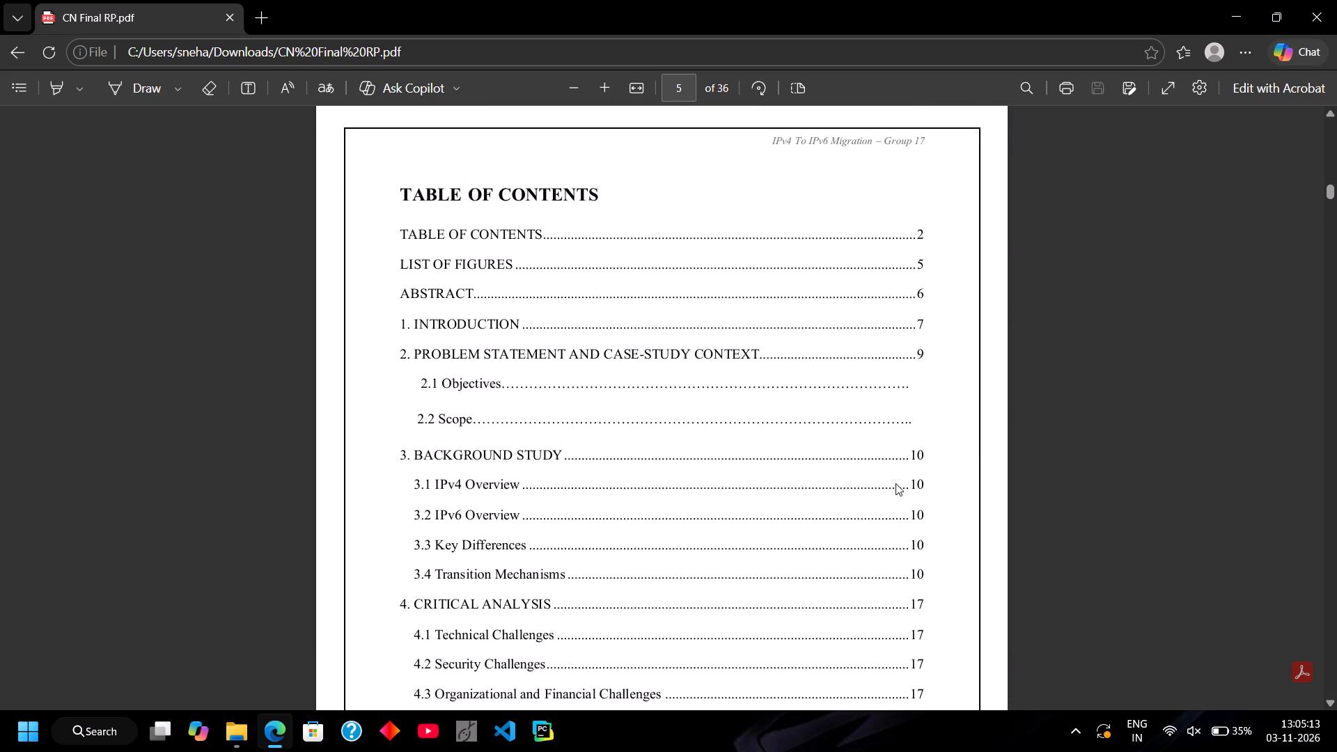
scroll(896, 483, "up", 1)
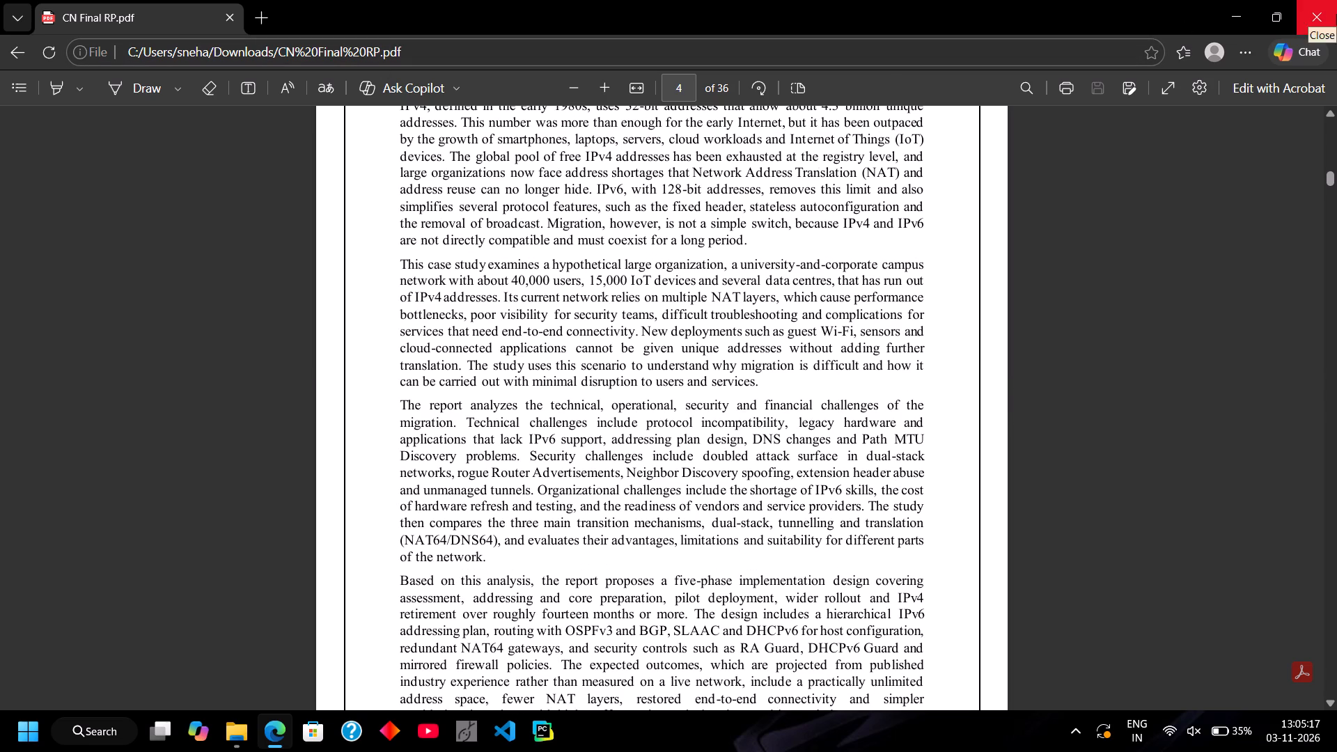
scroll(377, 465, "down", 2)
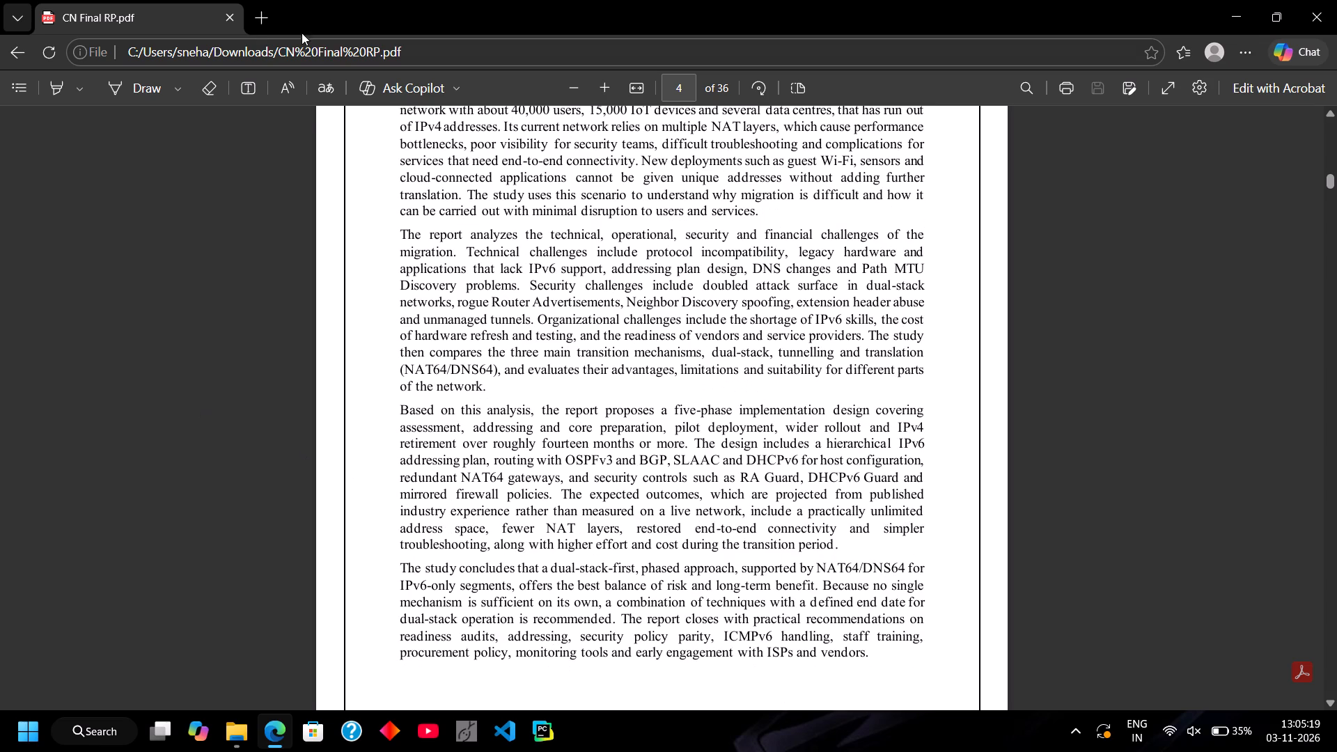
Close the CN Final RP PDF and its browser window.
left_click(227, 16)
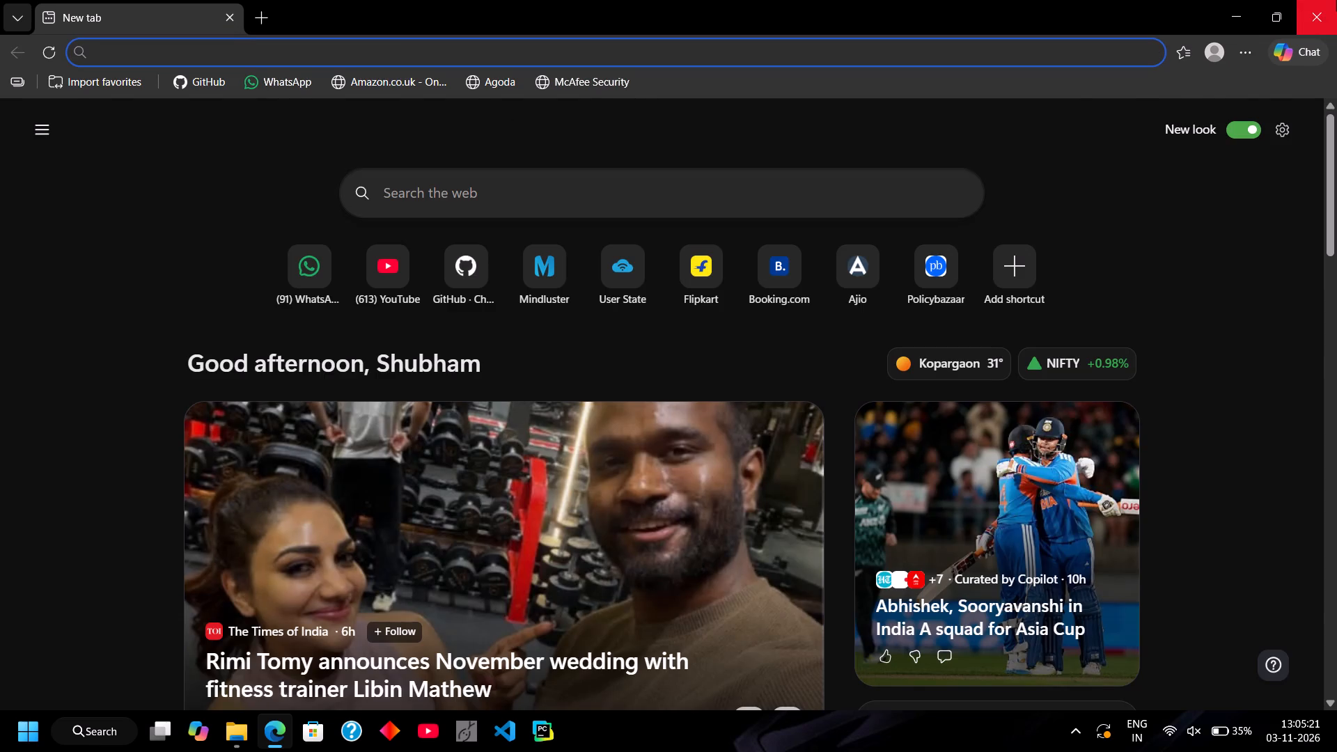
left_click(1336, 0)
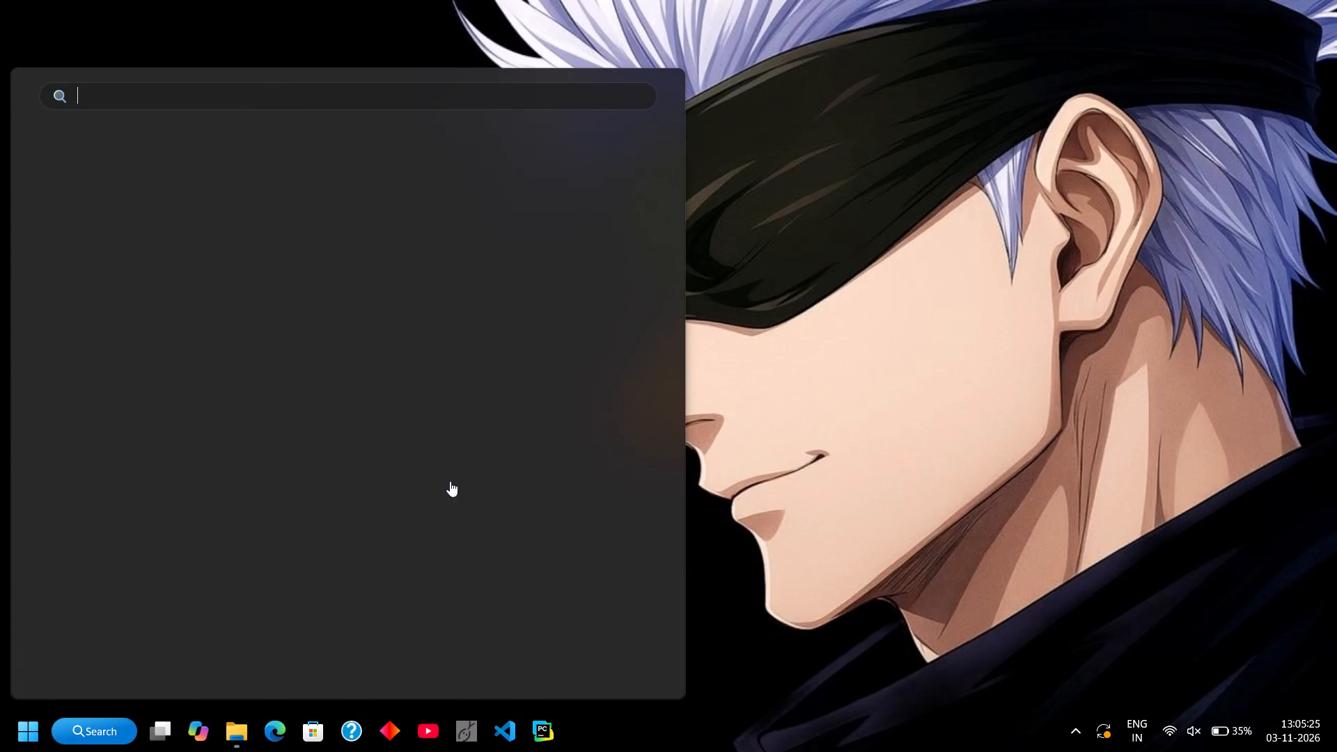
Switch to Google Chrome and open the sejda.com website.
left_click(146, 238)
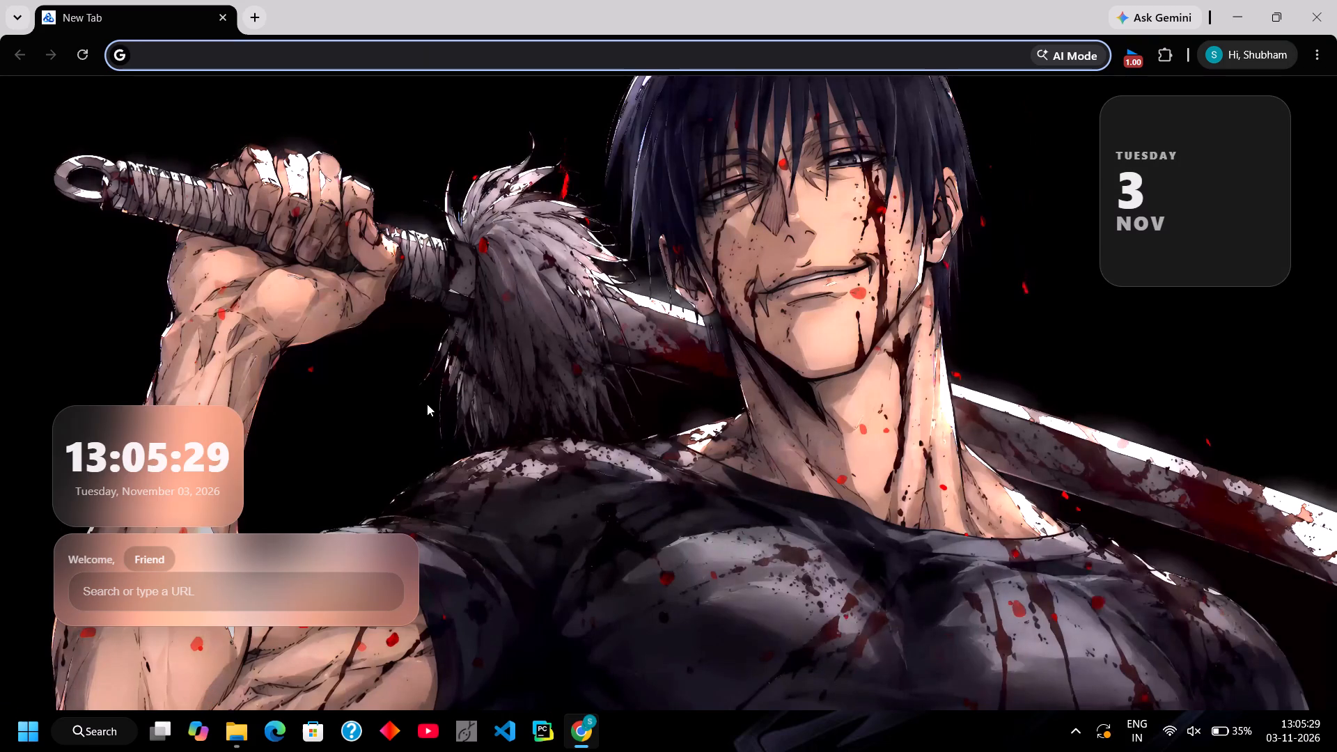
left_click(311, 586)
left_click(311, 586)
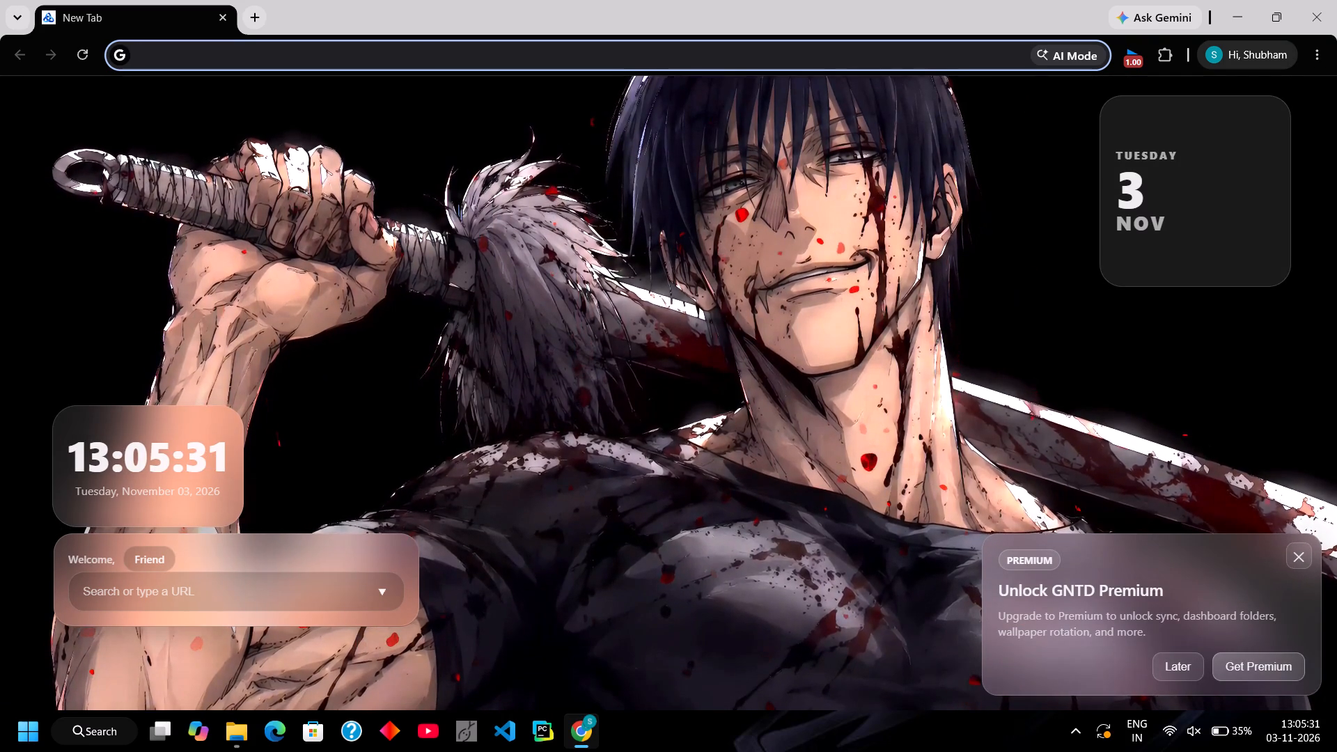
left_click(222, 55)
key("s")
key("Return")
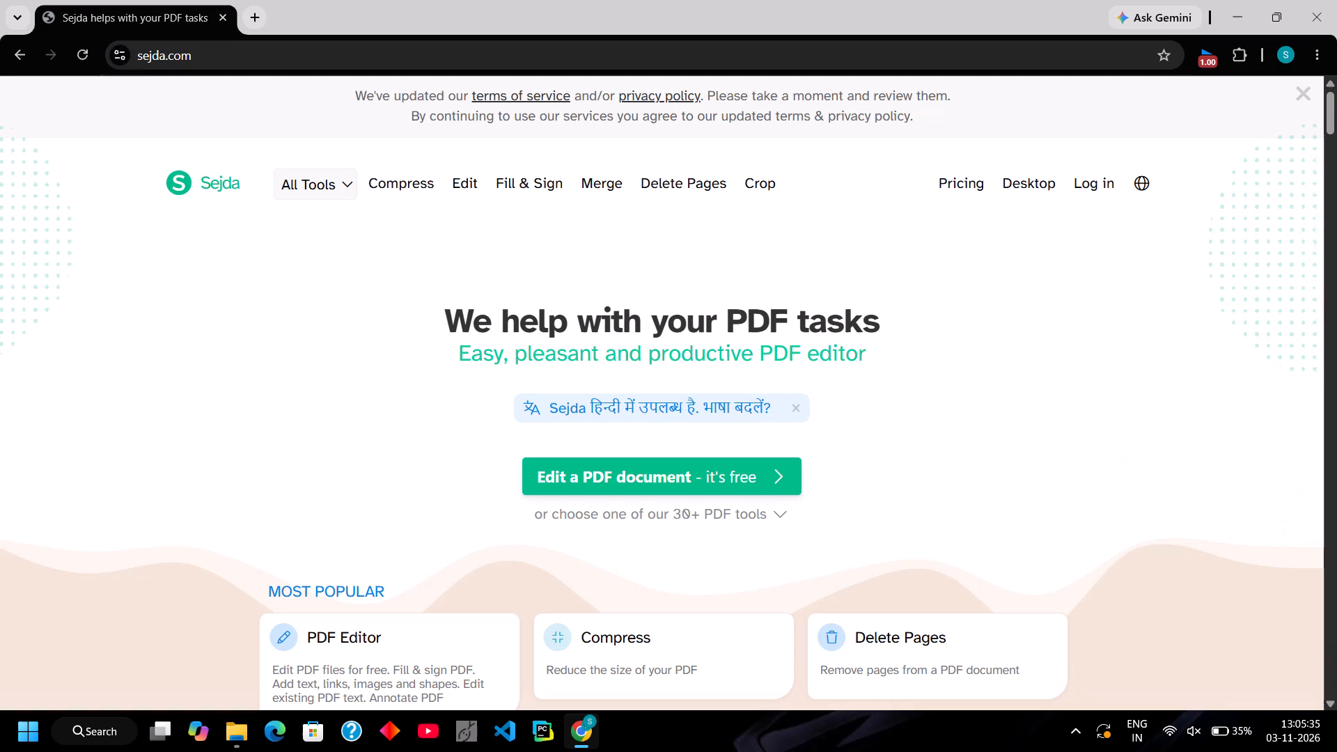
Open Sejda's online PDF editor and upload the CN Final1 RP file from the Downloads folder.
left_click(637, 472)
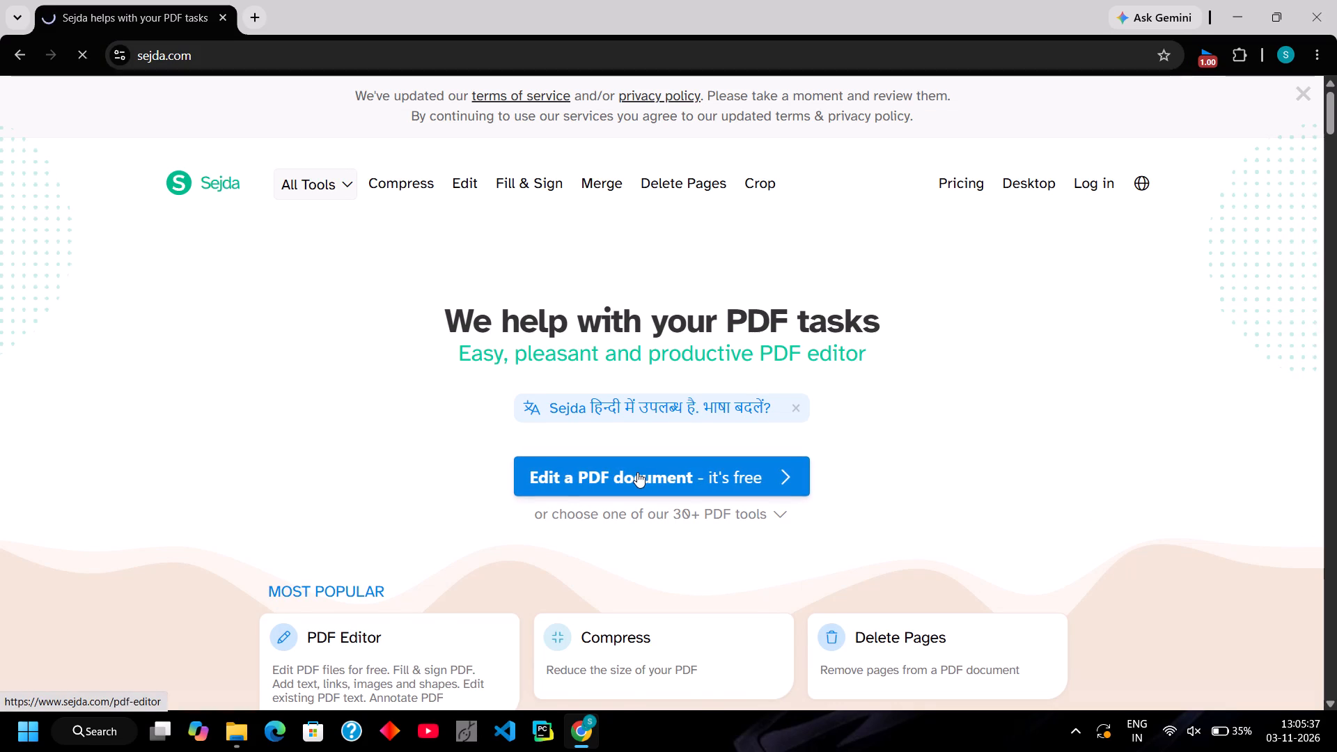
left_click(659, 475)
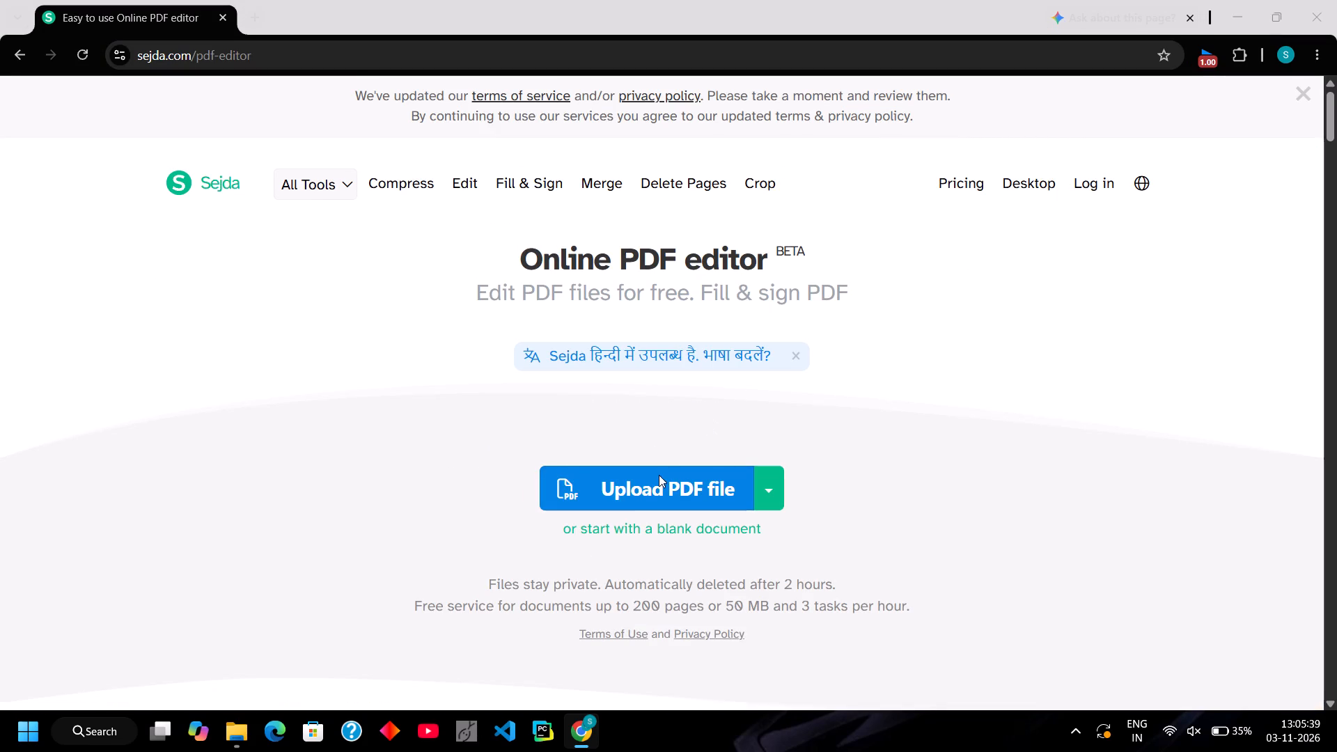
left_click(241, 157)
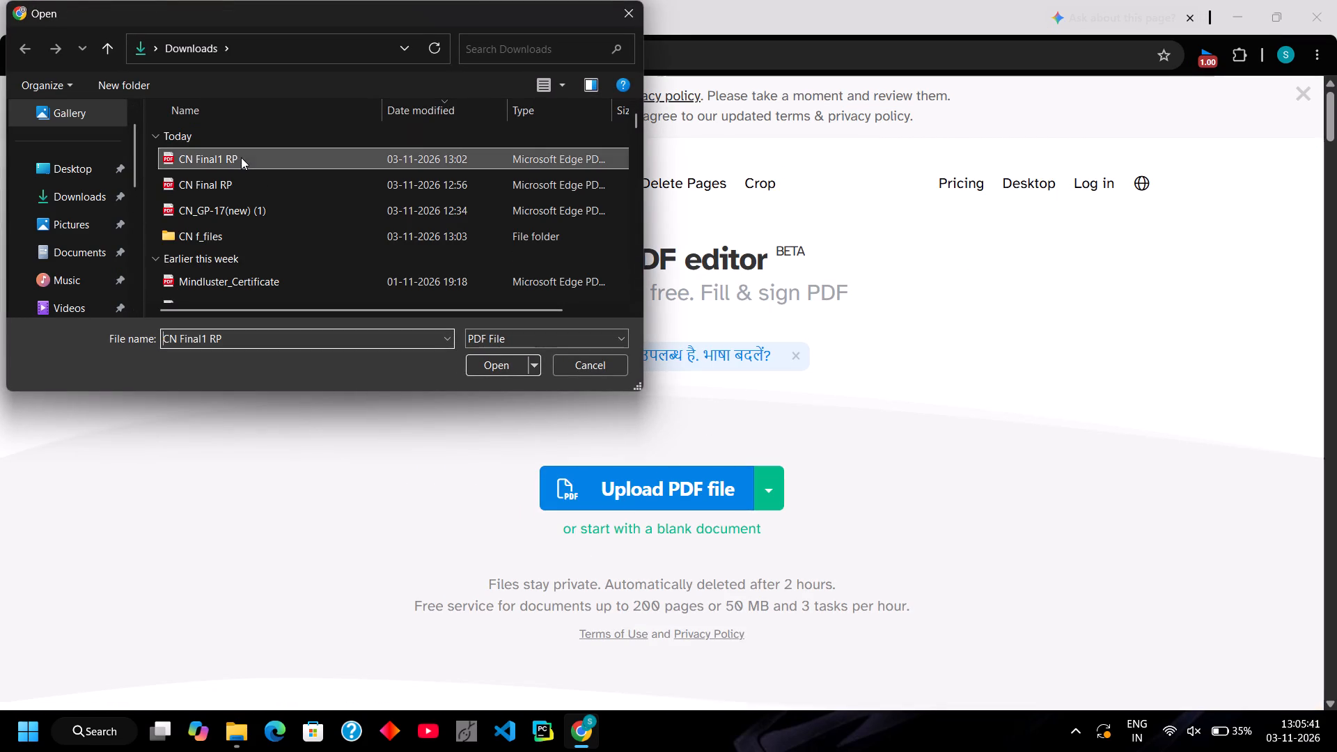
left_click(502, 363)
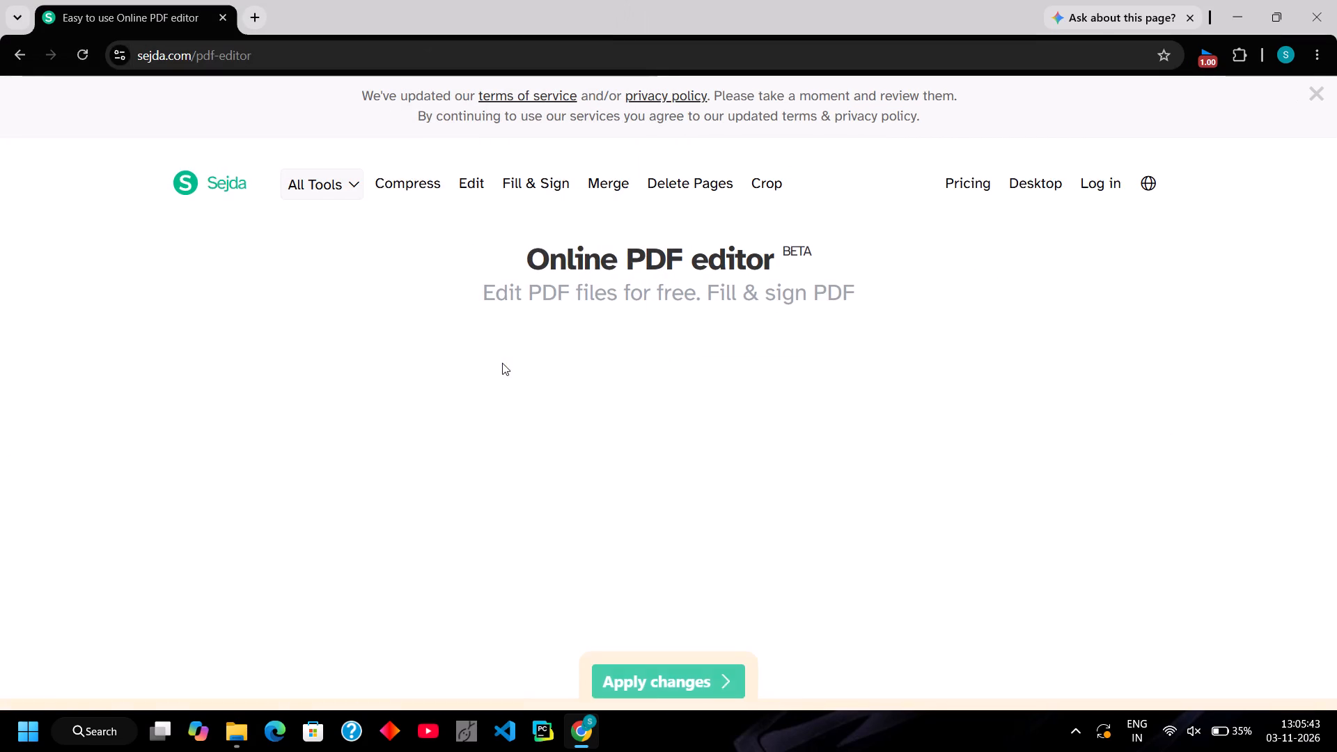
Change the page number of the TABLE OF CONTENTS entry on the contents page to i.
scroll(785, 503, "down", 6)
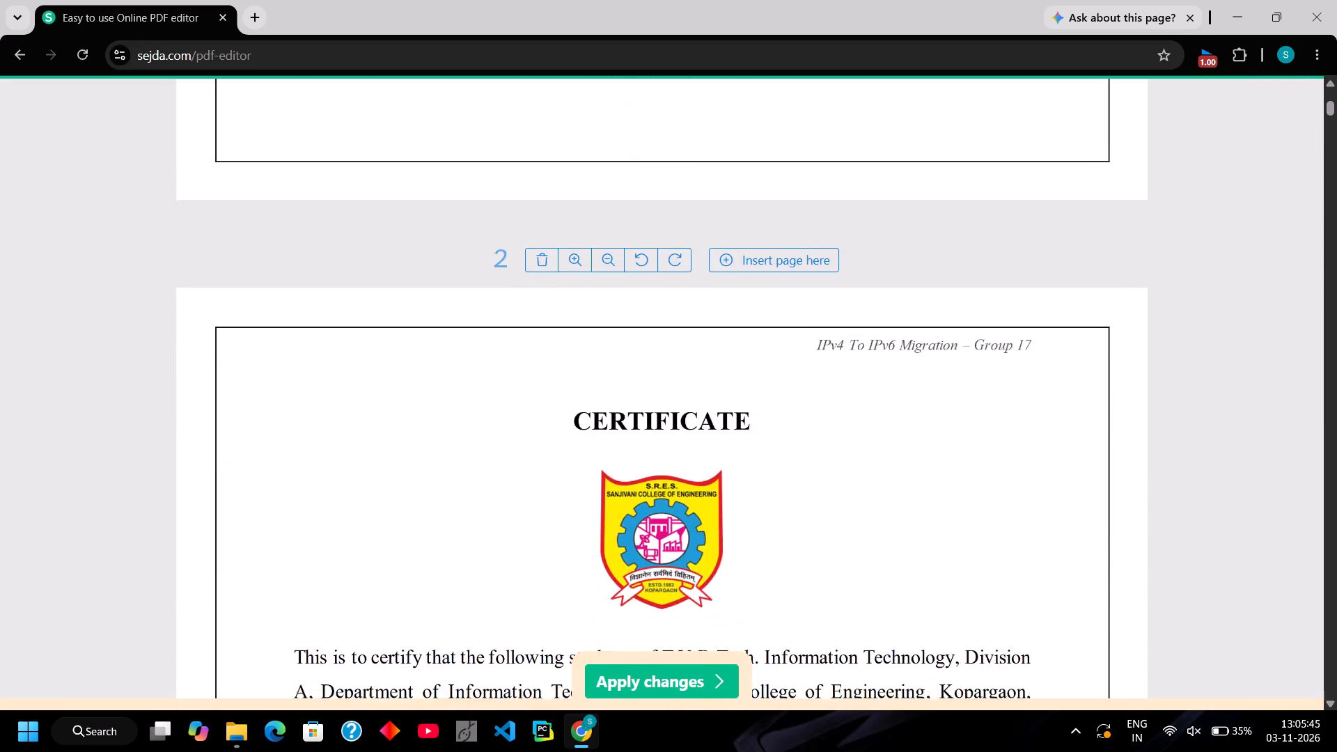
scroll(785, 503, "down", 3)
scroll(785, 503, "up", 5)
scroll(785, 503, "down", 1)
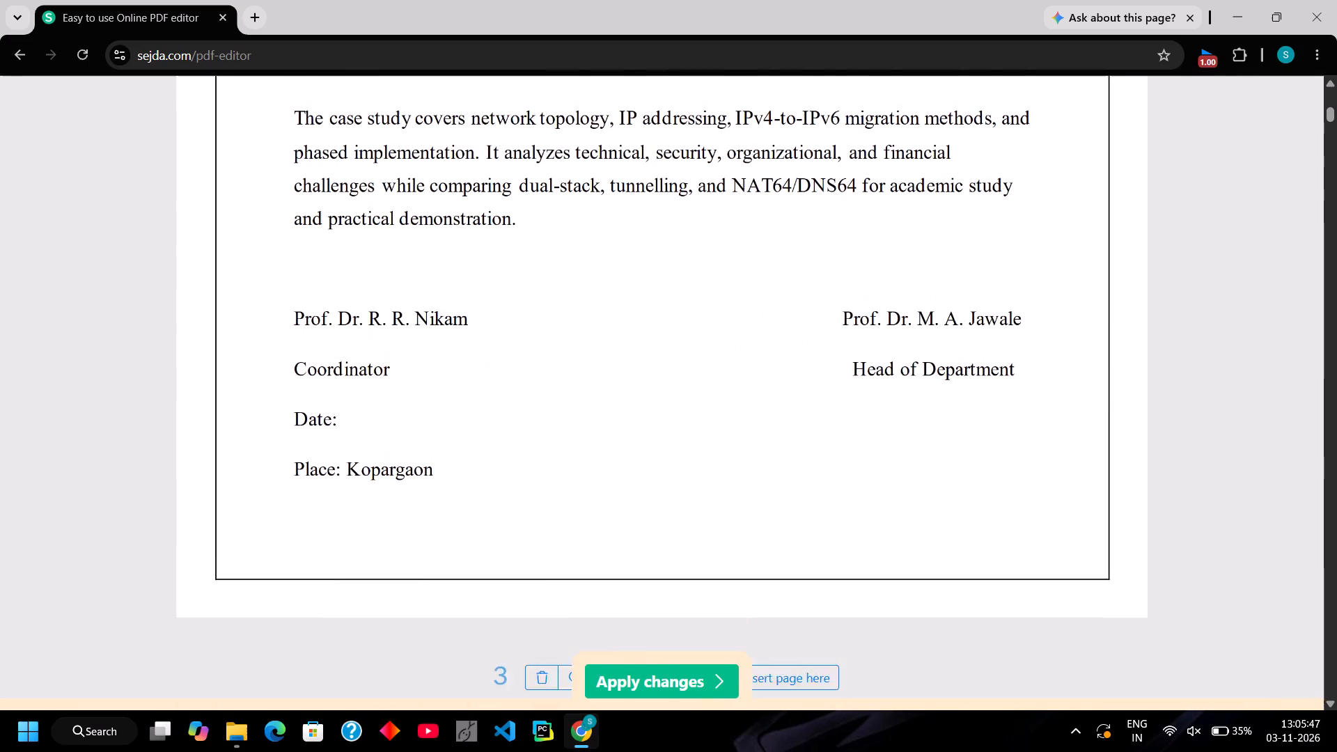
scroll(785, 503, "down", 3)
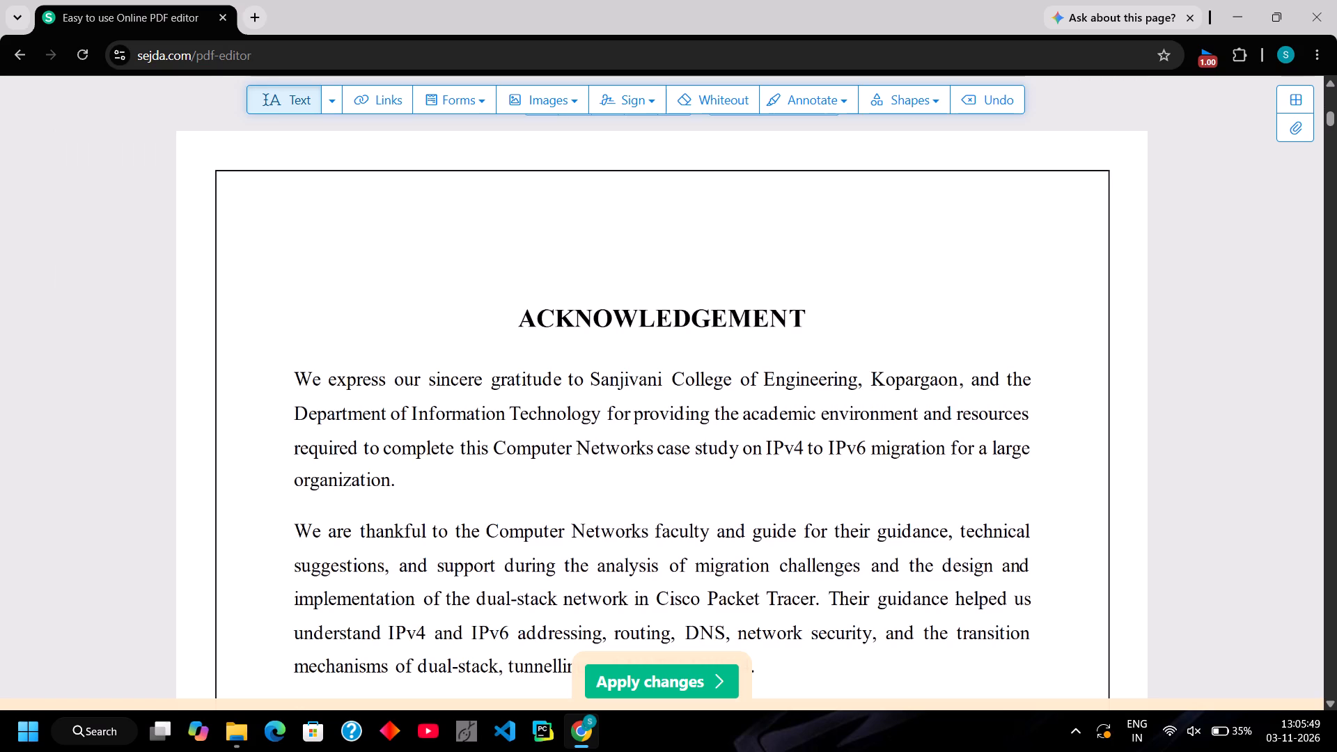
scroll(785, 503, "right", 1)
scroll(785, 503, "up", 2)
scroll(785, 503, "down", 2)
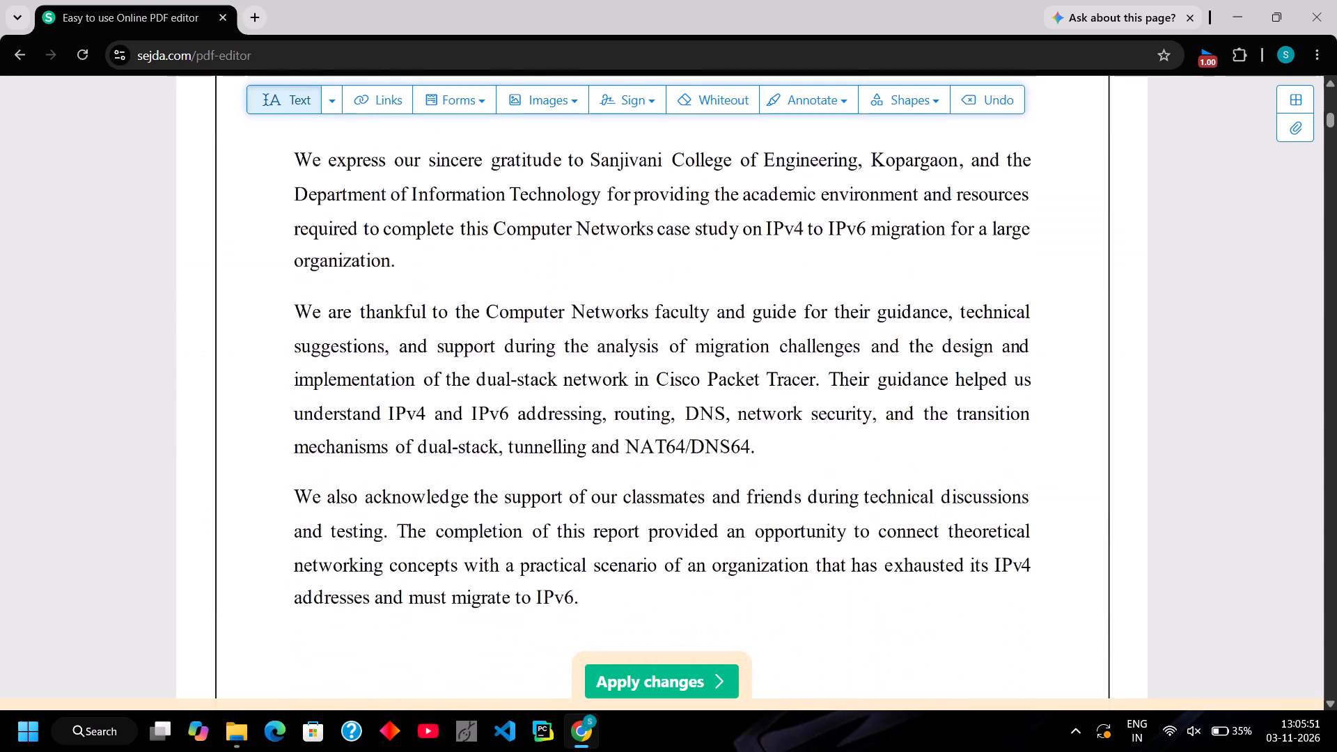
scroll(785, 503, "down", 7)
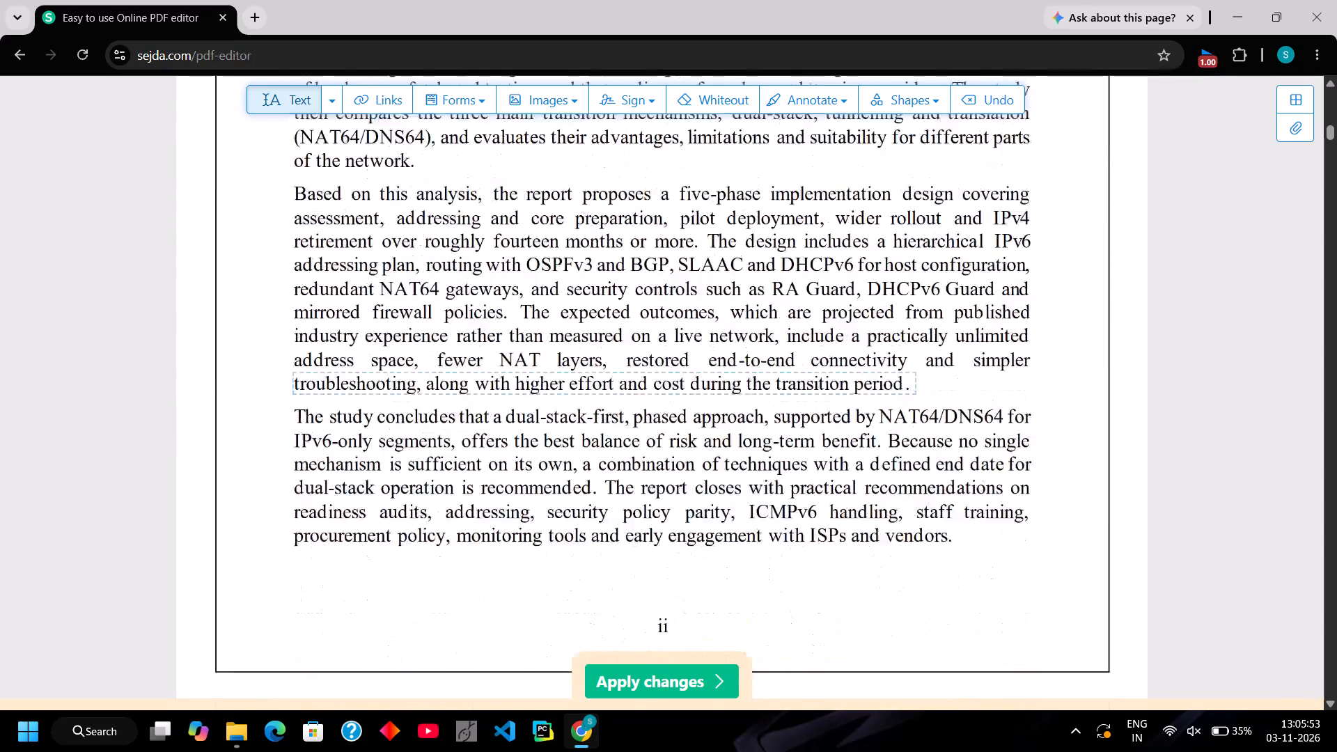
scroll(785, 503, "down", 4)
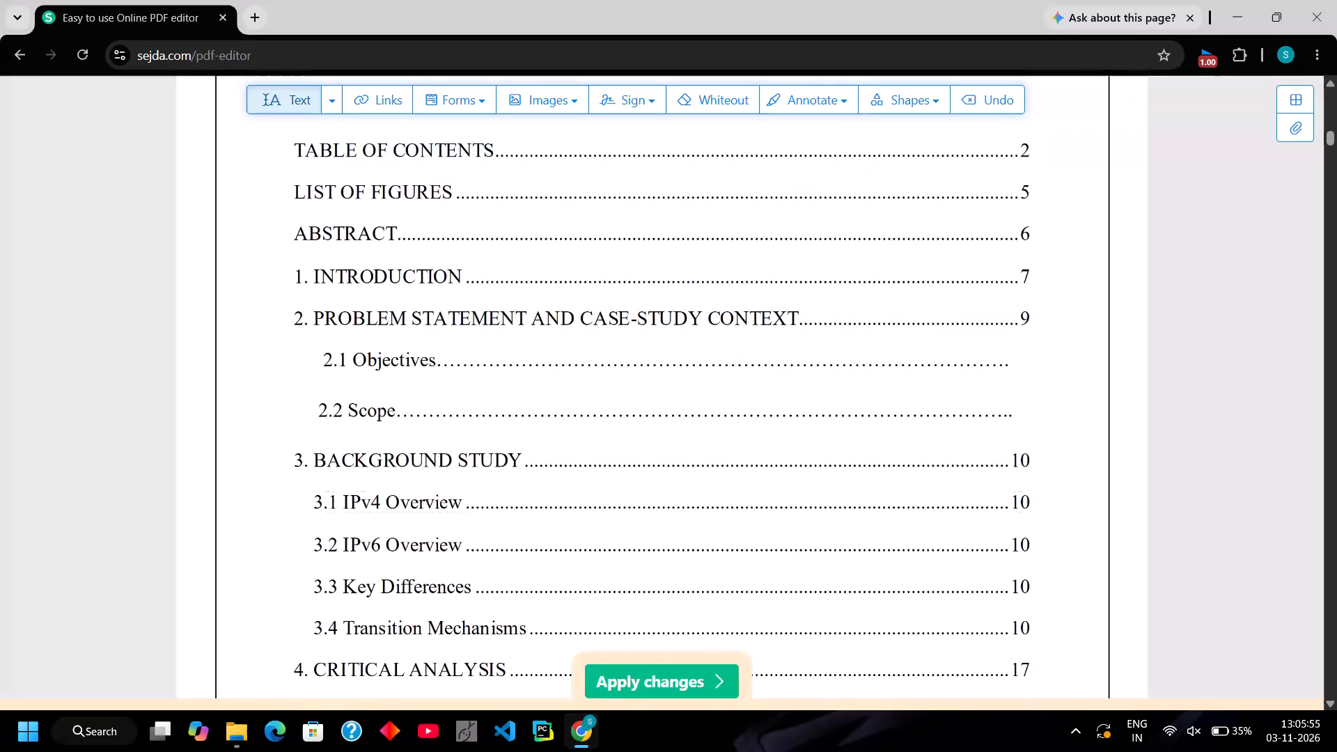
scroll(1107, 463, "up", 2)
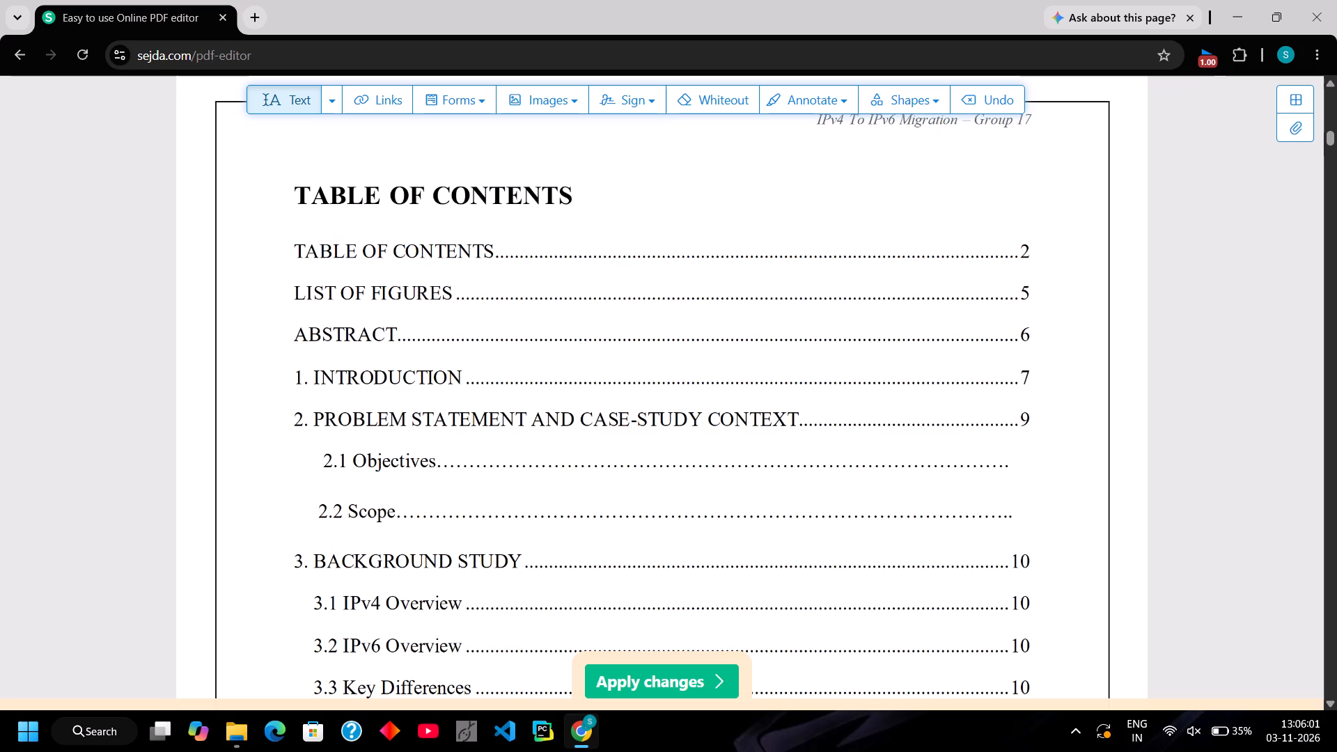
left_click(1024, 252)
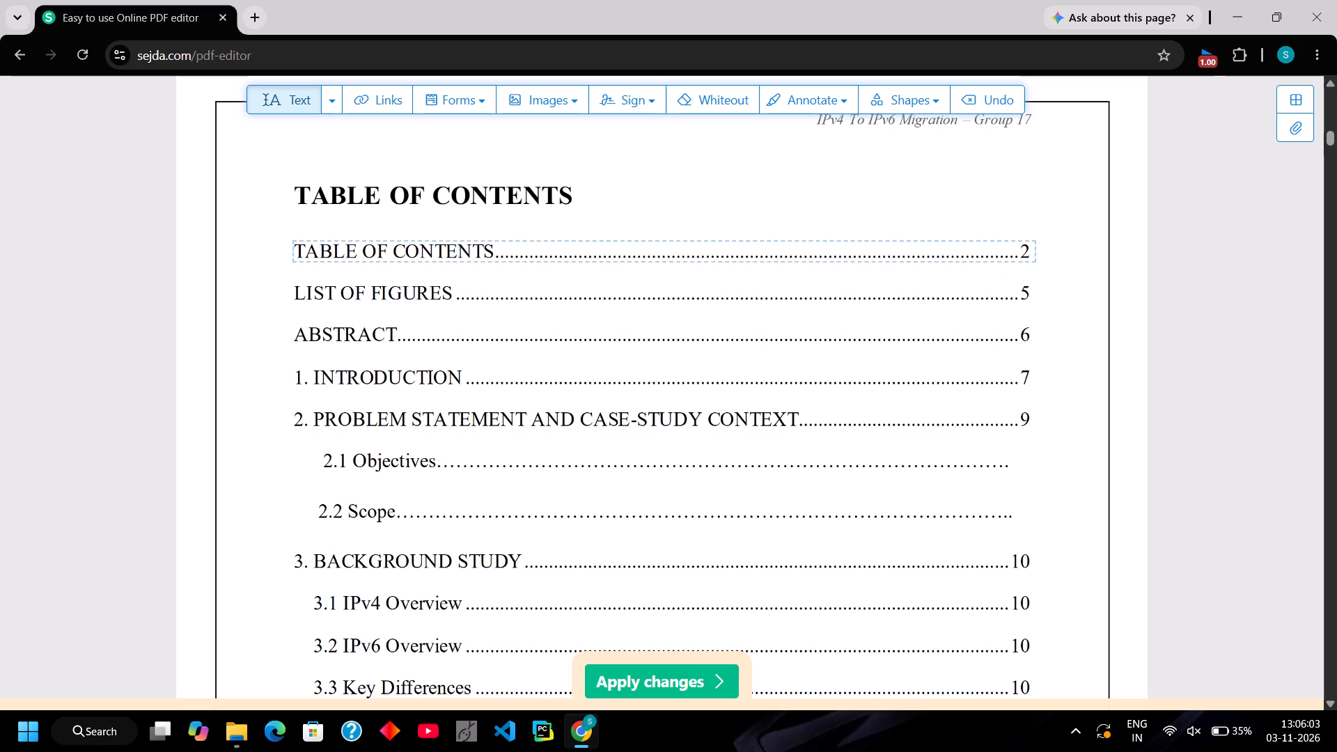
left_click(1032, 251)
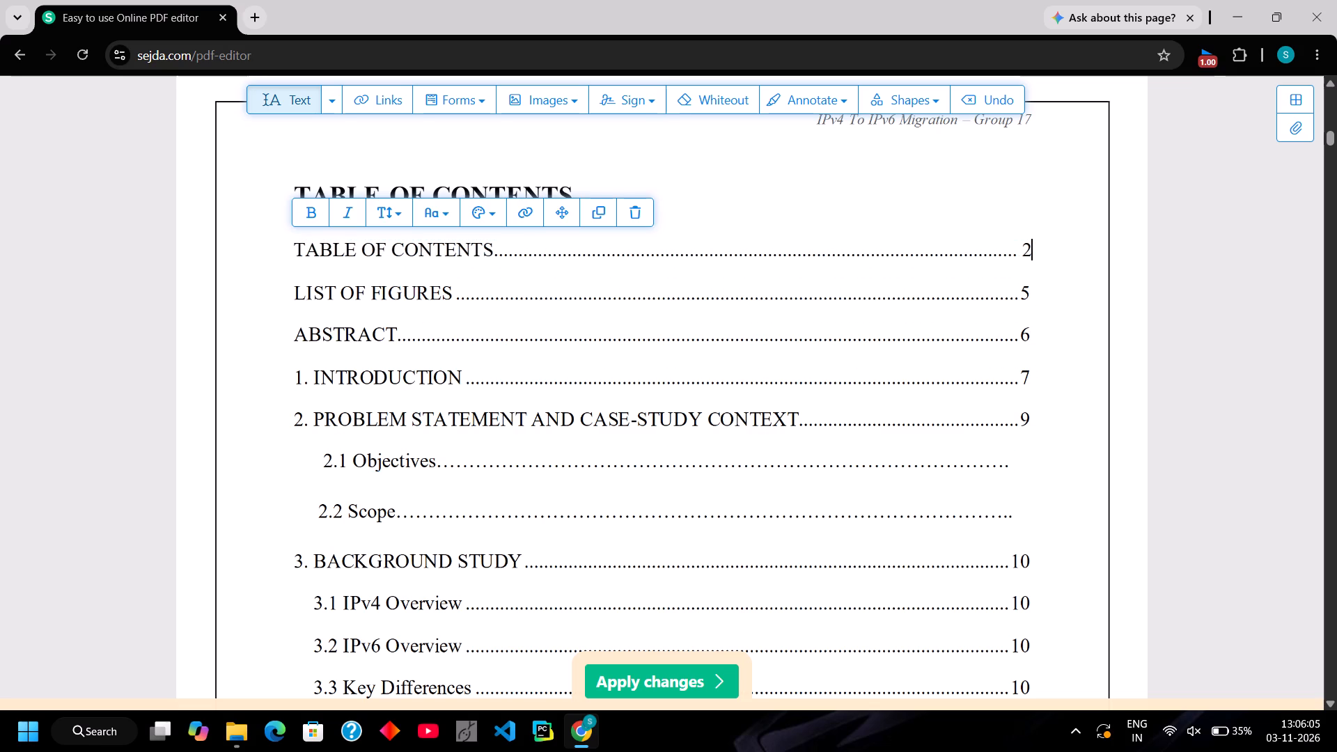
key("BackSpace")
key("i")
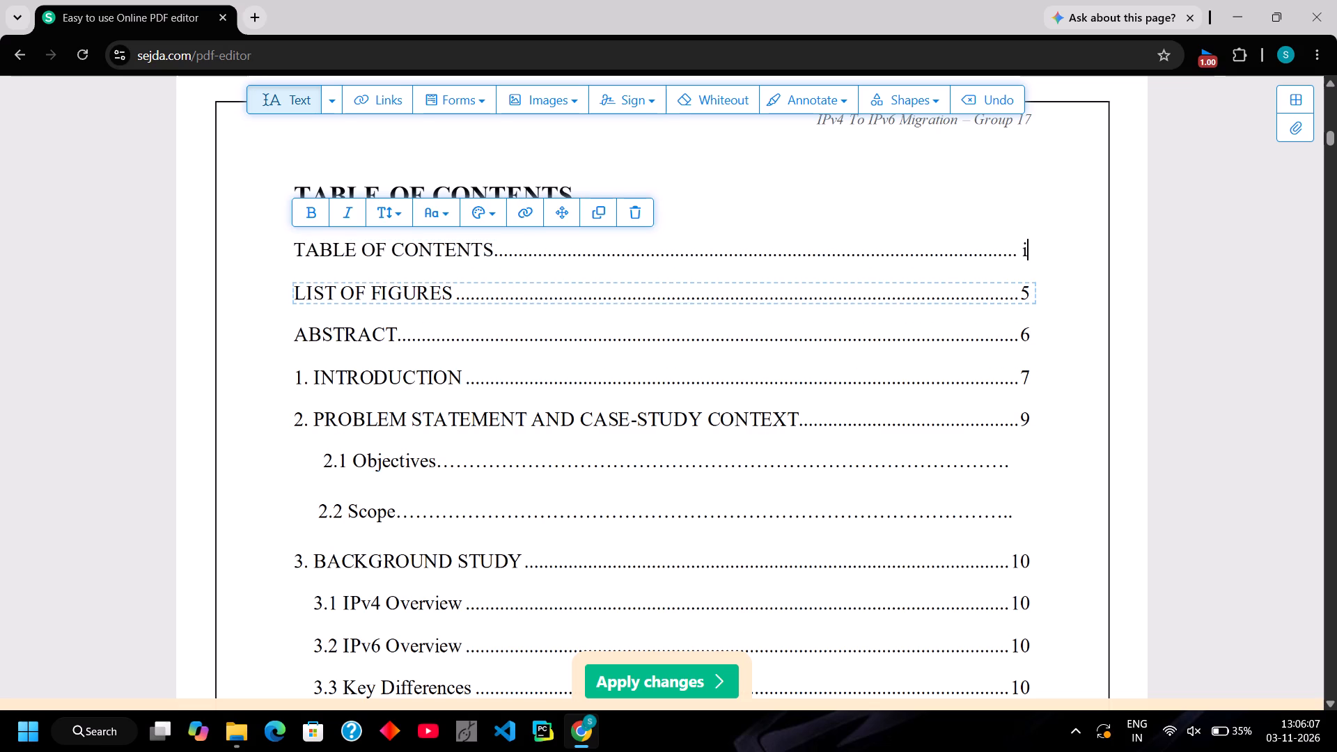
Change the contents page numbers to v for LIST OF FIGURES and ii for ABSTRACT.
left_click(1029, 285)
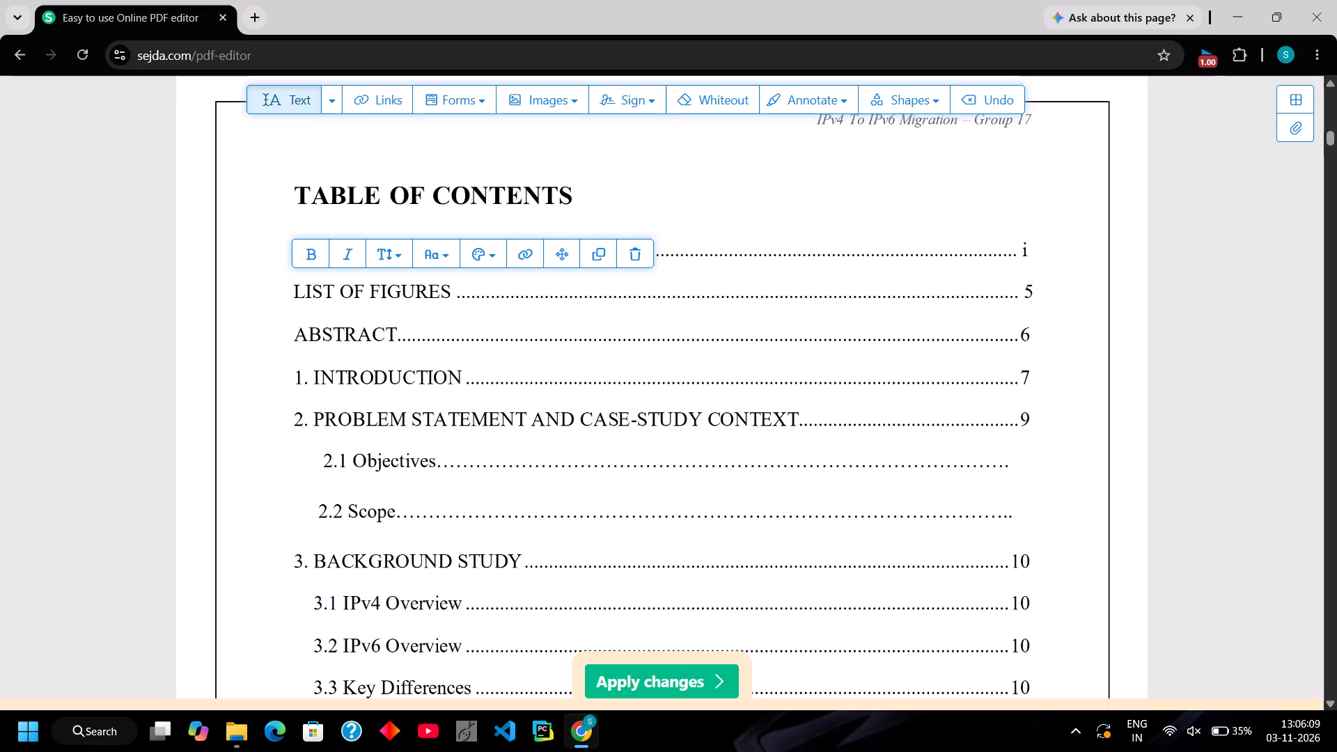
left_click(1033, 294)
key("BackSpace")
key("v")
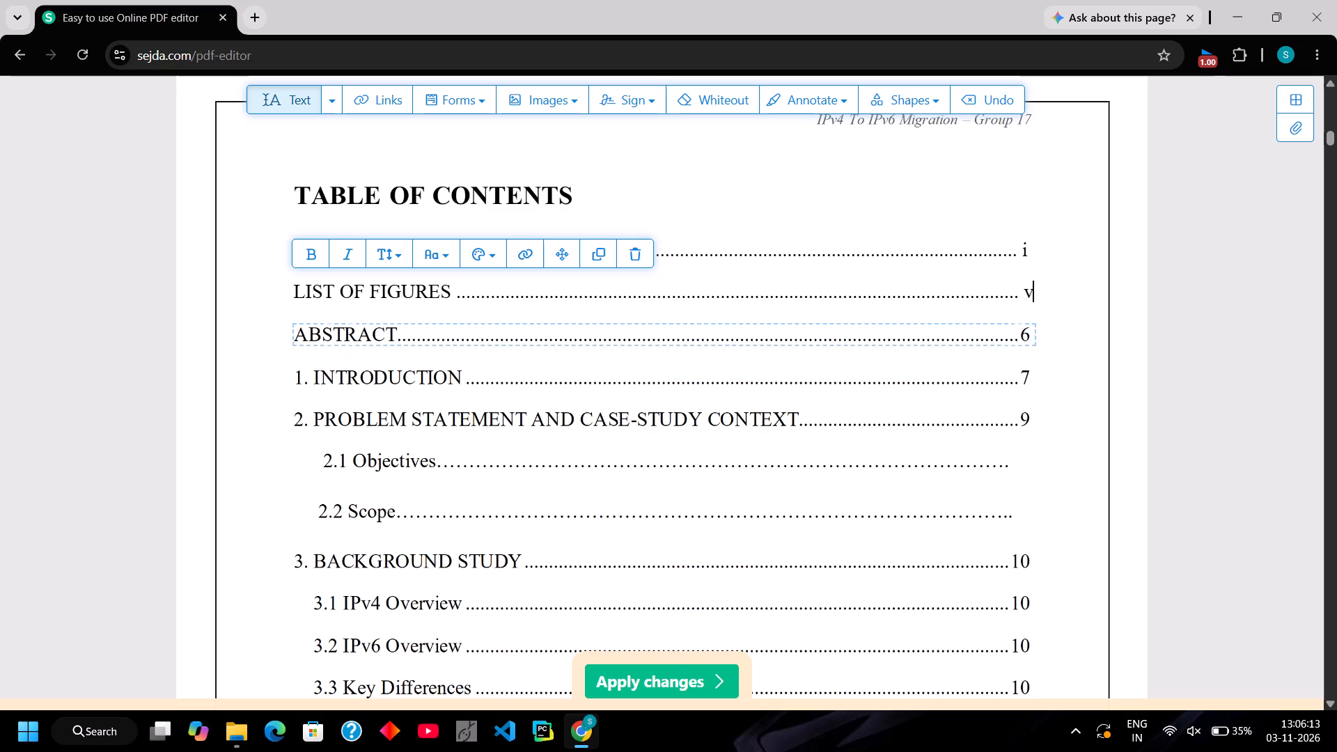
left_click(1028, 331)
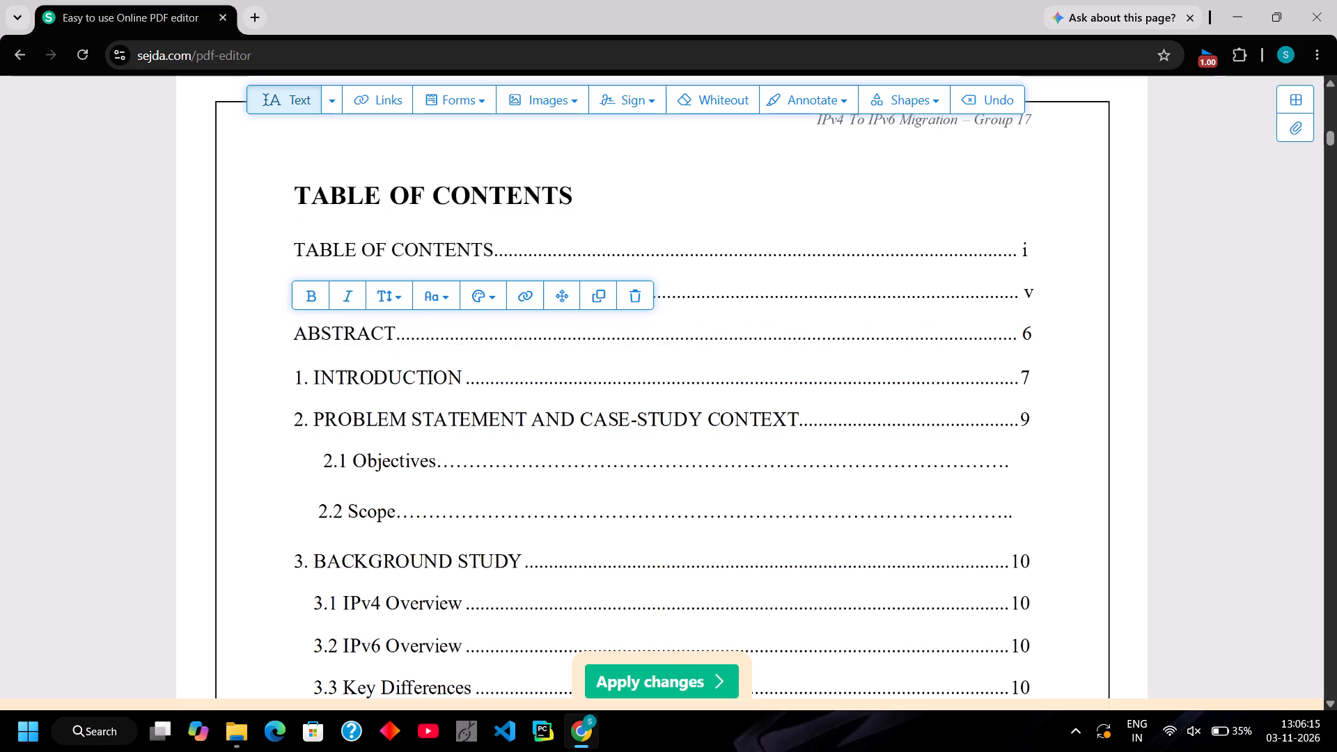
left_click(1029, 329)
key("BackSpace")
type("ii")
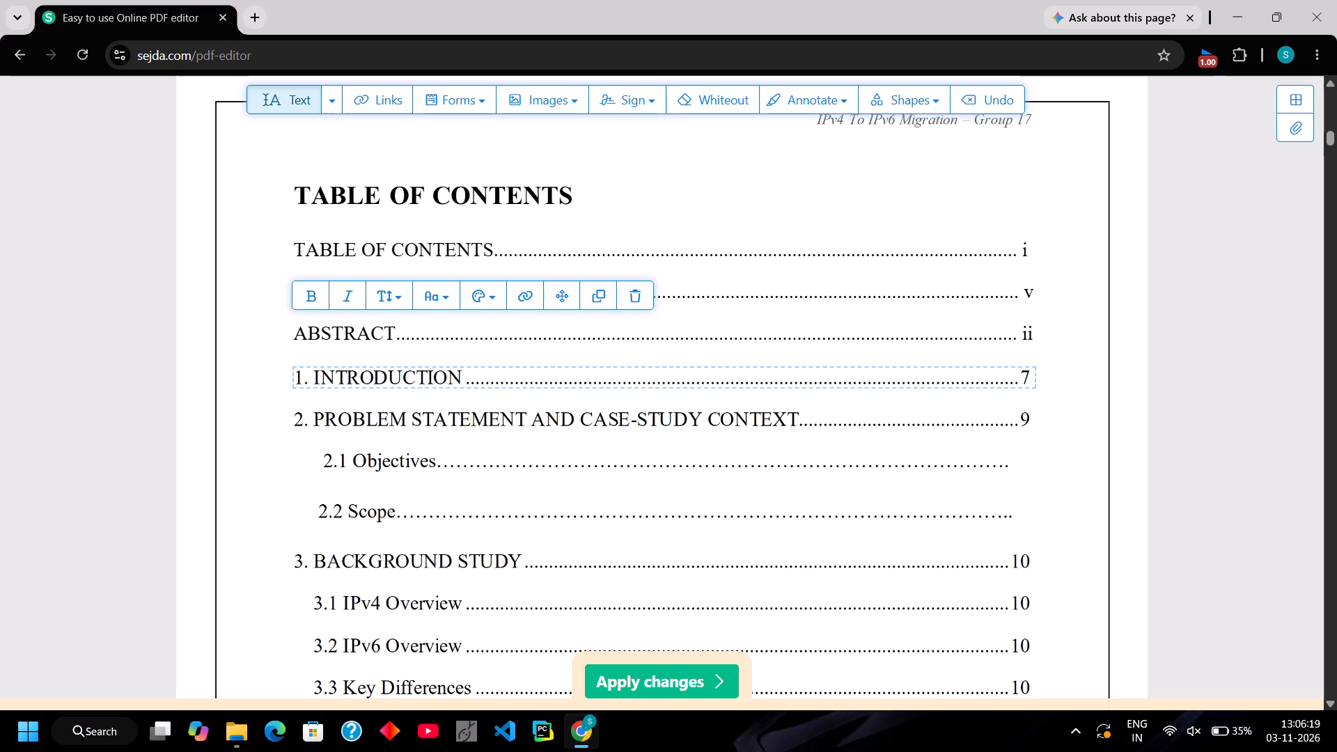
Change the page number of the 1. INTRODUCTION entry to 1, with no space between the dotted leader and the number.
left_click(1029, 377)
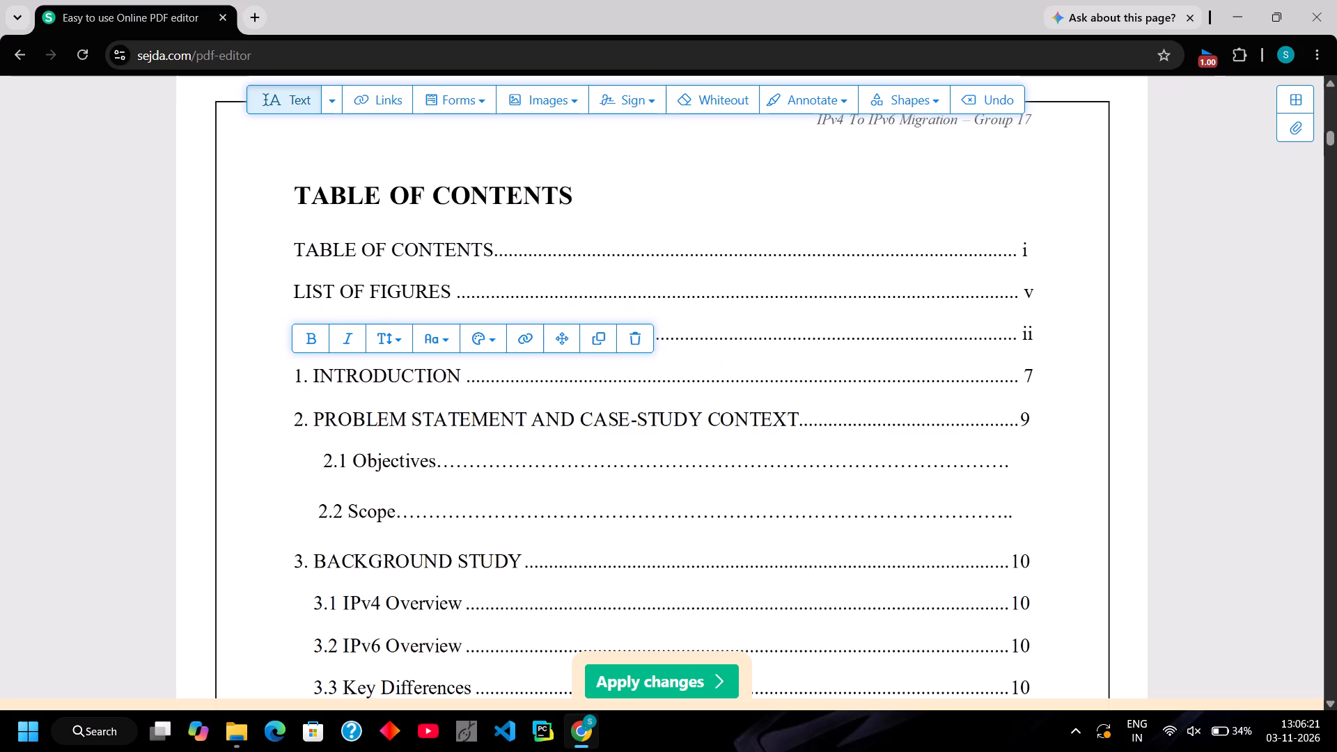
left_click(1029, 377)
key("BackSpace")
key("1")
key("Left")
key("BackSpace")
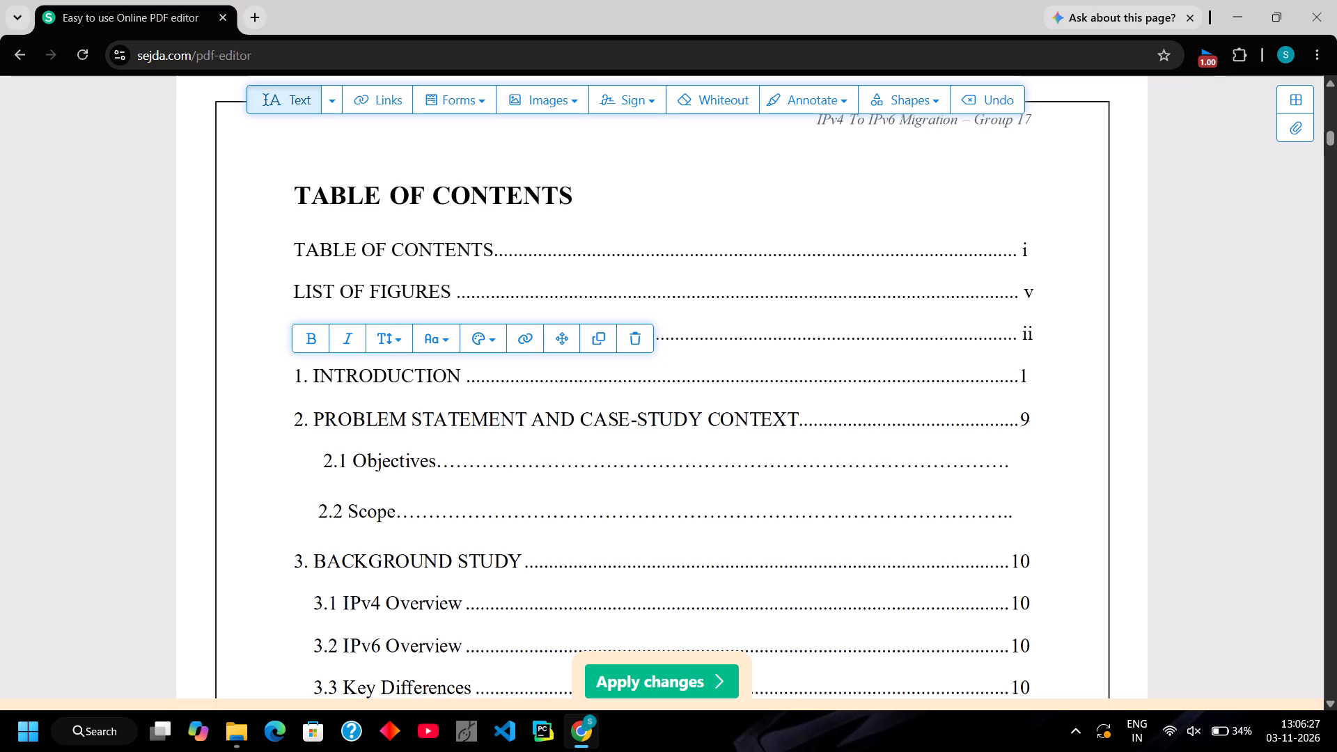
Remove the space before the page numbers of ABSTRACT, LIST OF FIGURES and TABLE OF CONTENTS, adding one leader dot to the last.
left_click(1023, 334)
left_click(1022, 334)
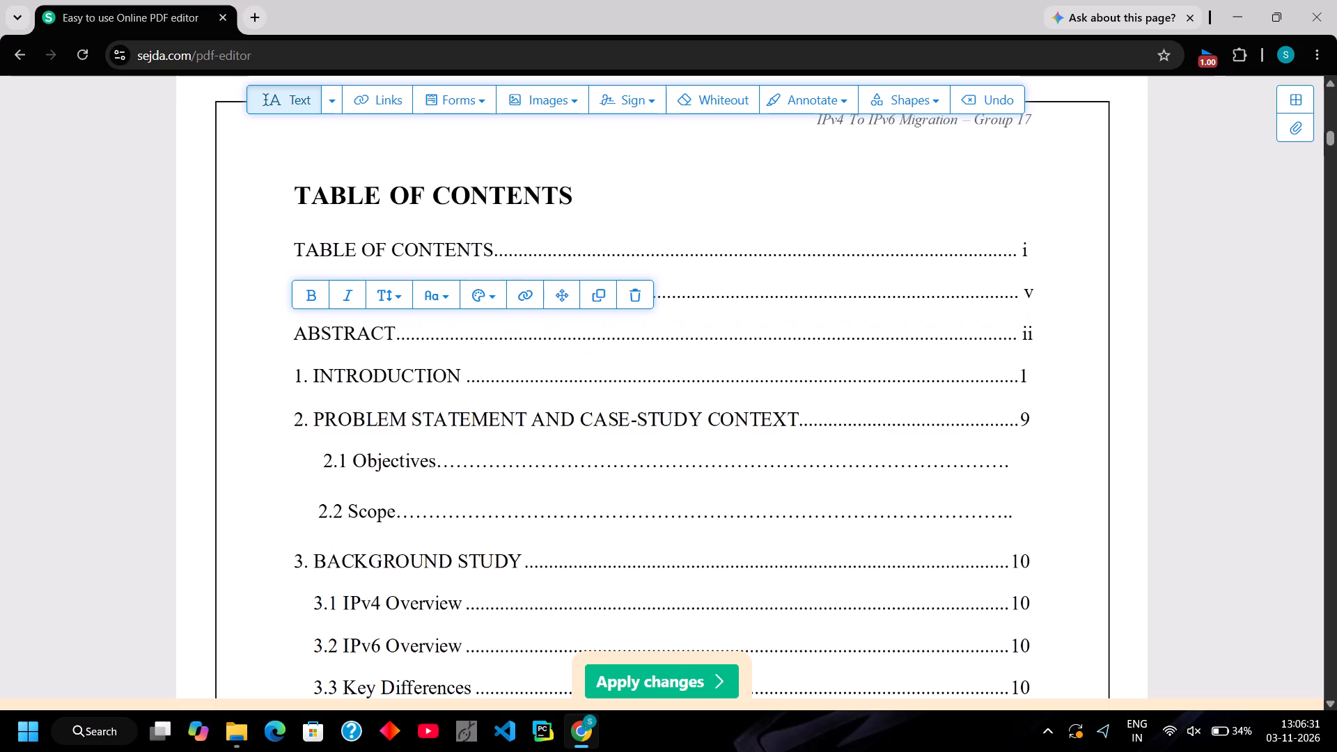
key("BackSpace")
left_click(1022, 292)
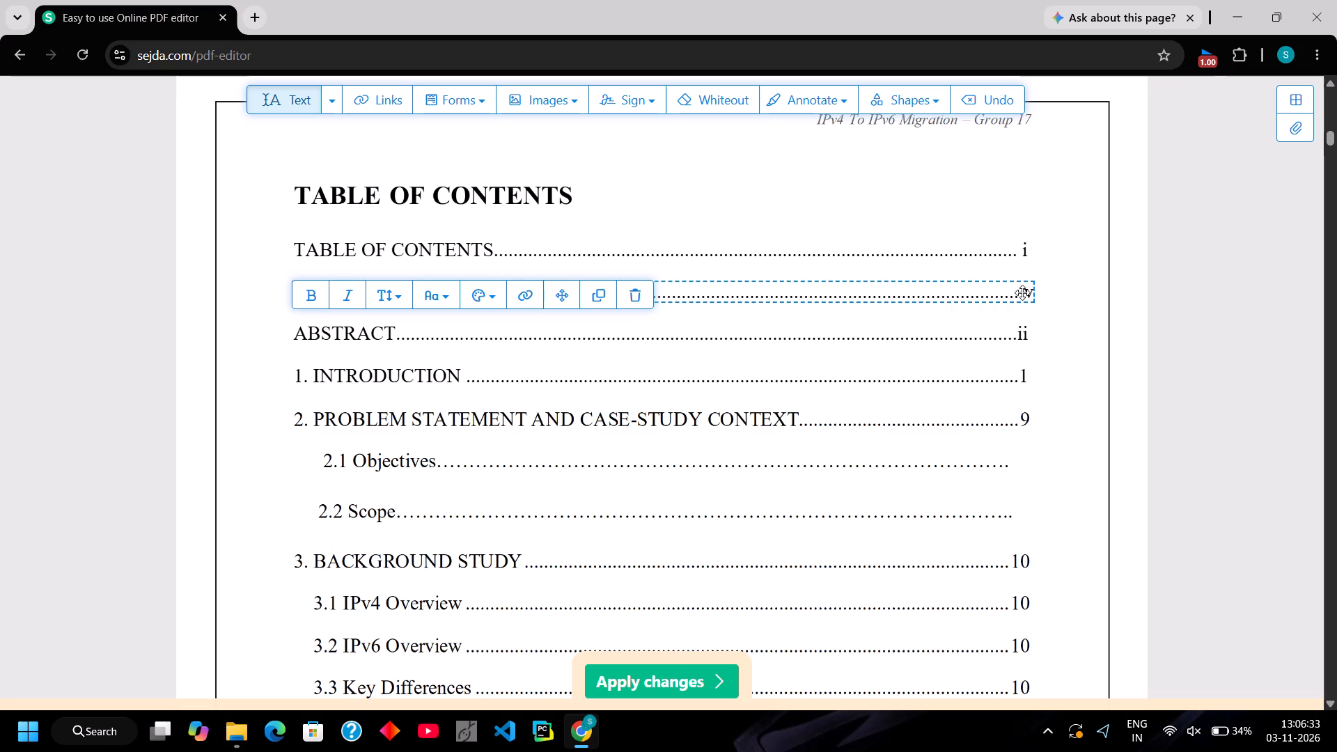
left_click(1022, 292)
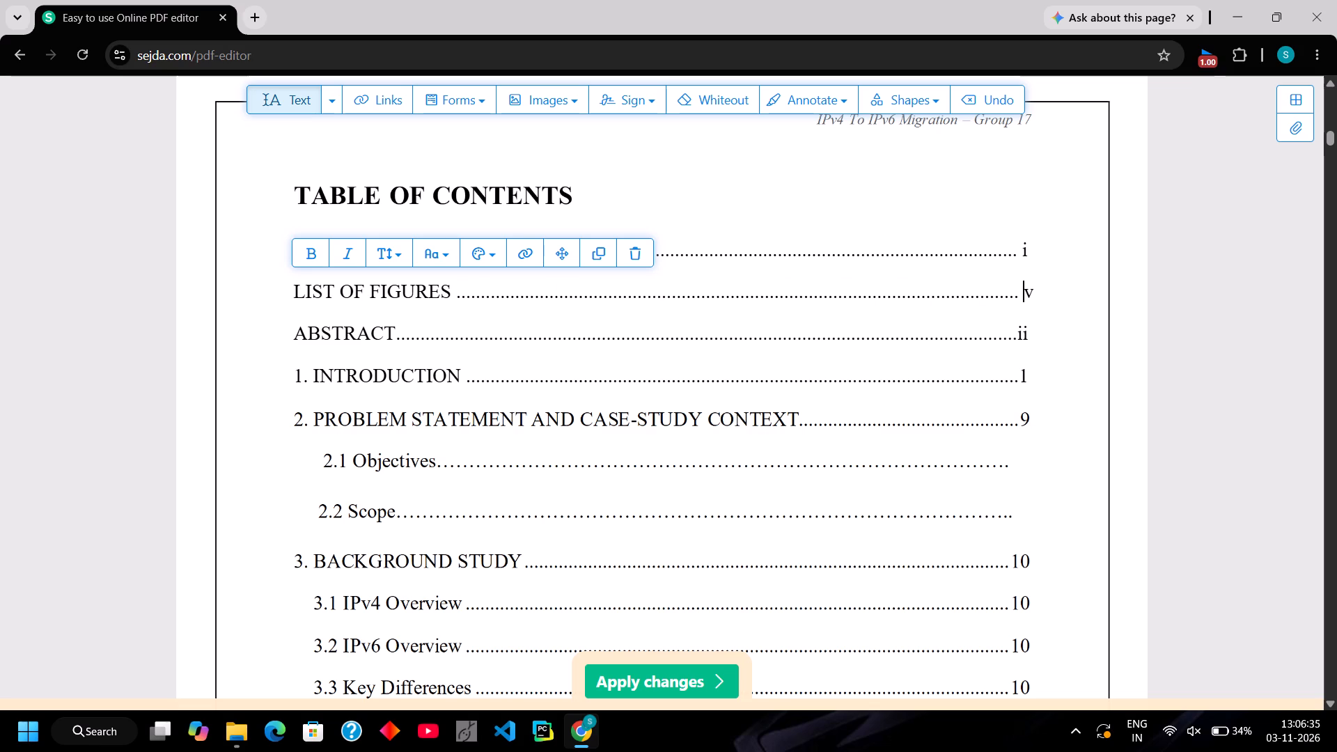
key("BackSpace")
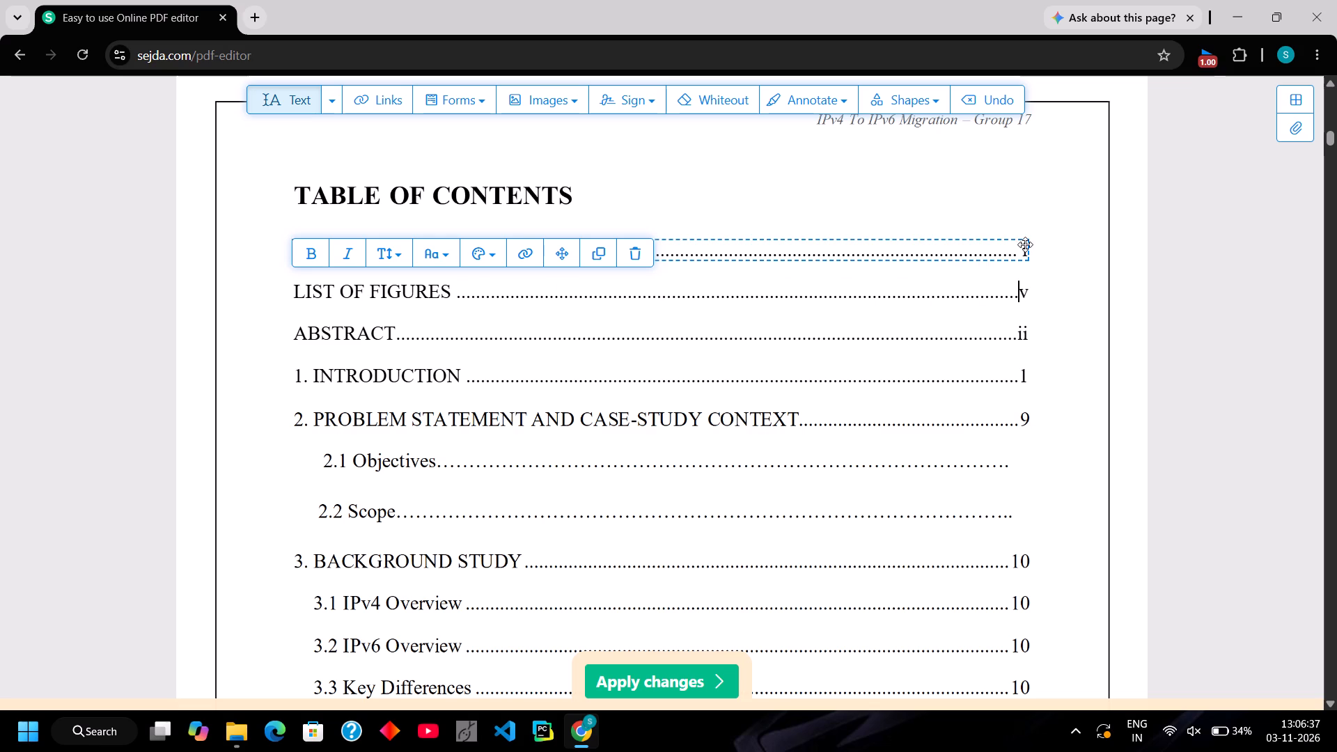
left_click(1025, 244)
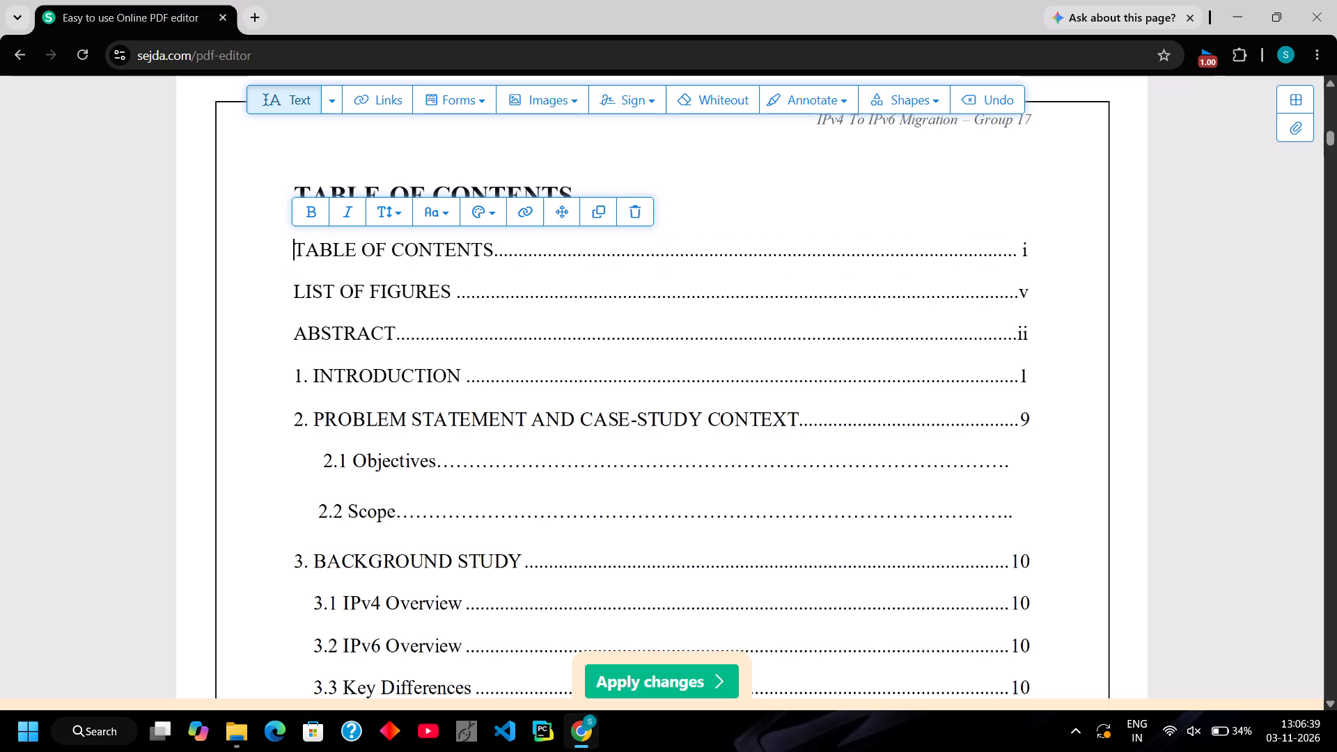
left_click(1022, 249)
key("BackSpace")
key("period")
Remove the space before the page number of the 2. PROBLEM STATEMENT AND CASE-STUDY CONTEXT entry.
left_click(1024, 422)
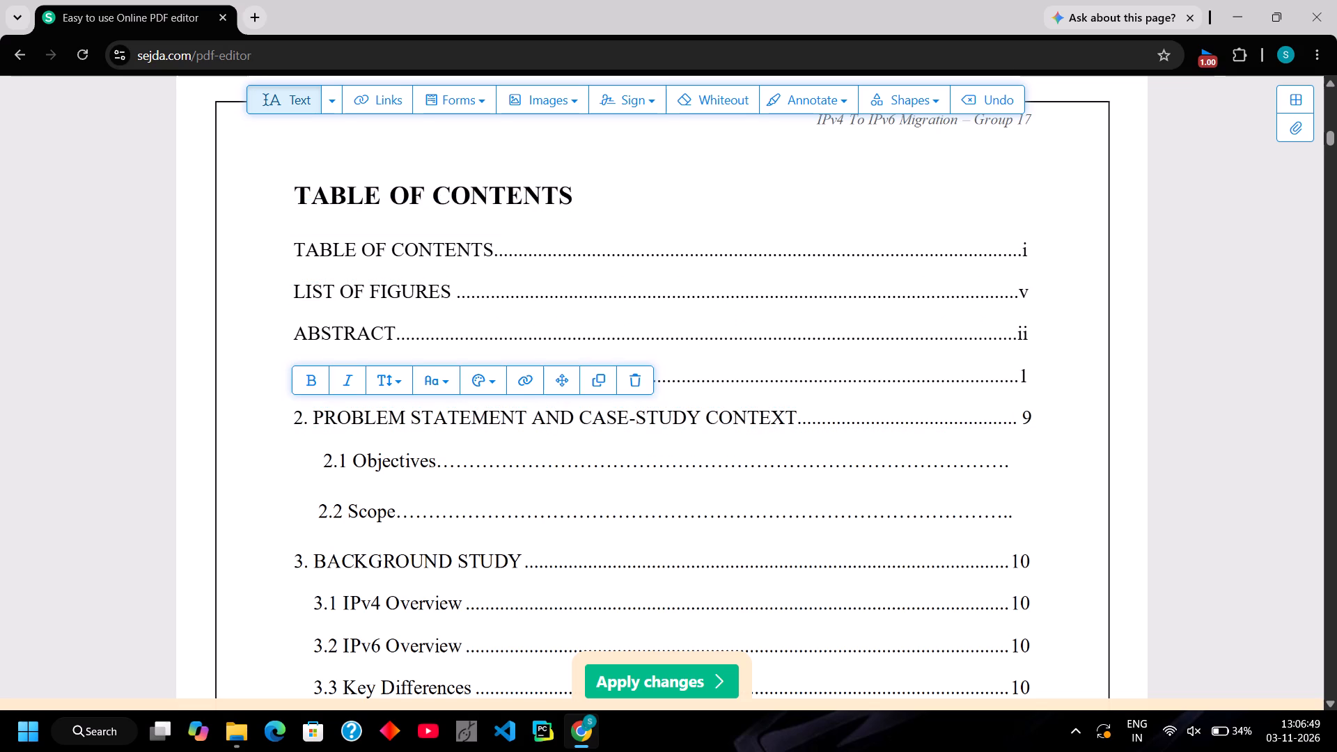
left_click(1022, 419)
key("BackSpace")
Review the contents entries from 2. PROBLEM STATEMENT AND CASE-STUDY CONTEXT through 9. REFERENCES, checking their dotted leaders and page numbers.
scroll(999, 485, "down", 3)
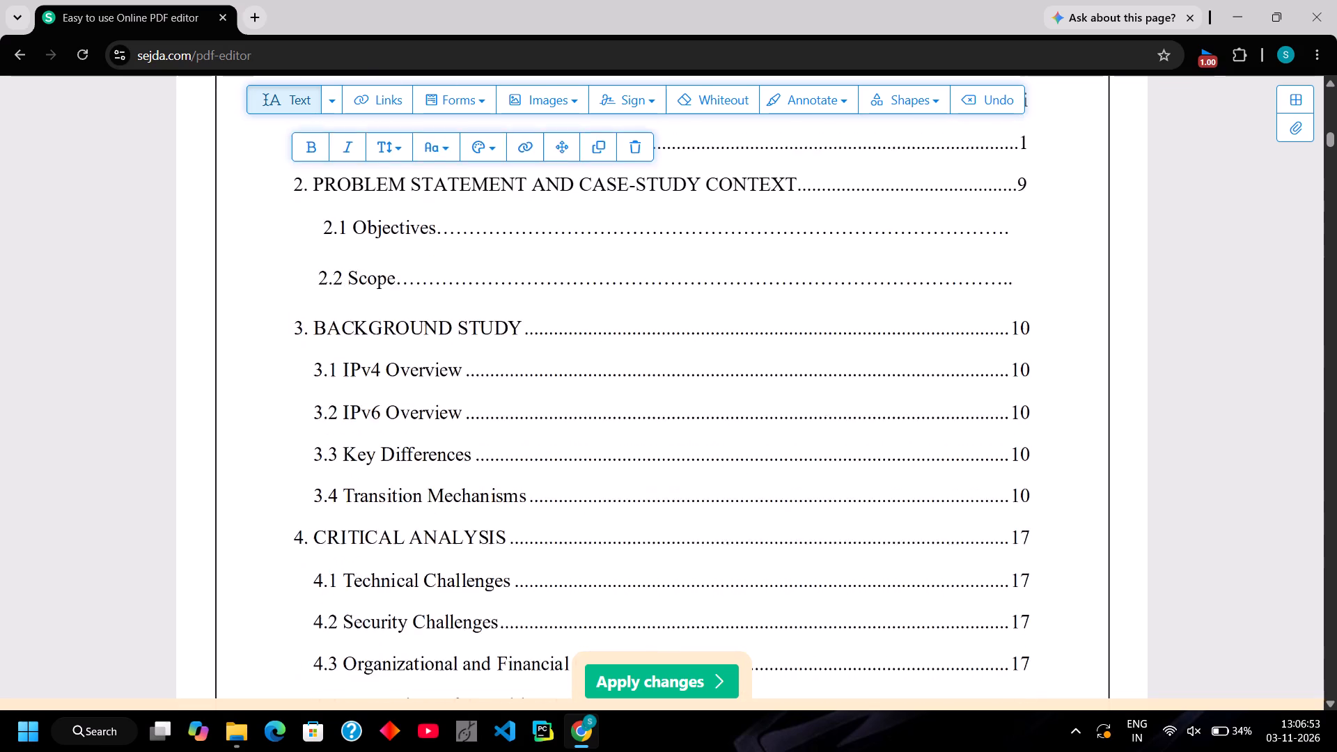
scroll(999, 485, "down", 6)
scroll(999, 485, "up", 4)
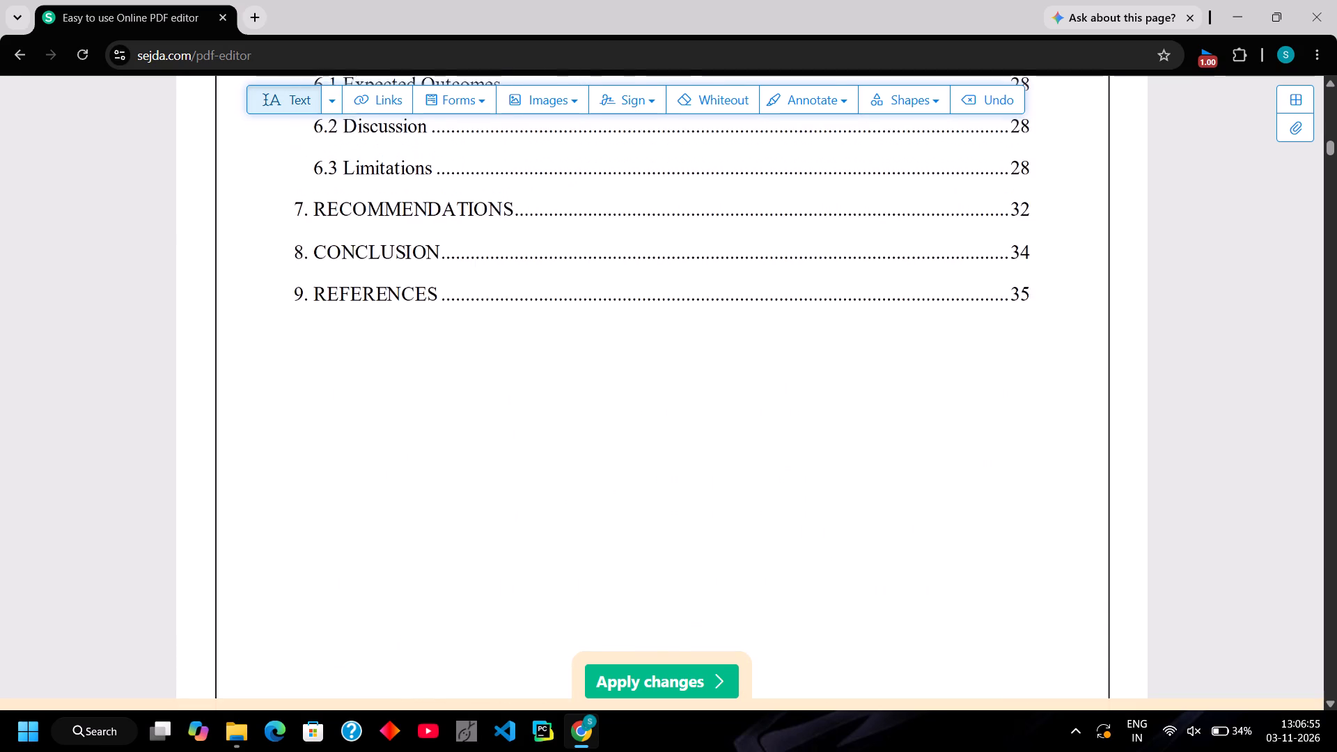
scroll(999, 485, "up", 6)
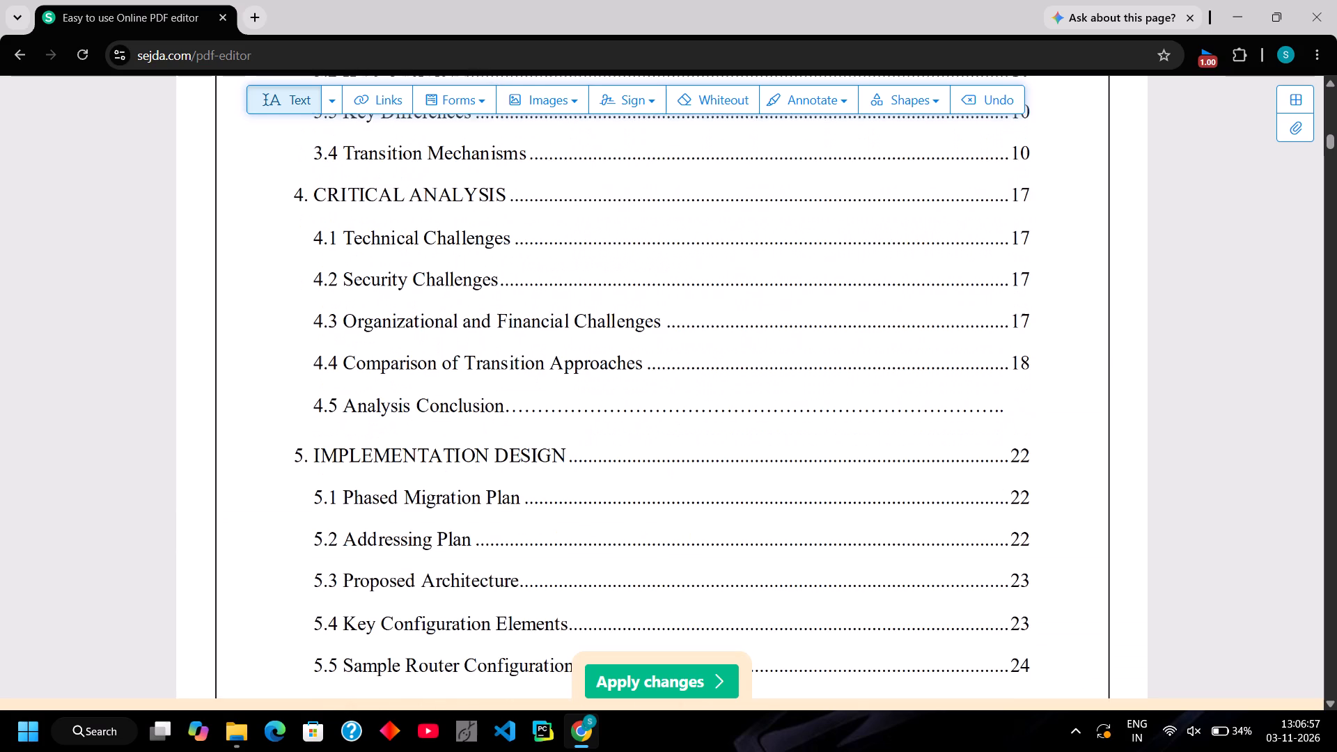
scroll(999, 485, "up", 3)
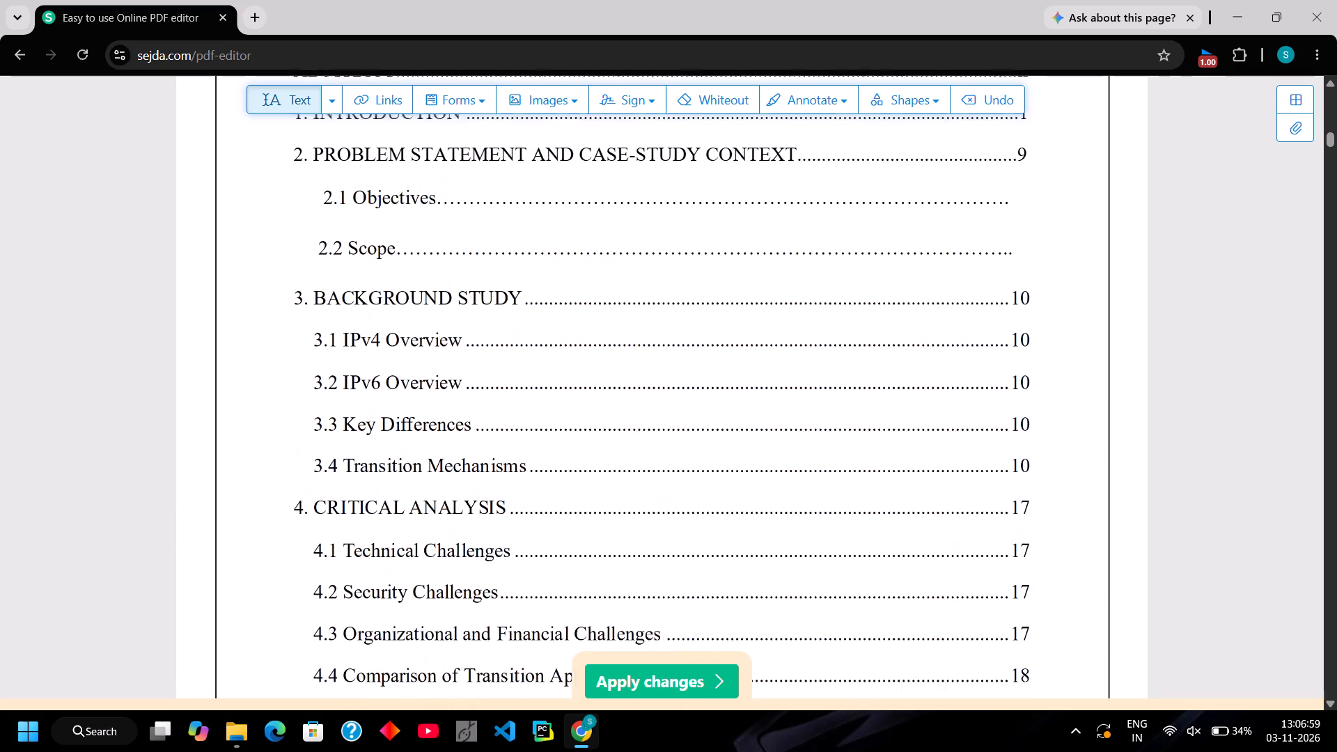
scroll(999, 485, "up", 3)
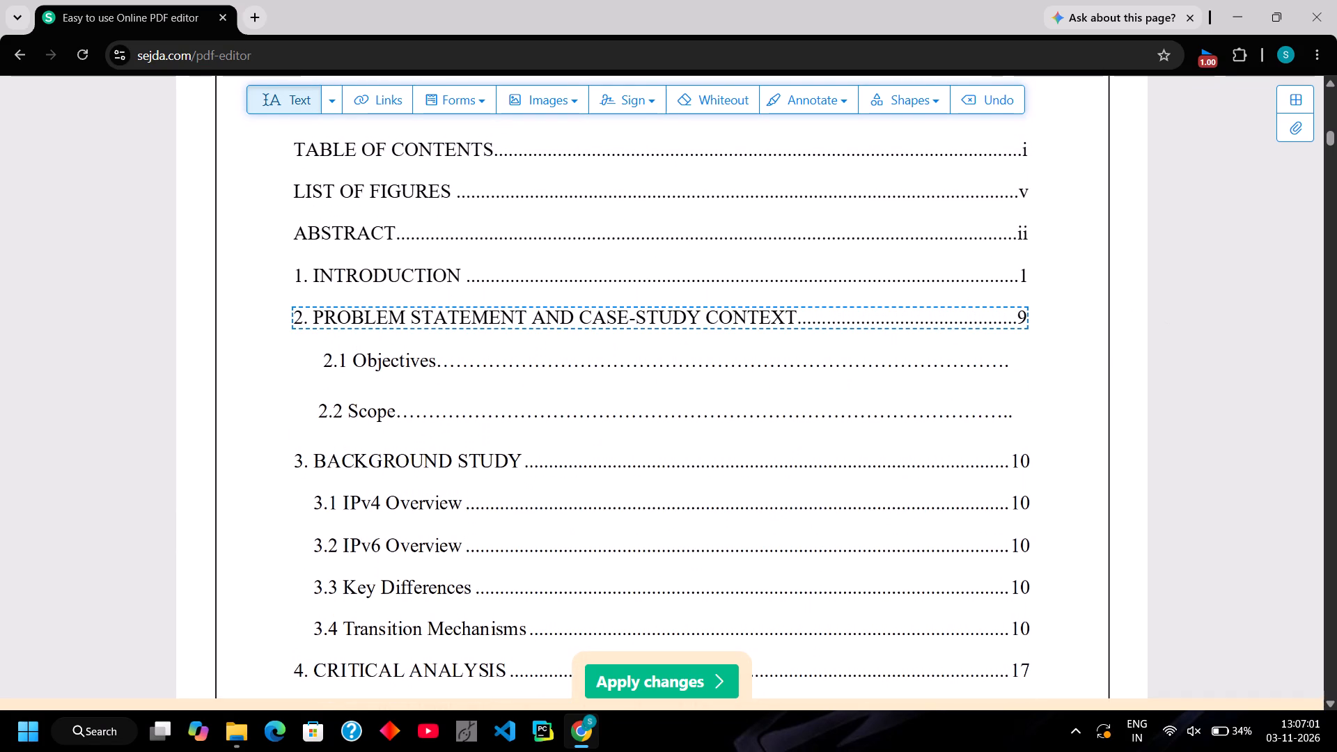
left_click(1015, 315)
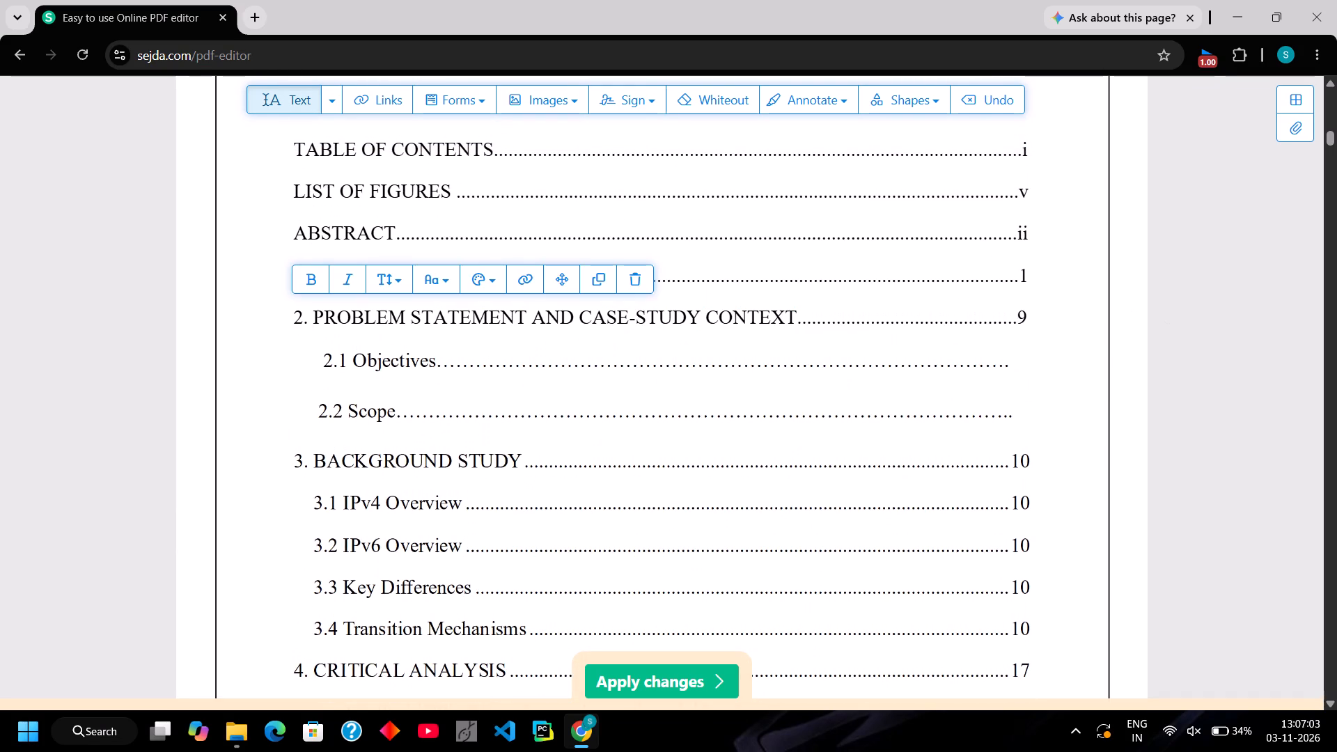
key("Right")
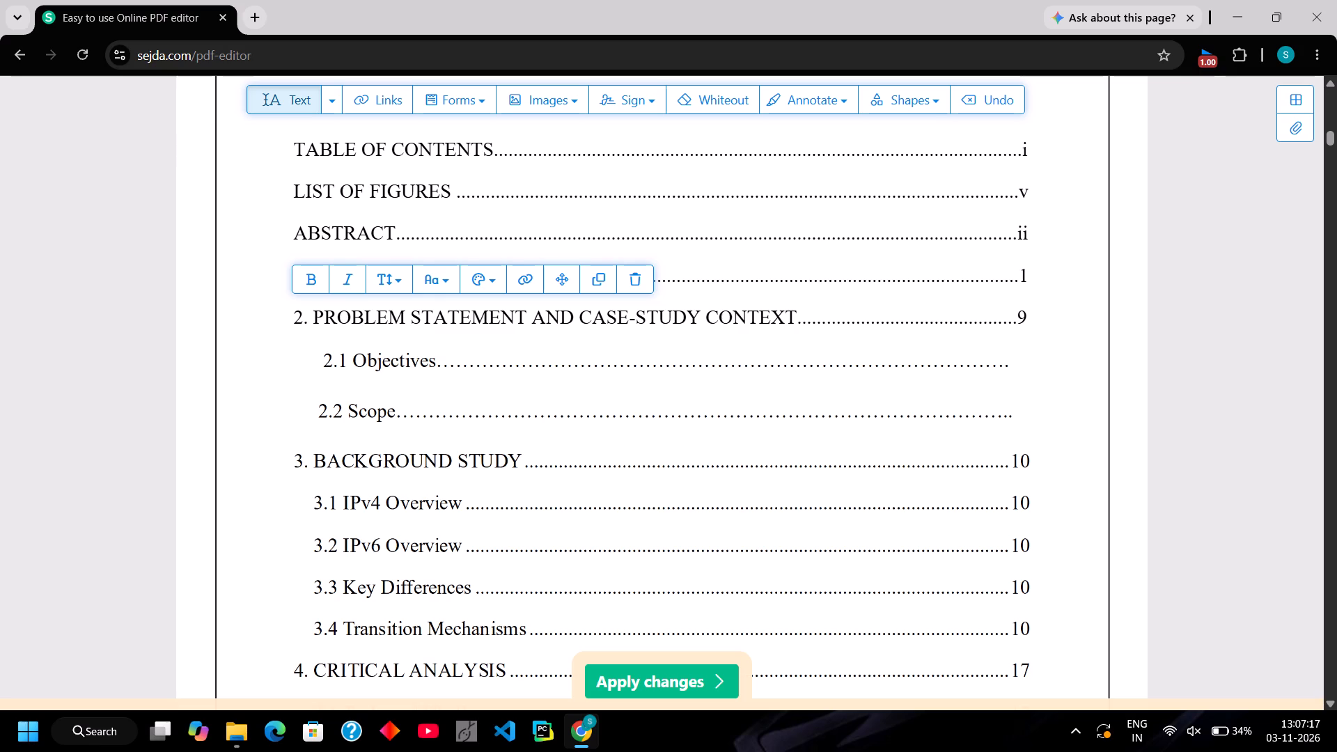
Check the Abstract and Acknowledgement pages preceding the table of contents against the page numbers listed there.
scroll(1015, 315, "up", 5)
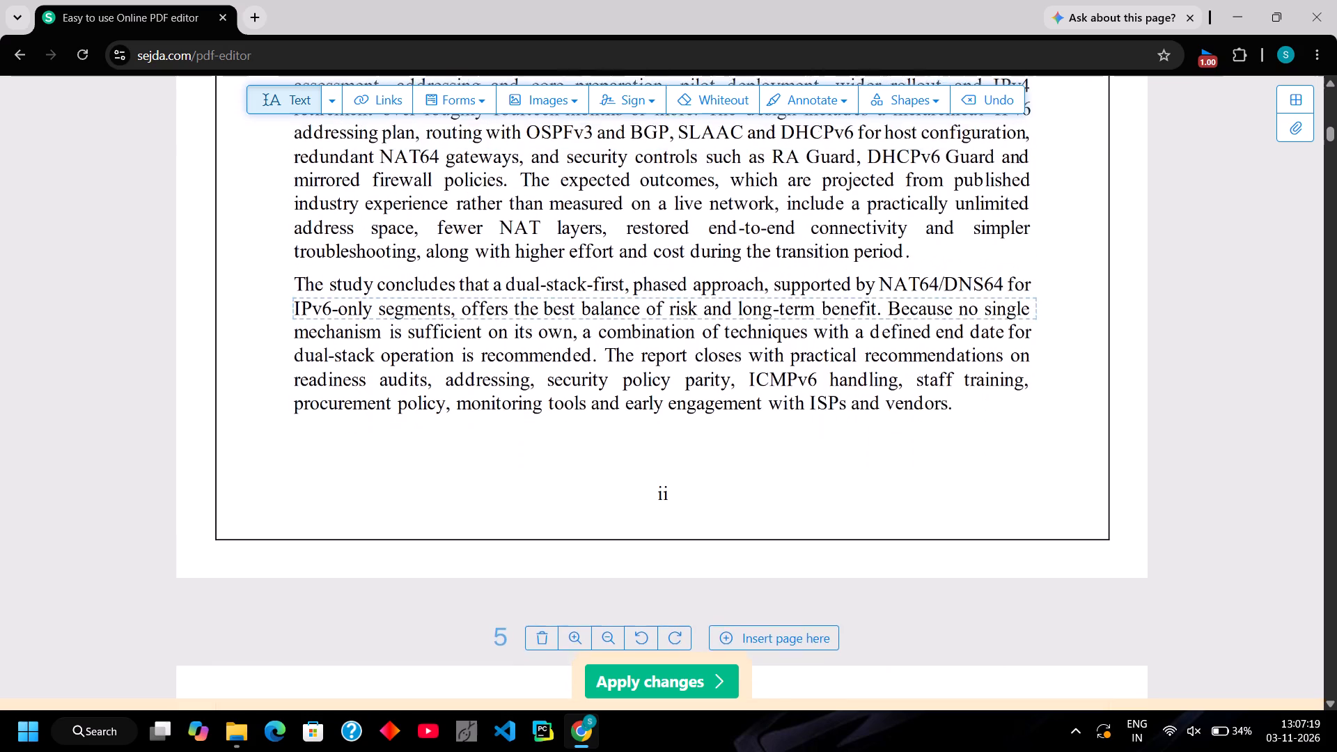
scroll(1015, 315, "up", 9)
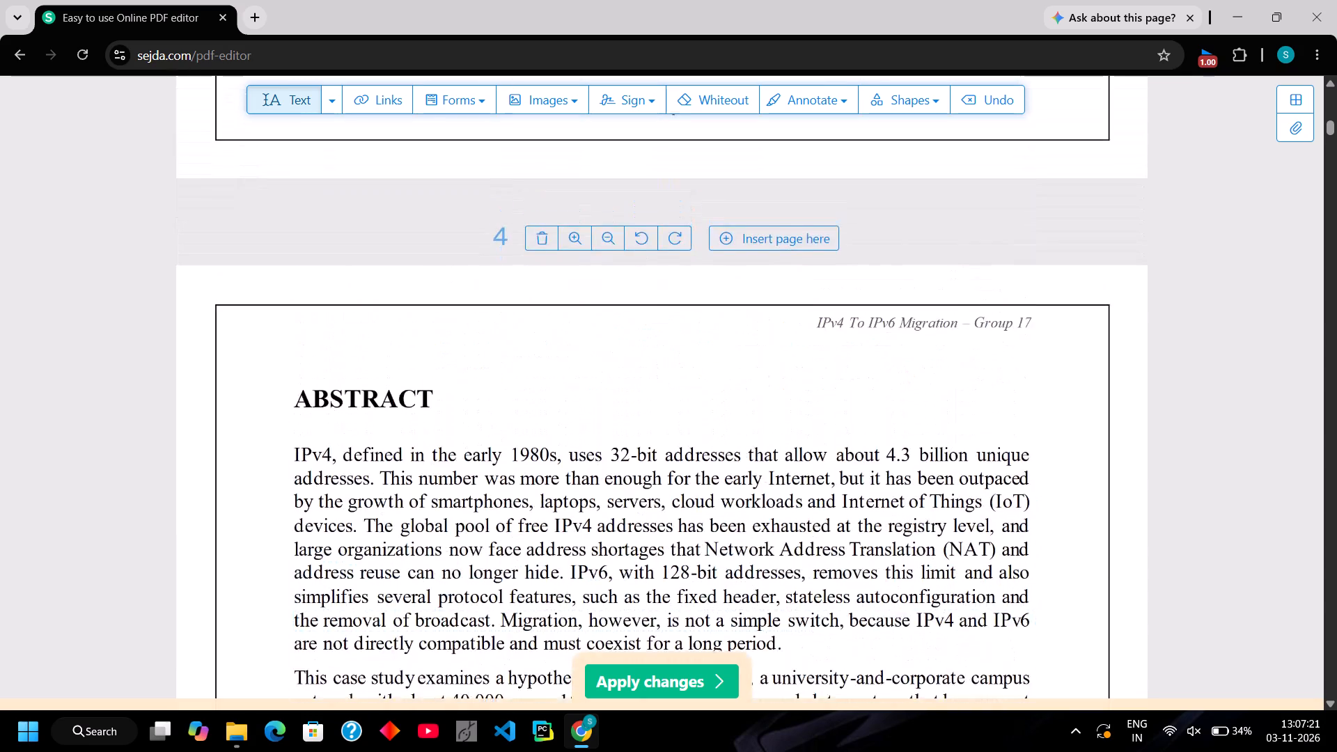
scroll(1015, 315, "down", 3)
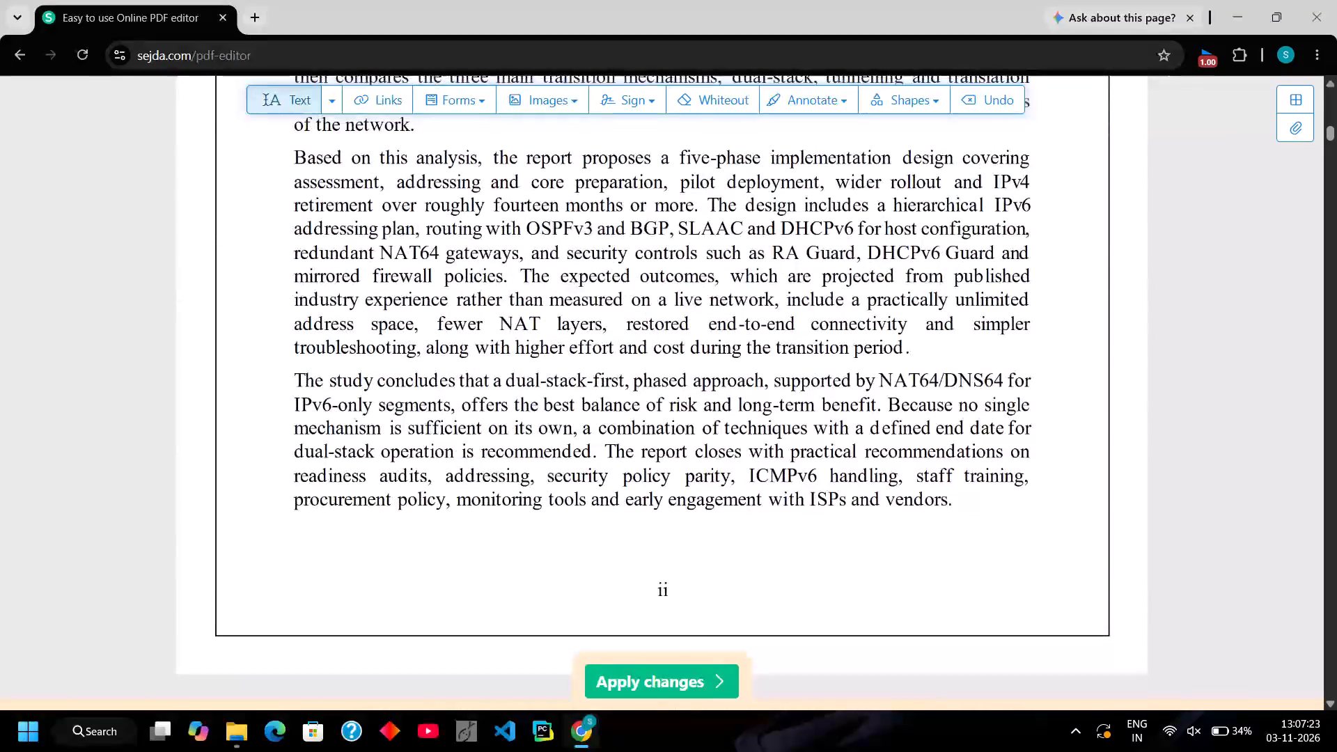
scroll(1015, 315, "down", 3)
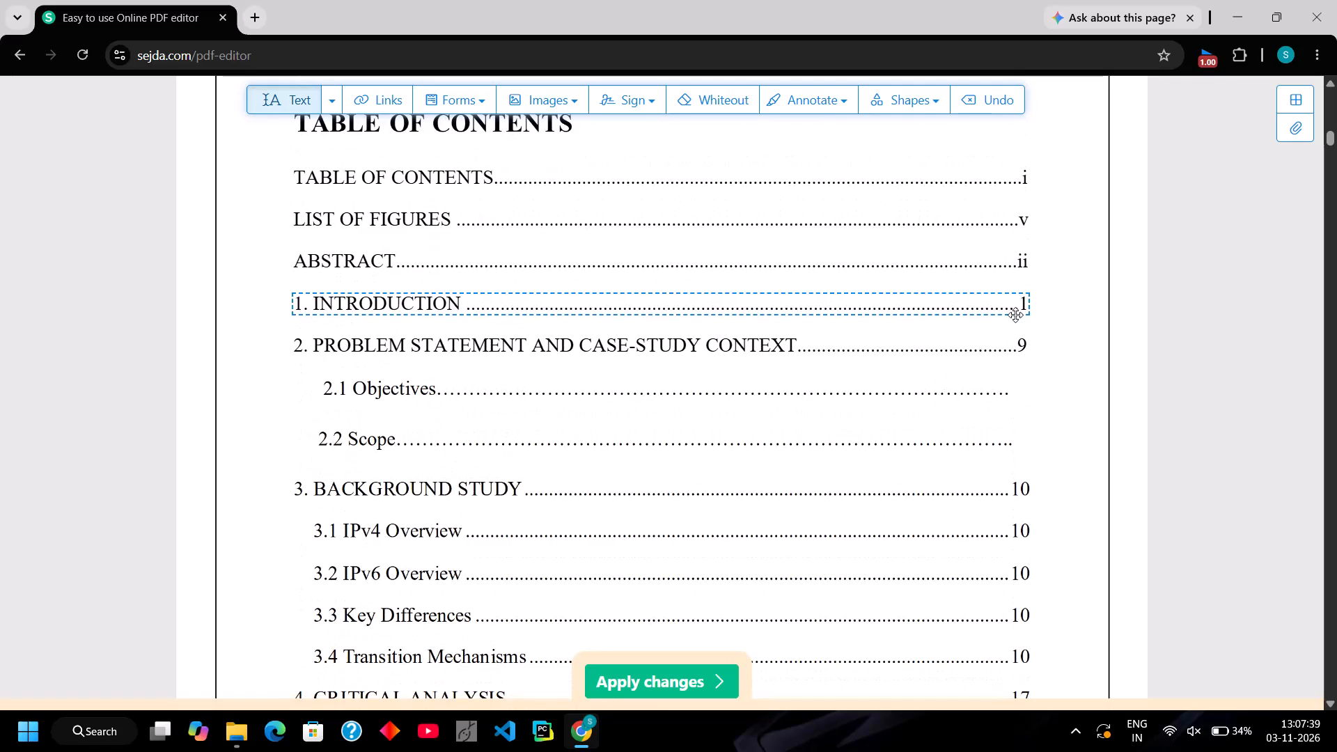
scroll(1015, 315, "up", 11)
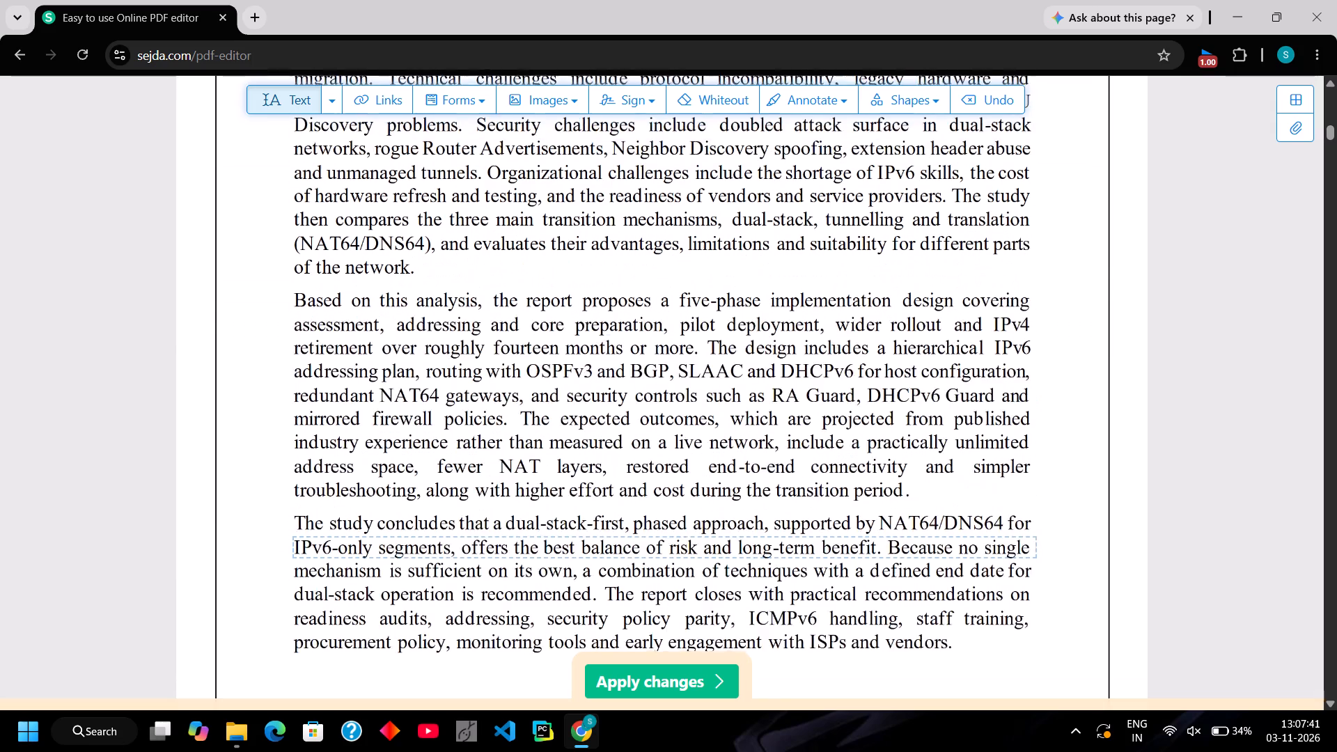
scroll(1015, 315, "up", 8)
scroll(1015, 315, "down", 3)
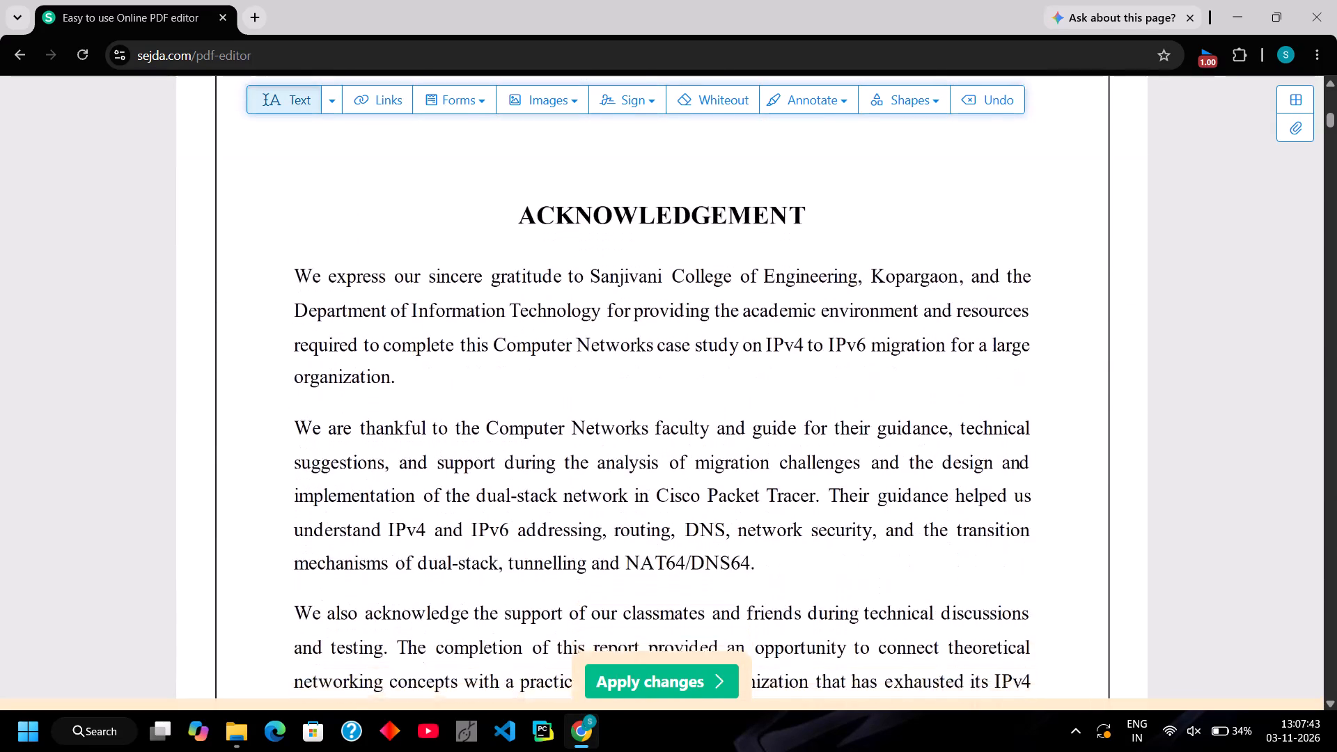
scroll(1015, 315, "down", 9)
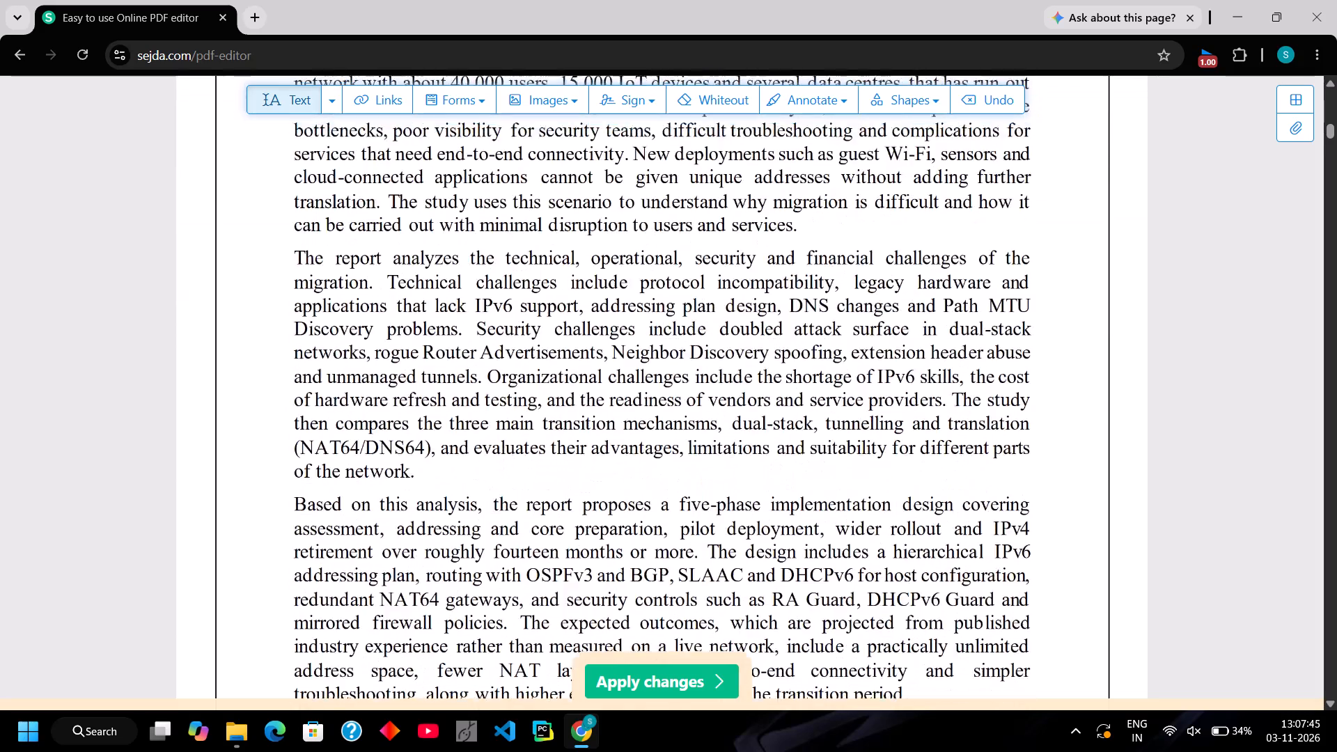
scroll(1015, 315, "down", 4)
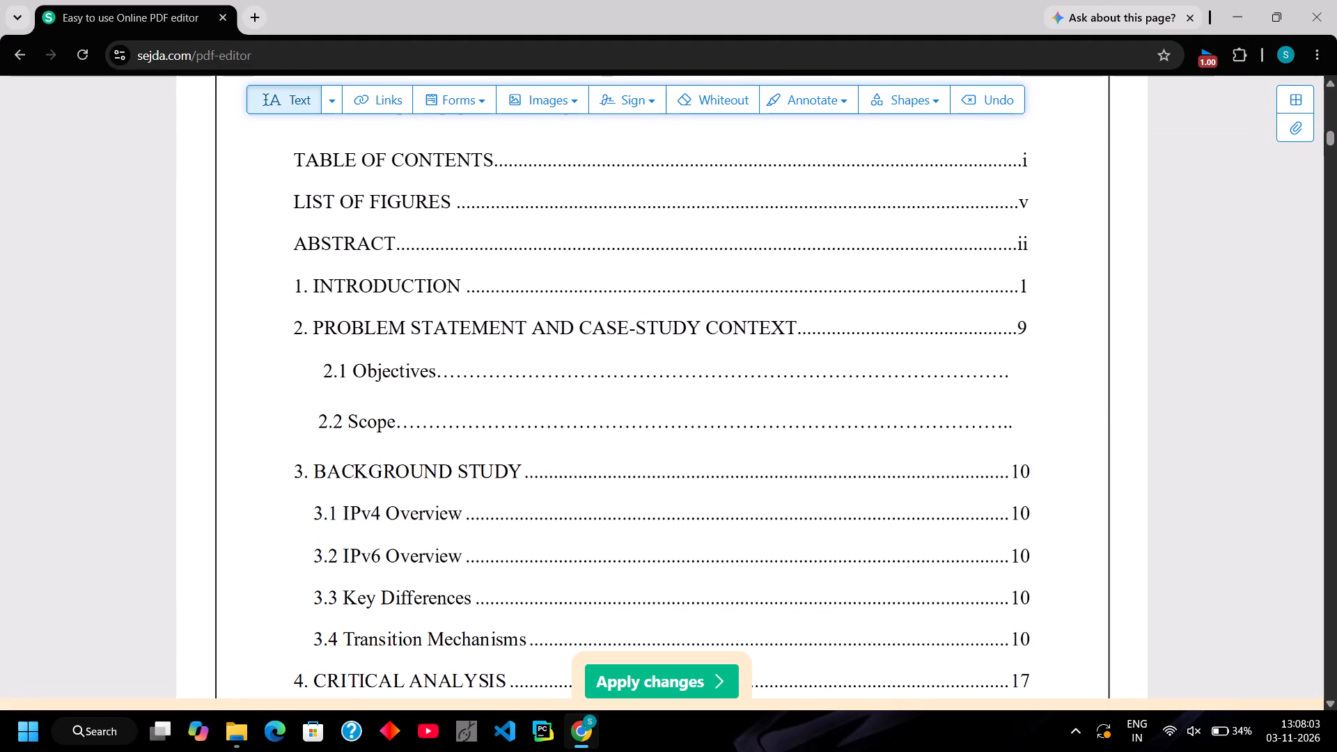
Switch to File Explorer, paste the copied CN f and CN Final RP files into the Downloads folder, and try to undo that paste.
left_click(249, 729)
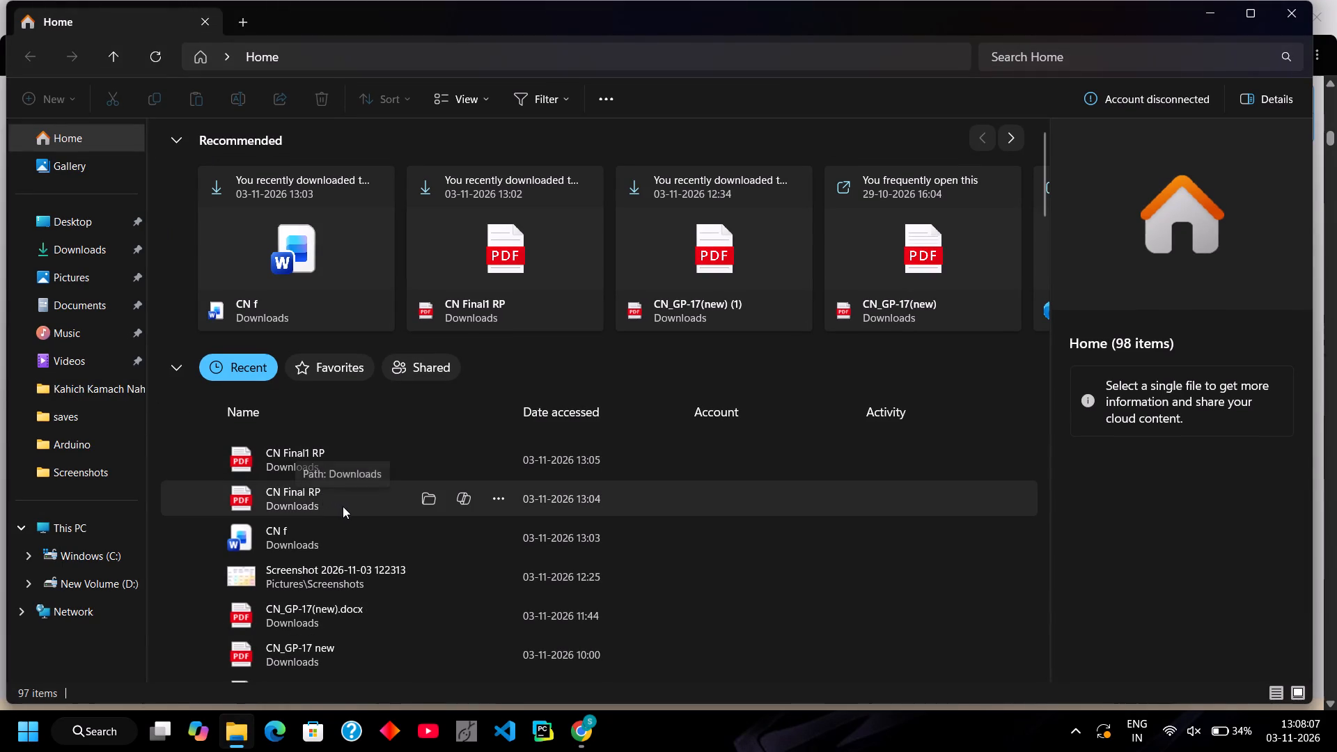
left_click(73, 242)
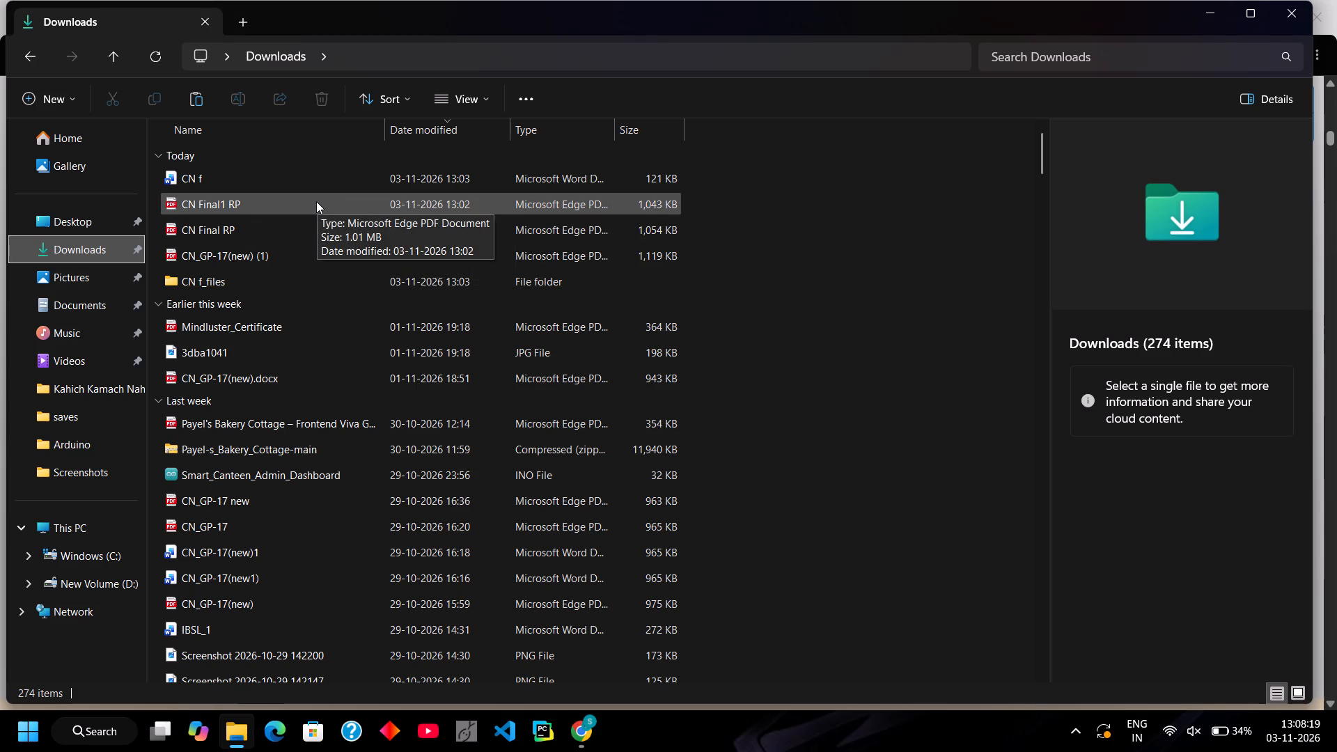
left_click(316, 201)
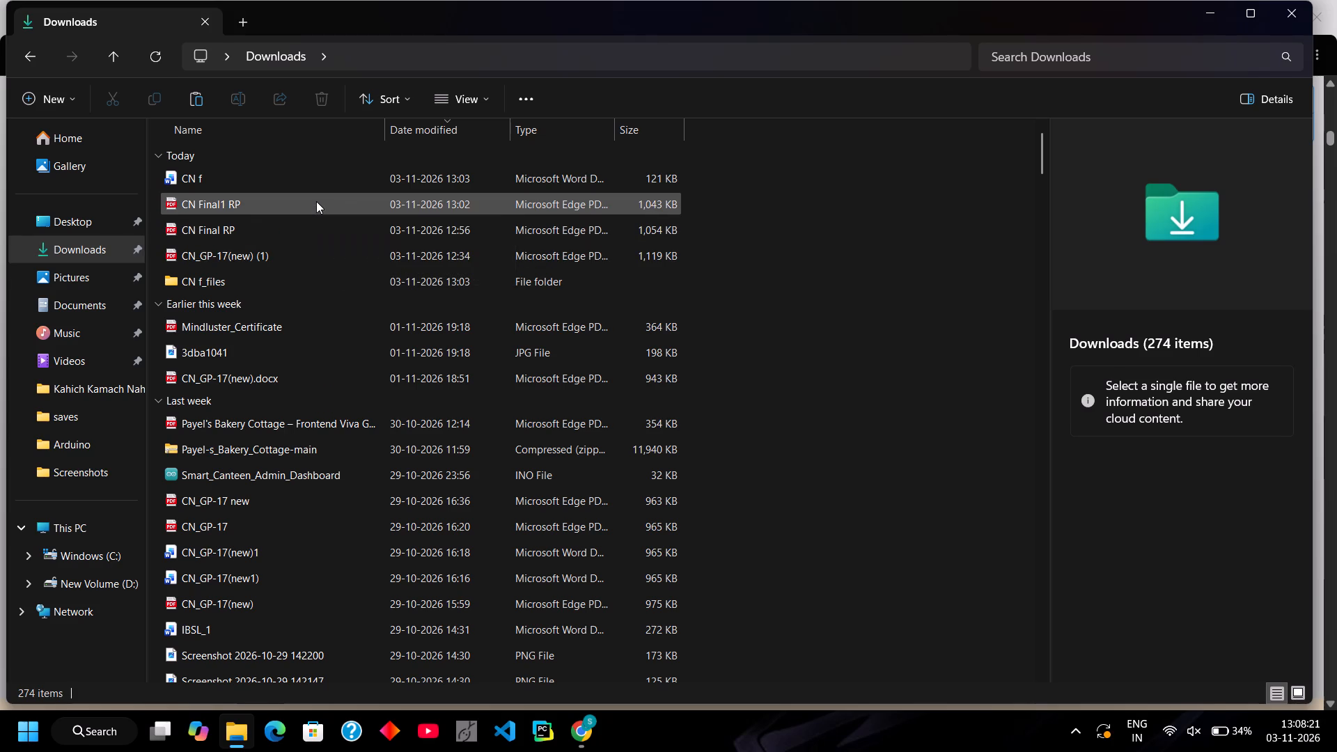
key("ctrl+v")
key("ctrl+c")
key("ctrl+c")
key("ctrl+c")
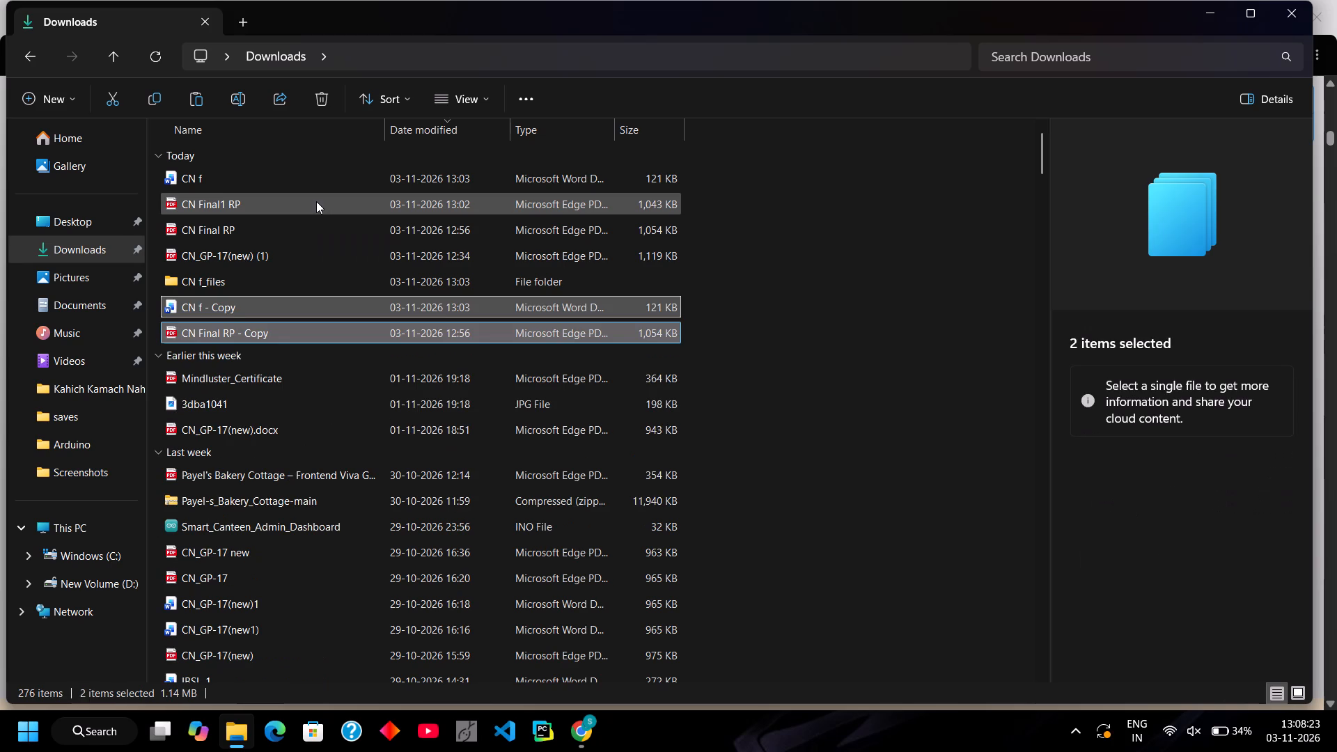
key("ctrl+z")
Copy the two duplicate files, CN f - Copy and CN Final RP - Copy.
key("ctrl+c")
key("ctrl+c")
key("ctrl+c")
Switch to Microsoft Edge.
left_click(276, 734)
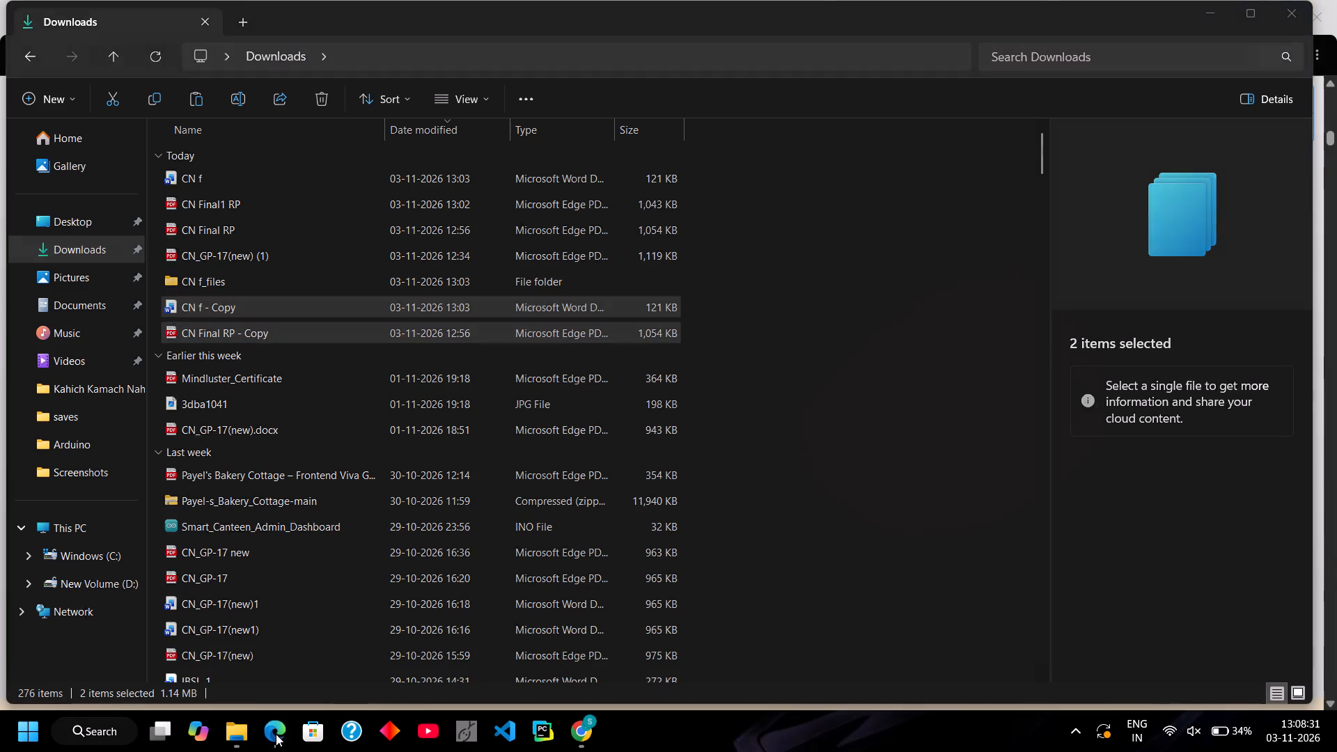
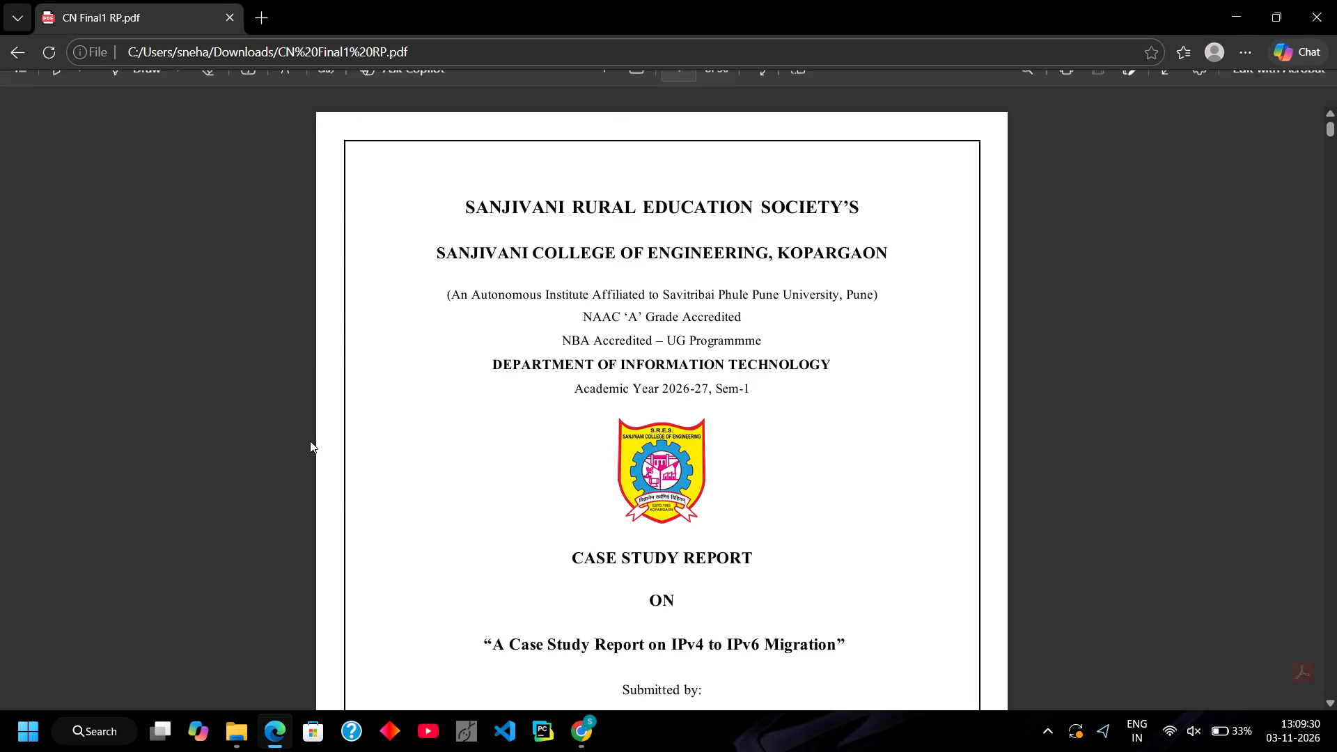
Look through the CN Final1 RP report from its cover page to the Table of Contents, and close the PDF.
scroll(310, 441, "down", 8)
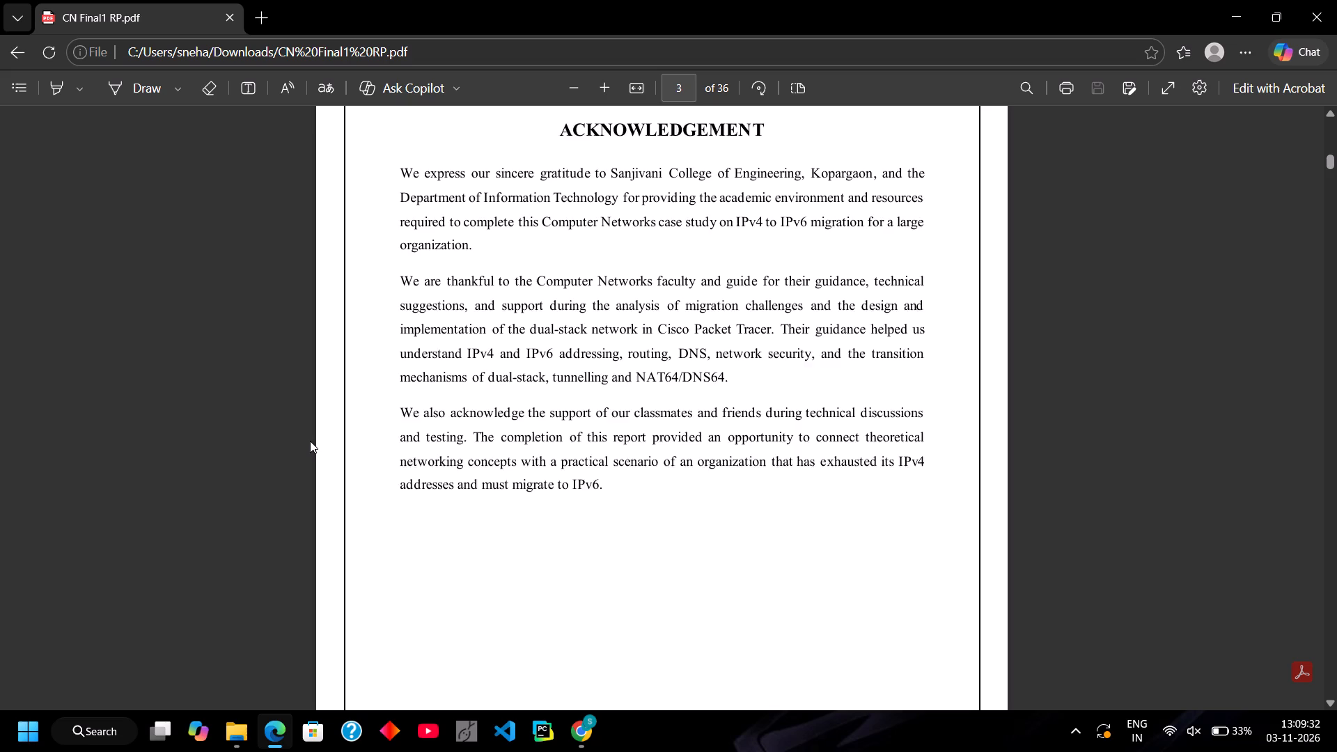
scroll(310, 441, "down", 5)
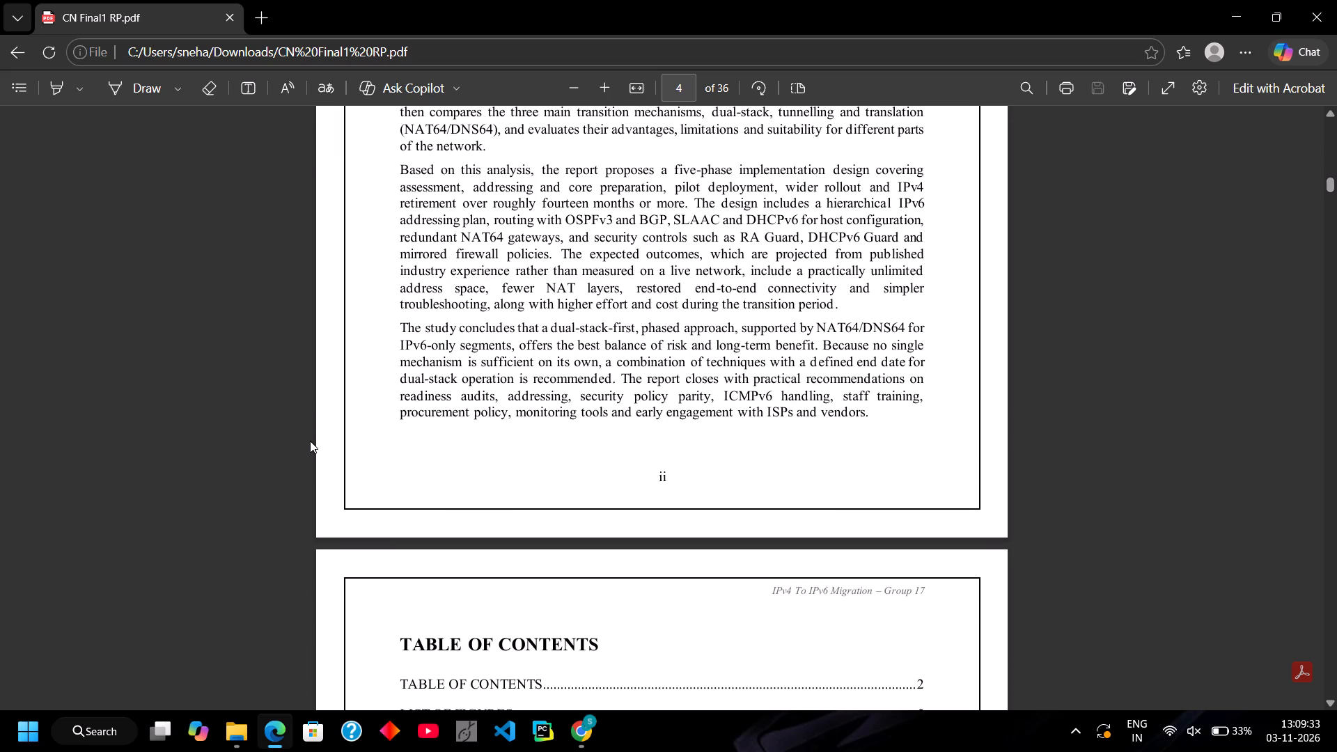
left_click(1336, 0)
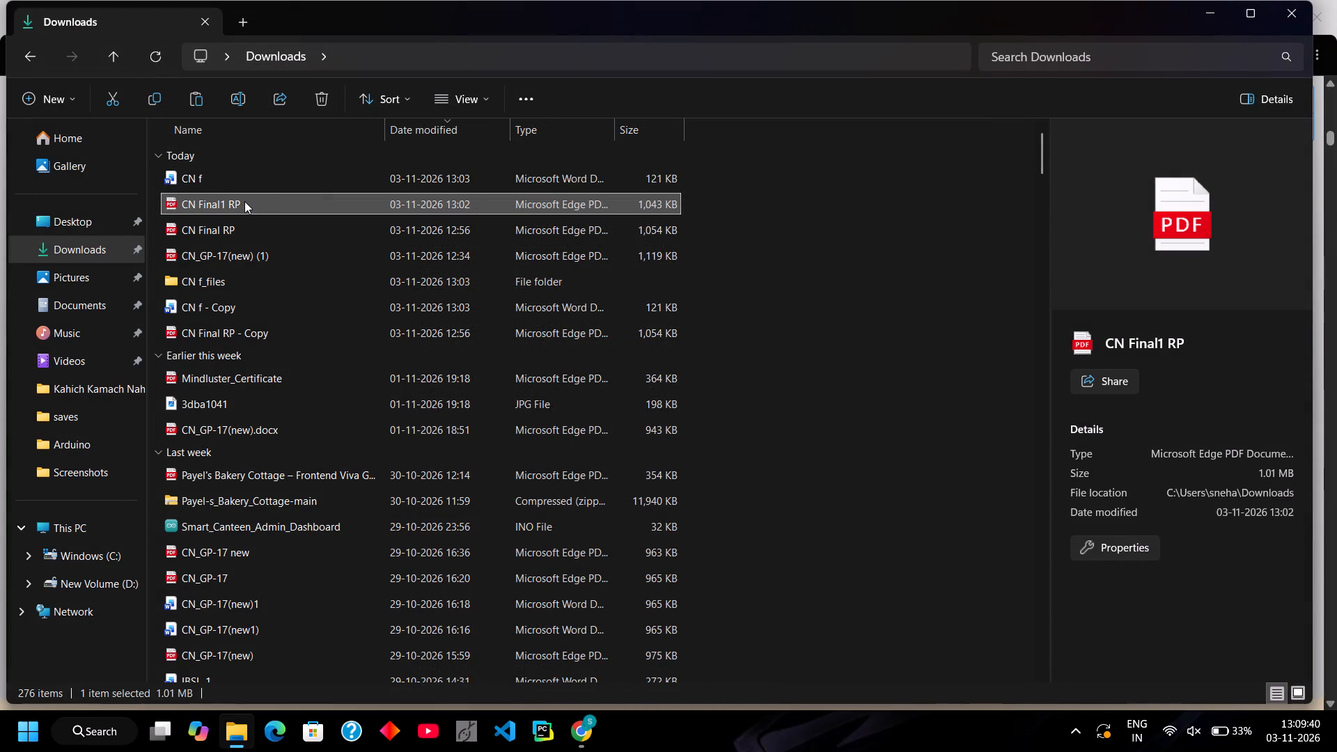
Copy the CN Final1 RP PDF file in the Downloads folder.
key("ctrl+c")
key("ctrl+c")
key("ctrl+c")
key("ctrl+c")
Open Microsoft Edge.
left_click(276, 734)
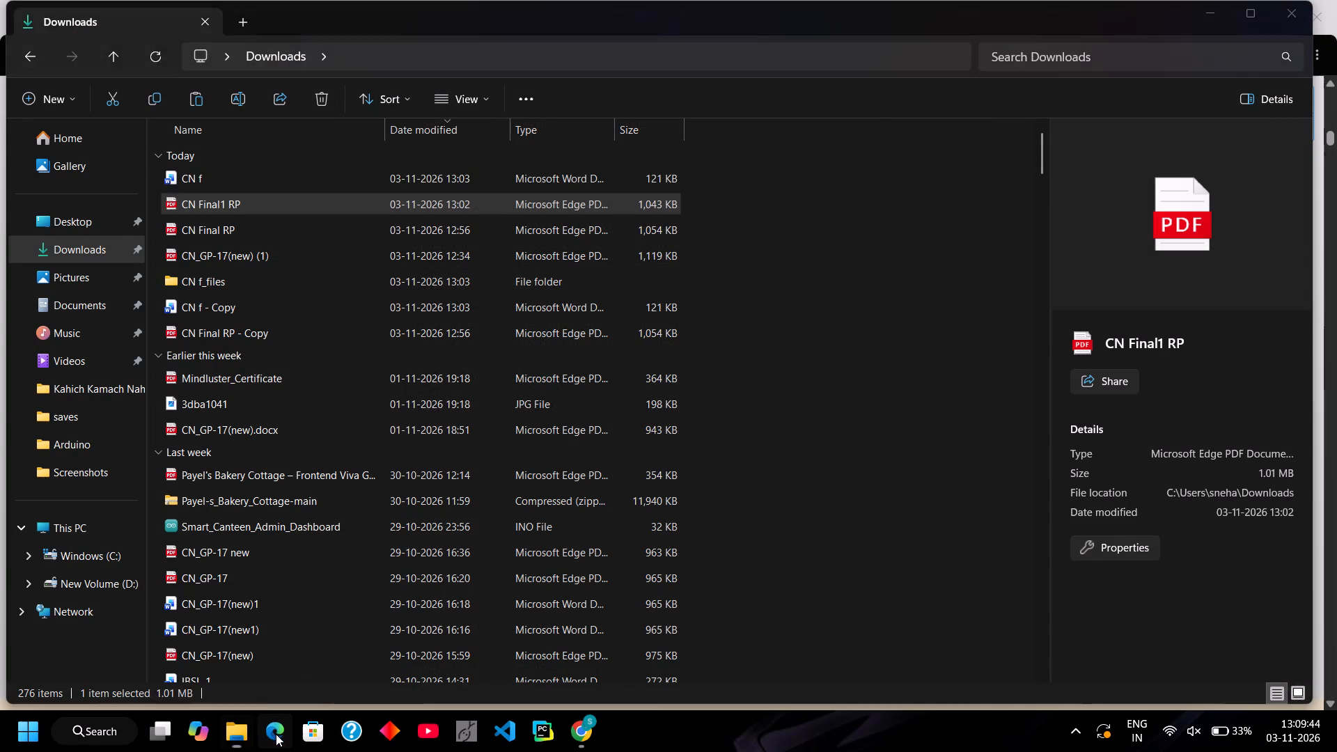
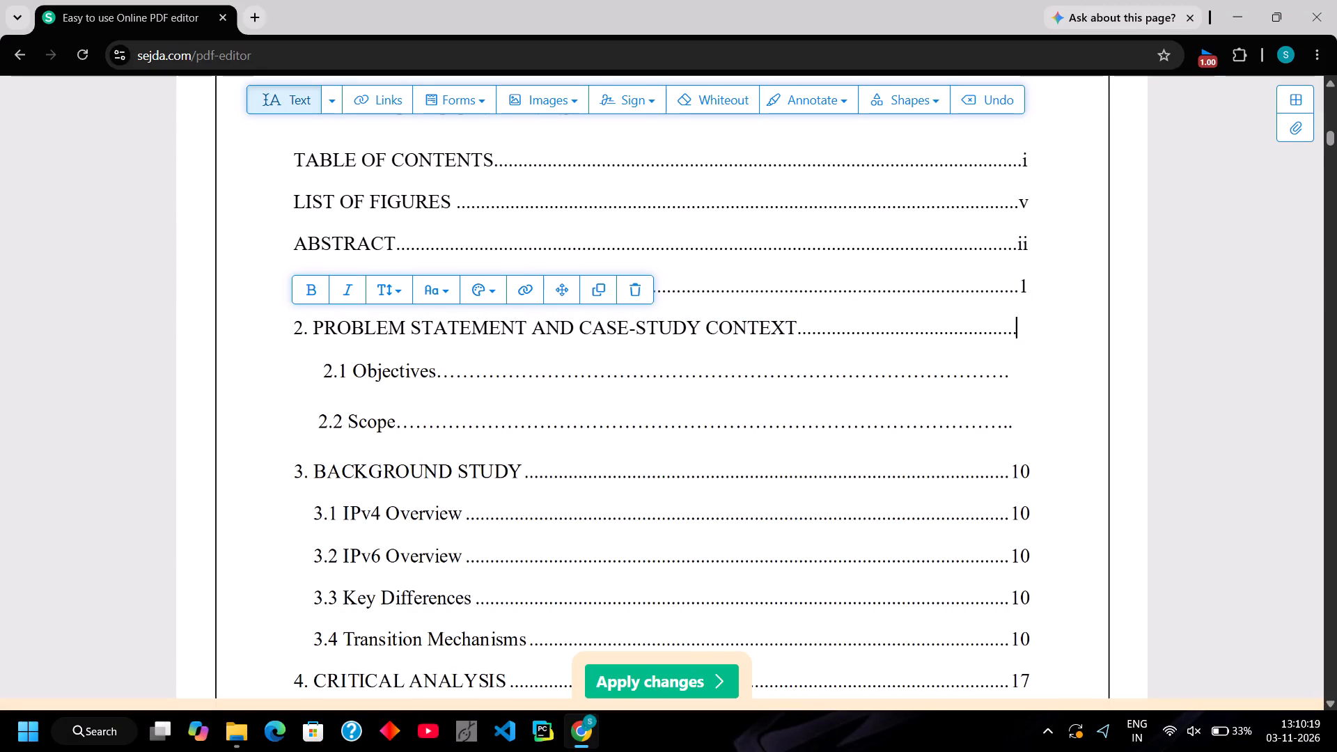
Enter page number 2 for the "2. PROBLEM STATEMENT AND CASE-STUDY CONTEXT" entry in the Table of Contents.
key("2")
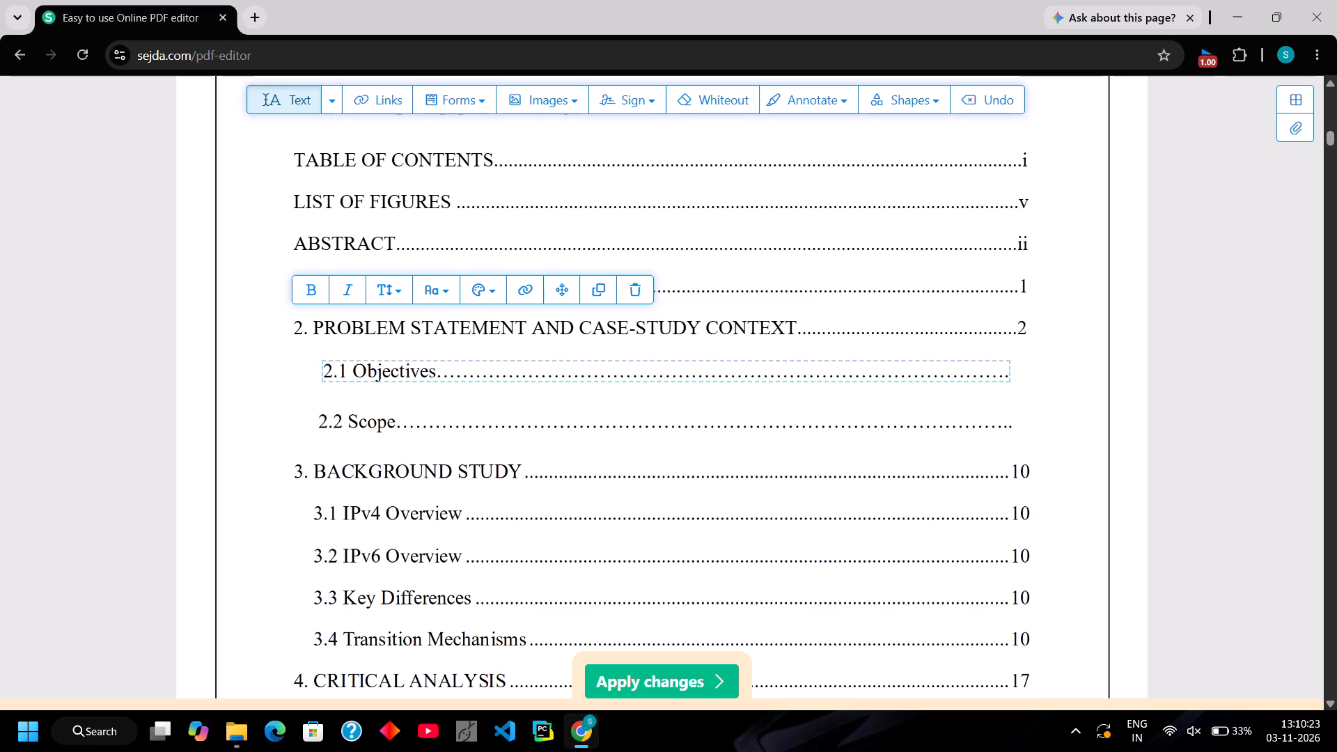
Extend the dotted leader of the "2.1 Objectives" entry and add page number 3, keeping the original font.
left_click(1007, 373)
left_click(1007, 373)
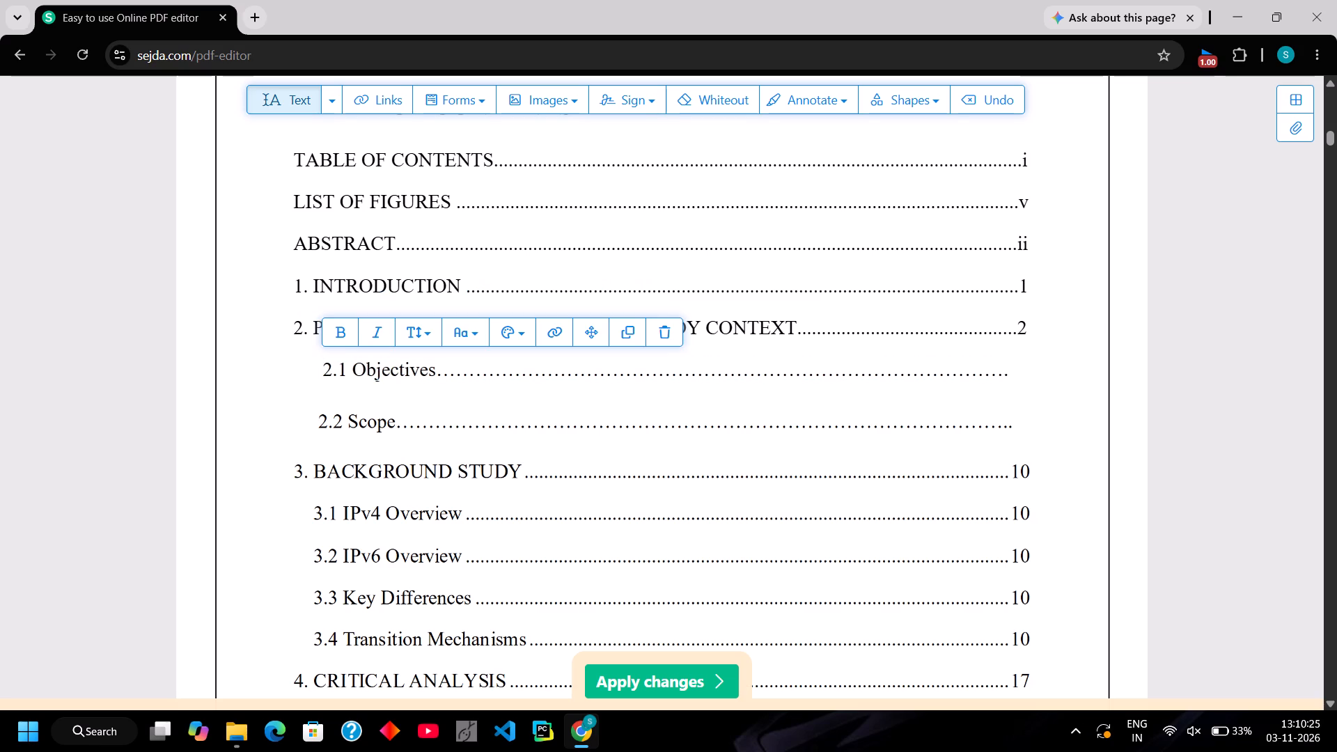
left_click(1003, 373)
left_click(1007, 373)
type("..")
key("3")
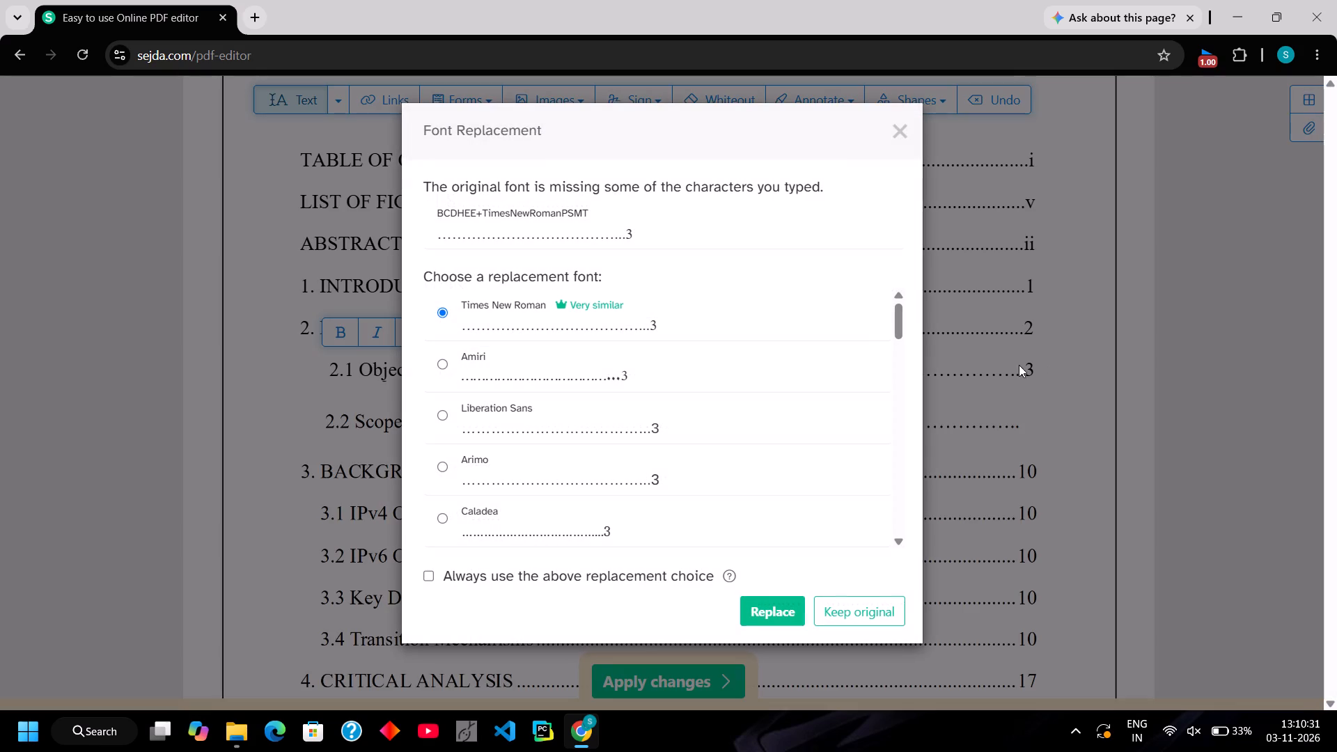
left_click(843, 614)
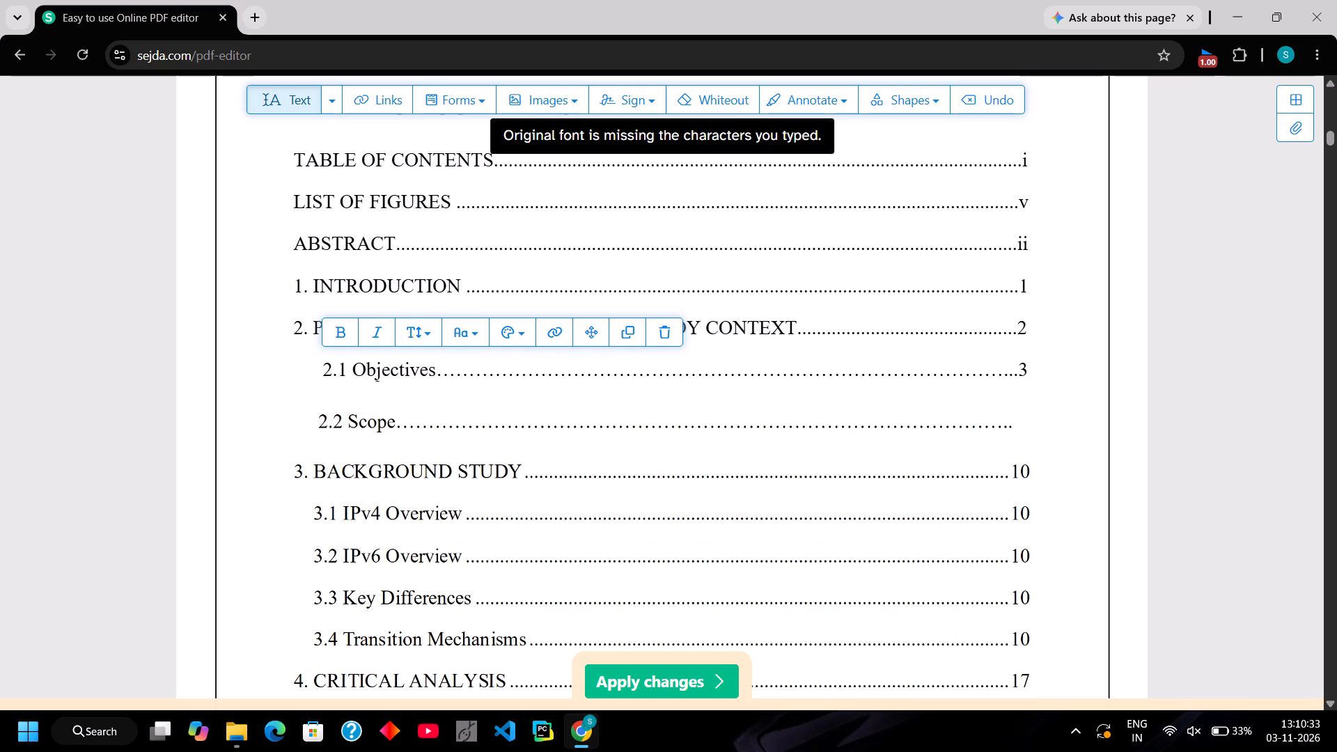
Add one leader dot and page number 3 to the "2.2 Scope" entry, keeping the original font.
left_click(996, 425)
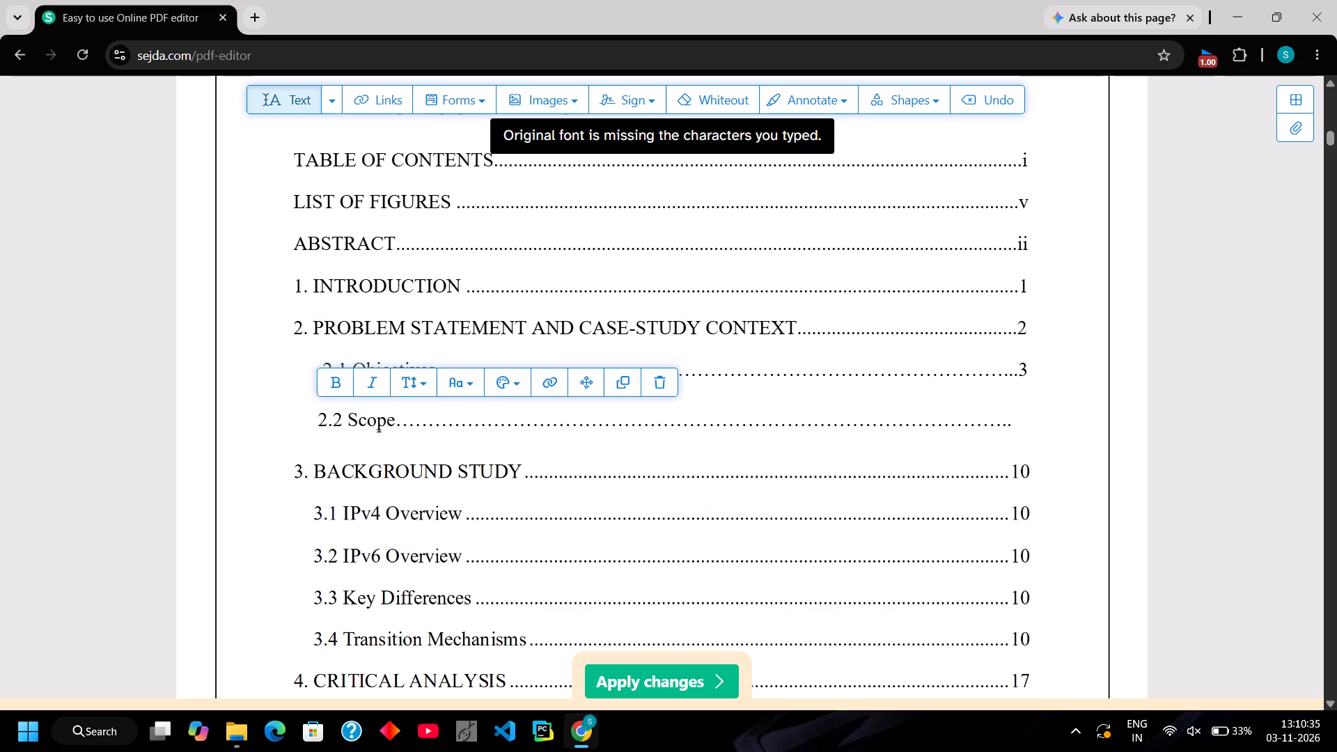
left_click(1010, 421)
type(".3")
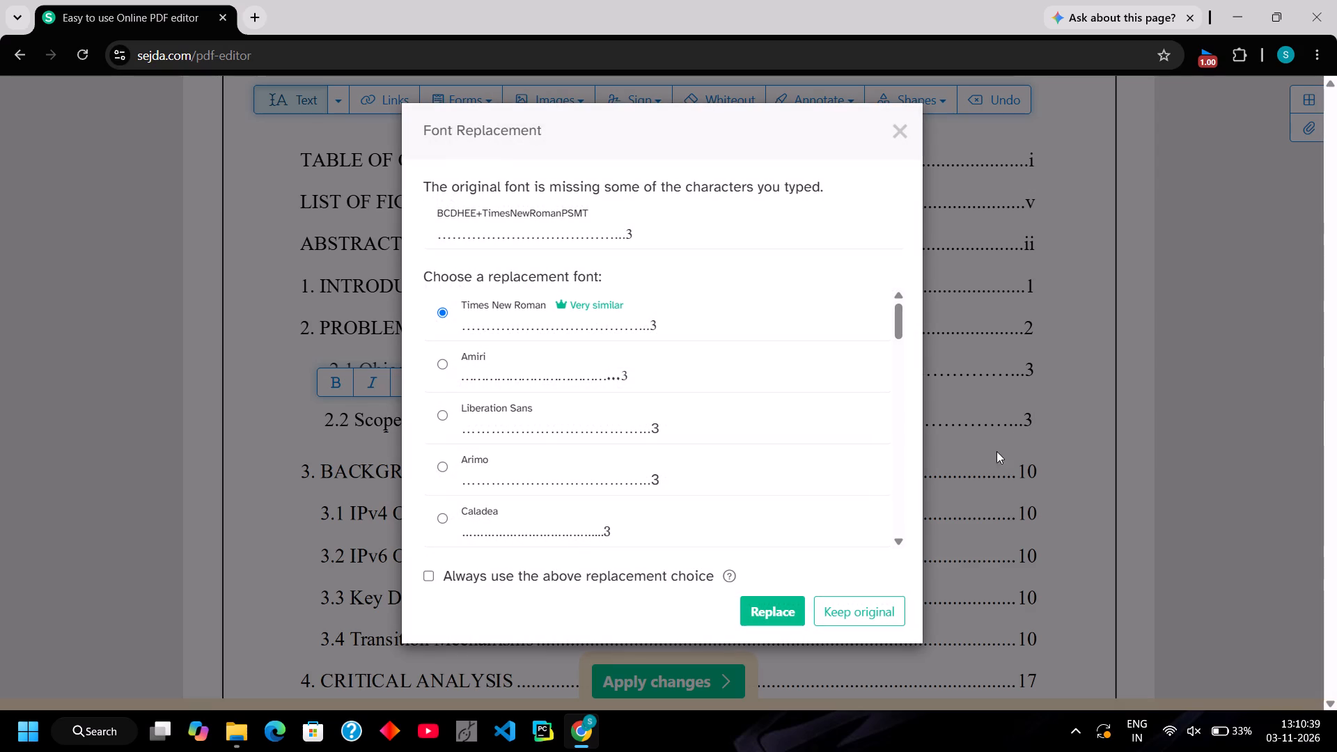
left_click(876, 616)
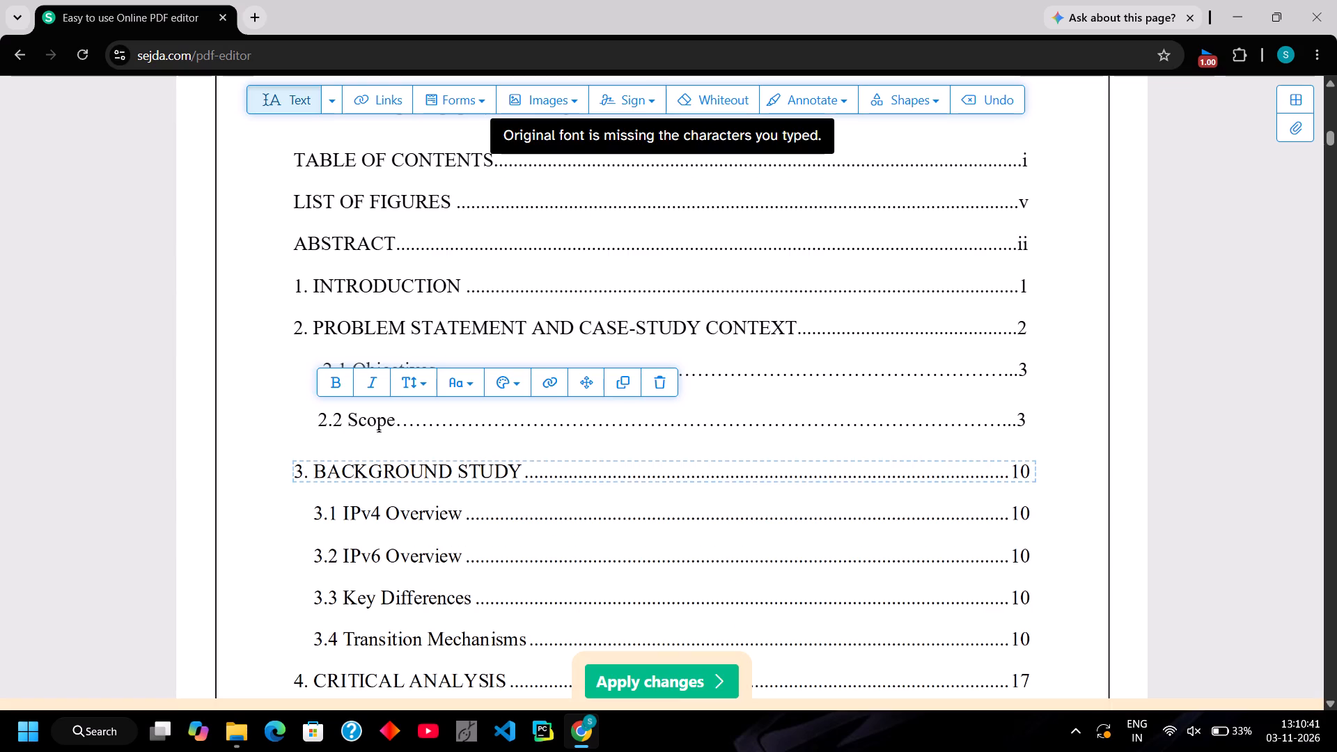
Change the "3. BACKGROUND STUDY" page number to 4 and replace the space before it with a leader dot.
left_click(1026, 469)
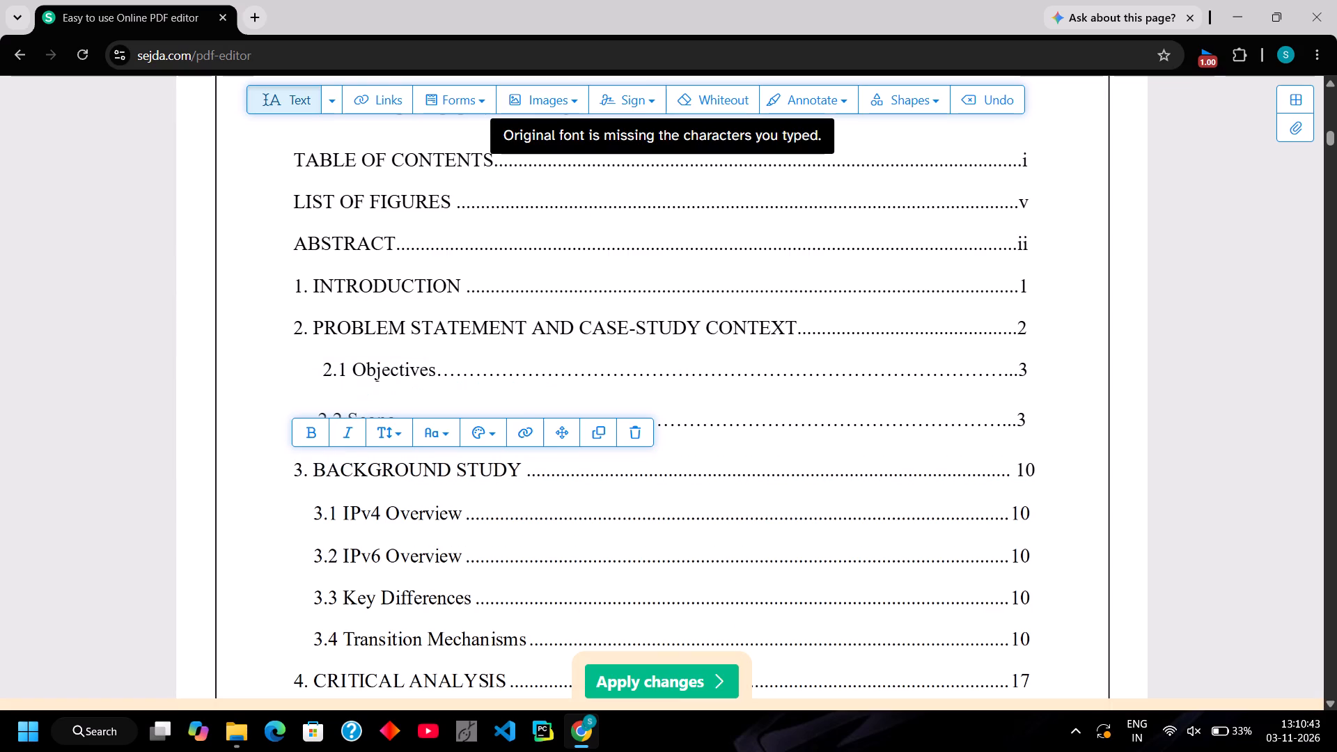
left_click(1026, 469)
key("Right")
key("BackSpace")
key("BackSpace")
key("4")
key("Left")
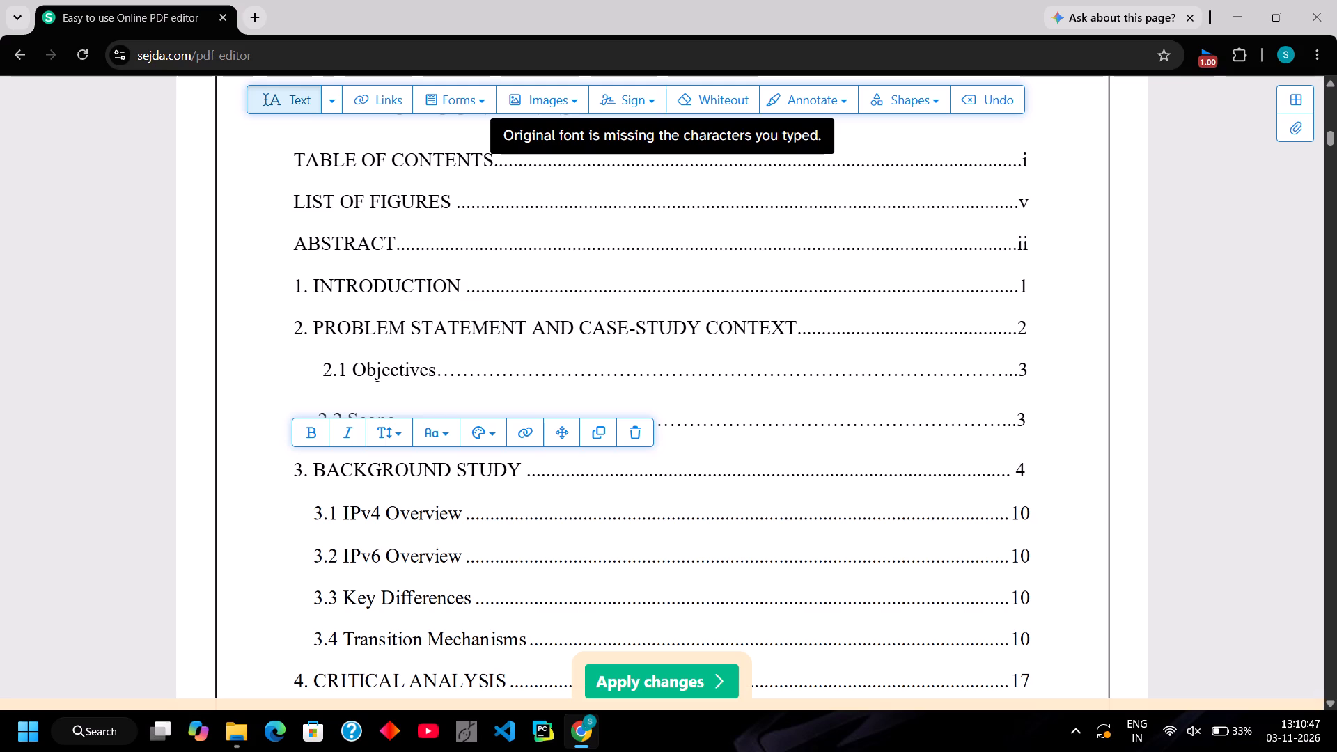
key("BackSpace")
key("period")
Change the "3.1 IPv4 Overview" page number to 4, with a leader dot in place of the space before it.
left_click(1020, 512)
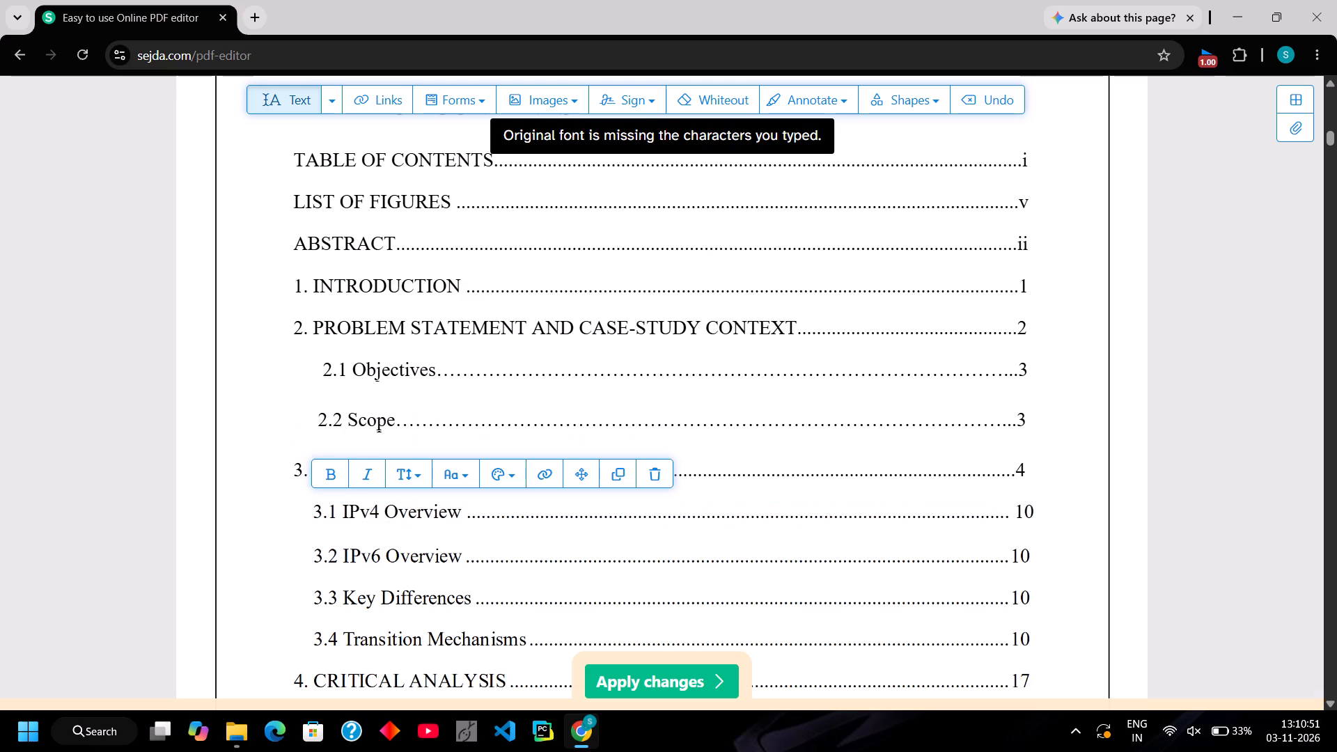
left_click(1029, 511)
key("BackSpace")
key("BackSpace")
key("BackSpace")
type(".4")
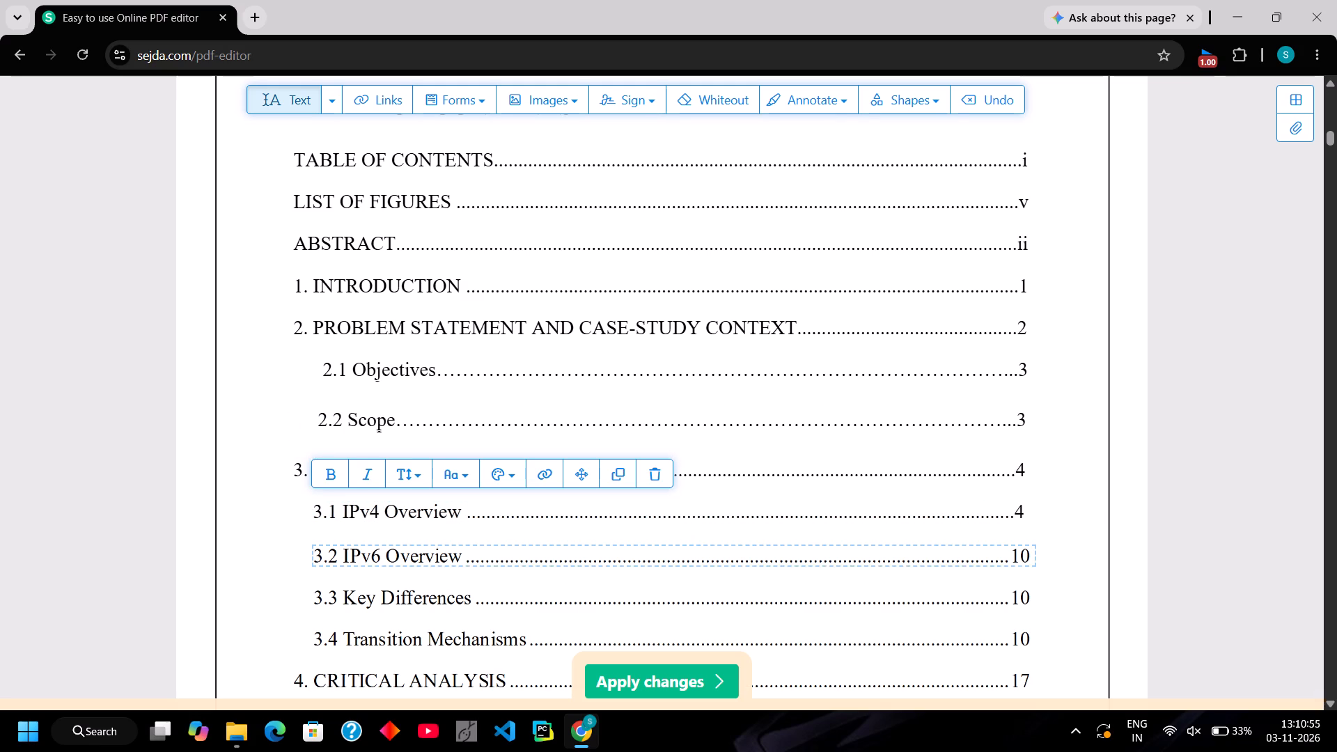
Change the "3.2 IPv6 Overview" page number to 5, with a leader dot in place of the space before it.
left_click(1022, 554)
left_click(1022, 554)
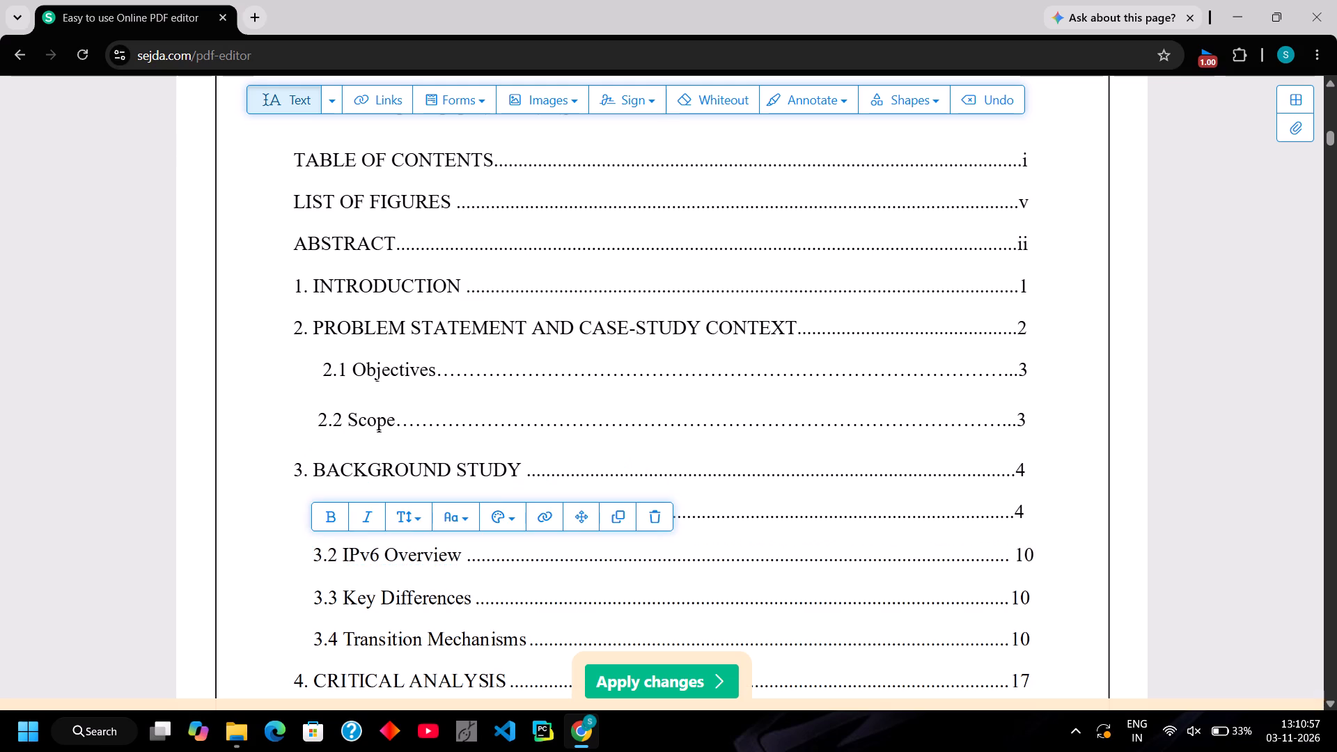
key("Right")
key("BackSpace")
key("BackSpace")
key("BackSpace")
type(".5")
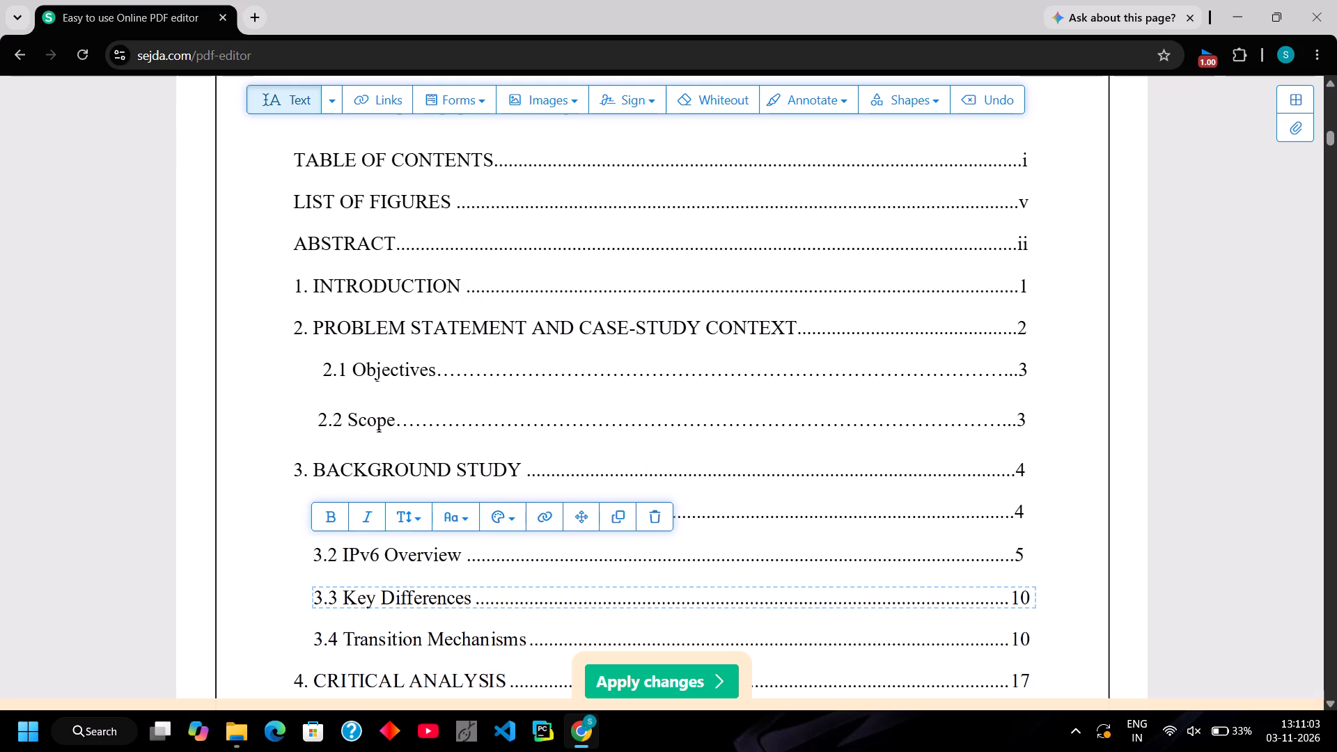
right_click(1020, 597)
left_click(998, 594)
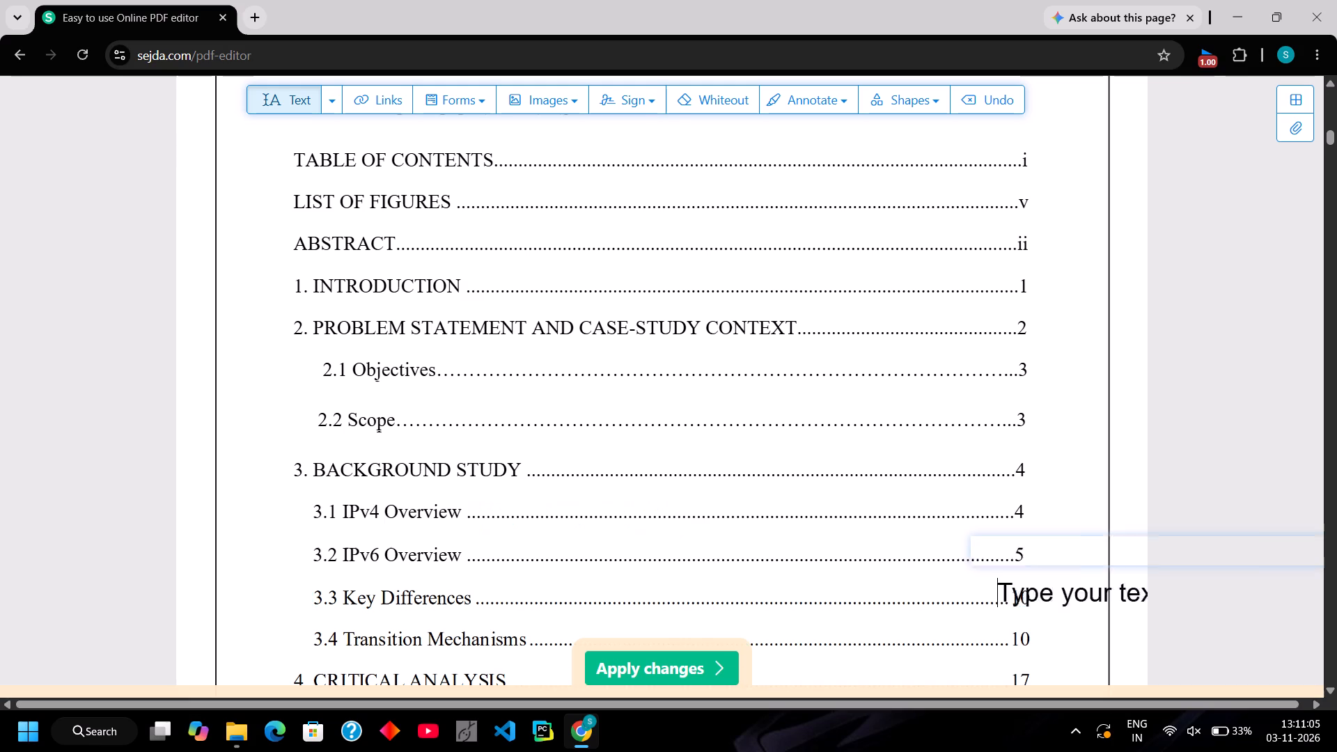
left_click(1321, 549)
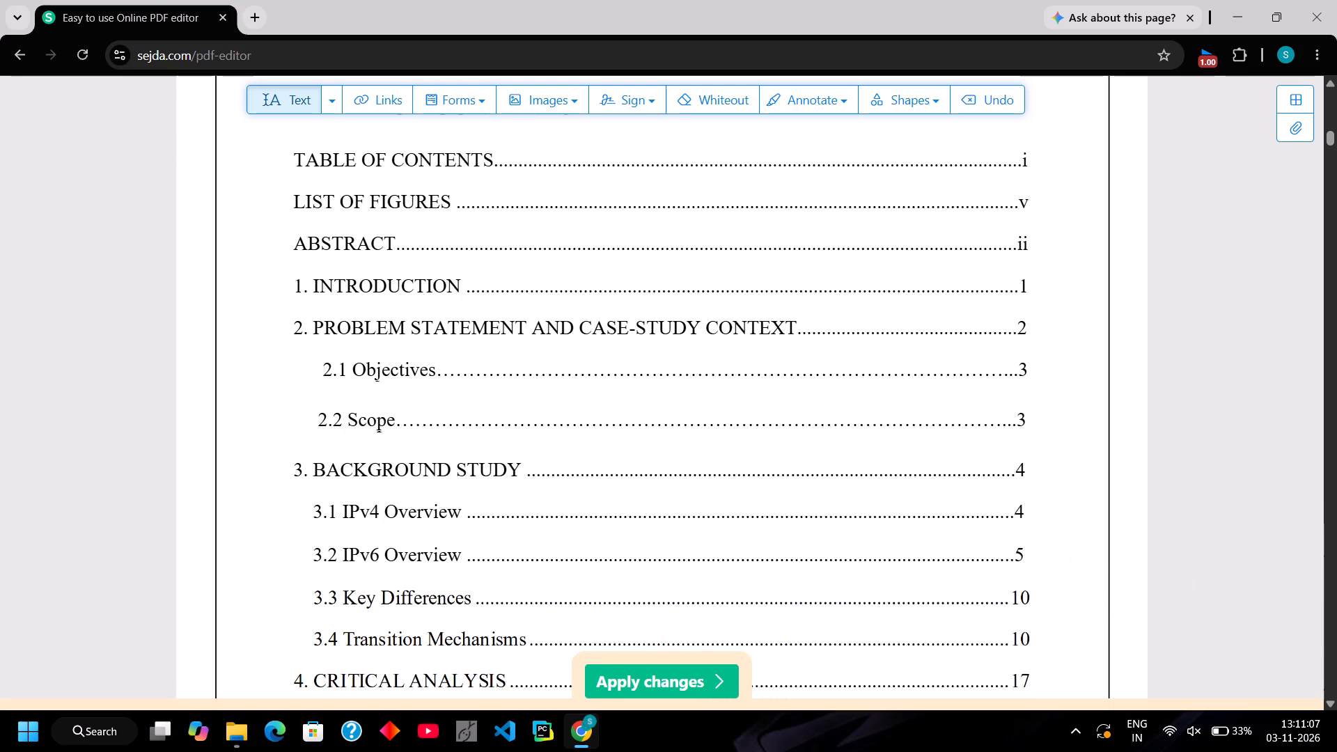
Change the "3.3 Key Differences" page number to 7, with a leader dot in place of the space before it.
left_click(1024, 601)
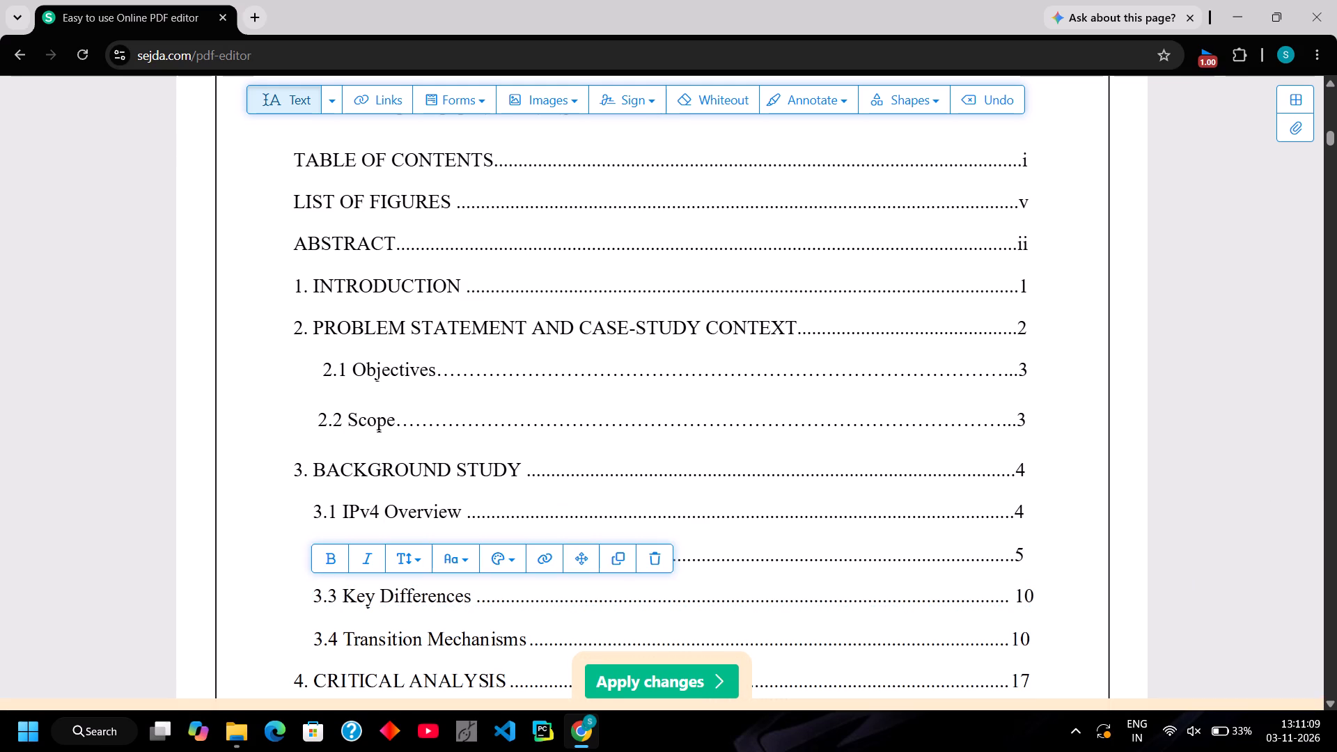
left_click(1029, 593)
key("BackSpace")
key("BackSpace")
key("BackSpace")
type(".7")
Change the "3.4 Transition Mechanisms" page number to 7 and remove the space before it.
left_click(1022, 632)
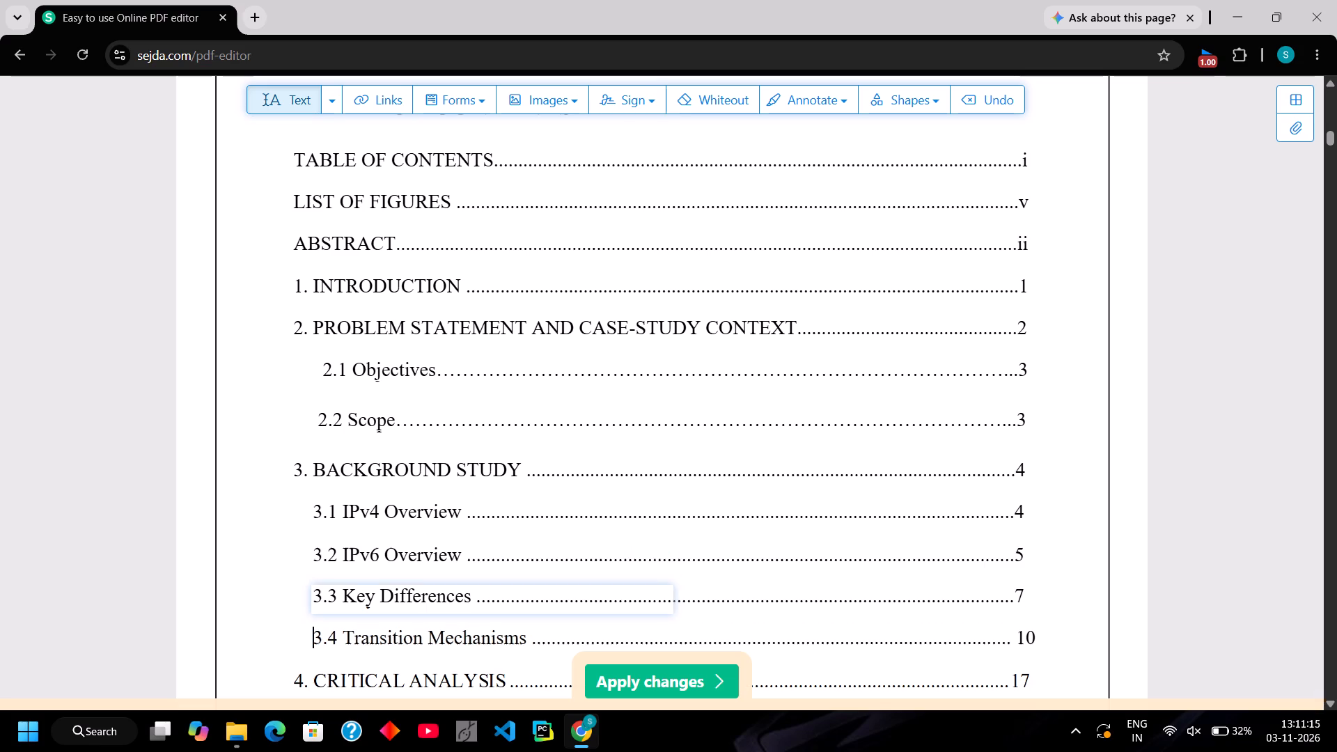
left_click(1020, 633)
key("BackSpace")
key("Right")
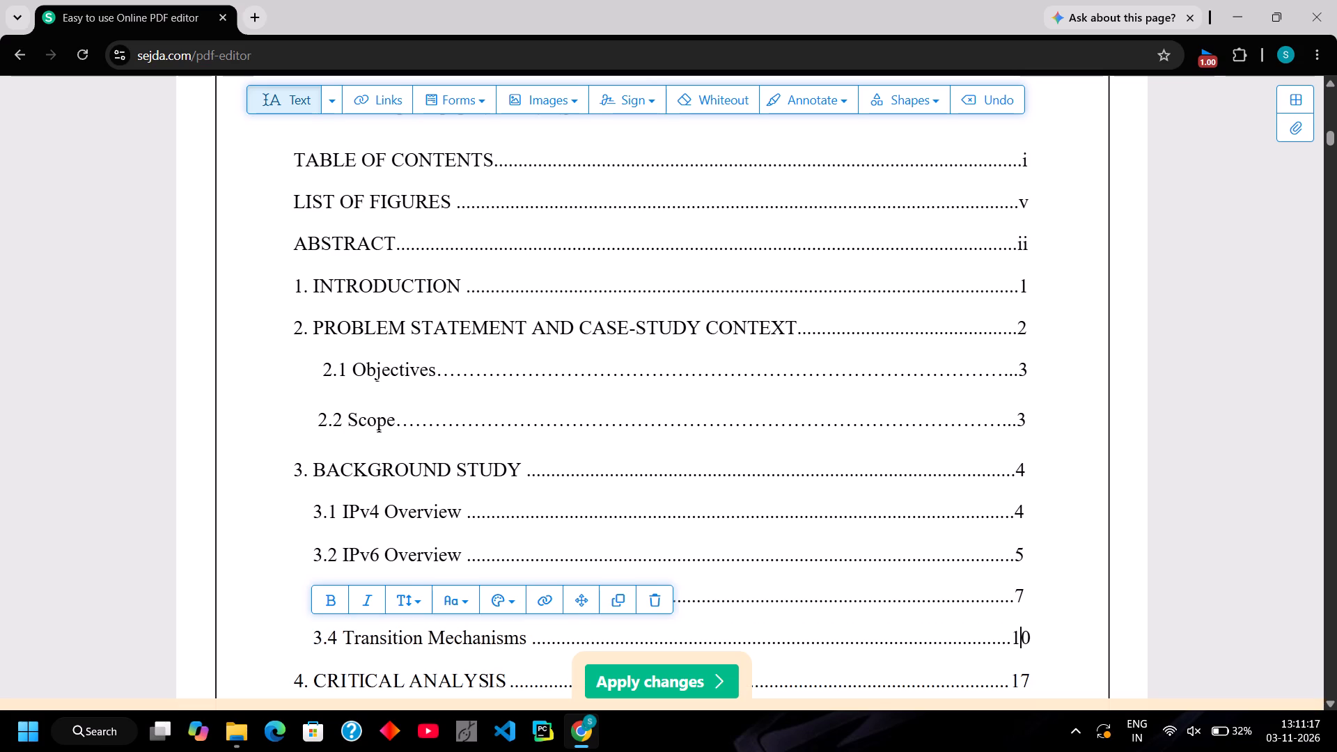
key("Right")
key("BackSpace")
key("BackSpace")
key("7")
Change the "4. CRITICAL ANALYSIS" page number to 8 and replace the space before it with a leader dot.
scroll(1017, 664, "down", 4)
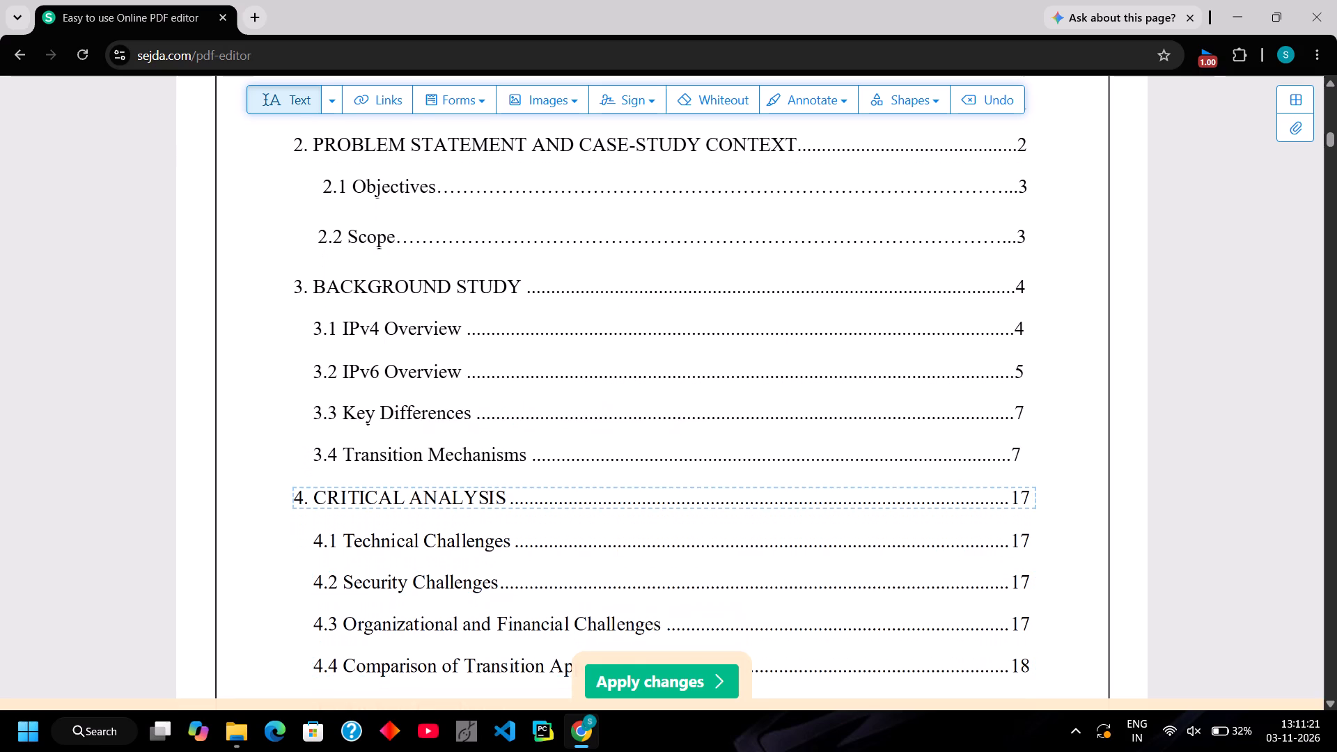
left_click(1022, 494)
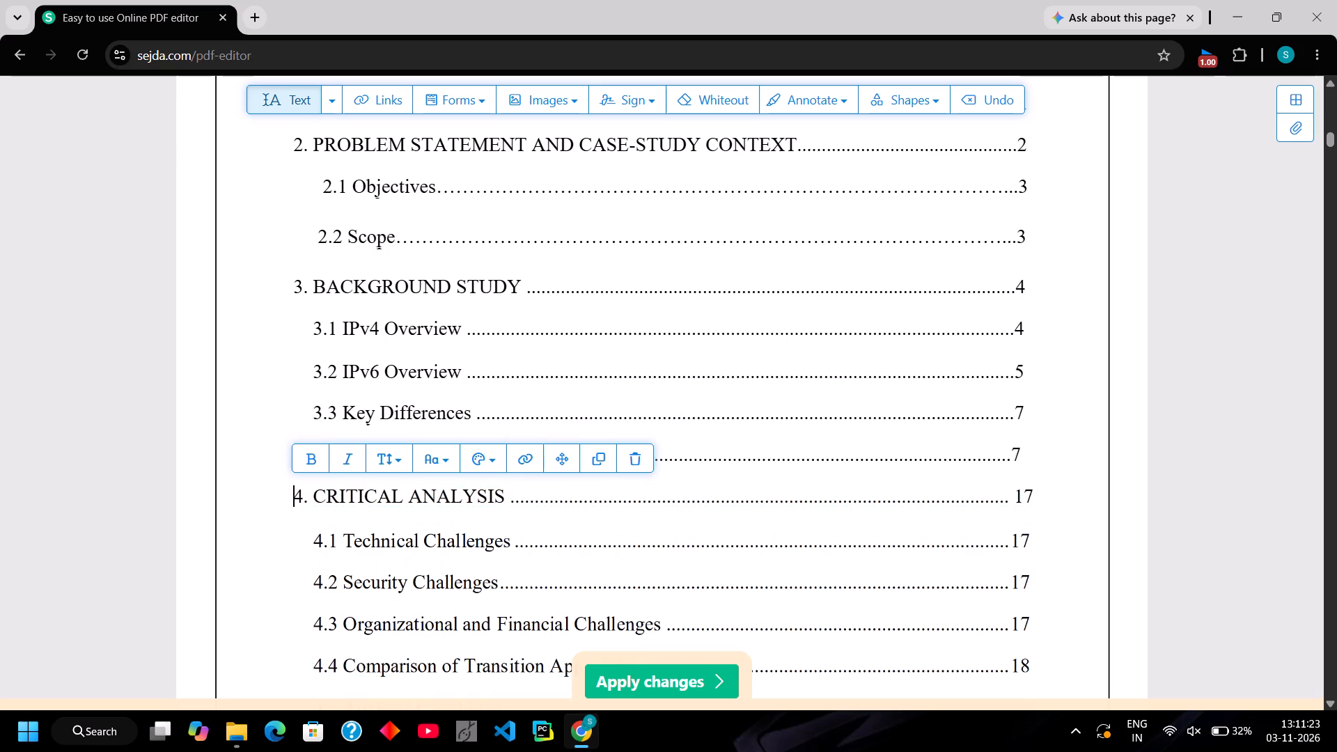
left_click(1028, 491)
key("Right")
key("BackSpace")
key("BackSpace")
key("8")
key("Left")
key("BackSpace")
key("period")
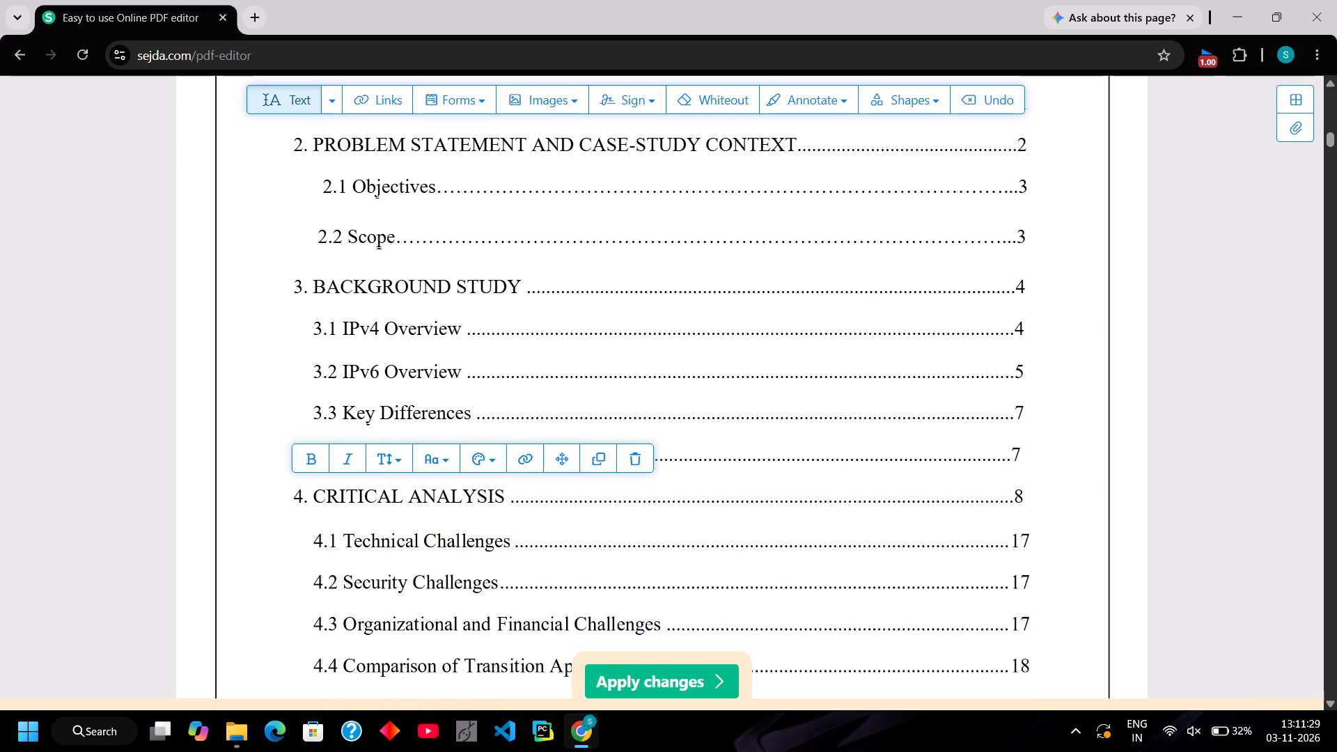
Change the "4.1 Technical Challenges" page number to 8, with a leader dot in place of the space before it.
left_click(1022, 539)
left_click(1030, 540)
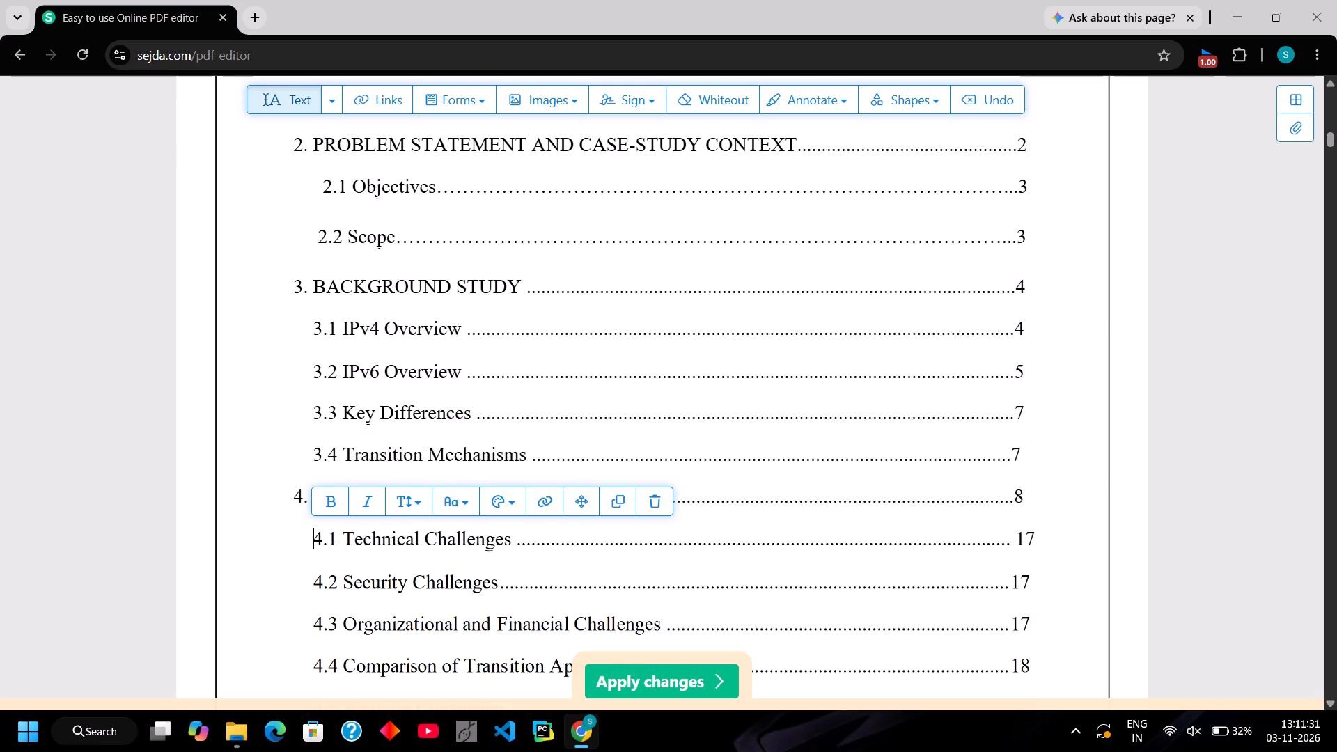
key("Right")
key("BackSpace")
key("BackSpace")
key("BackSpace")
type(".8")
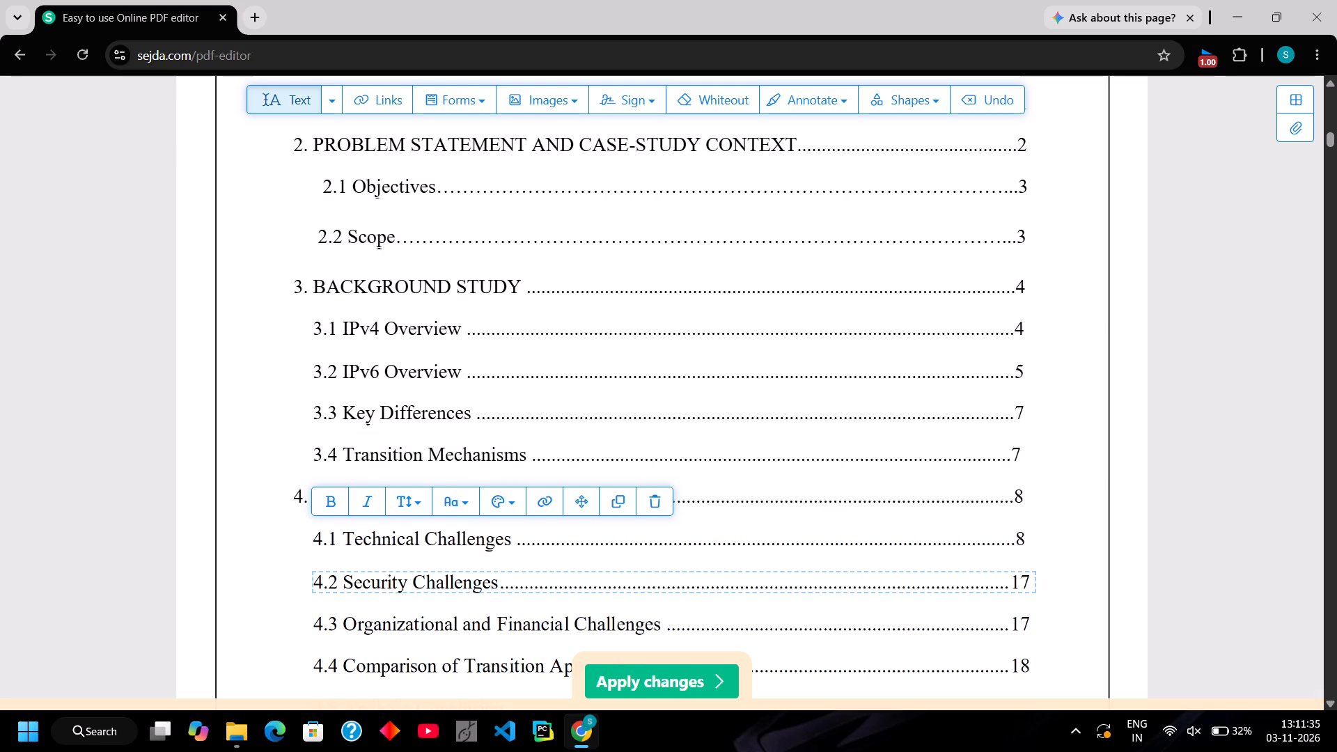
Change the "4.2 Security Challenges" page number to 8, with a leader dot in place of the space before it.
left_click(1022, 587)
left_click(1031, 577)
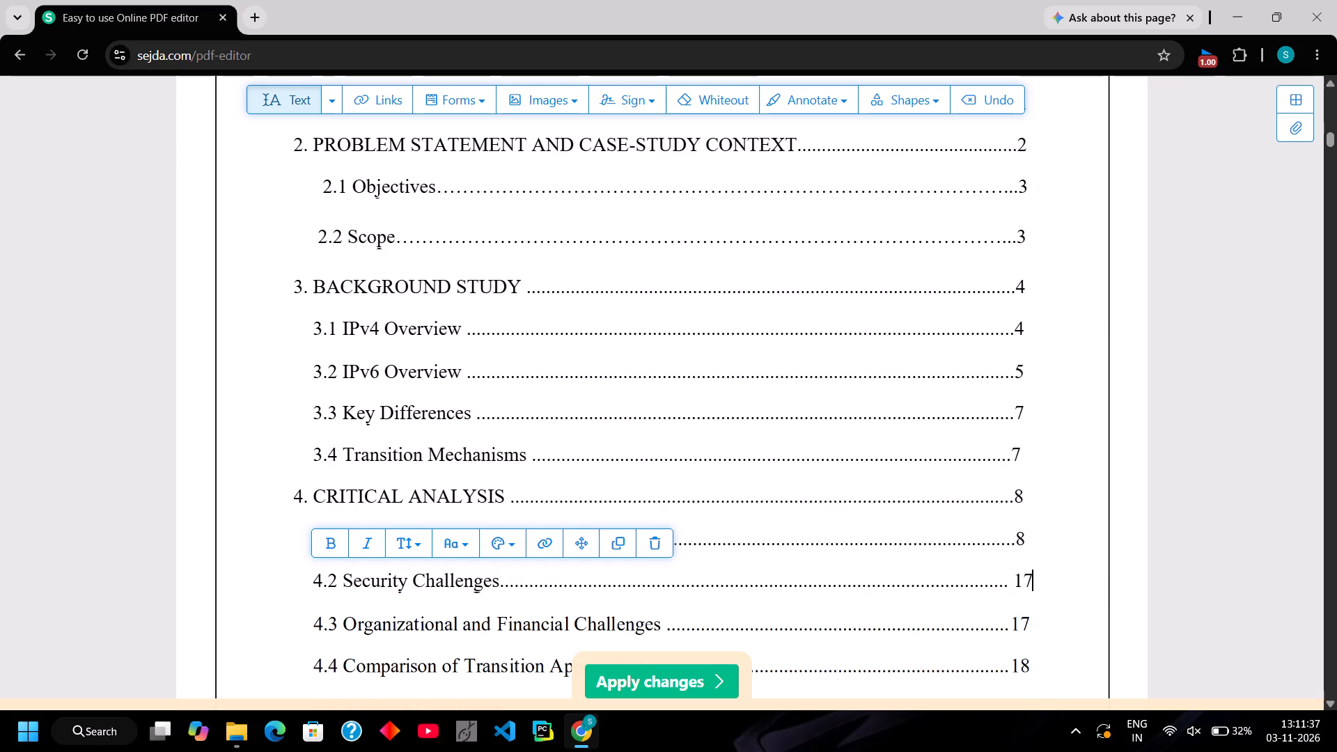
key("BackSpace")
key("BackSpace")
key("BackSpace")
type(".8")
Change the "4.3 Organizational and Financial Challenges" page number to 9, with a leader dot in place of the space before it.
scroll(1031, 577, "down", 3)
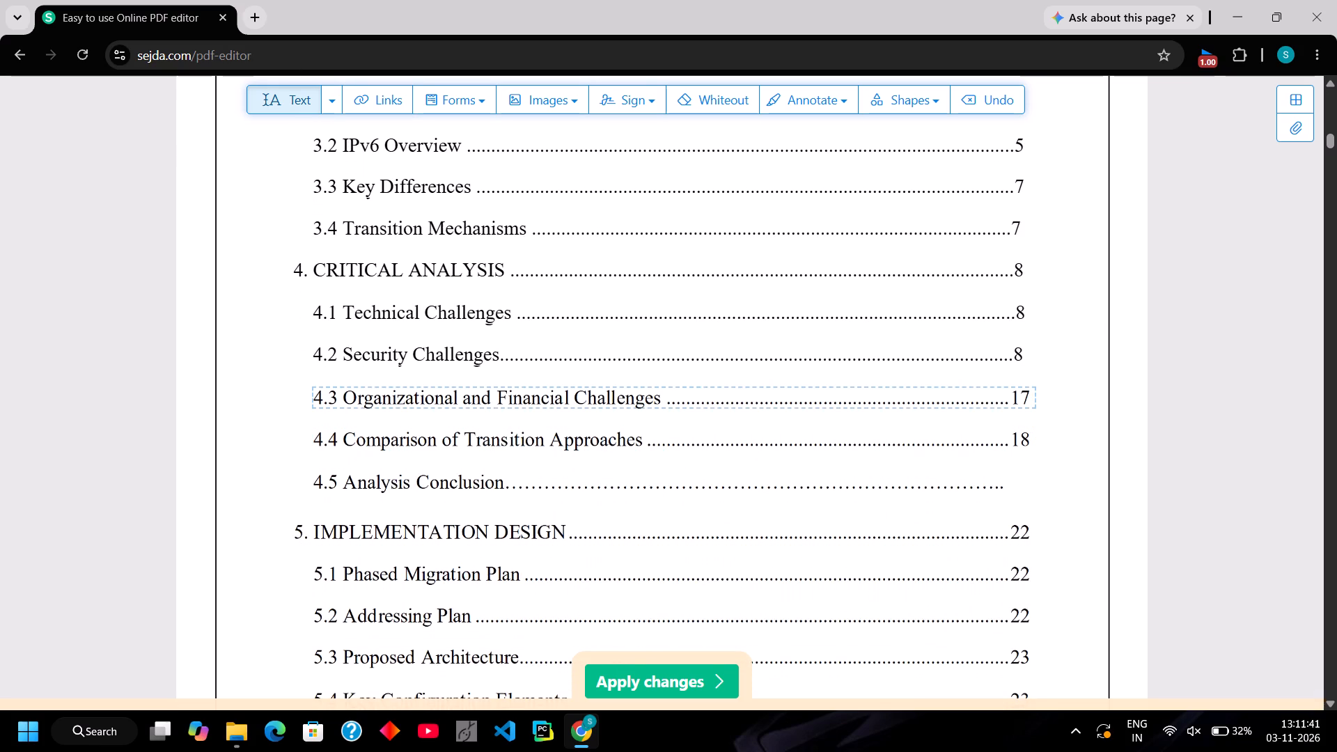
left_click(1024, 393)
left_click(1024, 393)
key("Right")
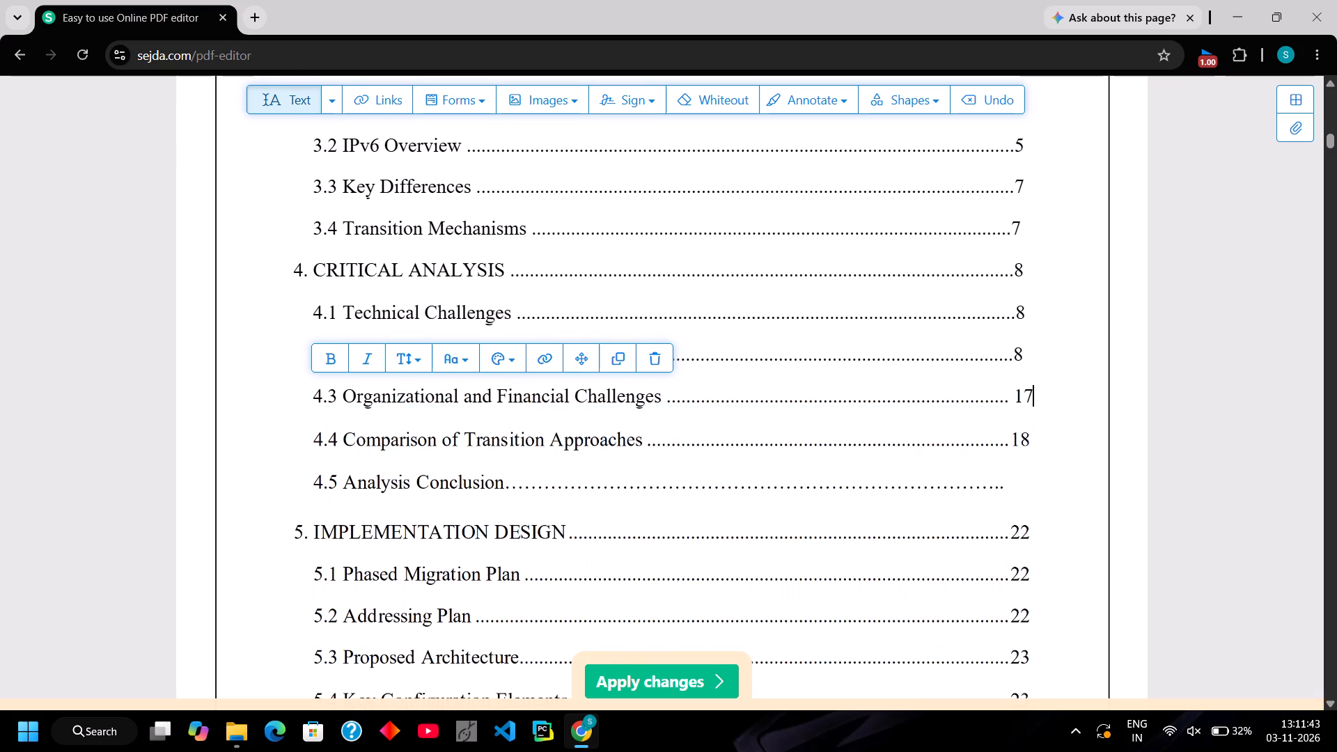
key("BackSpace")
key("BackSpace")
key("BackSpace")
type(".9")
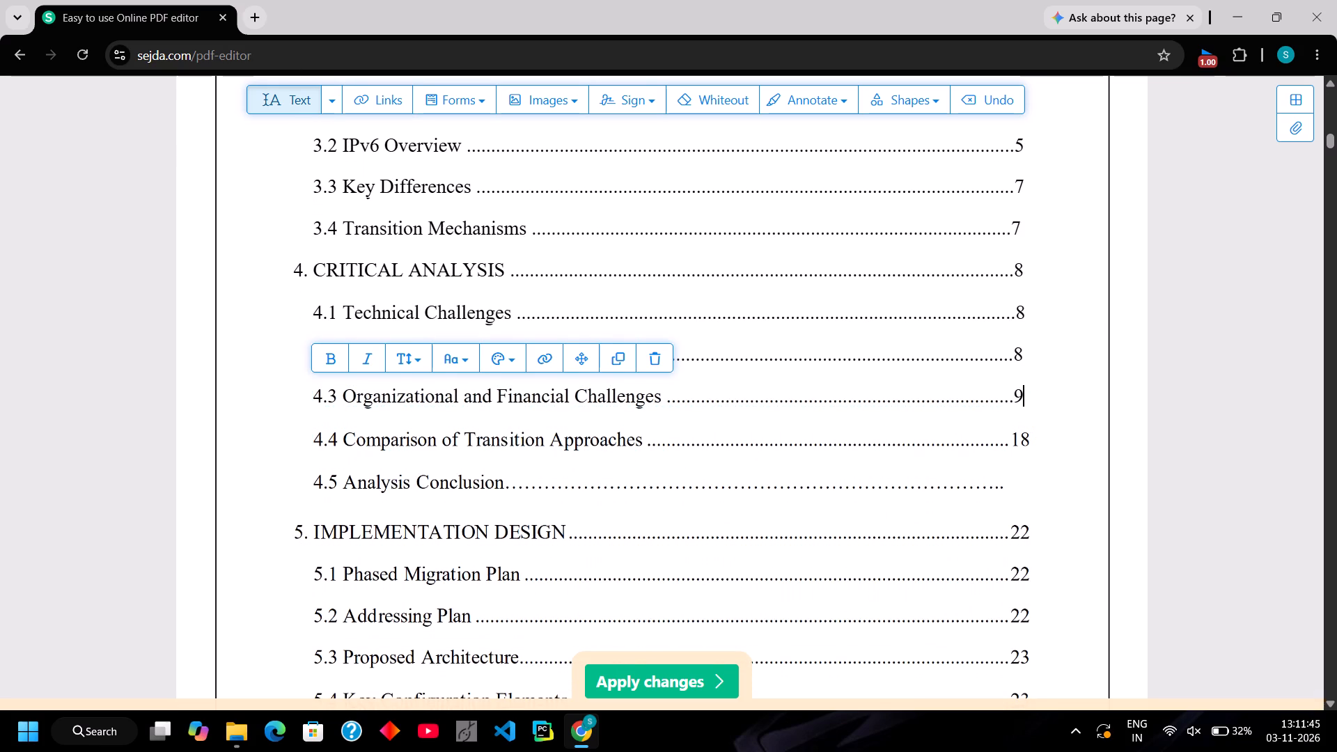
Change the "4.4 Comparison of Transition Approaches" page number to 12 and remove the space before it.
scroll(1024, 393, "down", 1)
left_click(1026, 395)
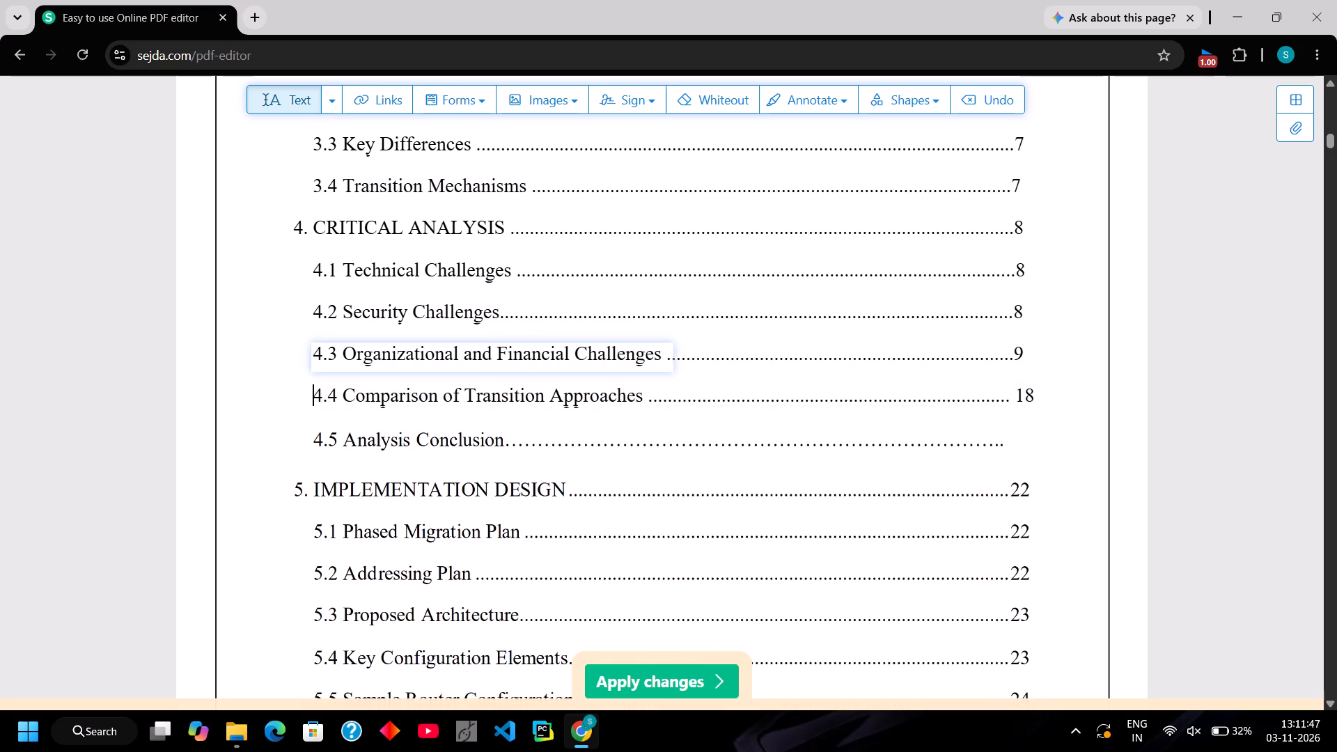
left_click(1033, 395)
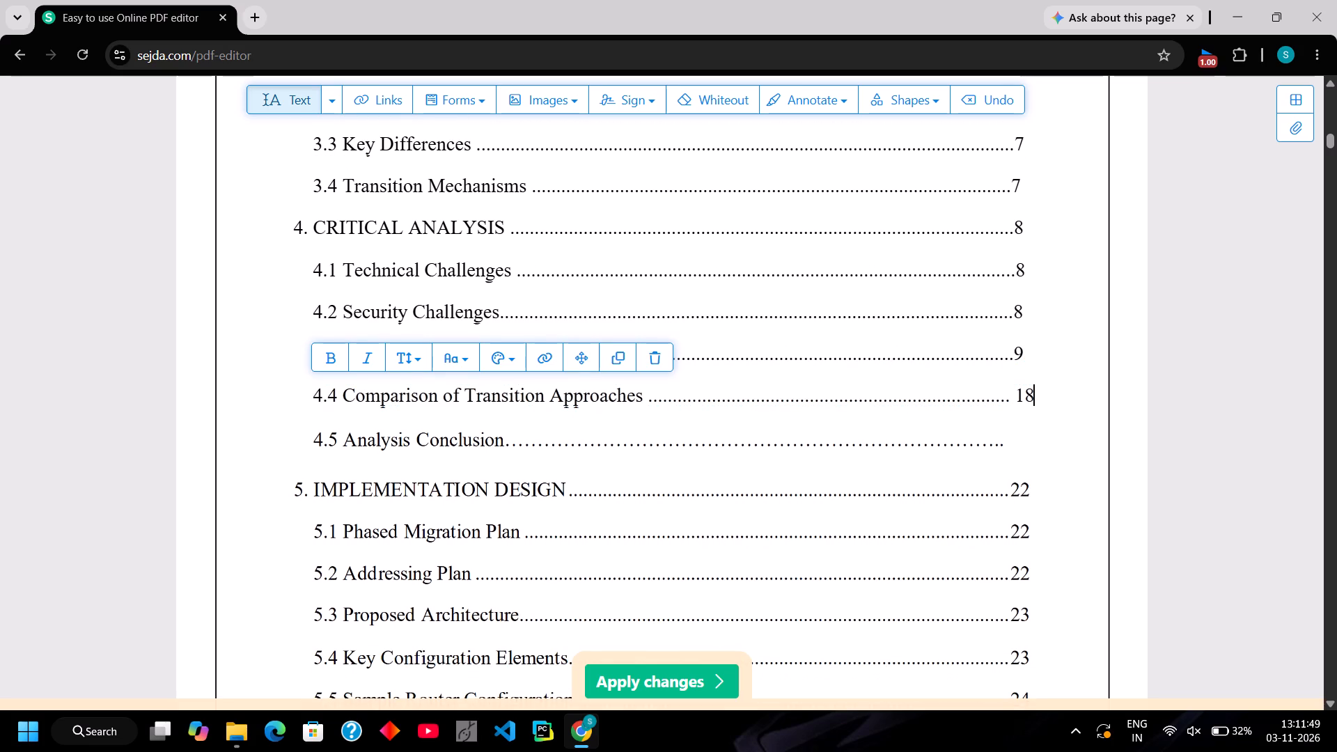
key("BackSpace")
key("BackSpace")
key("BackSpace")
key("period")
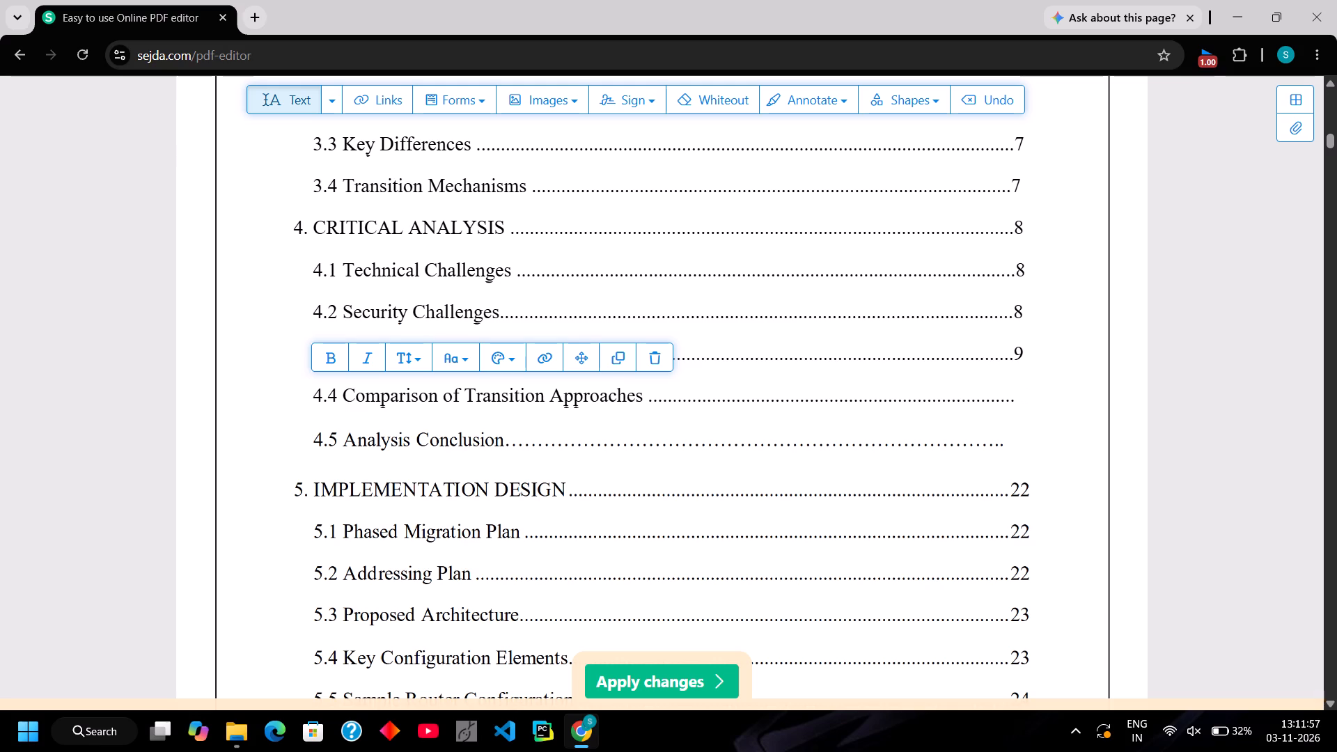
type("12")
key("Left")
key("Left")
key("BackSpace")
Add one leader dot and the page number 13 to the "4.5 Analysis Conclusion" entry, keeping the original font.
left_click(994, 446)
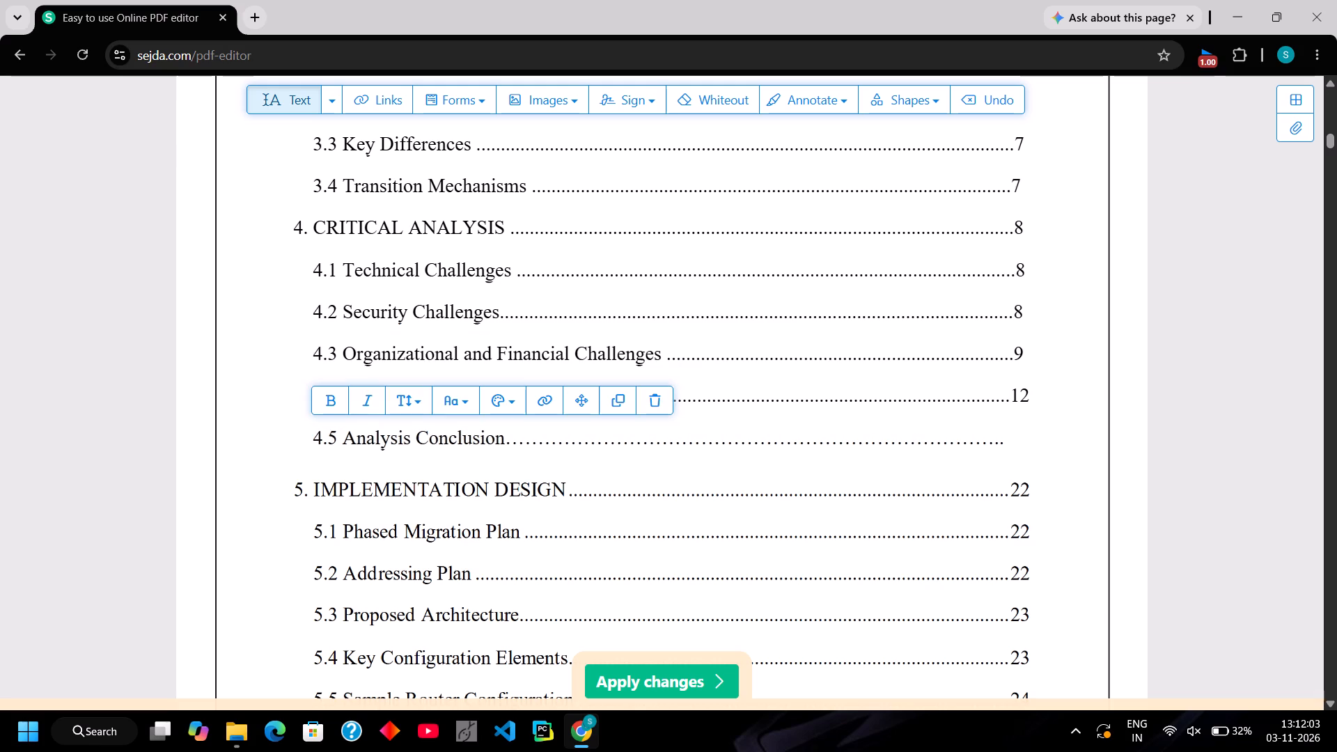
left_click(999, 444)
type("..")
key("Right")
type("13")
key("Left")
key("Left")
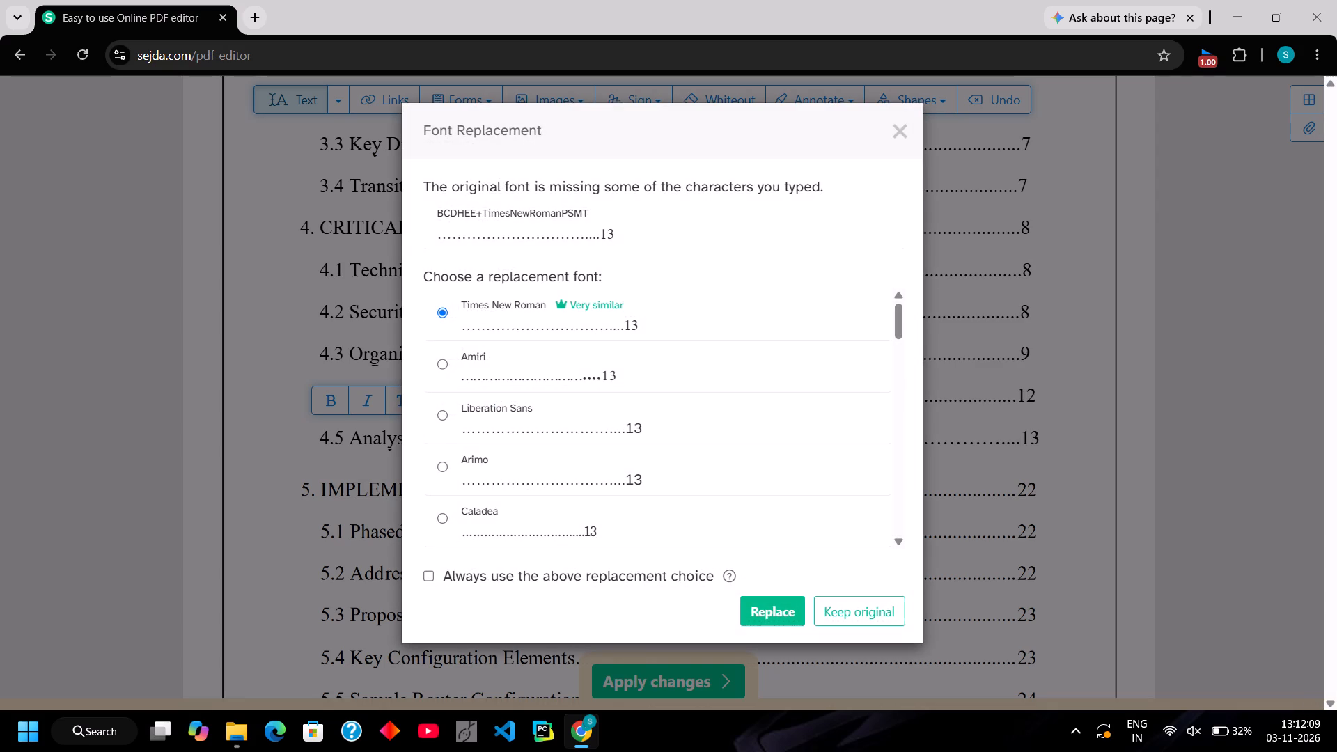
key("BackSpace")
left_click(869, 606)
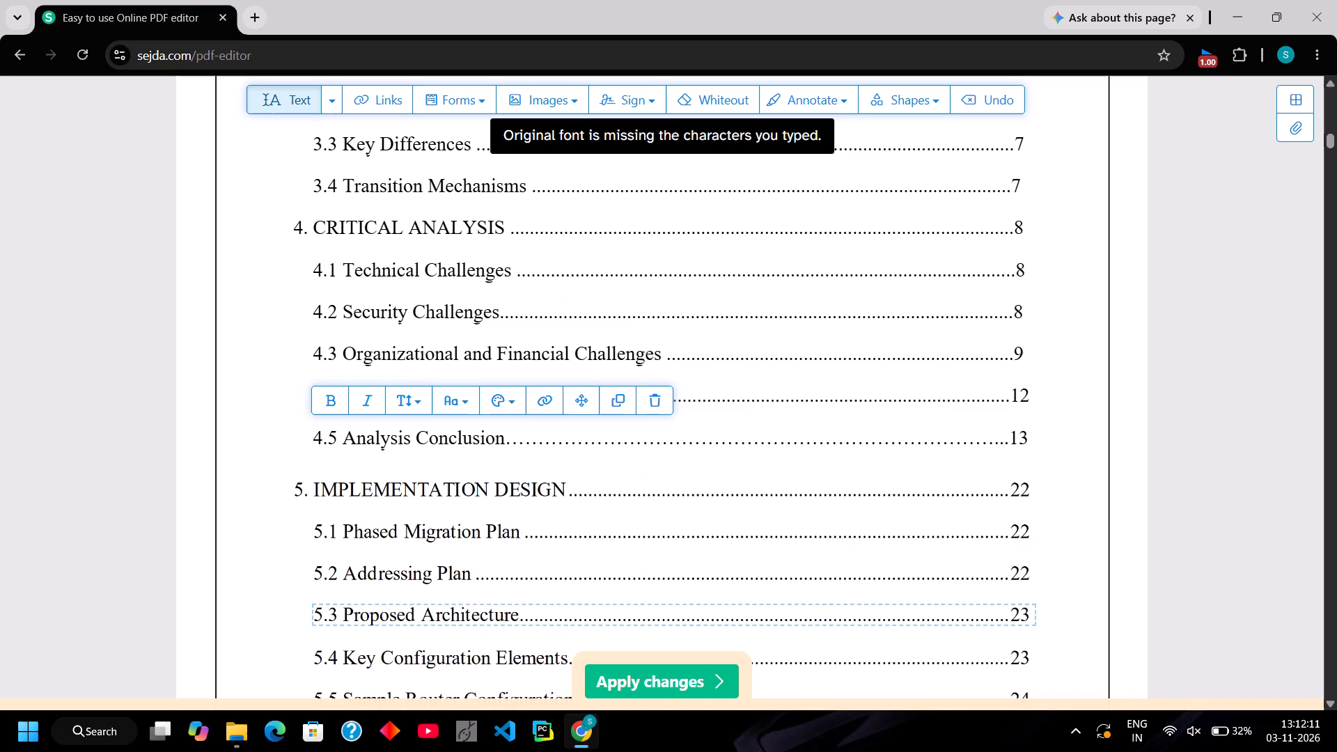
Change the "5. IMPLEMENTATION DESIGN" page number to 14 and remove the space before it.
left_click(1025, 485)
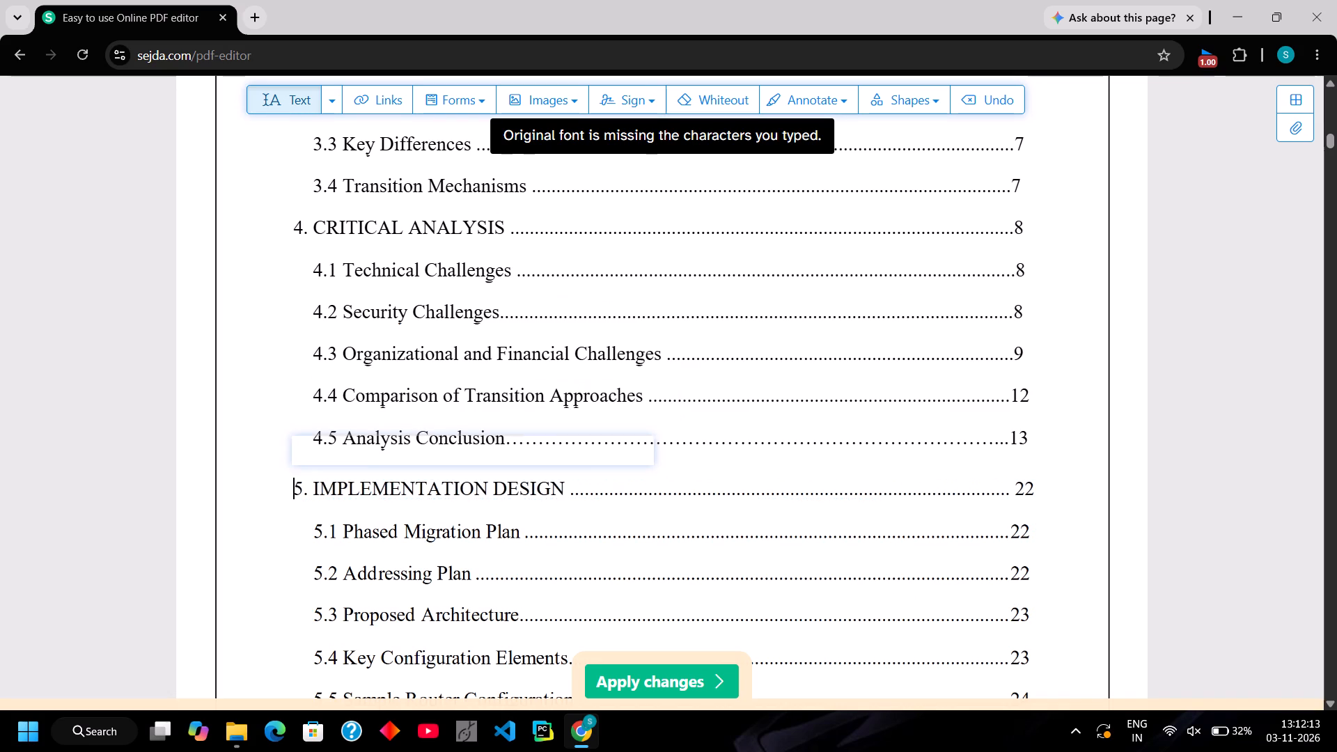
left_click(1026, 484)
key("Right")
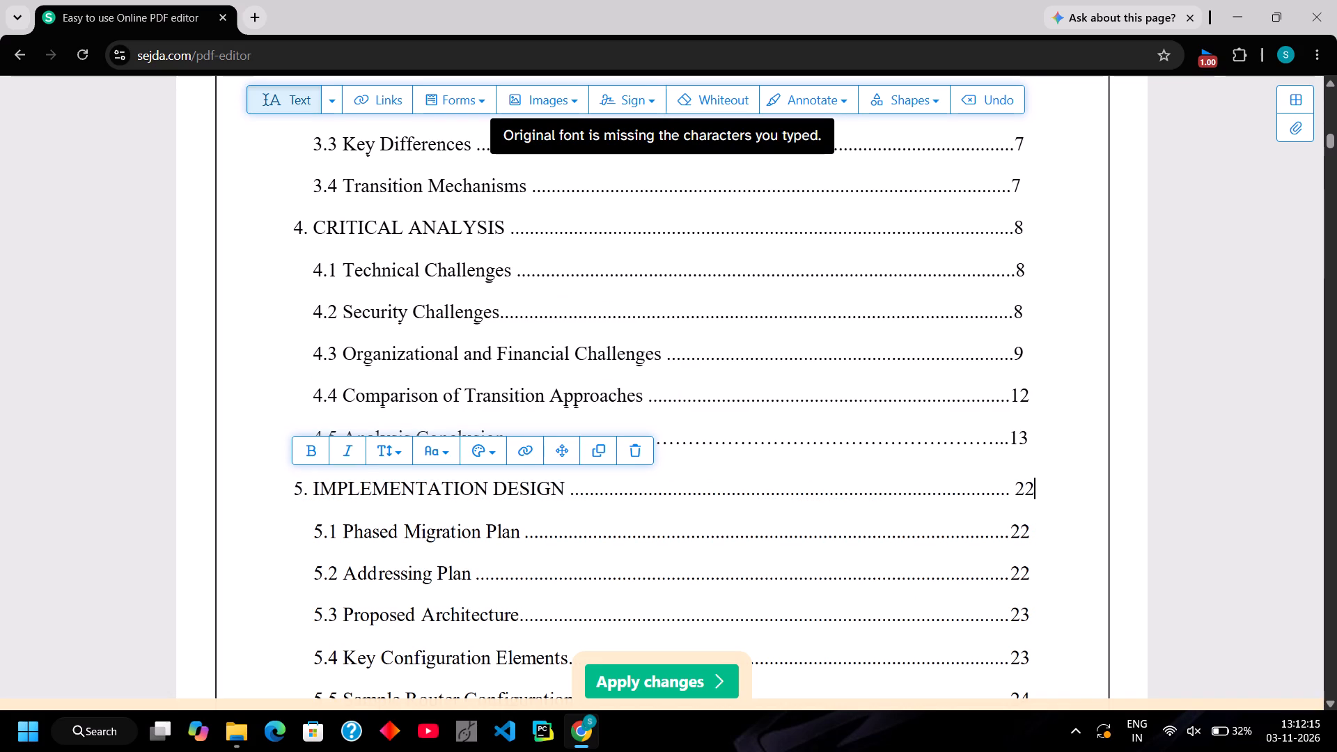
key("BackSpace")
key("BackSpace")
type("14")
key("Left")
key("Left")
key("BackSpace")
Change the "5.1 Phased Migration Plan" page number to 16 and remove the space before it.
left_click(1030, 526)
left_click(1030, 526)
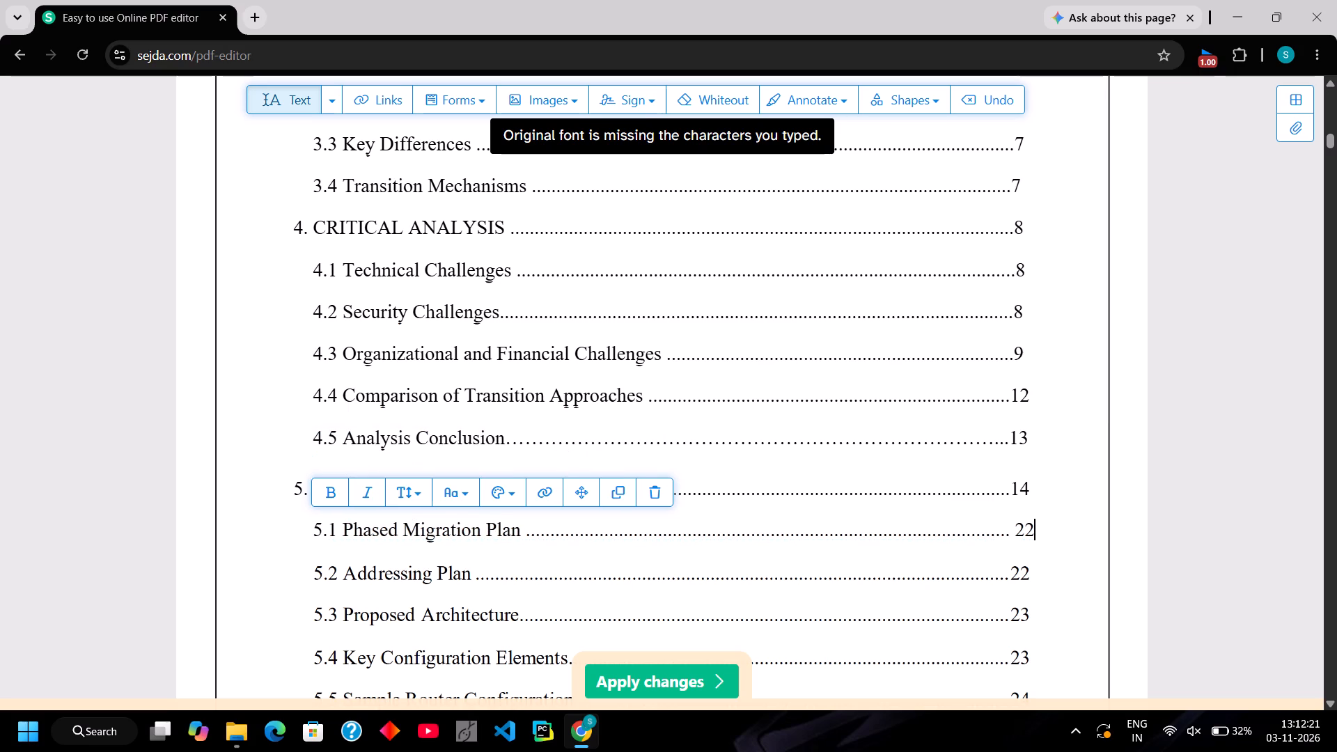
key("BackSpace")
key("BackSpace")
key("BackSpace")
type("16")
Change the "5.2 Addressing Plan" page number to 16 and remove the space before it.
left_click(1024, 567)
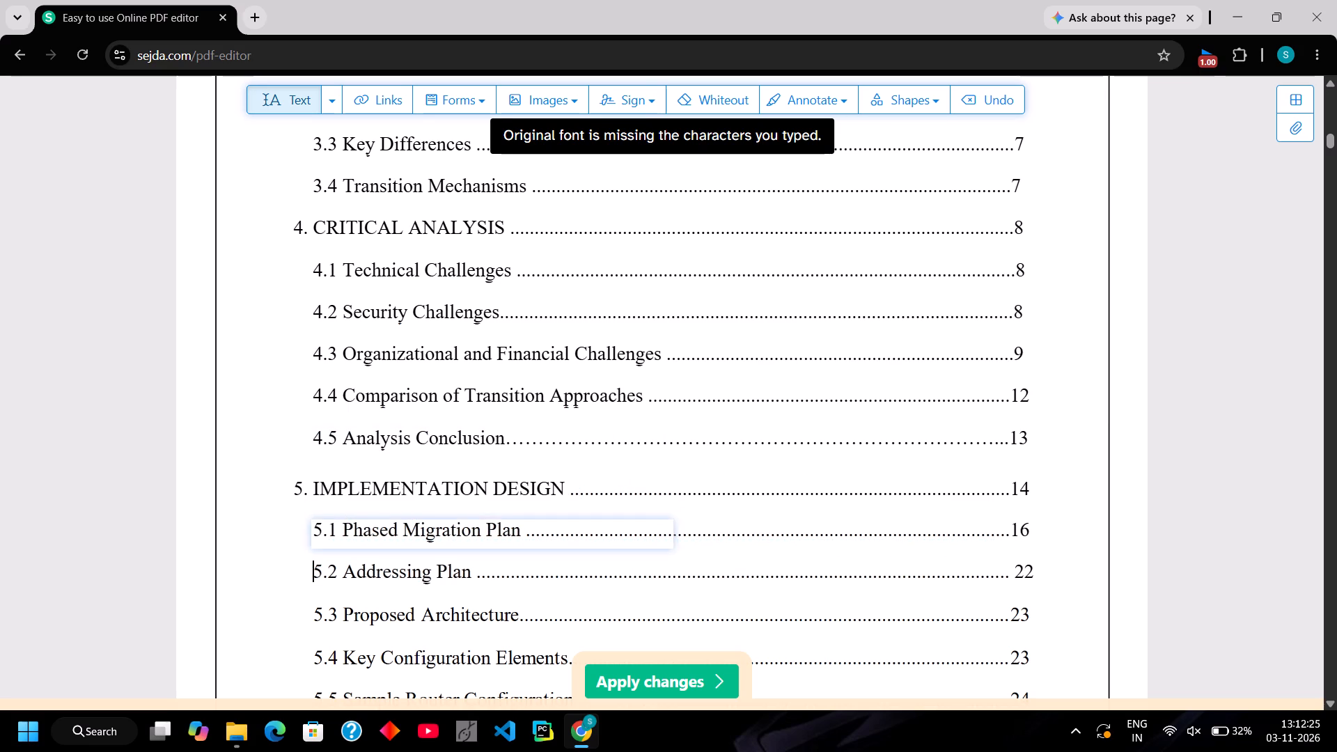
left_click(1028, 567)
key("Right")
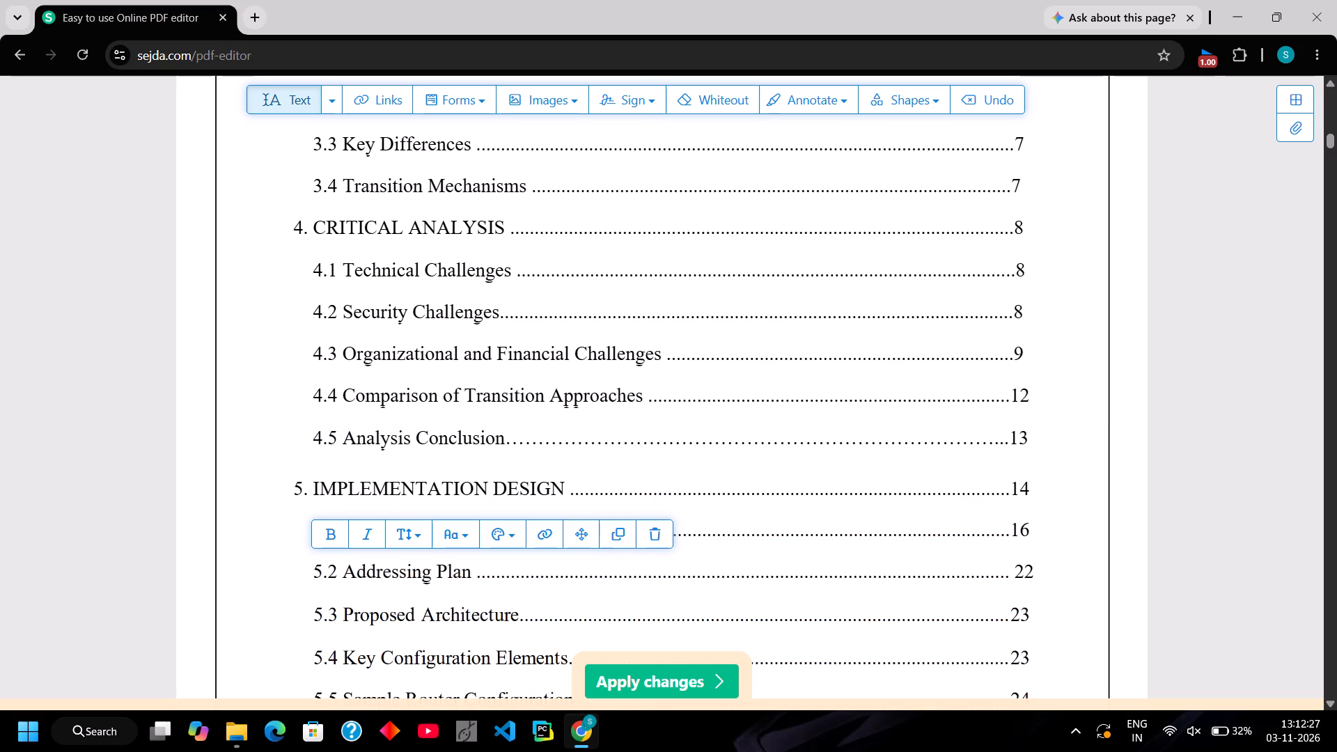
key("BackSpace")
key("BackSpace")
key("BackSpace")
type("16")
Change the "5.3 Proposed Architecture" page number to 17 and remove the space before it.
scroll(1028, 567, "down", 1)
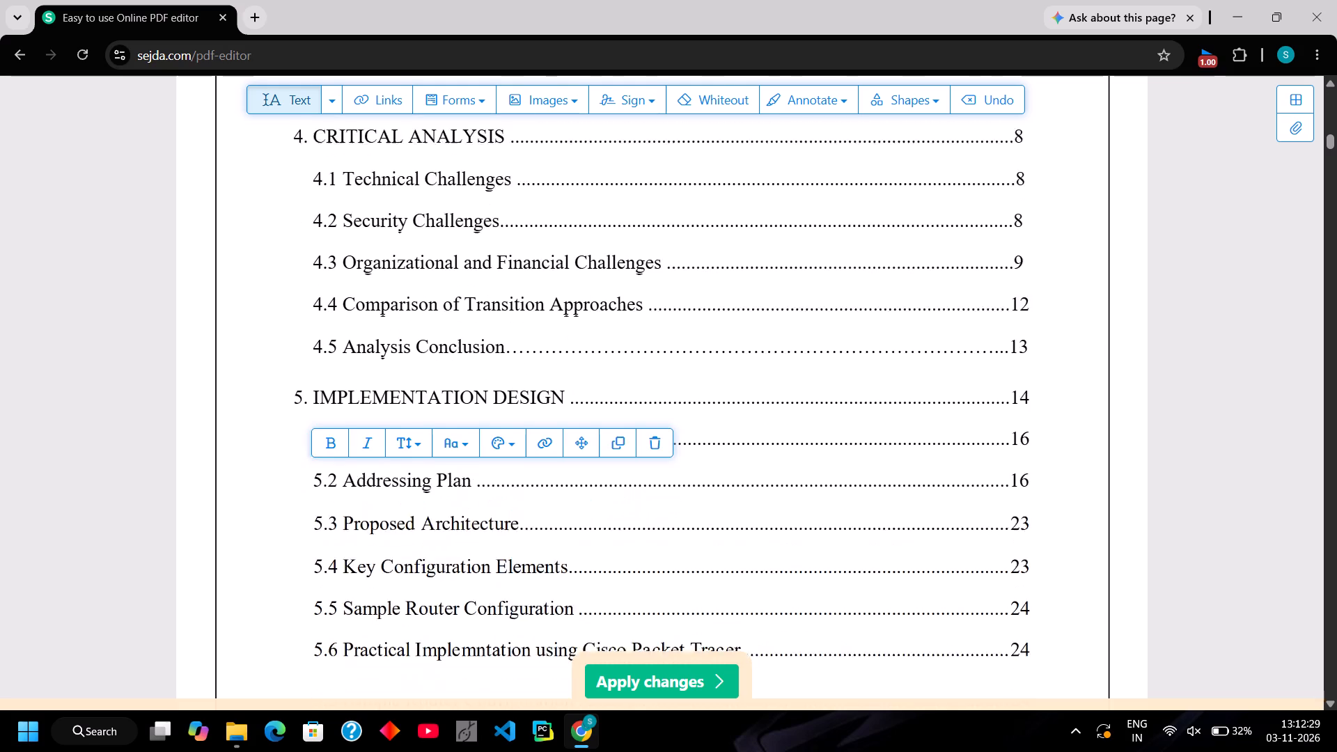
scroll(1028, 567, "down", 2)
left_click(1024, 386)
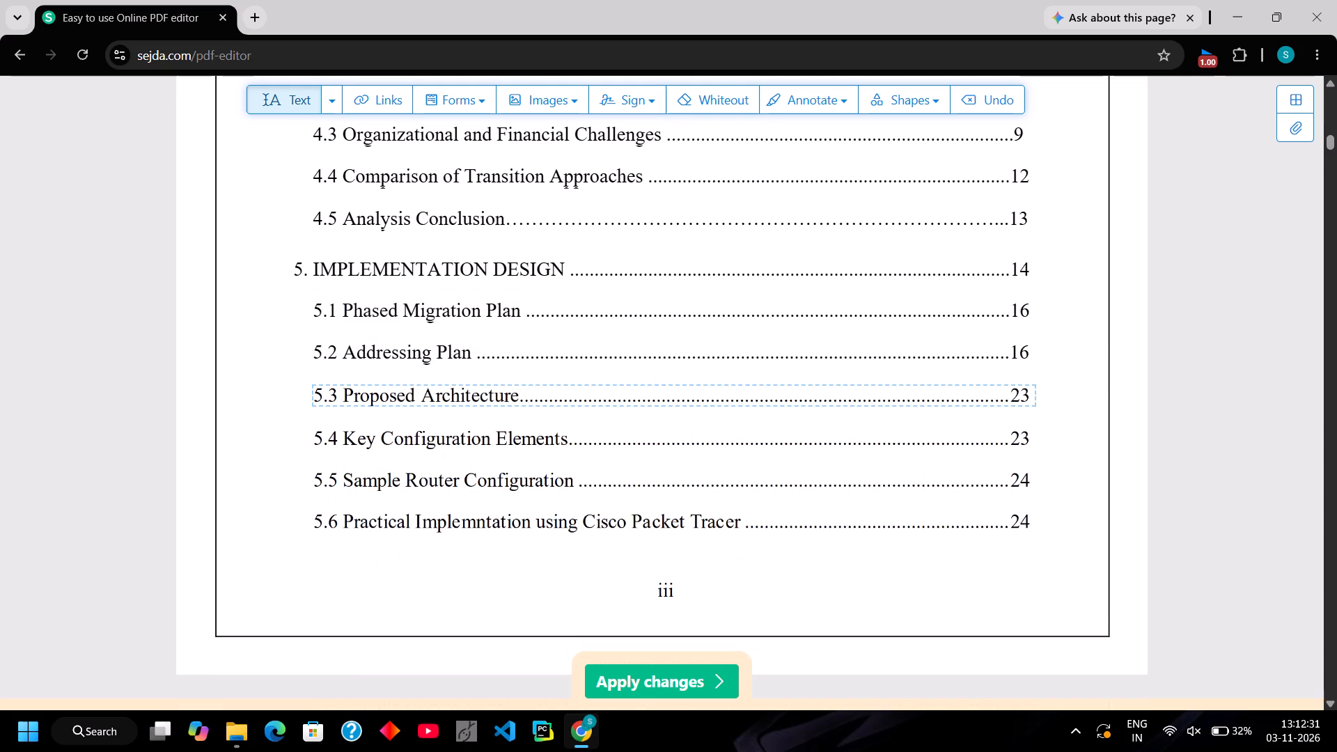
left_click(1029, 393)
key("BackSpace")
key("BackSpace")
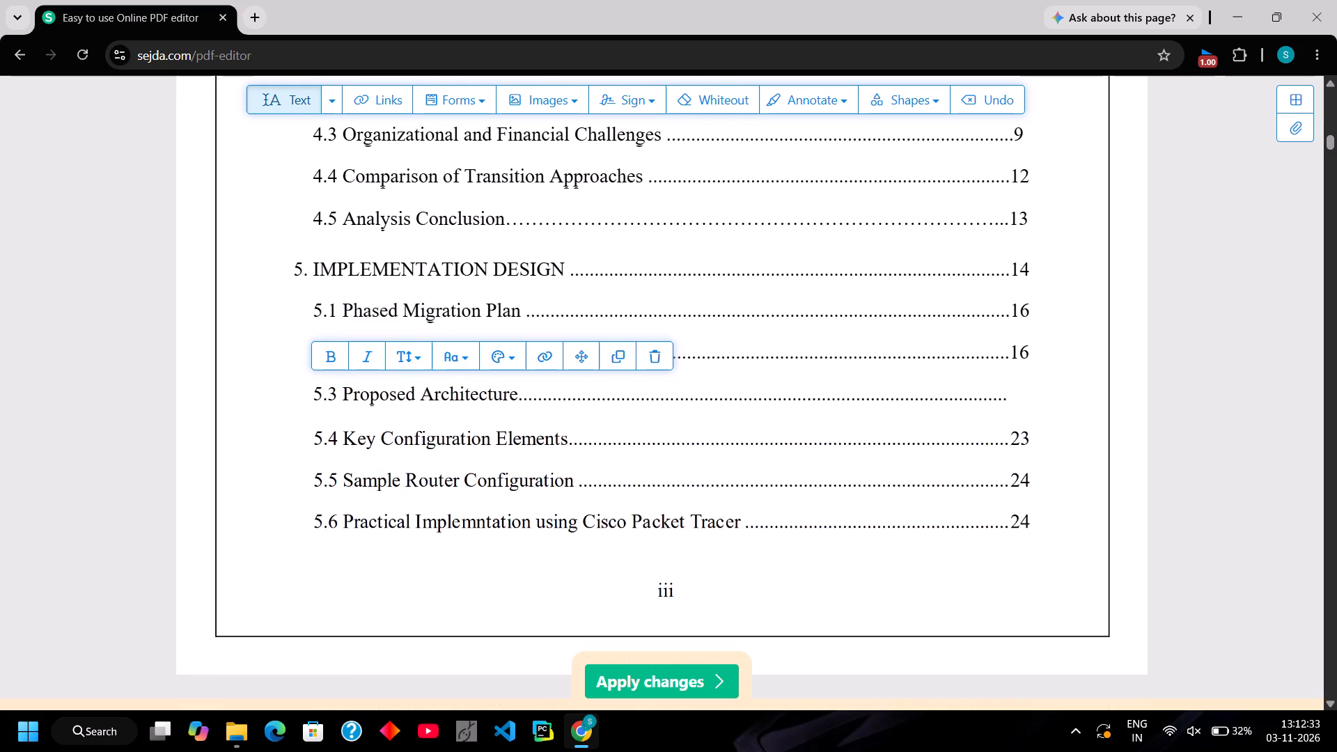
key("BackSpace")
type("17")
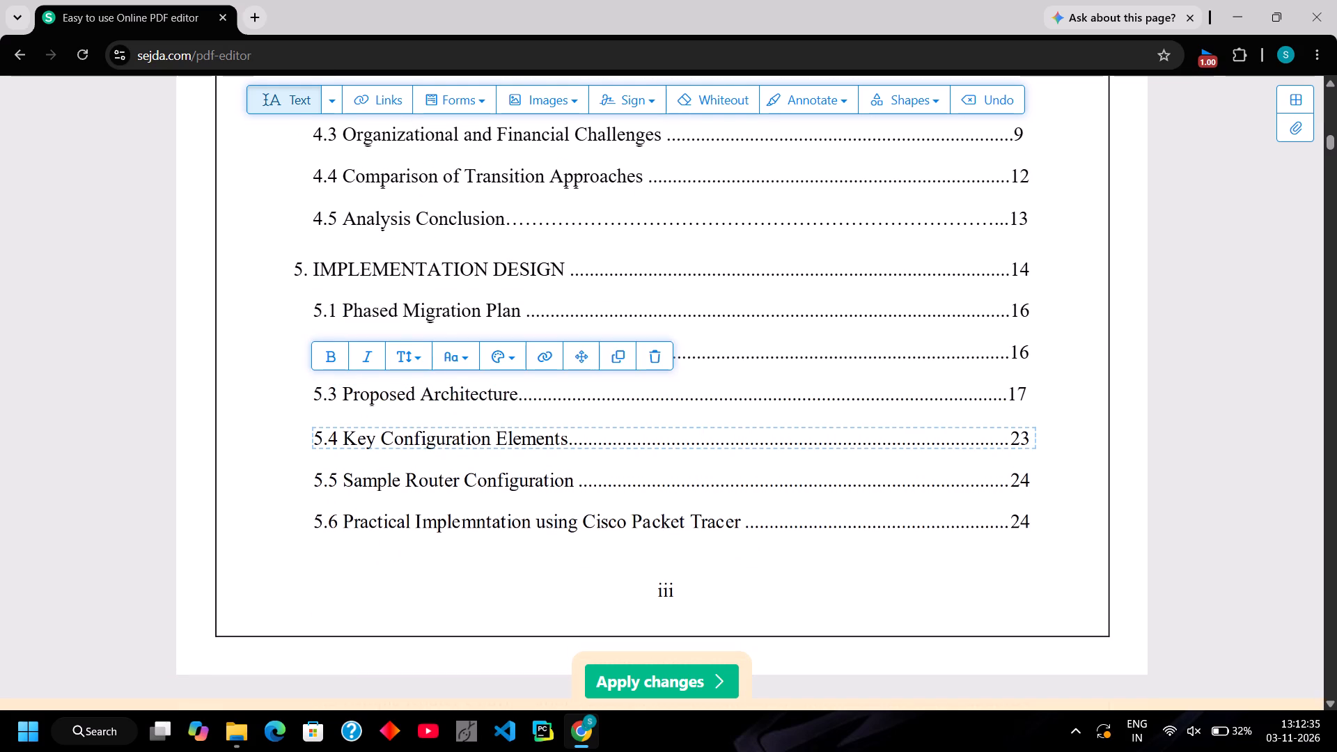
Change the "5.4 Key Configuration Elements" page number to 17 and remove the space before it.
left_click(1024, 435)
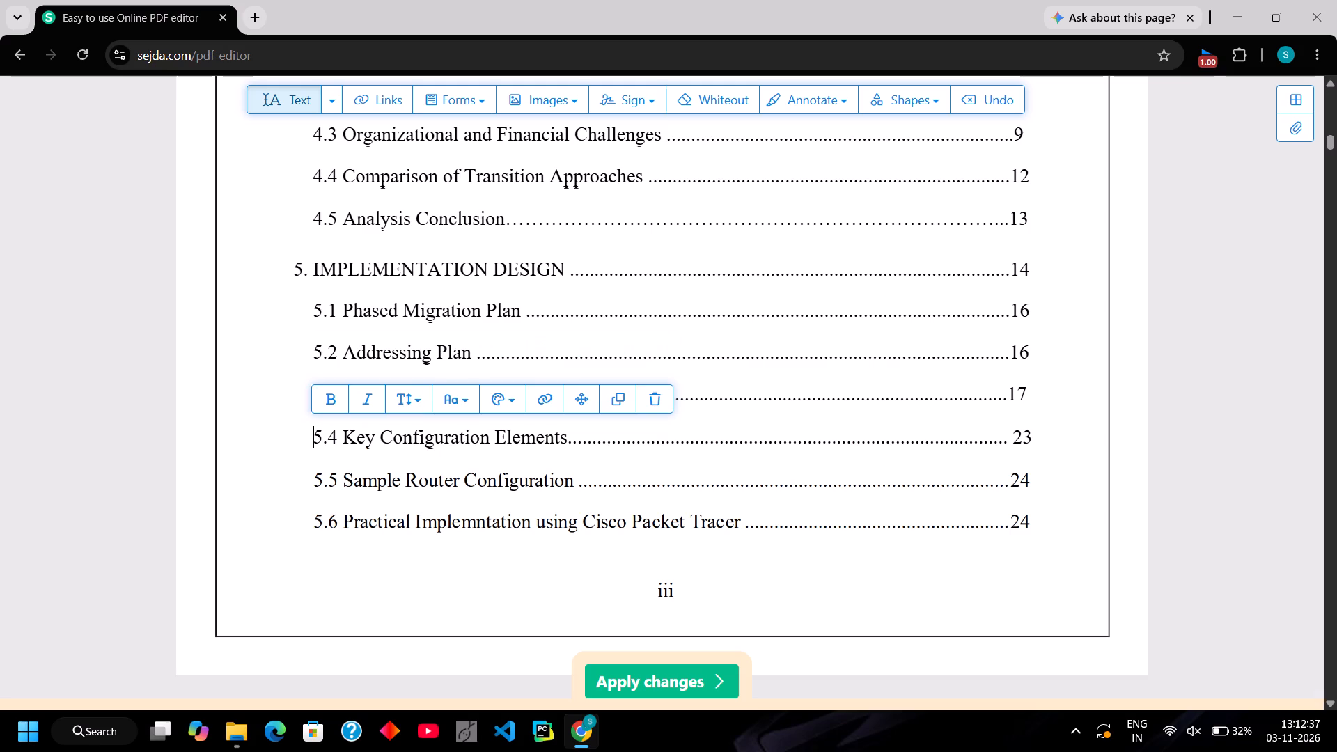
left_click(1032, 436)
key("BackSpace")
key("BackSpace")
key("BackSpace")
type("17")
Change the "5.5 Sample Router Configuration" page number to 17 and remove the space before it.
left_click(1026, 480)
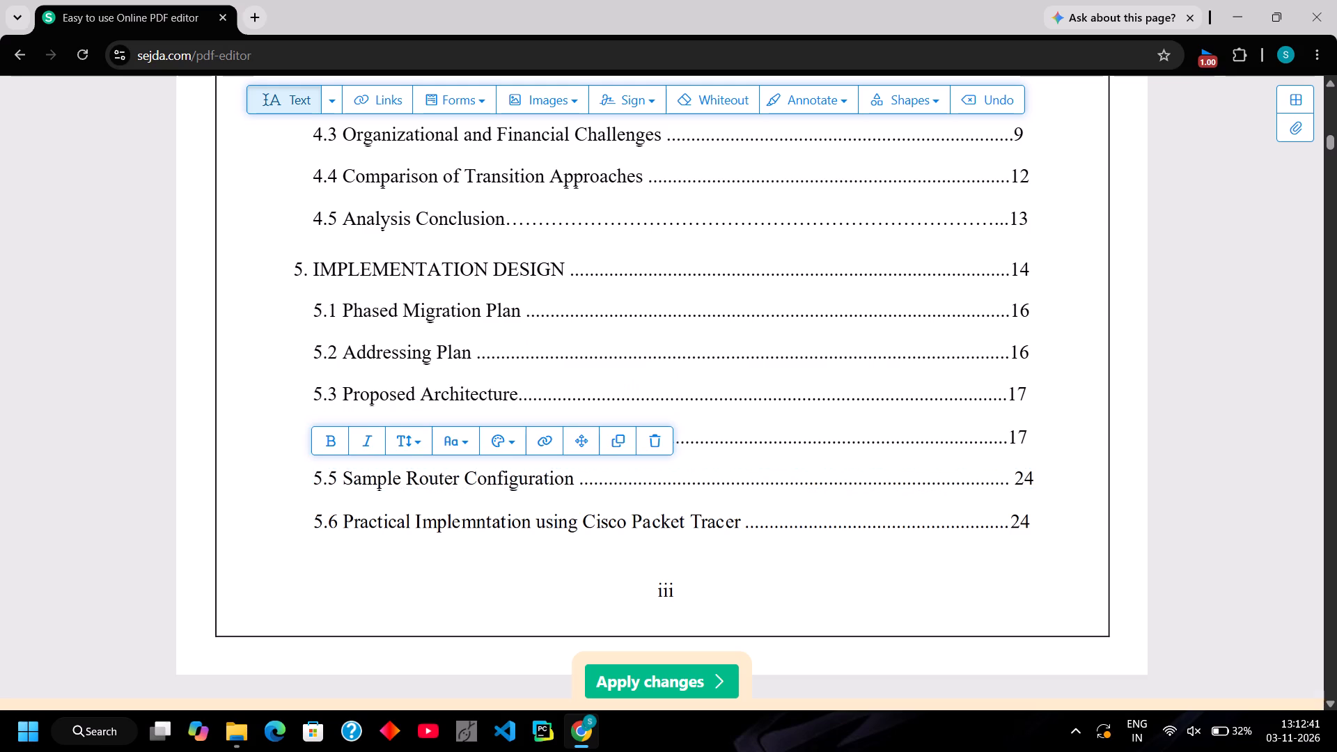
left_click(1026, 478)
left_click(1035, 476)
key("BackSpace")
key("BackSpace")
key("BackSpace")
type("18")
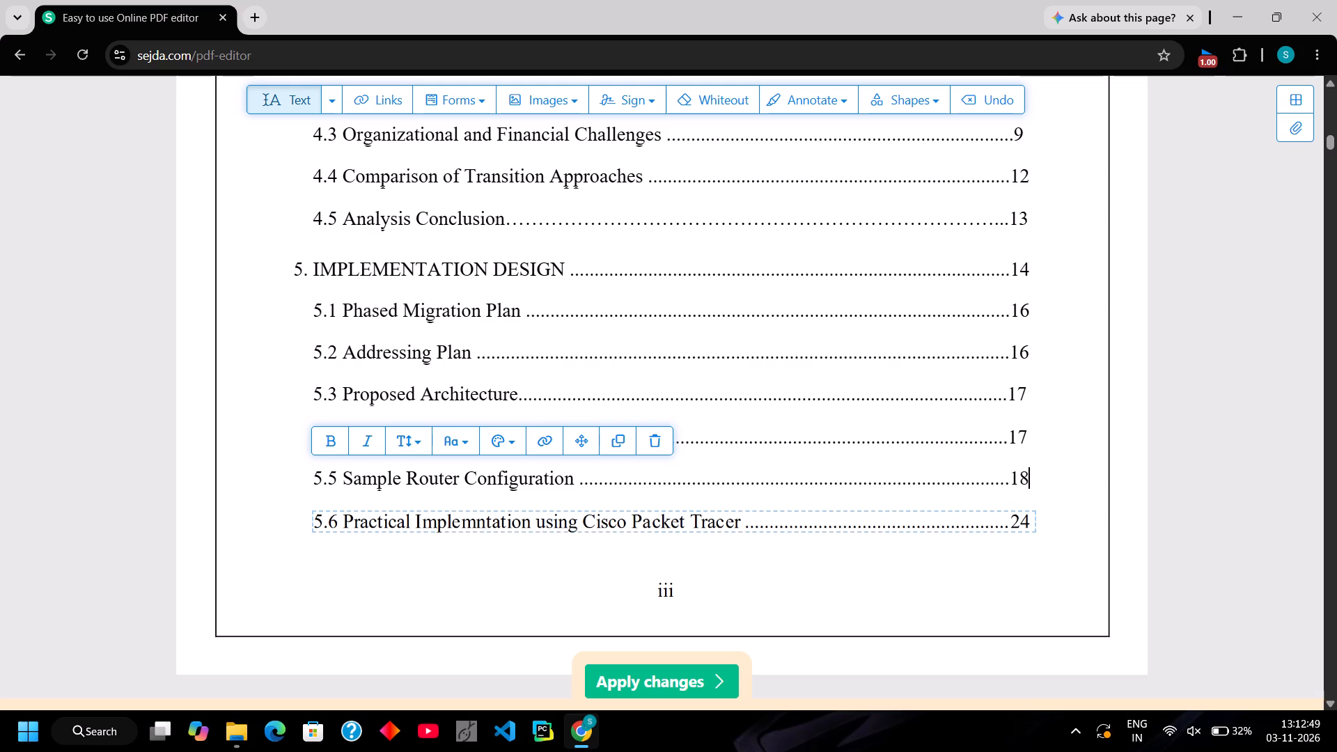
key("BackSpace")
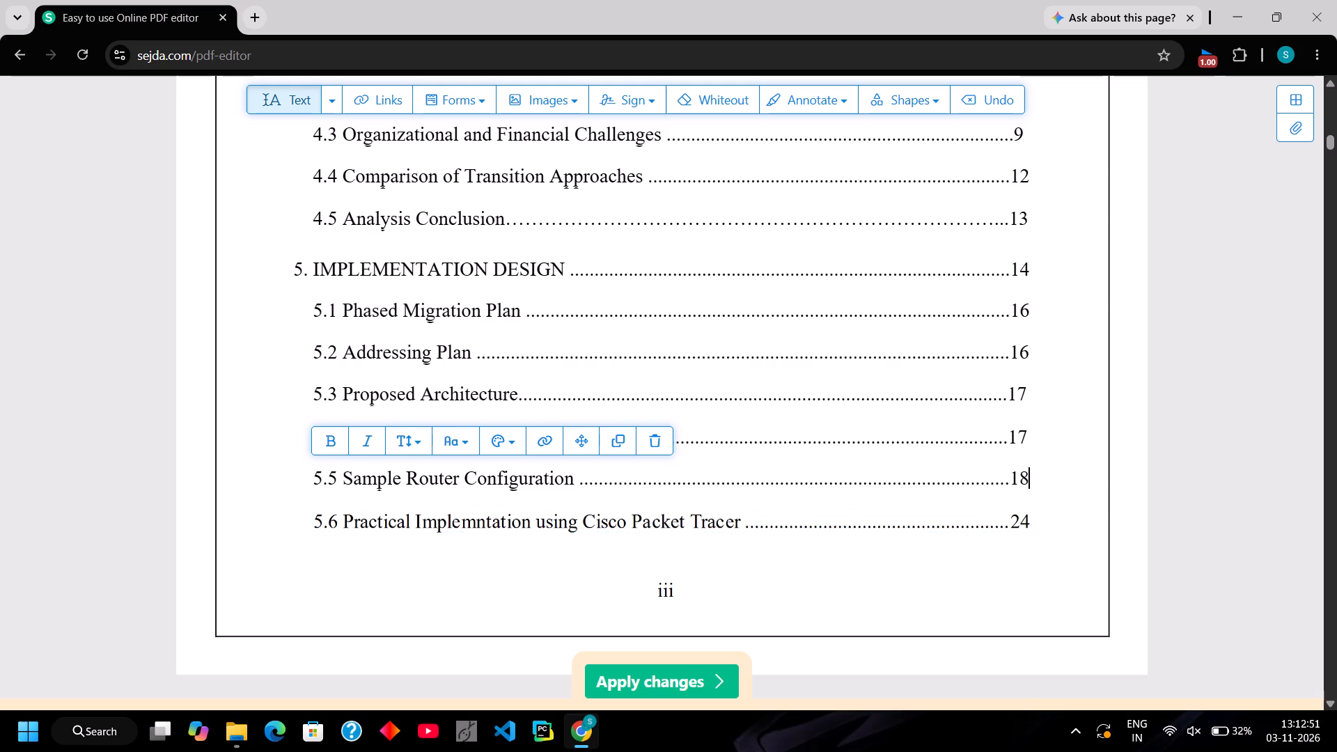
key("7")
Change the page number of "5.6 Practical Implemntation using Cisco Packet Tracer" to 18 and remove the space before it.
left_click(1029, 519)
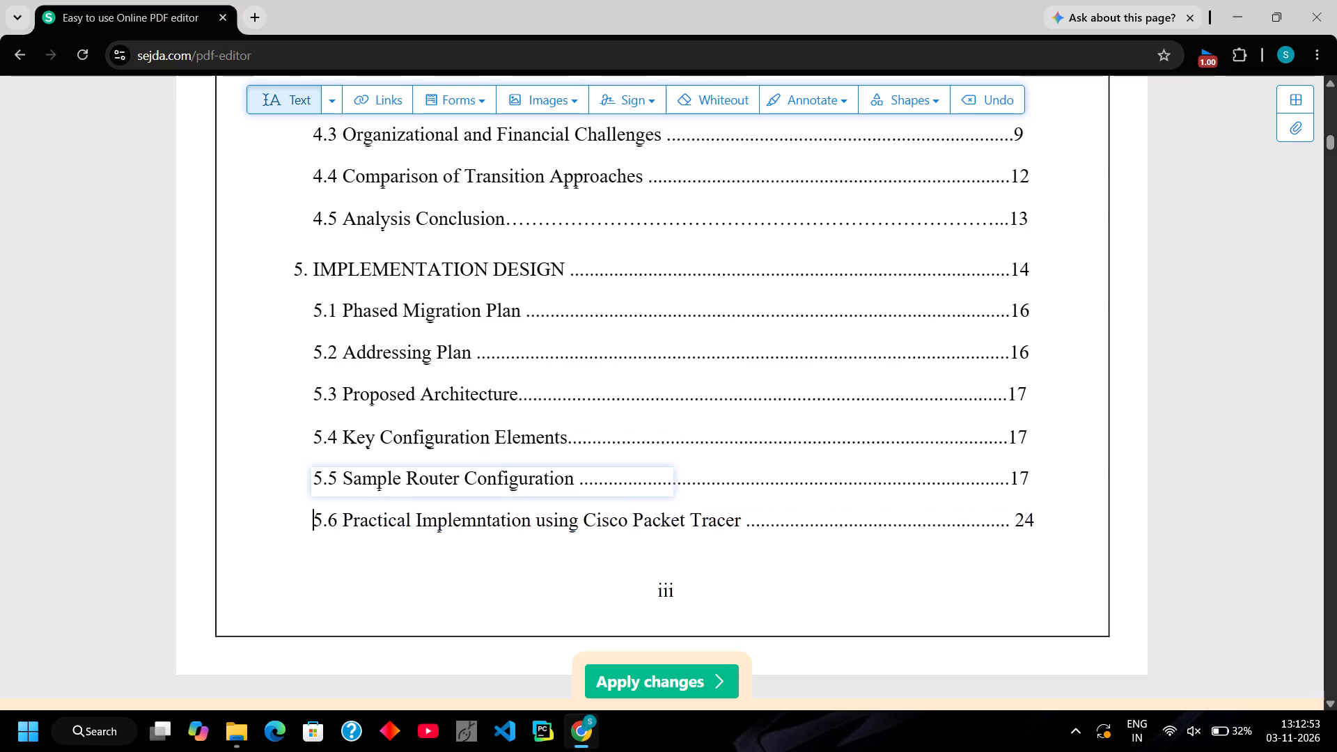
left_click(1029, 519)
key("Right")
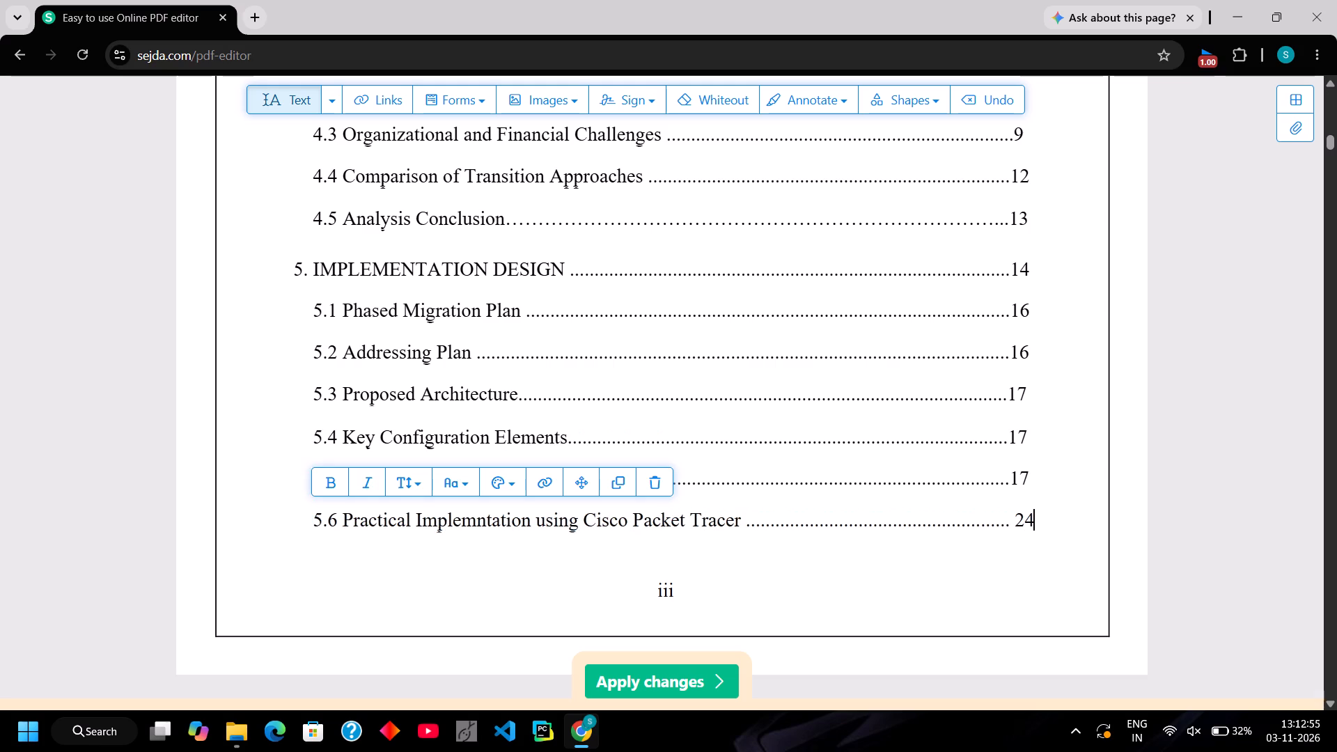
key("BackSpace")
key("BackSpace")
type("18")
key("Left")
key("Left")
key("BackSpace")
scroll(1029, 519, "down", 1)
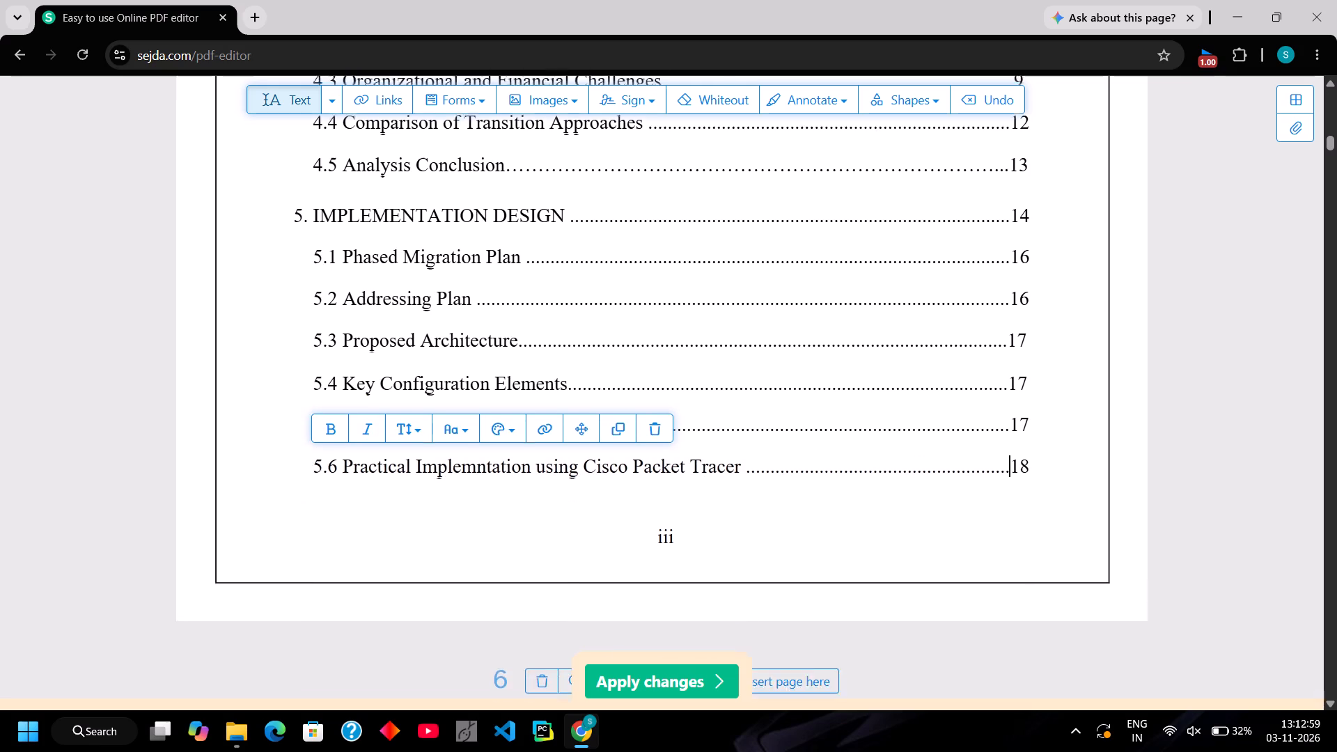
Change the "6. RESULTS AND DISCUSSION" page number to 25 and remove the space before it.
scroll(1029, 519, "down", 5)
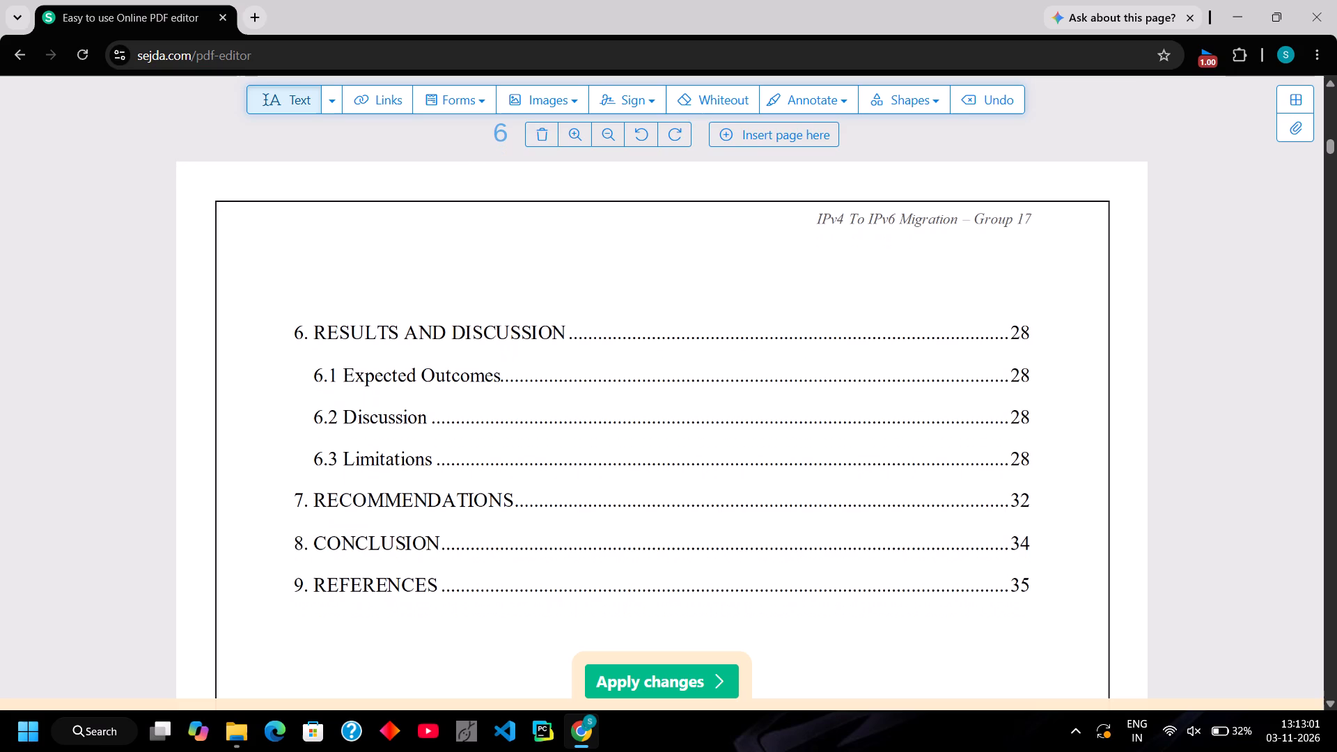
left_click(1026, 334)
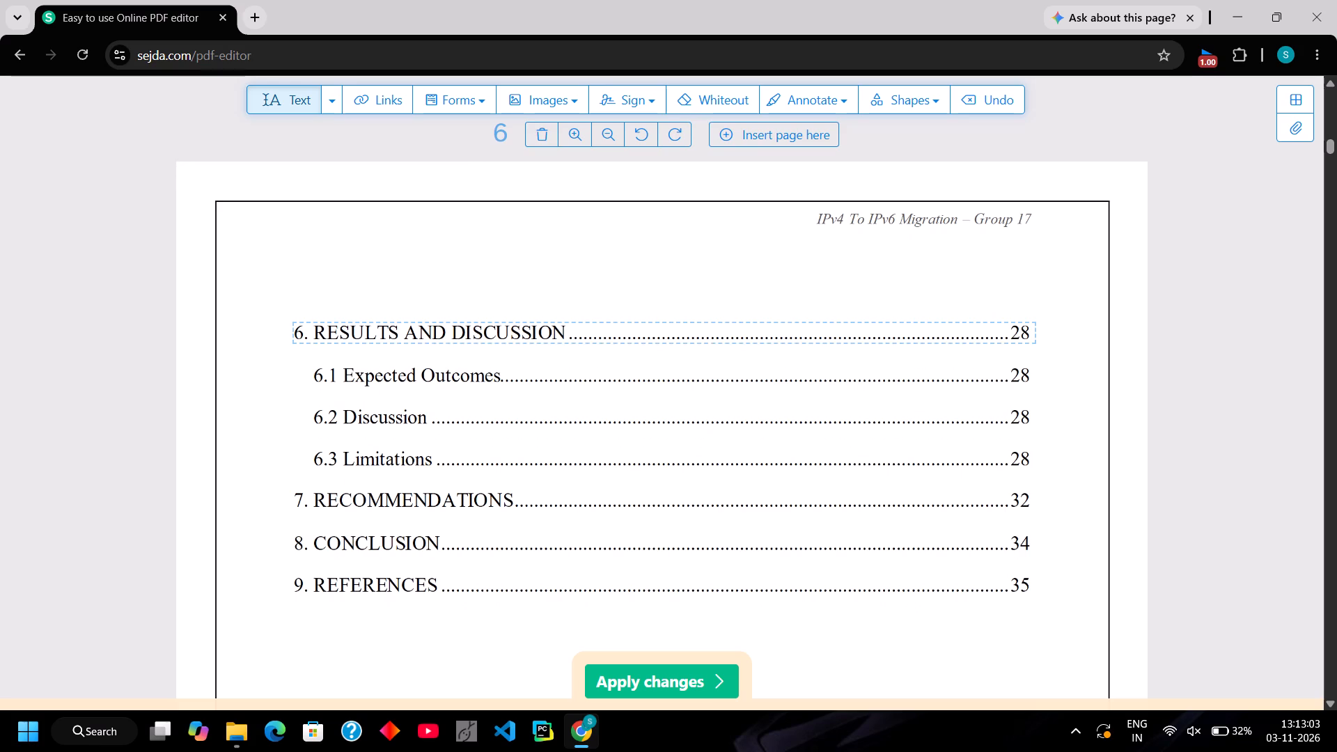
left_click(1031, 331)
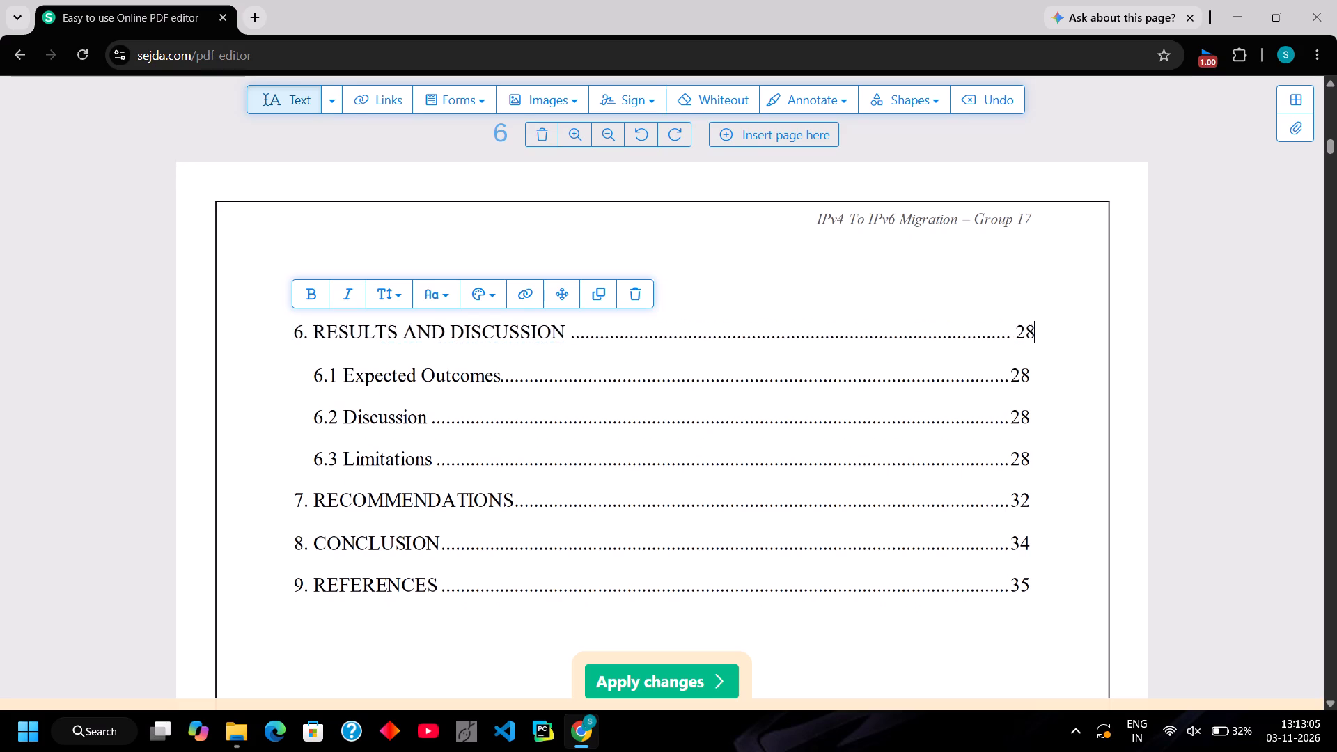
key("BackSpace")
key("BackSpace")
key("BackSpace")
type("25")
Change the "6.1 Expected Outcomes" page number to 26 and remove the space before it.
left_click(1026, 373)
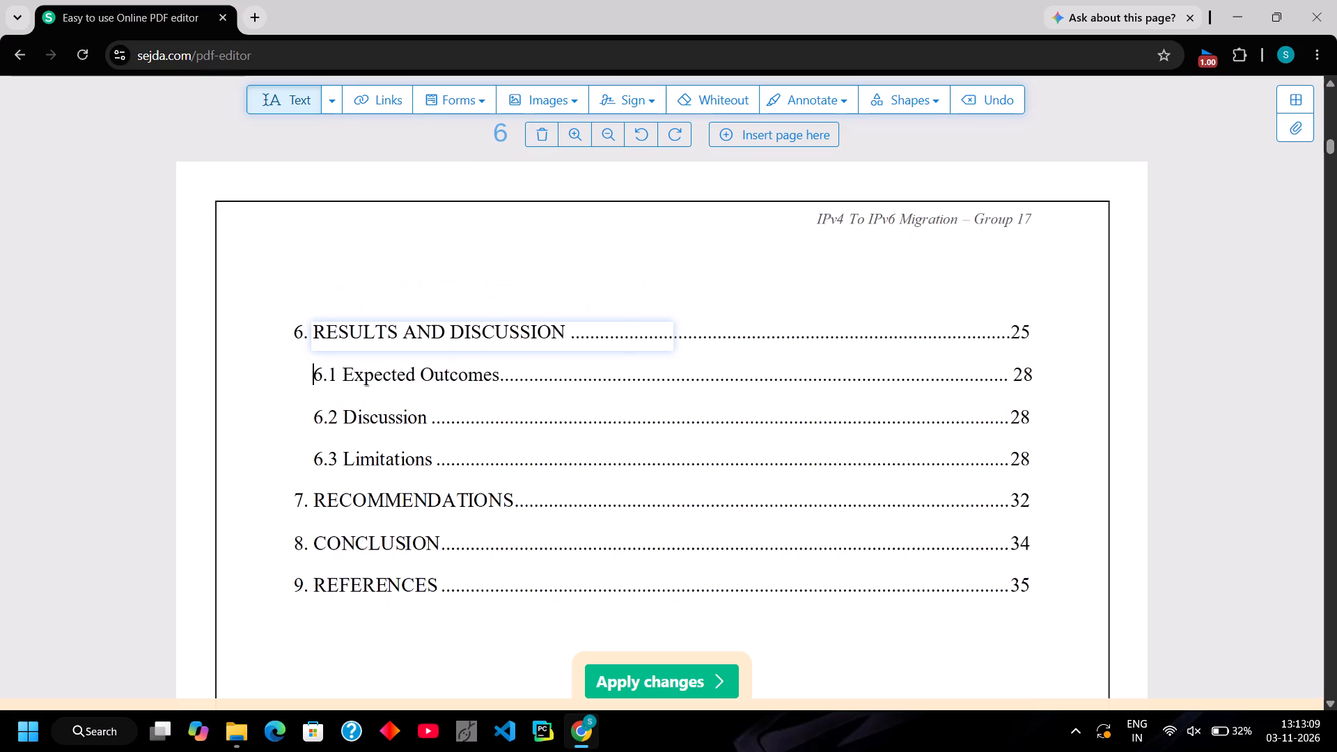
left_click(1027, 372)
key("Right")
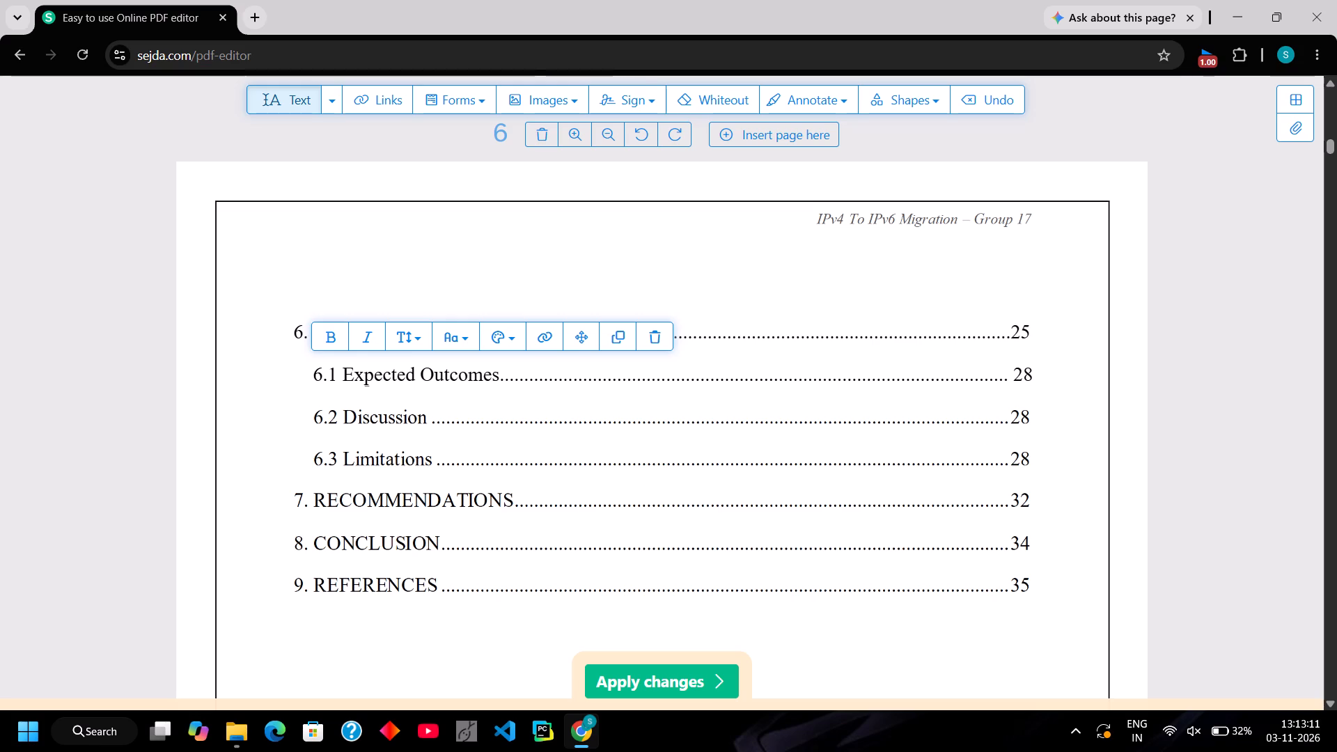
key("BackSpace")
key("6")
key("Left")
key("Left")
key("BackSpace")
Change the "6.2 Discussion" page number to 27 and remove the space before it.
left_click(1027, 415)
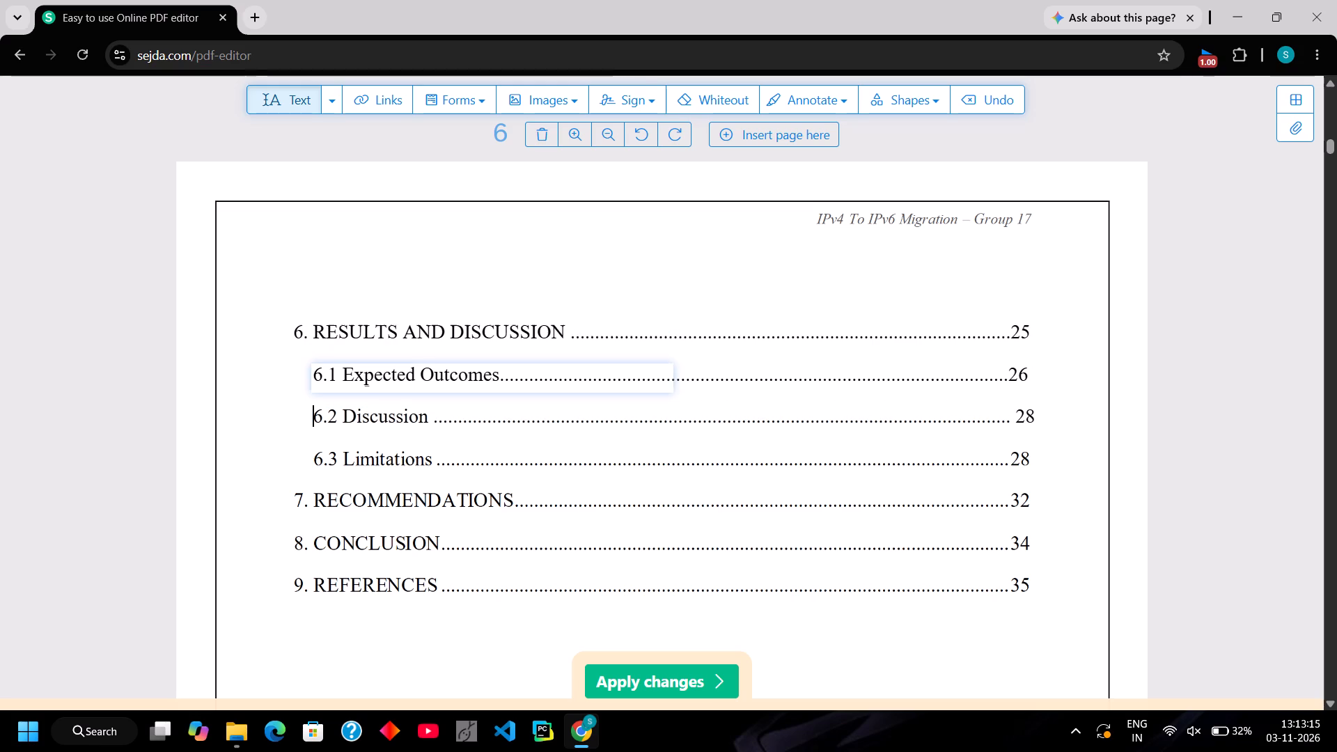
left_click(1035, 415)
key("BackSpace")
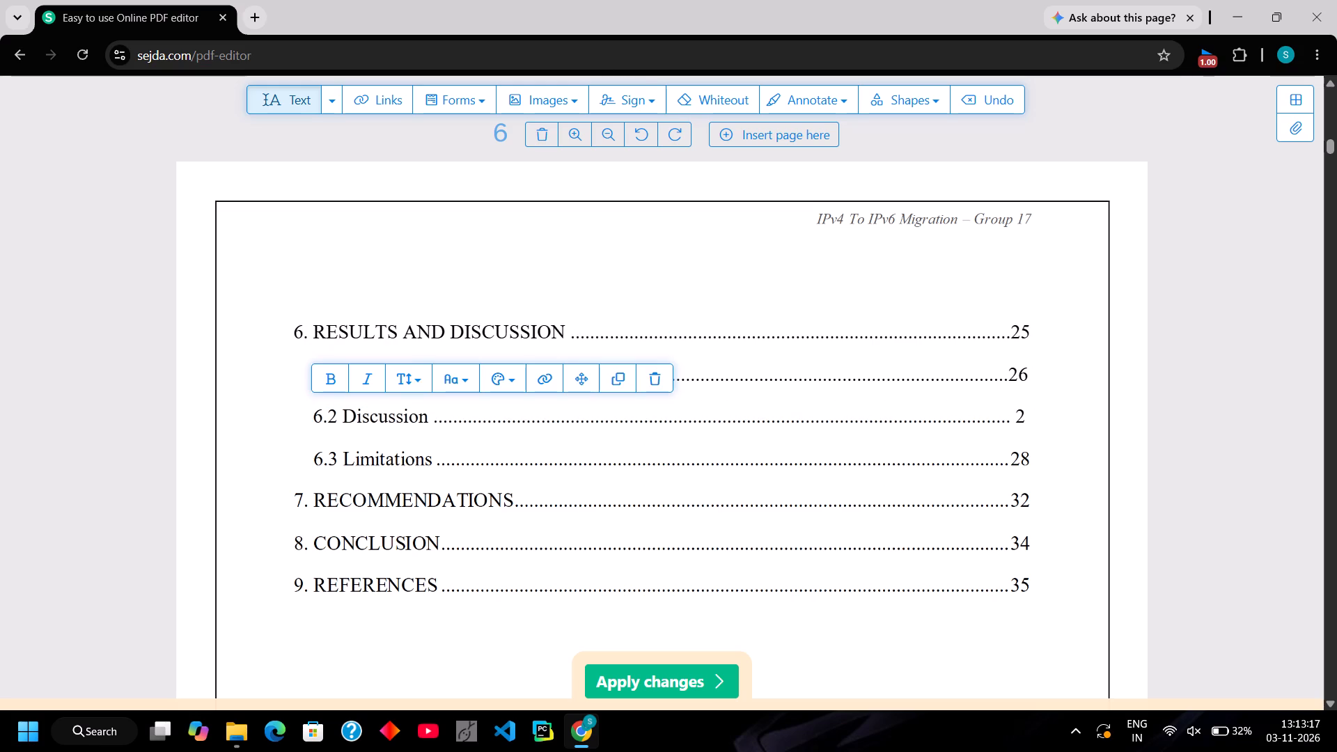
key("7")
key("Left")
key("Left")
key("BackSpace")
Change the "6.3 Limitations" page number to 27 and remove the space before it.
left_click(1022, 455)
left_click(1022, 455)
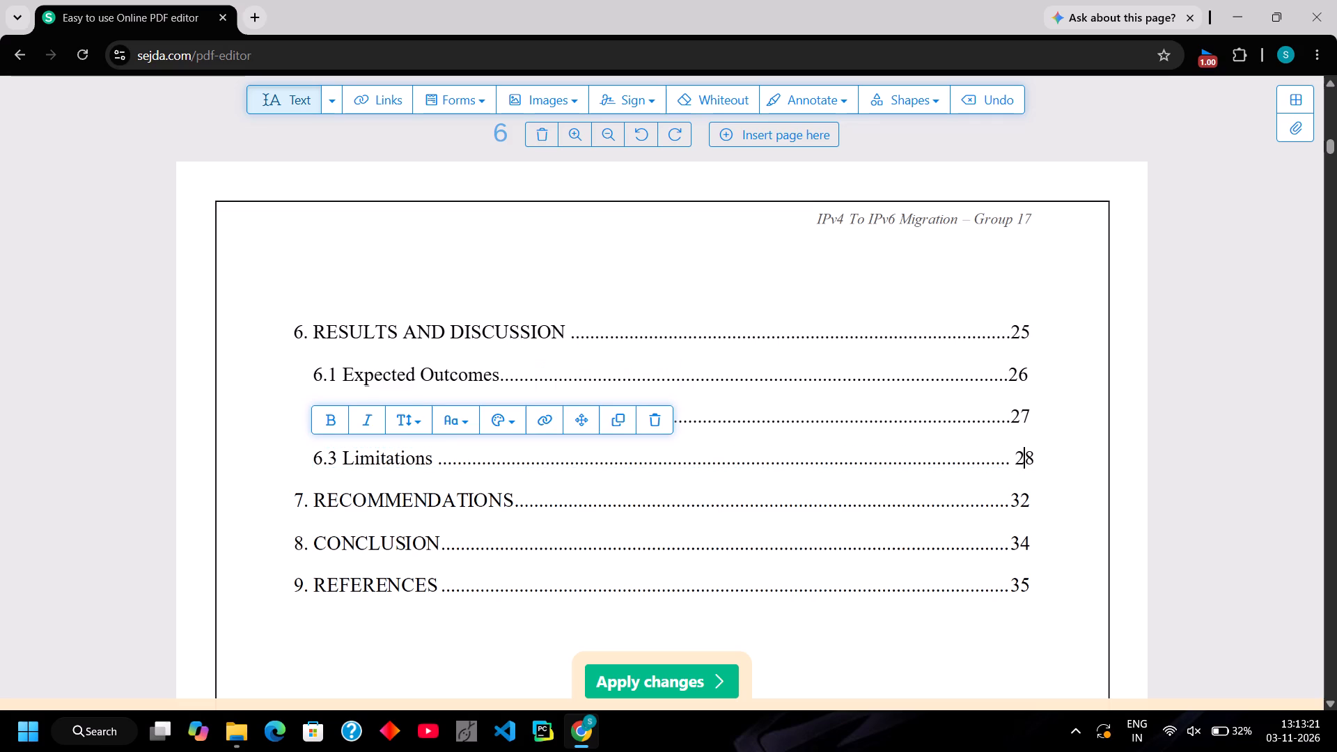
key("Left")
key("BackSpace")
key("Right")
key("Right")
key("BackSpace")
key("7")
Change the "7. RECOMMENDATIONS" page number to 28 and remove the space before it.
left_click(1024, 500)
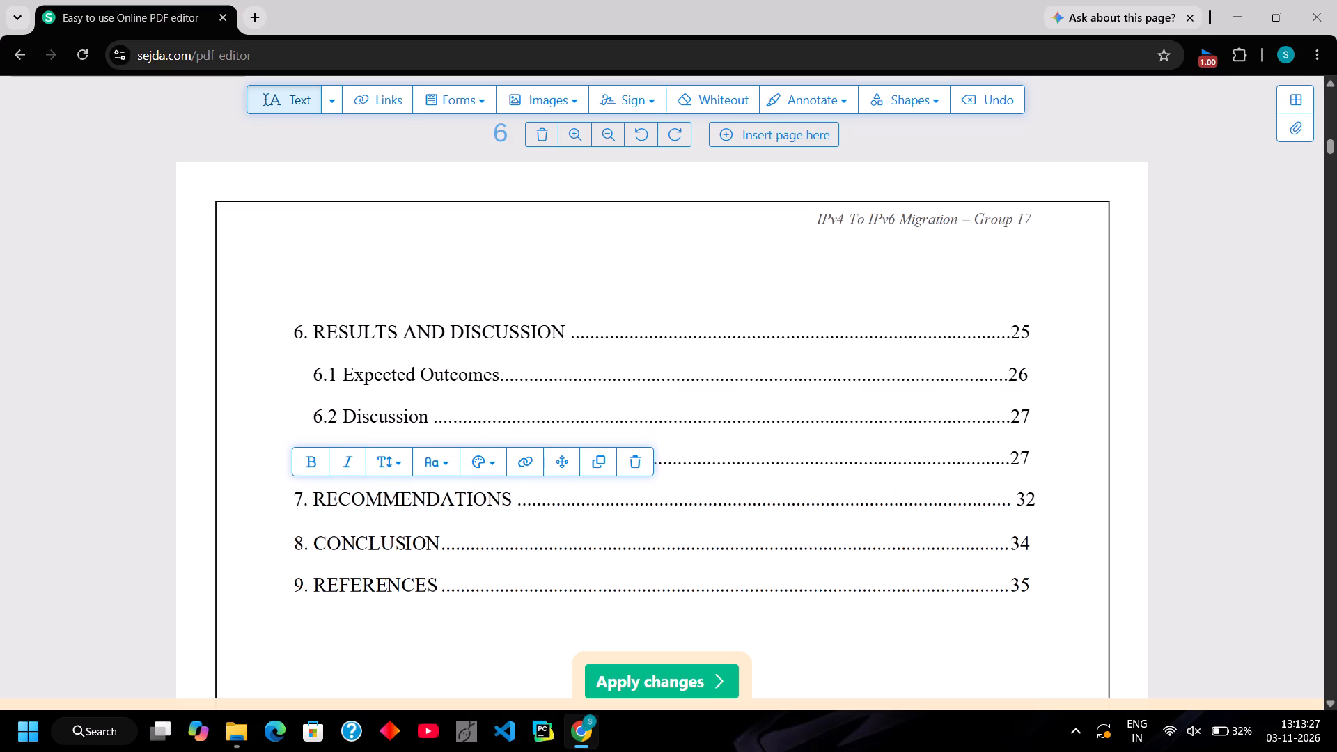
left_click(1030, 499)
key("Left")
key("BackSpace")
key("Right")
key("BackSpace")
key("Right")
key("8")
Change the "8. CONCLUSION" page number to 29 and remove the space before it.
left_click(1026, 540)
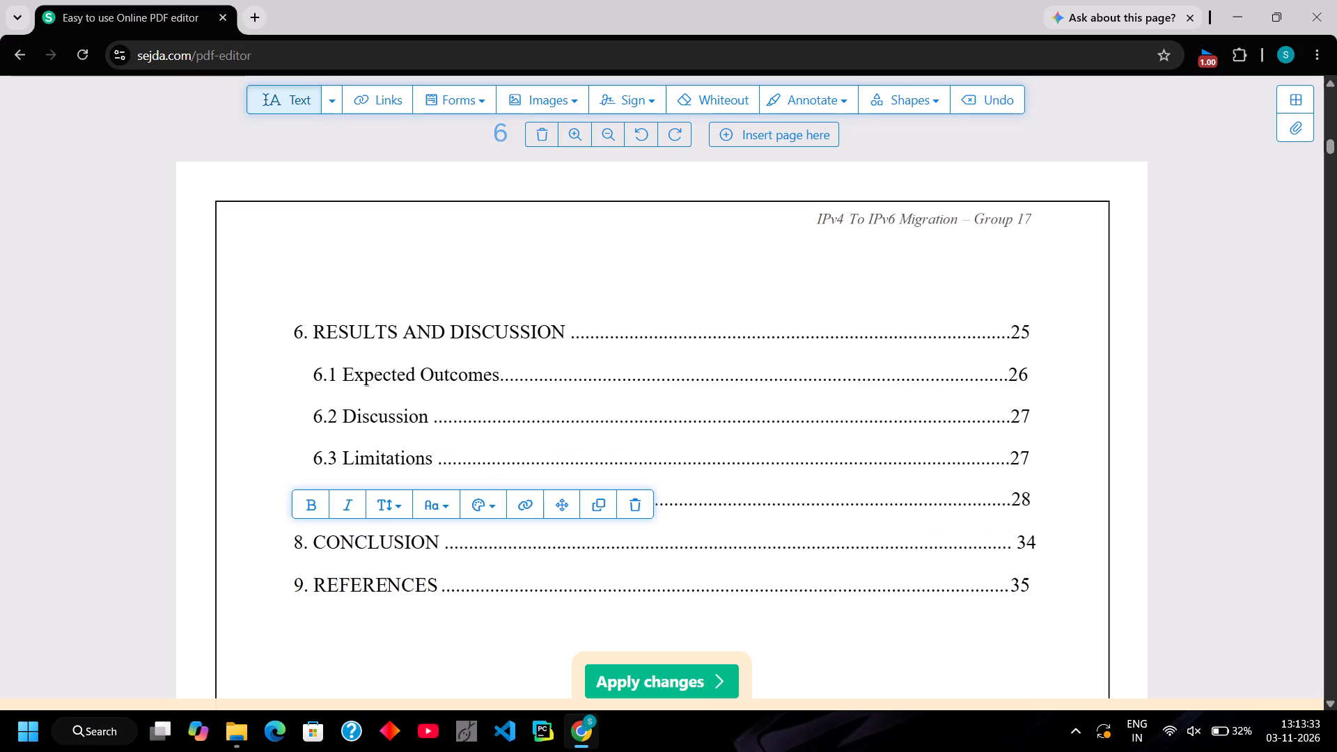
left_click(1026, 540)
key("BackSpace")
key("BackSpace")
key("Right")
key("BackSpace")
type("29")
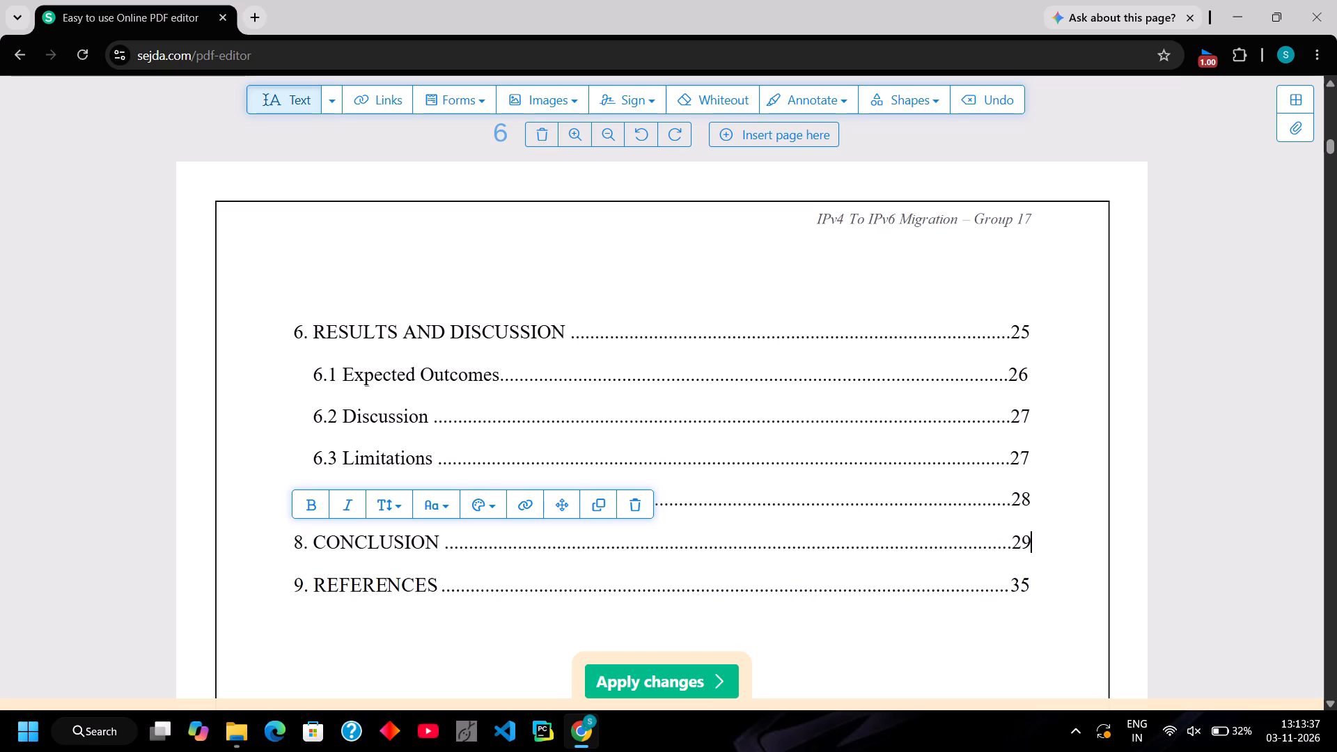
Change the "9. REFERENCES" page number to 30 and remove the space before it.
left_click(1022, 587)
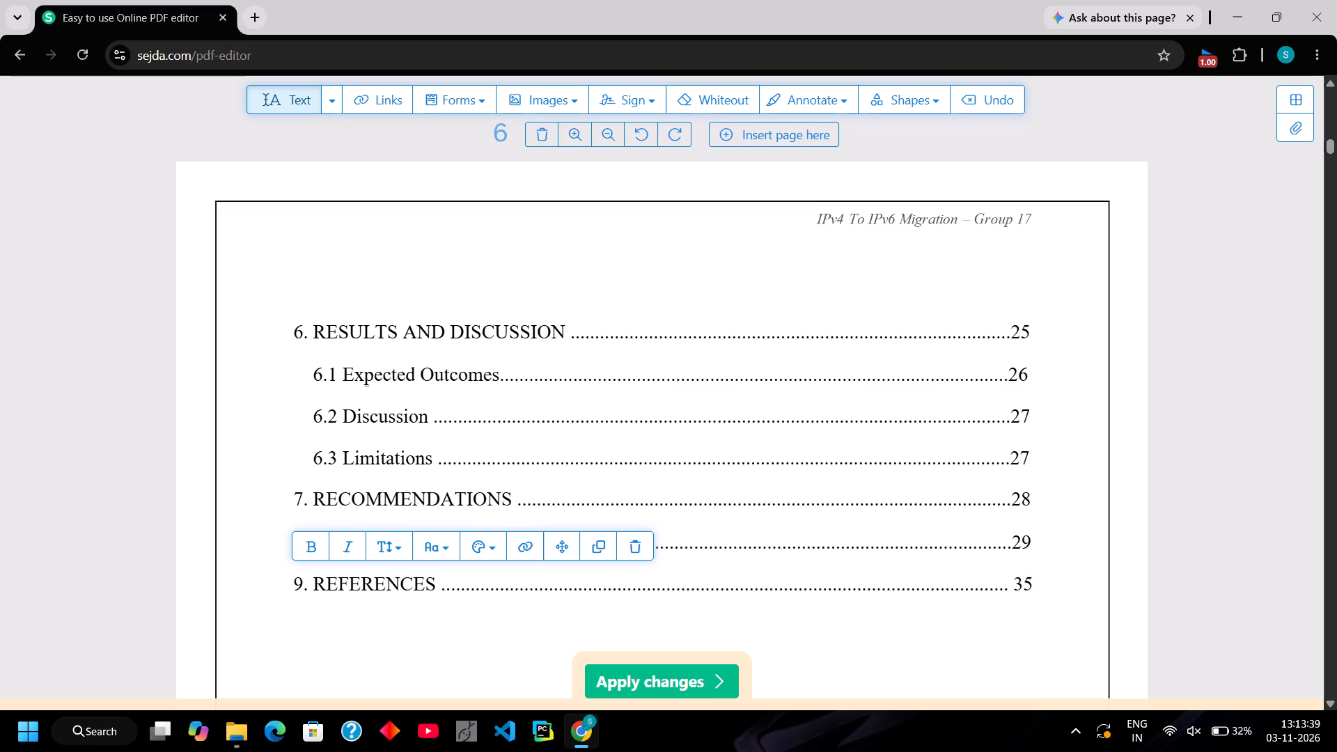
left_click(1029, 584)
key("BackSpace")
key("0")
key("Left")
key("Left")
key("BackSpace")
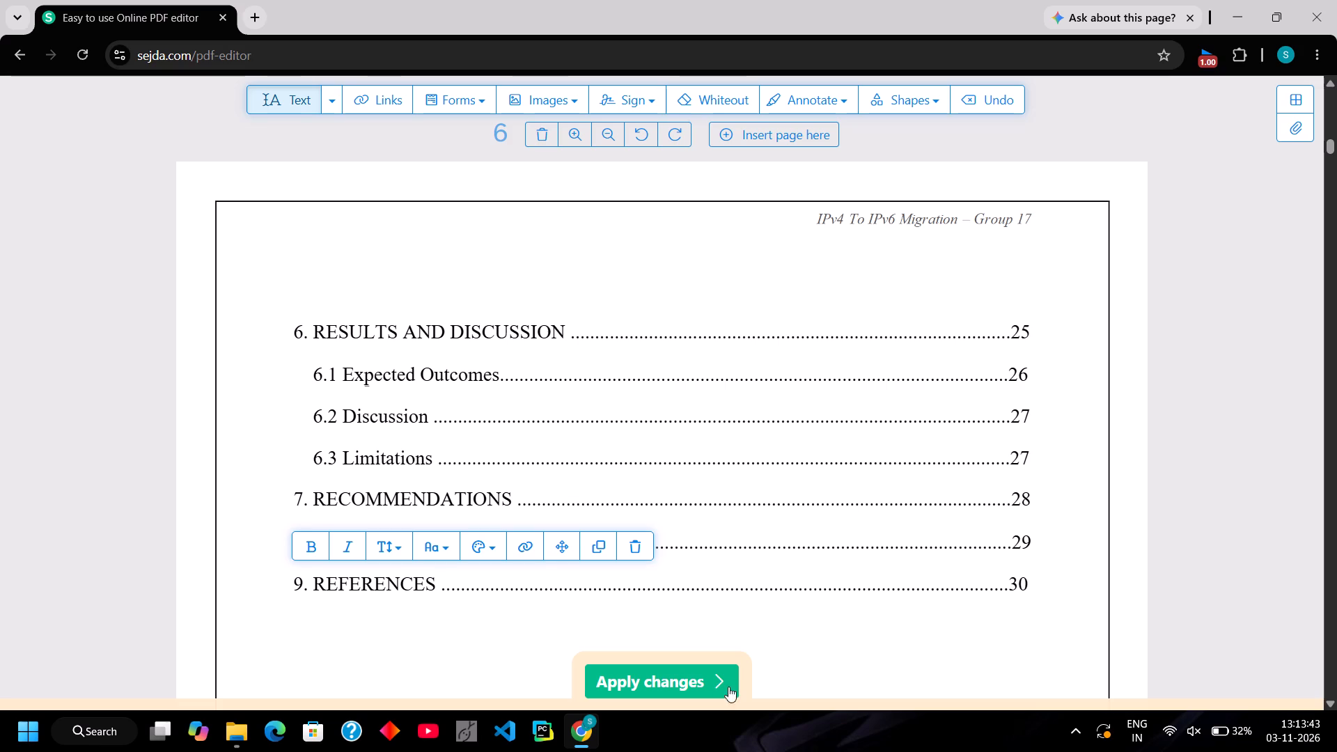
Apply all the Table of Contents edits to generate the finished PDF.
left_click(720, 680)
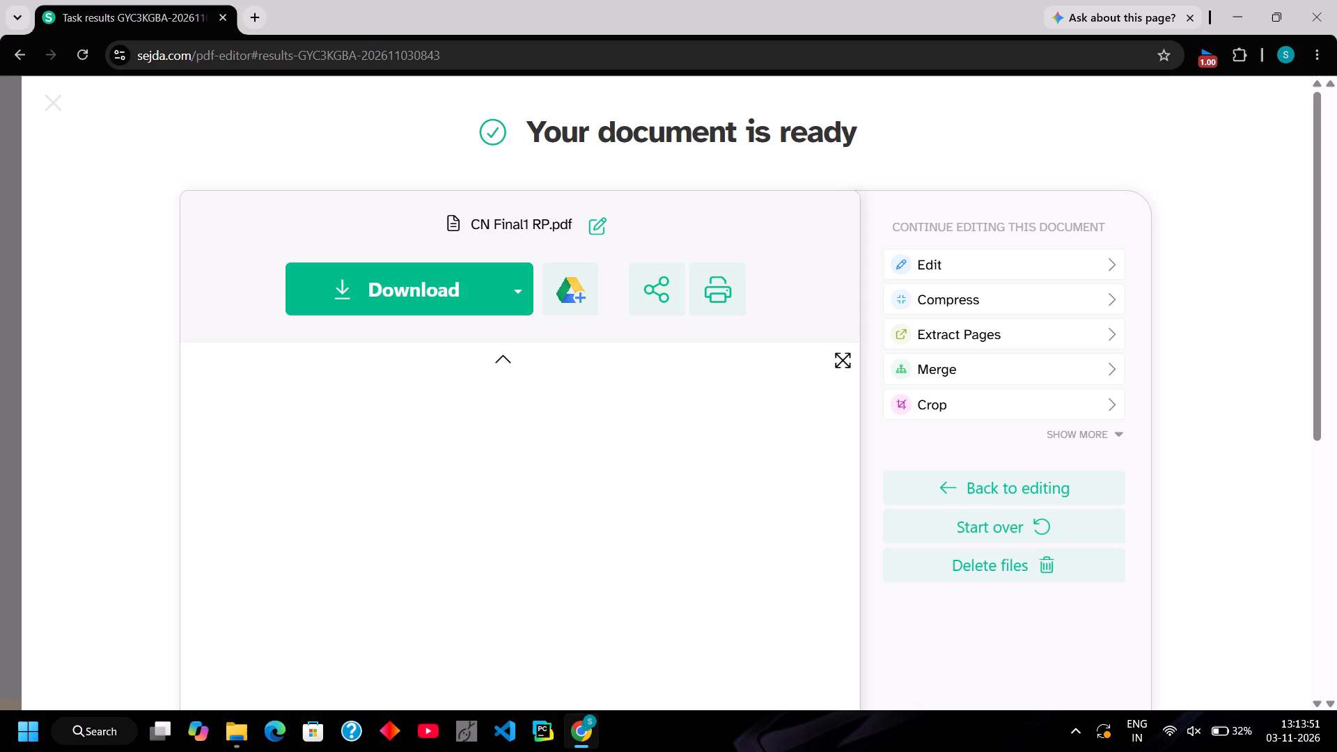
Rename the finished PDF file as "CN Final Report".
left_click(592, 228)
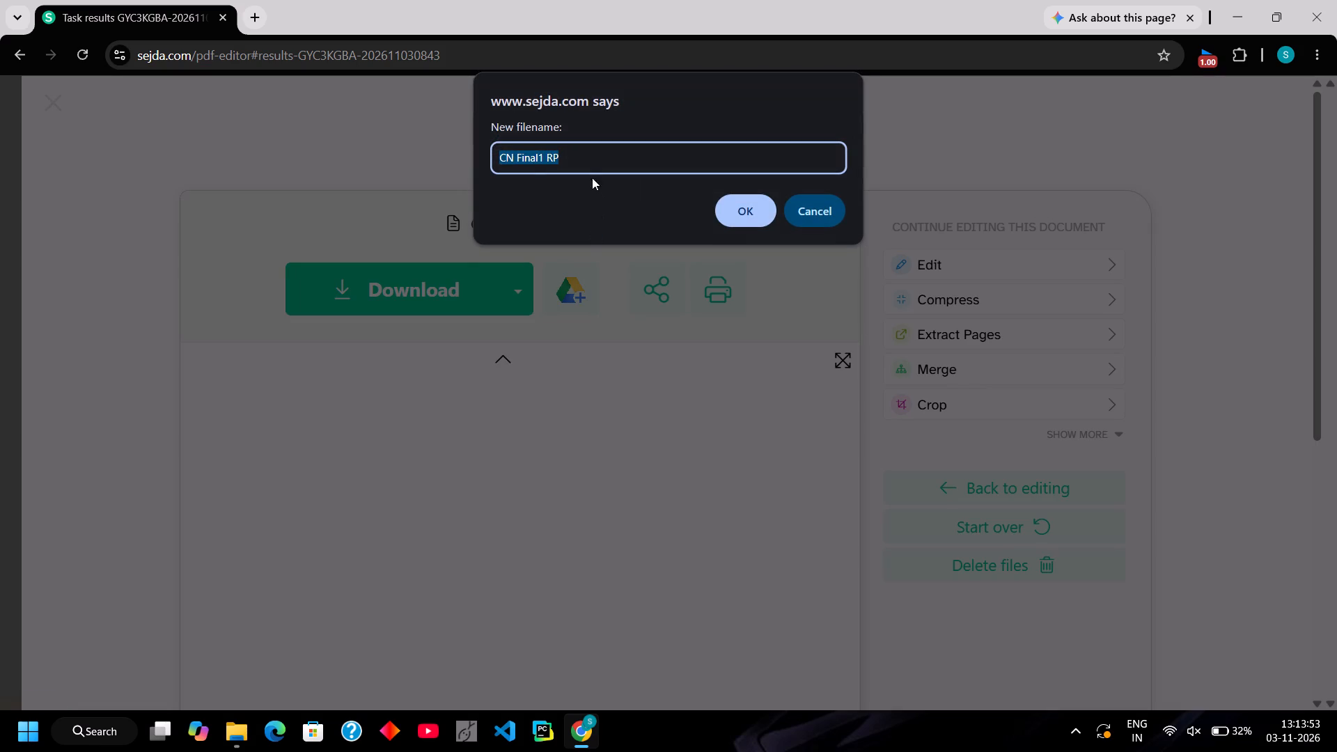
left_click(545, 154)
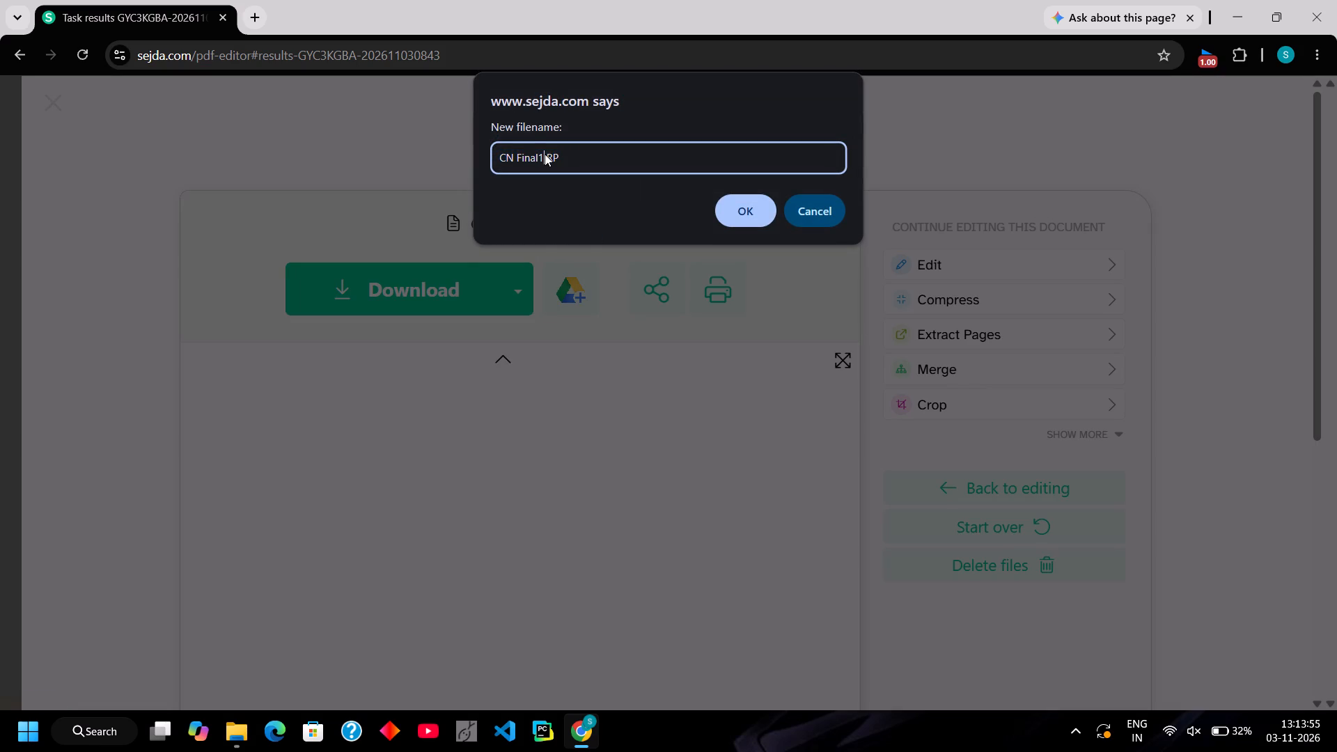
key("Left")
key("Right")
key("BackSpace")
key("Right")
key("Right")
key("Right")
key("BackSpace")
type("epotrt")
key("BackSpace")
key("BackSpace")
key("BackSpace")
type("rt")
key("Return")
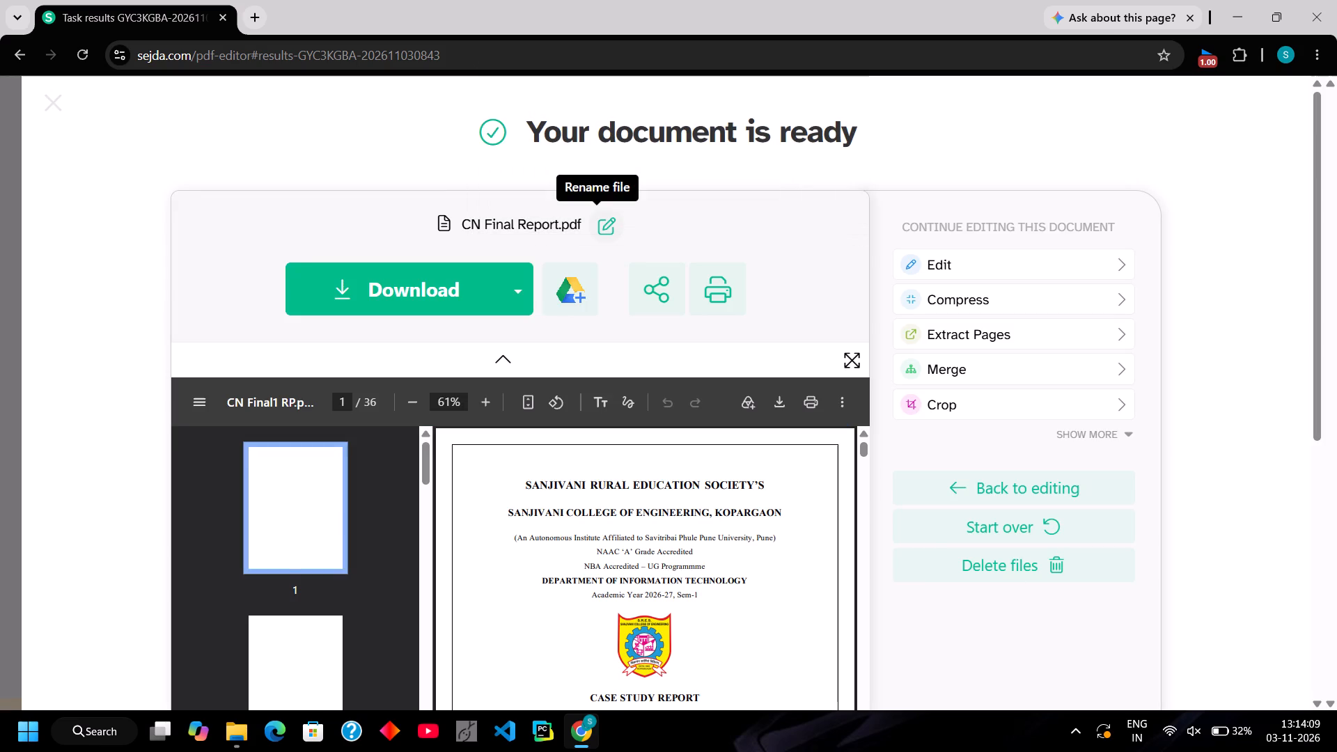
Download the renamed CN Final Report PDF to the computer.
left_click(379, 281)
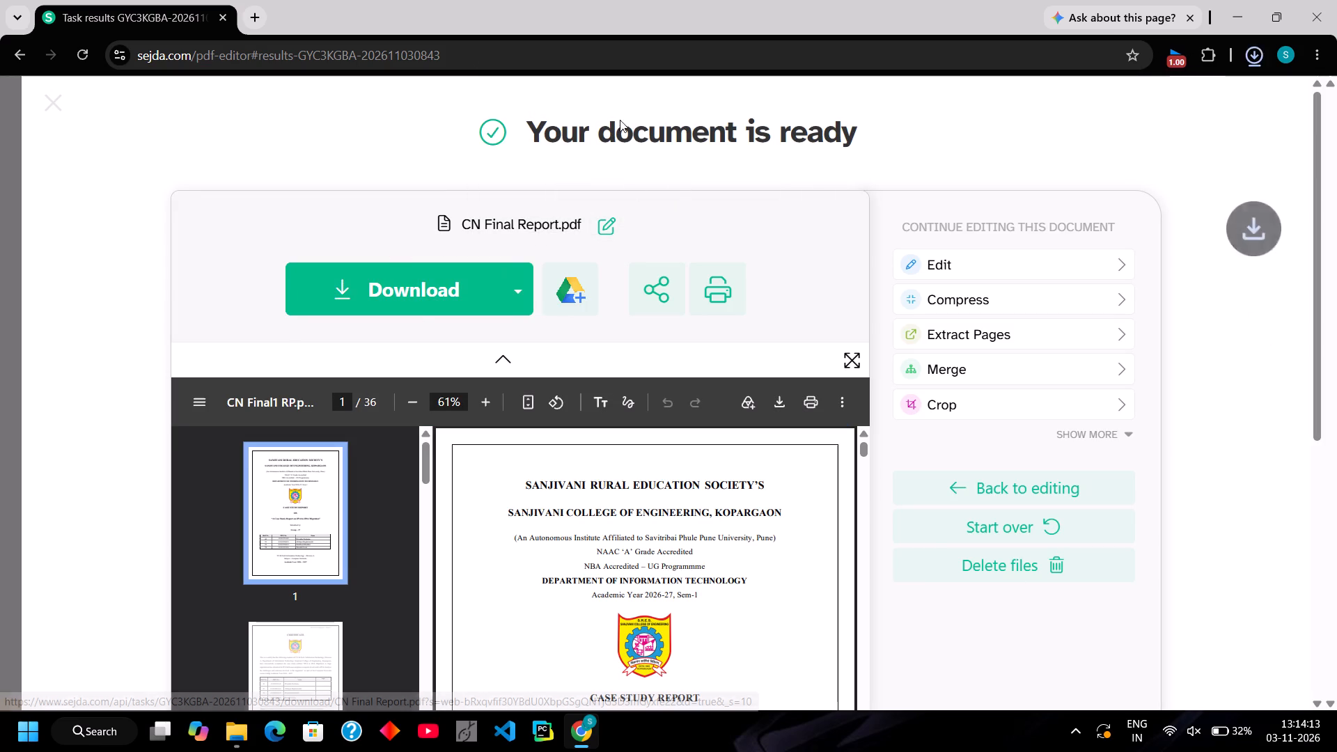
Switch to File Explorer, refresh the Downloads folder and copy the CN Final Report PDF.
left_click(228, 744)
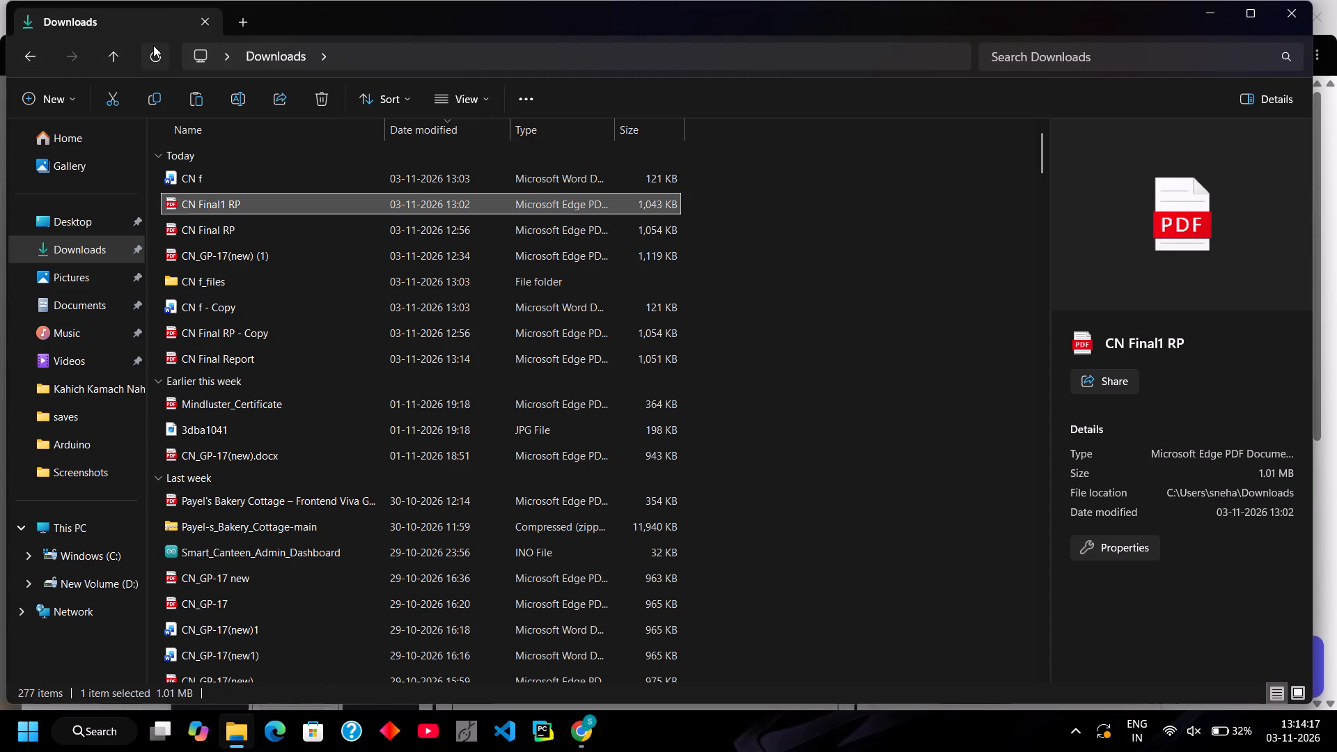
left_click(153, 46)
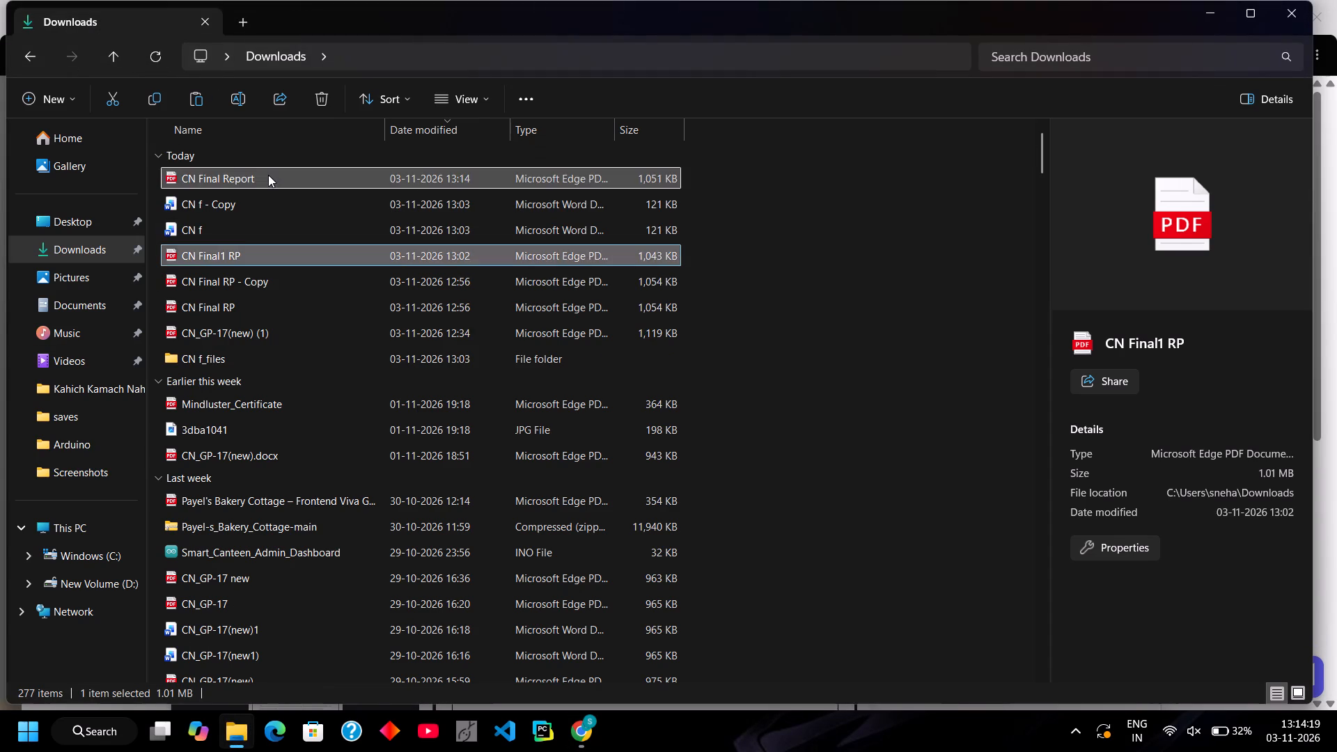
left_click(268, 175)
key("ctrl+c")
key("ctrl+c")
key("ctrl+c")
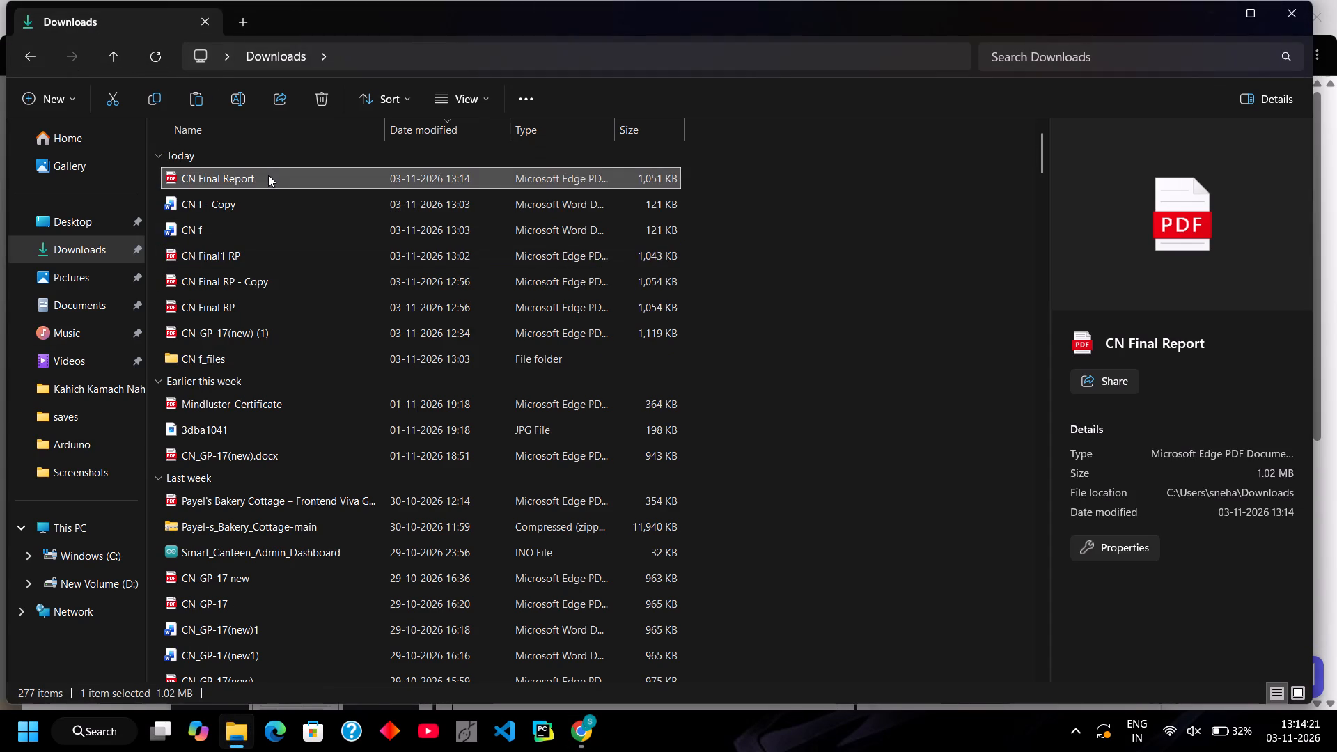
Switch to Microsoft Edge and open WhatsApp Web.
left_click(262, 731)
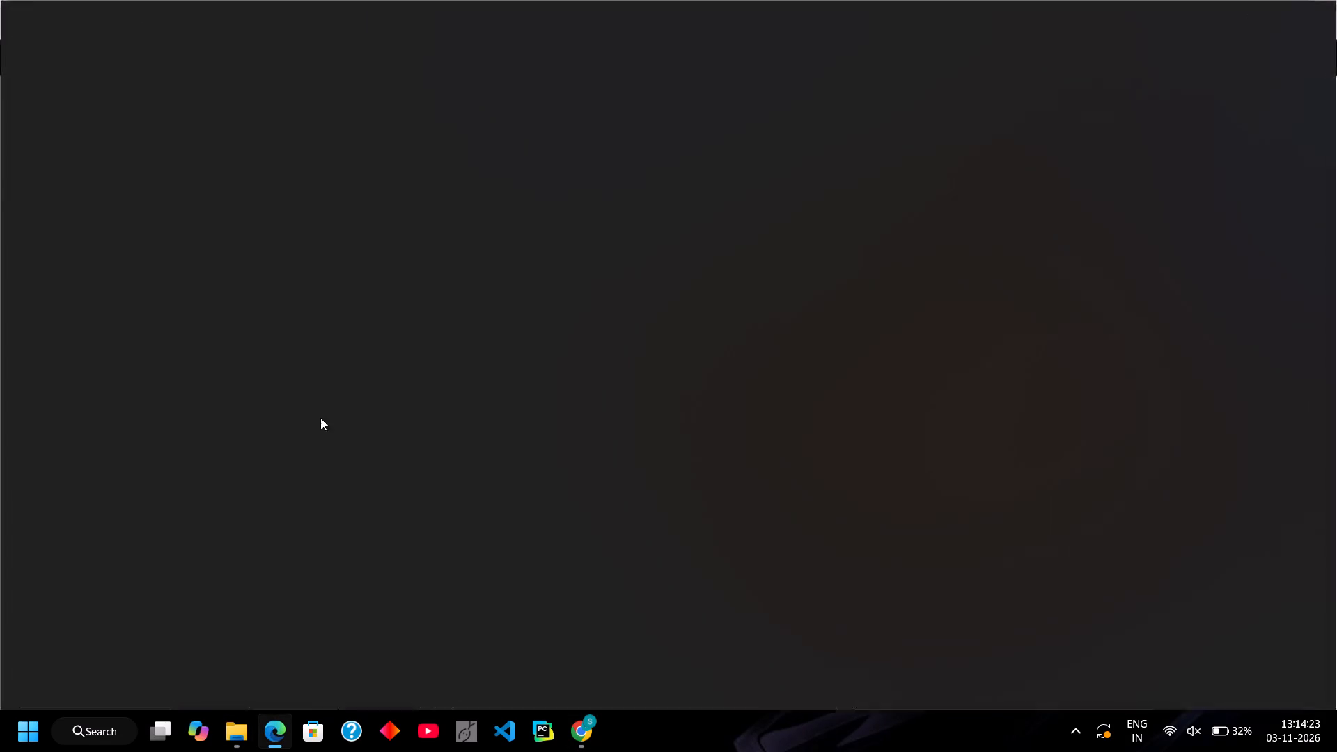
left_click(311, 277)
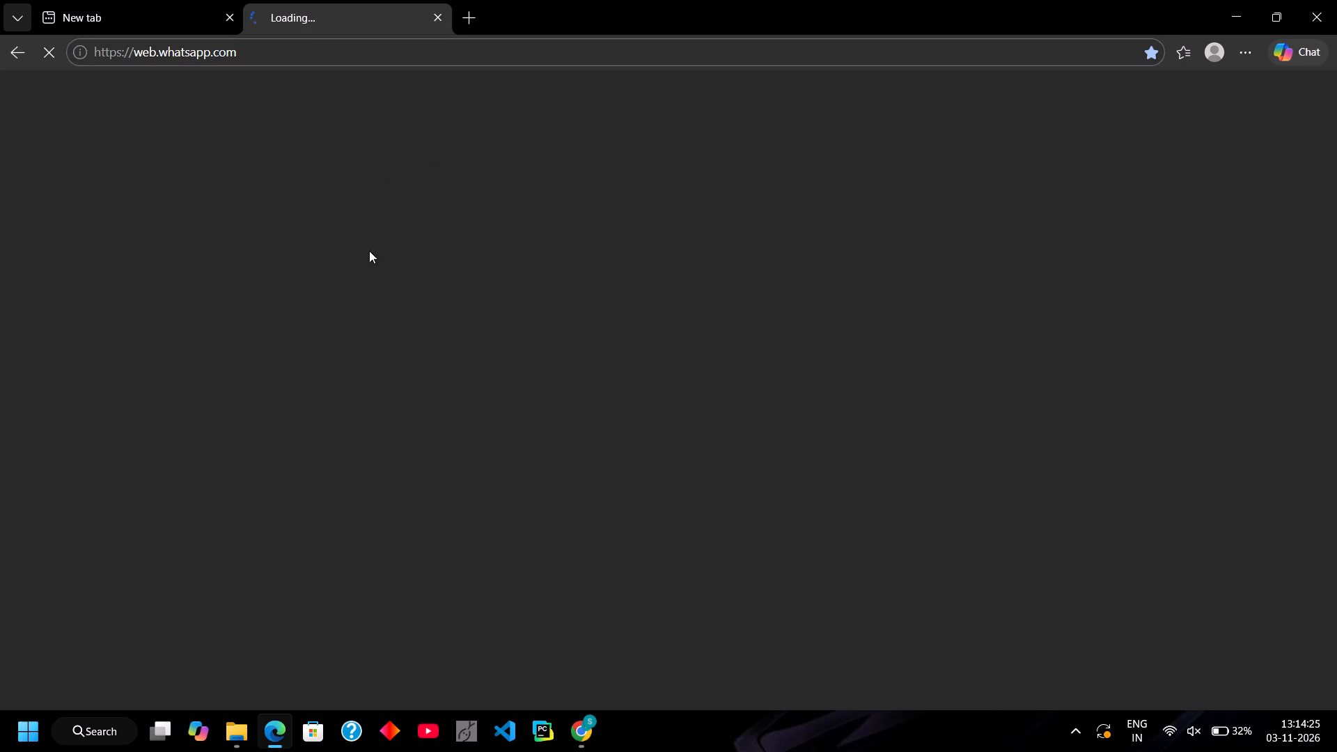